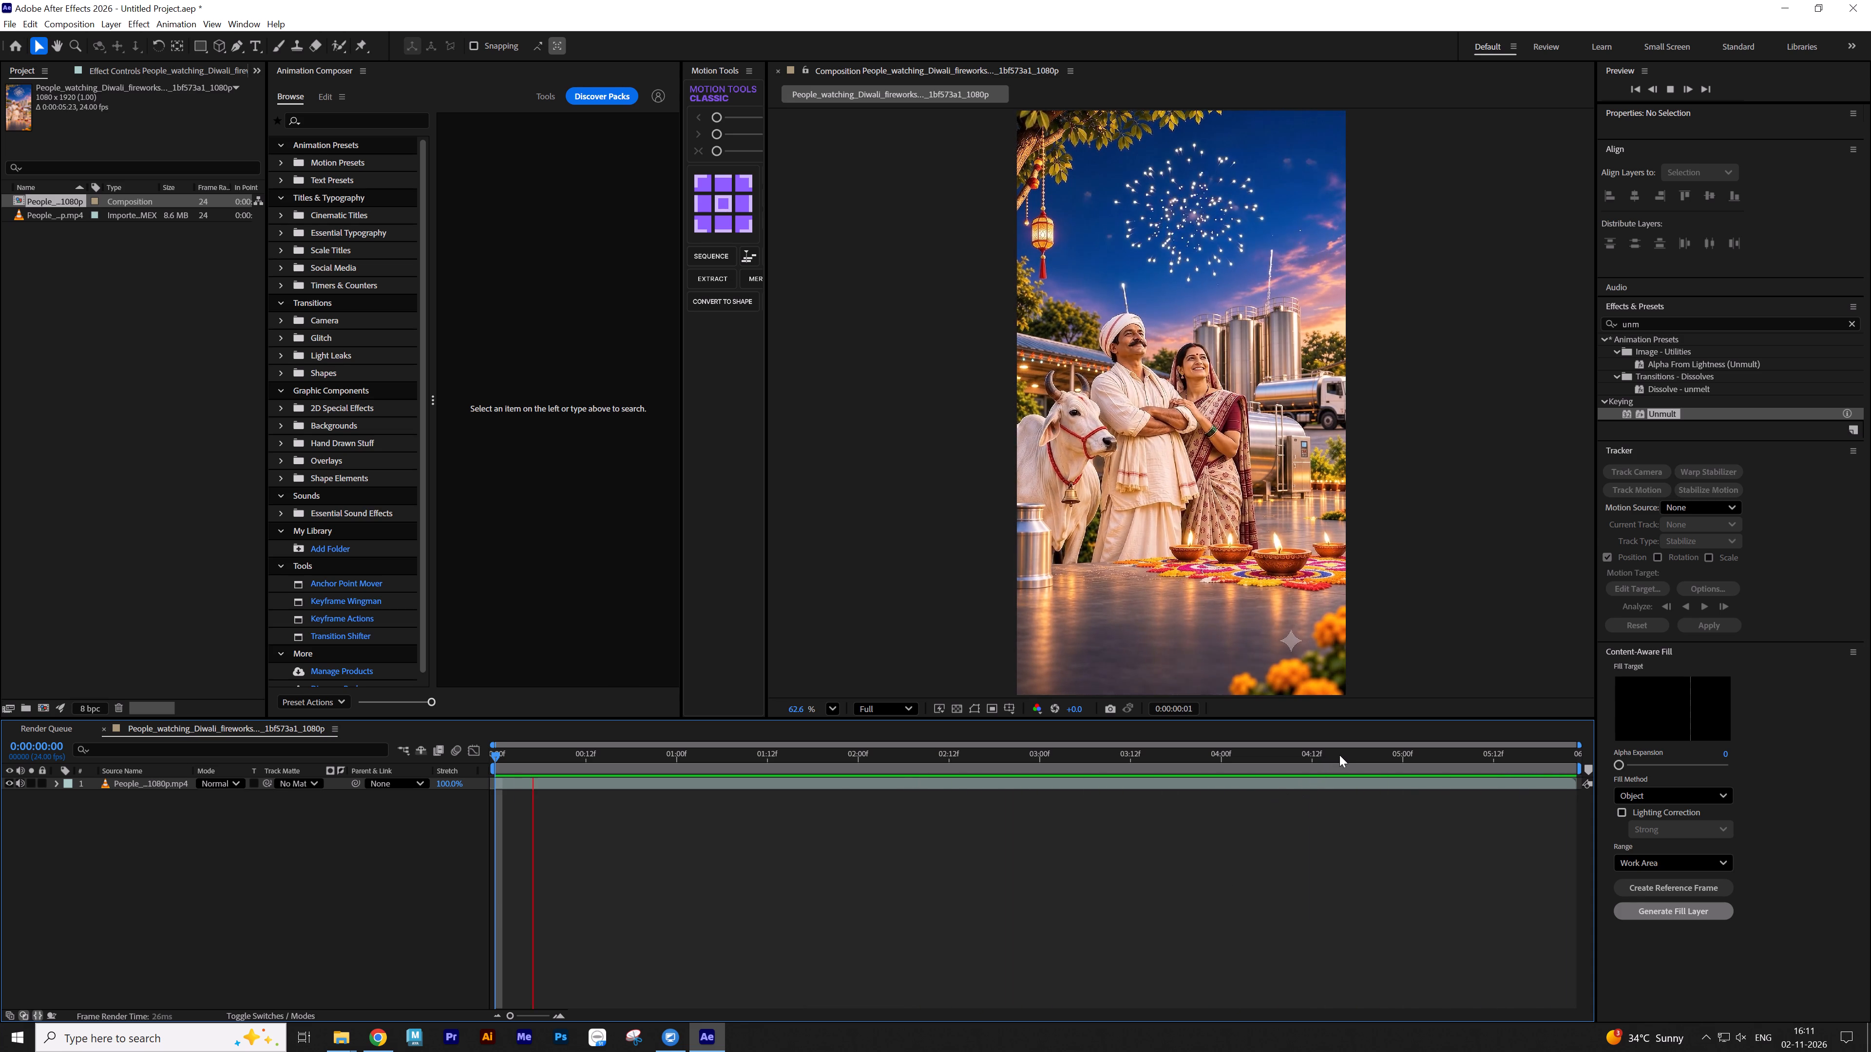
# Pre-compose the fireworks video layer at the start of the timeline, moving all attributes into the new composition.
pyautogui.moveTo(1343, 756); pyautogui.dragTo(493, 784)
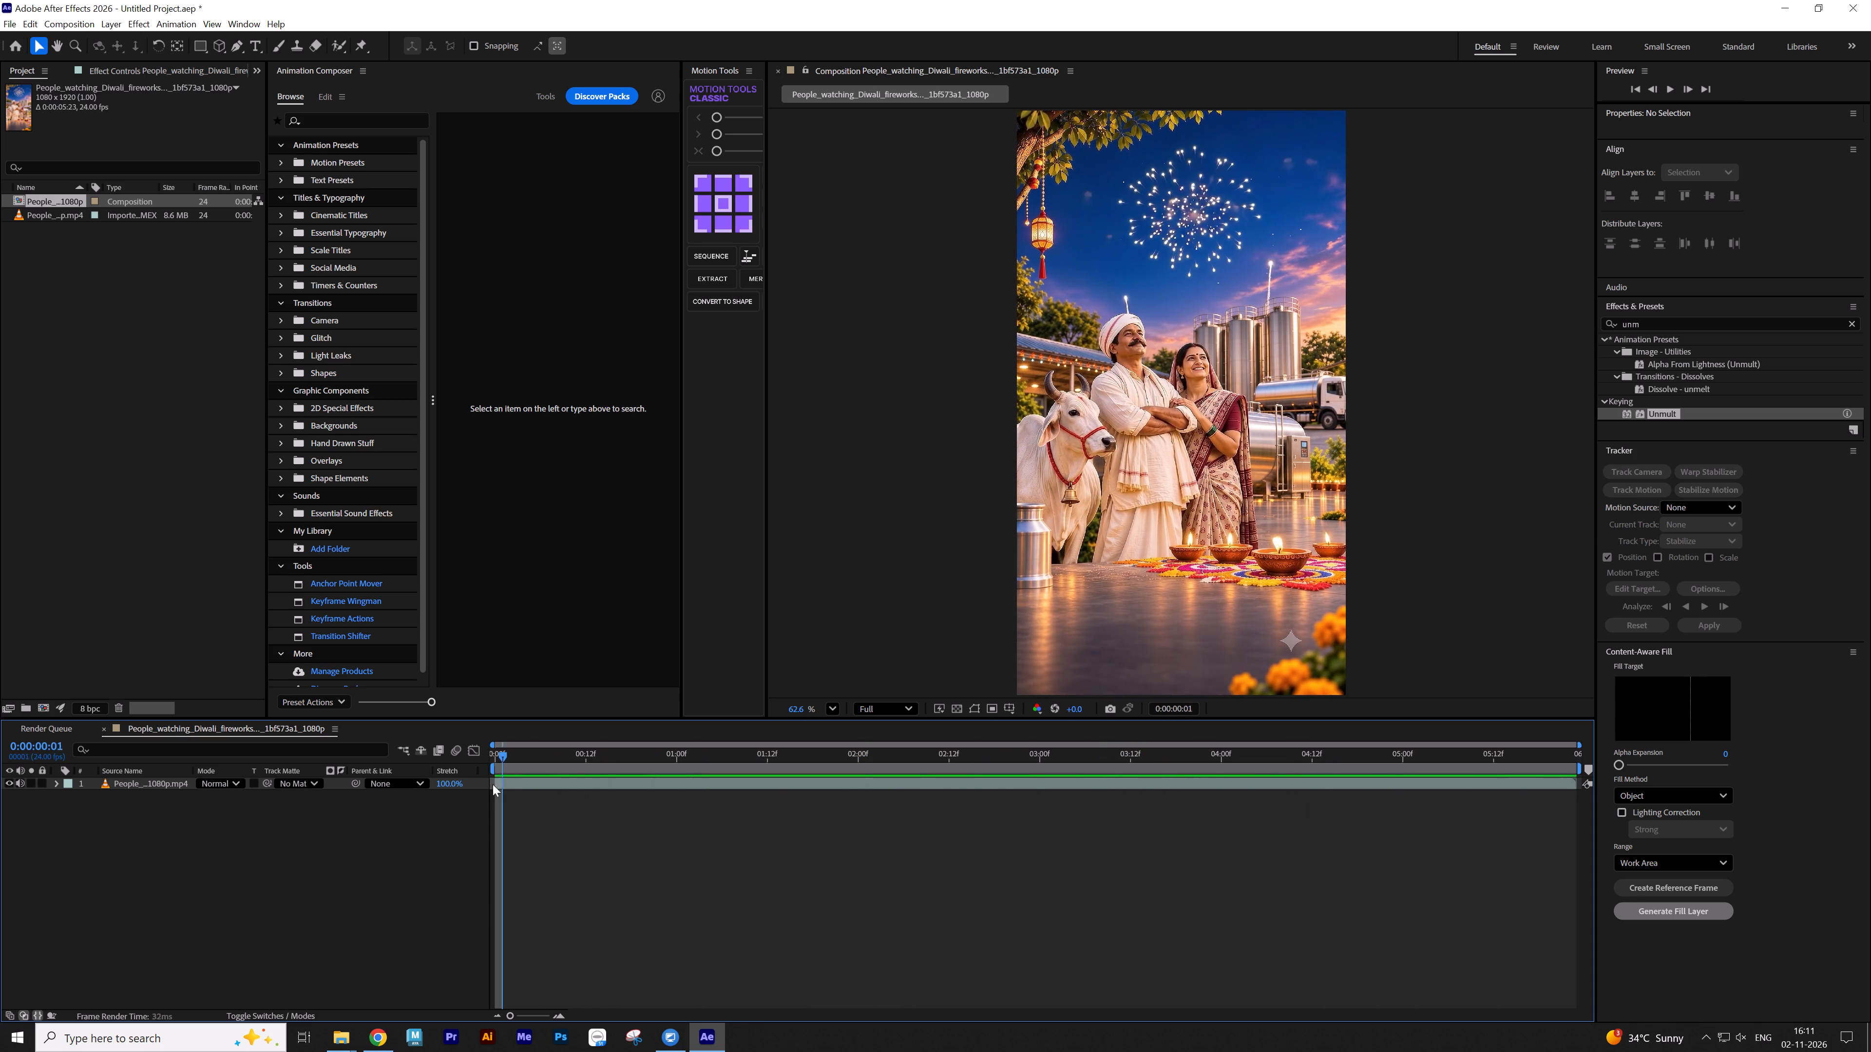
pyautogui.moveTo(493, 784); pyautogui.dragTo(312, 784)
pyautogui.click(502, 787)
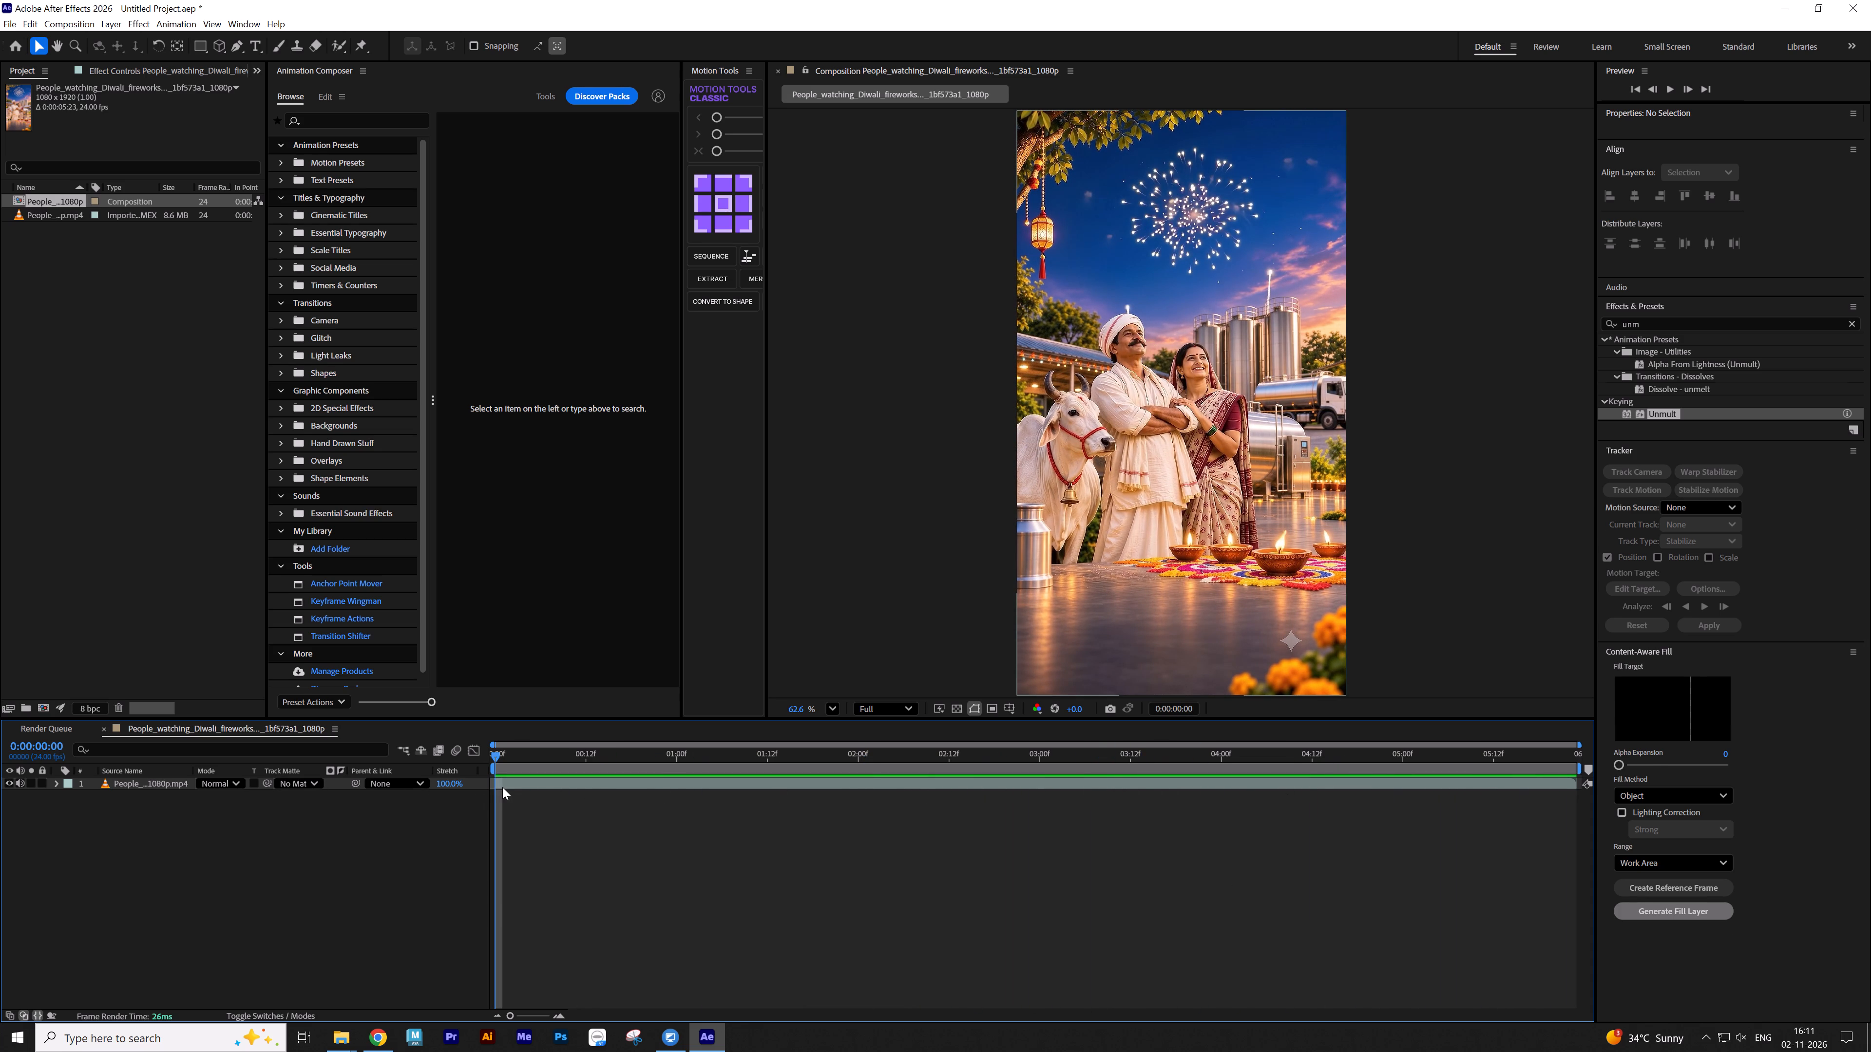
pyautogui.hotkey('ctrl', 'shift', 'c')
pyautogui.click(899, 517)
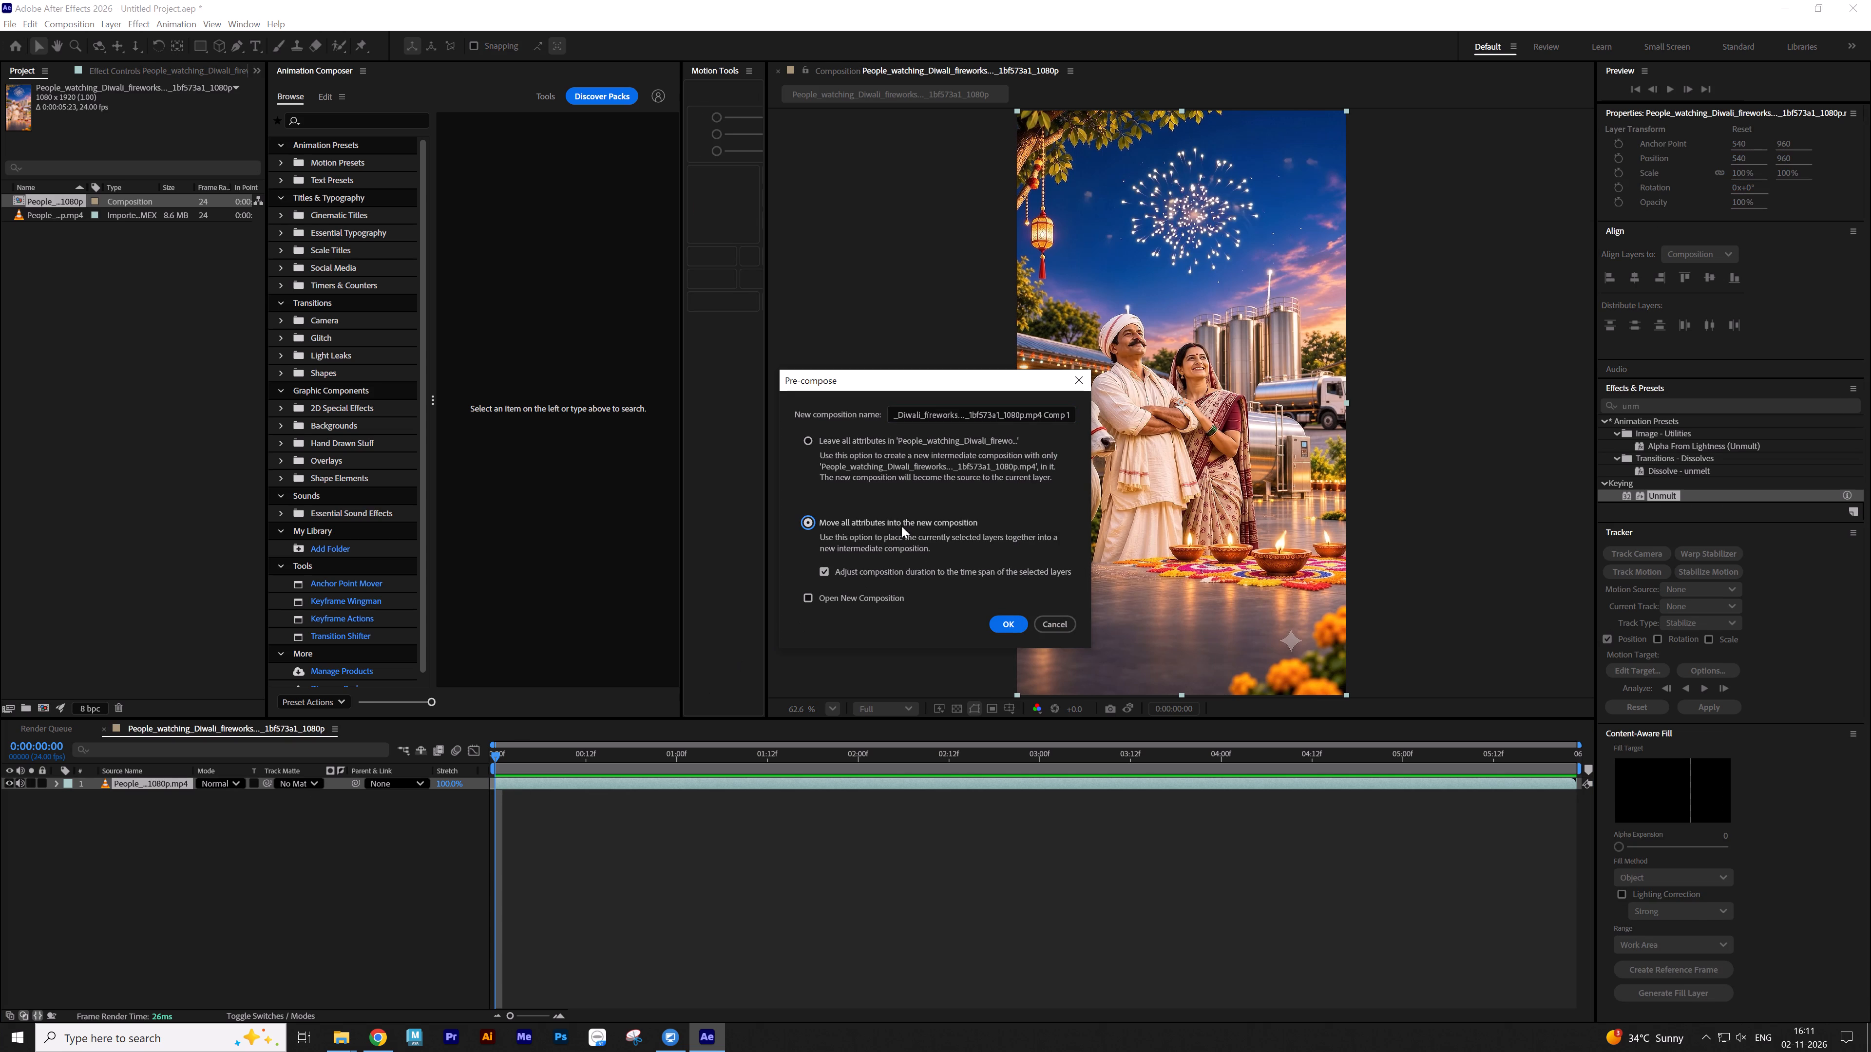
pyautogui.click(1002, 615)
pyautogui.click(1003, 627)
# Duplicate the pre-composed layer and draw a small rectangular mask on the clean floor just beside the sparkle watermark.
pyautogui.hotkey('ctrl', 'd')
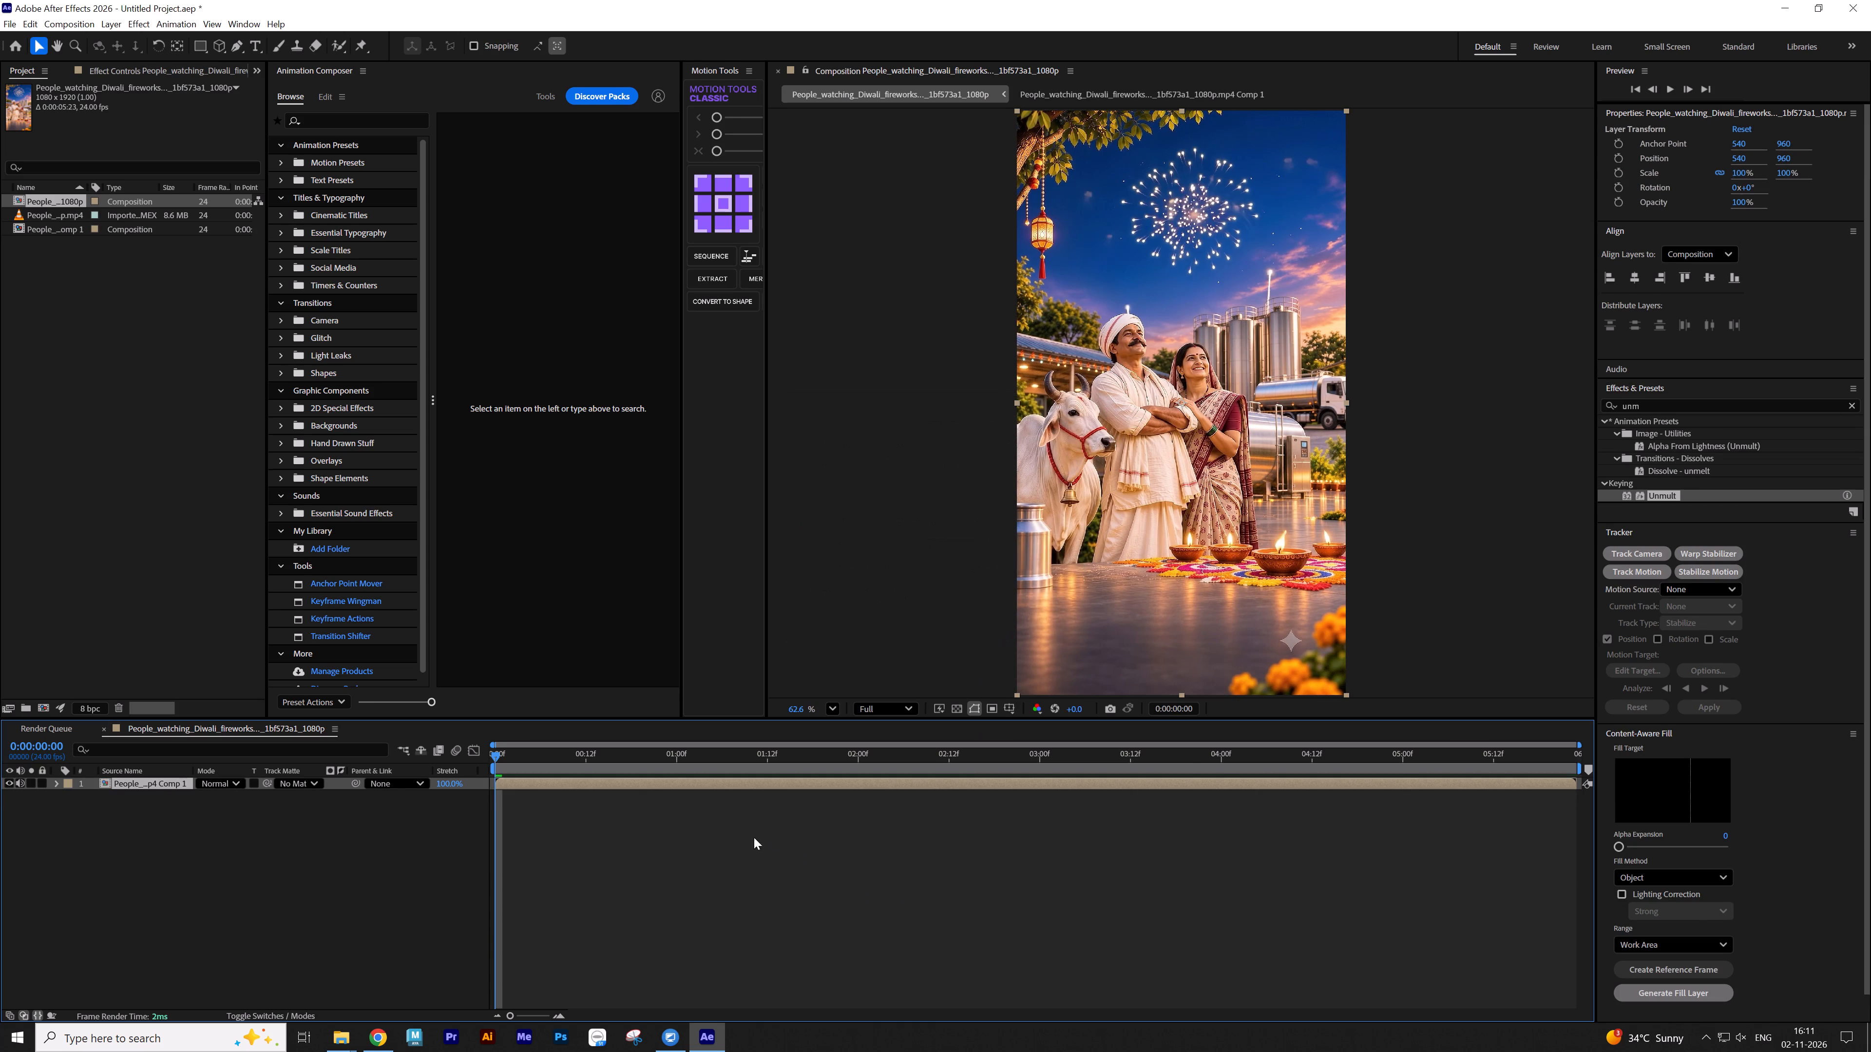
pyautogui.click(203, 49)
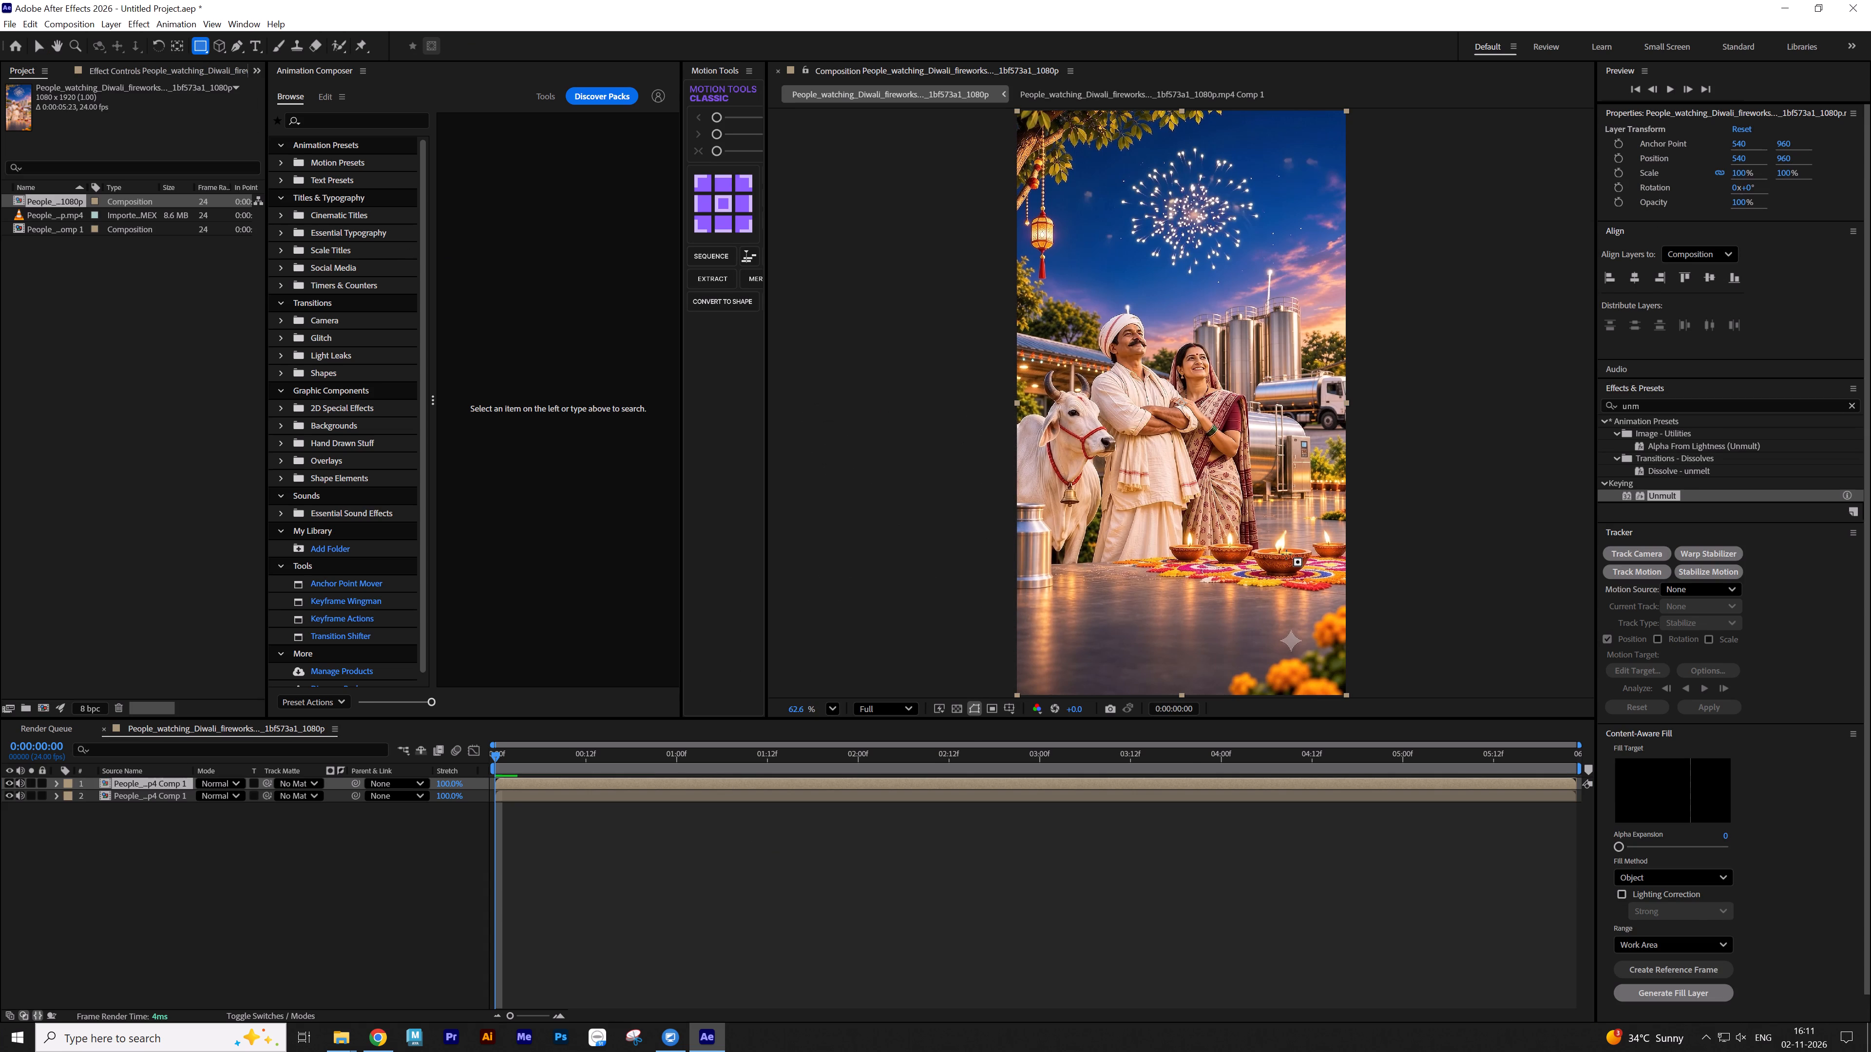
pyautogui.moveTo(1275, 629); pyautogui.dragTo(1221, 657)
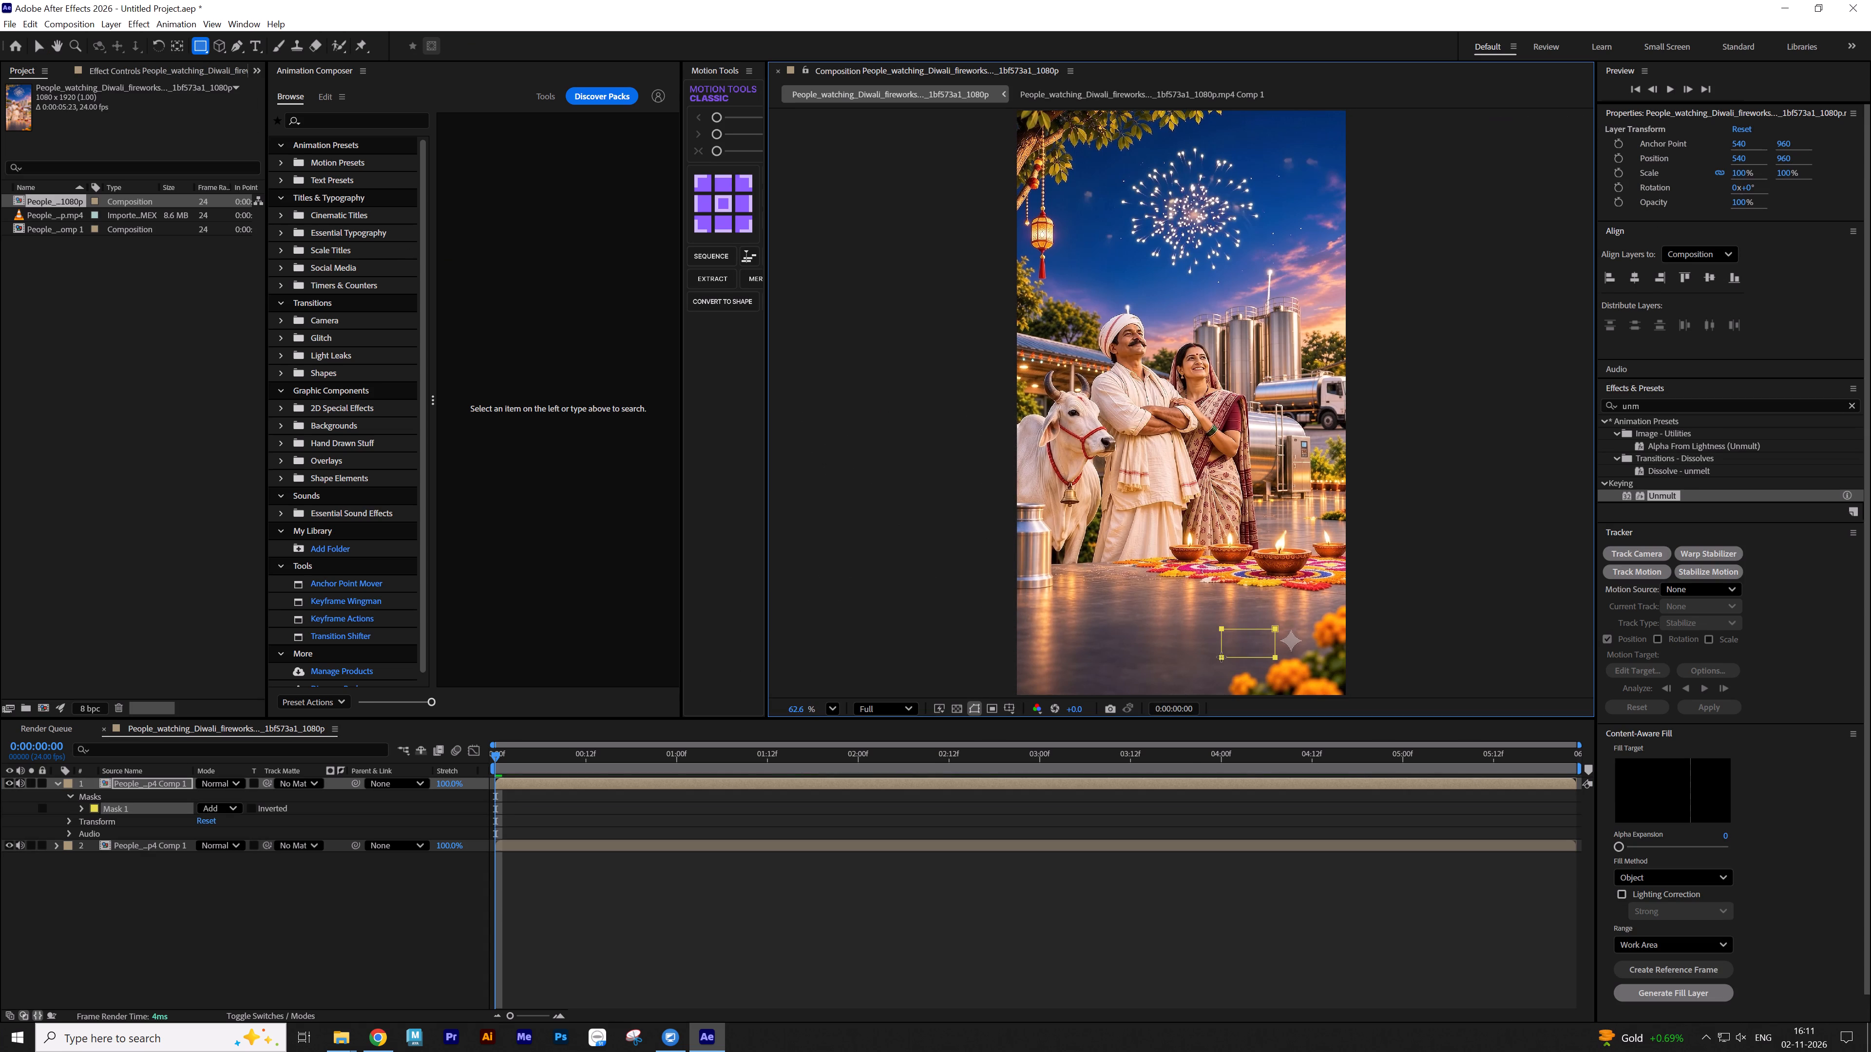
pyautogui.moveTo(1221, 657); pyautogui.dragTo(1241, 657)
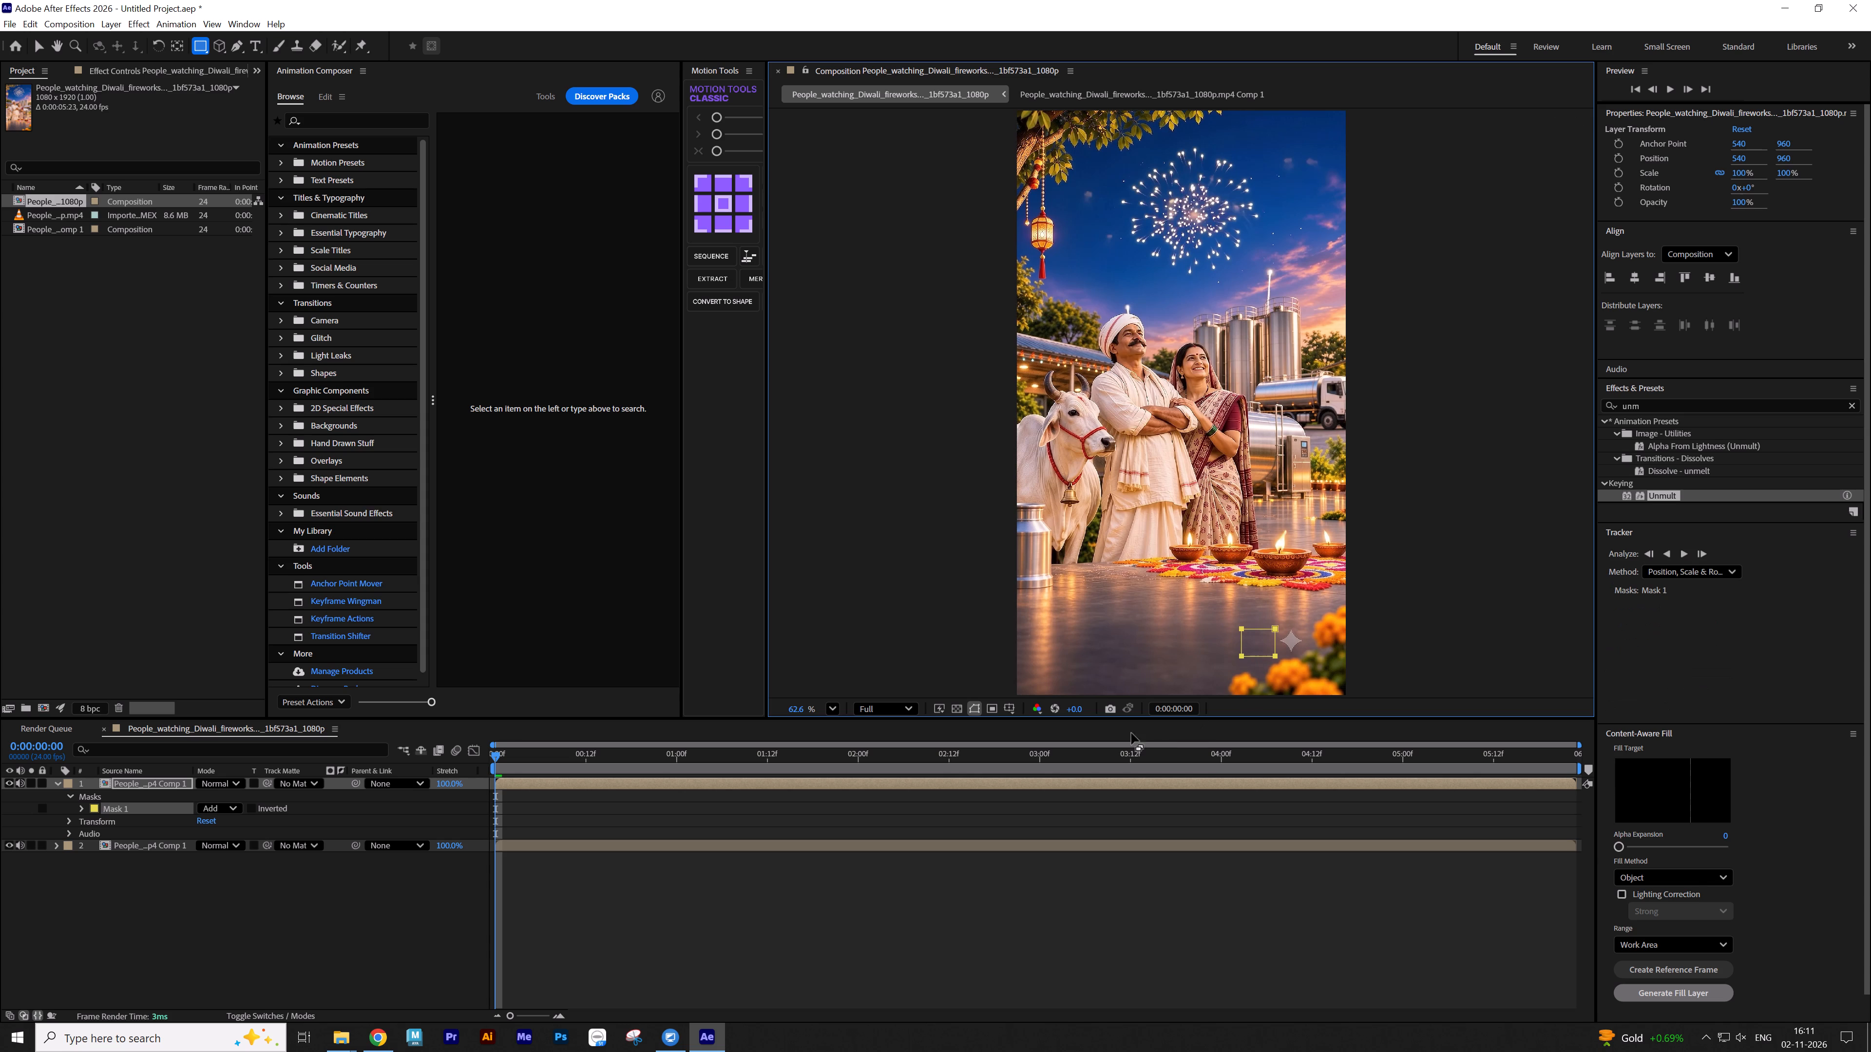
# Move the masked duplicate layer sideways so its floor patch covers the sparkle watermark, at an X position of about 643.
pyautogui.click(1005, 813)
pyautogui.click(1013, 788)
pyautogui.press('v')
pyautogui.moveTo(1288, 648); pyautogui.dragTo(1248, 549, button='middle')
pyautogui.scroll(4, 1247, 547)
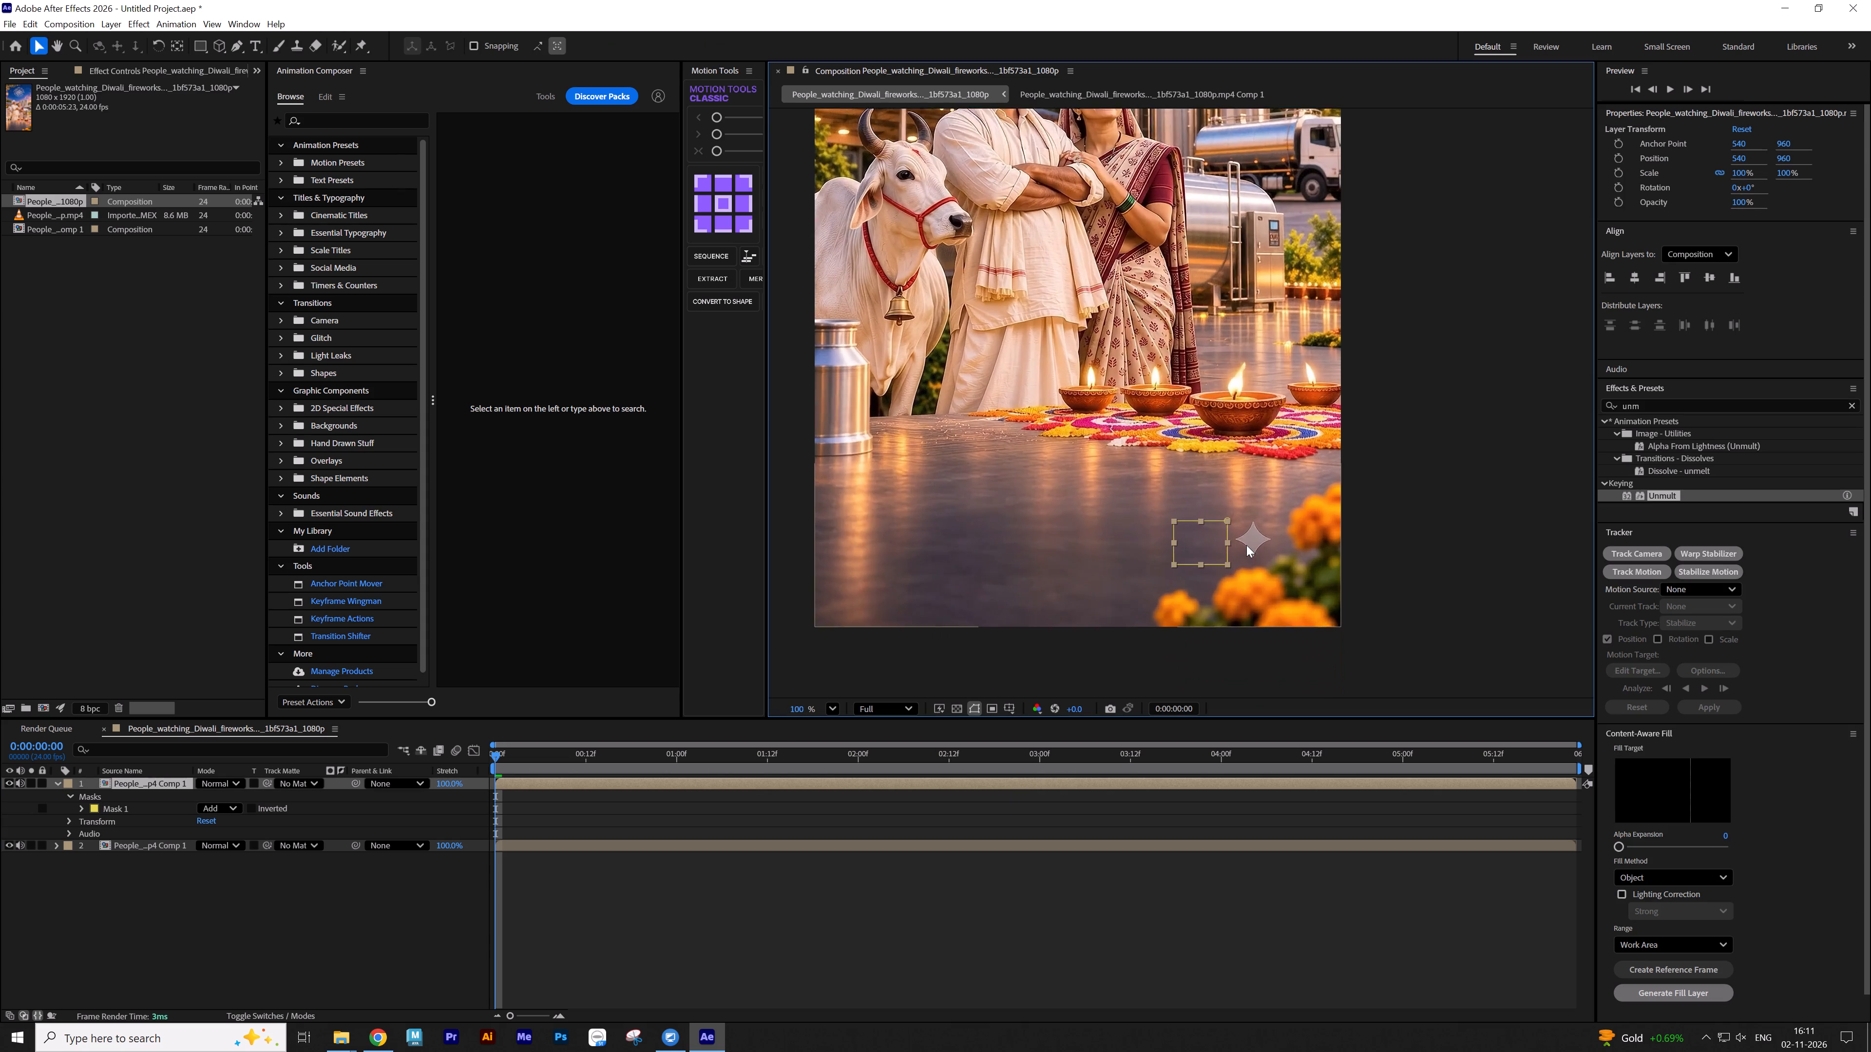
pyautogui.scroll(6, 1246, 545)
pyautogui.moveTo(1177, 545); pyautogui.dragTo(1257, 540)
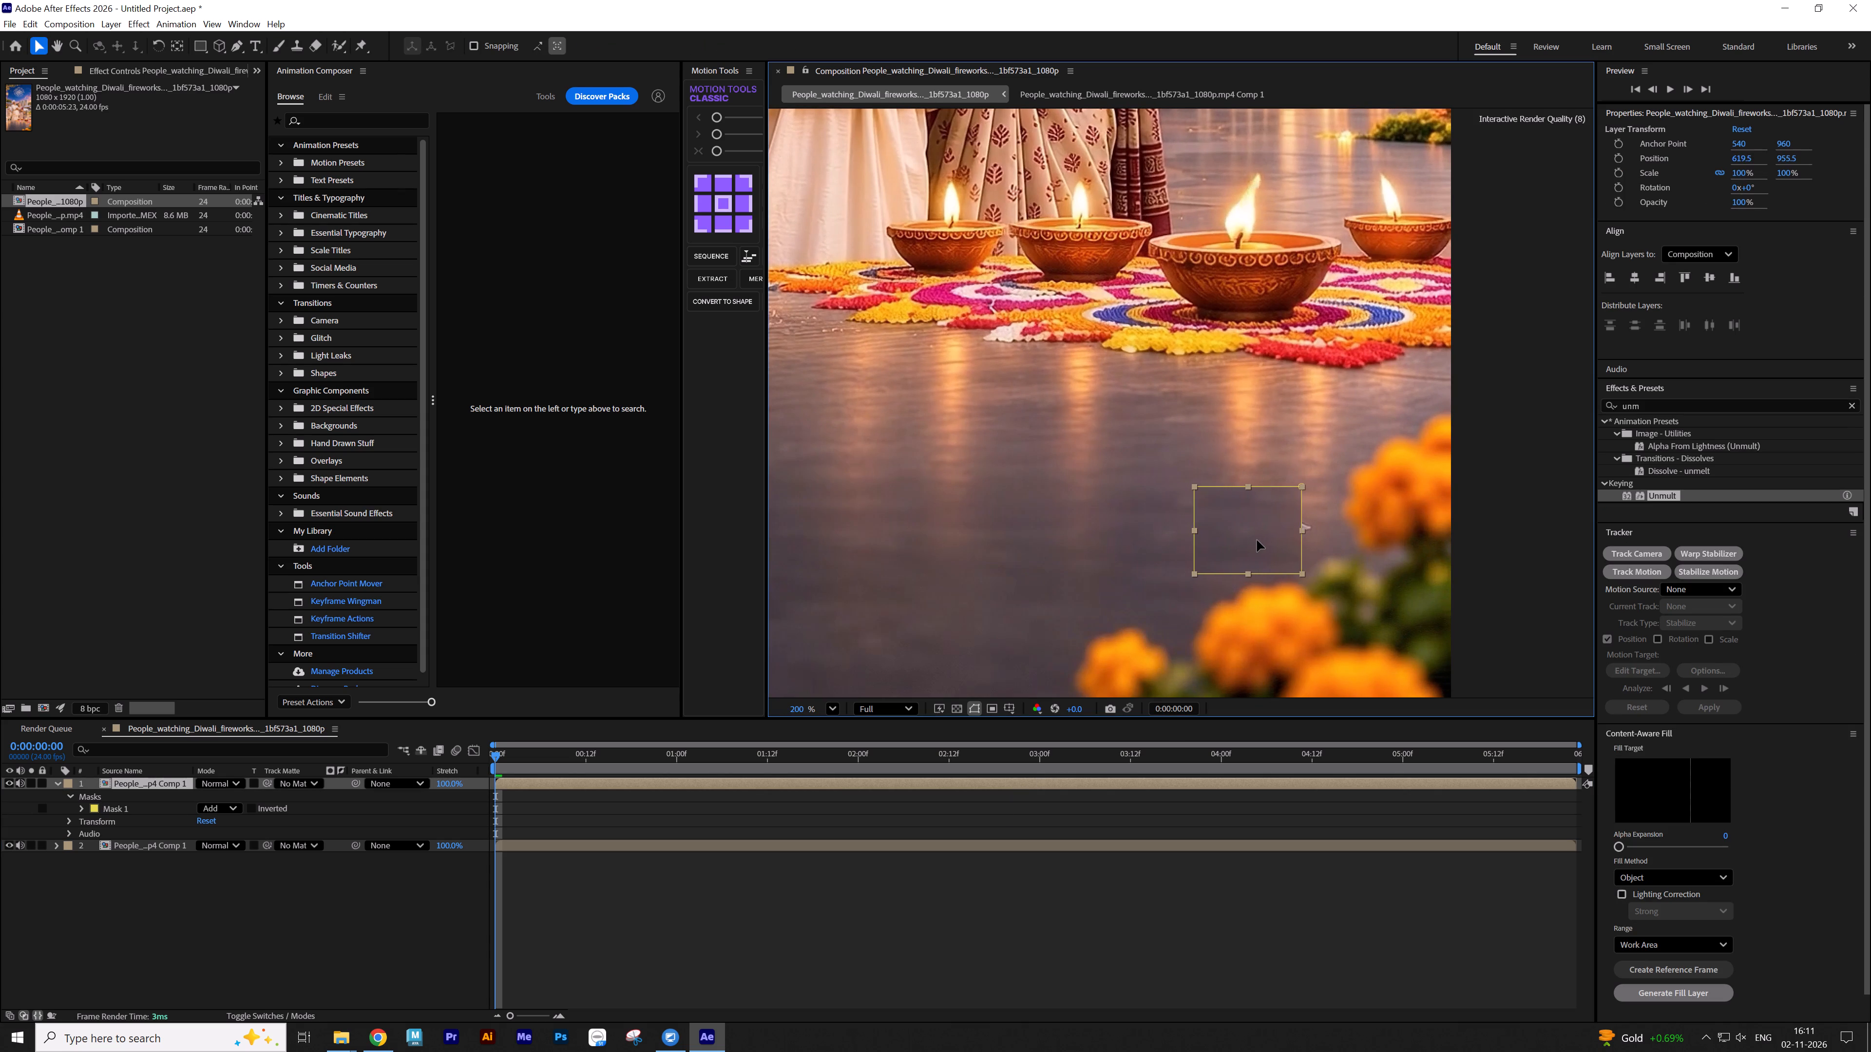
pyautogui.moveTo(1257, 540); pyautogui.dragTo(1278, 540)
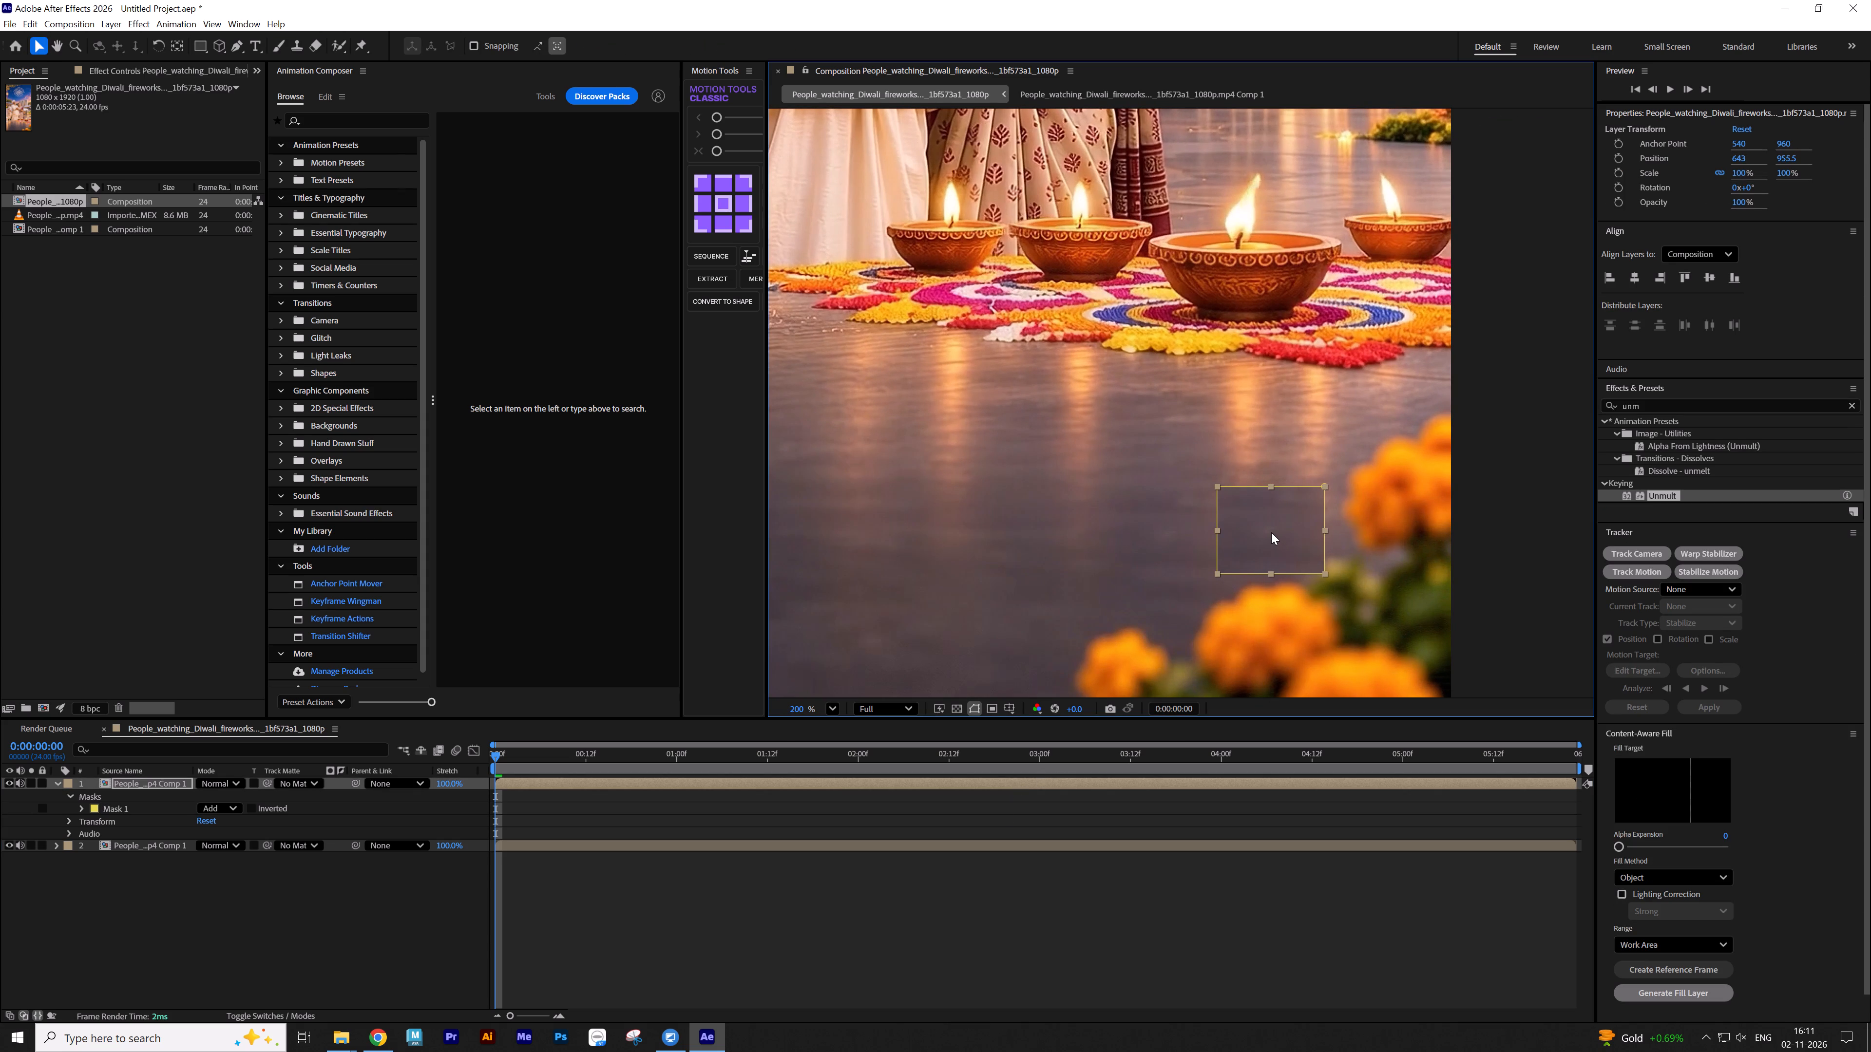
# Hide the layer outlines and set the patch's mask feather to 30 pixels.
pyautogui.hotkey('ctrl', 'shift', 'h')
pyautogui.press('f')
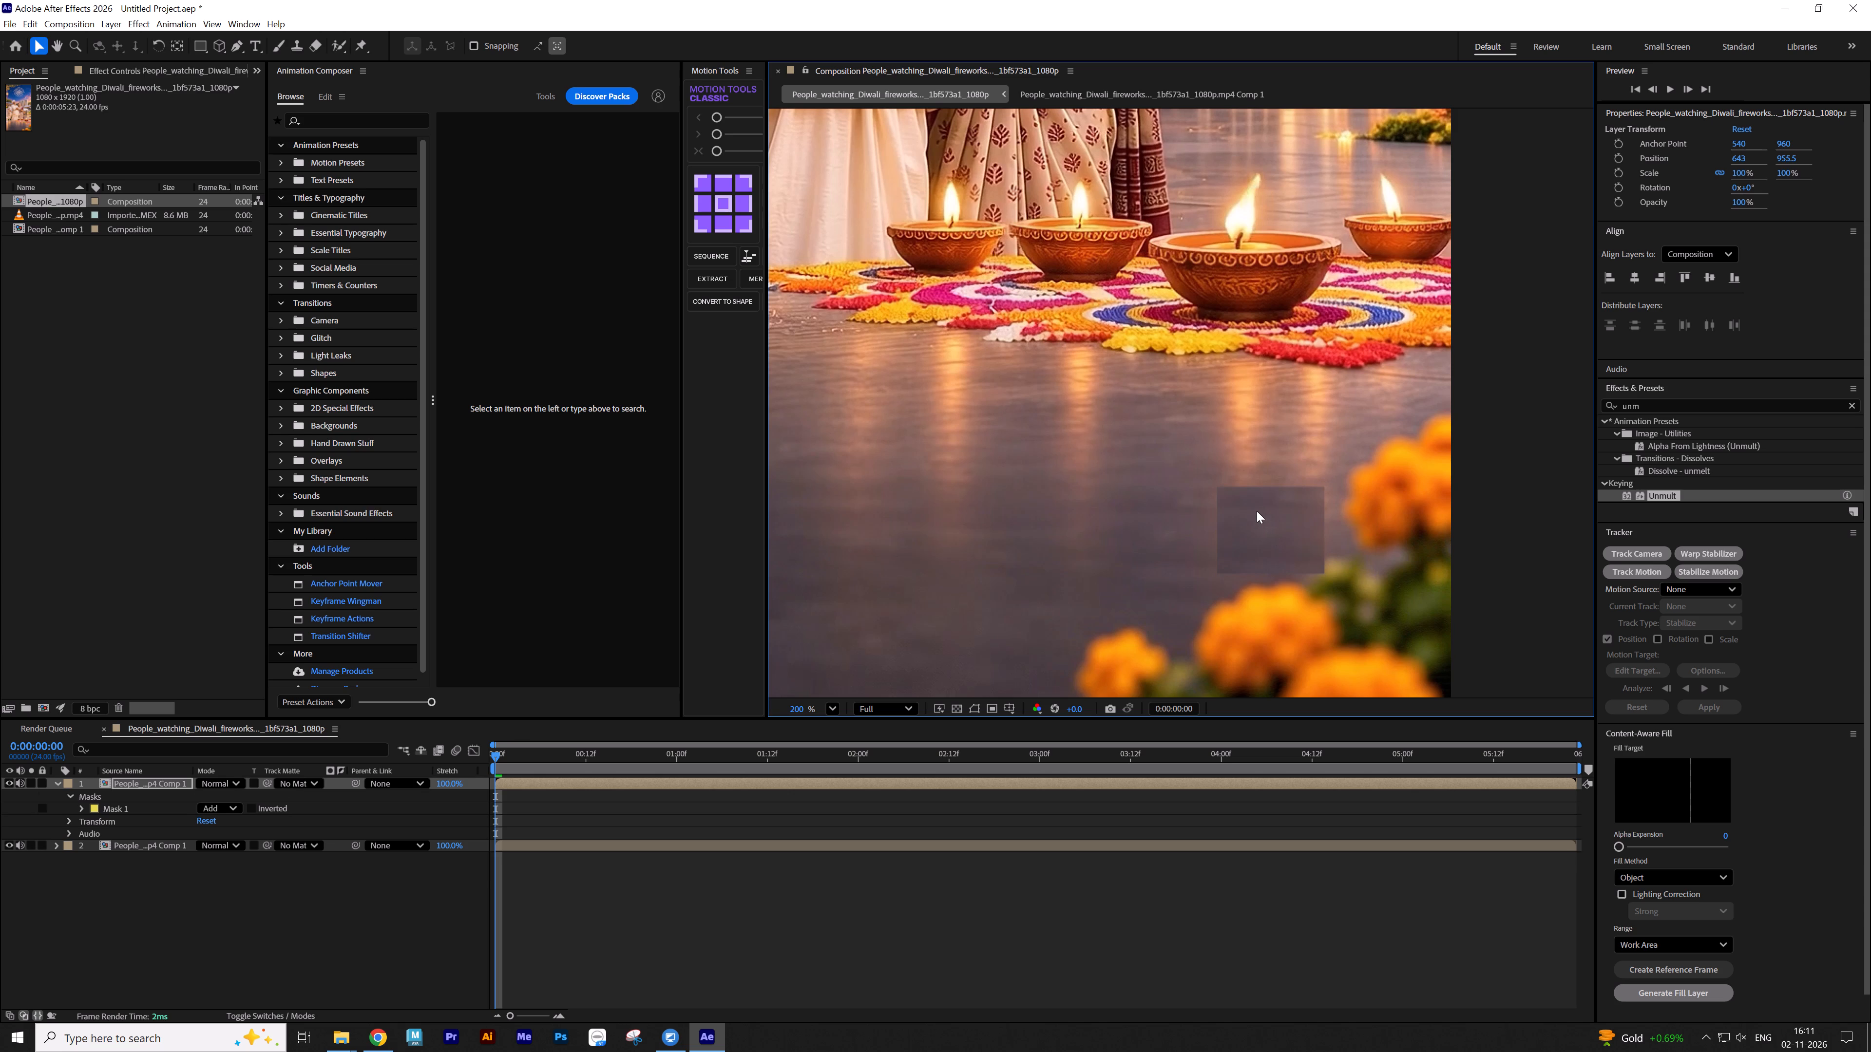
pyautogui.moveTo(230, 809); pyautogui.dragTo(234, 809)
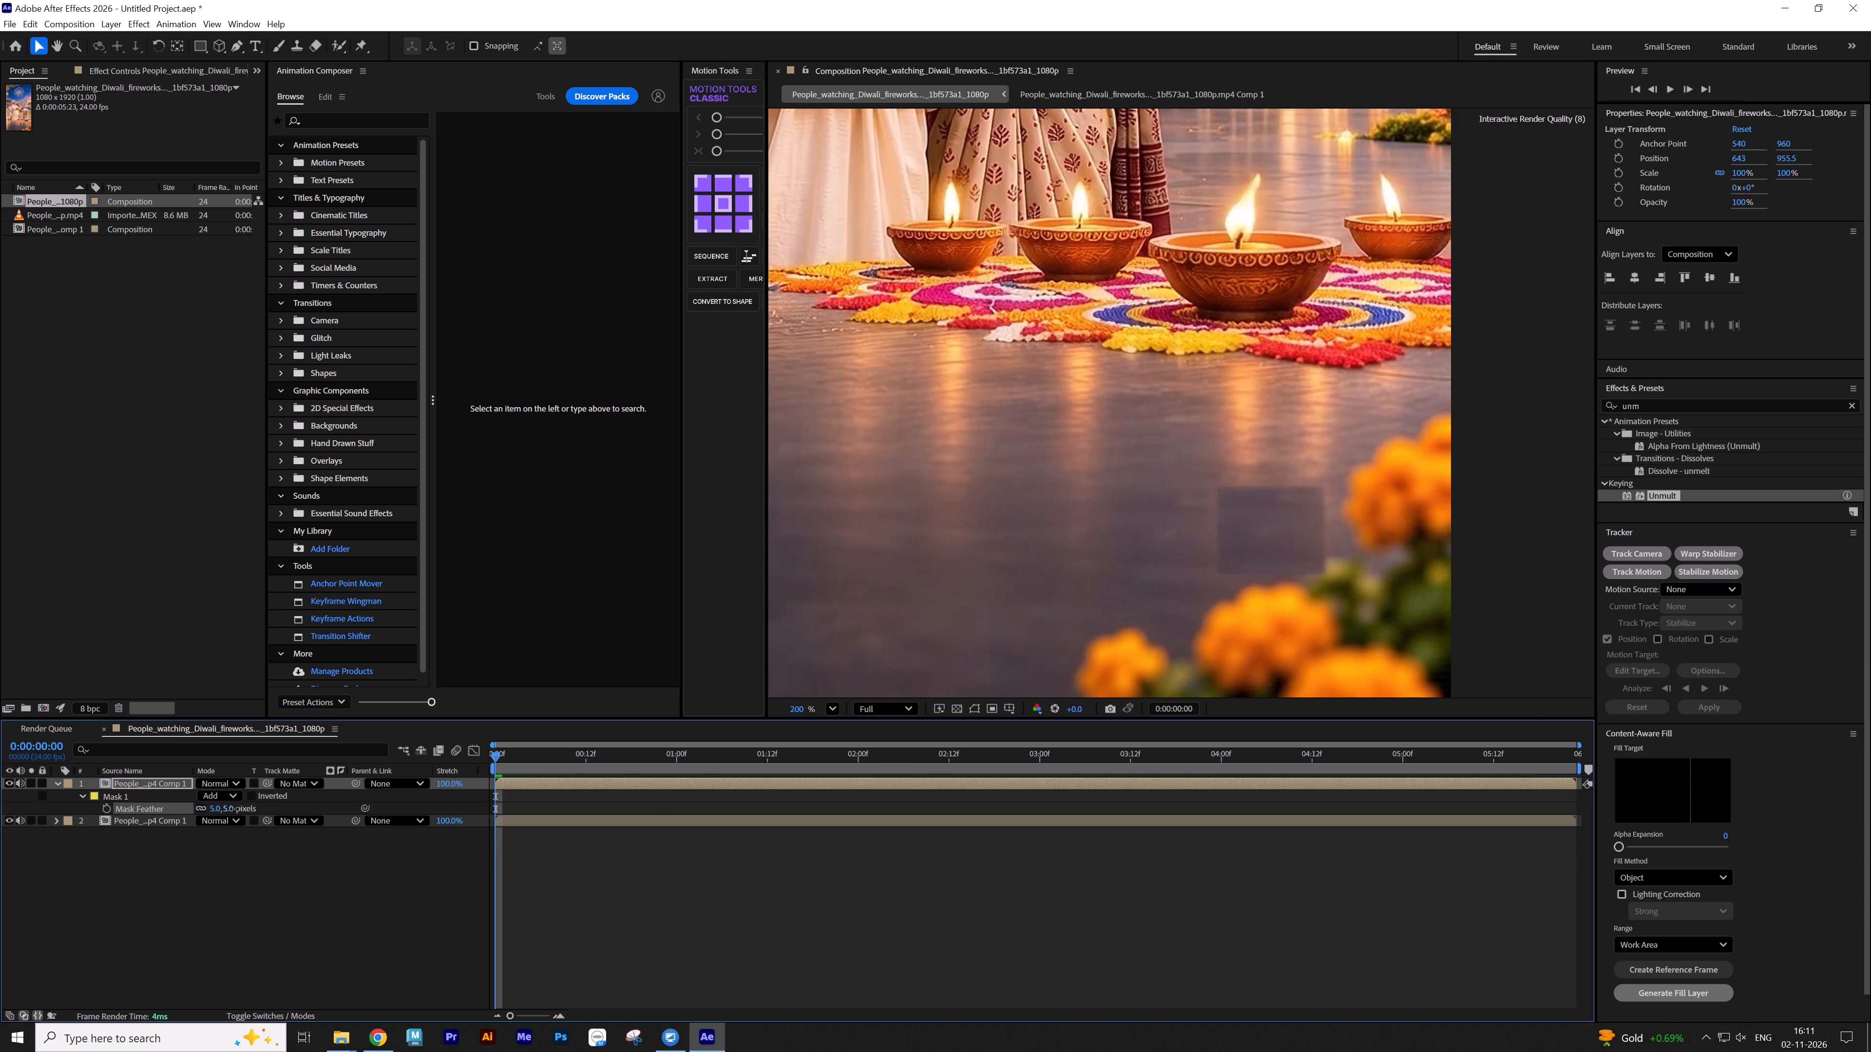
pyautogui.moveTo(234, 809); pyautogui.dragTo(249, 807)
pyautogui.click(1075, 790)
pyautogui.click(1076, 786)
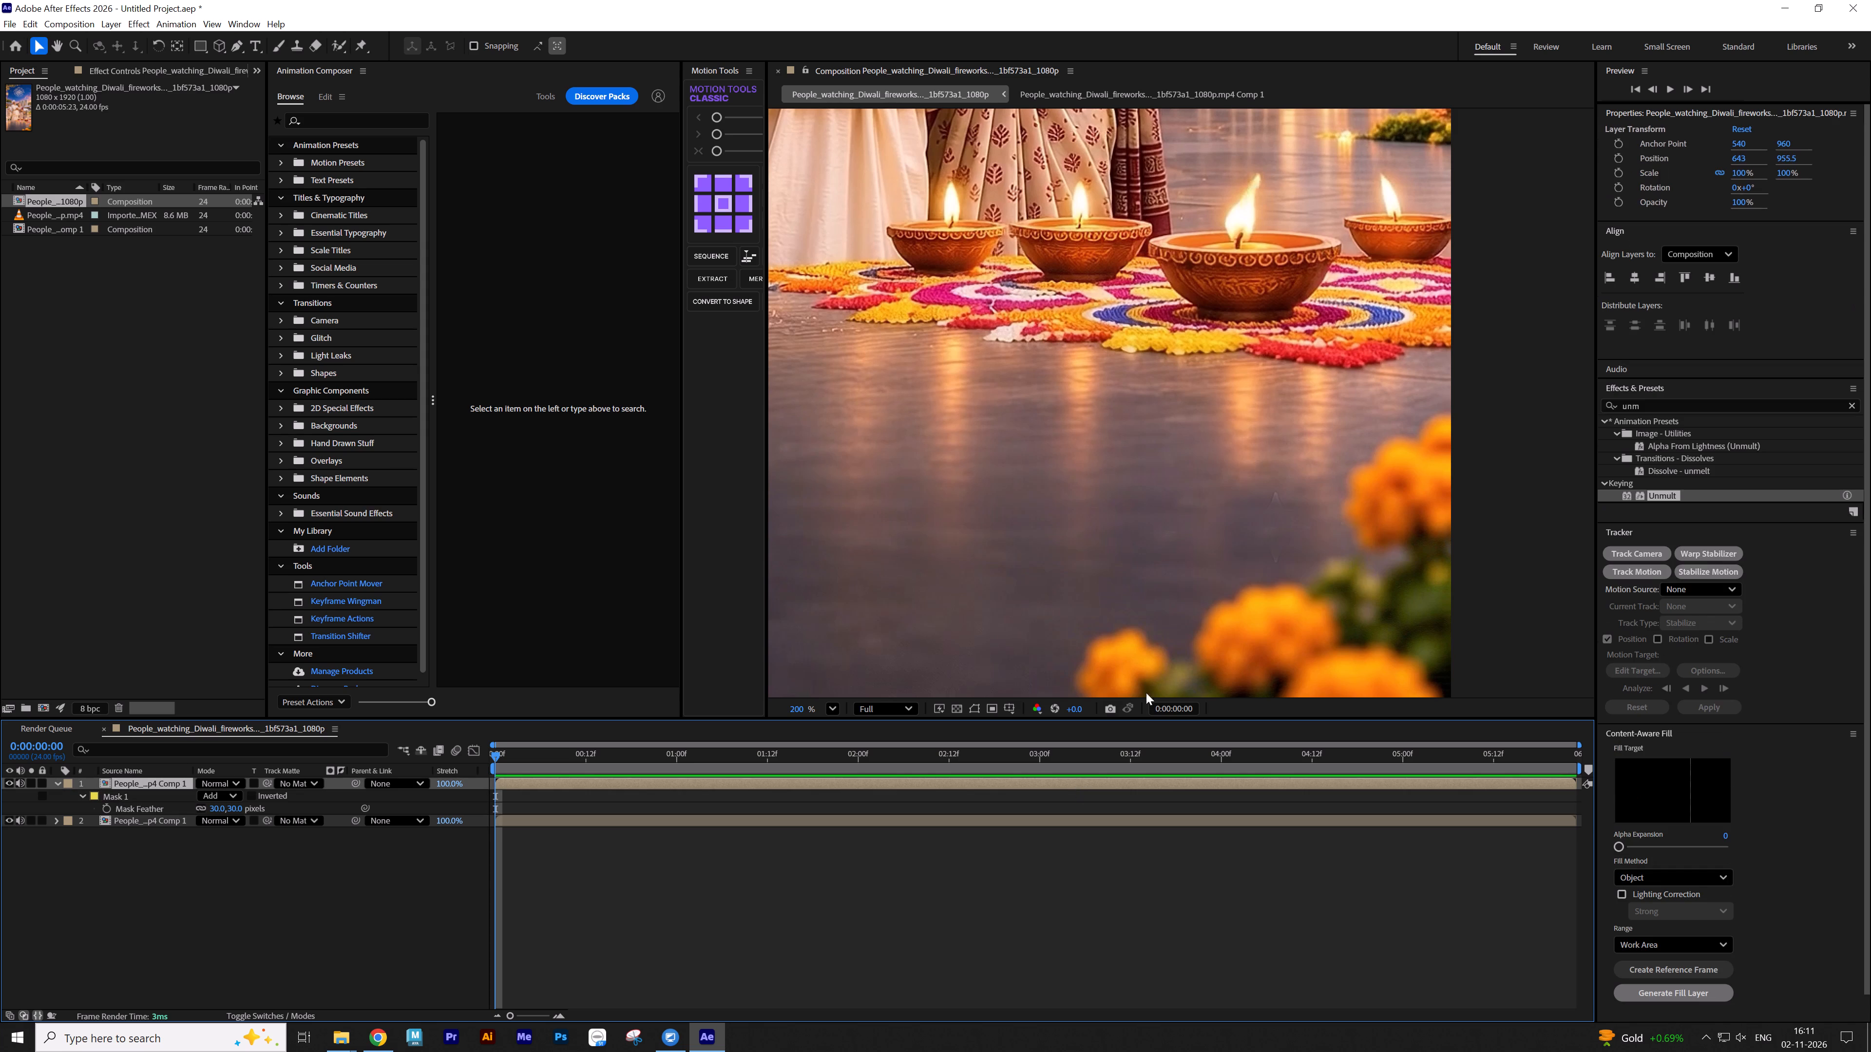
# Show the mask outline again and extend the patch mask's upper, lower and right edges slightly outward.
pyautogui.hotkey('ctrl', 'shift', 'h')
pyautogui.moveTo(1276, 487); pyautogui.dragTo(1276, 482)
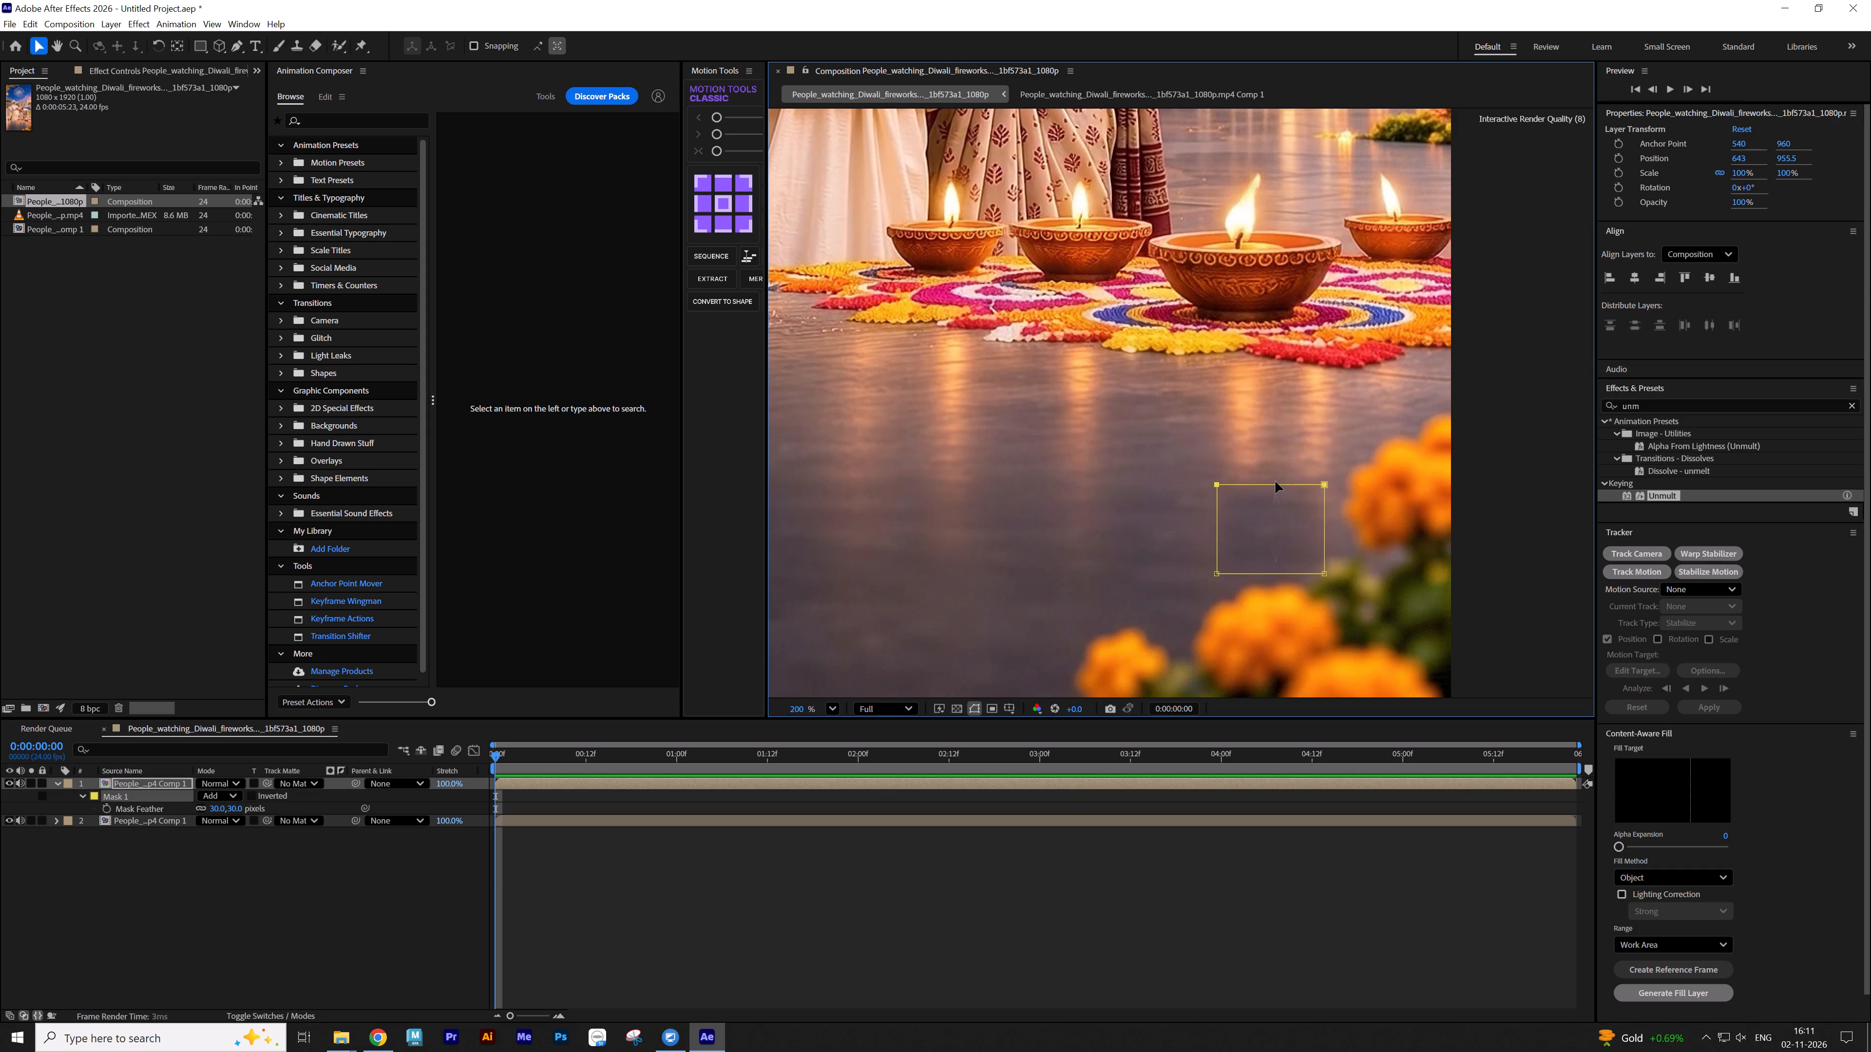
pyautogui.moveTo(1276, 482); pyautogui.dragTo(1276, 473)
pyautogui.moveTo(1287, 573); pyautogui.dragTo(1286, 574)
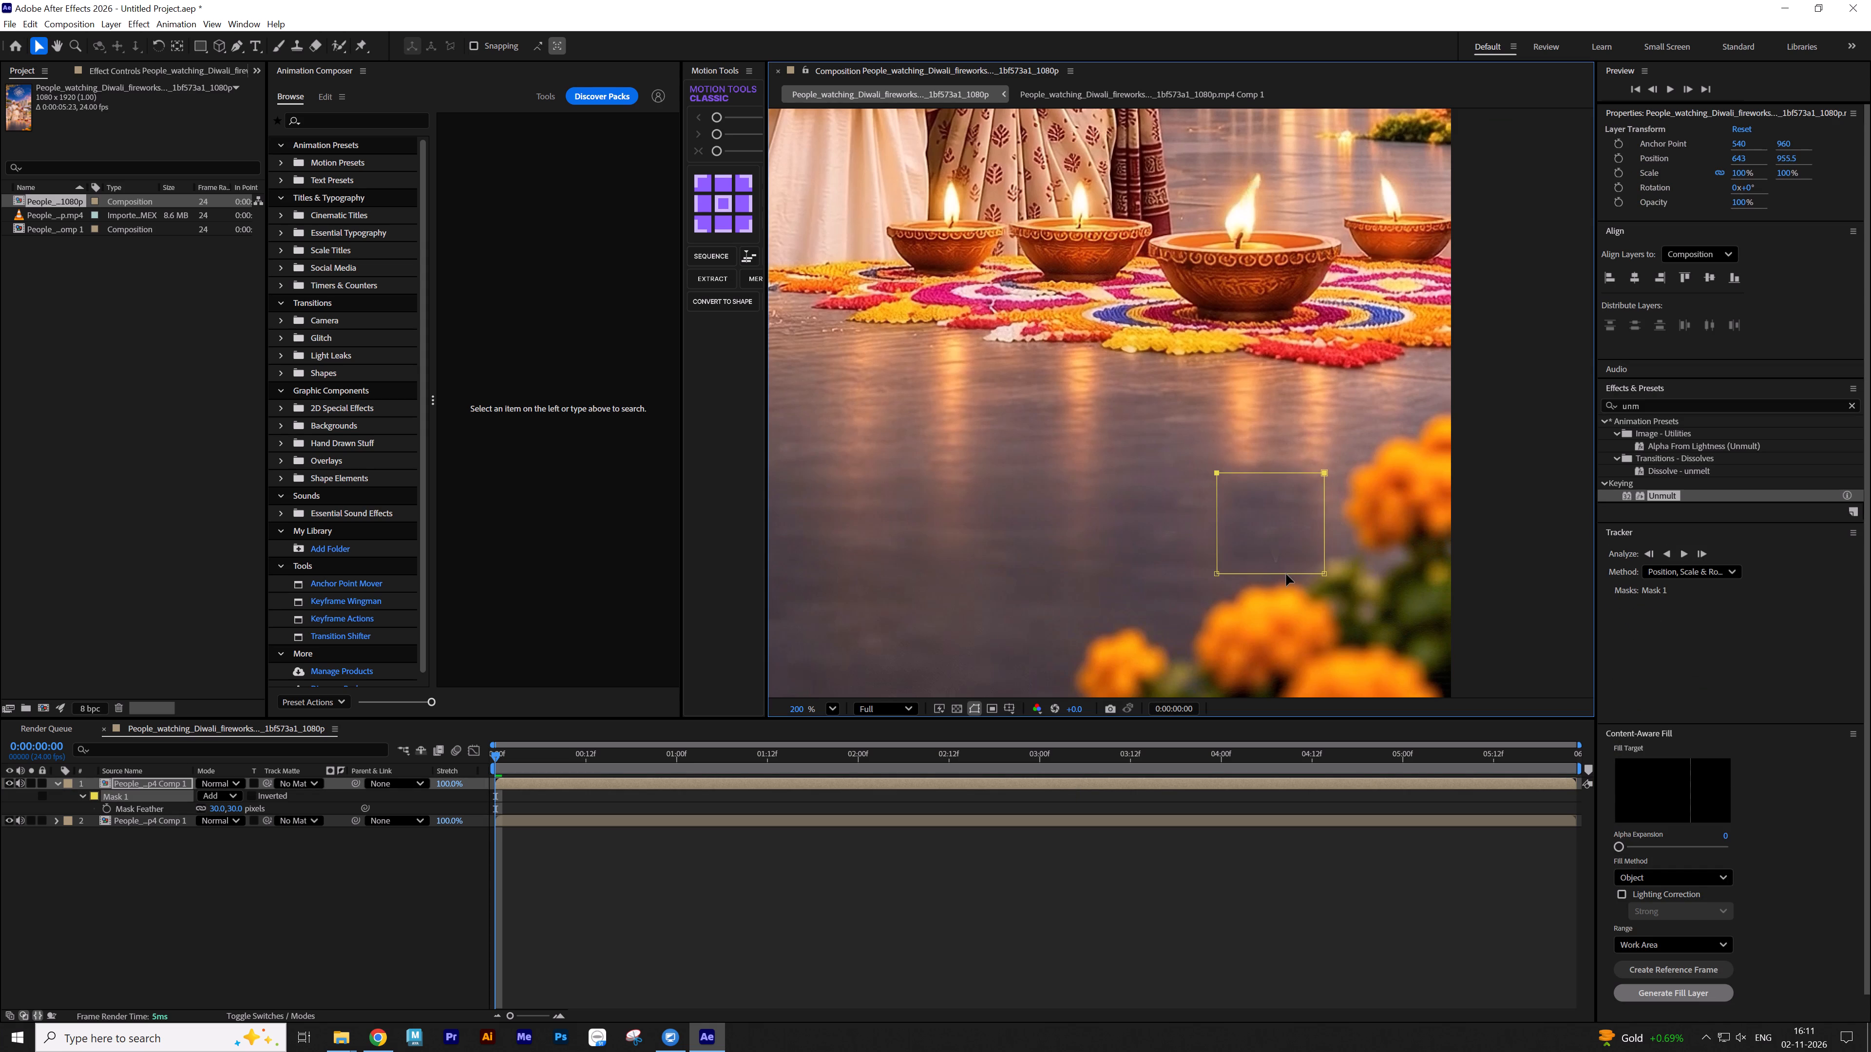
pyautogui.moveTo(1286, 574); pyautogui.dragTo(1284, 587)
pyautogui.moveTo(1325, 534); pyautogui.dragTo(1337, 535)
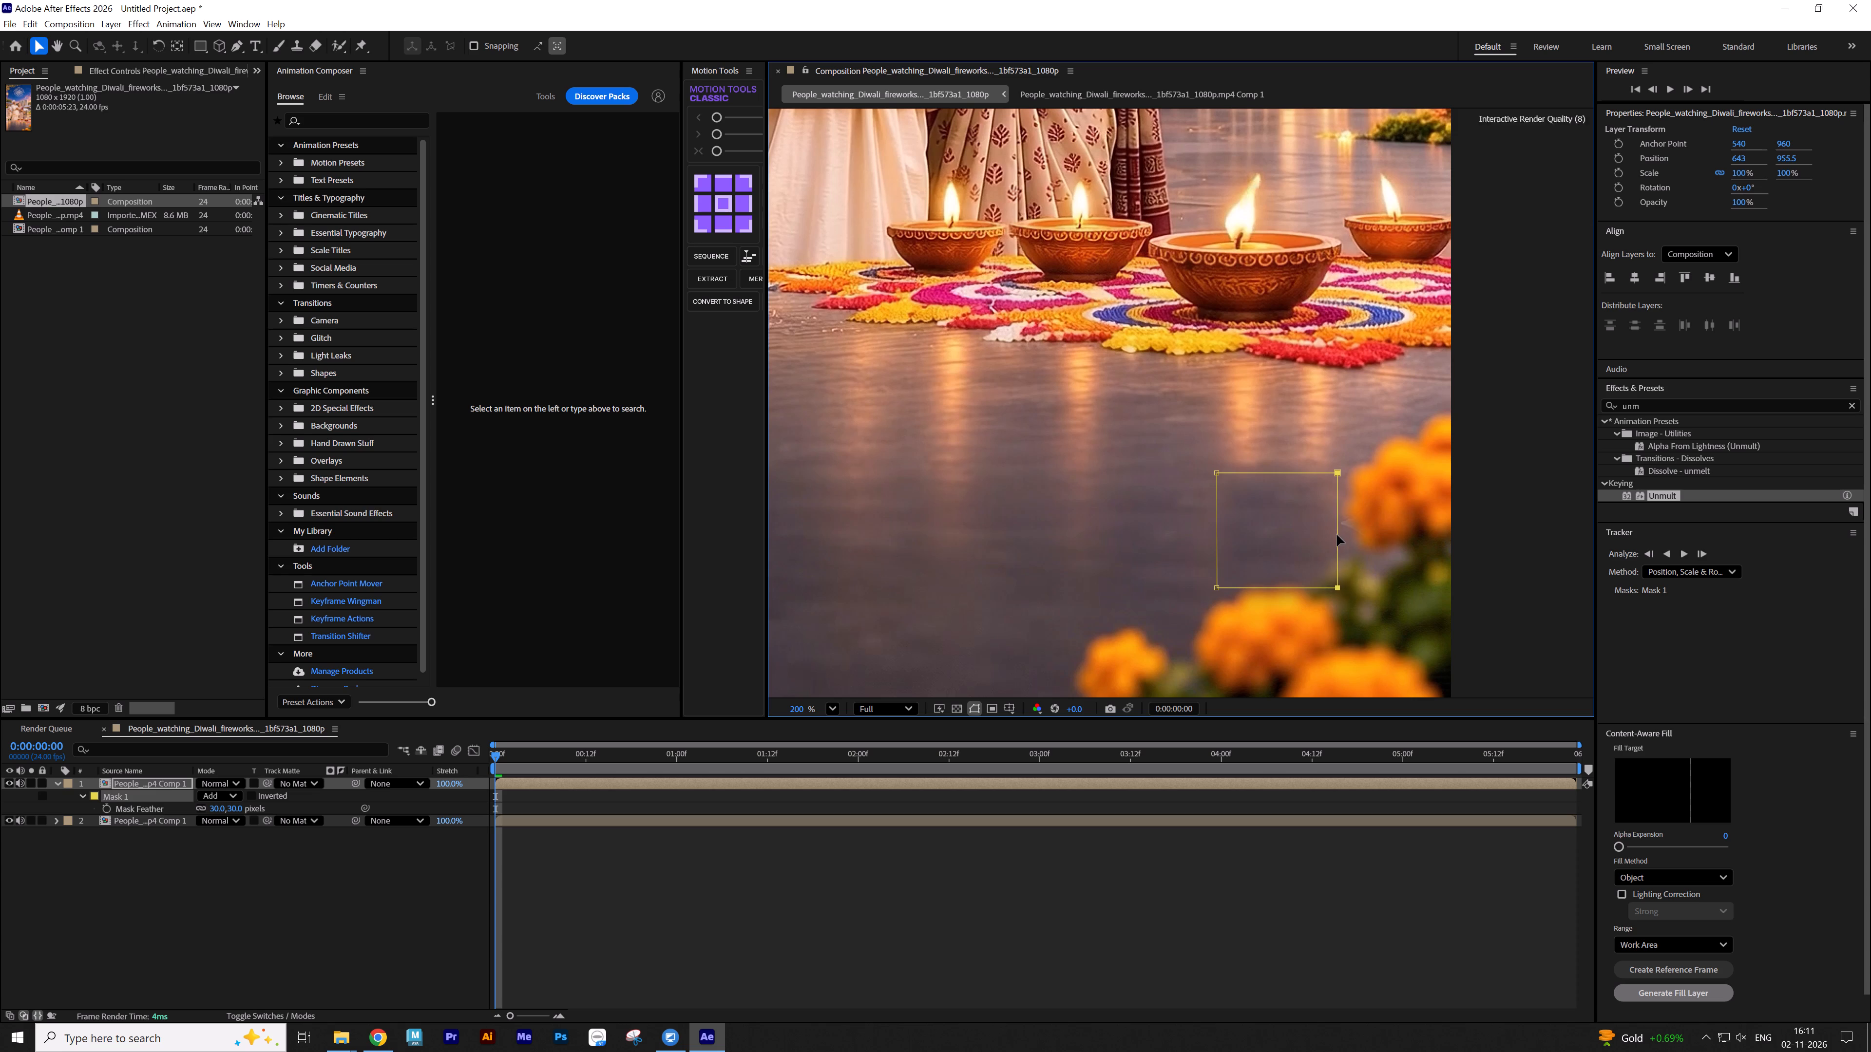
pyautogui.moveTo(1337, 535); pyautogui.dragTo(1320, 533)
pyautogui.hotkey('ctrl', 'z')
pyautogui.moveTo(1326, 533); pyautogui.dragTo(1331, 533)
pyautogui.click(1066, 896)
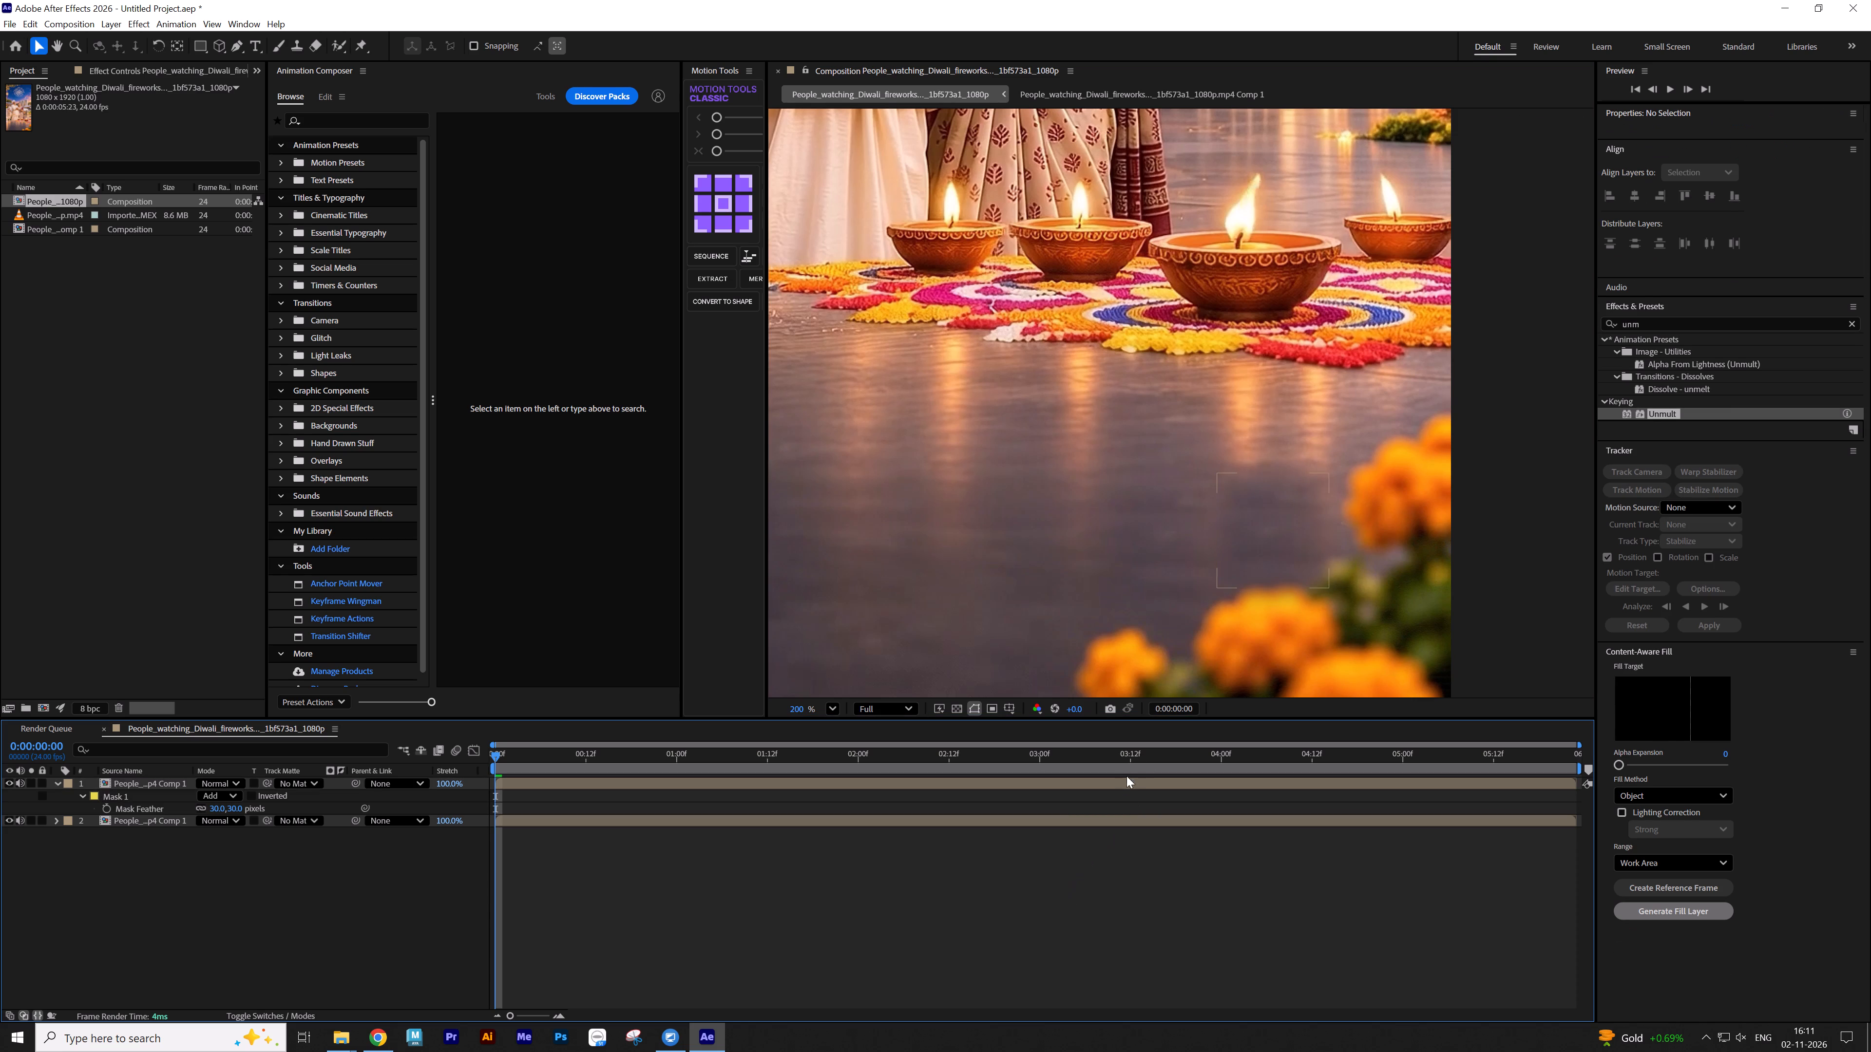
pyautogui.scroll(-6, 1151, 756)
pyautogui.scroll(-4, 1172, 580)
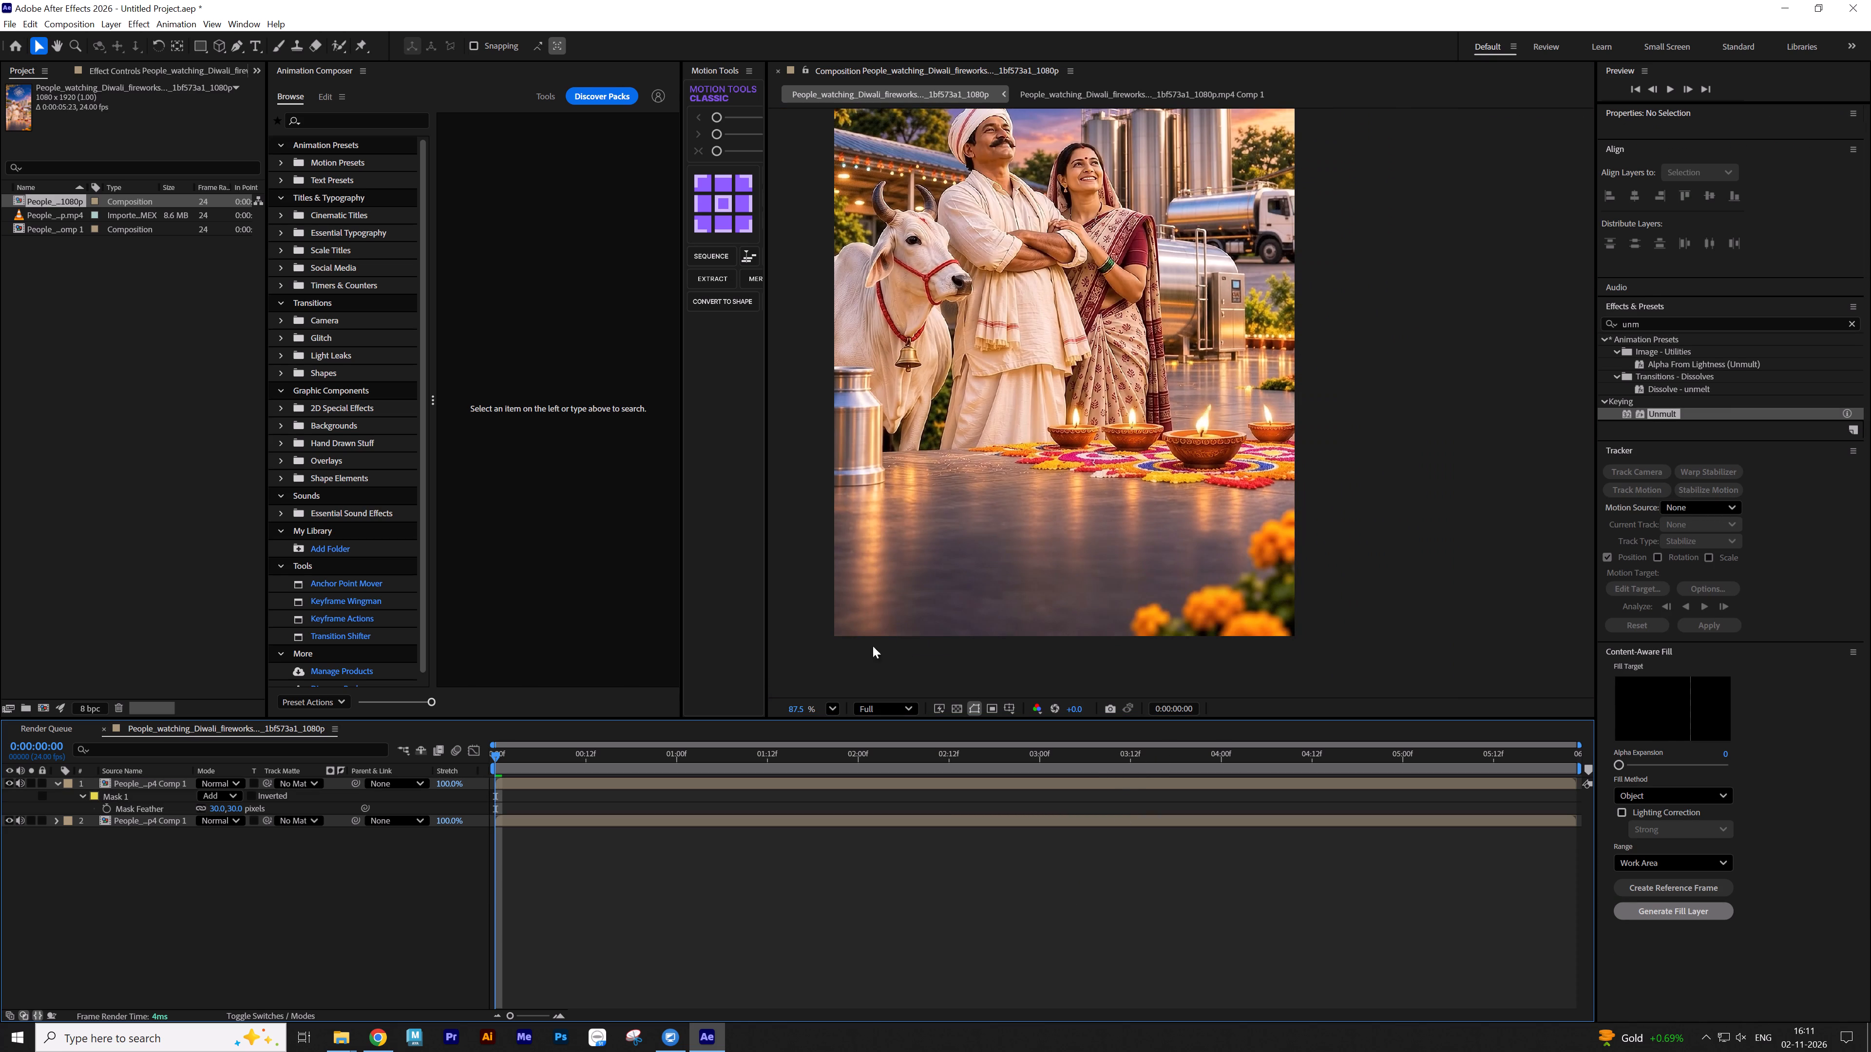
pyautogui.click(837, 707)
pyautogui.click(846, 726)
pyautogui.press('space')
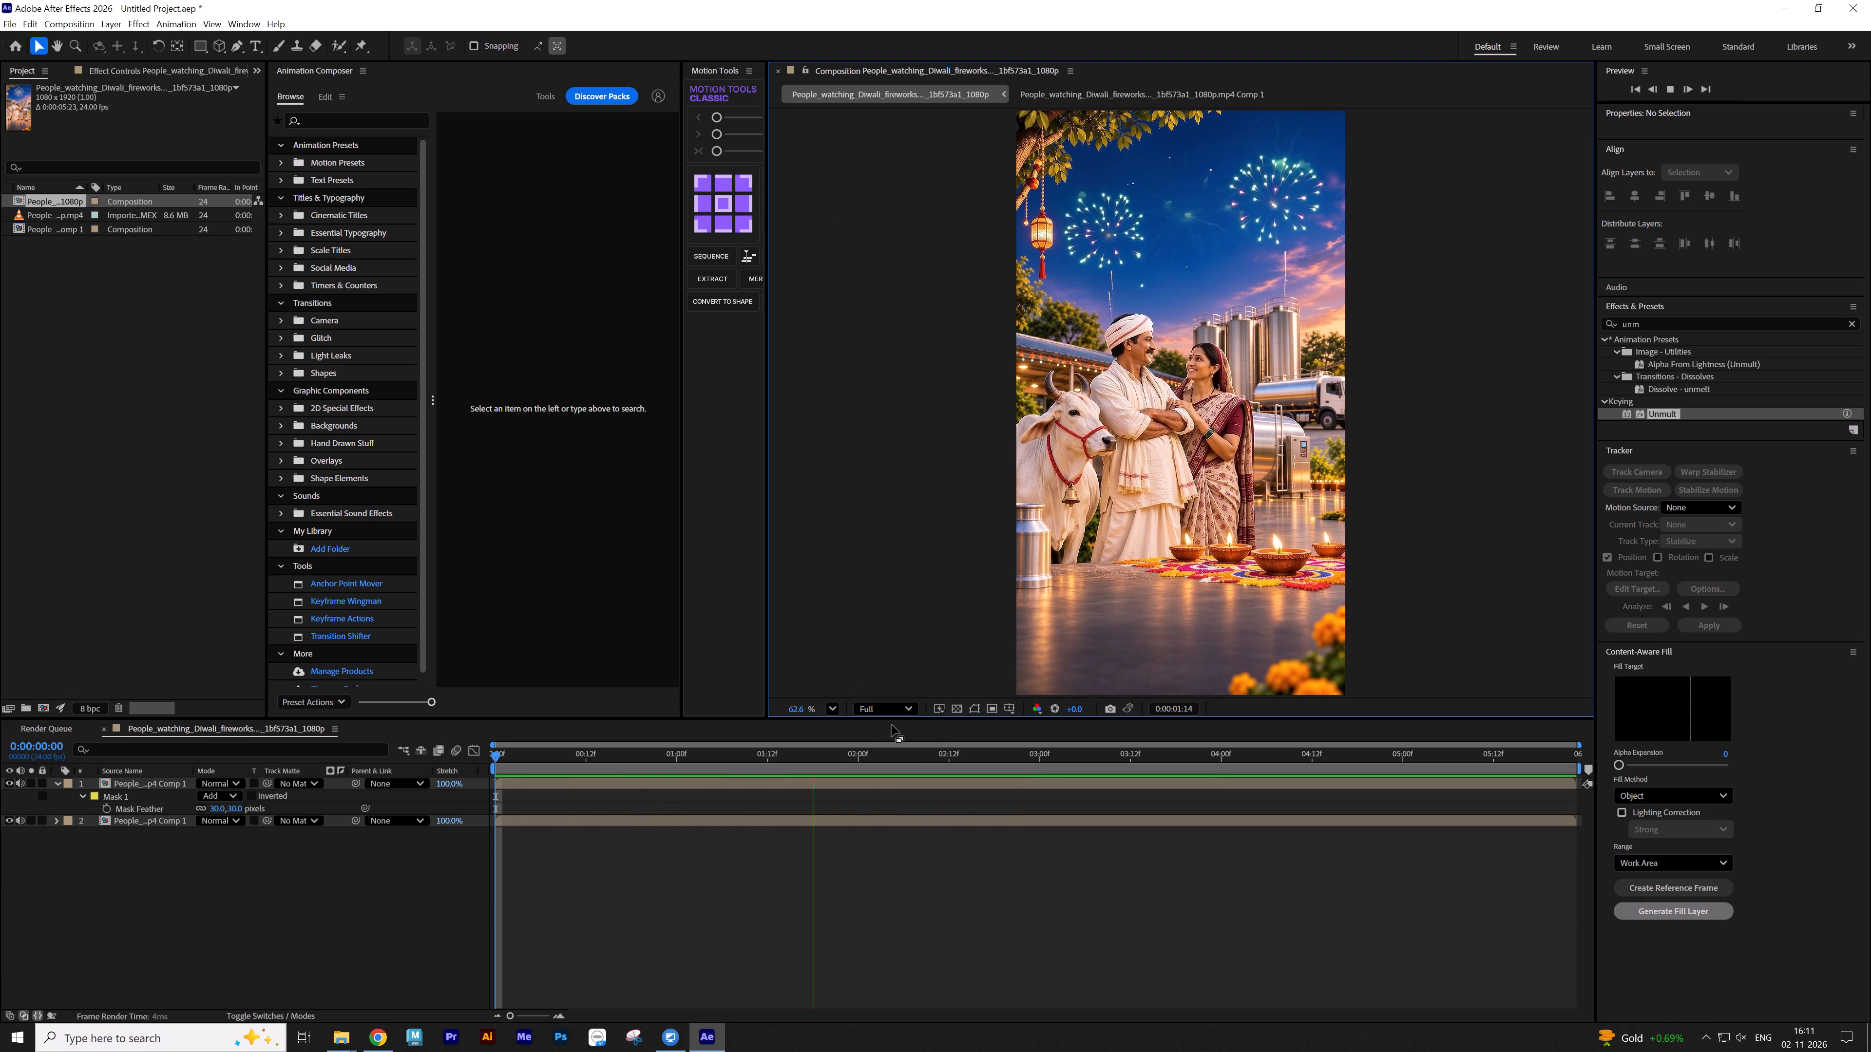
pyautogui.press('space')
pyautogui.moveTo(960, 764); pyautogui.dragTo(930, 769)
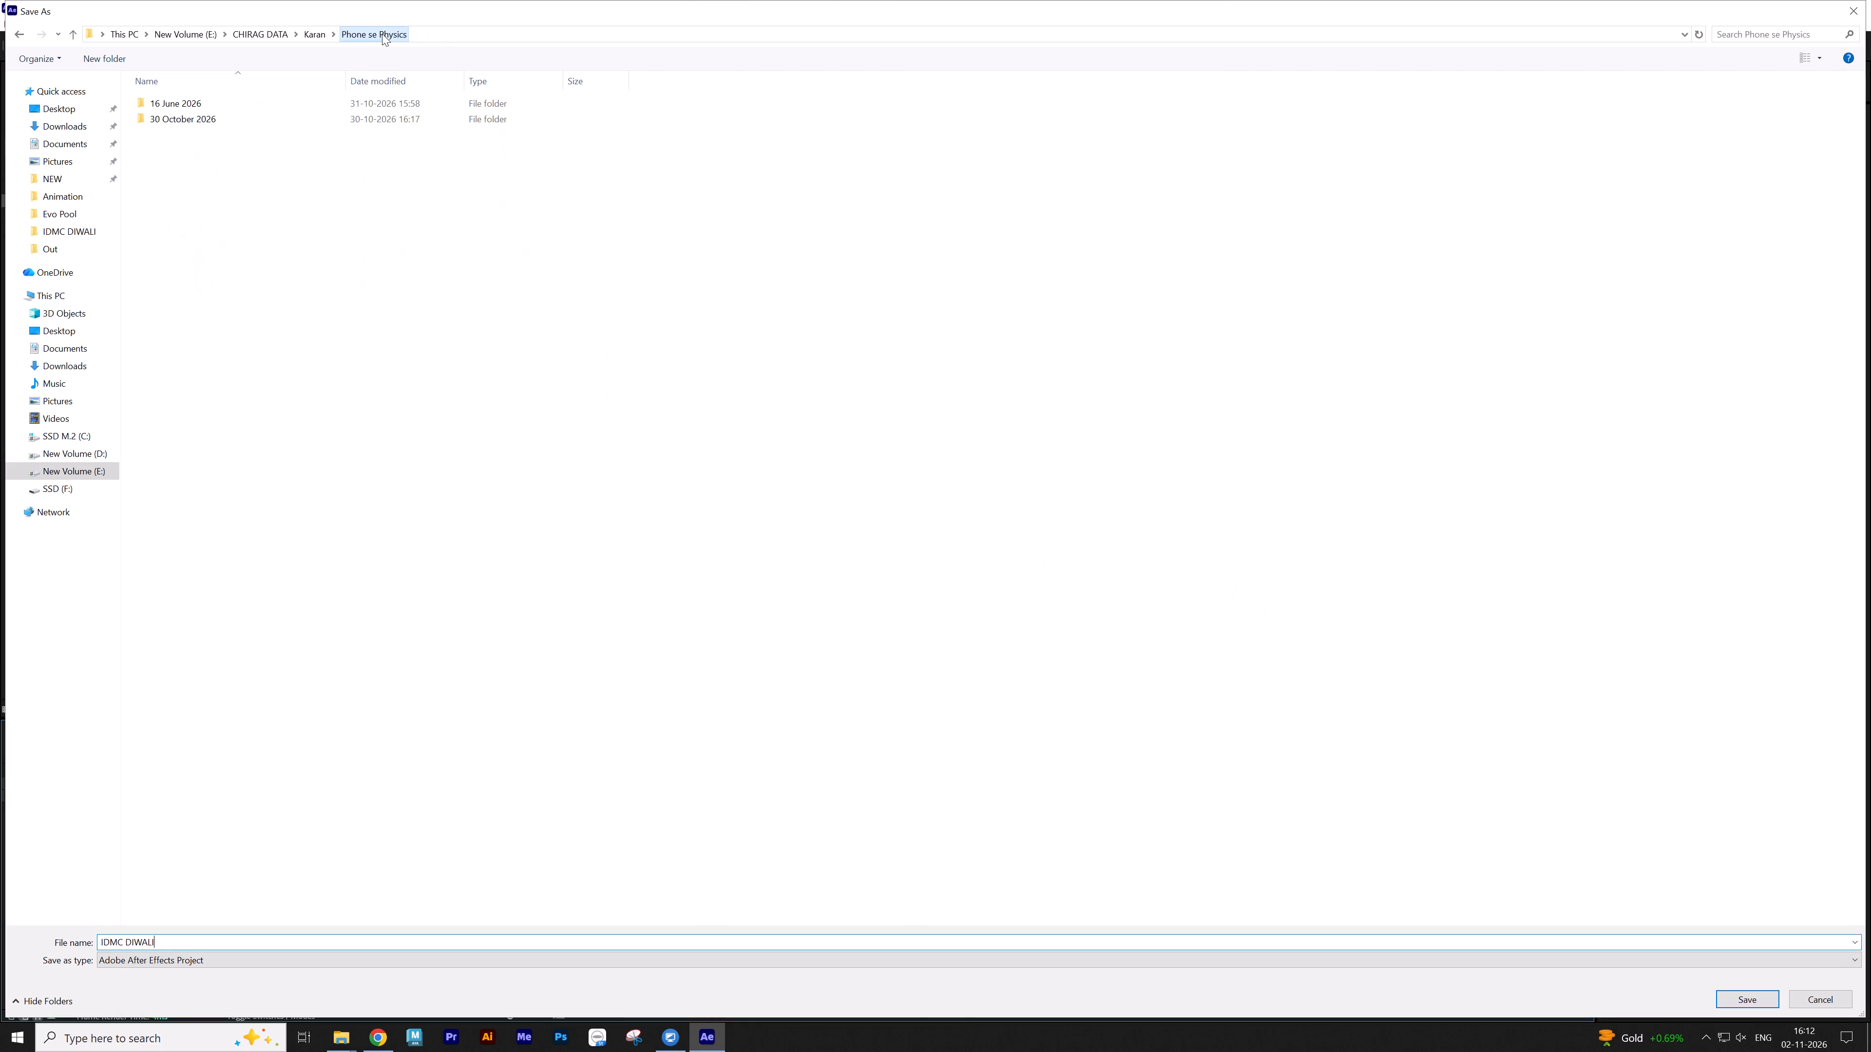
pyautogui.click(284, 37)
pyautogui.click(198, 37)
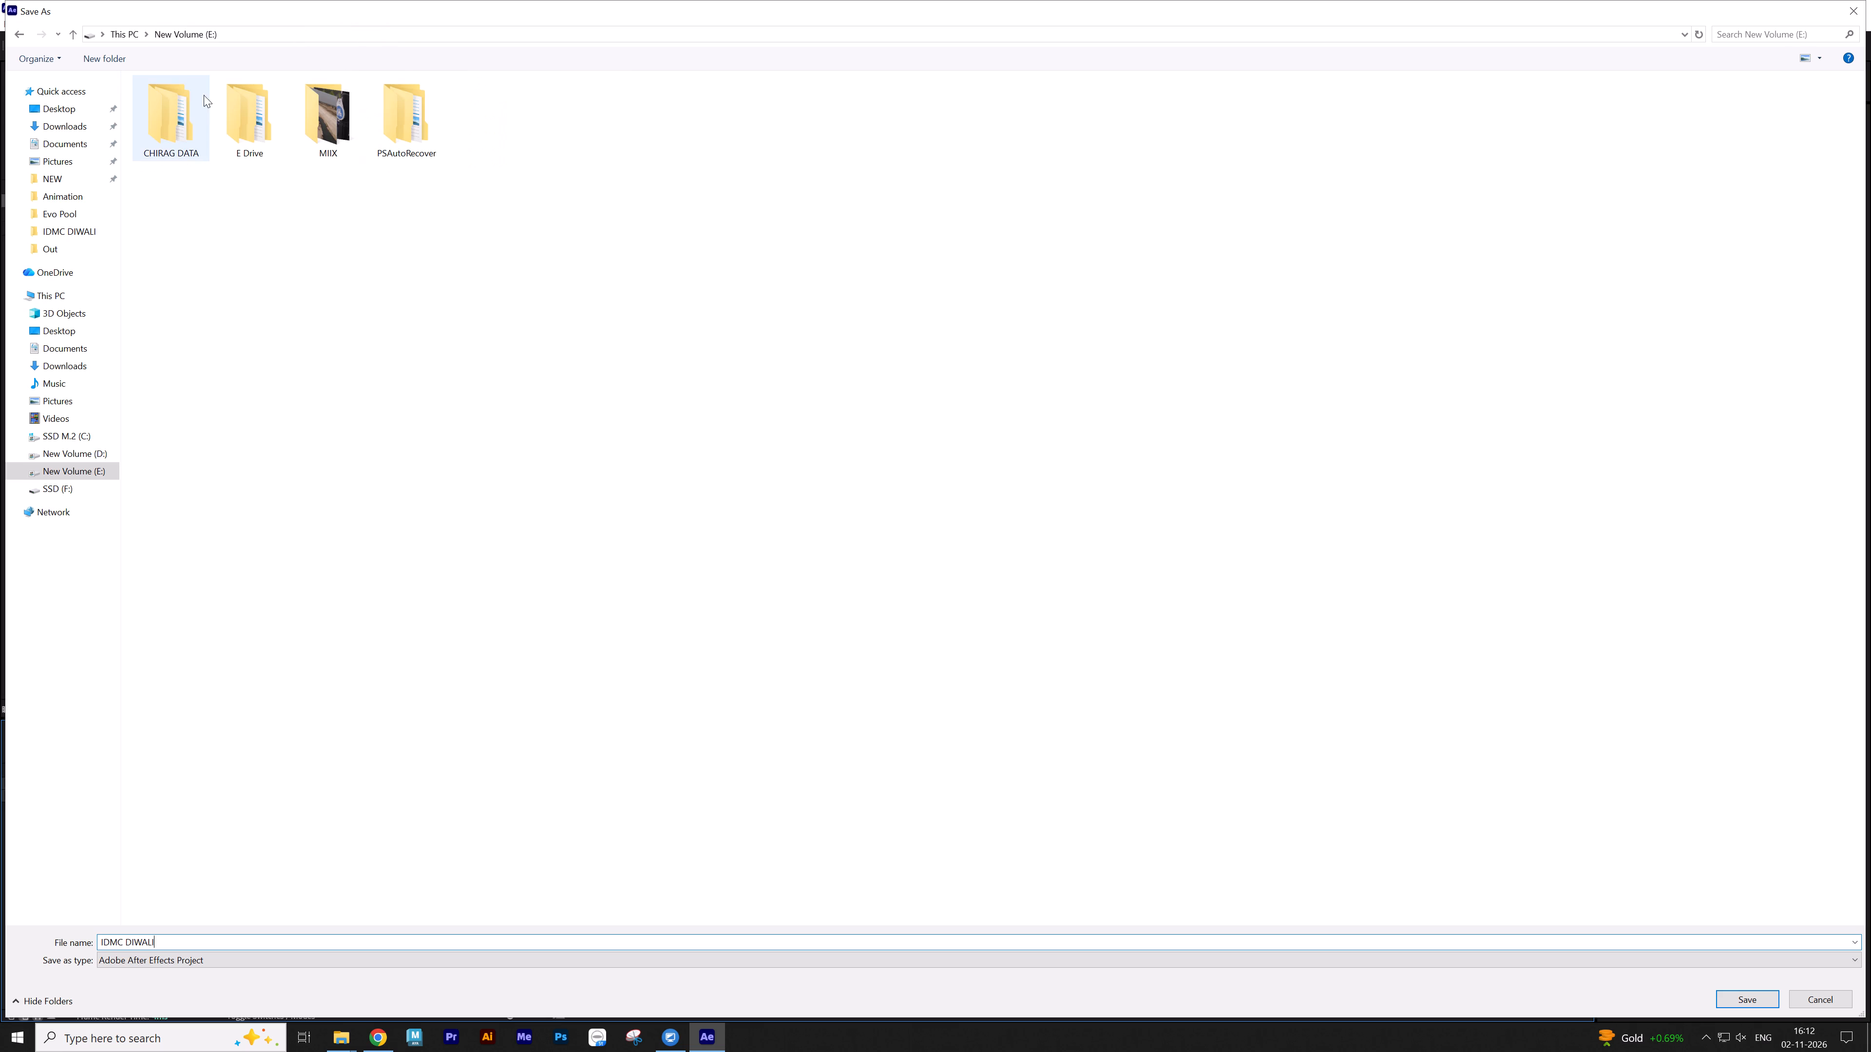
pyautogui.doubleClick(176, 113)
pyautogui.doubleClick(190, 114)
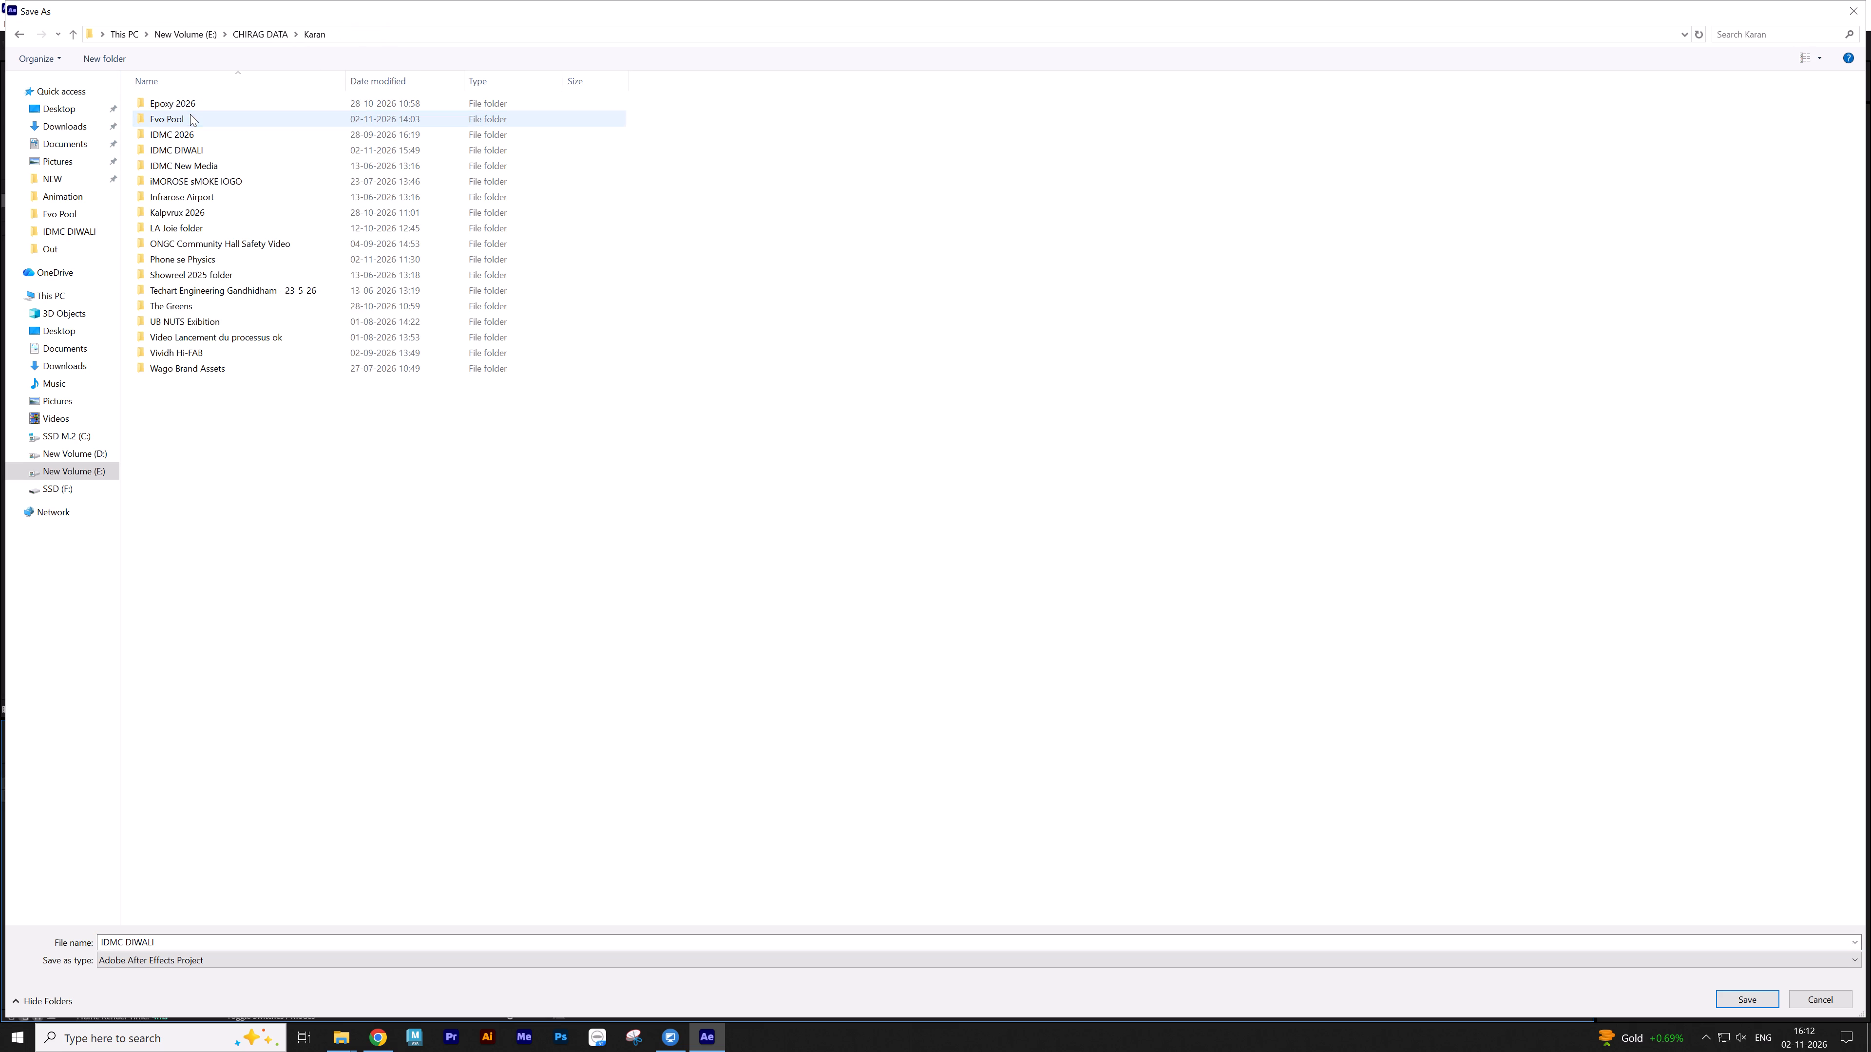
pyautogui.doubleClick(214, 145)
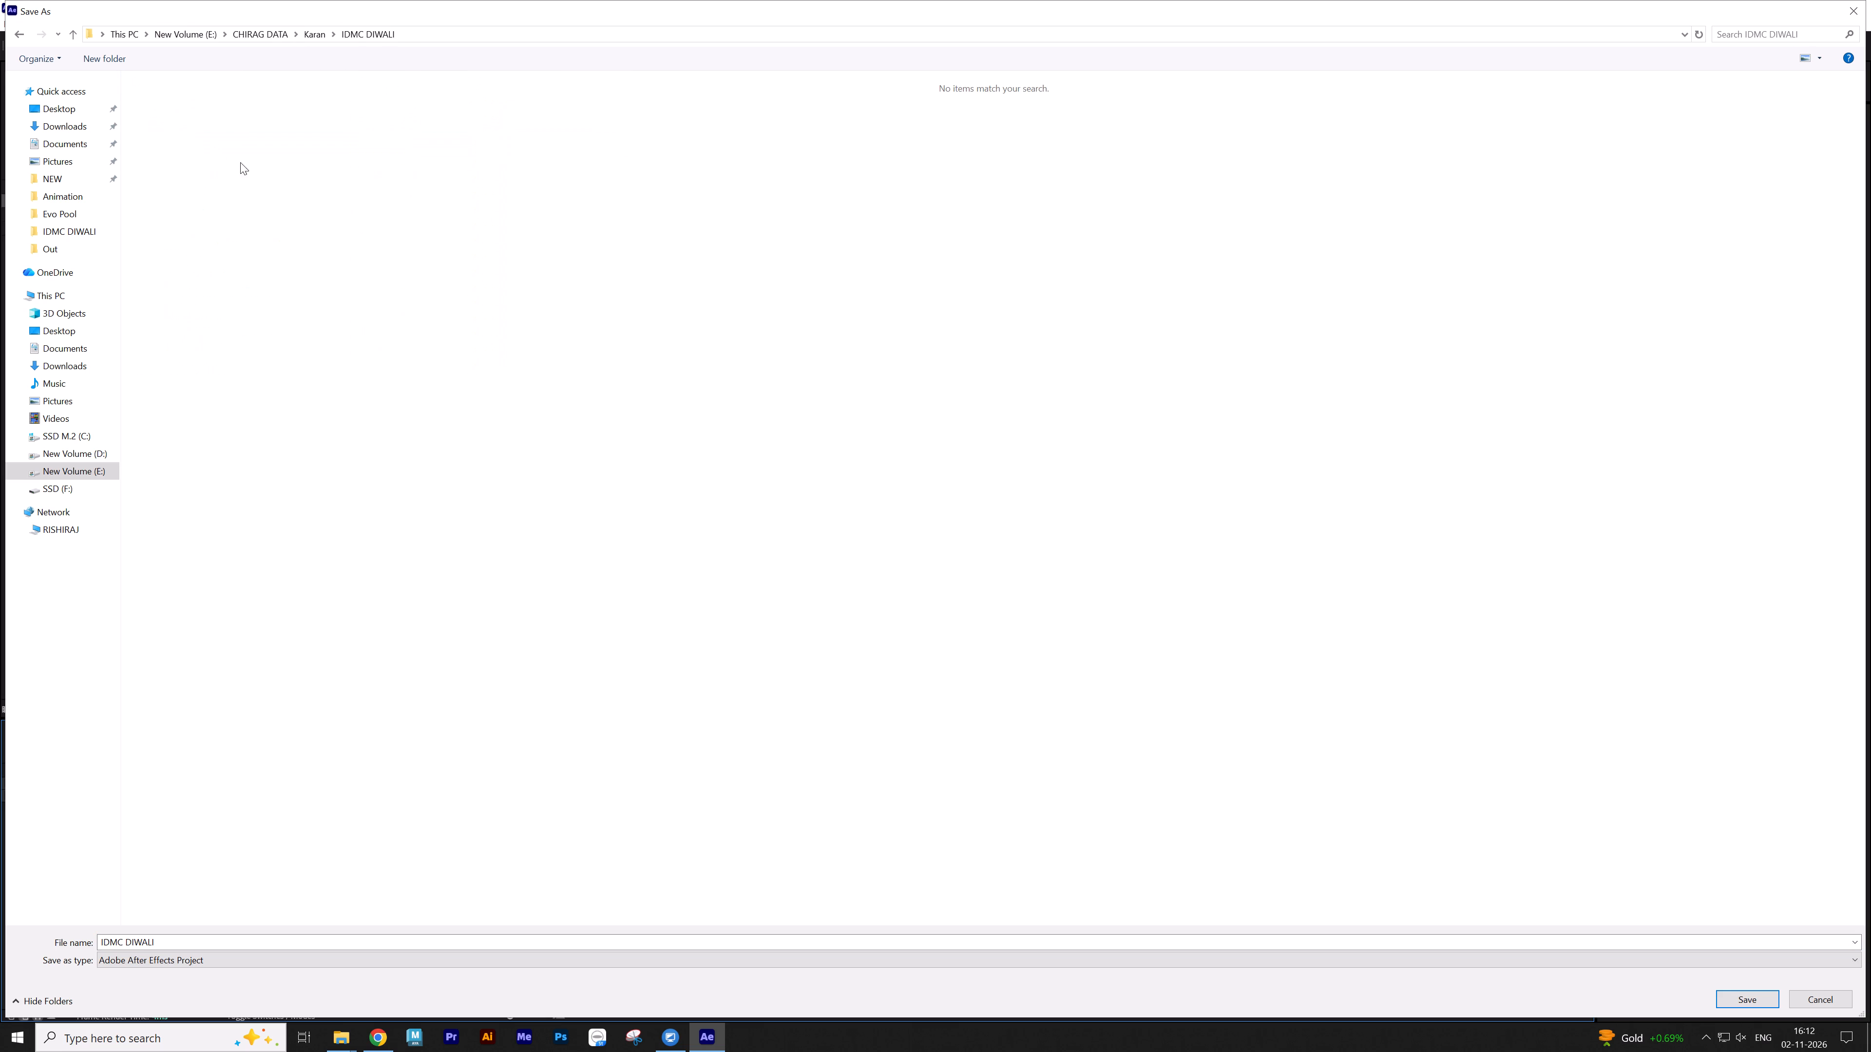
pyautogui.click(1753, 1001)
pyautogui.click(891, 869)
pyautogui.write('ss')
pyautogui.hotkey('ctrl', 's')
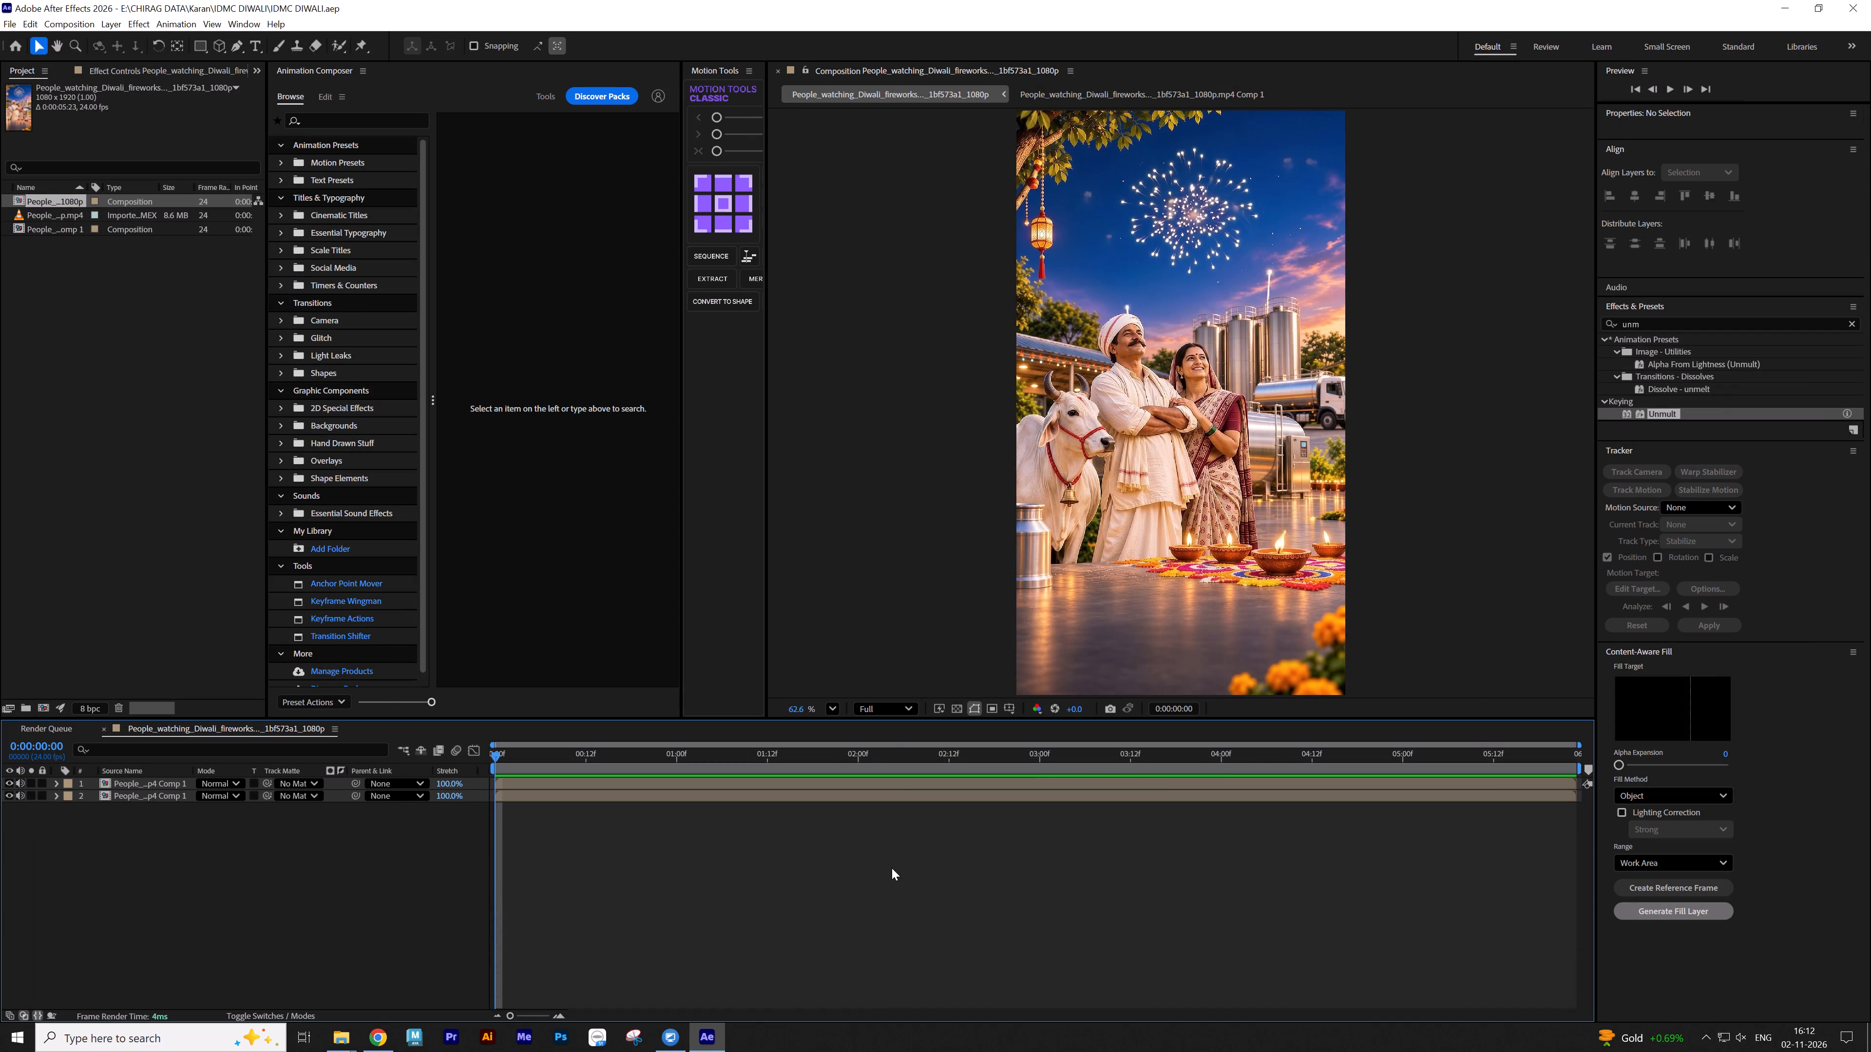
# Look through the Back up Textures, Maya Files and STP Files folders inside 01 Client of the IDMC 2026 project folder.
pyautogui.hotkey('alt', 'Tab')
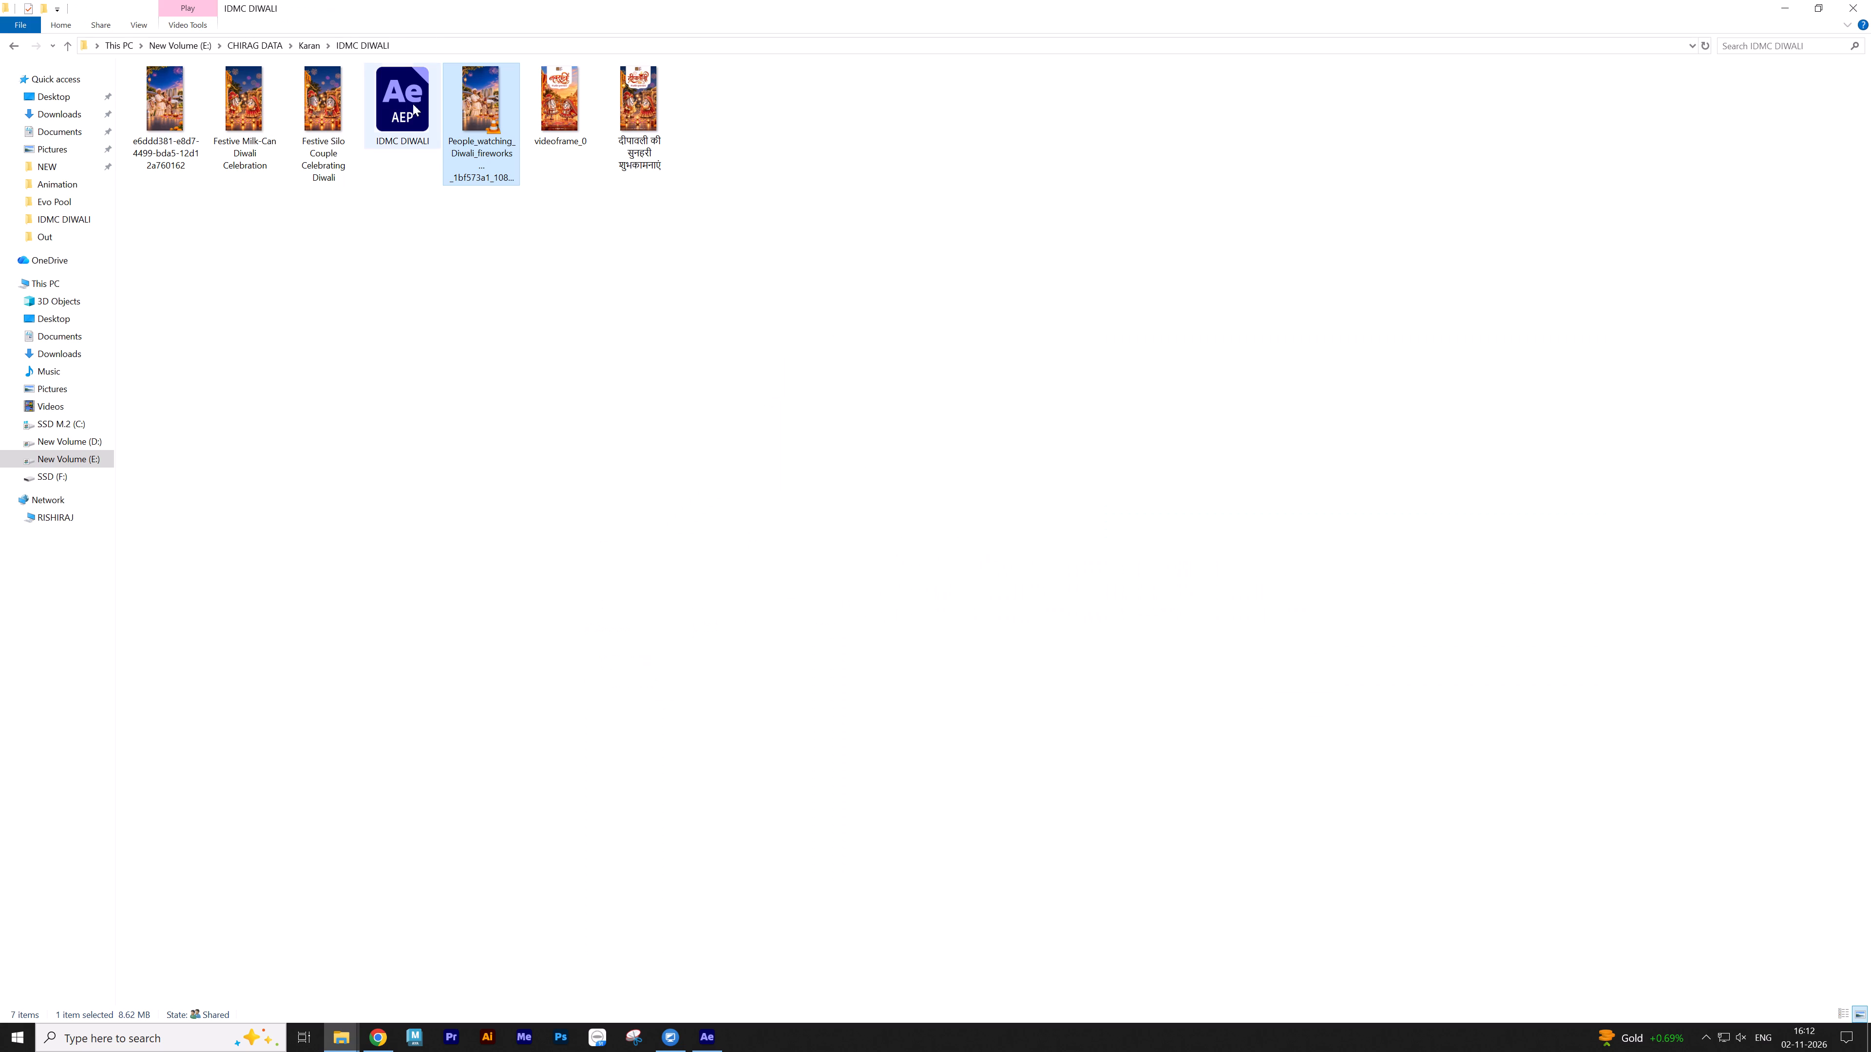
pyautogui.click(312, 48)
pyautogui.doubleClick(238, 129)
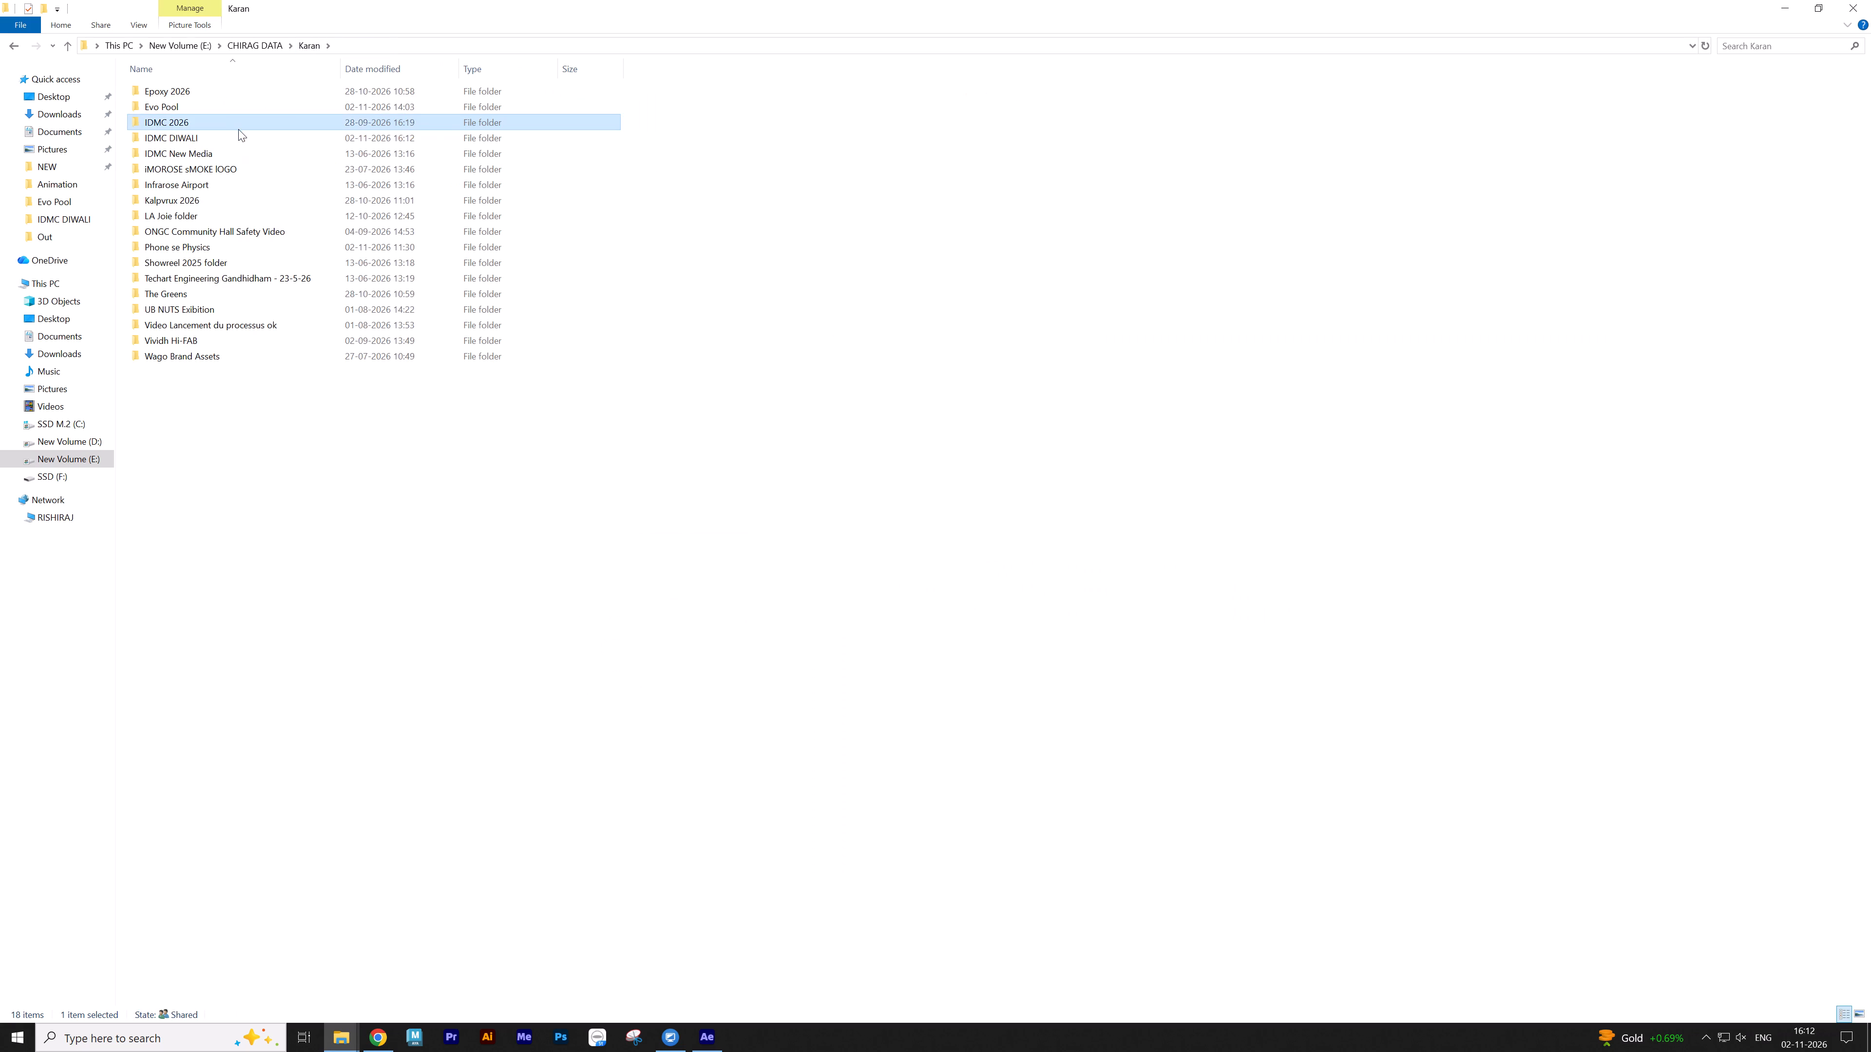
pyautogui.doubleClick(246, 82)
pyautogui.doubleClick(242, 89)
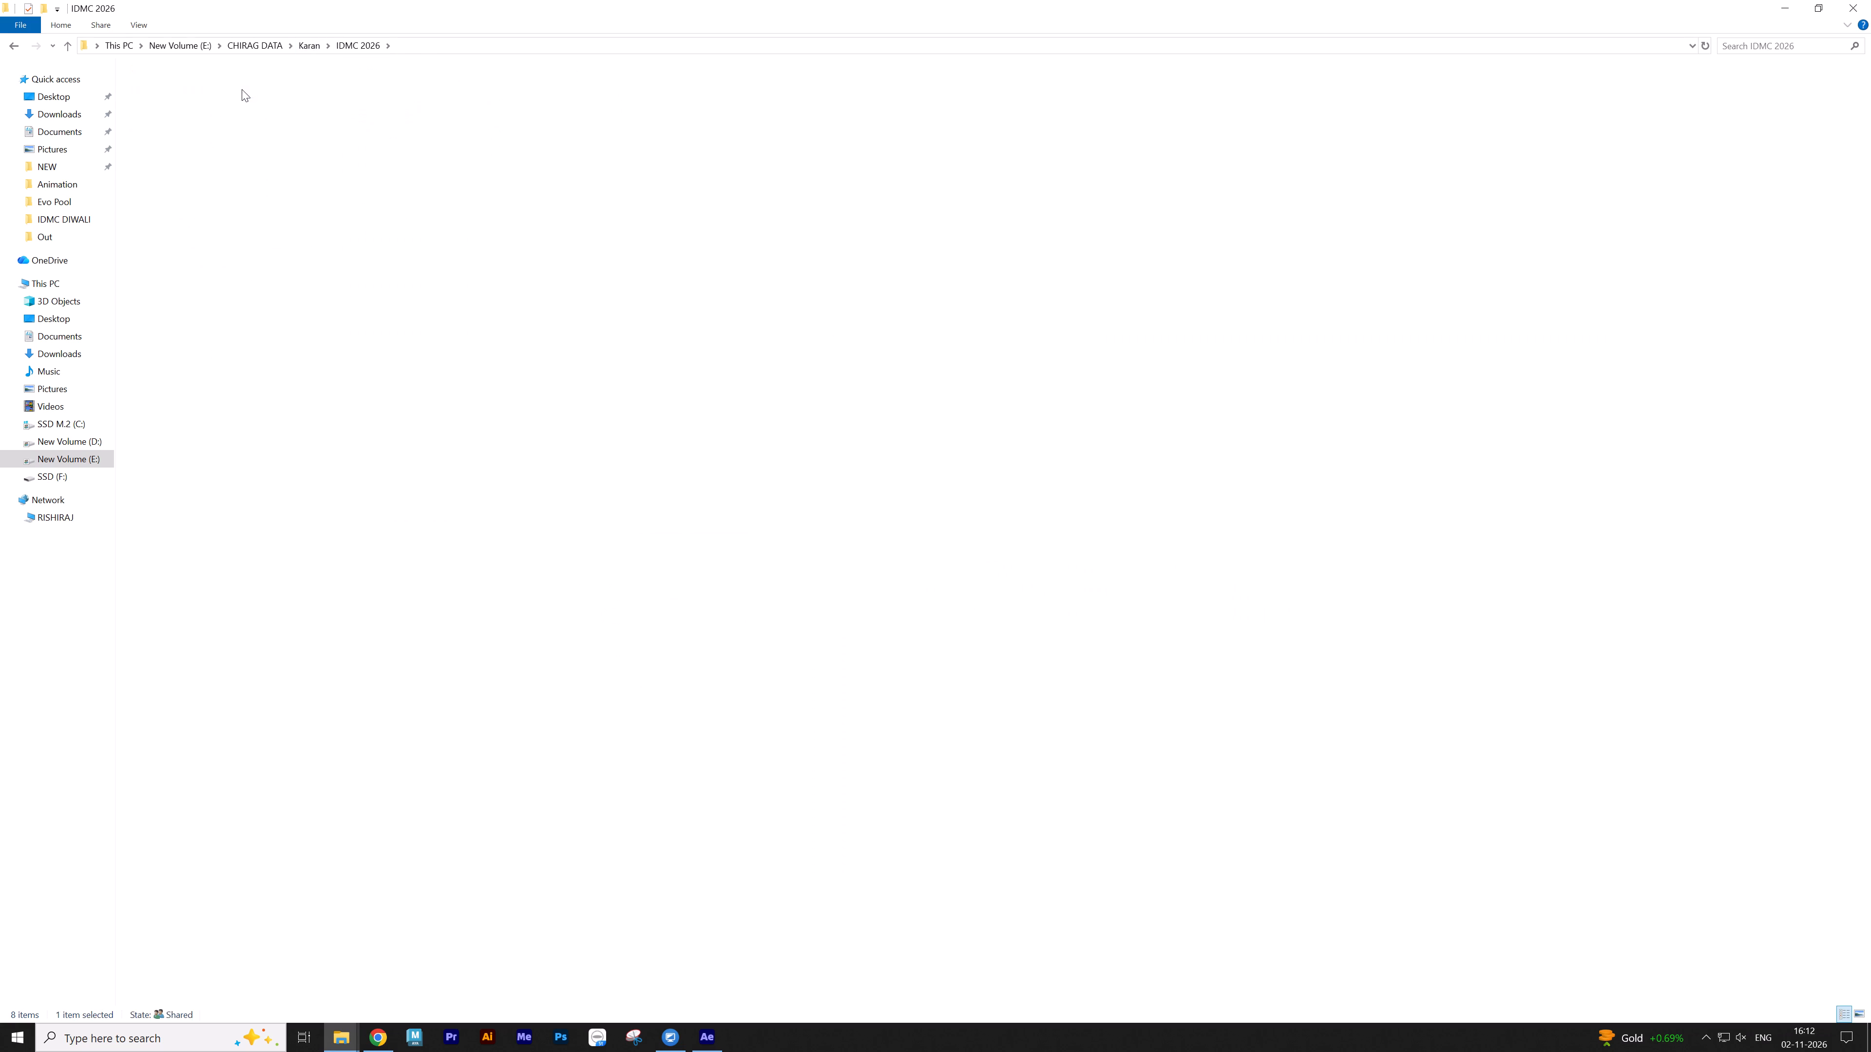
pyautogui.doubleClick(173, 117)
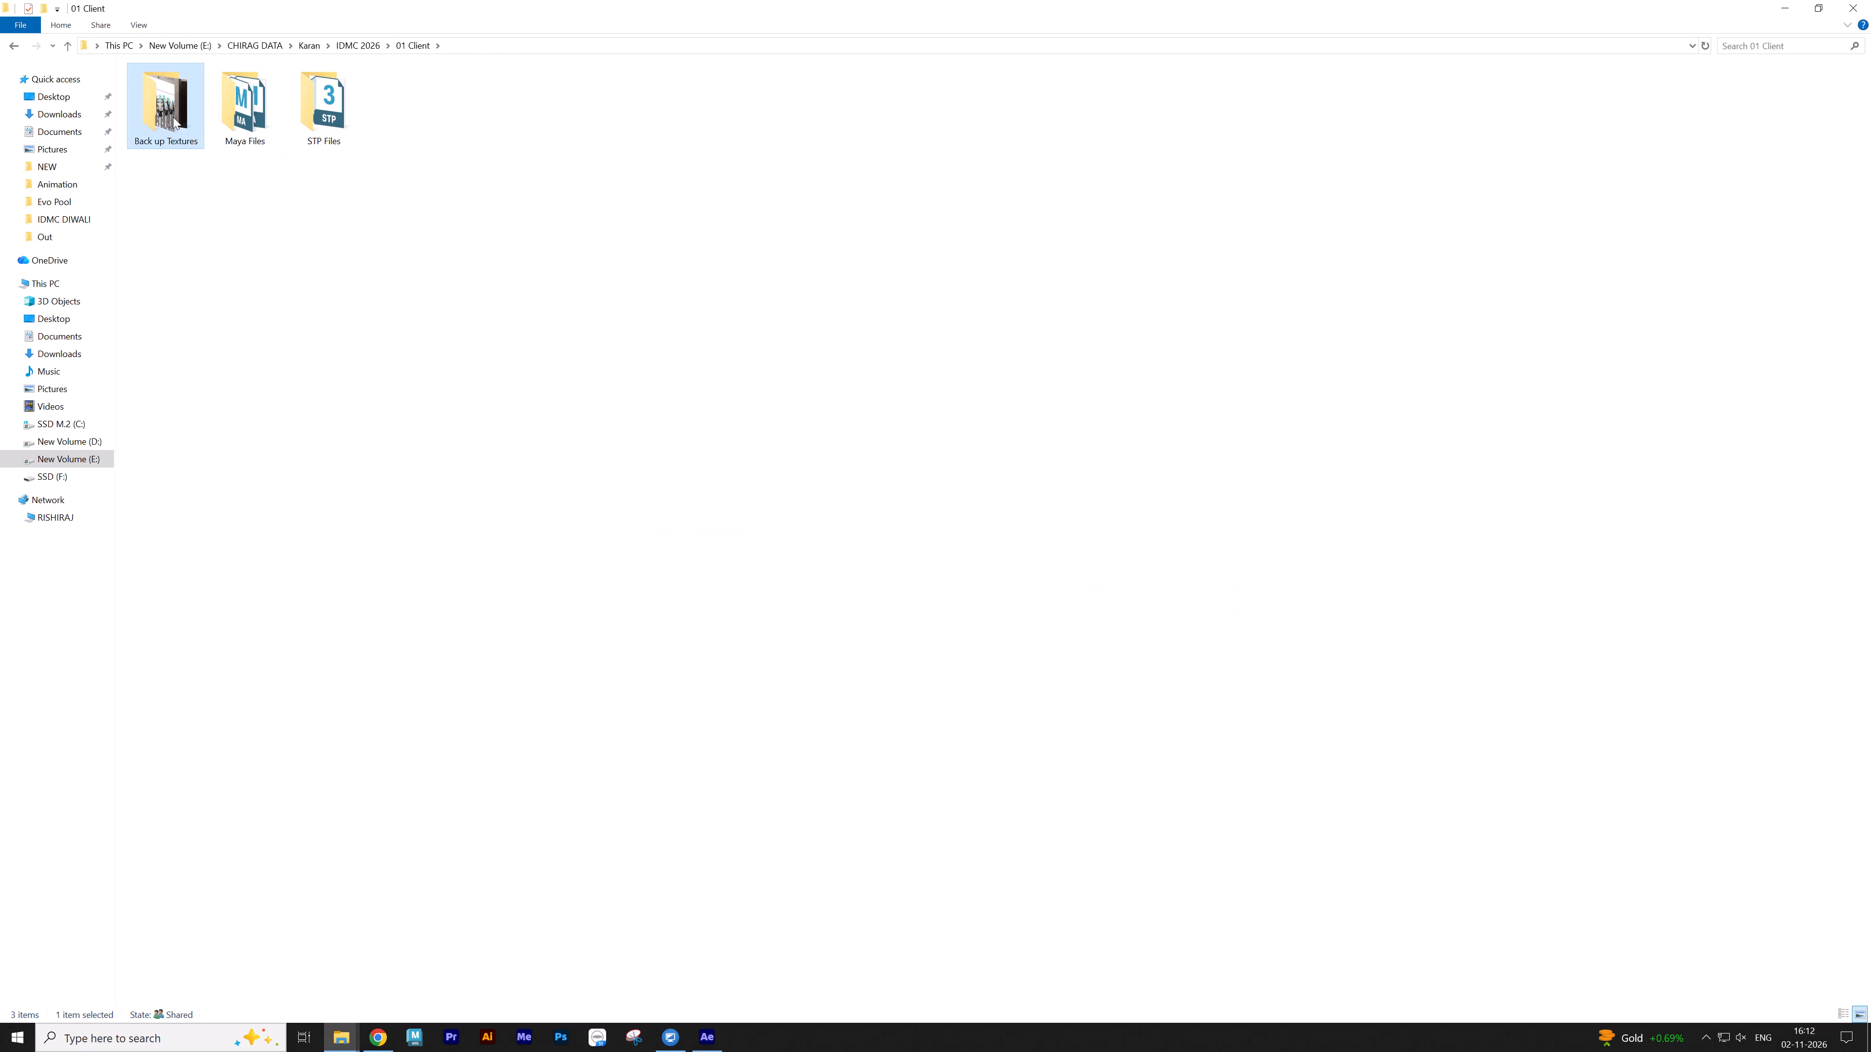
pyautogui.click(397, 47)
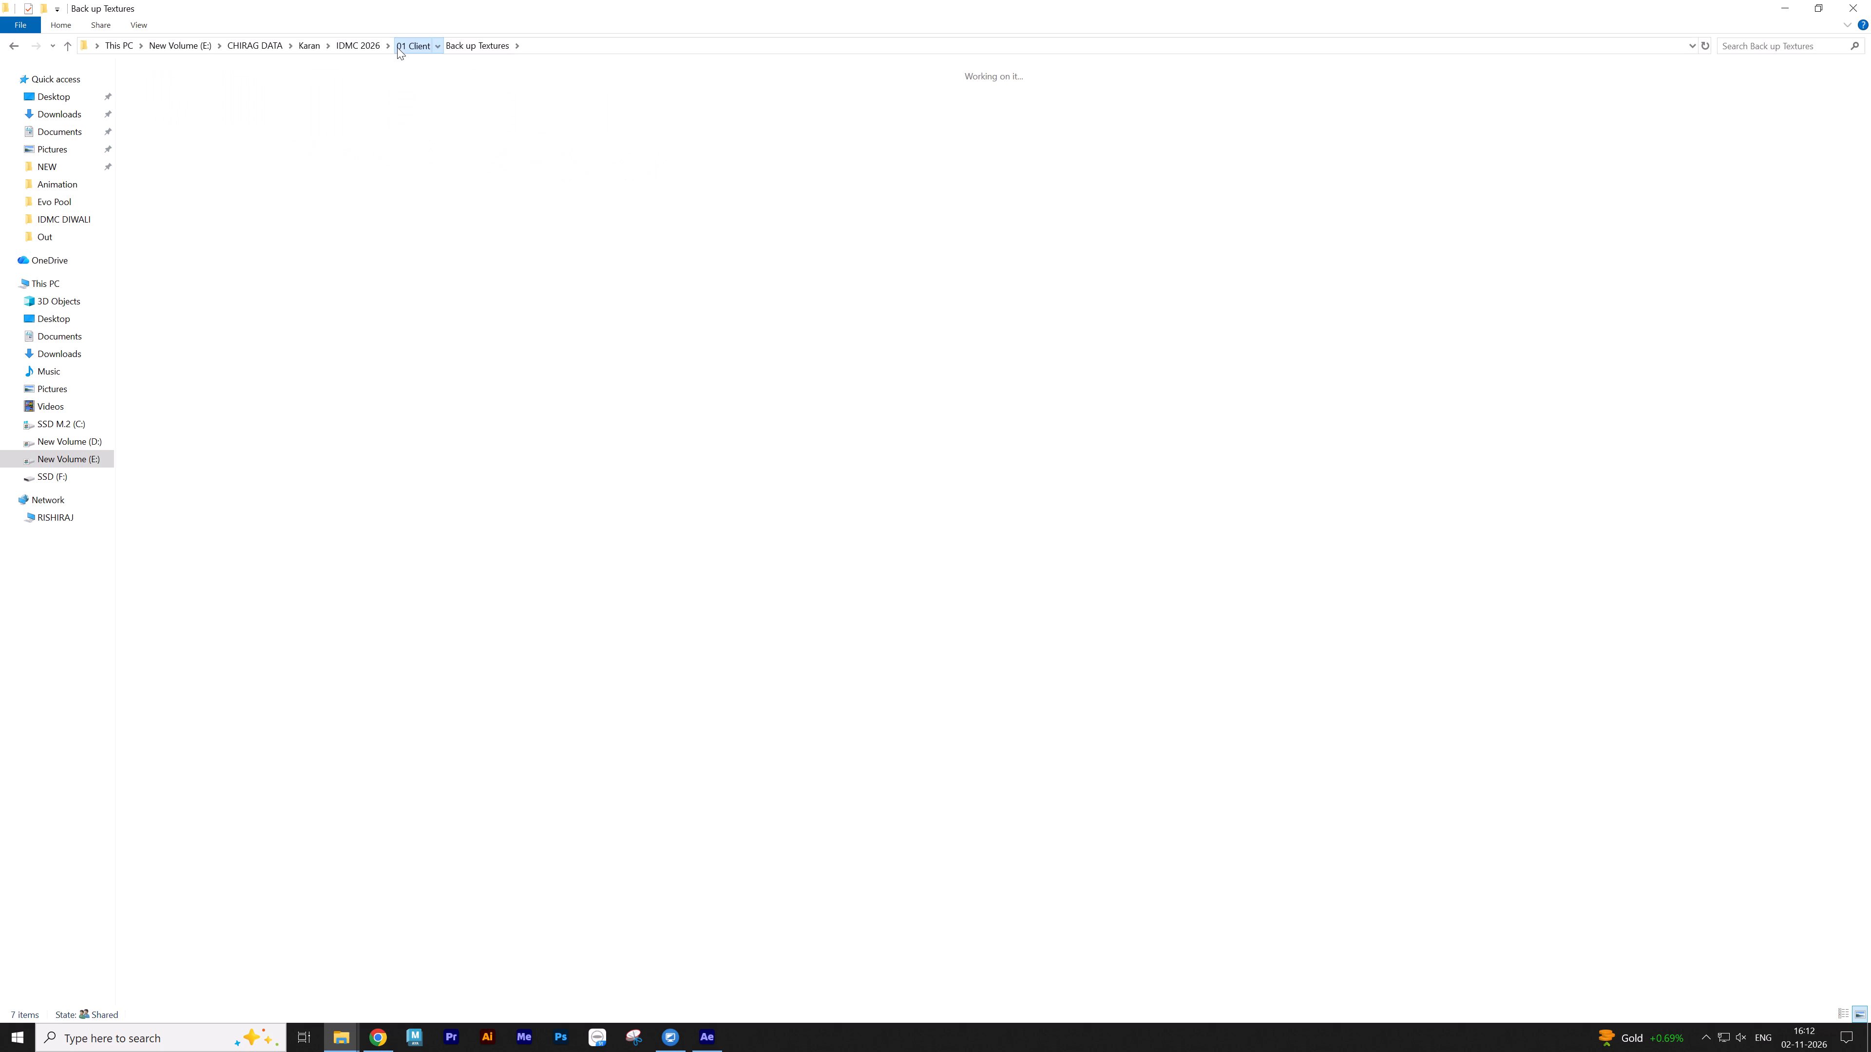
pyautogui.doubleClick(252, 98)
pyautogui.doubleClick(407, 54)
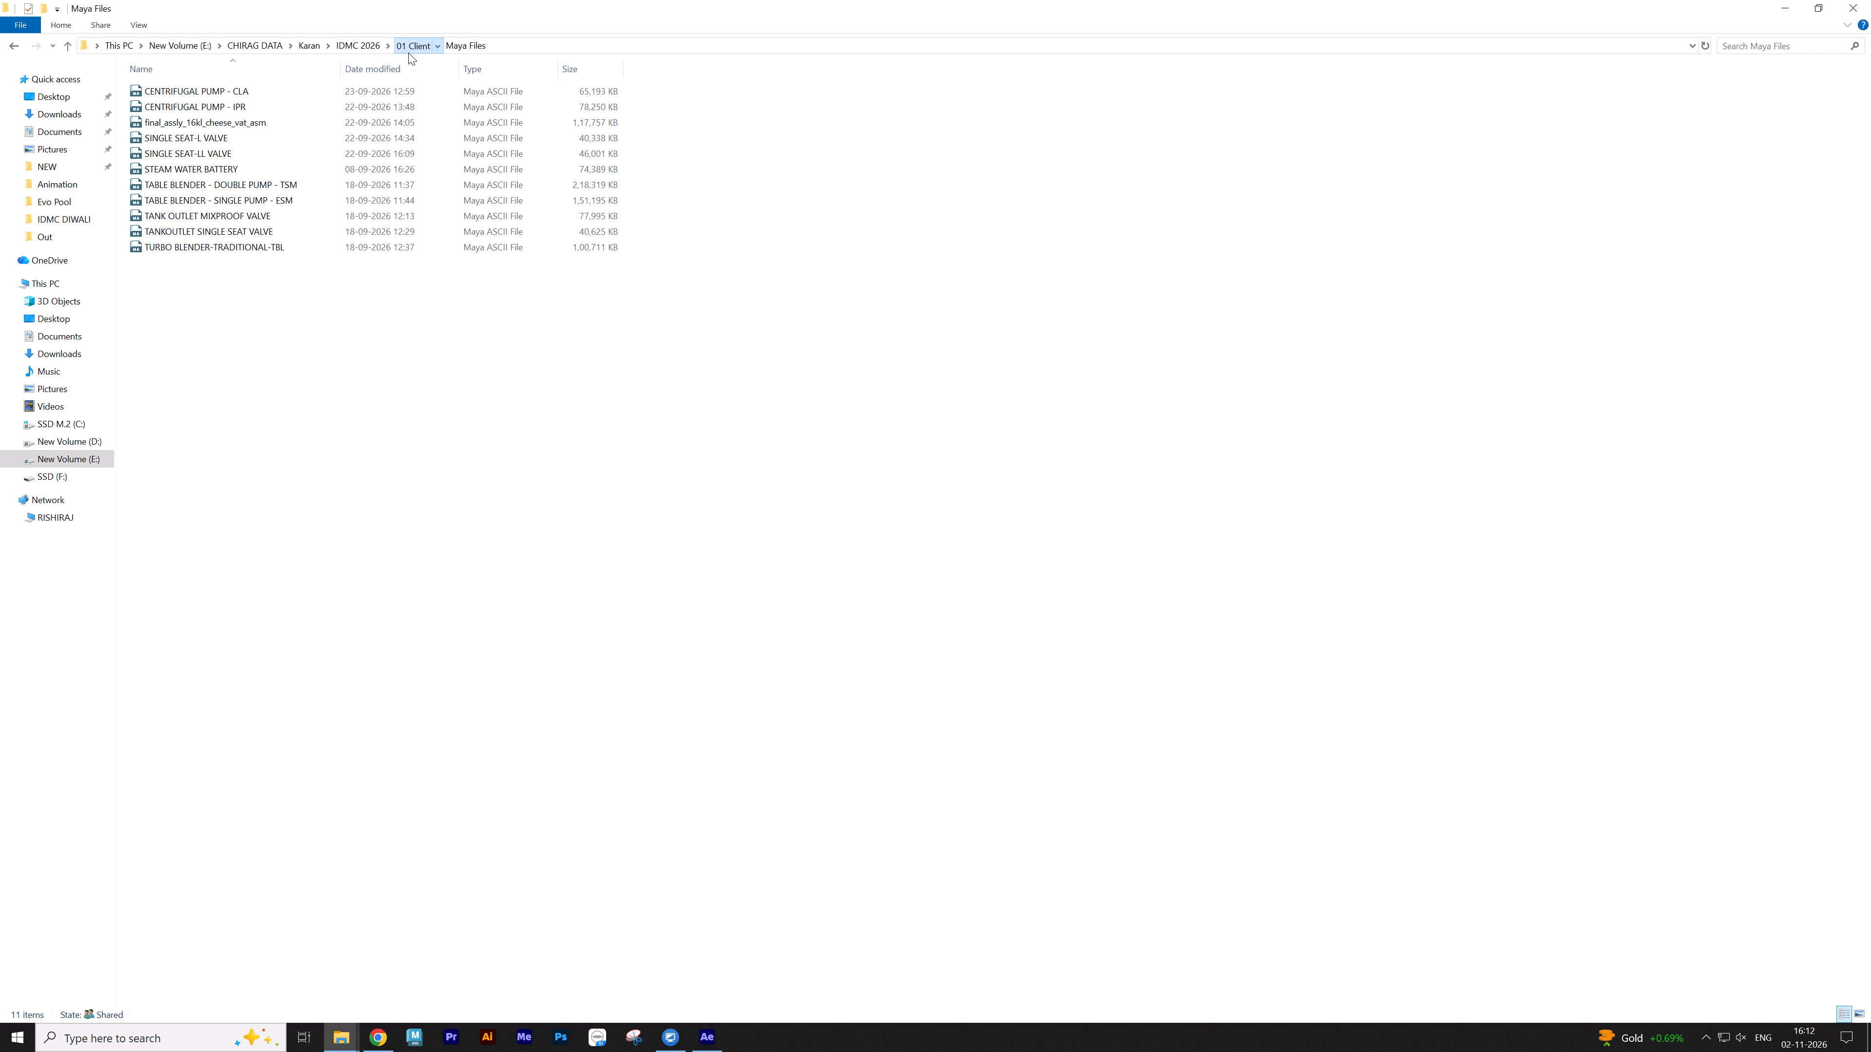
pyautogui.doubleClick(329, 98)
pyautogui.click(392, 41)
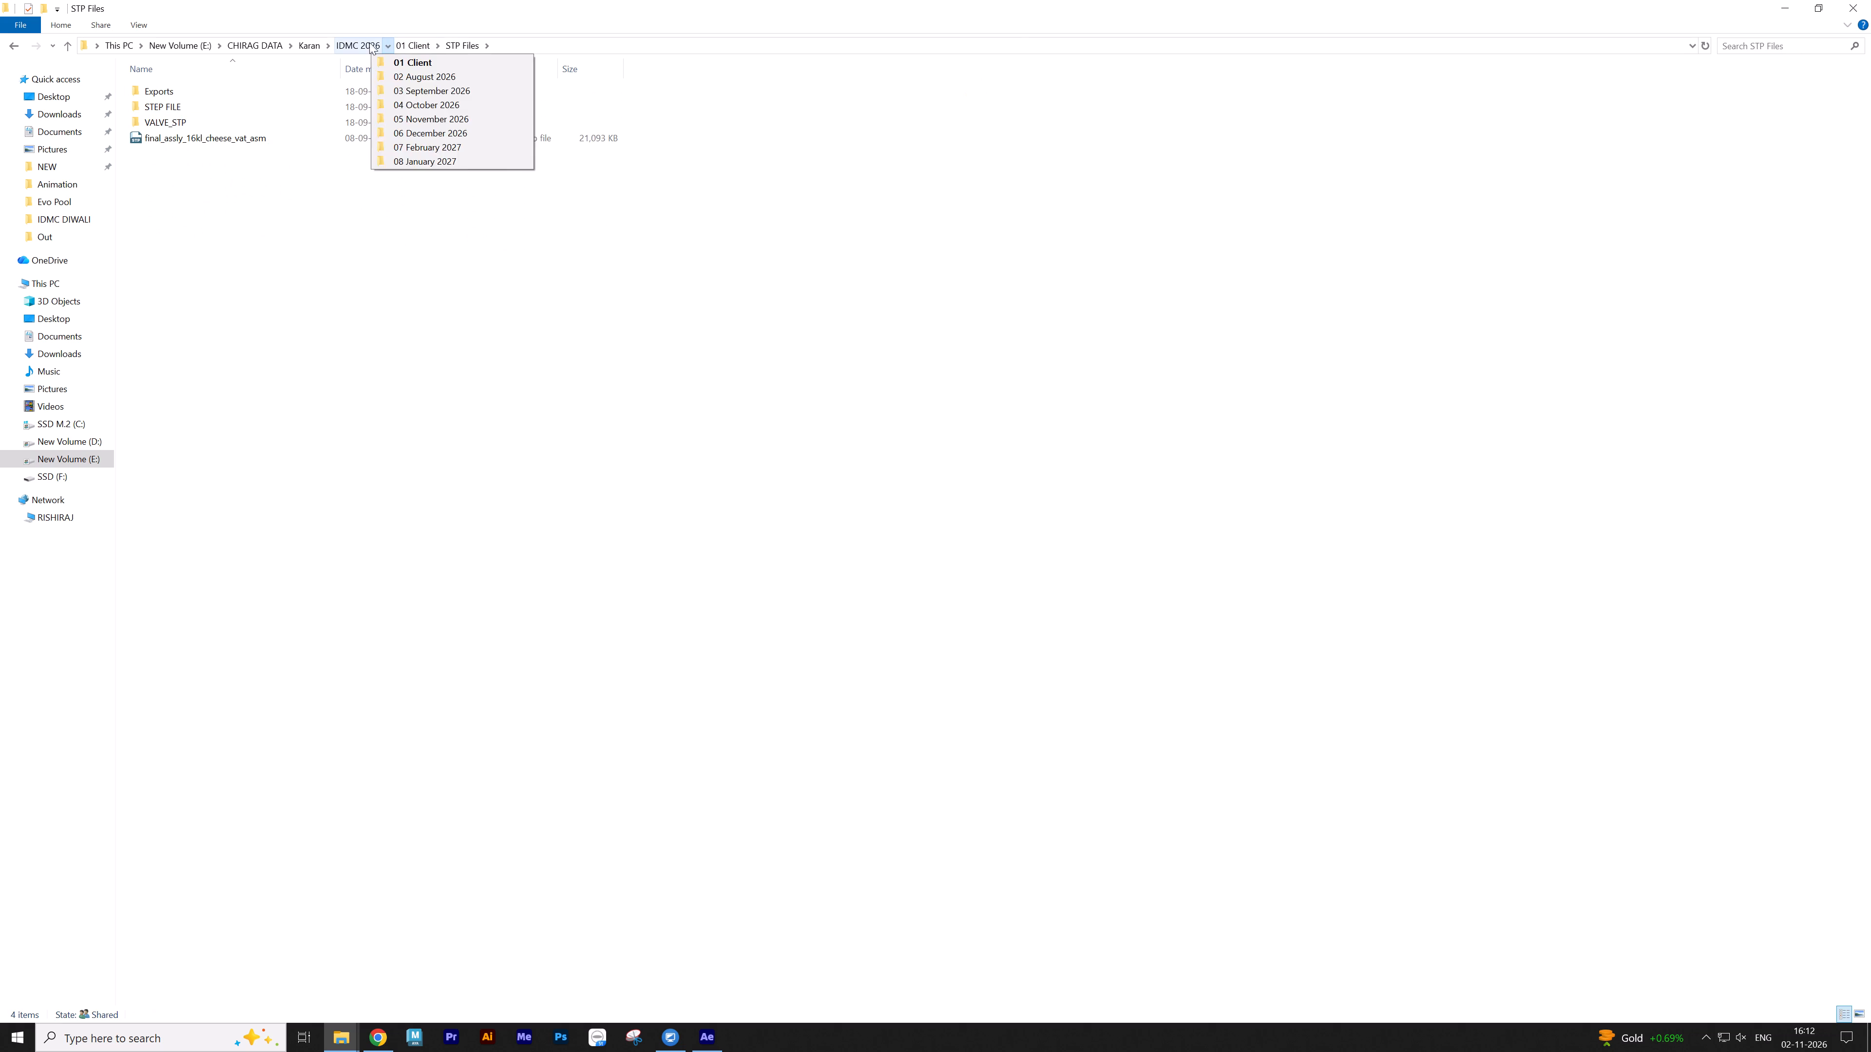
# Open the Textures folder of 04 October 2026 in IDMC 2026 and show its files as large thumbnails.
pyautogui.click(350, 45)
pyautogui.click(246, 114)
pyautogui.click(245, 109)
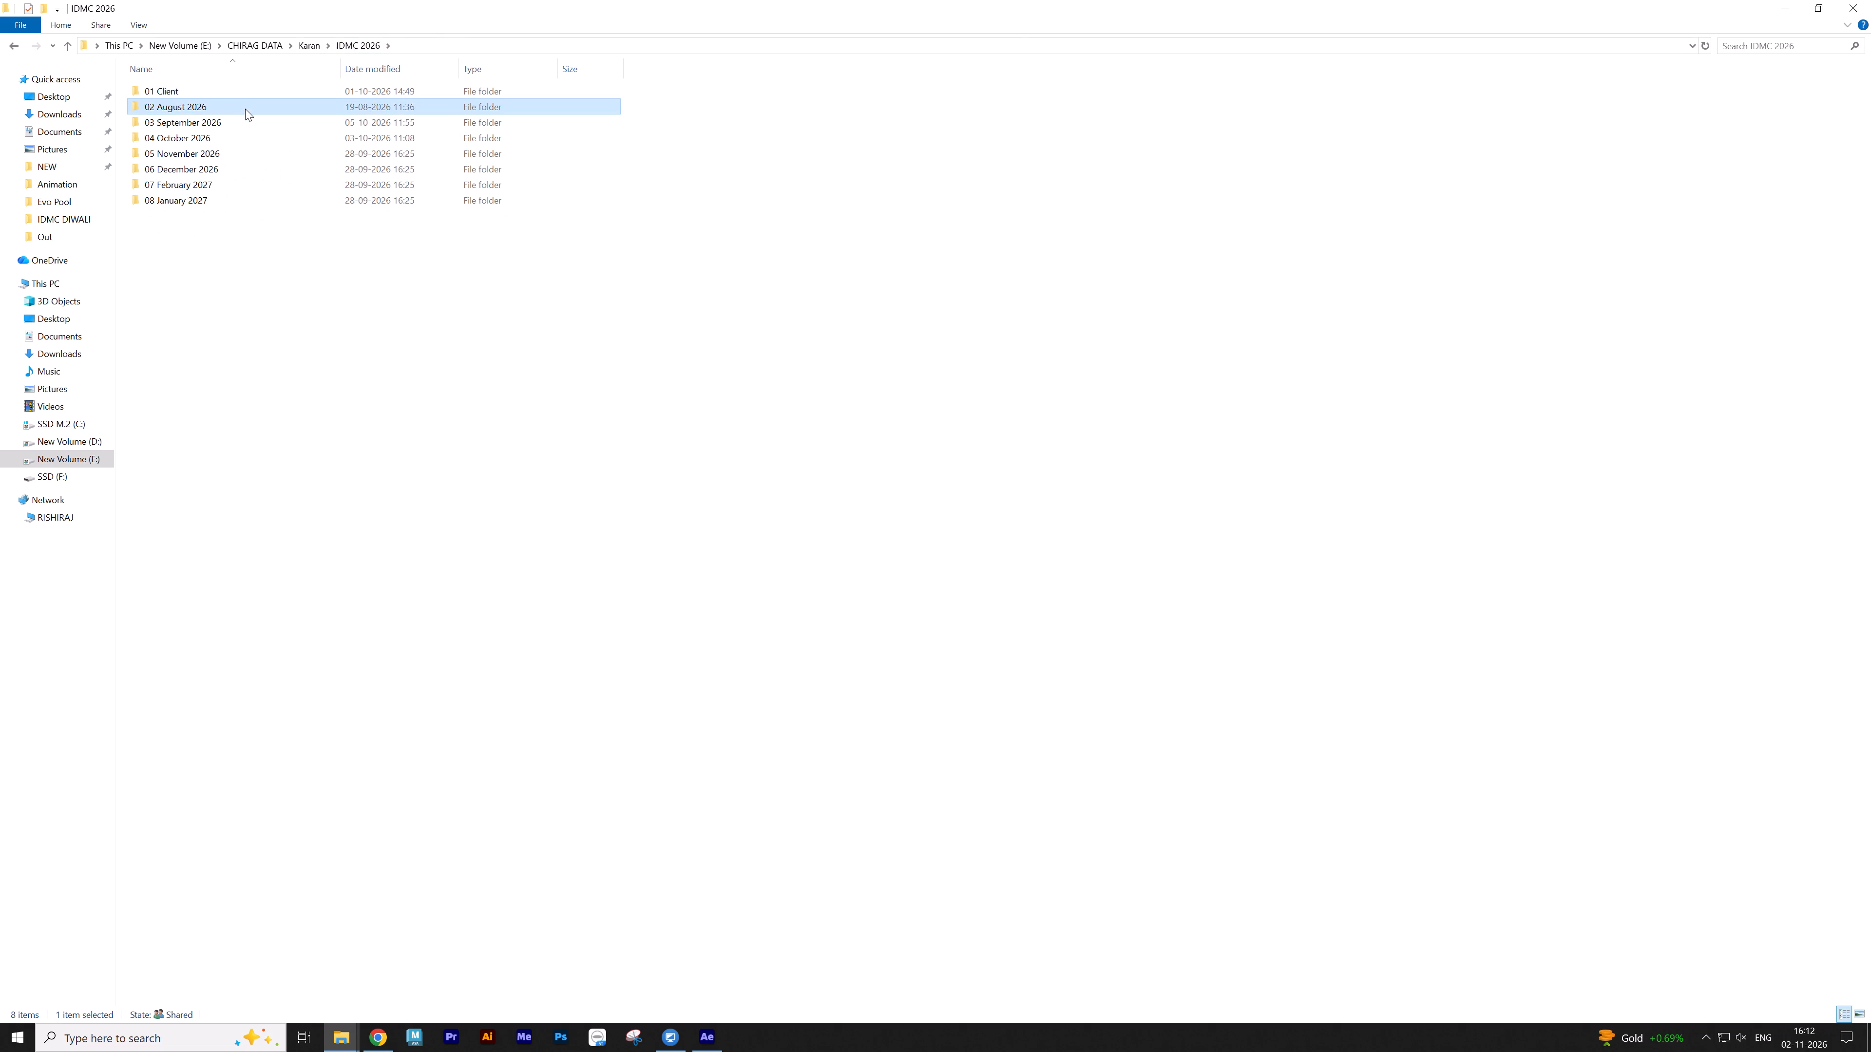
pyautogui.click(240, 134)
pyautogui.doubleClick(236, 136)
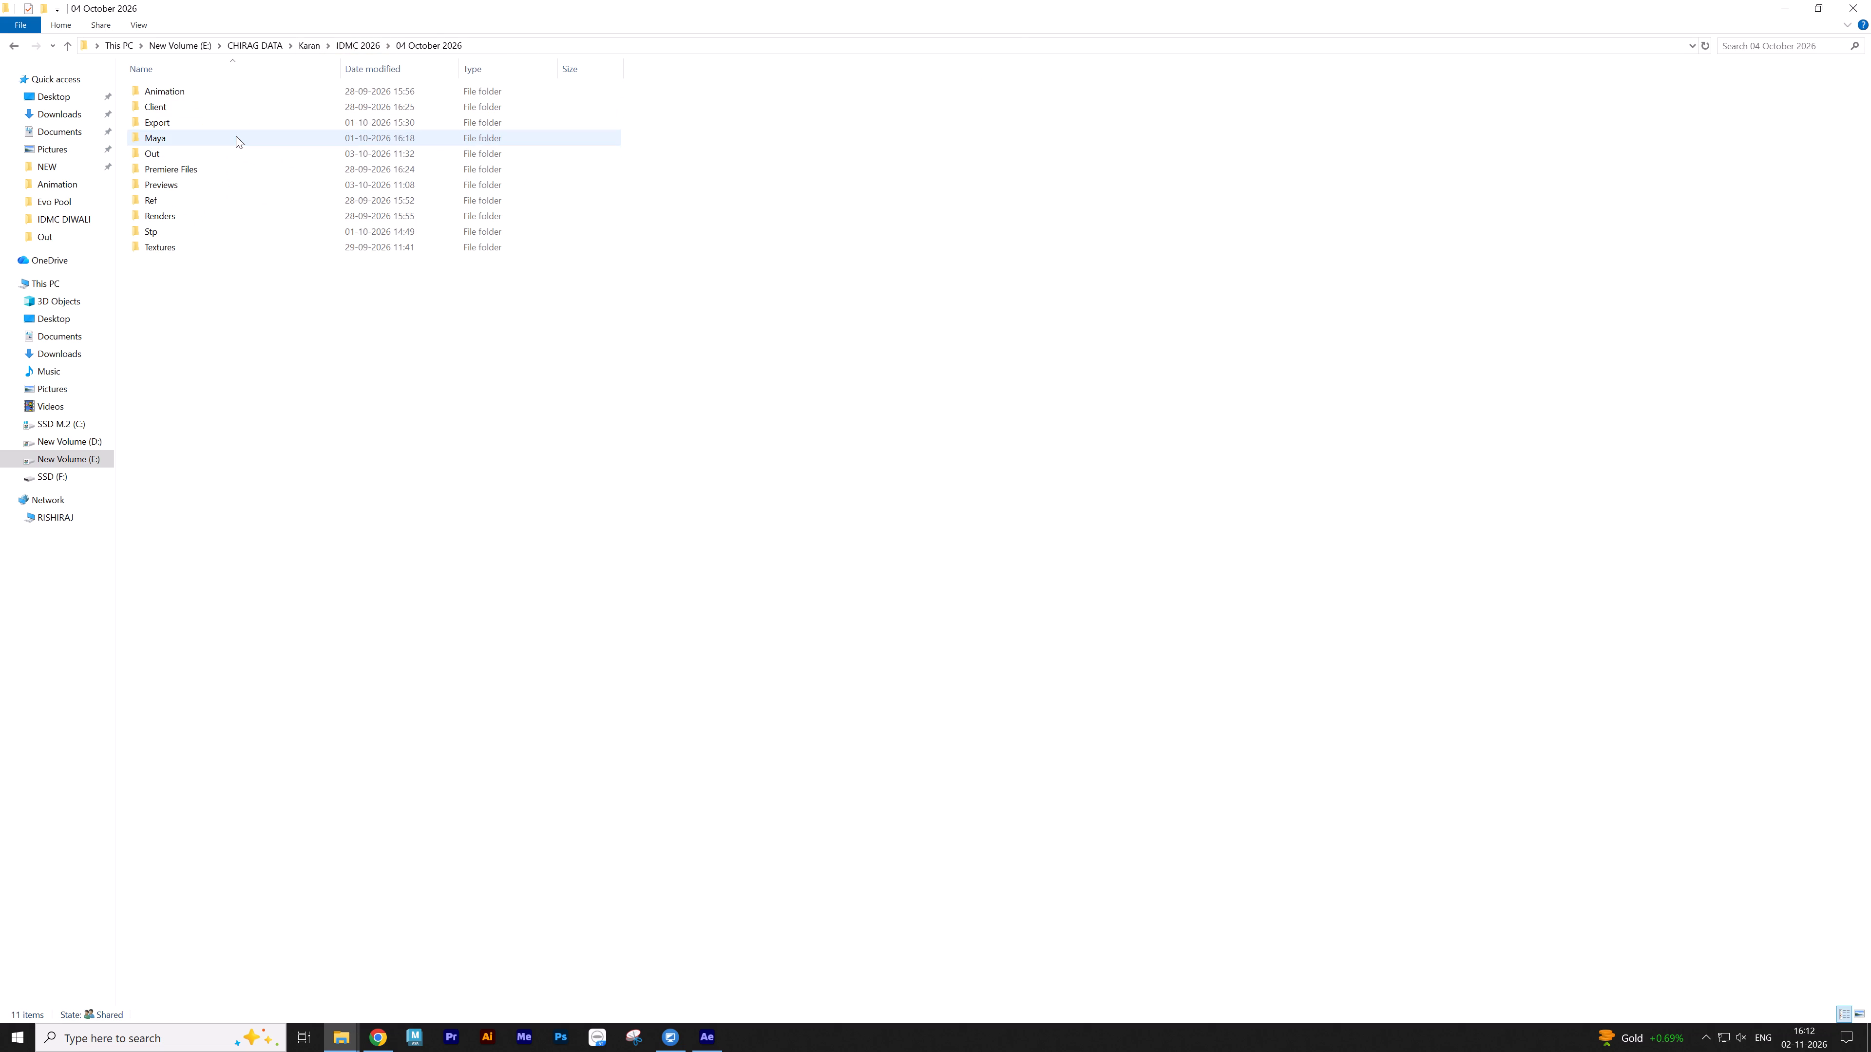
pyautogui.doubleClick(209, 244)
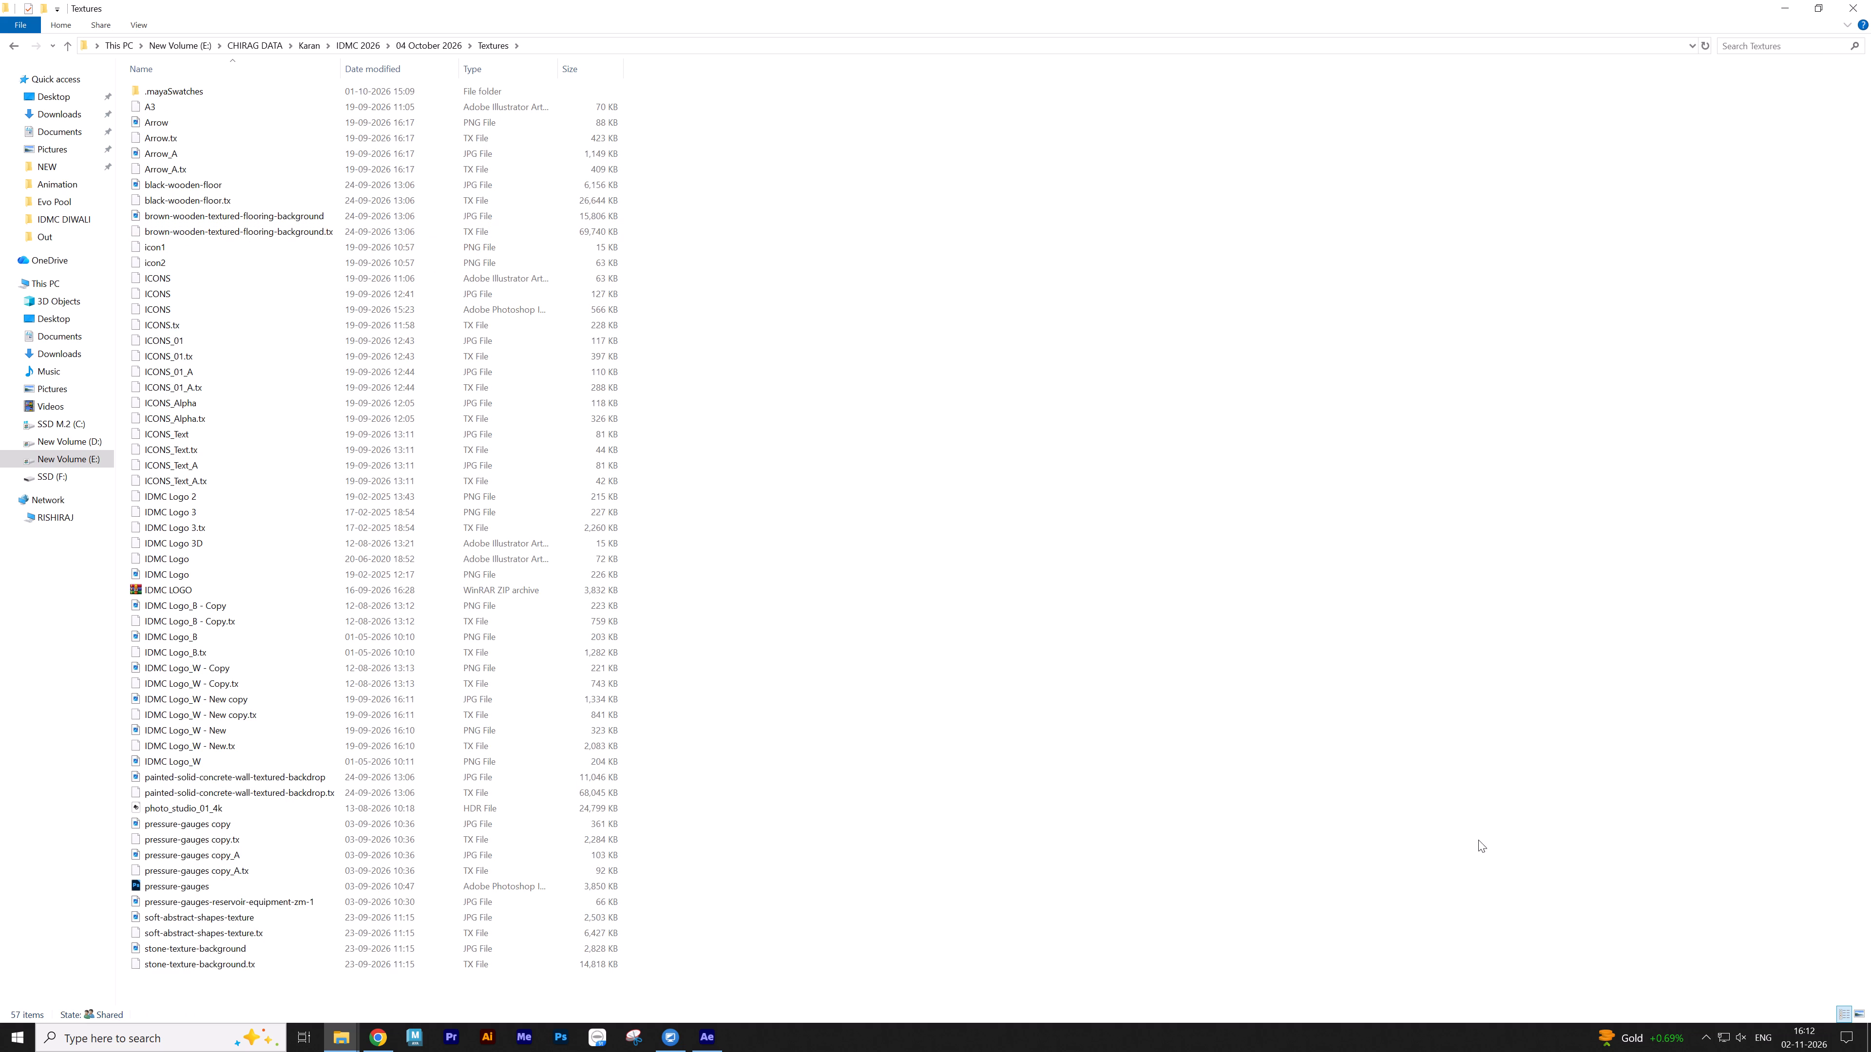
pyautogui.click(1860, 1019)
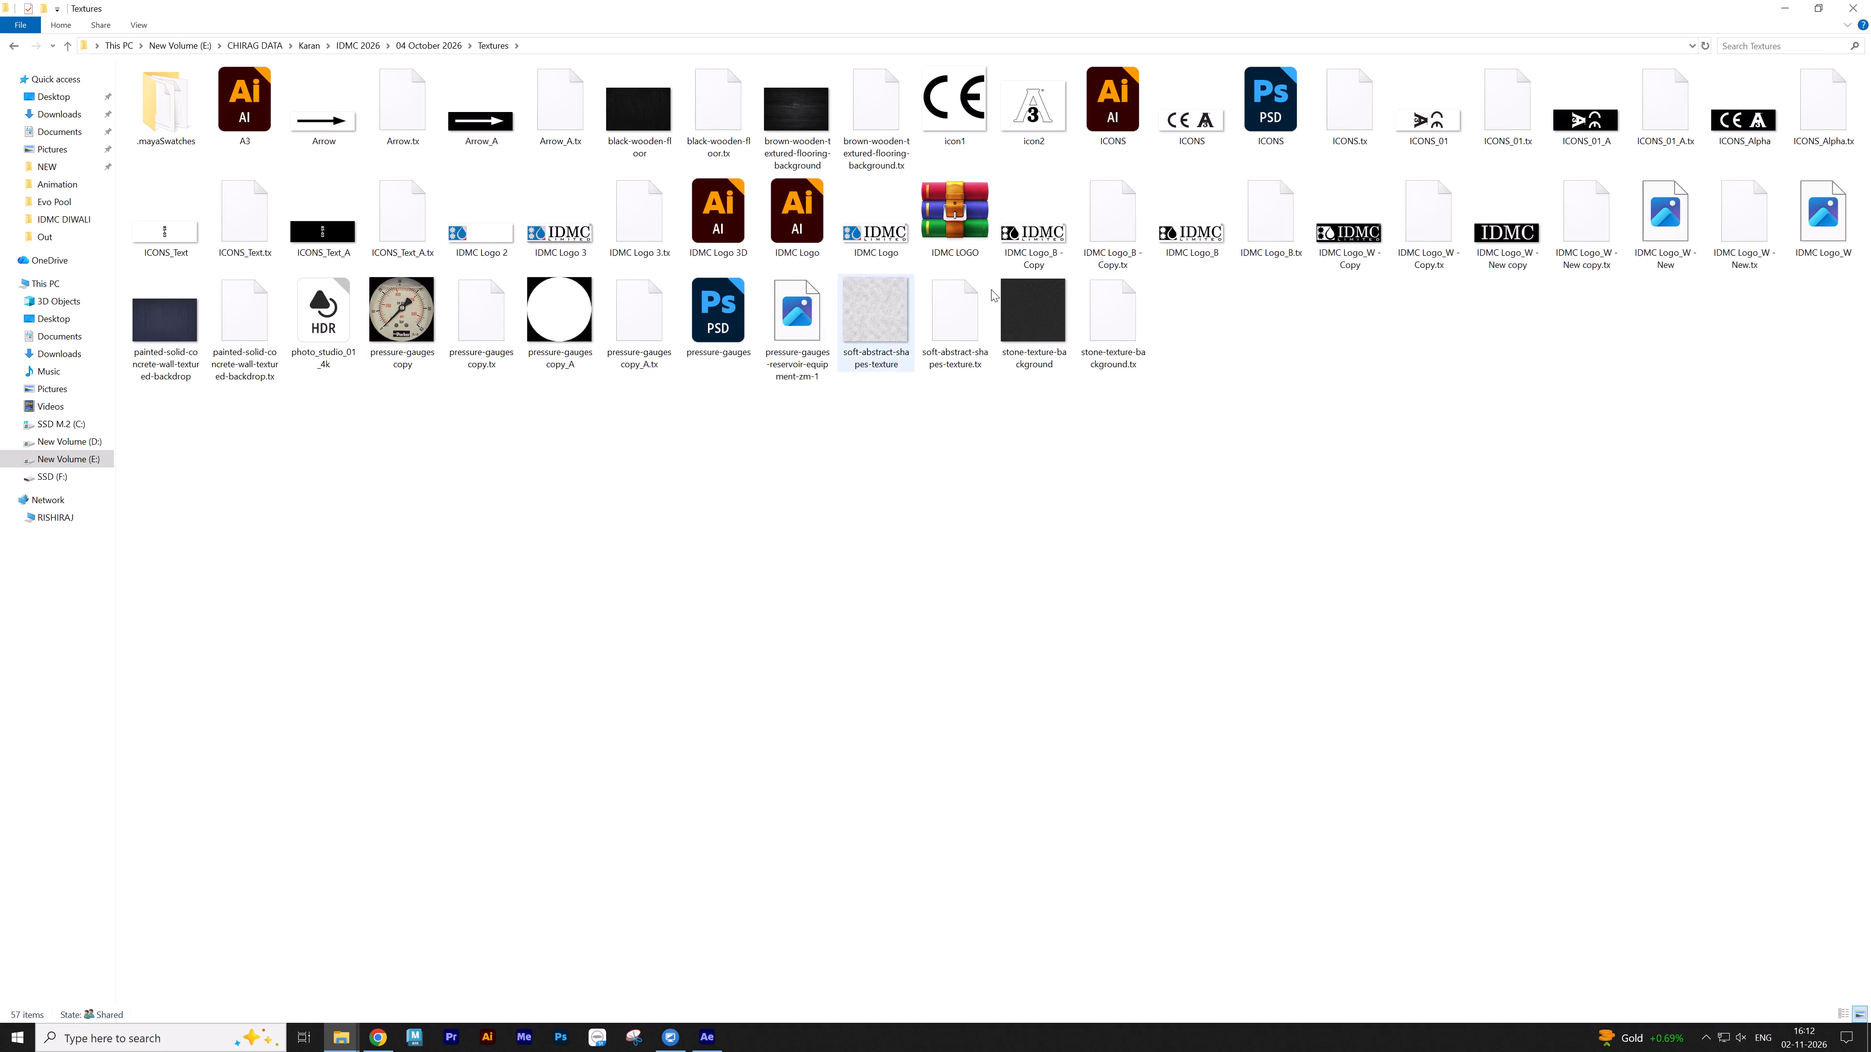
# Copy the images IDMC Logo, Logo 2, Logo 3, Logo_B, Logo_B - Copy, Logo_W - Copy and Logo_W - New copy.
pyautogui.click(885, 227)
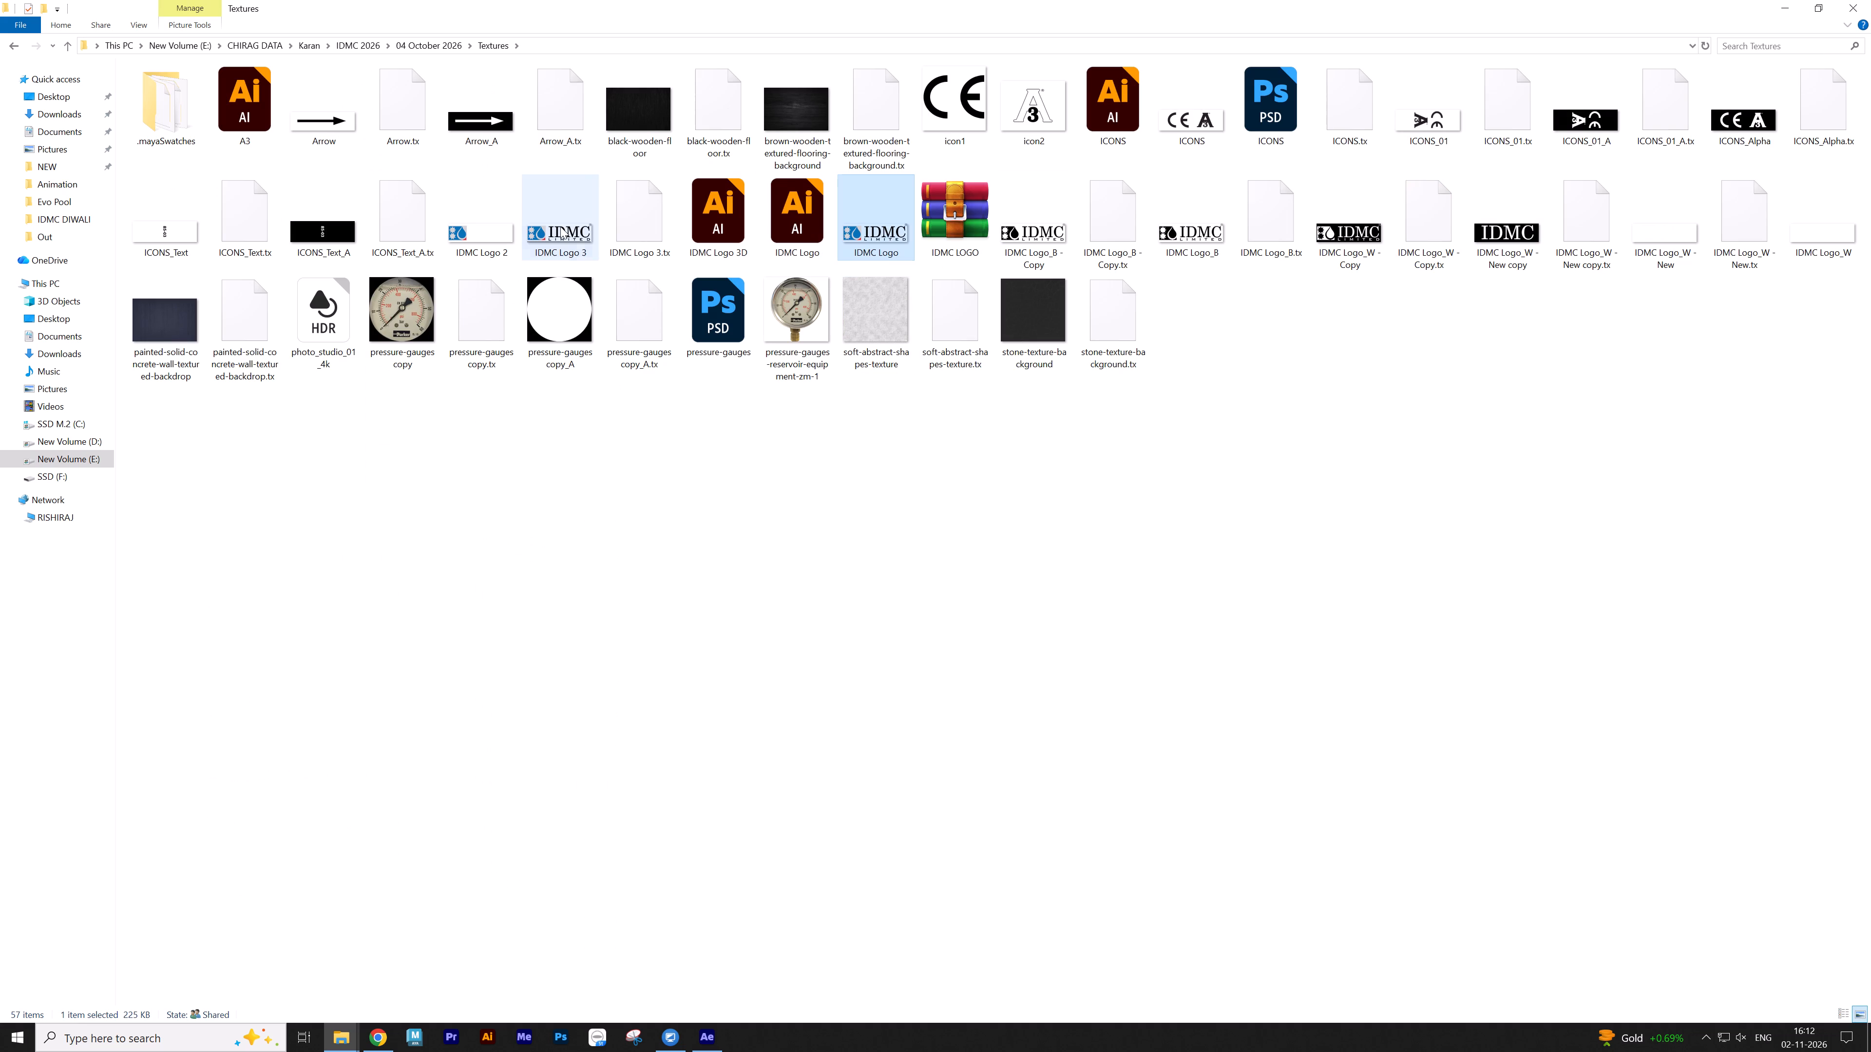
pyautogui.keyDown('ctrl'); pyautogui.click(560, 226); pyautogui.keyUp('ctrl')
pyautogui.keyDown('ctrl'); pyautogui.click(1080, 228); pyautogui.keyUp('ctrl')
pyautogui.keyDown('ctrl'); pyautogui.click(1031, 235); pyautogui.keyUp('ctrl')
pyautogui.keyDown('ctrl'); pyautogui.click(1102, 235); pyautogui.keyUp('ctrl')
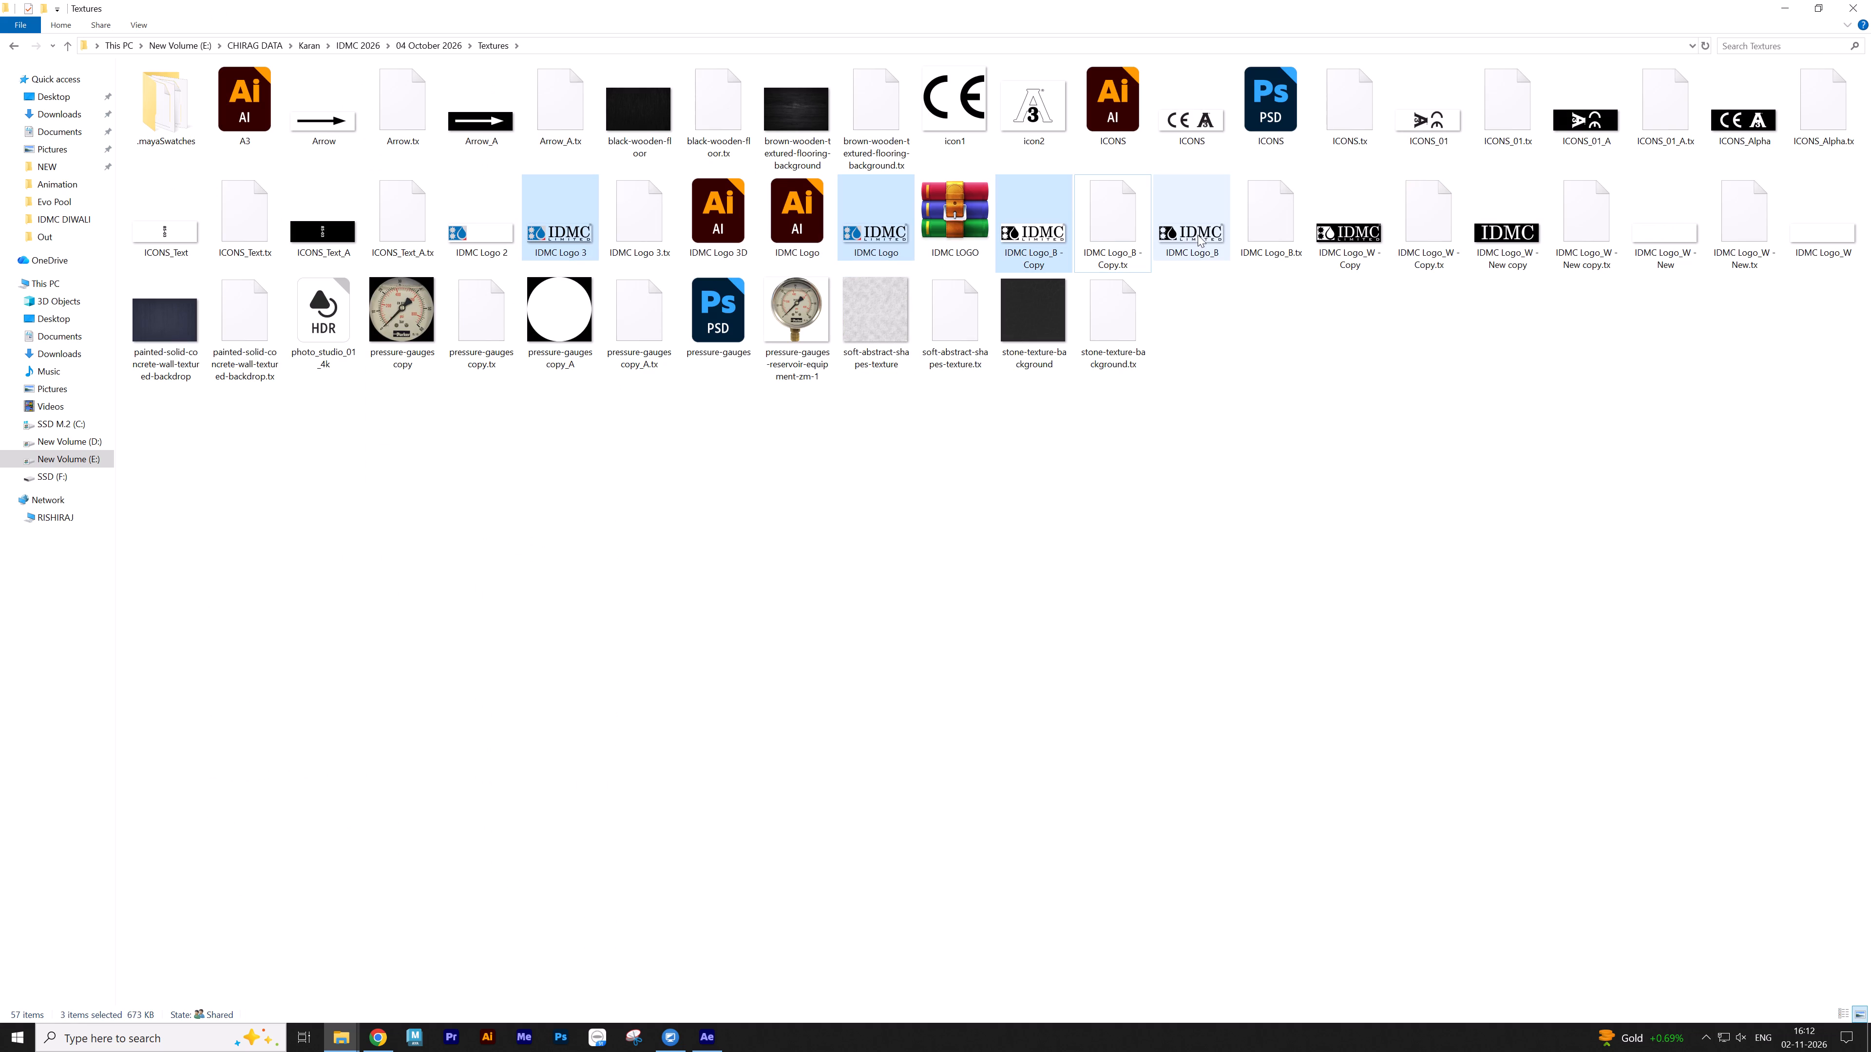
pyautogui.keyDown('ctrl'); pyautogui.click(1198, 235); pyautogui.keyUp('ctrl')
pyautogui.keyDown('ctrl'); pyautogui.click(1345, 235); pyautogui.keyUp('ctrl')
pyautogui.keyDown('ctrl'); pyautogui.click(1492, 237); pyautogui.keyUp('ctrl')
pyautogui.keyDown('ctrl'); pyautogui.click(479, 233); pyautogui.keyUp('ctrl')
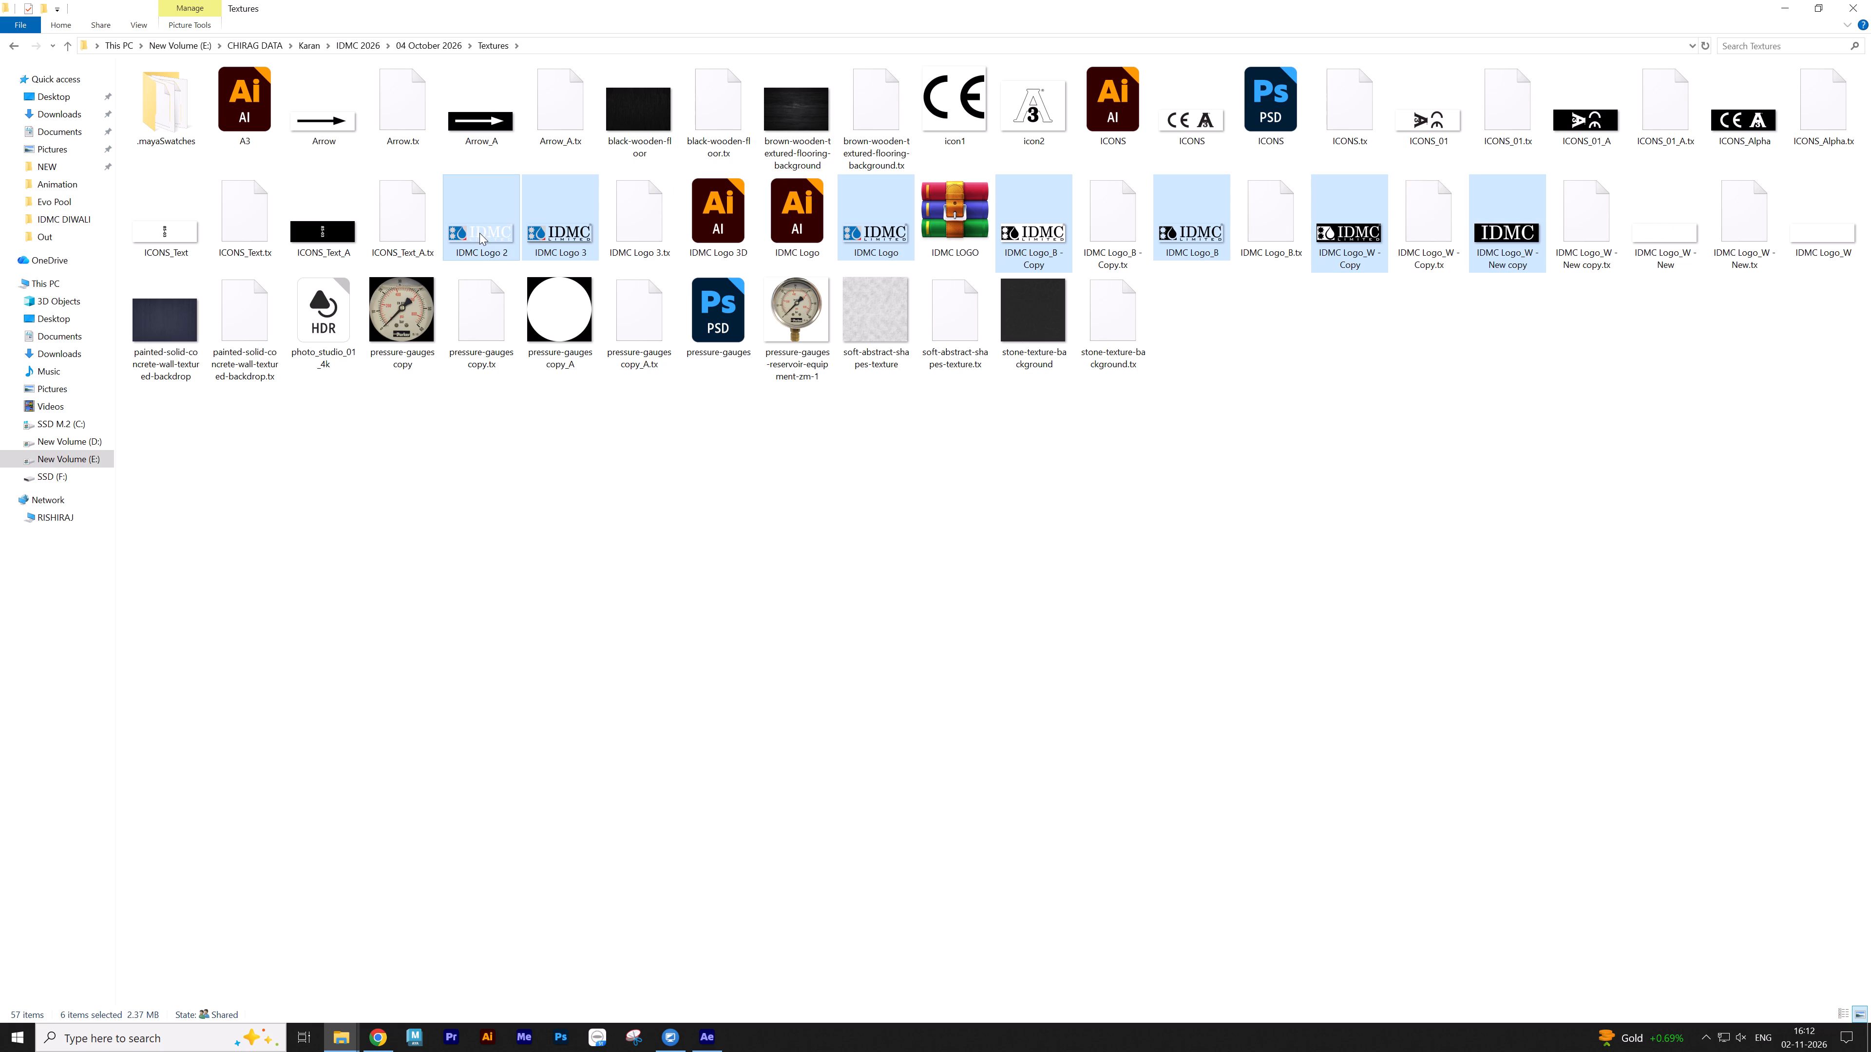
pyautogui.hotkey('ctrl', 'c')
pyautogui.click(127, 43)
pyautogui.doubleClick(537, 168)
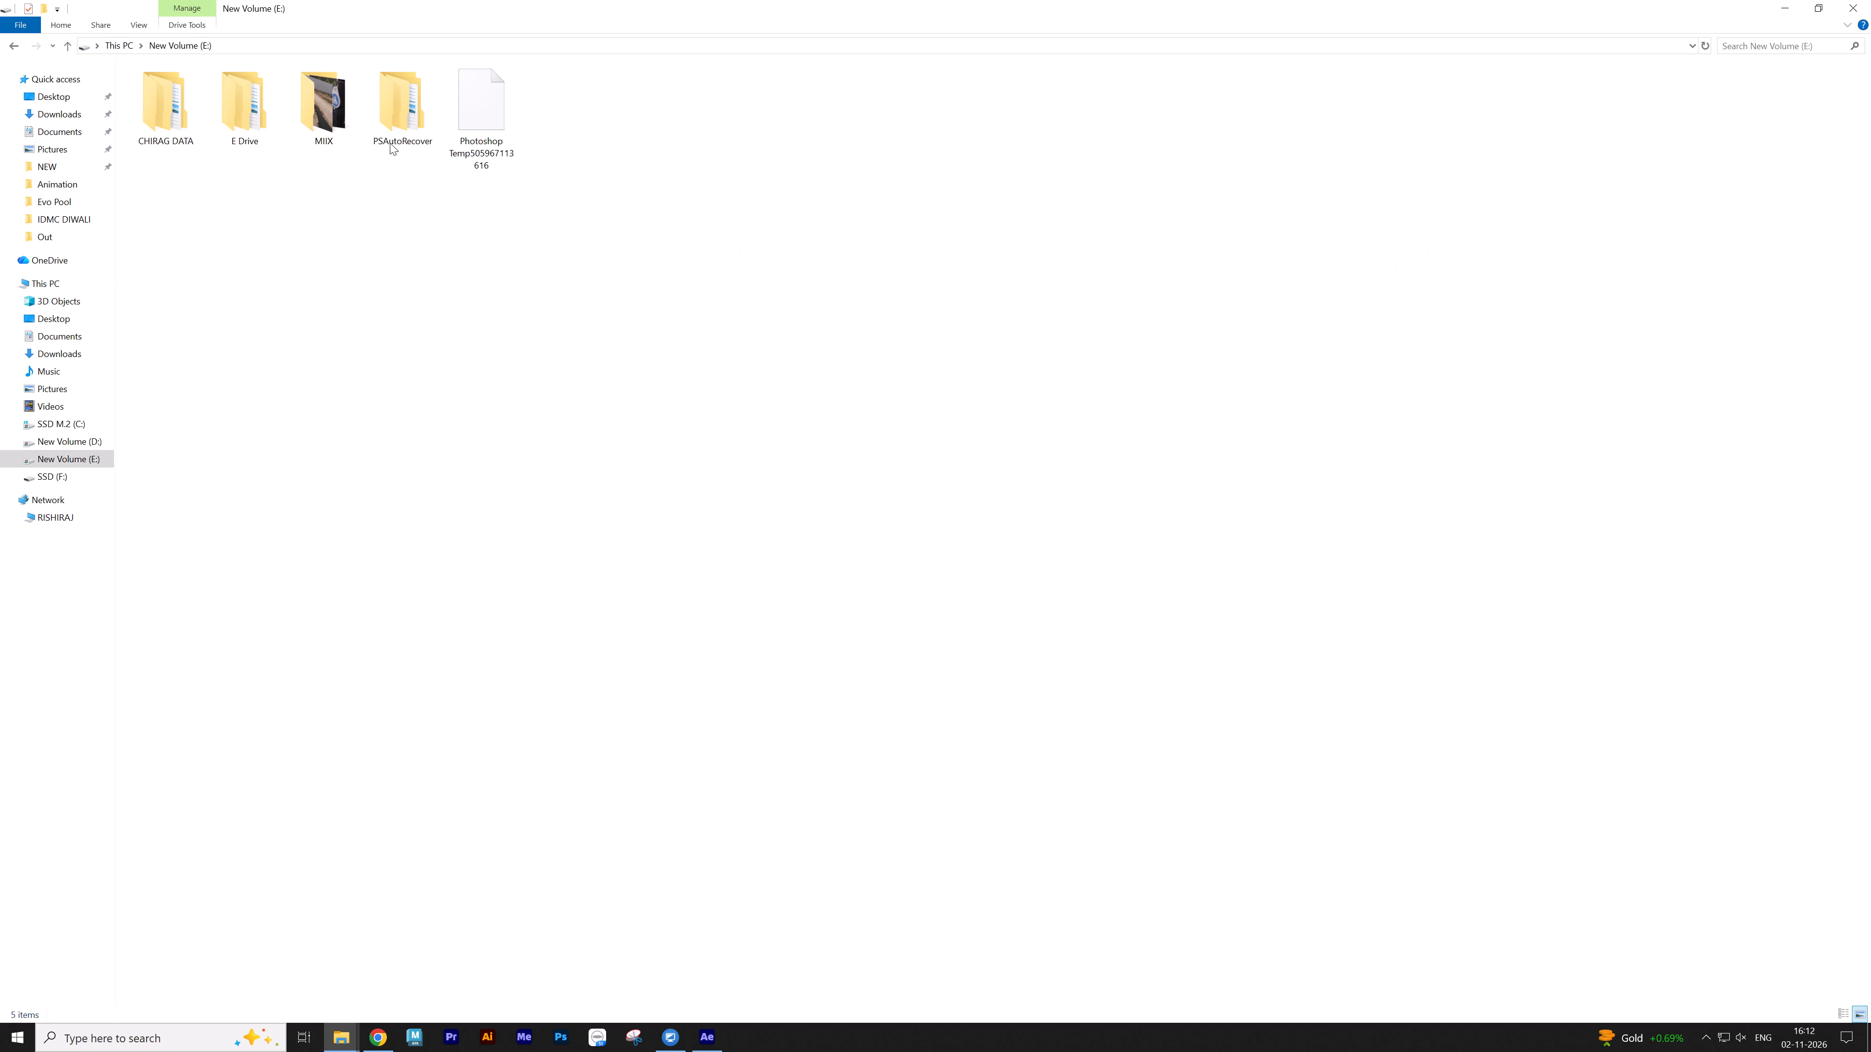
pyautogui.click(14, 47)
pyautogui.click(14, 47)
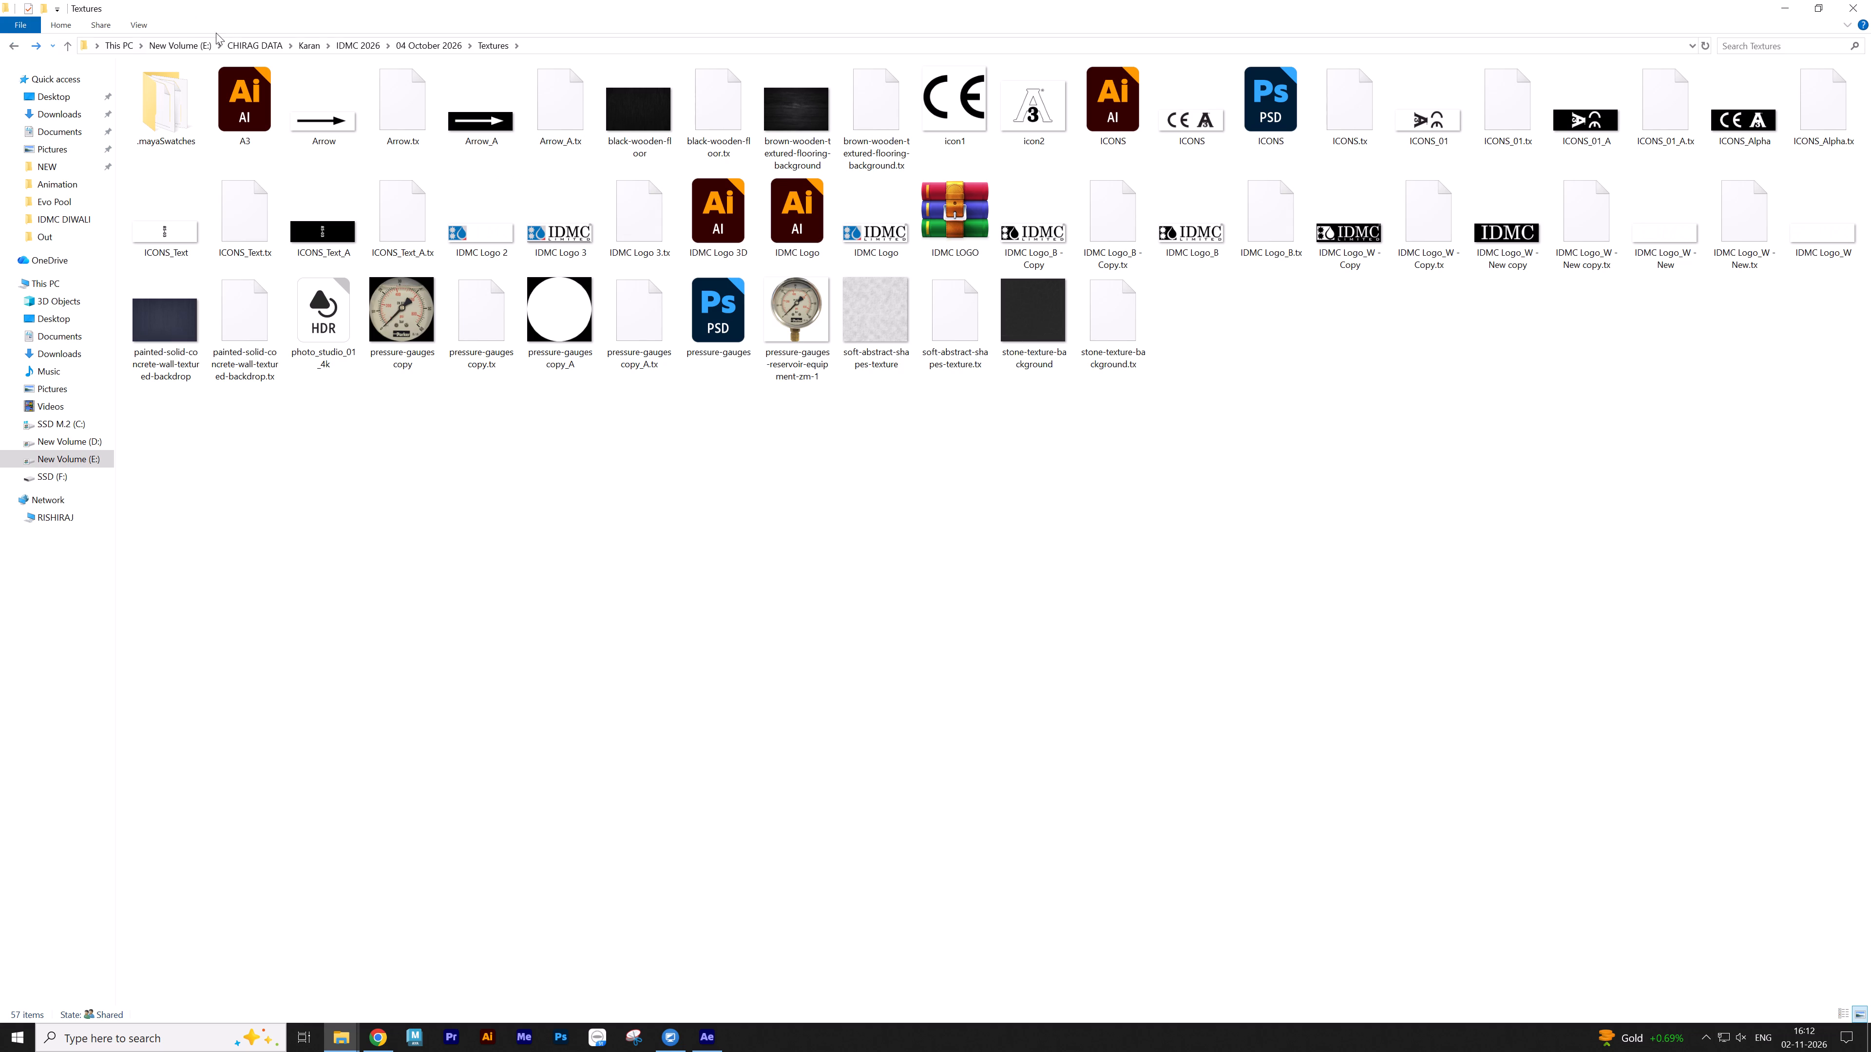
# Create a new folder named "Logos" inside the IDMC DIWALI folder.
pyautogui.click(353, 44)
pyautogui.click(312, 45)
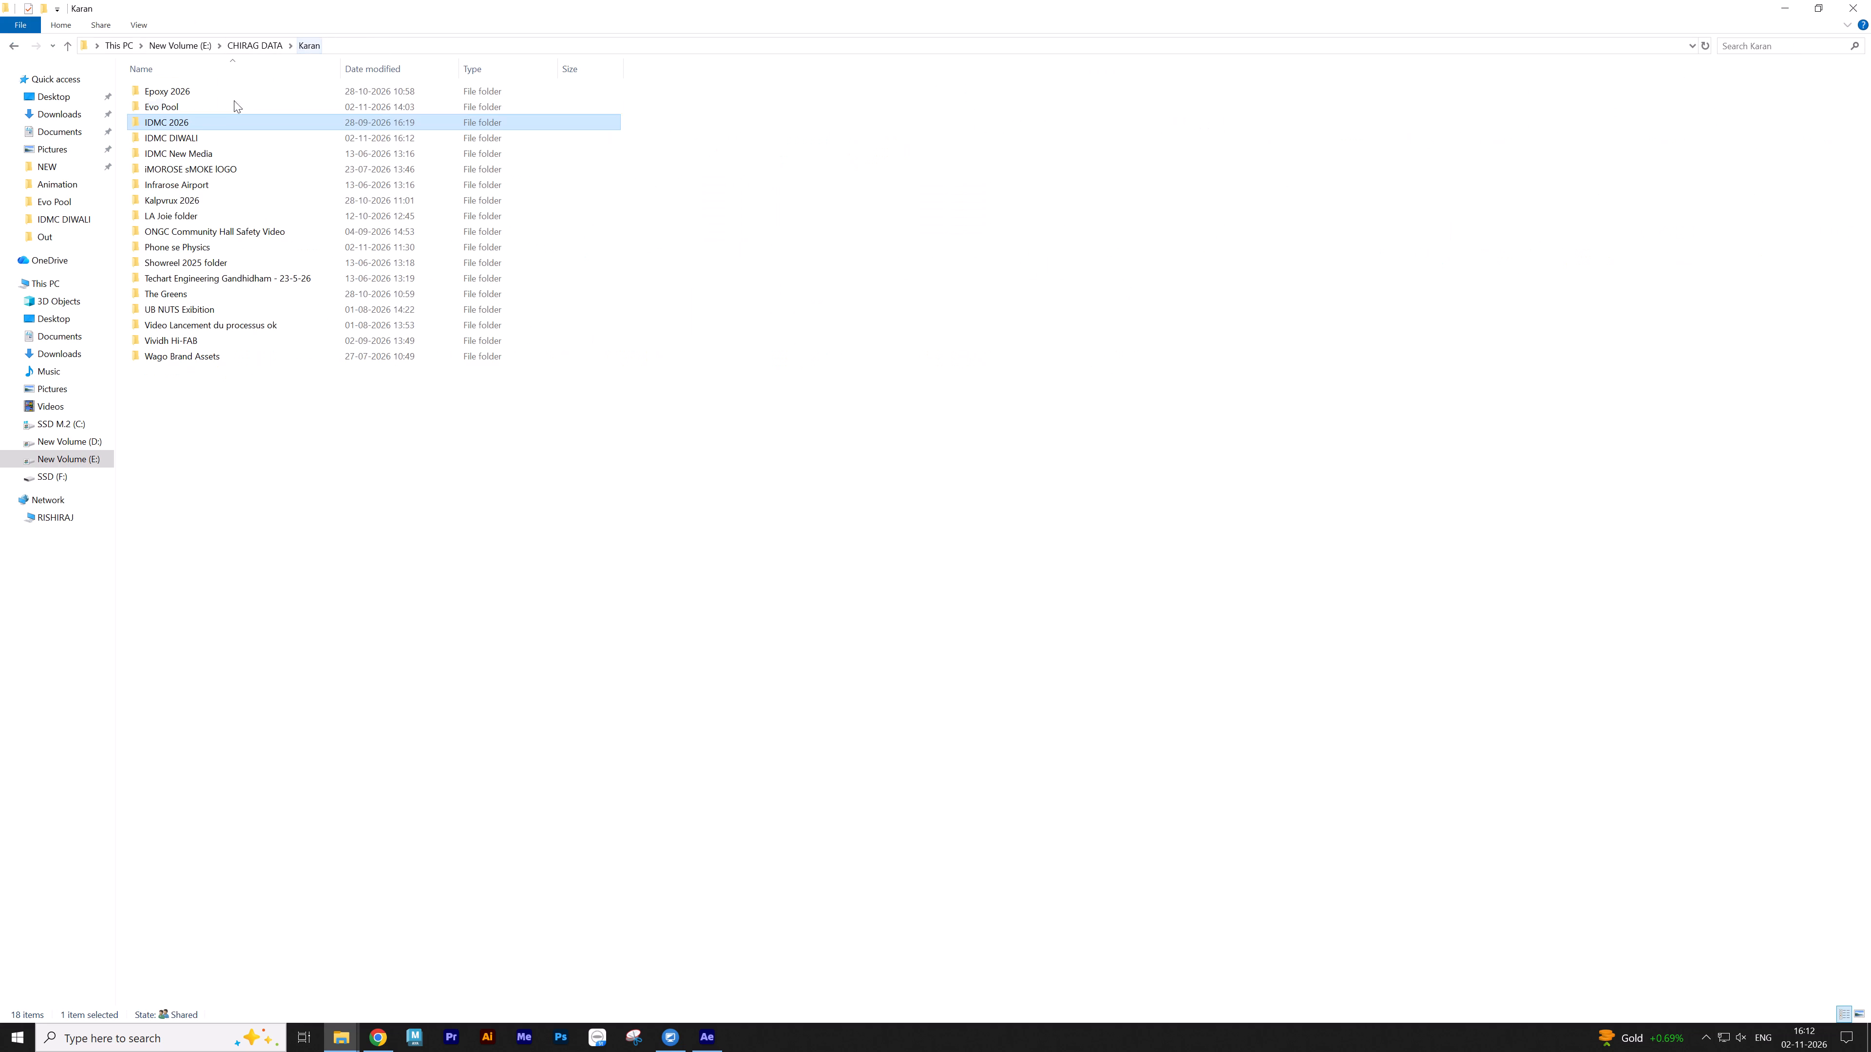
pyautogui.doubleClick(185, 139)
pyautogui.hotkey('ctrl', 'shift', 'n')
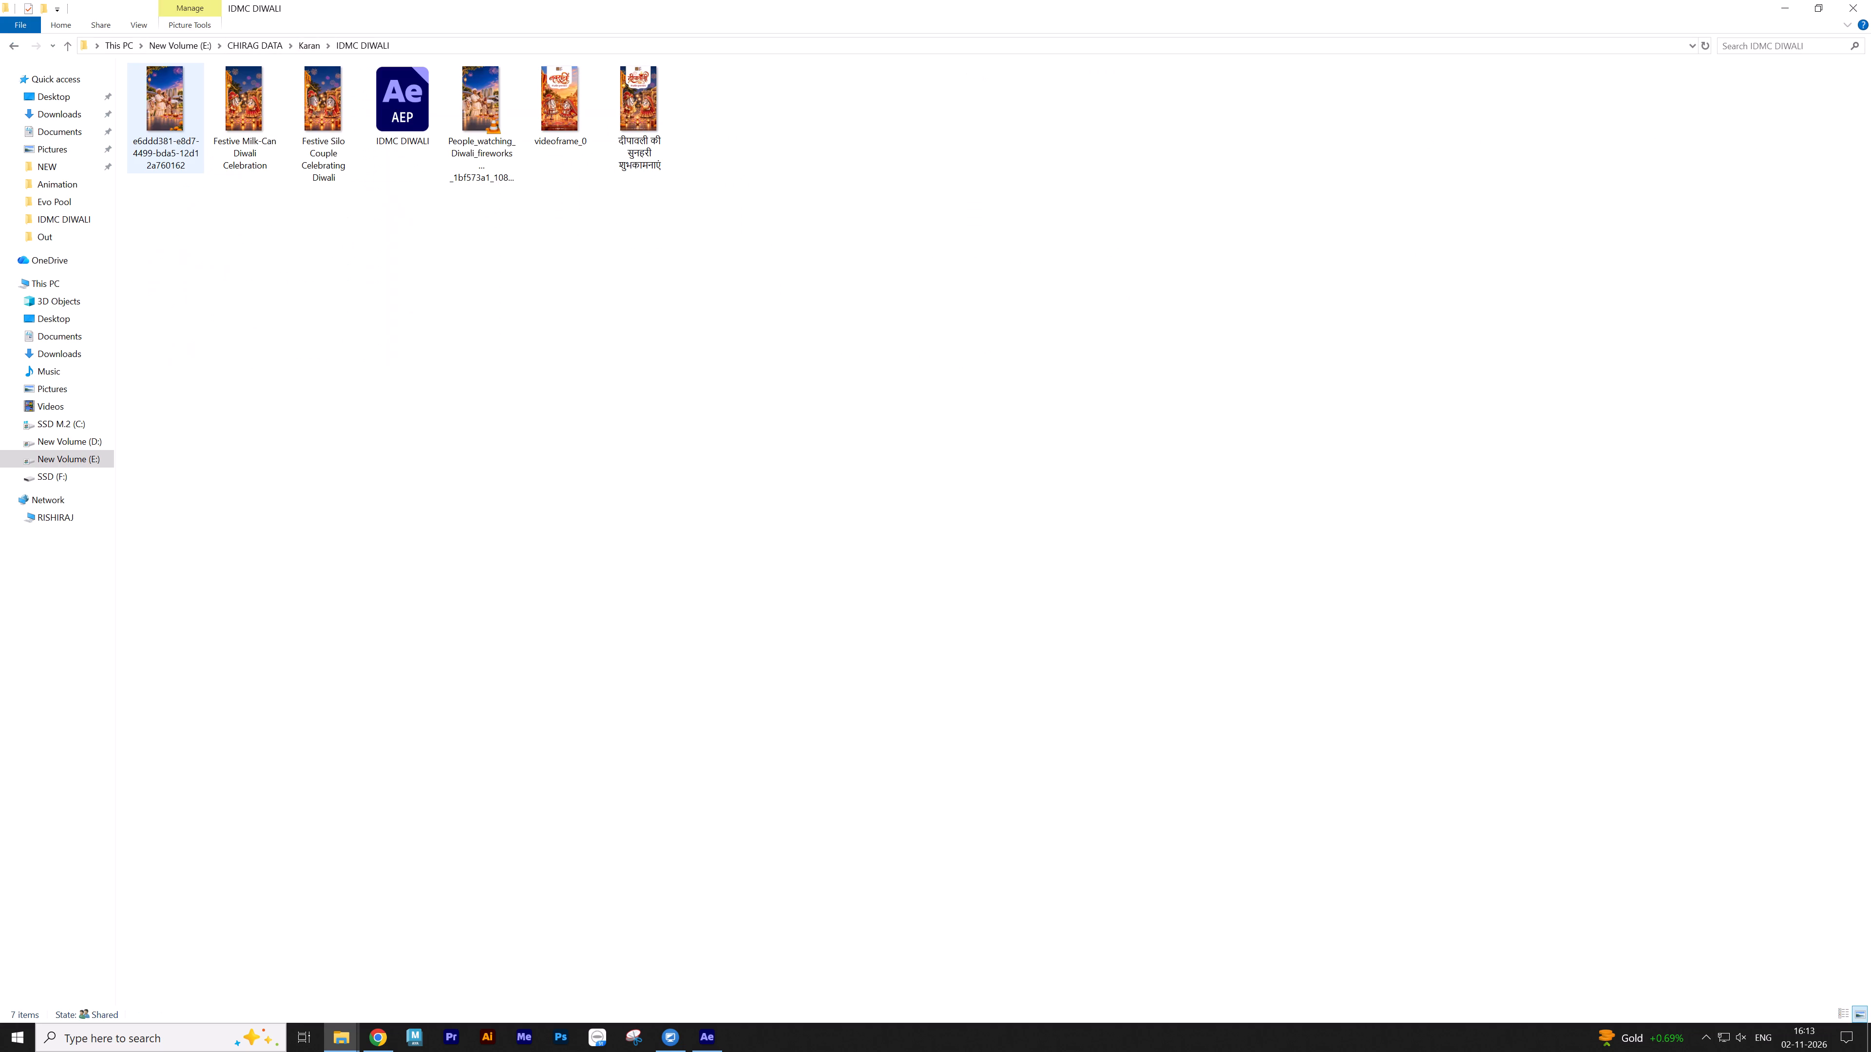
pyautogui.write('Logos')
pyautogui.press('Return')
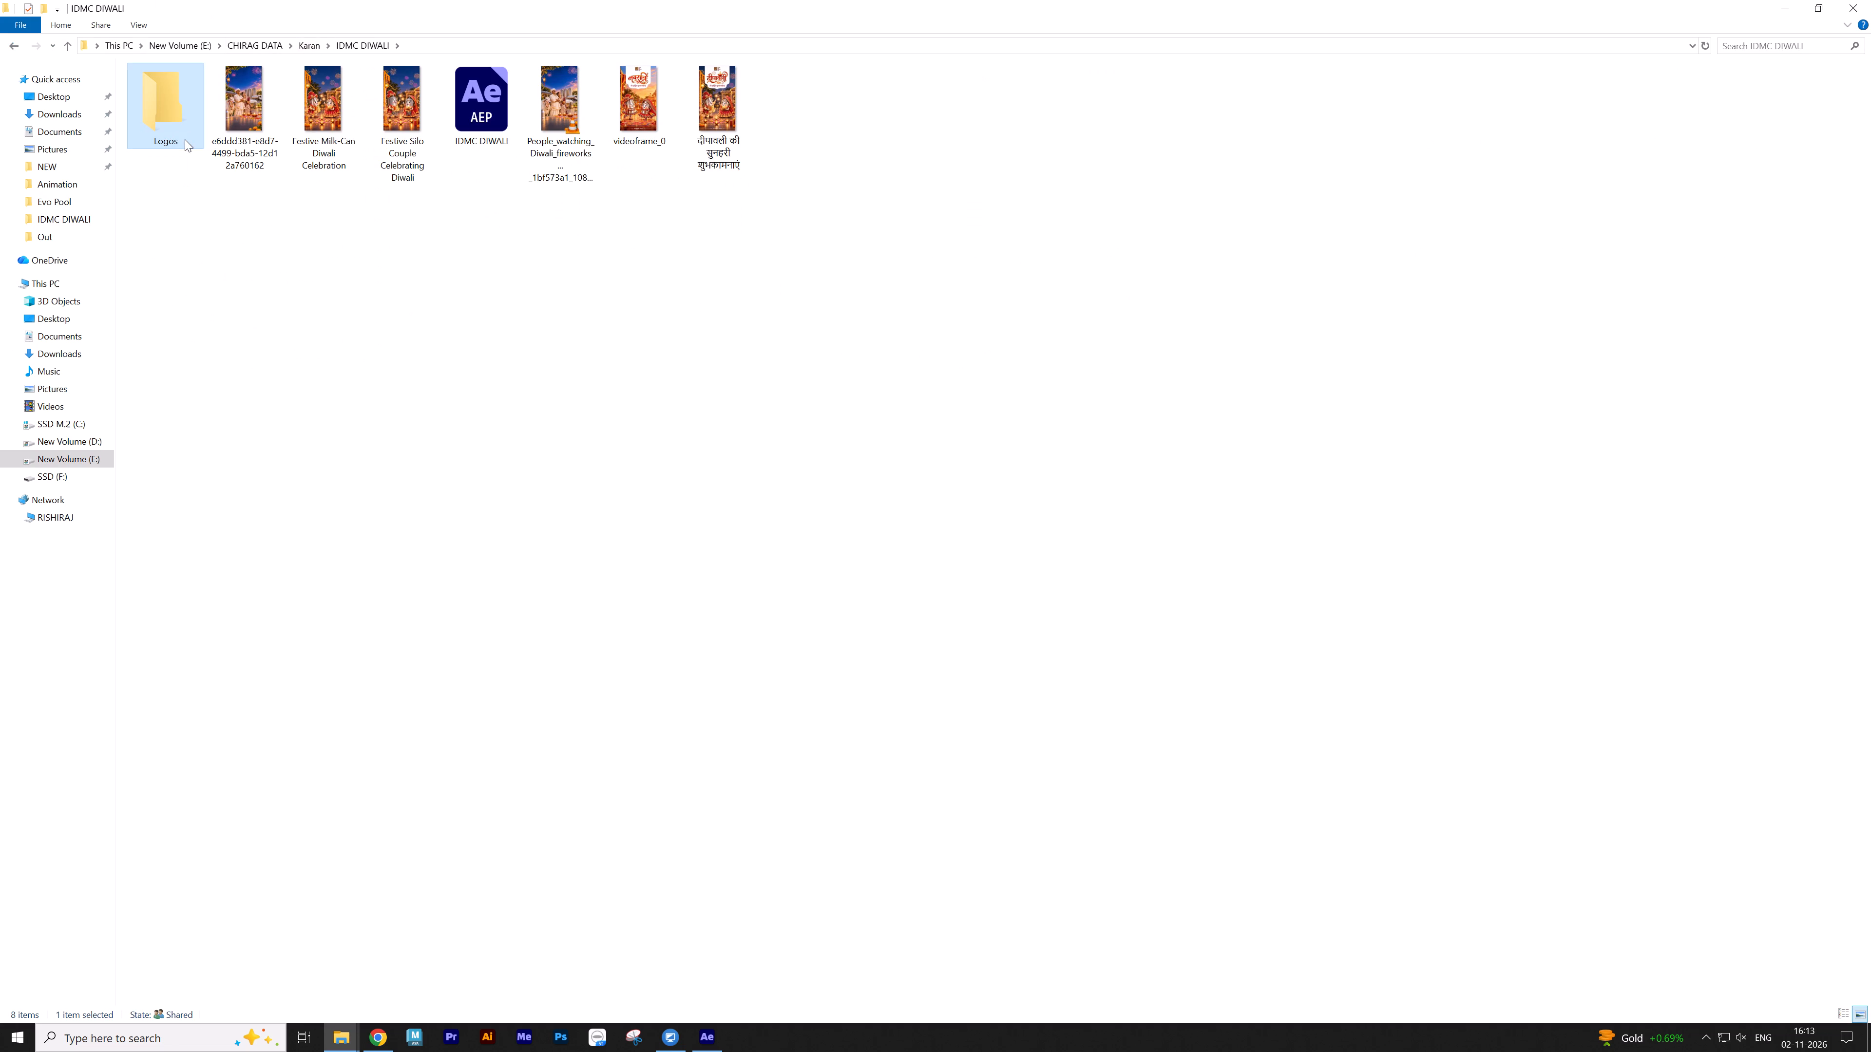
# Paste the copied IDMC logo images into the Logos folder and show them as large thumbnails.
pyautogui.doubleClick(185, 139)
pyautogui.hotkey('ctrl', 'v')
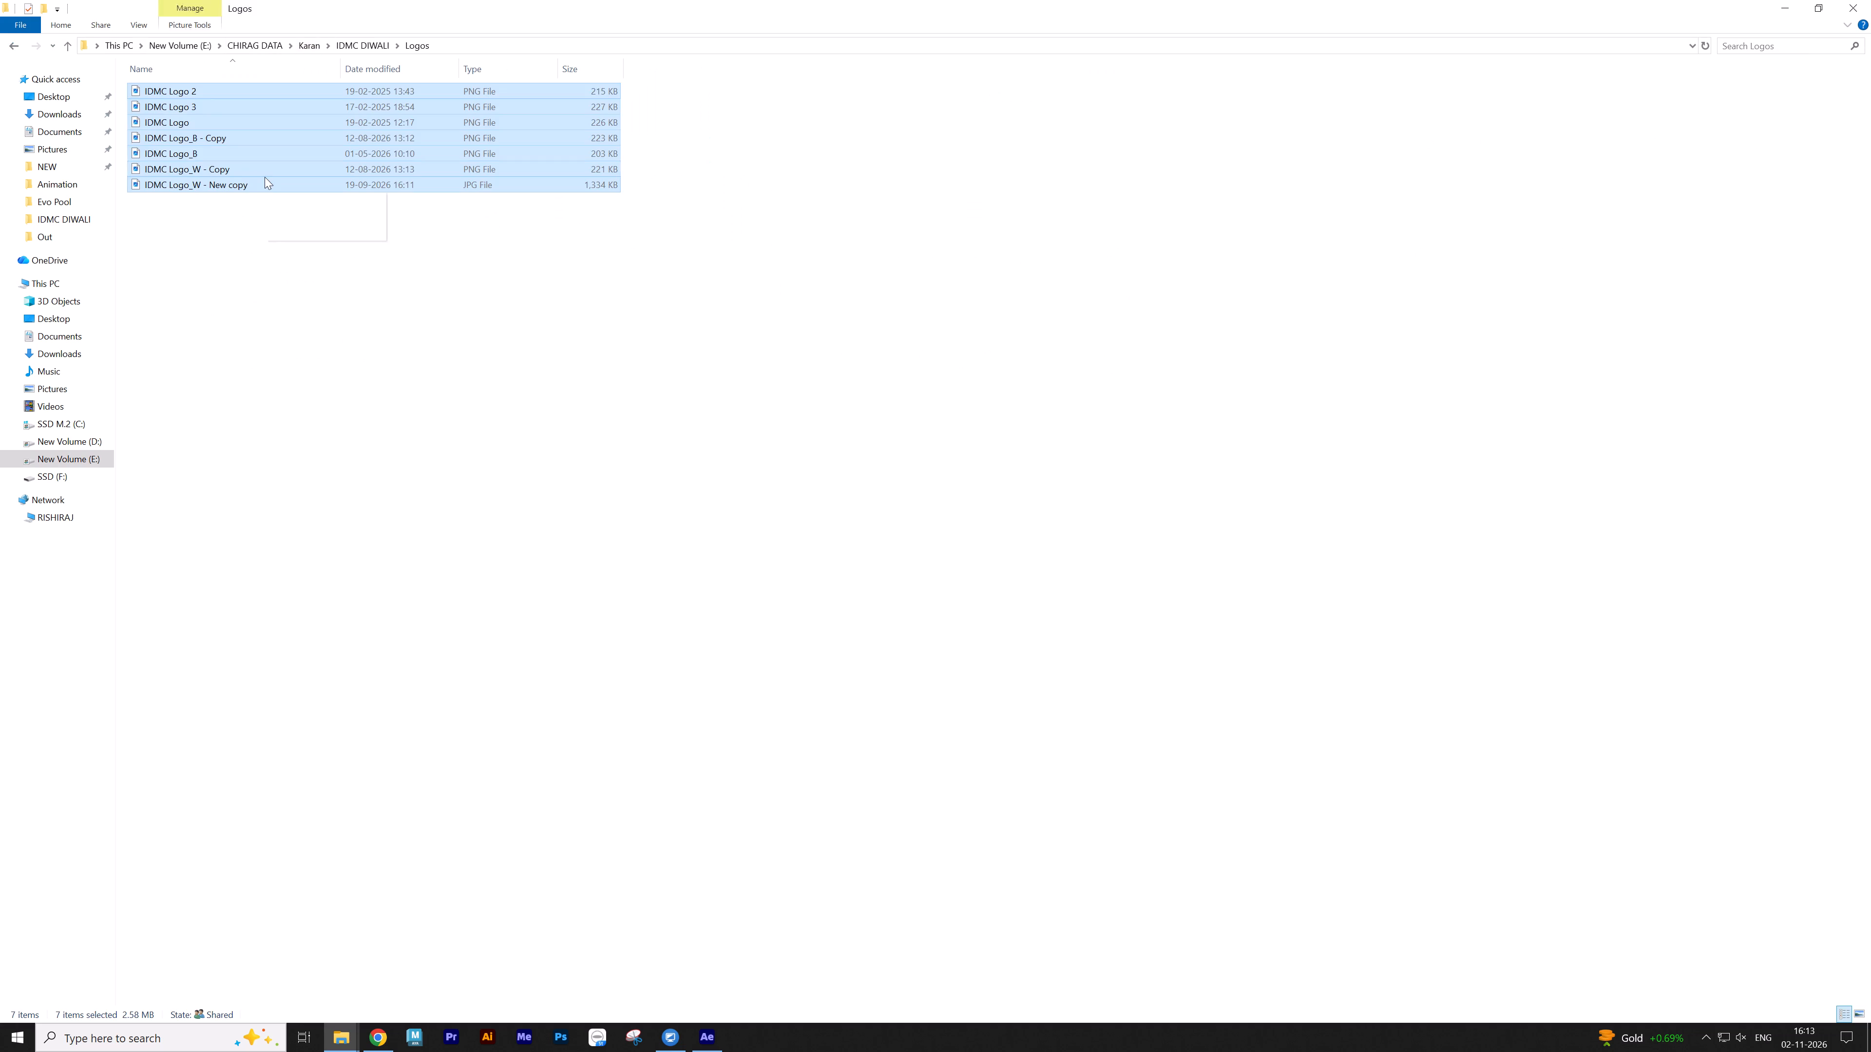
pyautogui.click(265, 177)
pyautogui.click(362, 265)
pyautogui.click(1859, 1009)
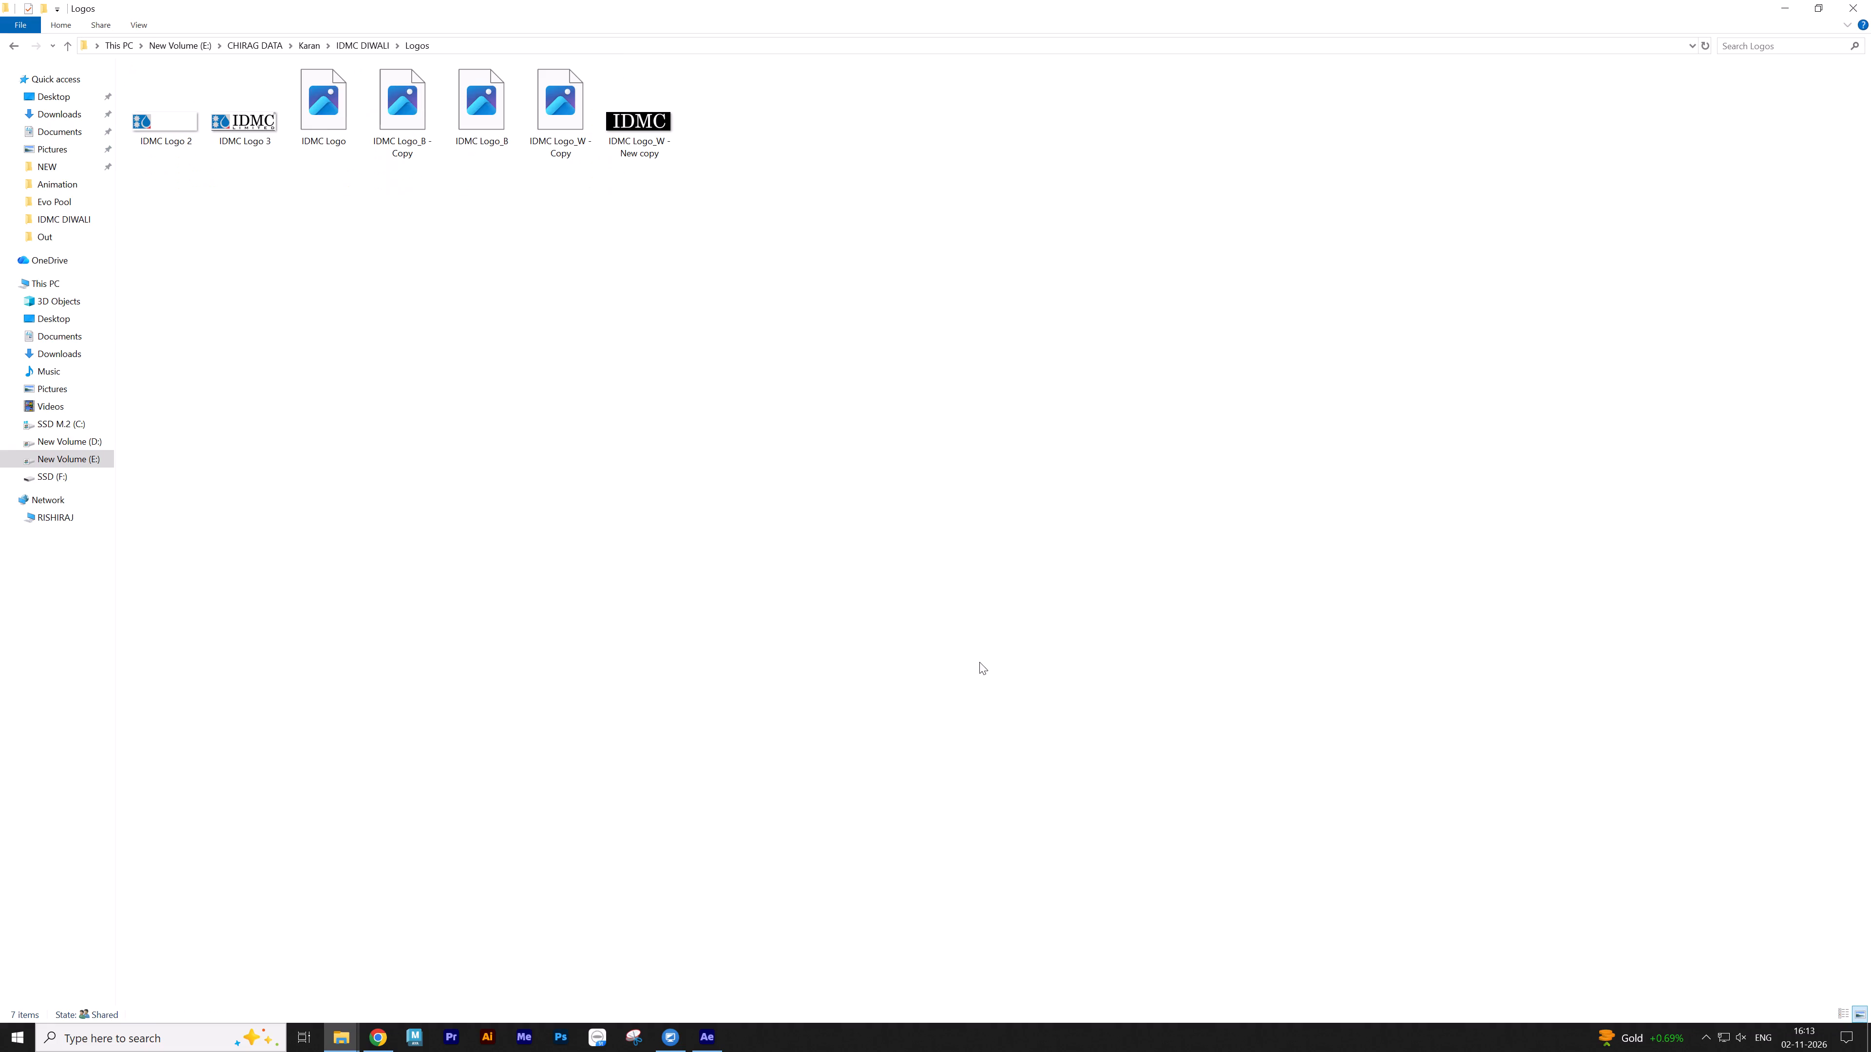
pyautogui.moveTo(818, 590); pyautogui.dragTo(805, 580)
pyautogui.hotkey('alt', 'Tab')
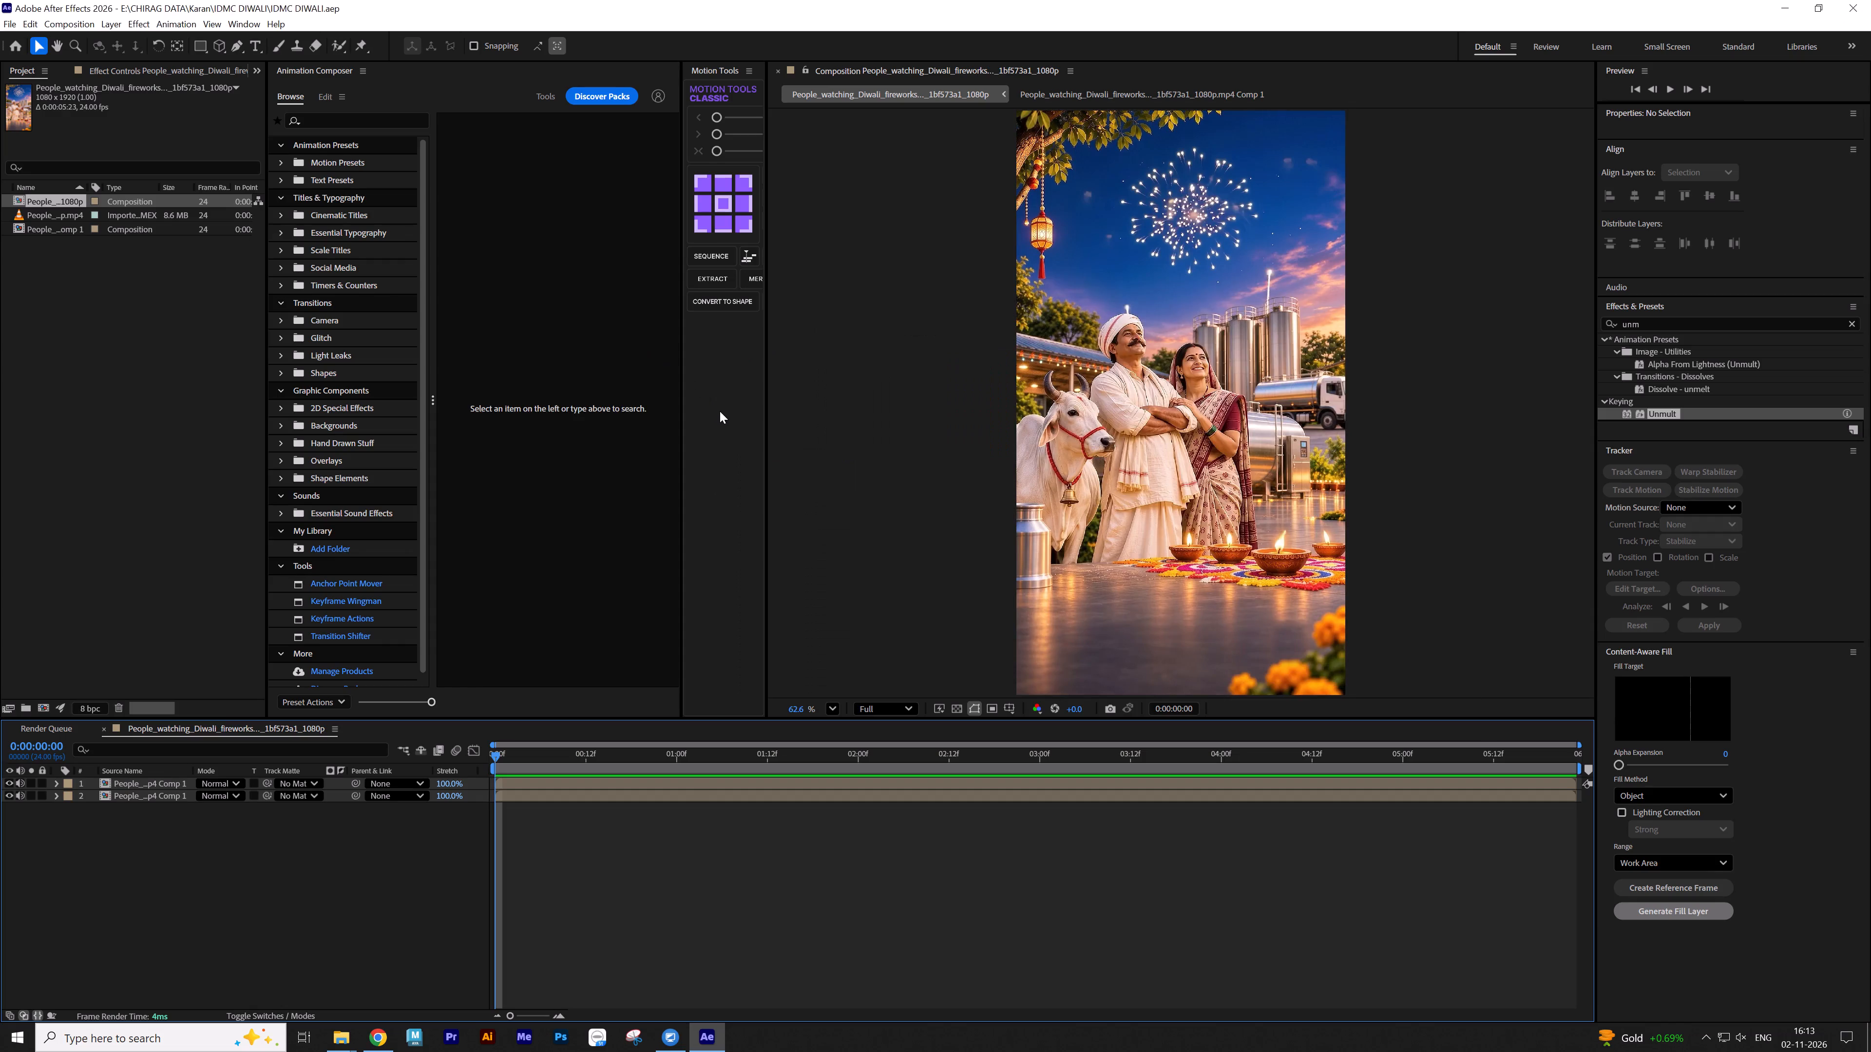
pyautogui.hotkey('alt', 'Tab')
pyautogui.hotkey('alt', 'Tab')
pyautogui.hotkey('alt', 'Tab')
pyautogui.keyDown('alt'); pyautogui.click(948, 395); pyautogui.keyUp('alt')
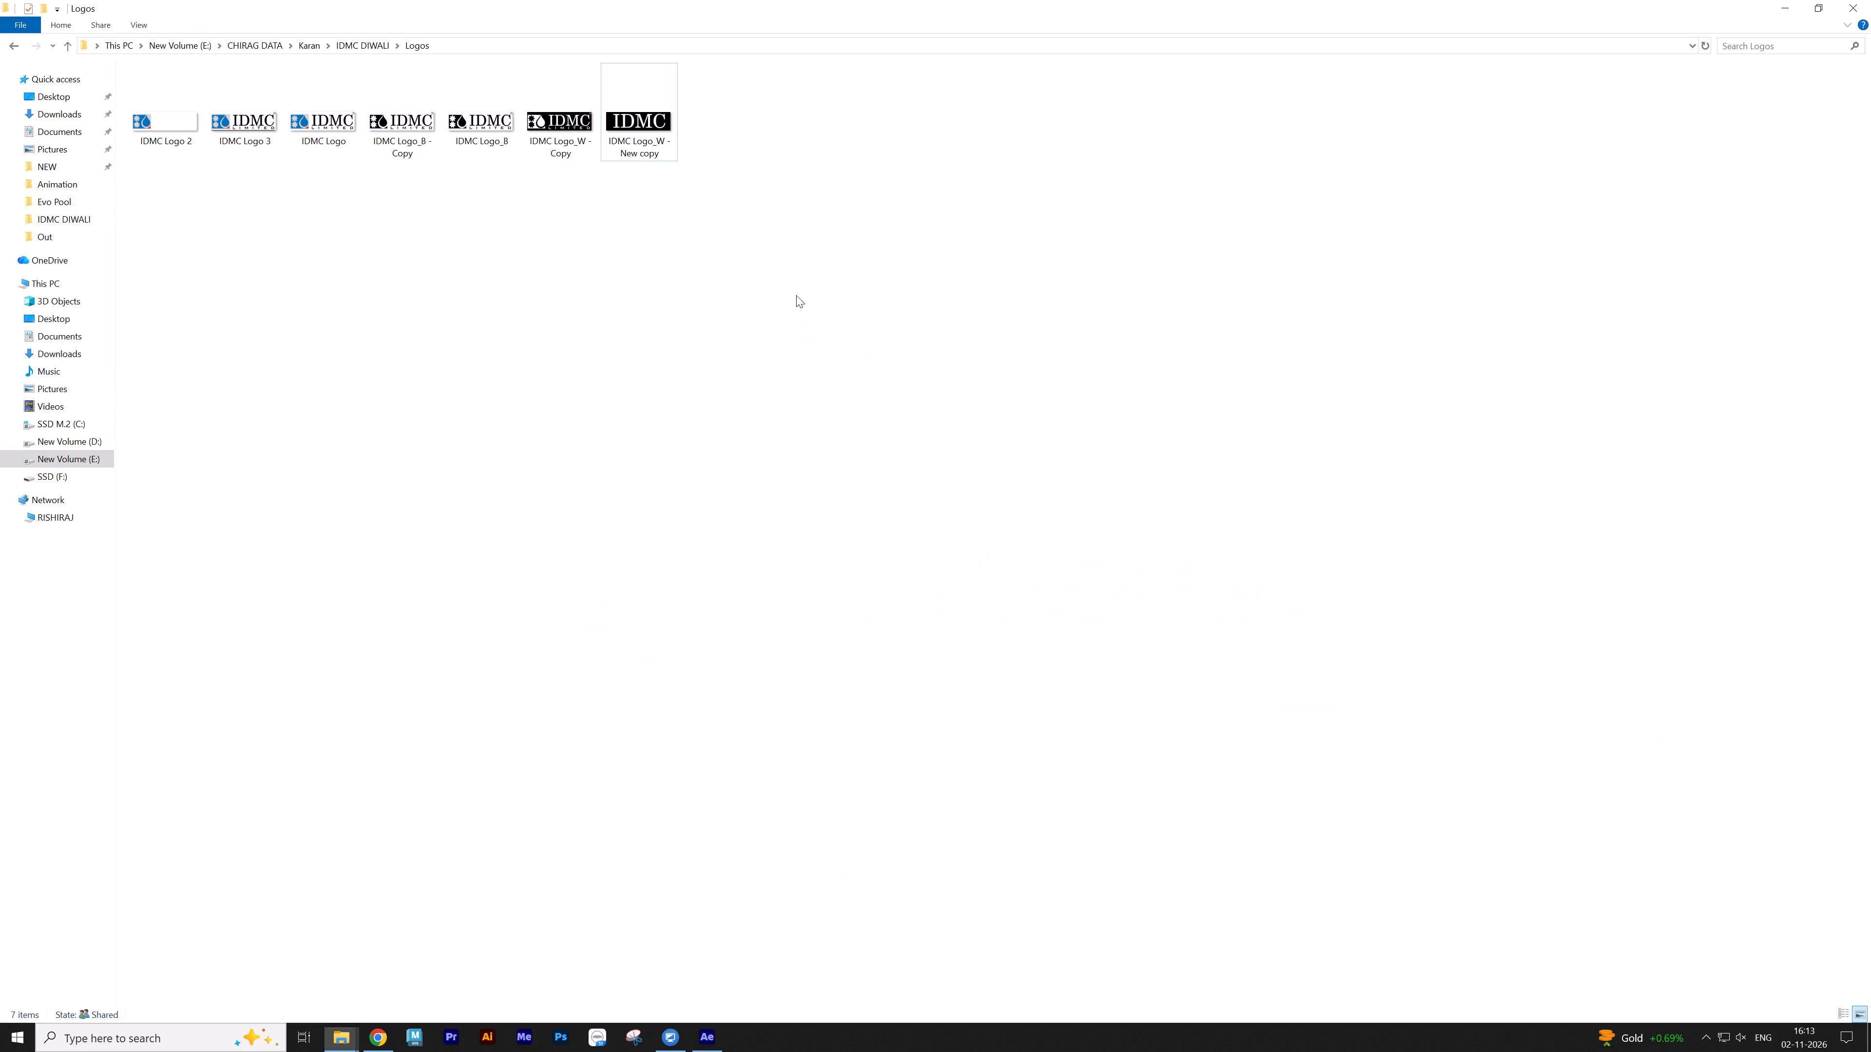
# Return from the Logos folder to the IDMC DIWALI folder.
pyautogui.click(364, 44)
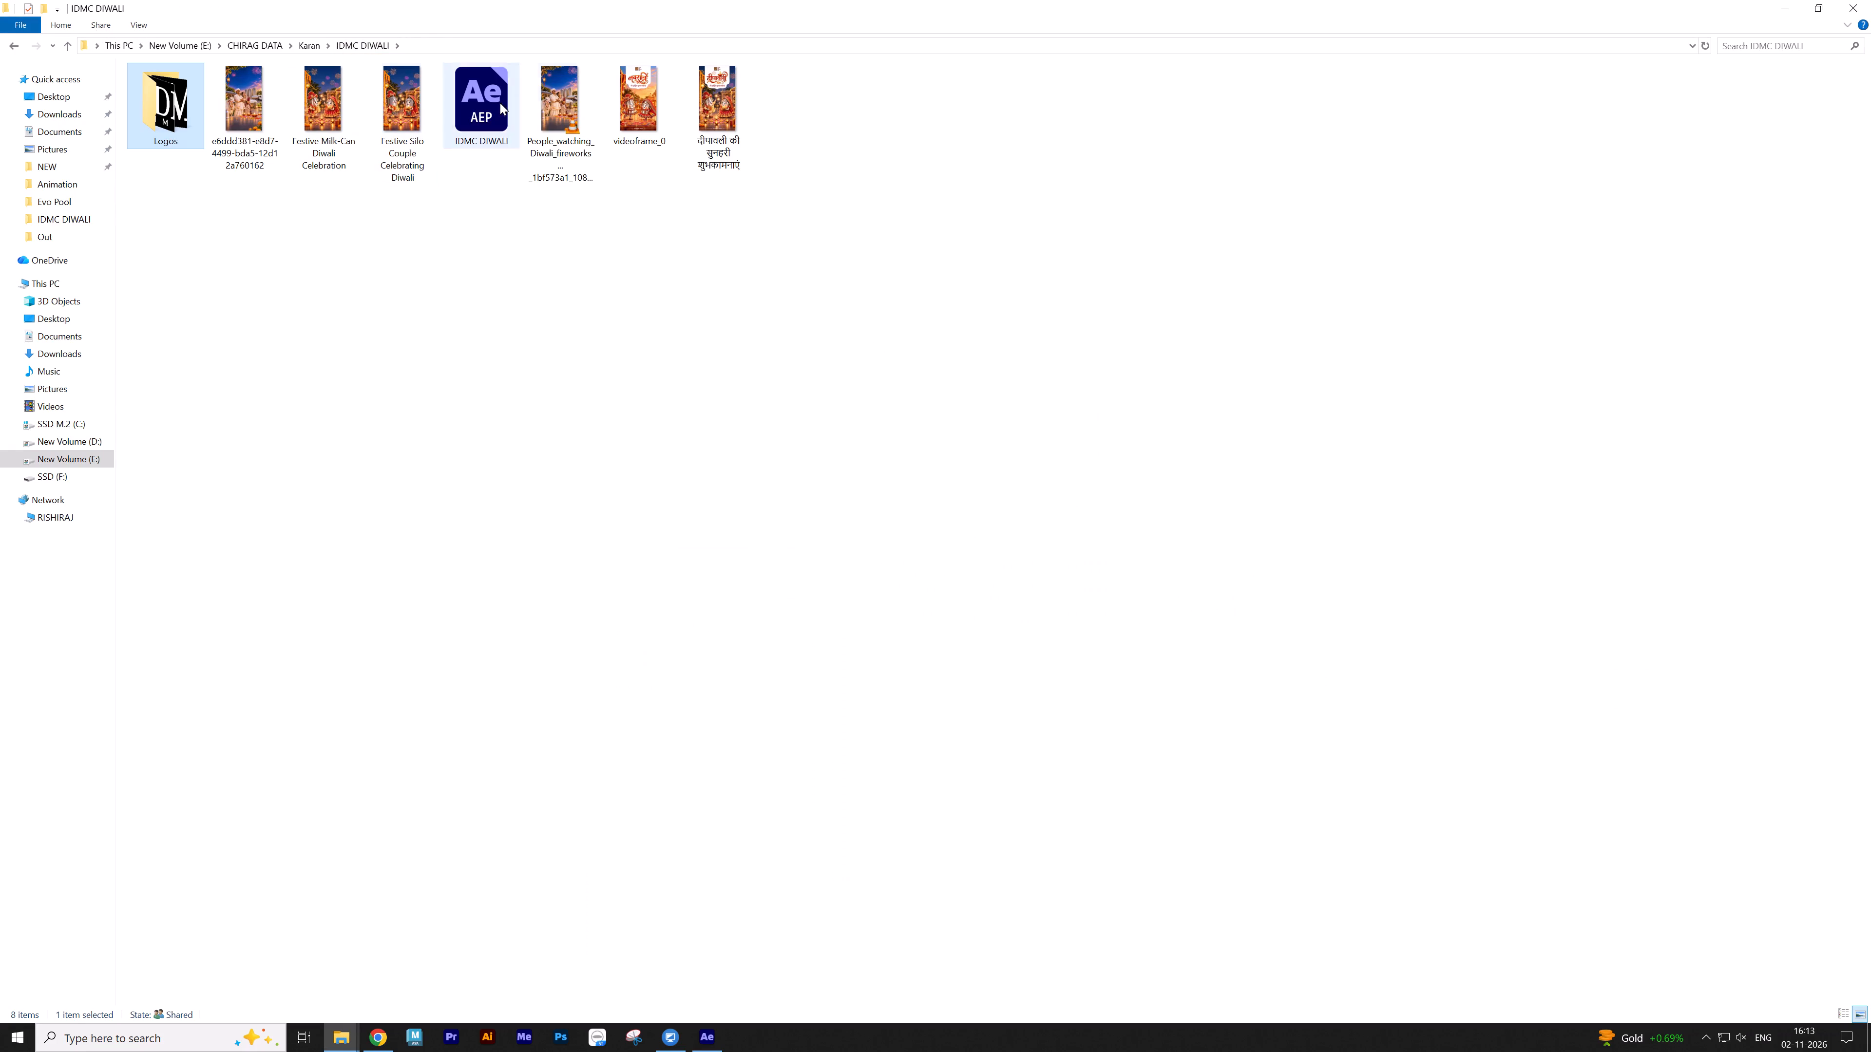
pyautogui.click(351, 305)
# Switch to Chrome and open the Happy Diwali poster with the IDMC LIMITED text from the Diwali Dairy Post chat.
pyautogui.hotkey('alt', 'Tab')
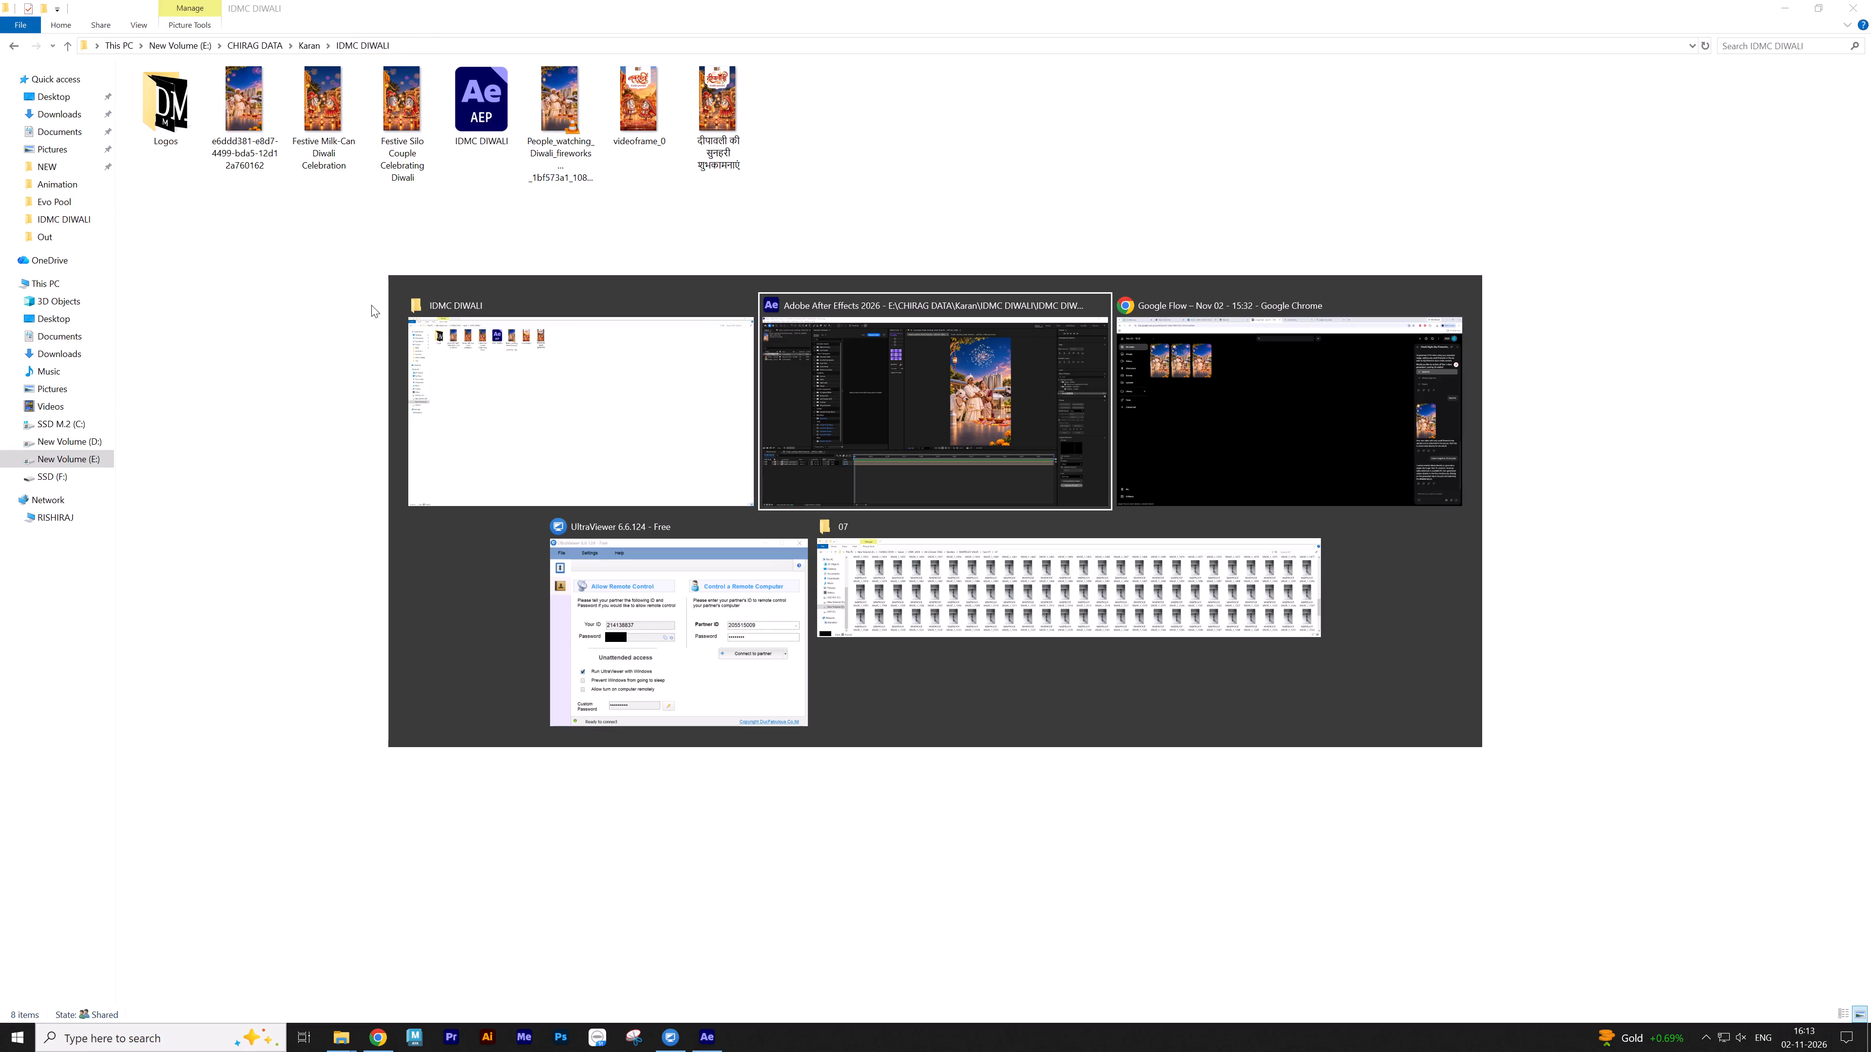
pyautogui.hotkey('alt', 'Tab')
pyautogui.click(267, 21)
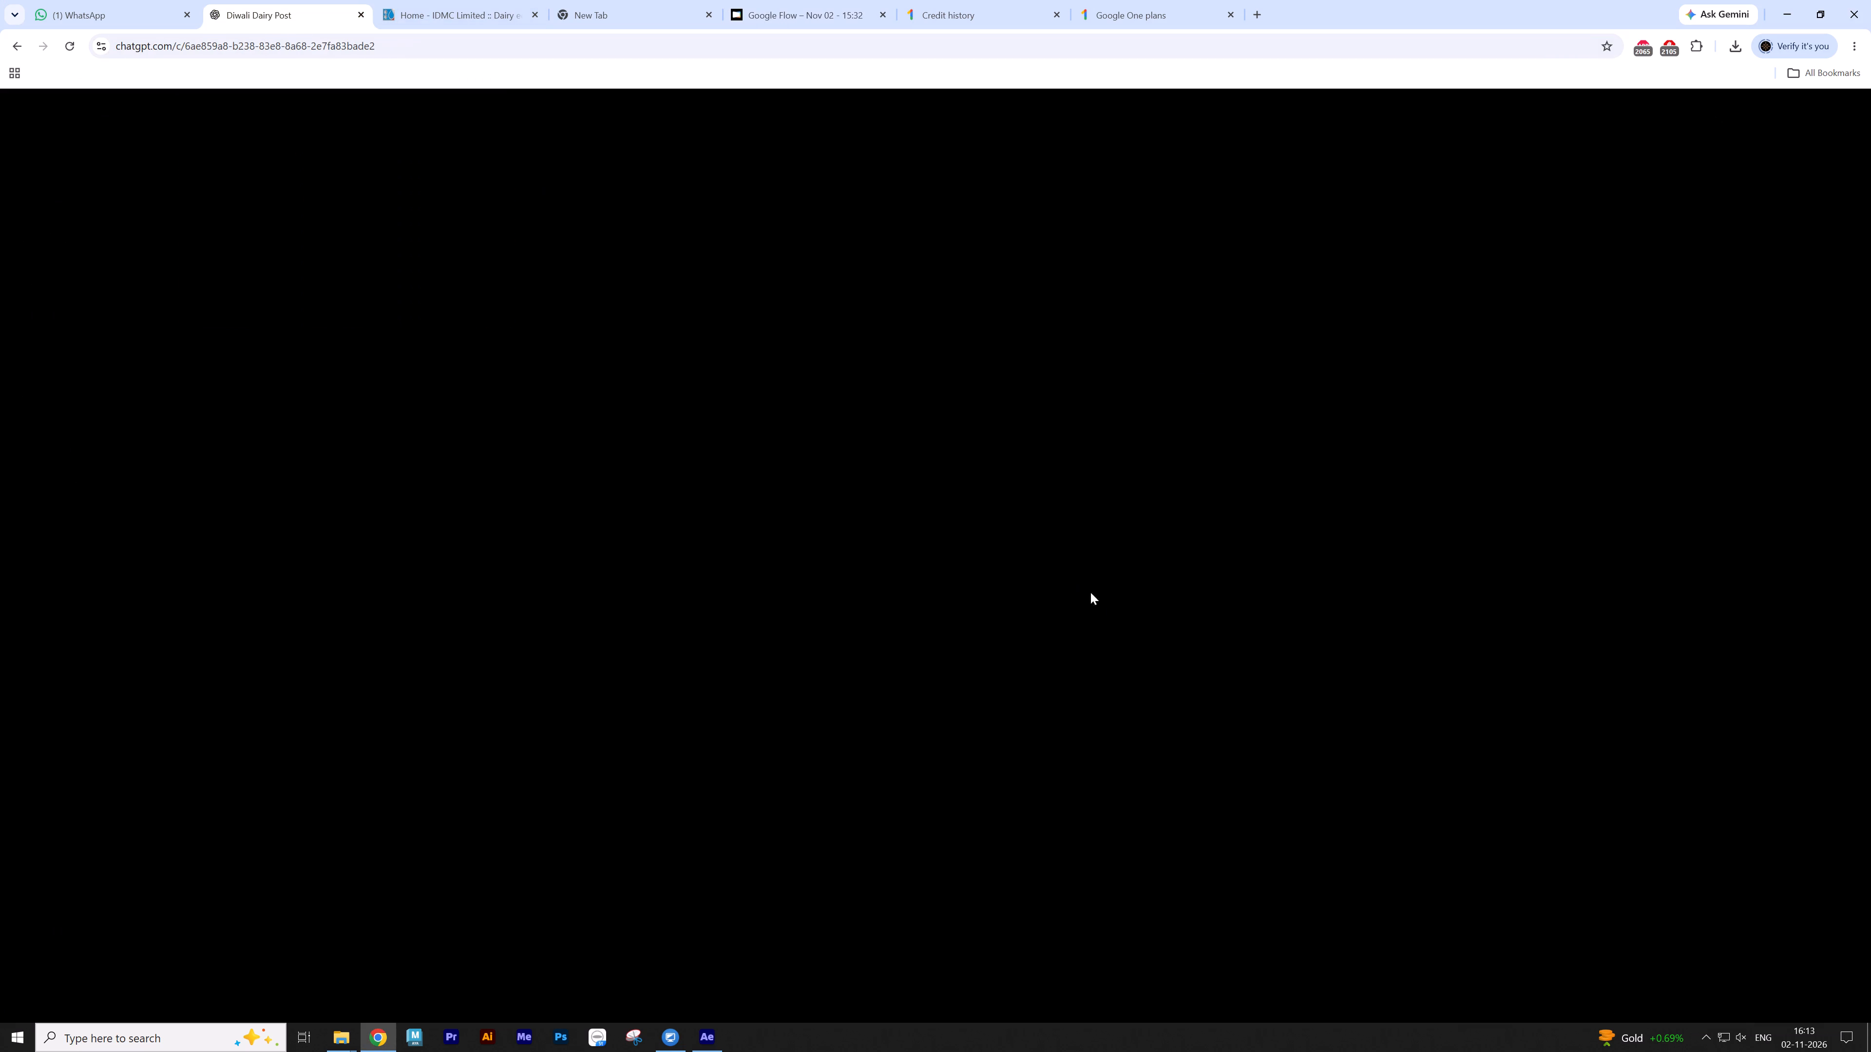
pyautogui.scroll(6, 1243, 622)
pyautogui.click(1248, 623)
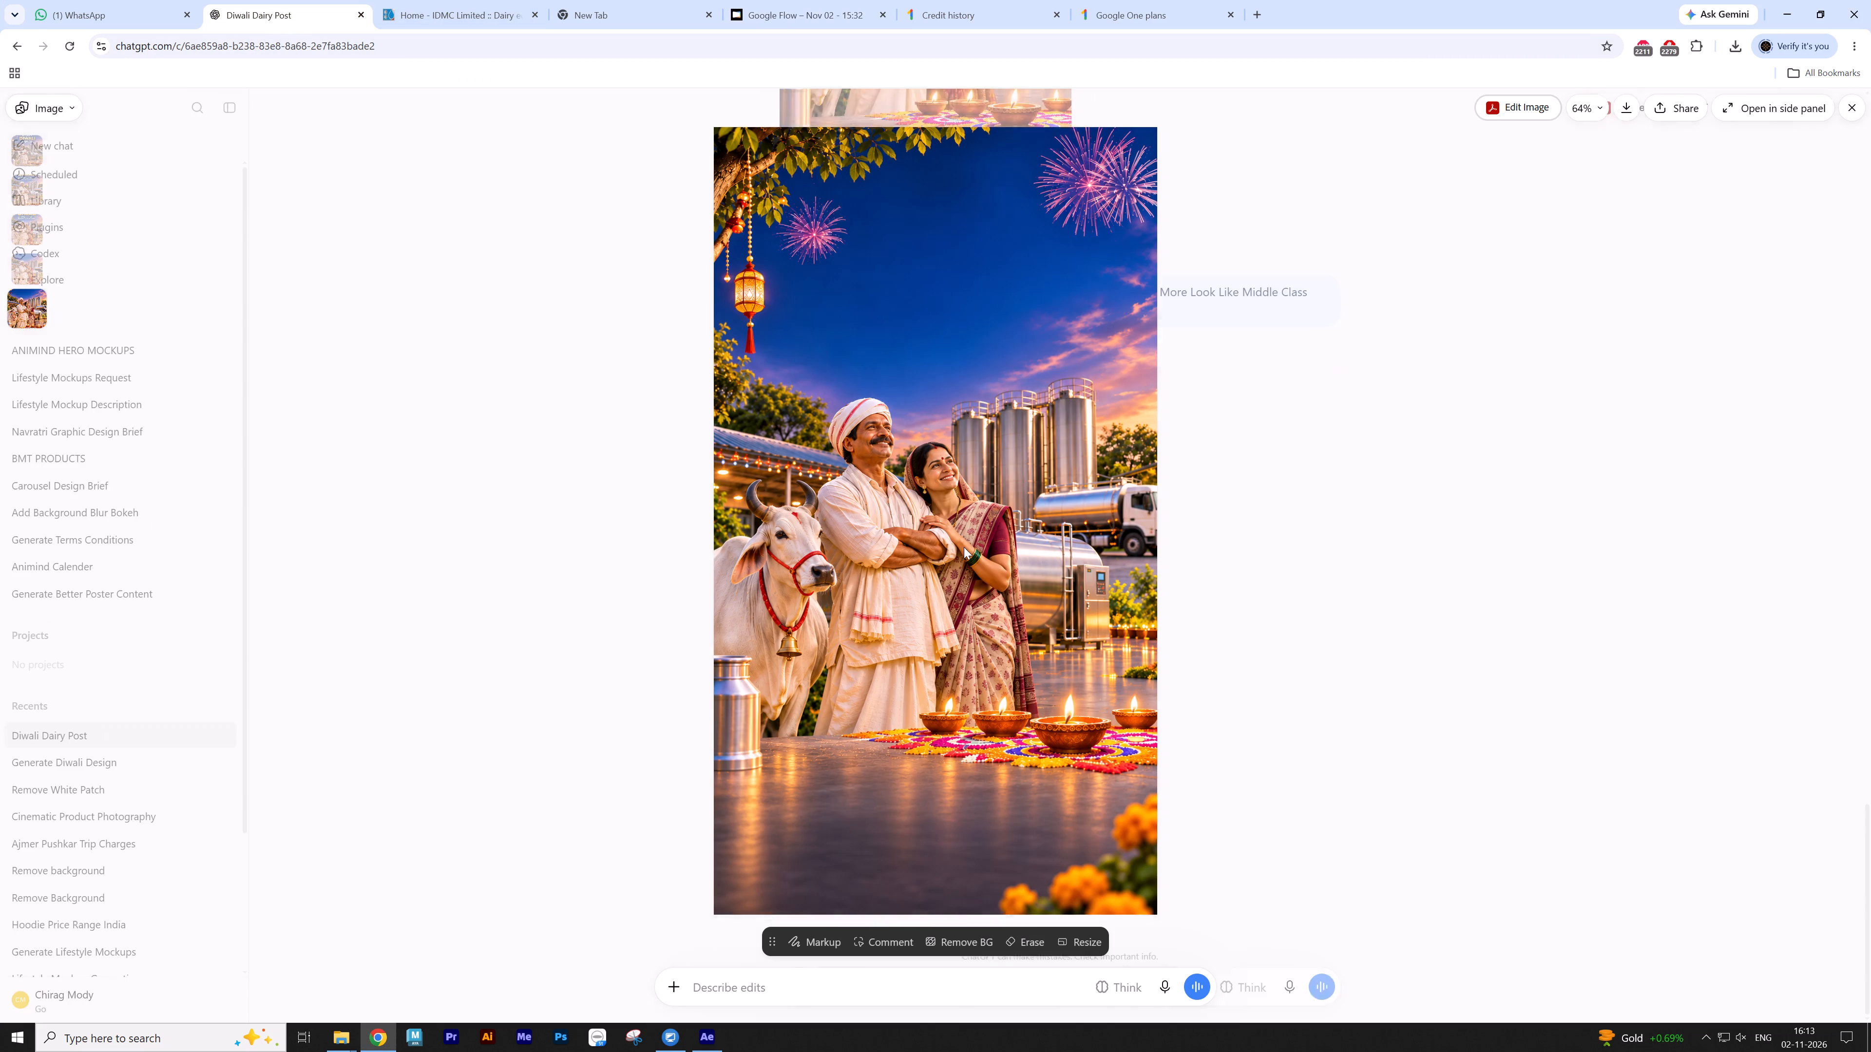
pyautogui.scroll(14, 1148, 583)
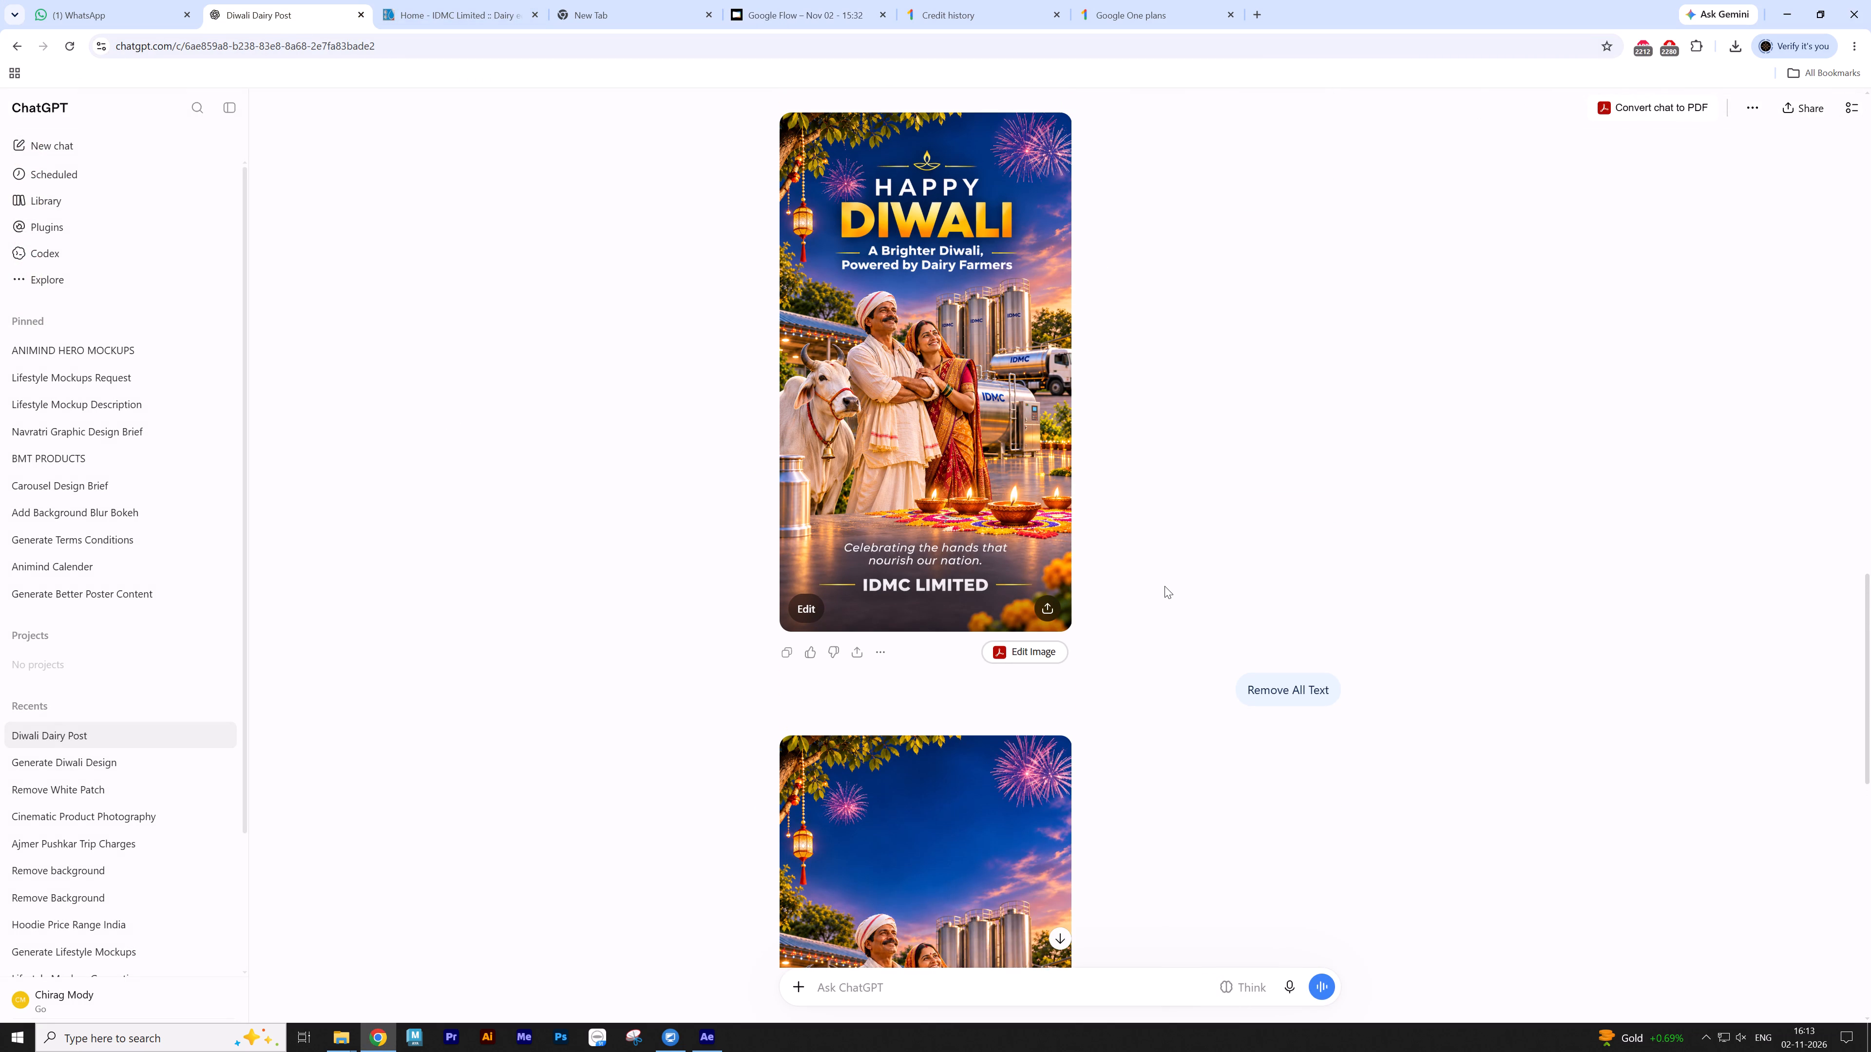
pyautogui.click(987, 440)
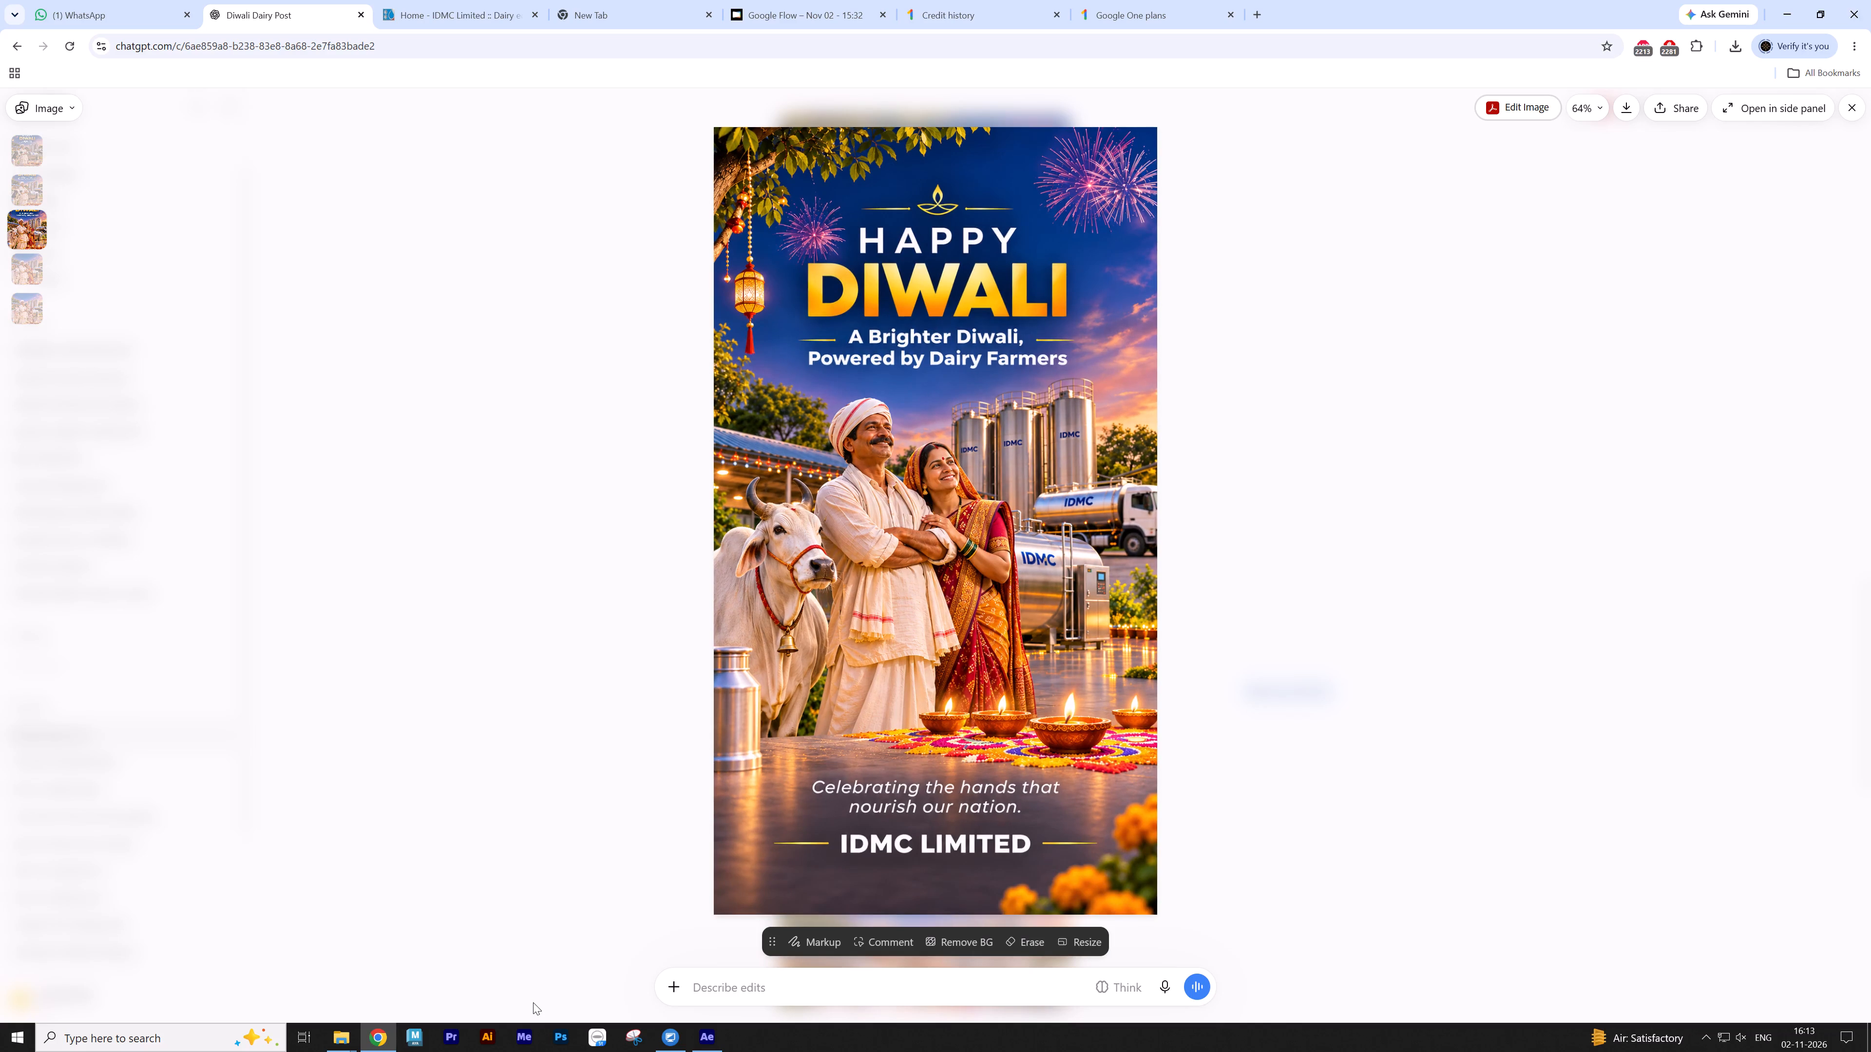
# Save the opened Happy Diwali poster image into the IDMC DIWALI folder under its suggested name.
pyautogui.hotkey('alt', 'Tab')
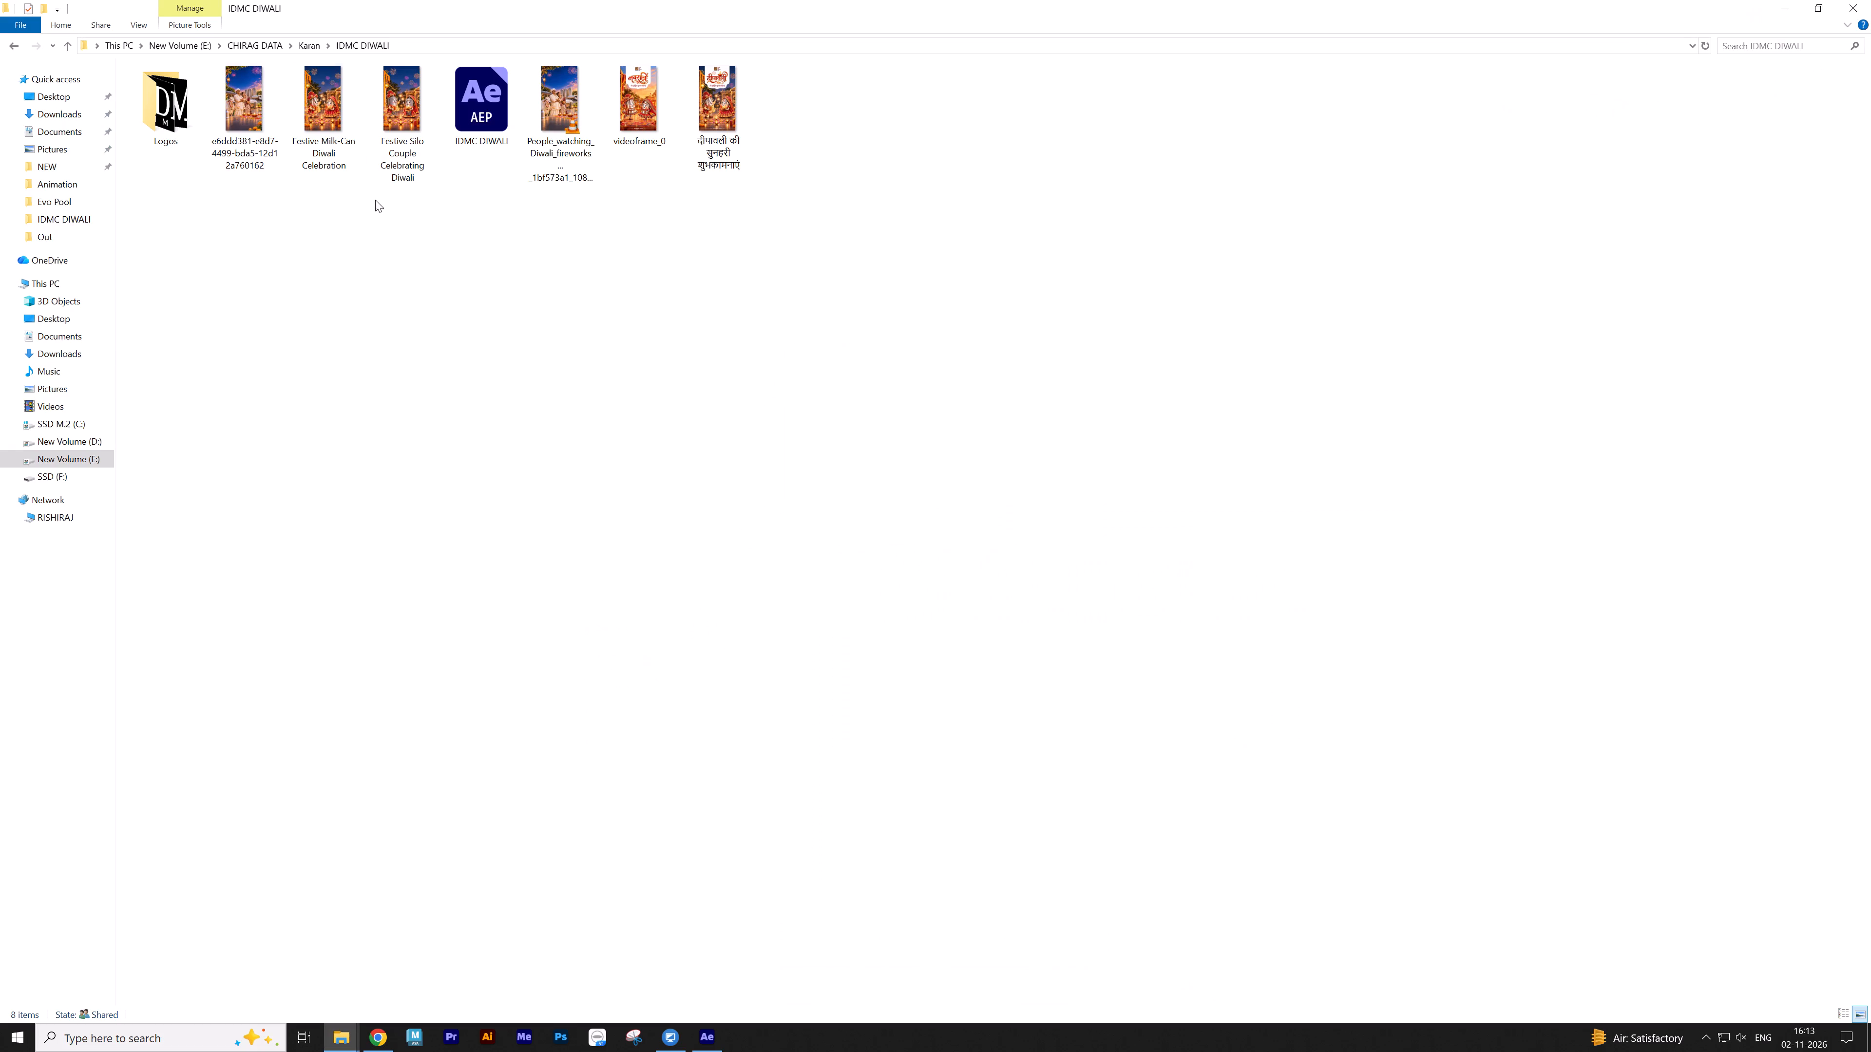
pyautogui.hotkey('alt', 'Tab')
pyautogui.rightClick(843, 532)
pyautogui.click(919, 580)
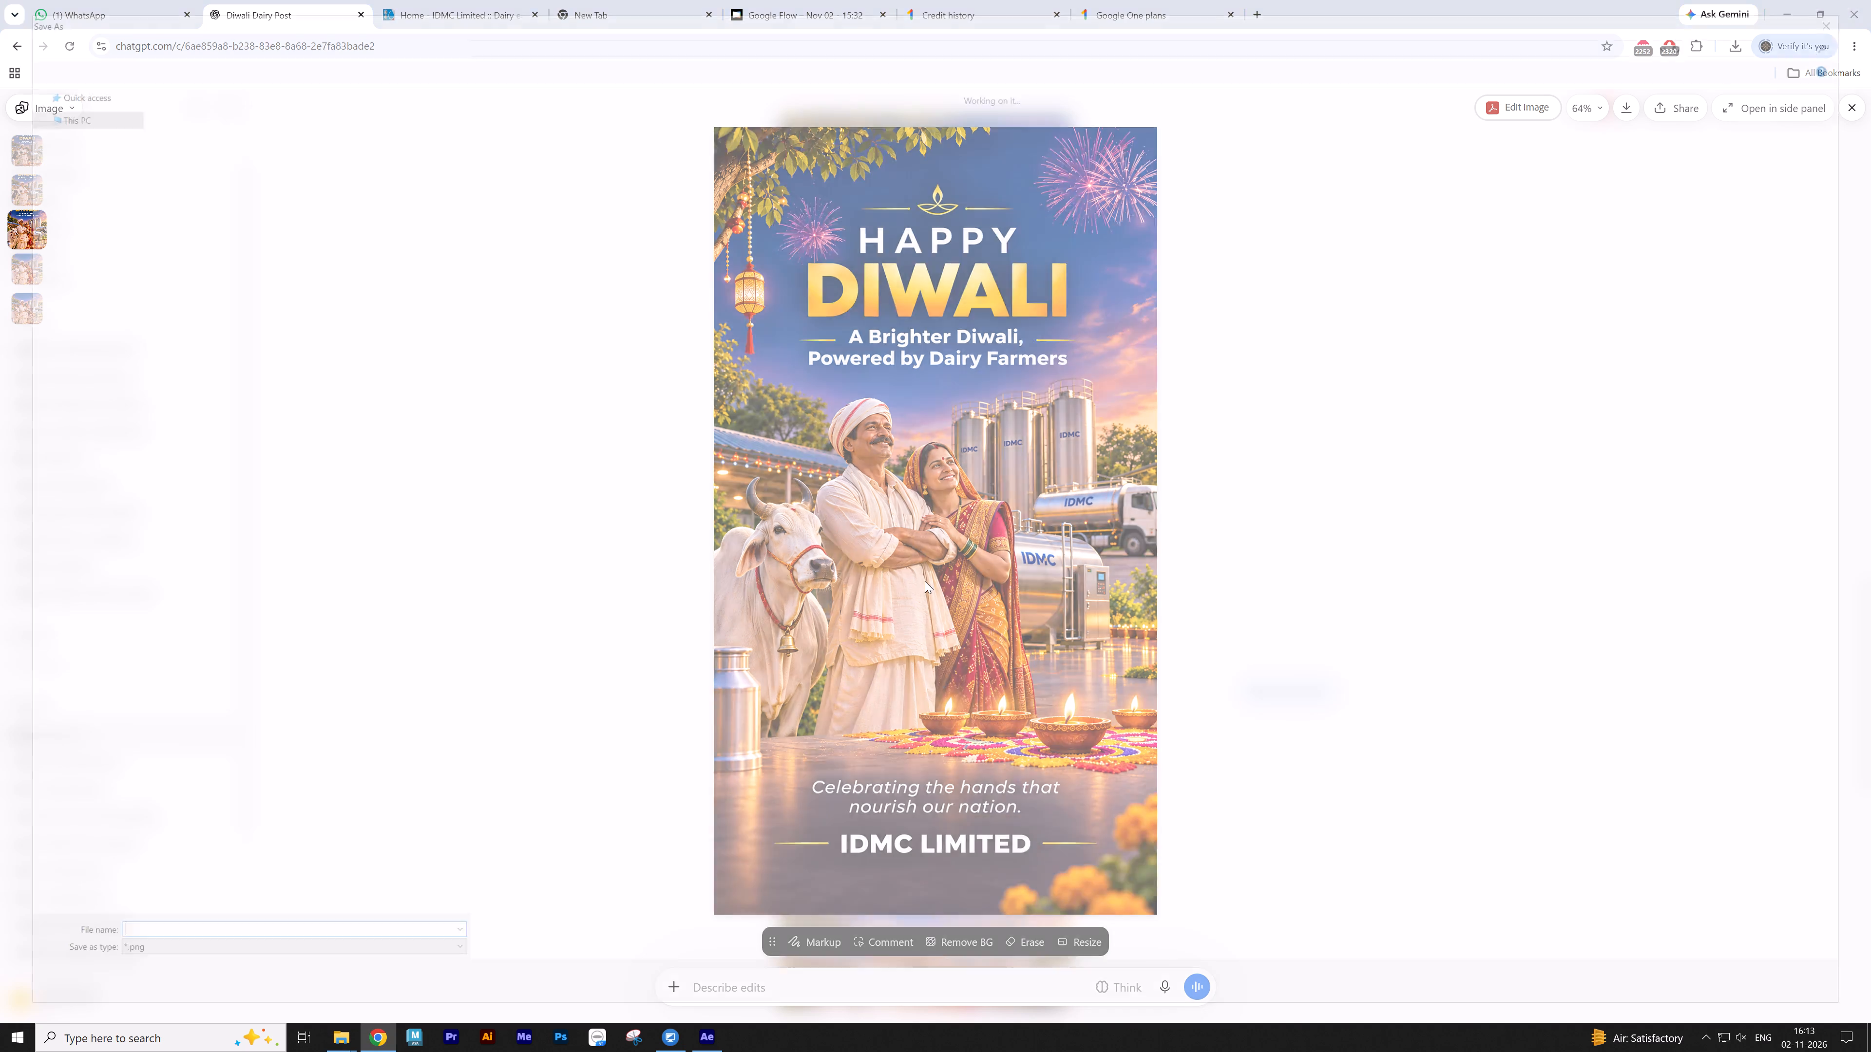
pyautogui.click(1743, 1005)
# Locate the downloaded poster, add it as the top layer of the After Effects composition and fit it to the composition.
pyautogui.hotkey('ctrl', 'j')
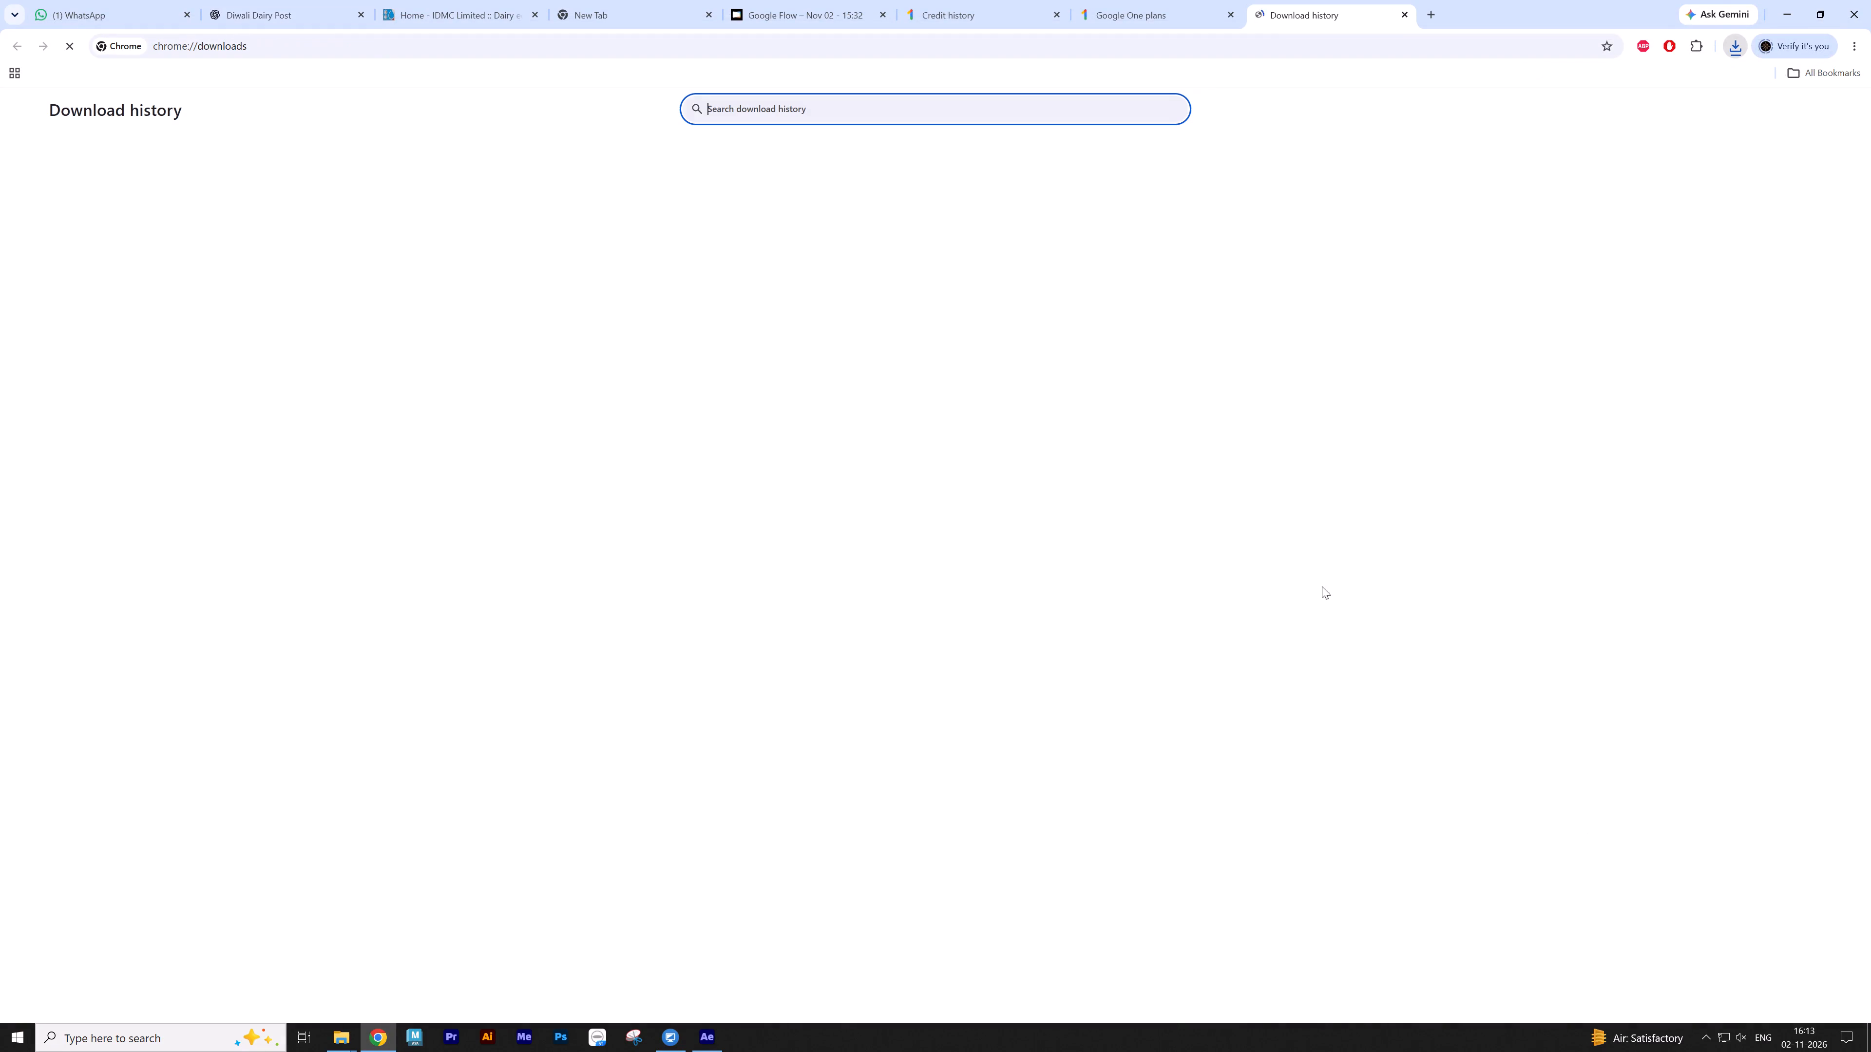
pyautogui.click(1129, 195)
pyautogui.moveTo(795, 115); pyautogui.dragTo(854, 300)
pyautogui.hotkey('alt', 'Tab')
pyautogui.hotkey('alt', 'Tab')
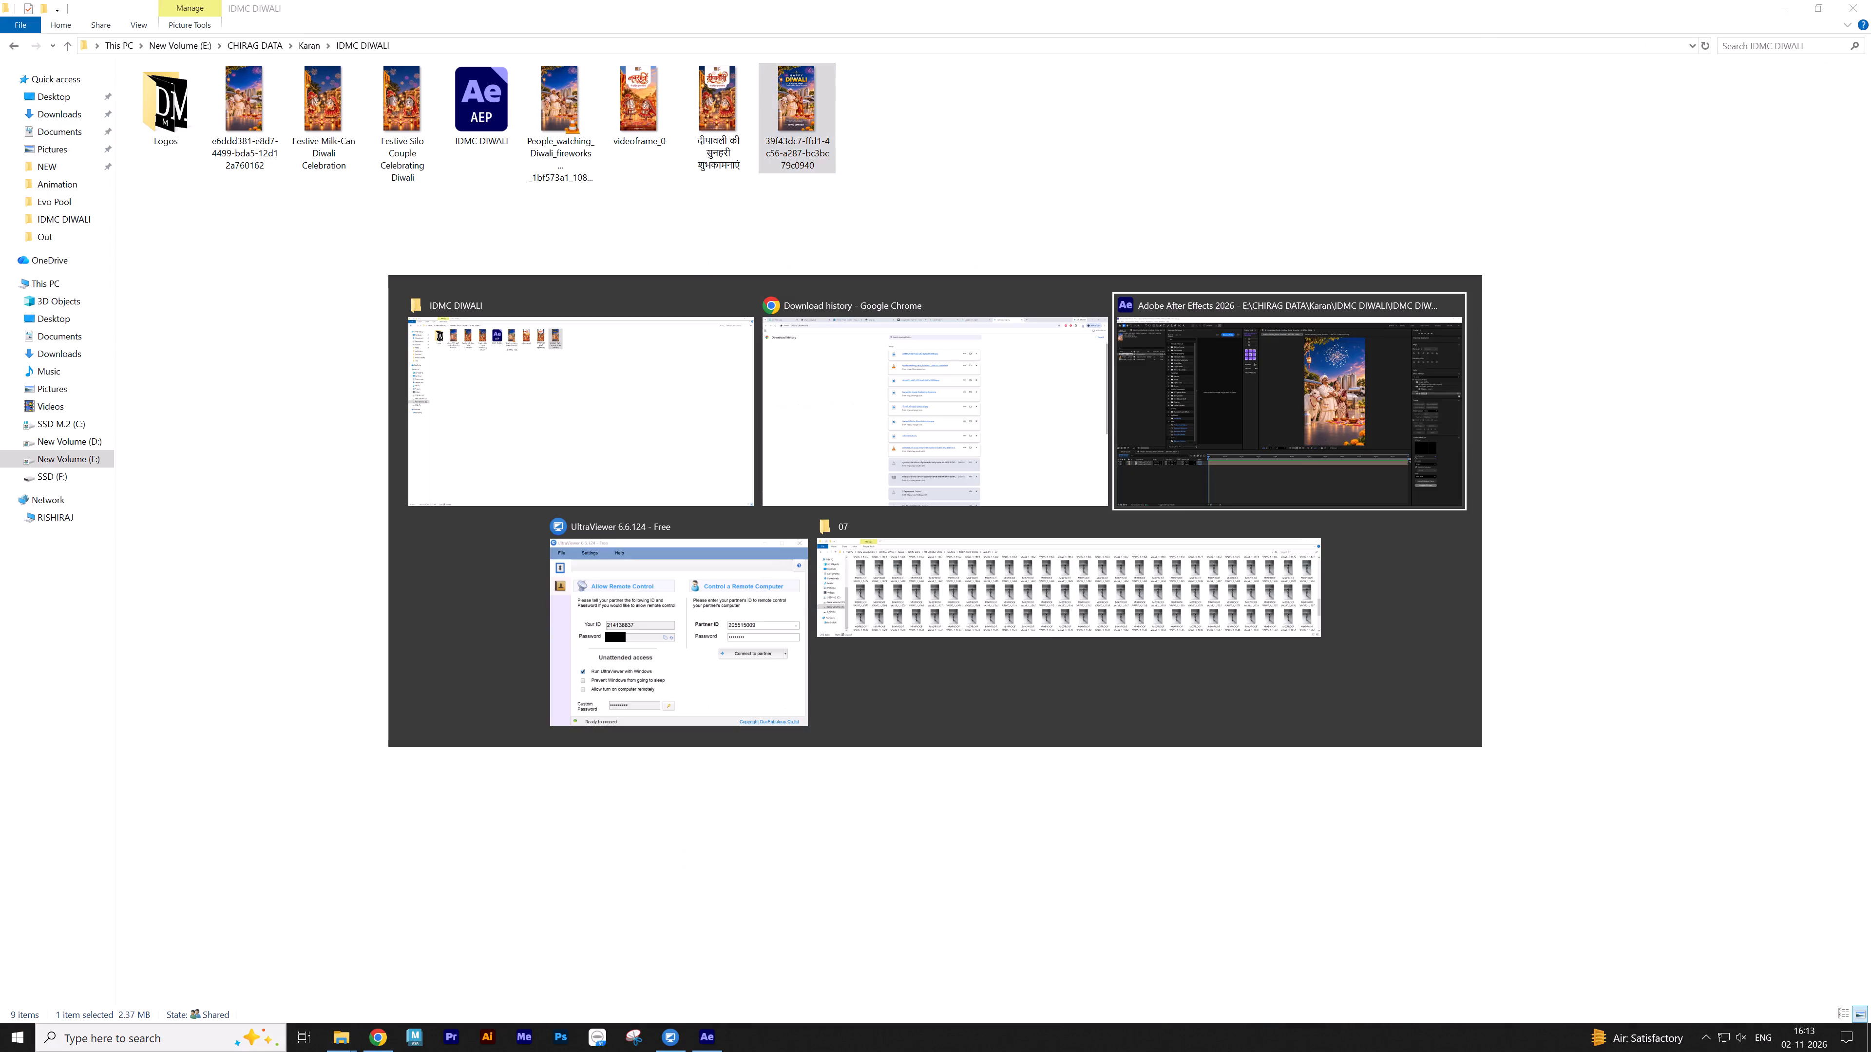
pyautogui.moveTo(854, 300); pyautogui.dragTo(404, 886)
pyautogui.hotkey('ctrl', 'alt', 'f')
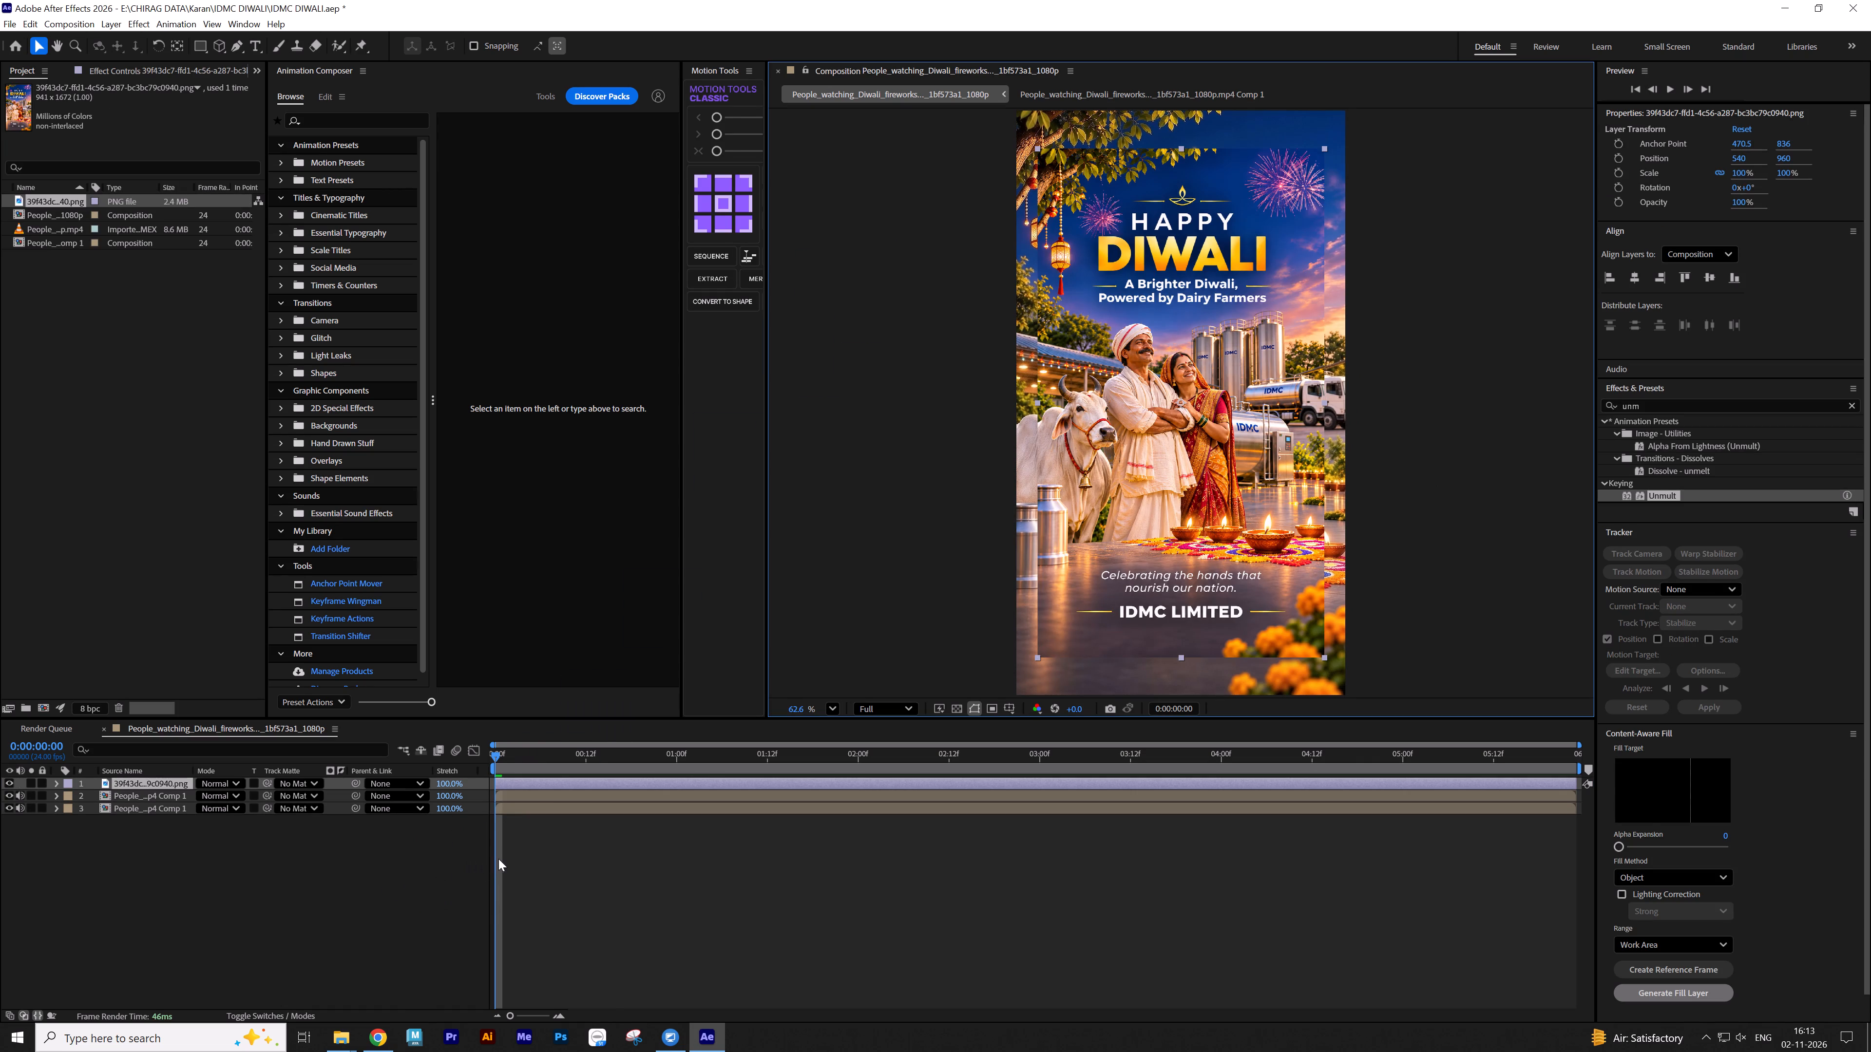
# Toggle the poster layer's visibility off and on to compare it with the artwork beneath.
pyautogui.click(740, 879)
pyautogui.press('s')
pyautogui.press('s')
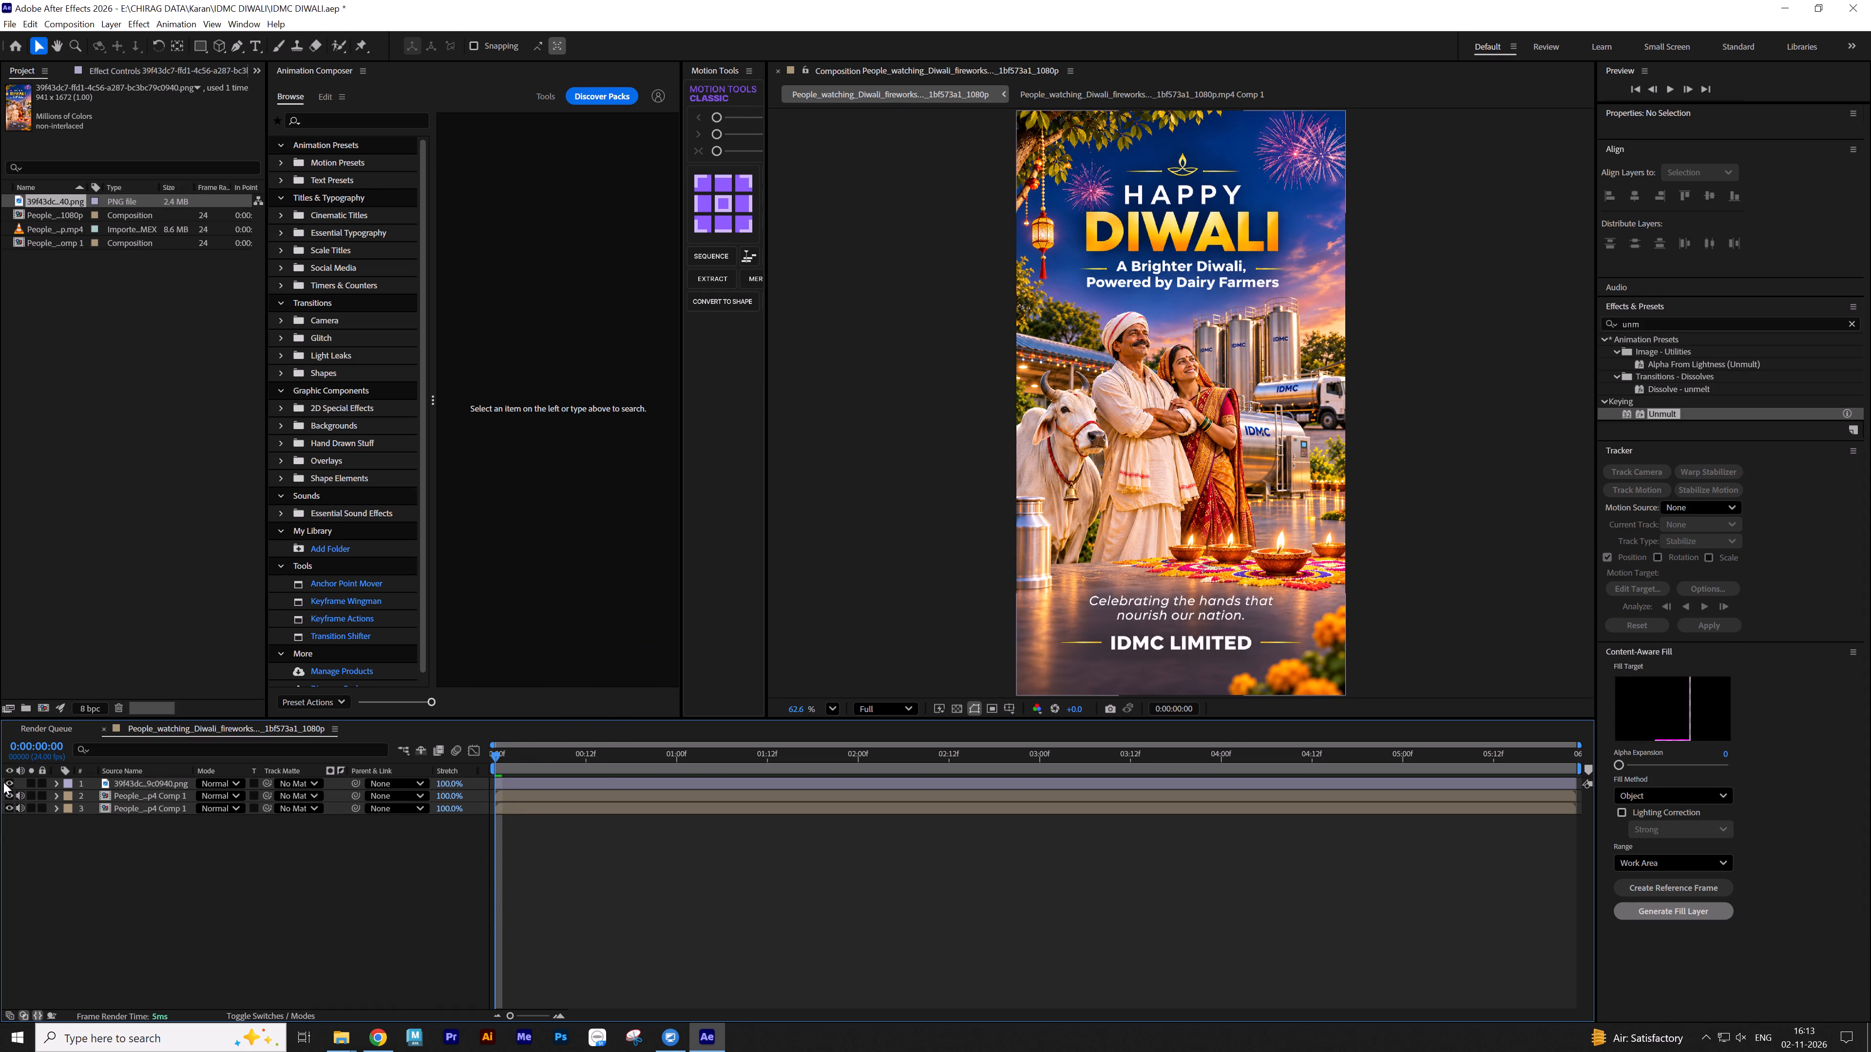
pyautogui.click(6, 784)
pyautogui.click(6, 784)
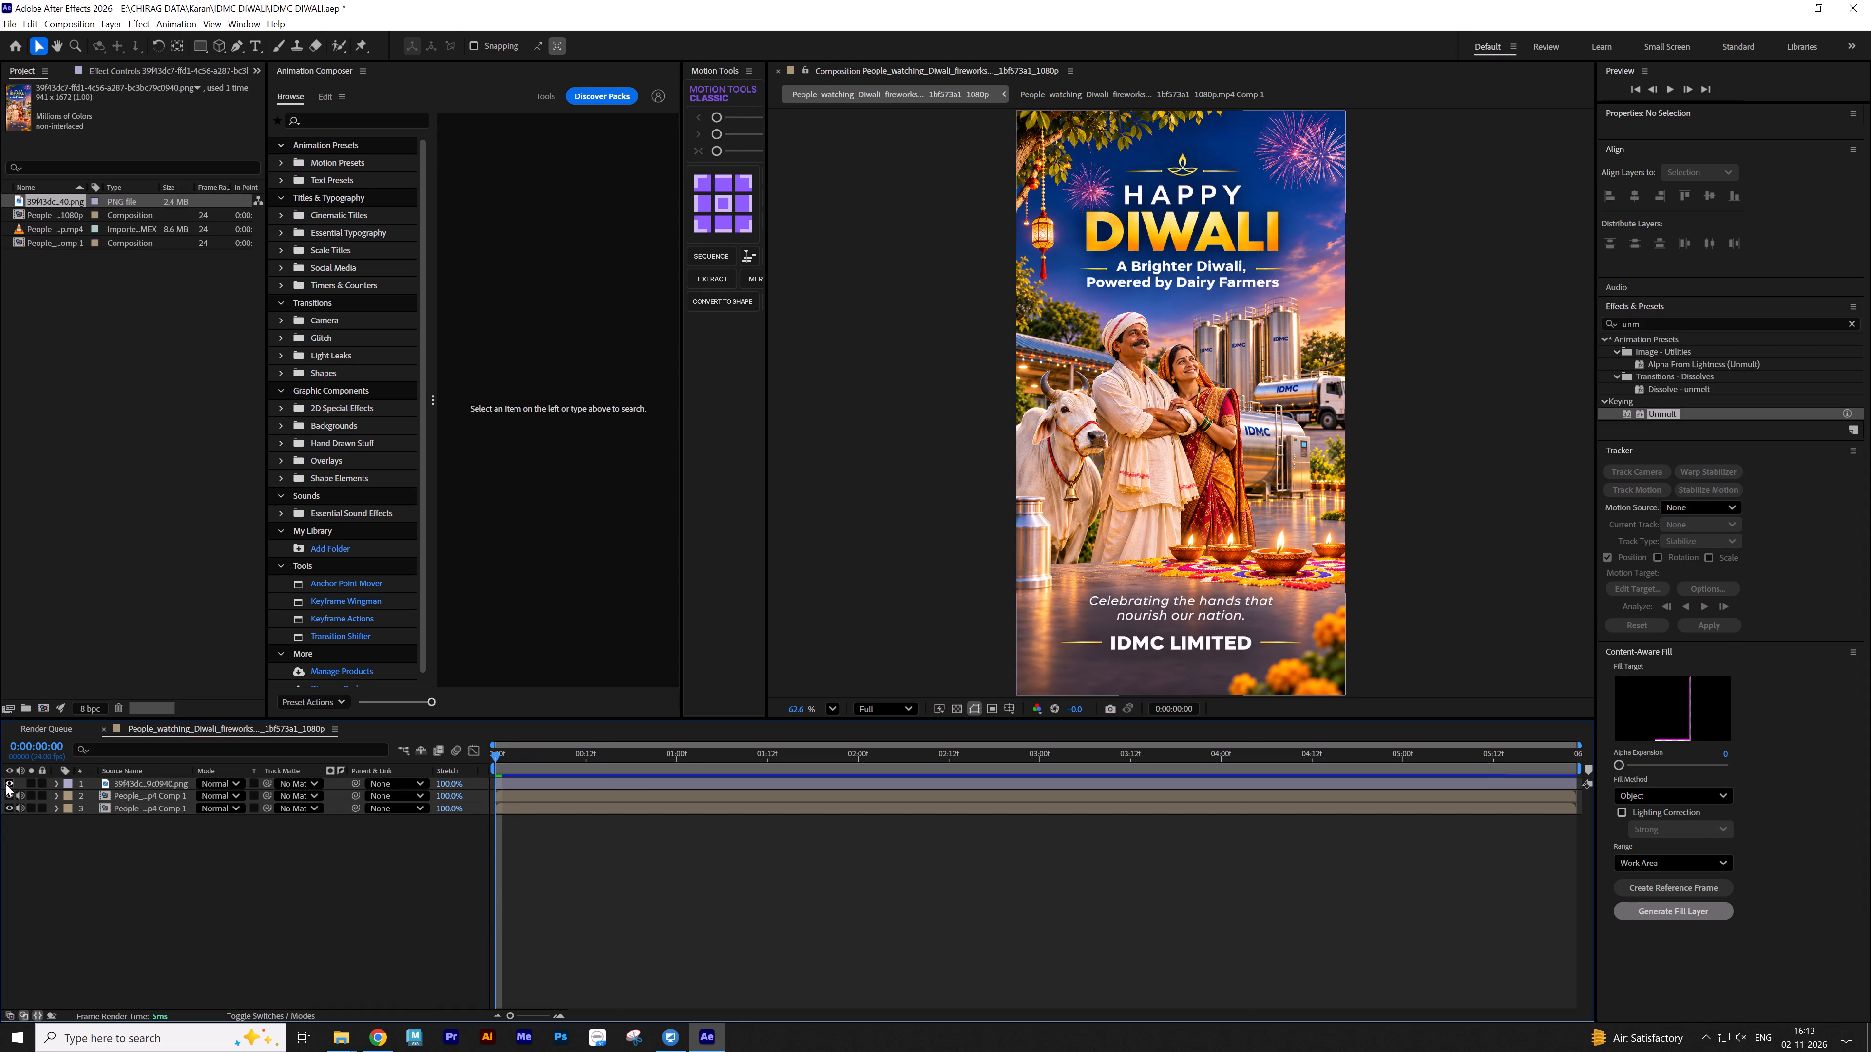
pyautogui.click(6, 784)
pyautogui.click(6, 784)
pyautogui.click(157, 781)
pyautogui.press('t')
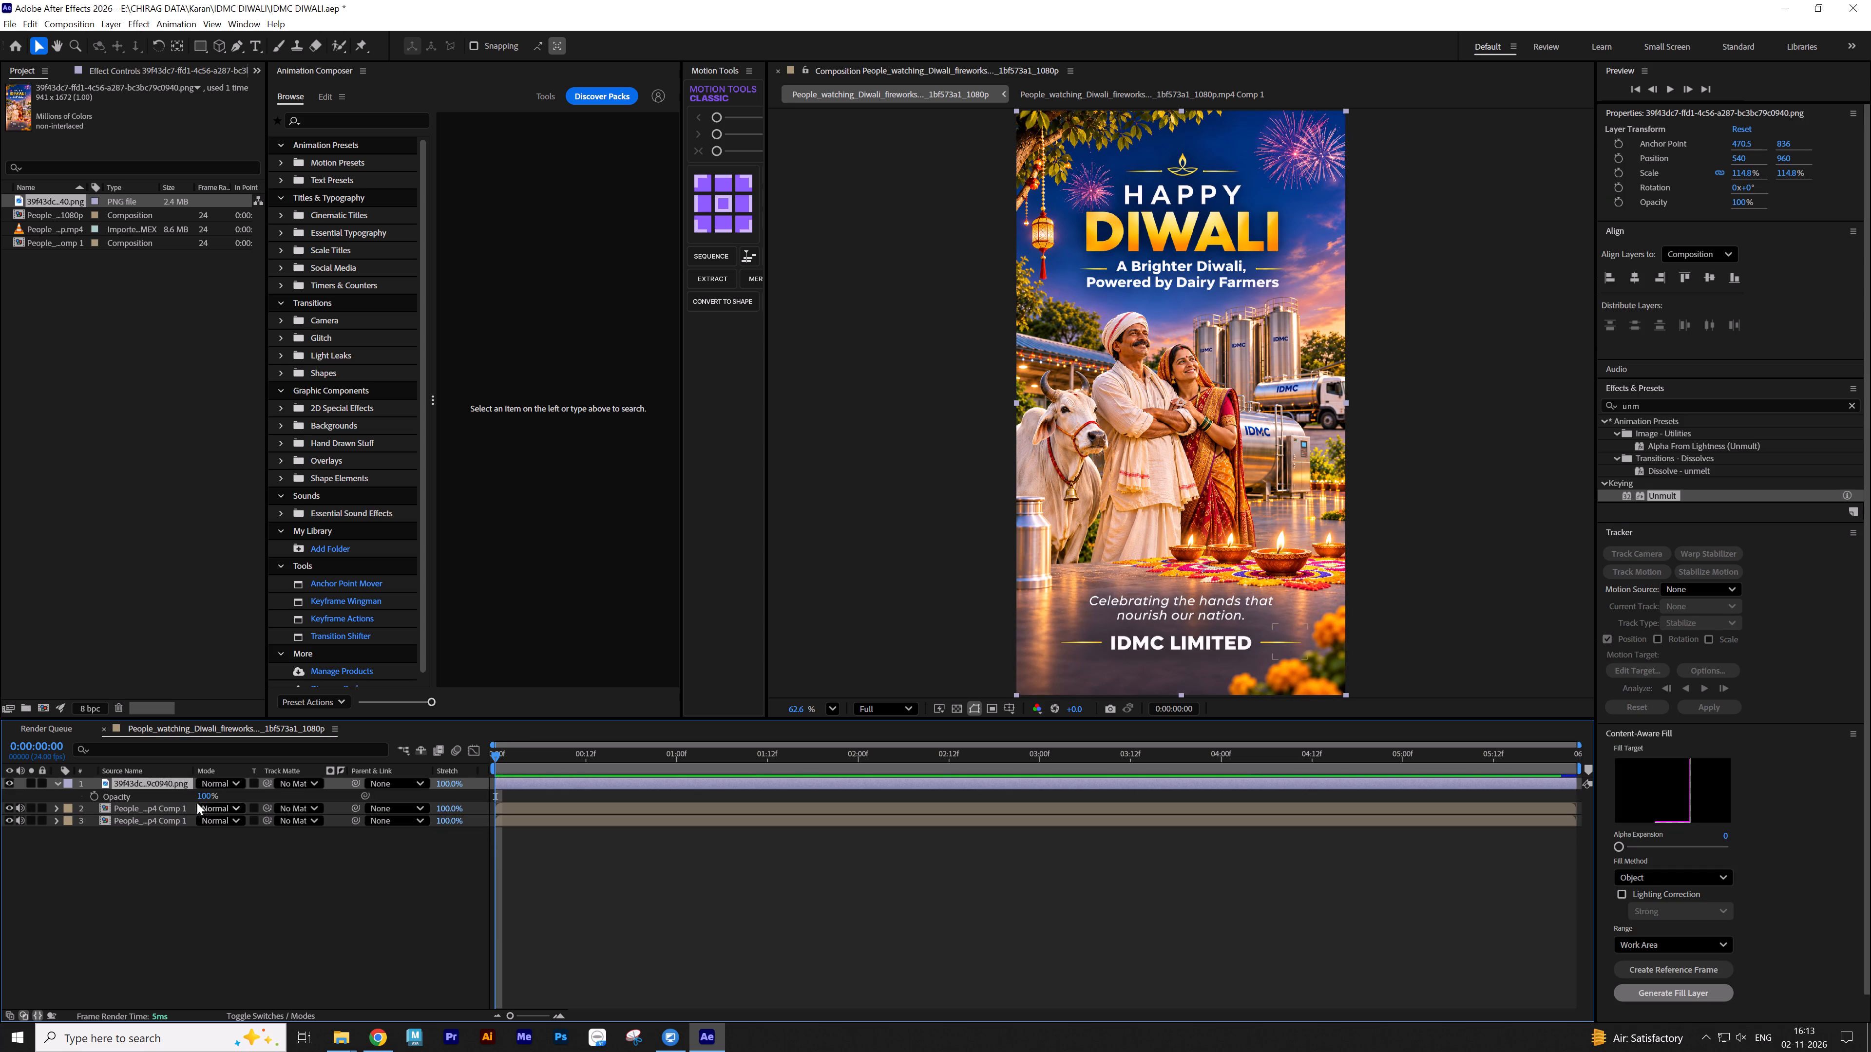
pyautogui.moveTo(202, 799); pyautogui.dragTo(163, 805)
pyautogui.click(145, 859)
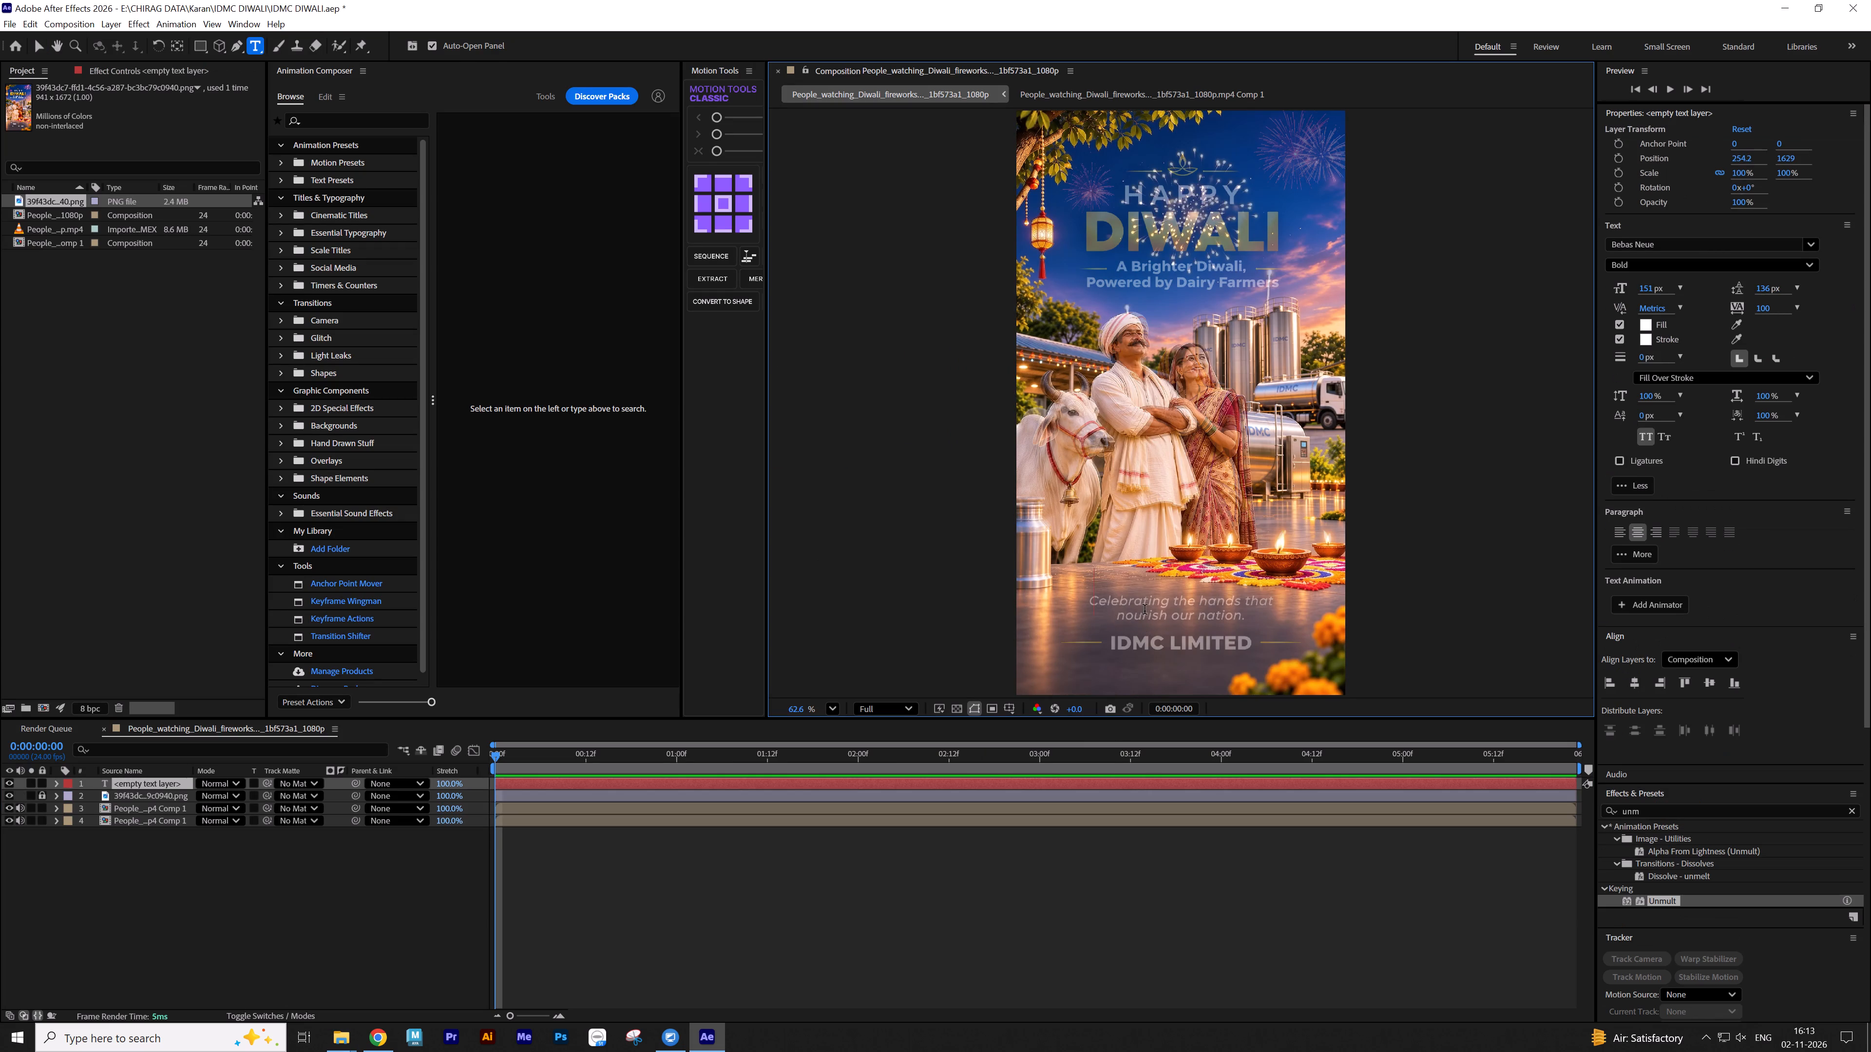
pyautogui.write('Ce')
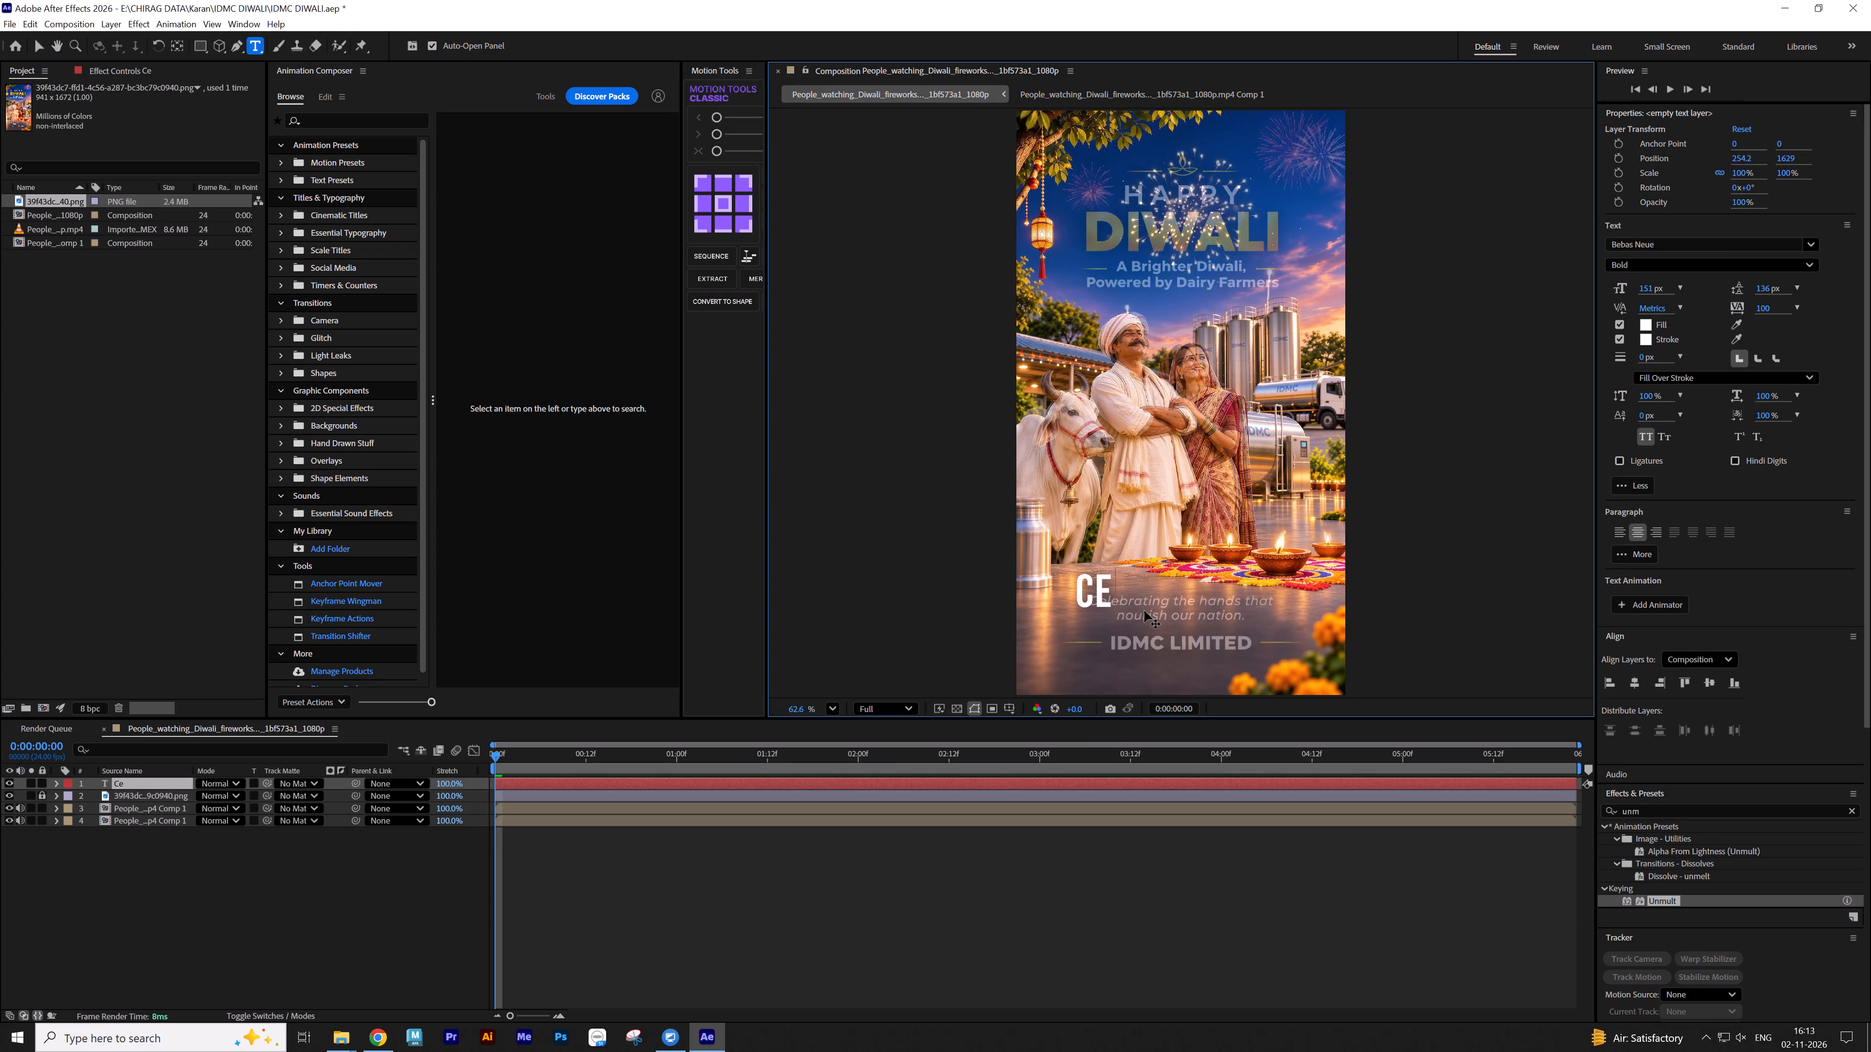
pyautogui.write('lebrating')
pyautogui.press('space')
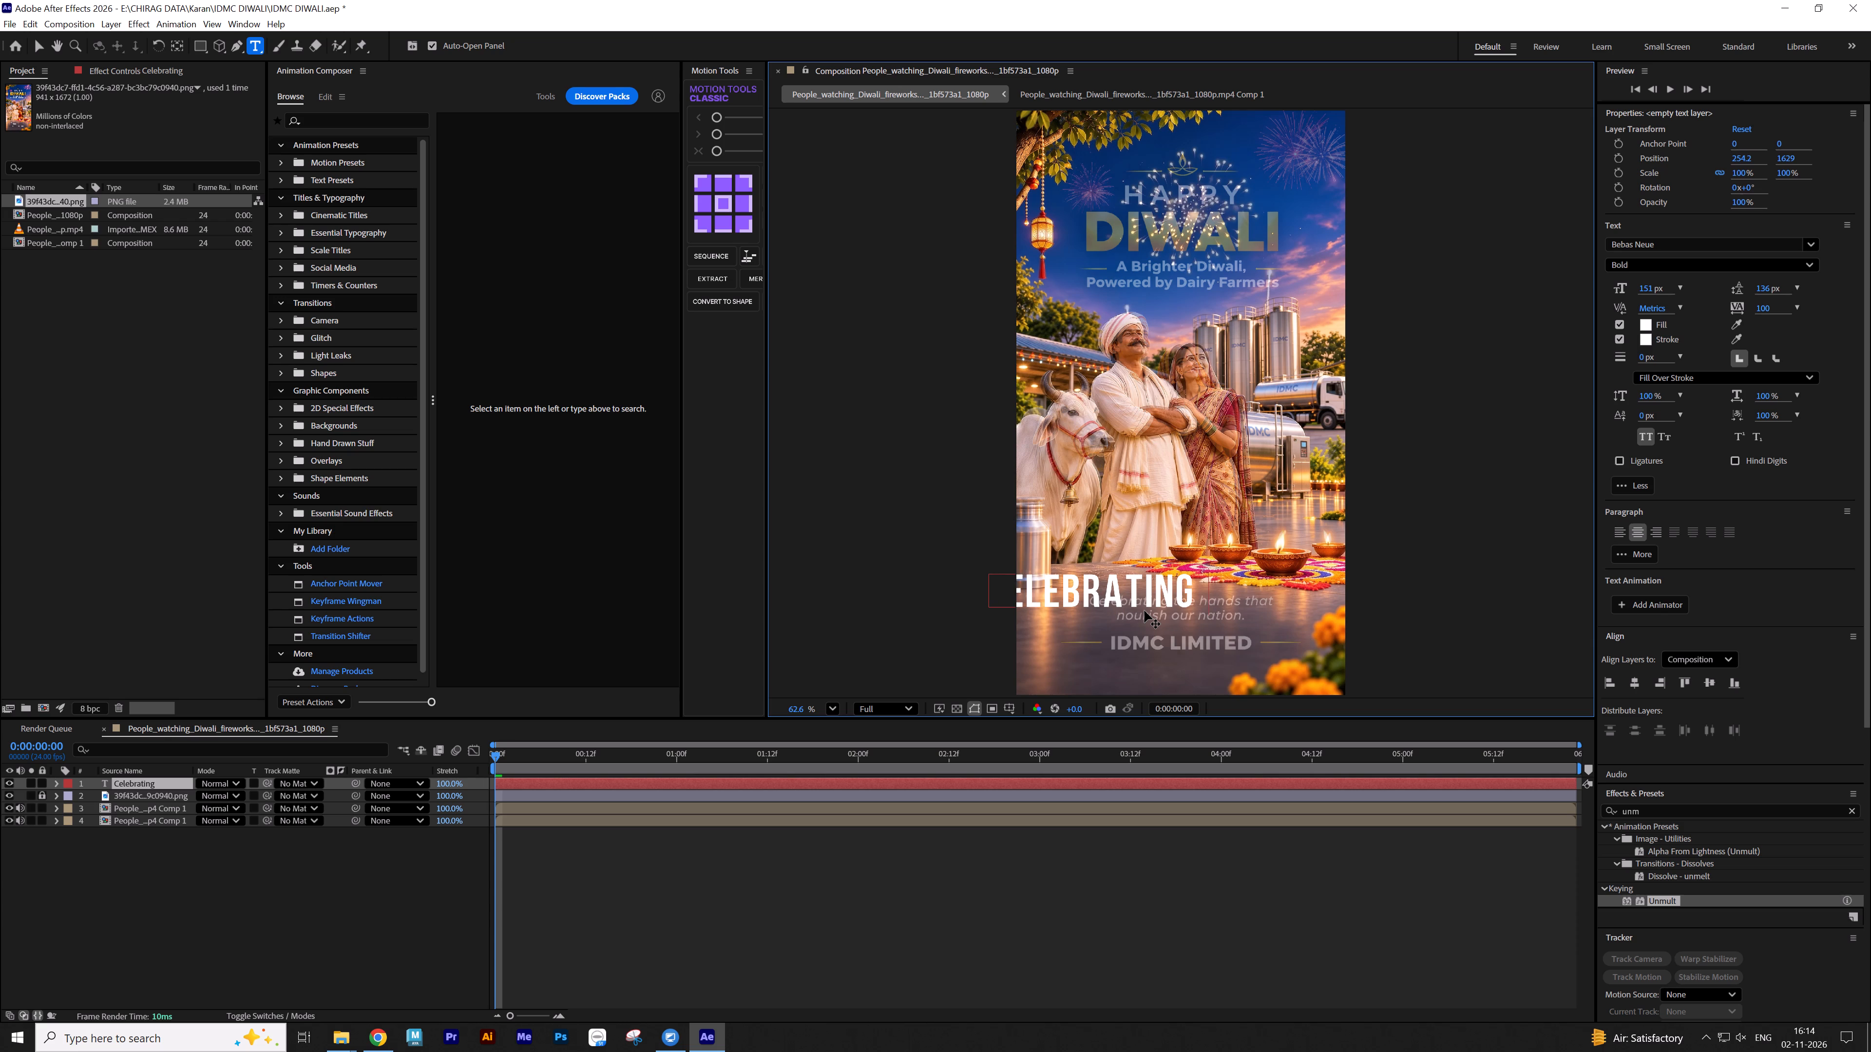
# Left-align the "Celebrating" text, reduce its size to 54 px and turn off All Caps.
pyautogui.hotkey('ctrl', 'a')
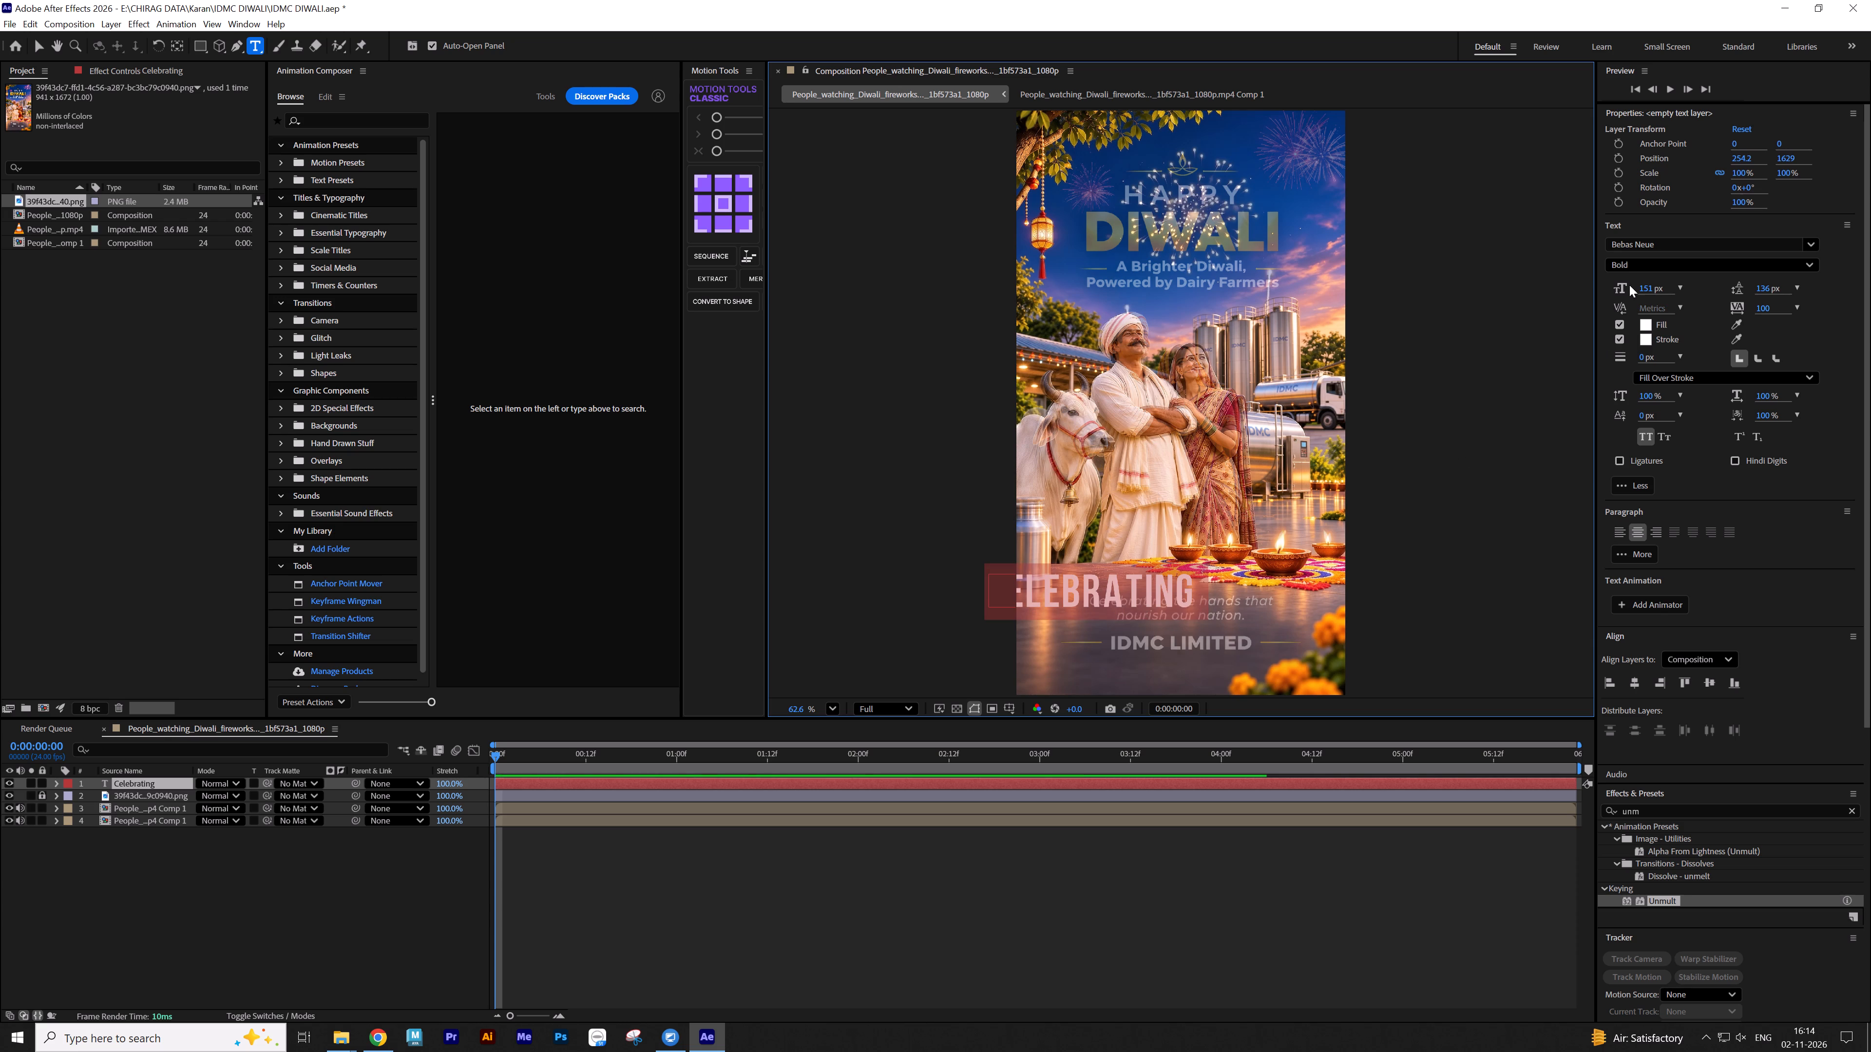
pyautogui.click(1638, 284)
pyautogui.click(1623, 539)
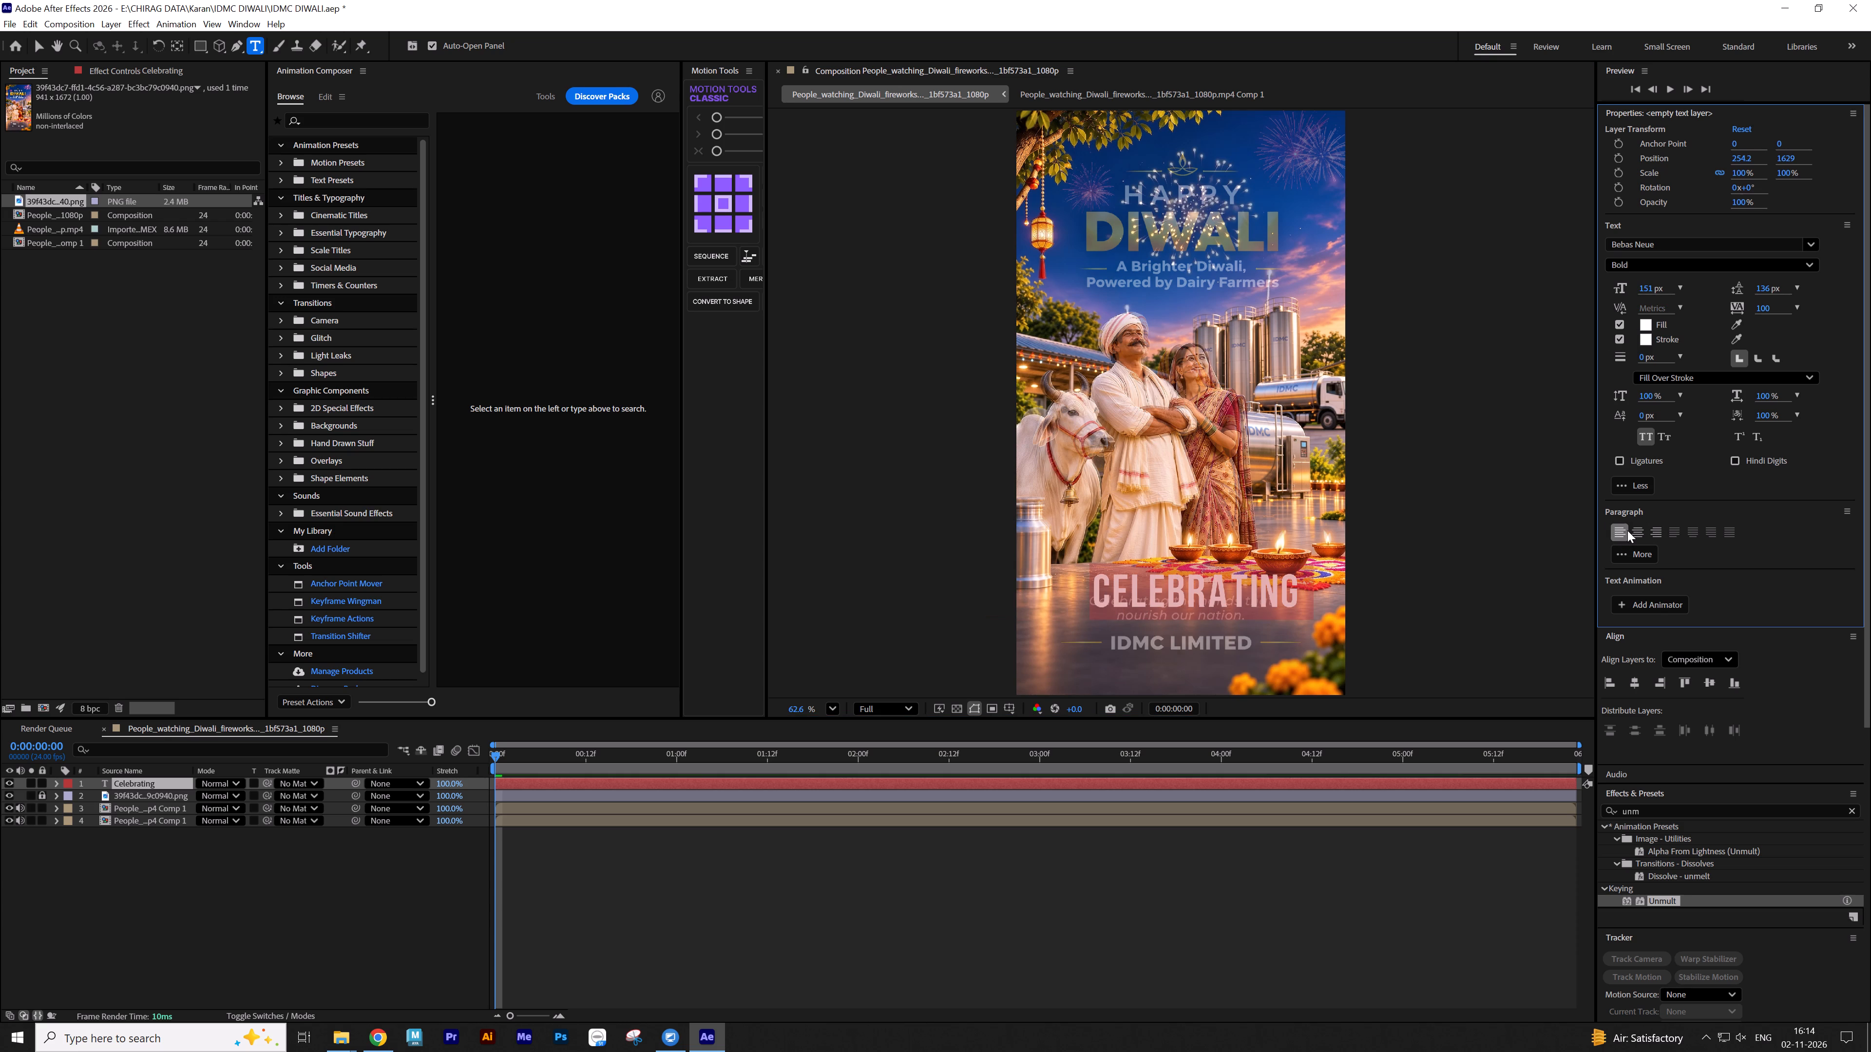
pyautogui.moveTo(1654, 287); pyautogui.dragTo(1613, 301)
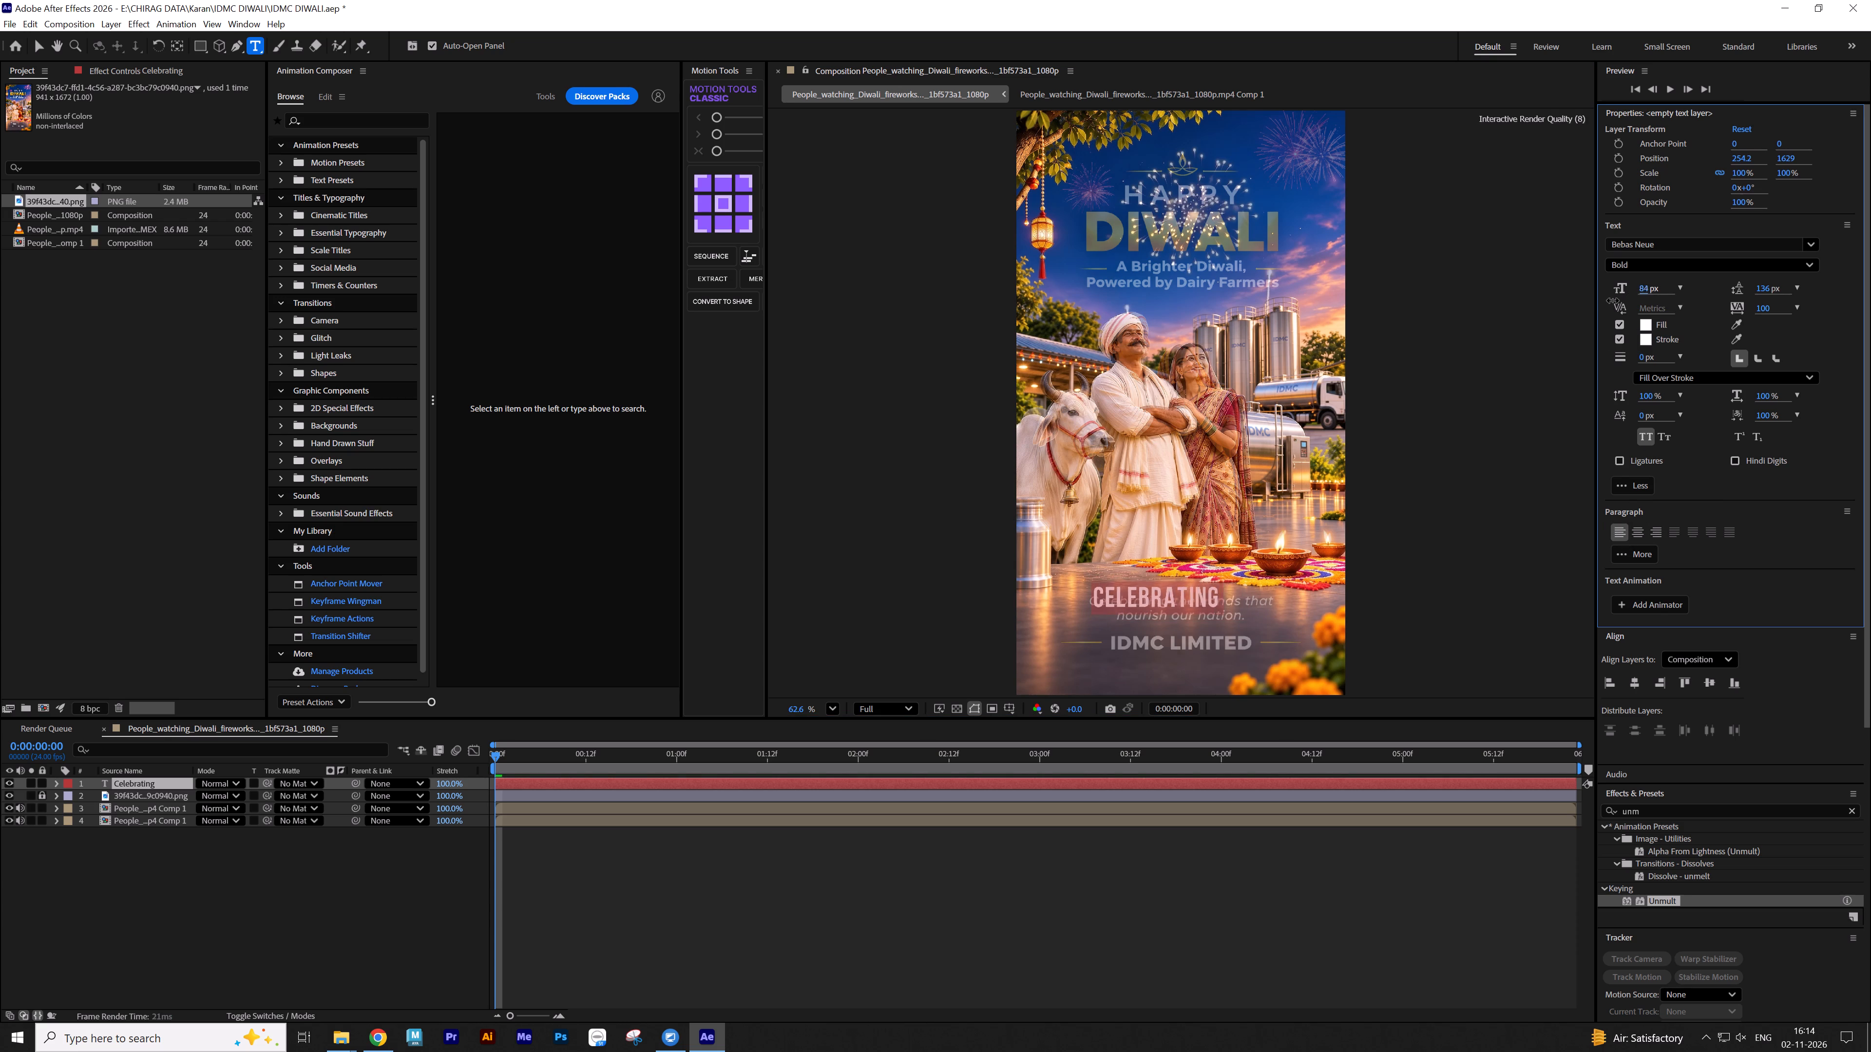
pyautogui.moveTo(1613, 301); pyautogui.dragTo(1595, 303)
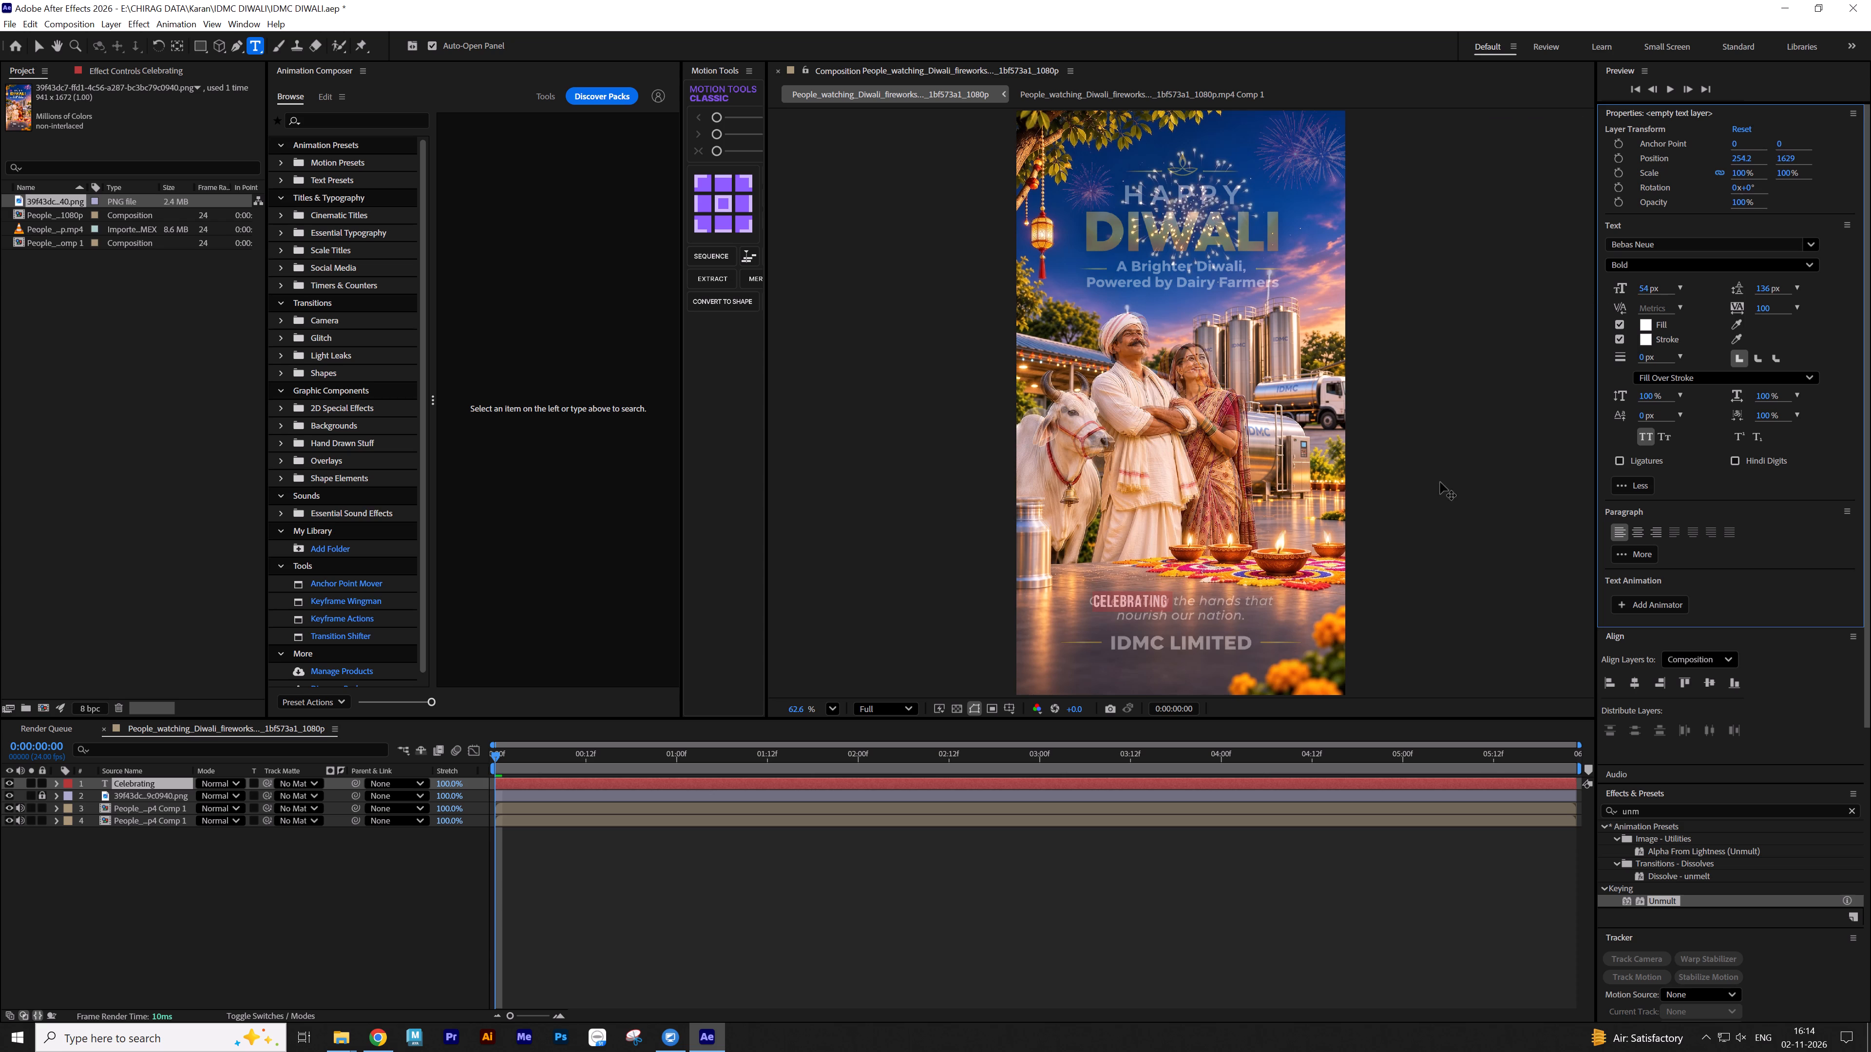
pyautogui.click(1646, 432)
# Set the "Celebrating" text's font to Helvetica Neue Medium Italic.
pyautogui.click(1699, 244)
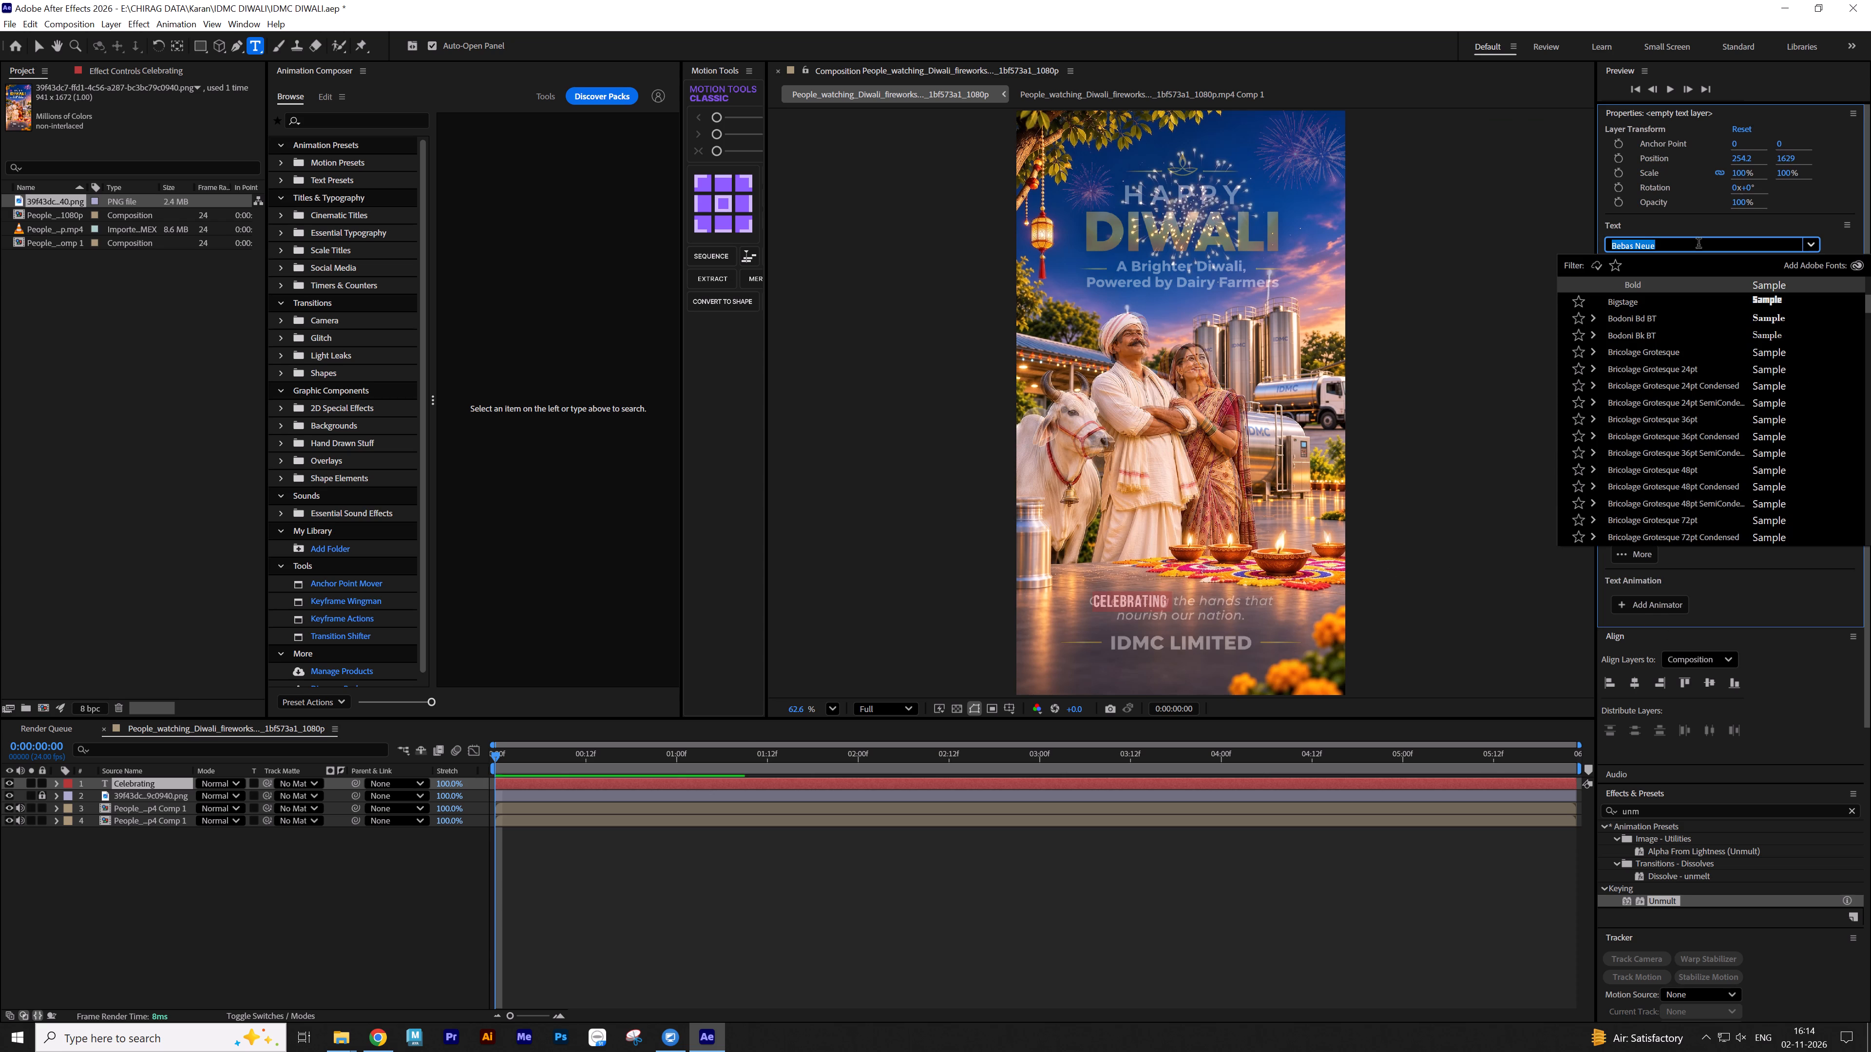
pyautogui.write('hel')
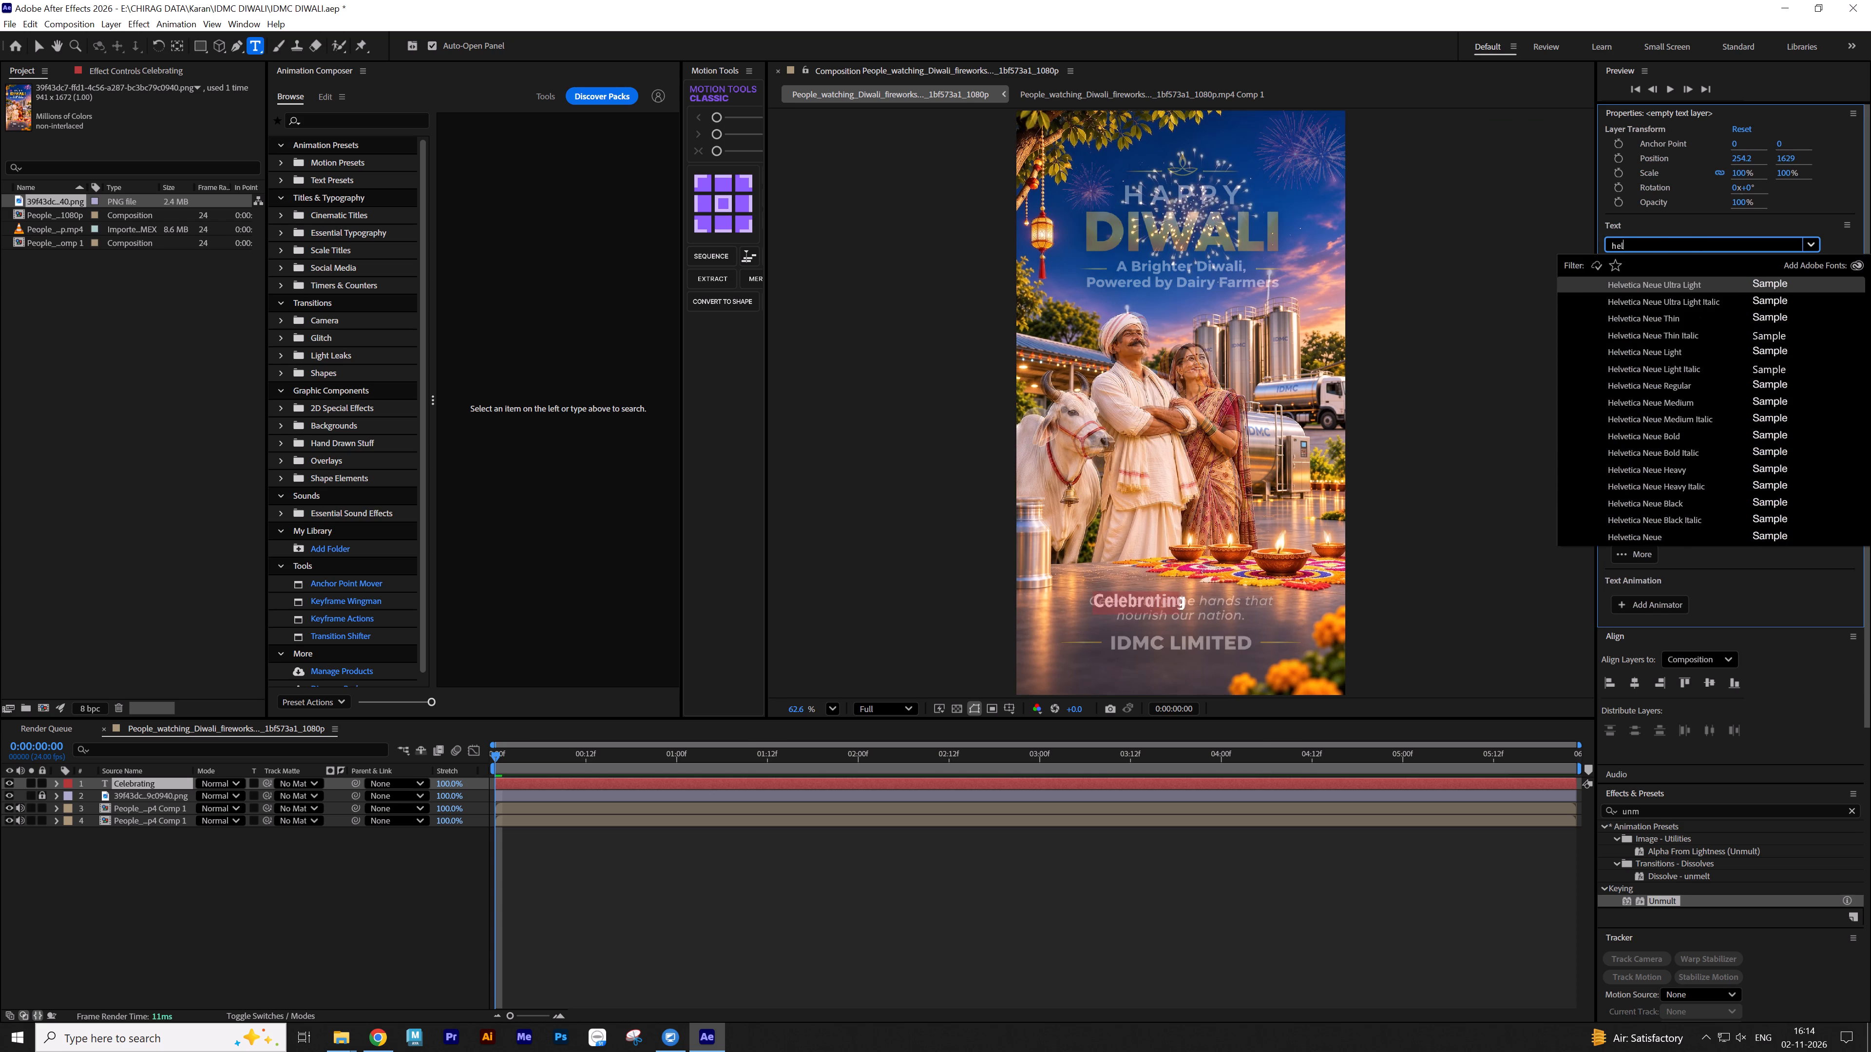
pyautogui.press('Down')
pyautogui.press('Down')
pyautogui.press('Down')
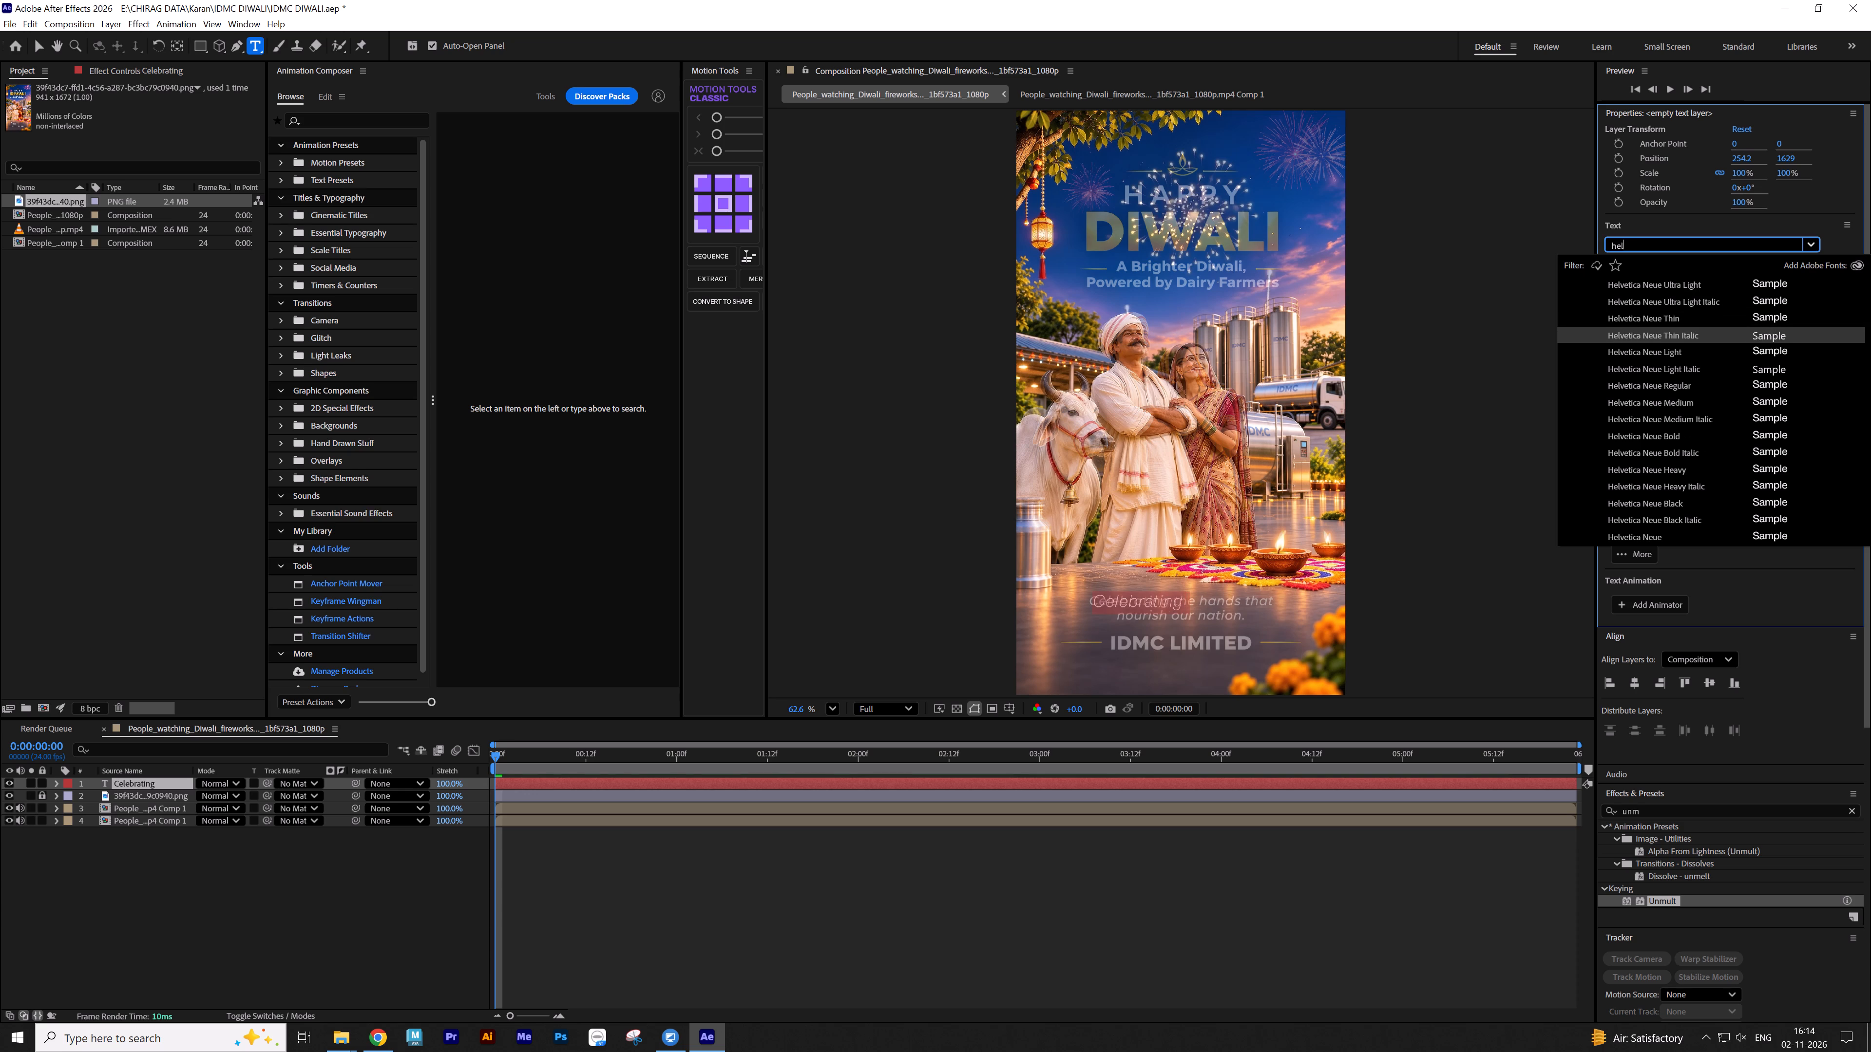
pyautogui.press('Down')
pyautogui.press('Down')
pyautogui.press('Down')
pyautogui.press('Down')
pyautogui.press('Down')
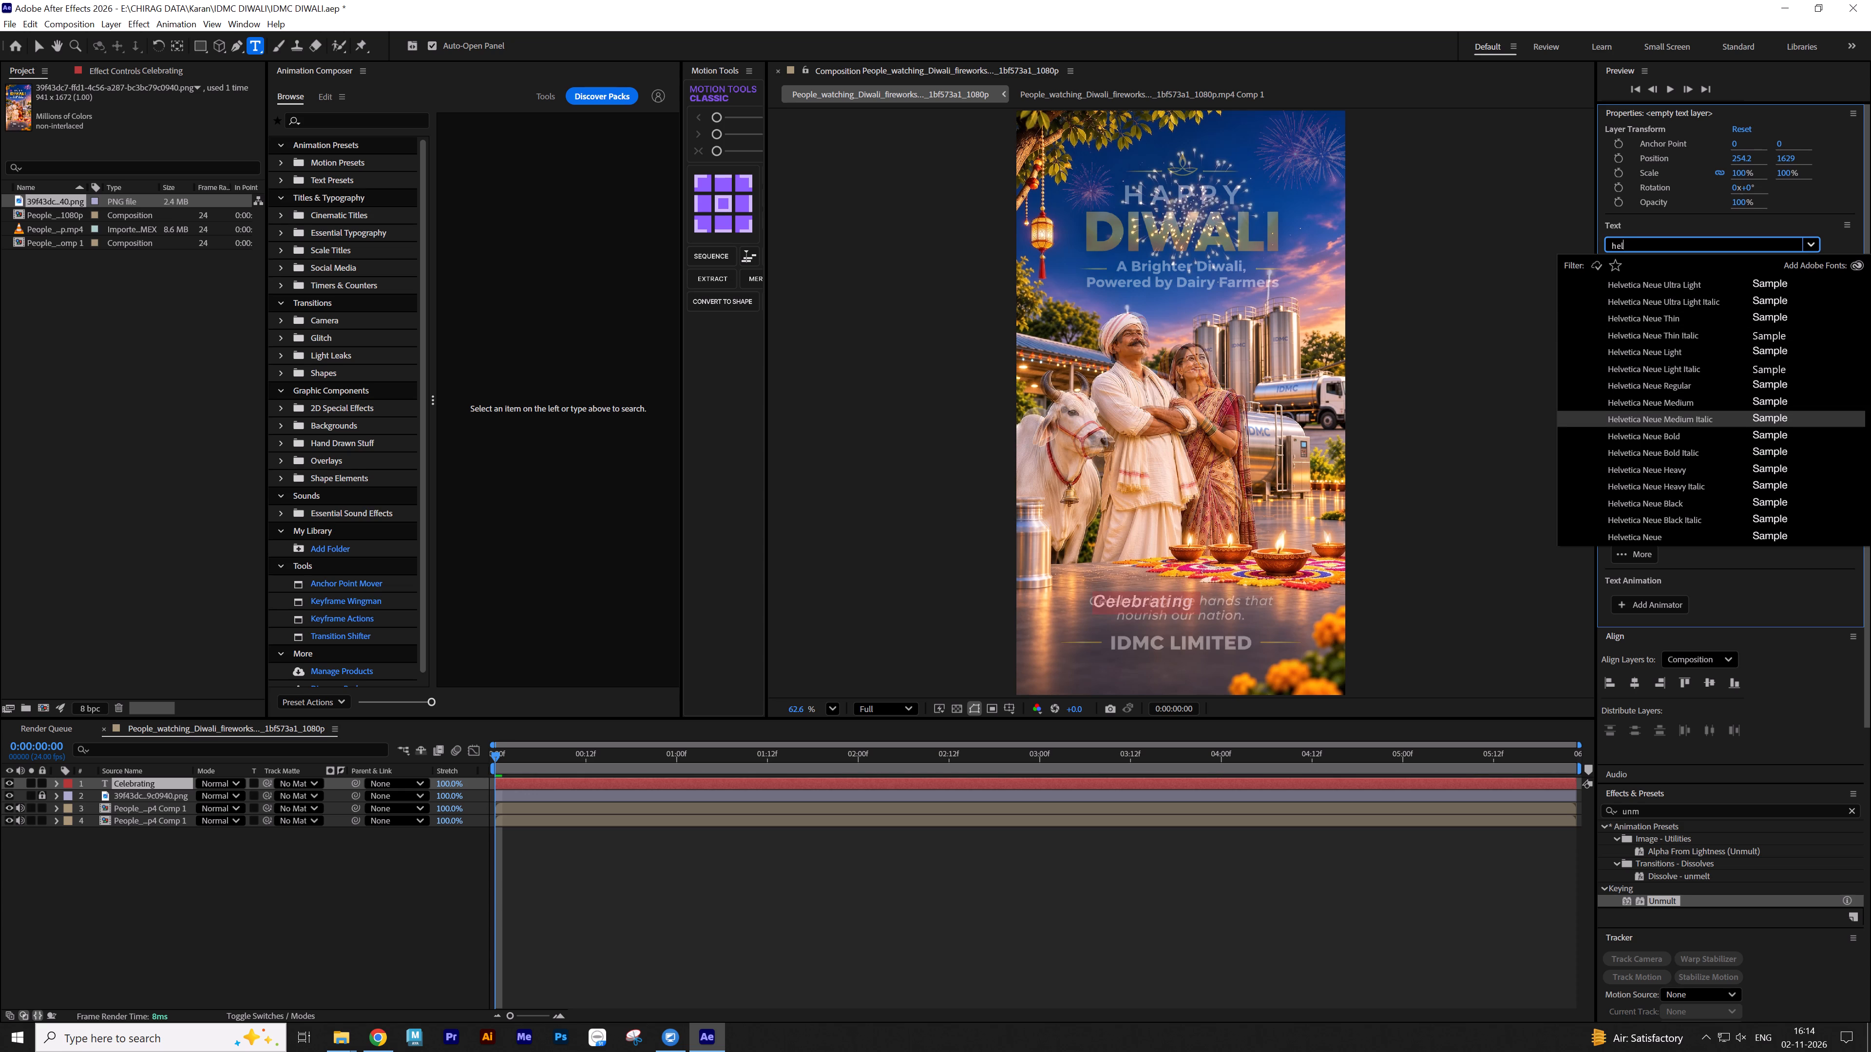
pyautogui.press('Down')
pyautogui.press('Down')
pyautogui.press('Up')
pyautogui.press('Up')
pyautogui.click(1132, 972)
pyautogui.press('v')
# Align the "Celebrating" text with the start of the faded tagline and reduce its size to 42 px.
pyautogui.click(1180, 600)
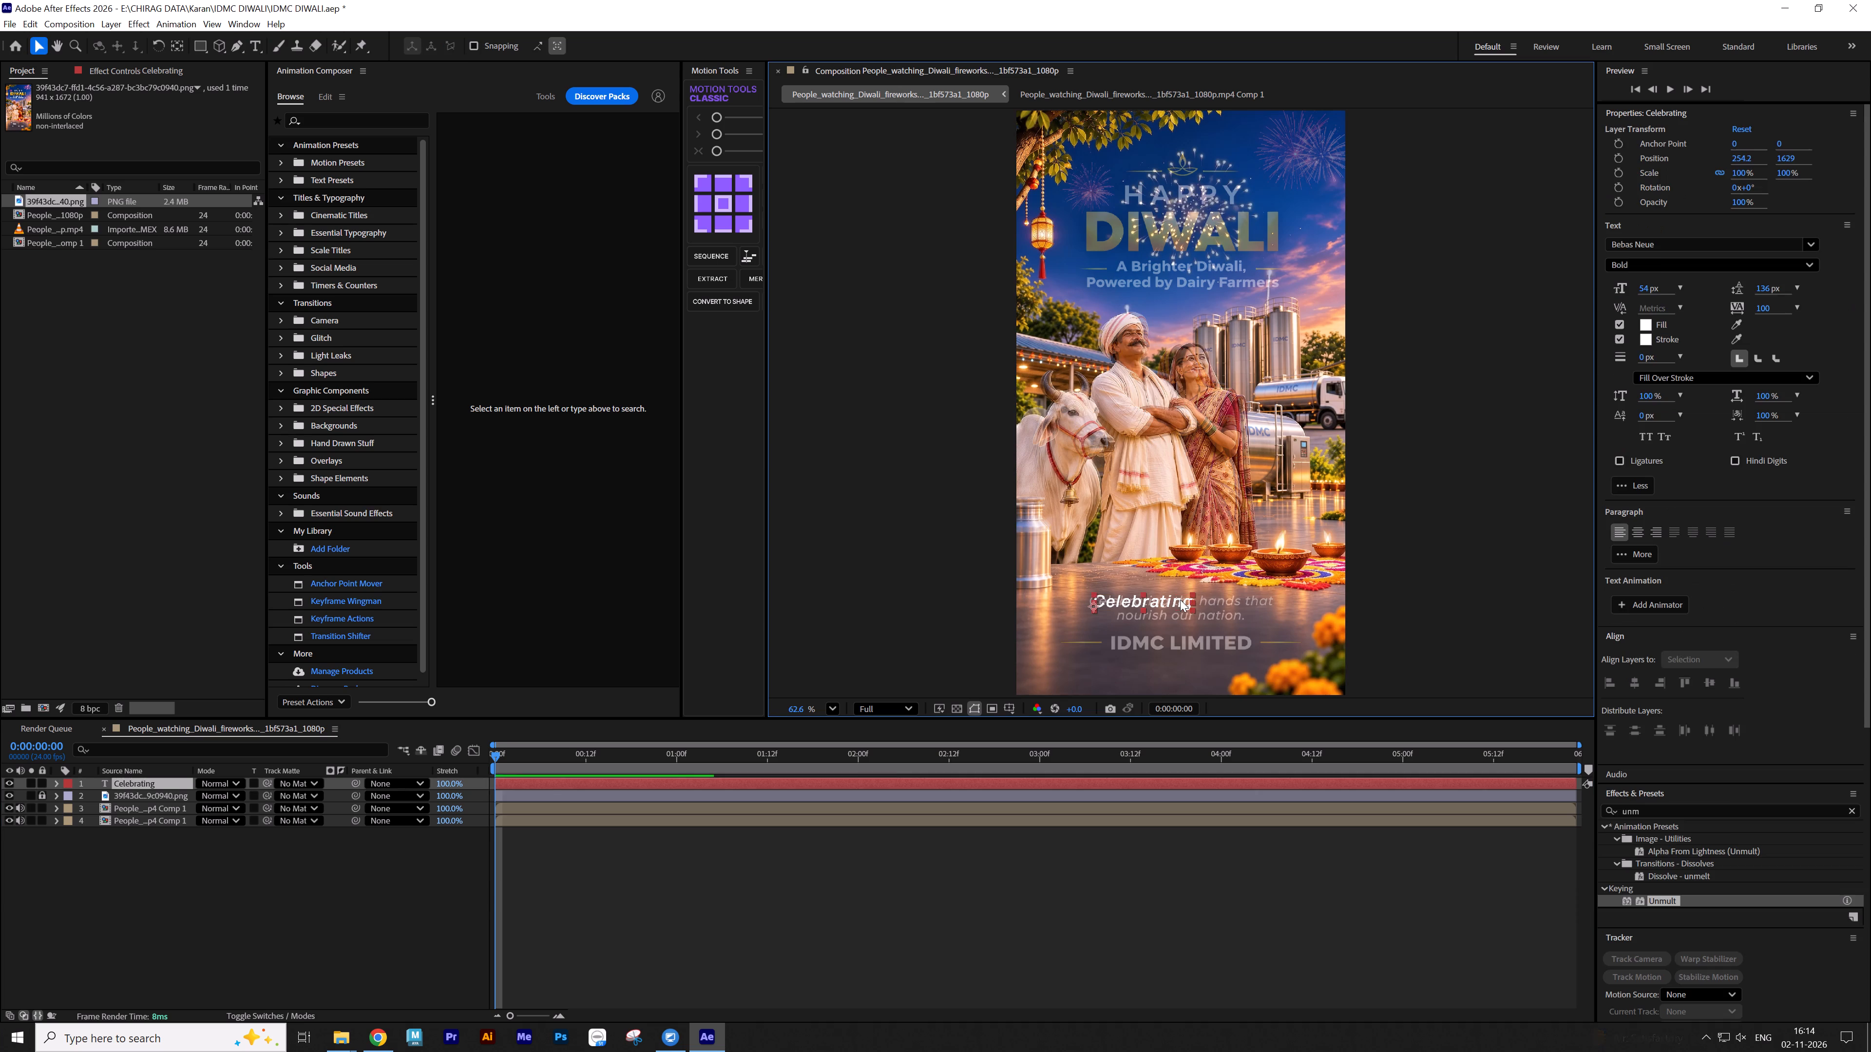
pyautogui.scroll(13, 1175, 603)
pyautogui.moveTo(1028, 620); pyautogui.dragTo(1252, 569, button='middle')
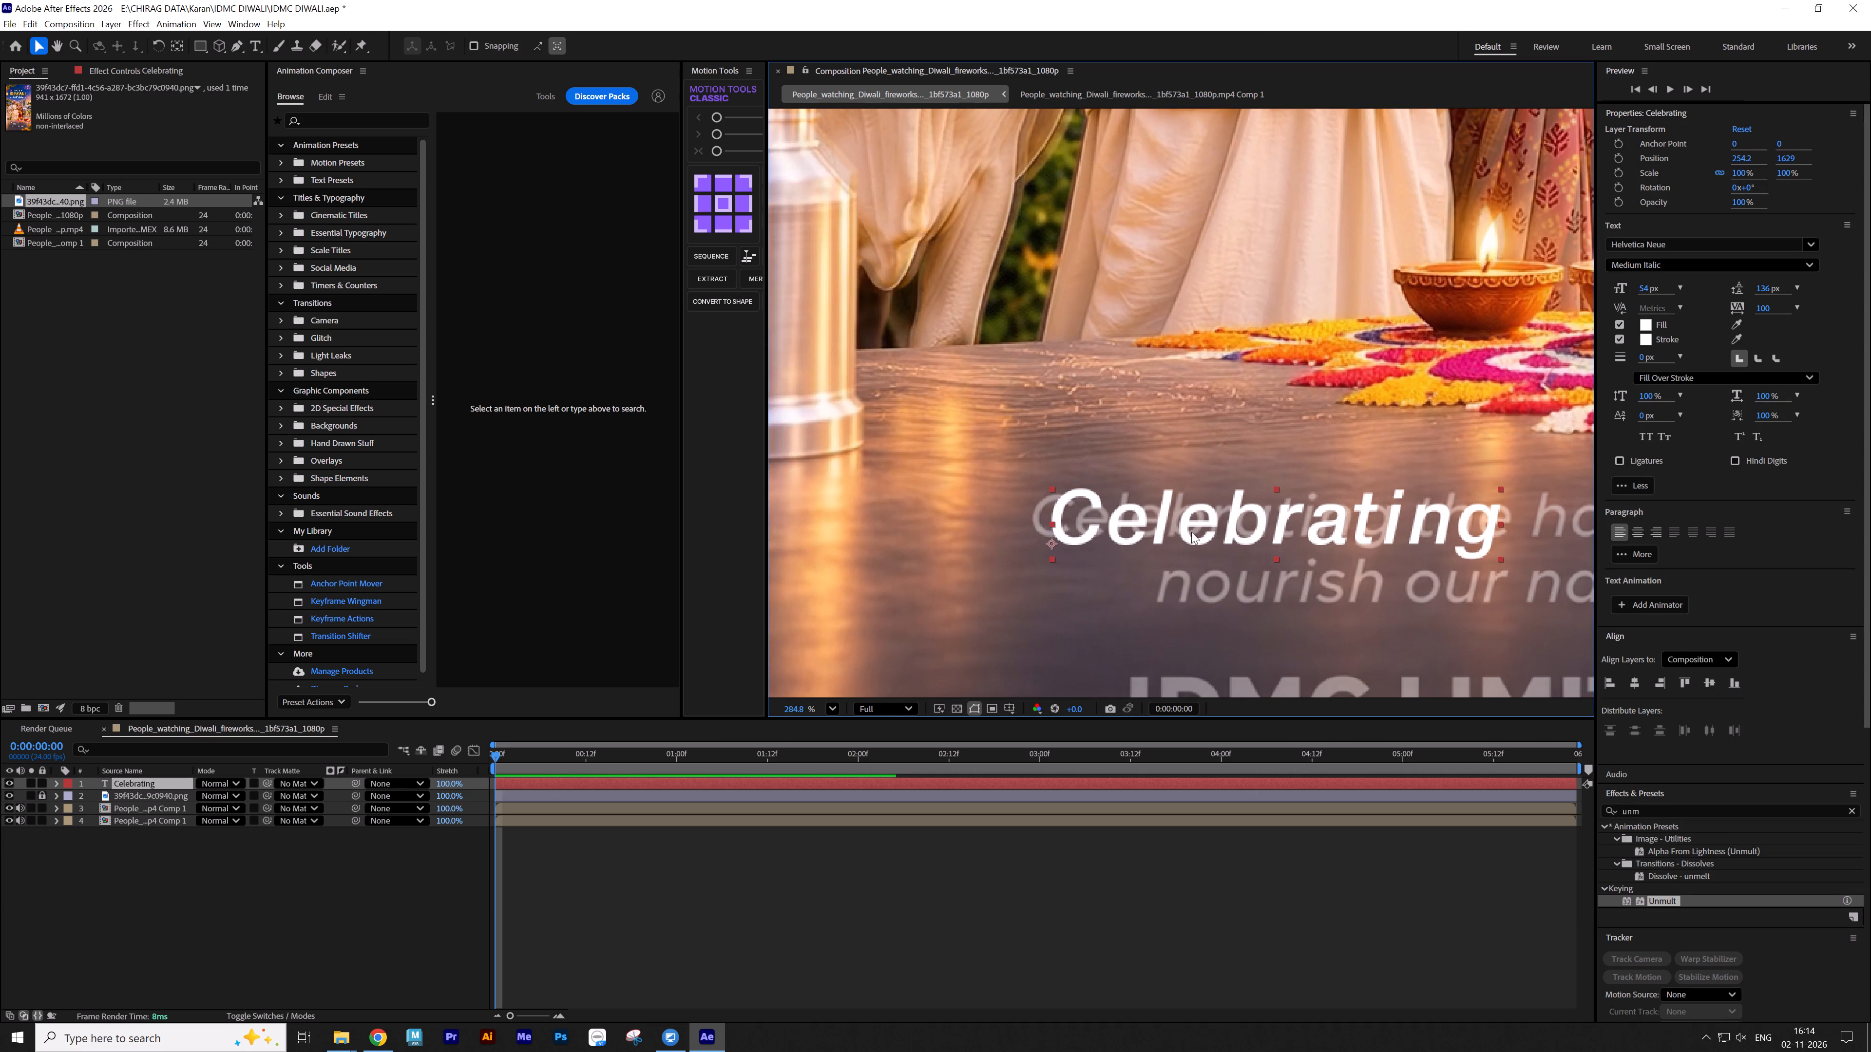
pyautogui.moveTo(1189, 532); pyautogui.dragTo(1168, 528)
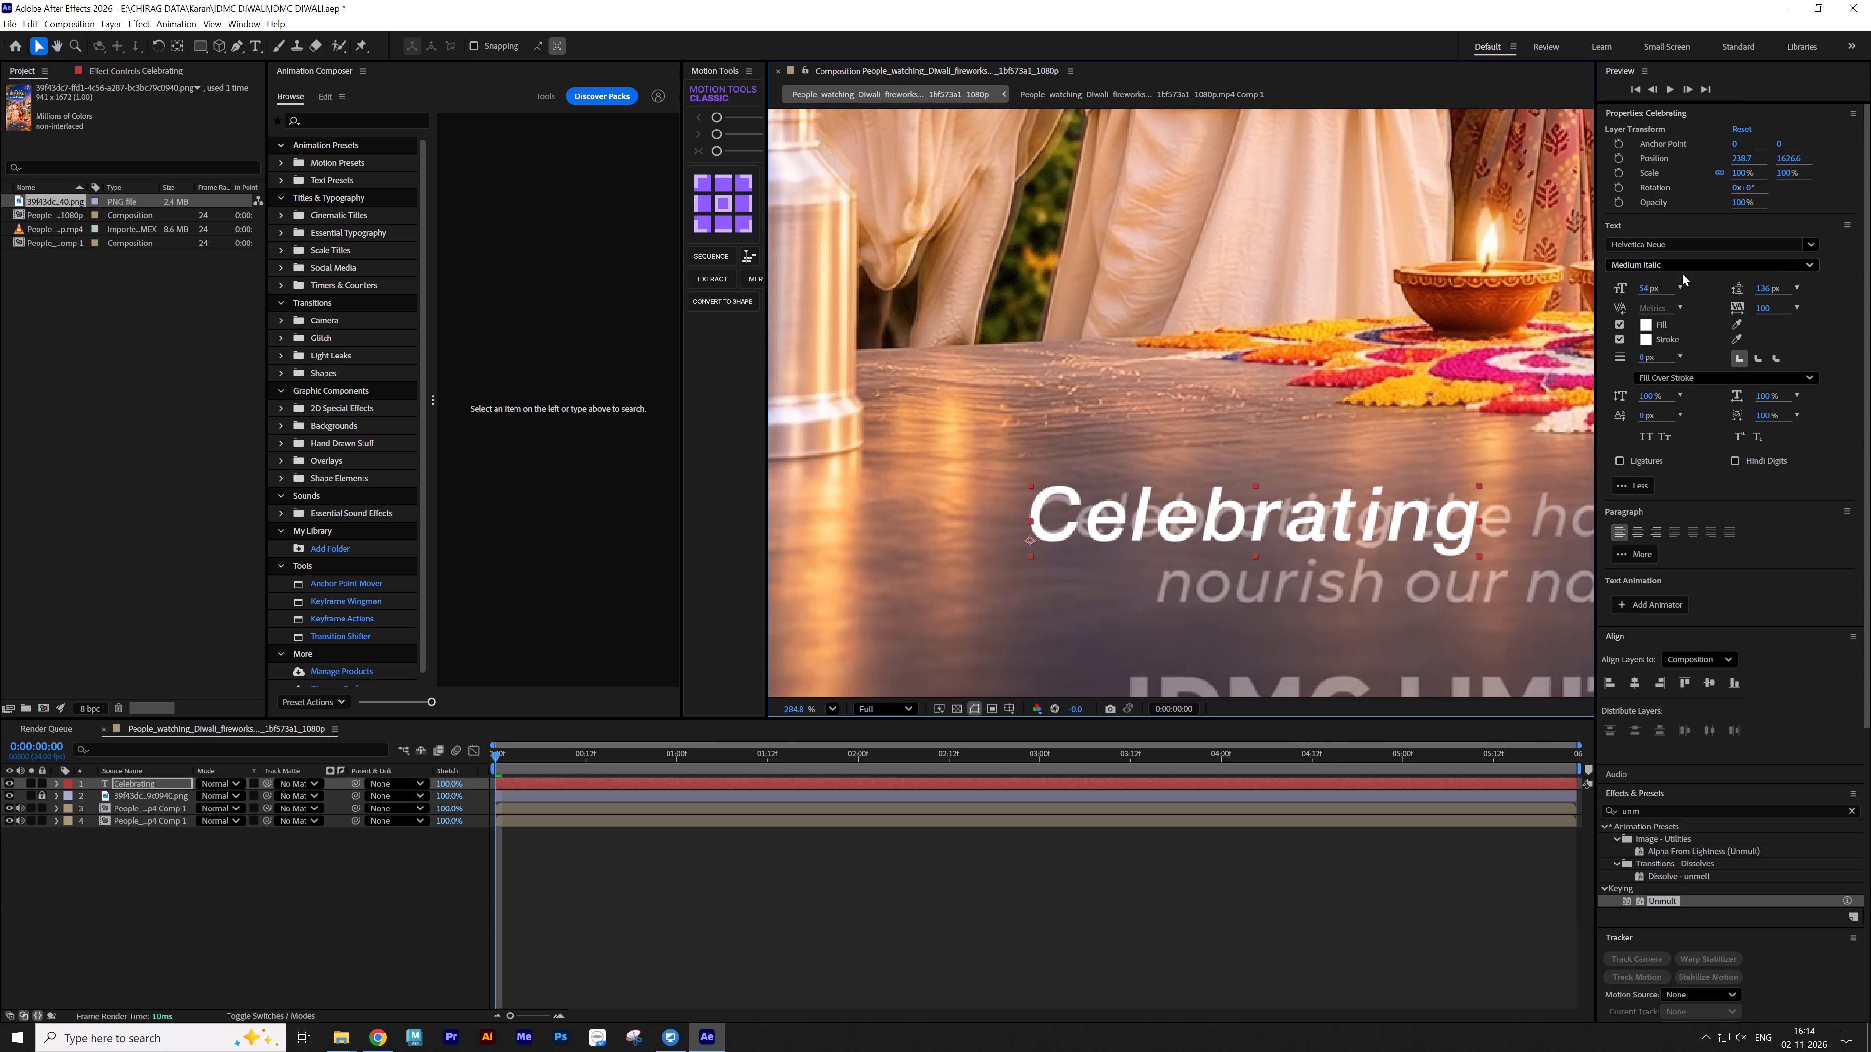
pyautogui.moveTo(1647, 286); pyautogui.dragTo(1641, 289)
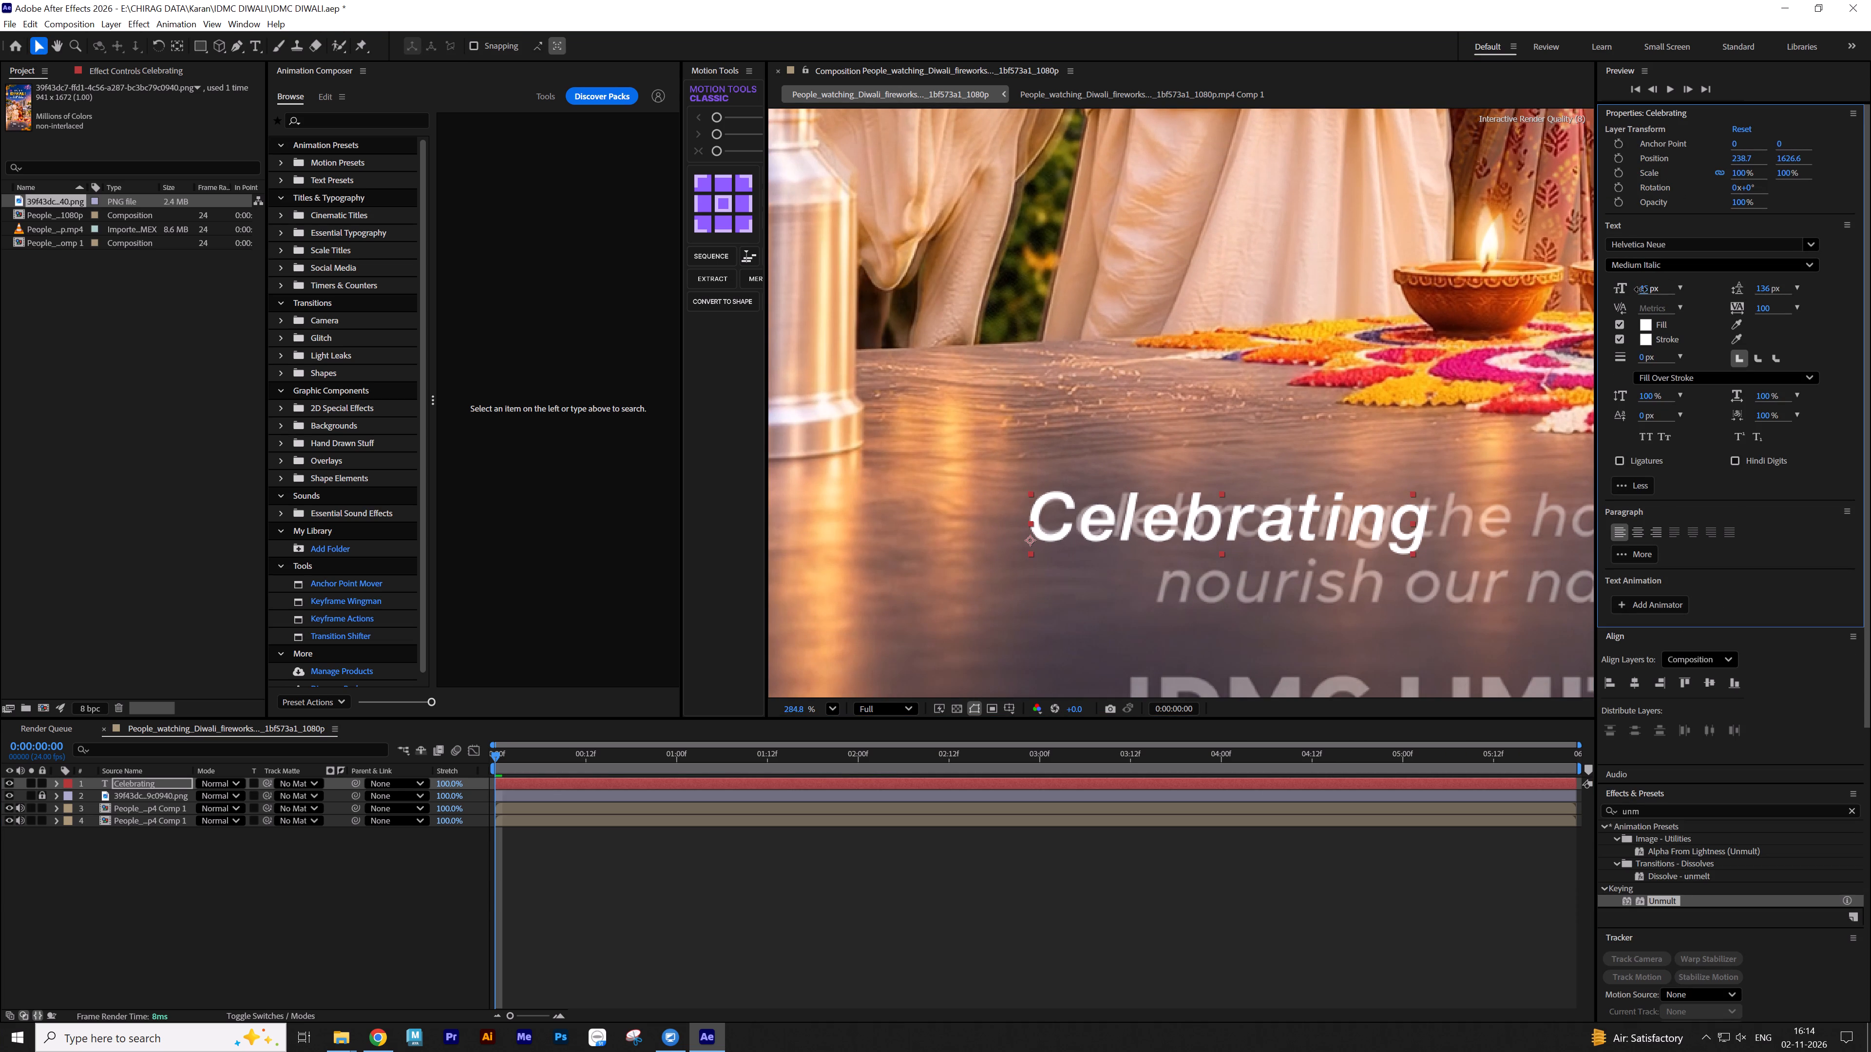
pyautogui.moveTo(1641, 289); pyautogui.dragTo(1640, 291)
pyautogui.click(1084, 531)
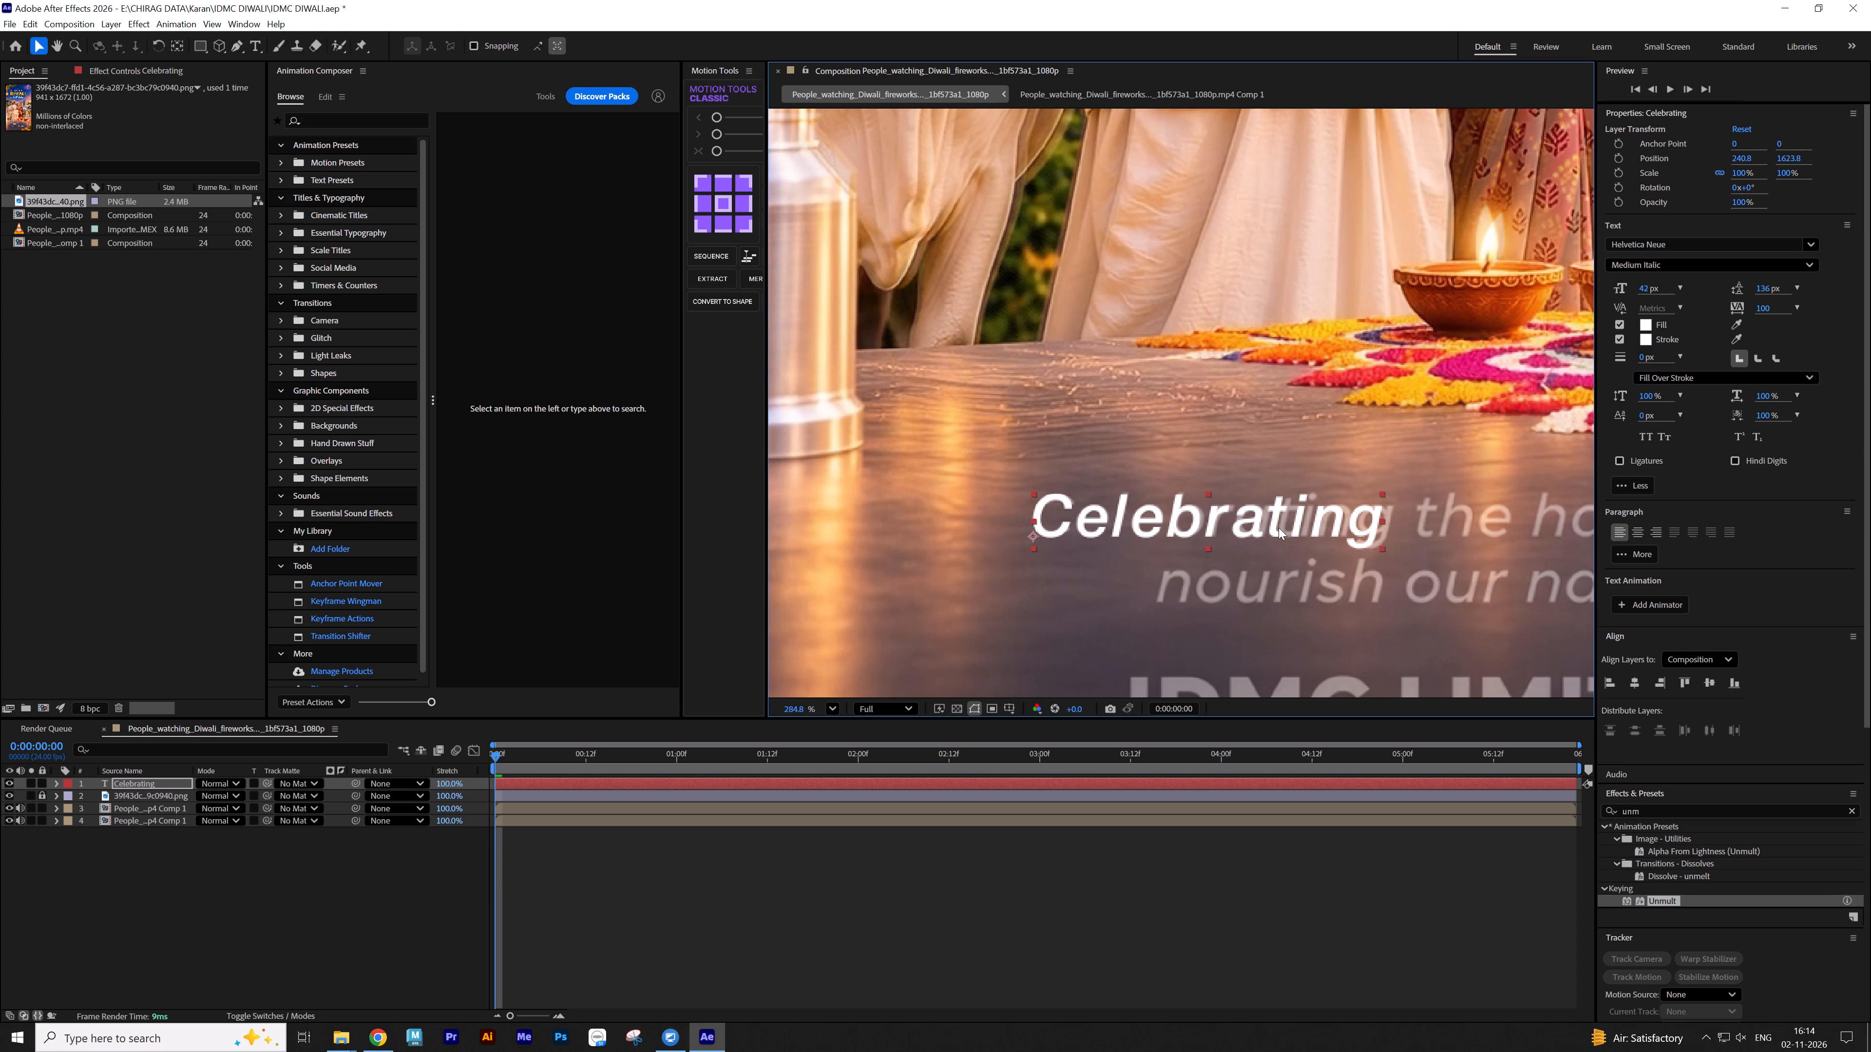
# Extend the text's first line so it reads "Celebrating the hands that".
pyautogui.moveTo(1279, 527); pyautogui.dragTo(947, 527, button='middle')
pyautogui.doubleClick(1025, 523)
pyautogui.click(1049, 523)
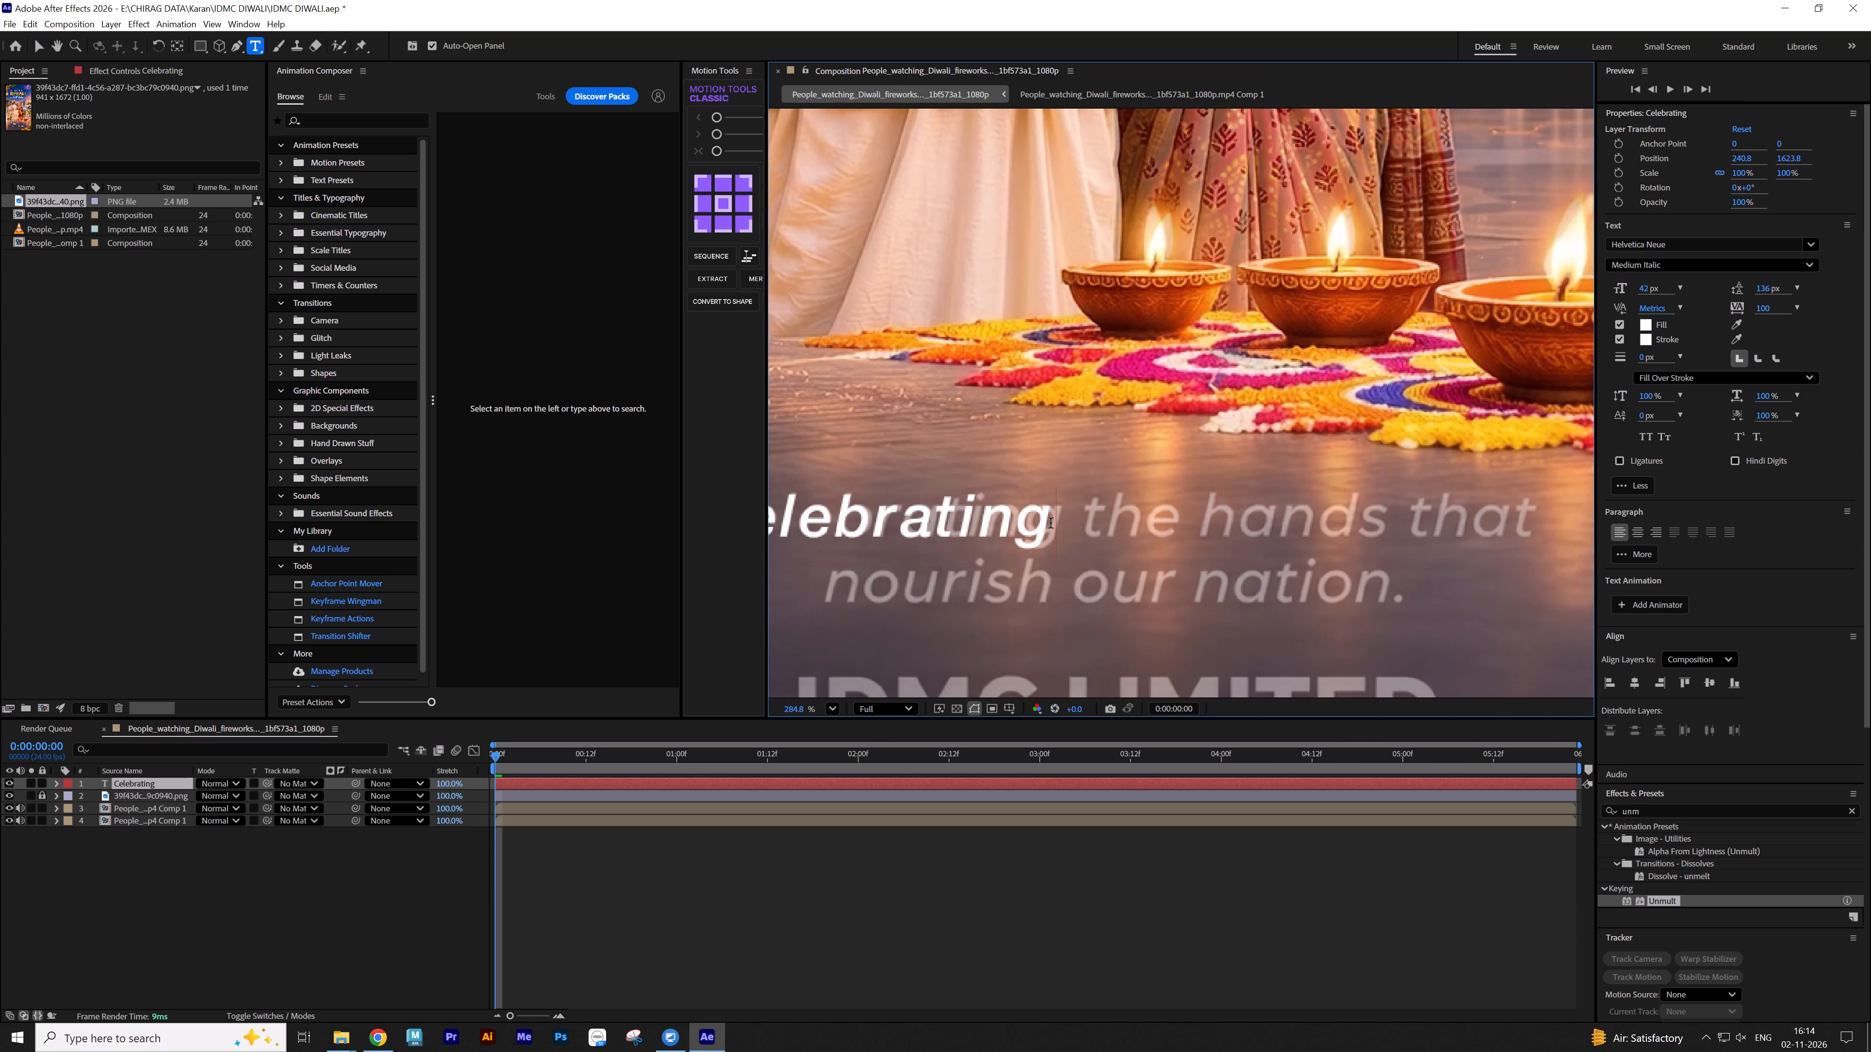
pyautogui.moveTo(1052, 523); pyautogui.dragTo(1091, 523)
pyautogui.press('space')
pyautogui.write('The')
pyautogui.press('space')
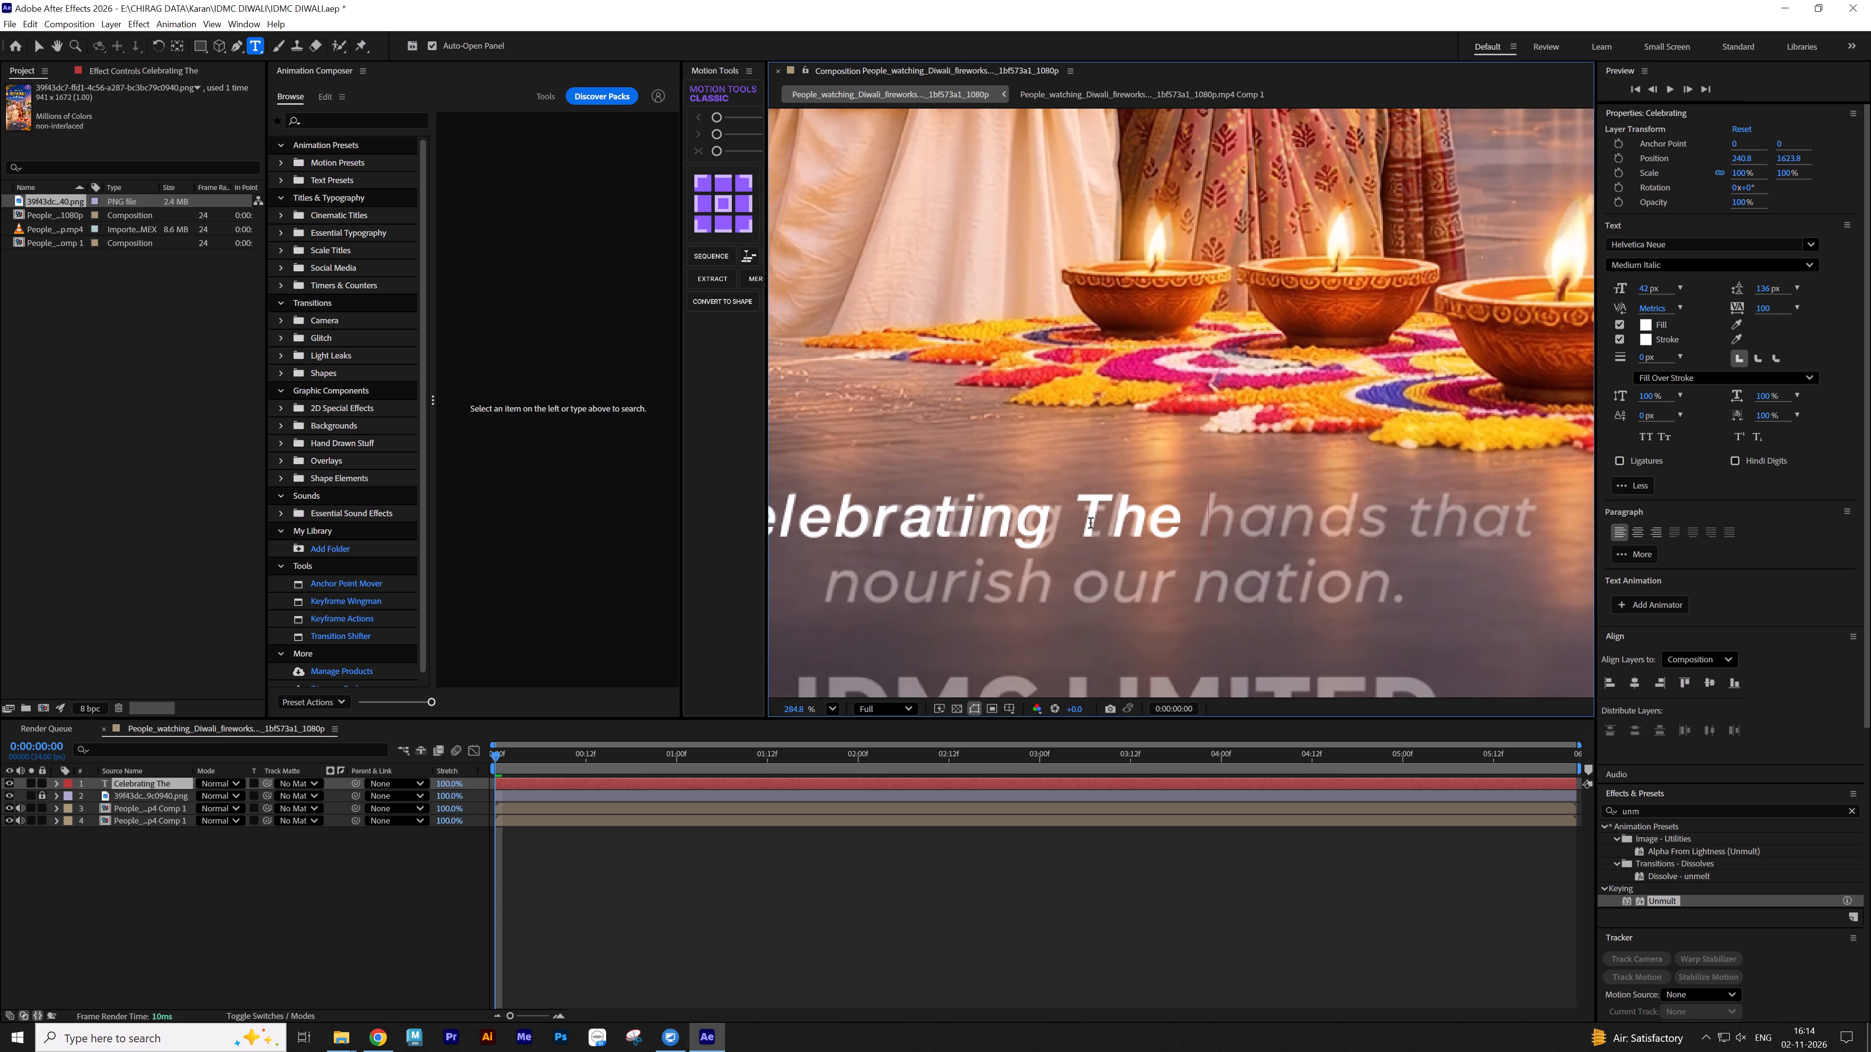
pyautogui.press('BackSpace')
pyautogui.press('BackSpace')
pyautogui.press('BackSpace')
pyautogui.press('BackSpace')
pyautogui.write('the hands')
pyautogui.press('space')
pyautogui.write('that')
# Add a second line to the tagline text reading "nourish our nation.".
pyautogui.press('Return')
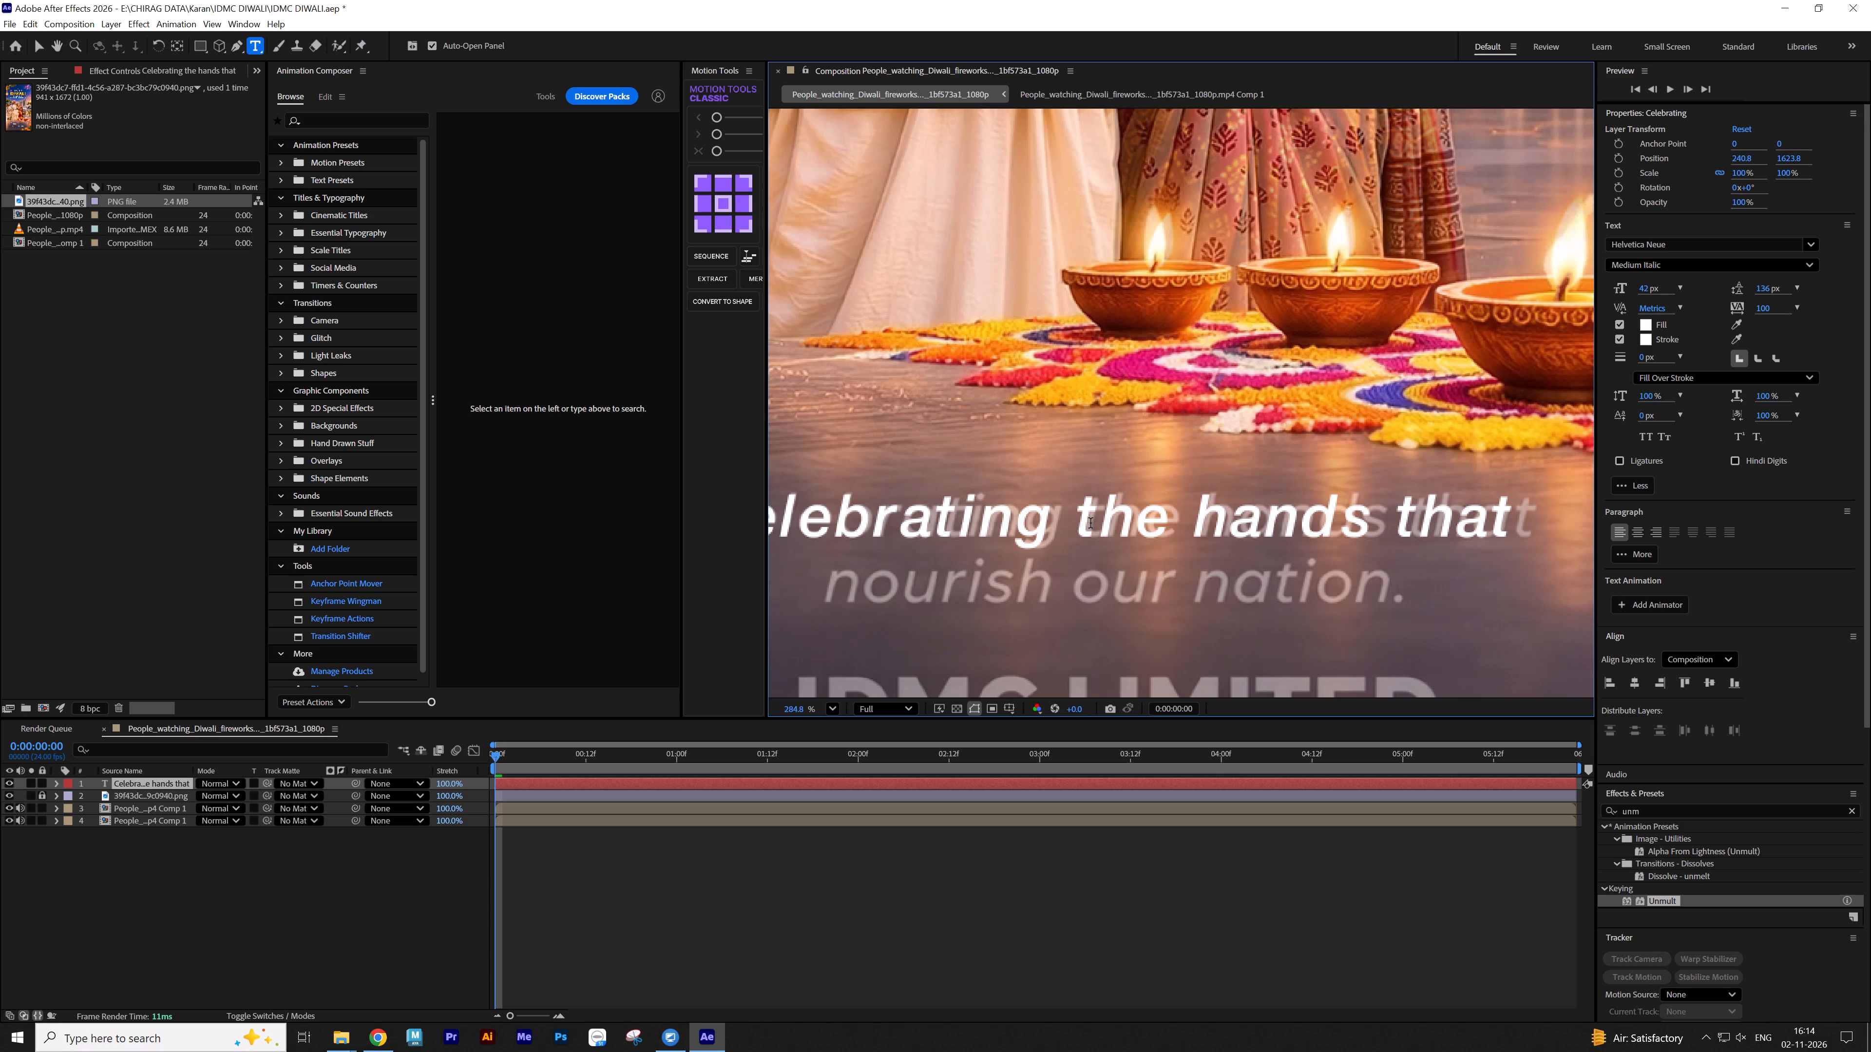
pyautogui.press('Return')
pyautogui.press('BackSpace')
pyautogui.press('BackSpace')
pyautogui.press('BackSpace')
pyautogui.press('t')
pyautogui.press('Return')
pyautogui.write('no')
pyautogui.press('u')
pyautogui.write('rish our')
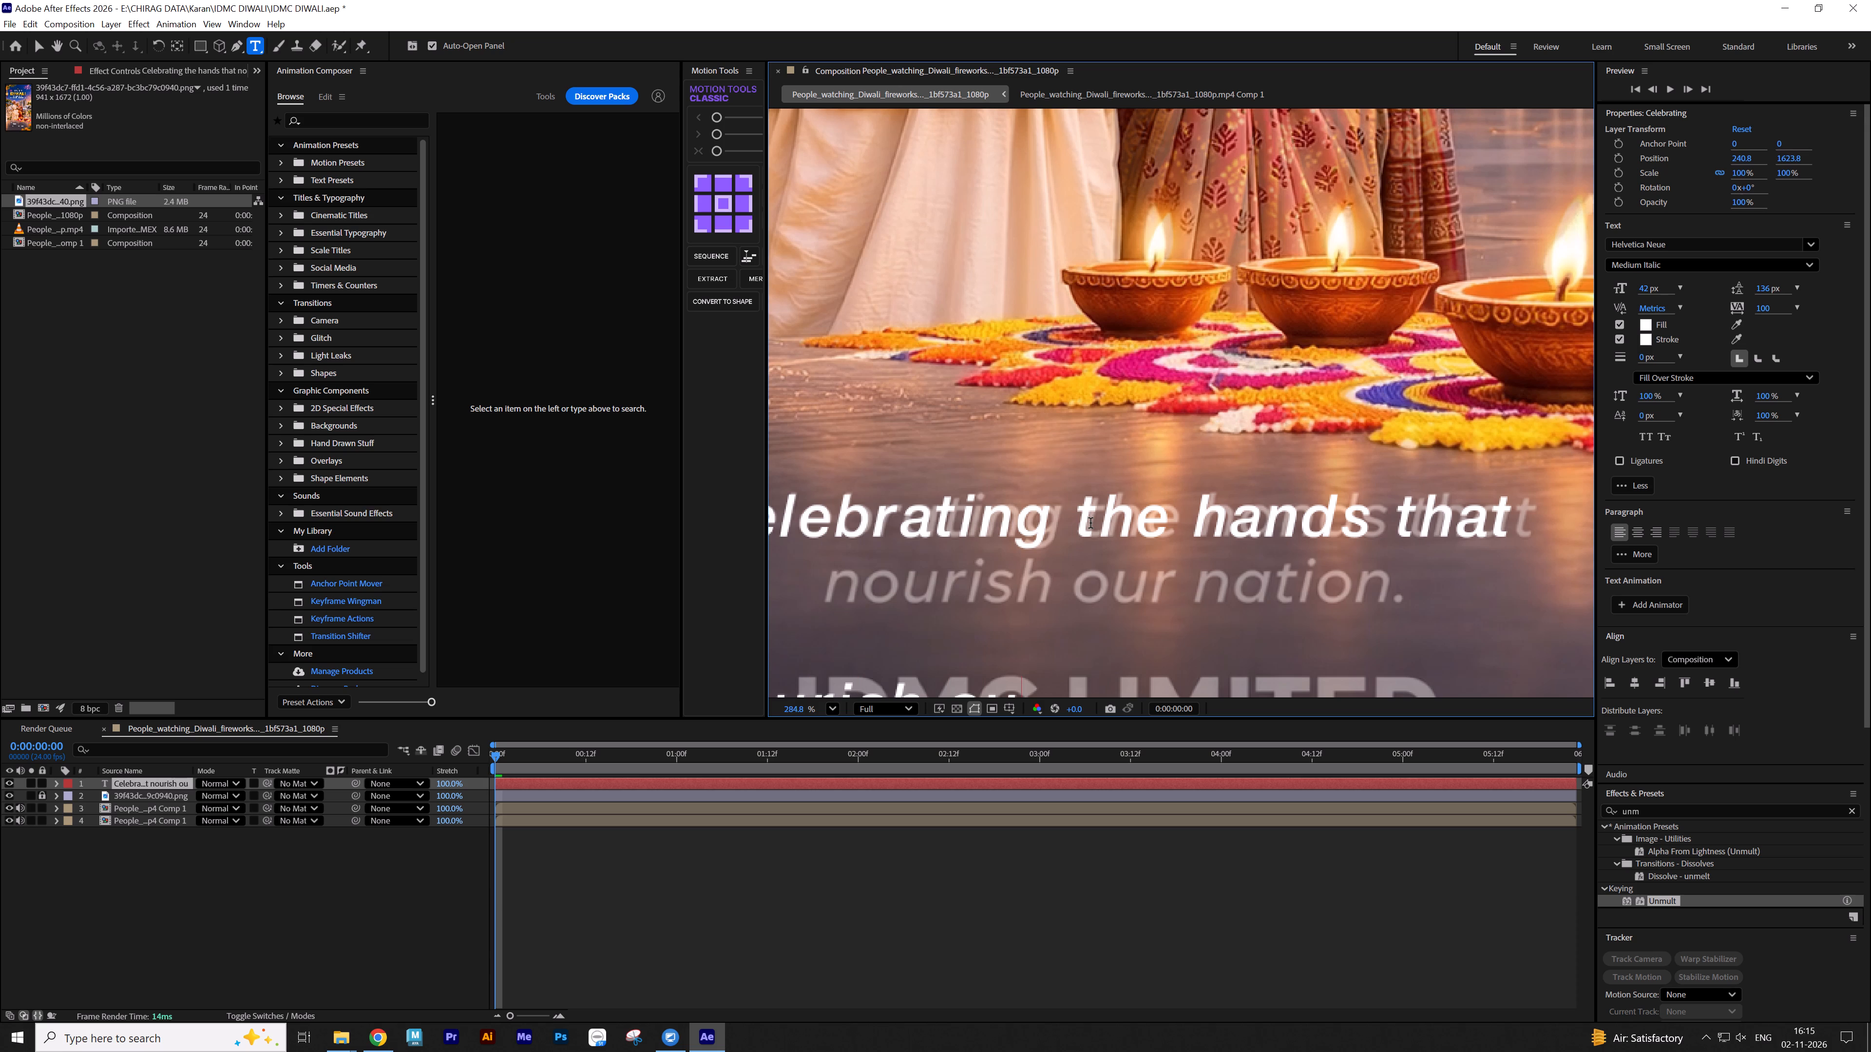
pyautogui.press('space')
pyautogui.write('nation')
pyautogui.press('.')
# Set the leading of the whole two-line tagline to Auto.
pyautogui.hotkey('ctrl', 'a')
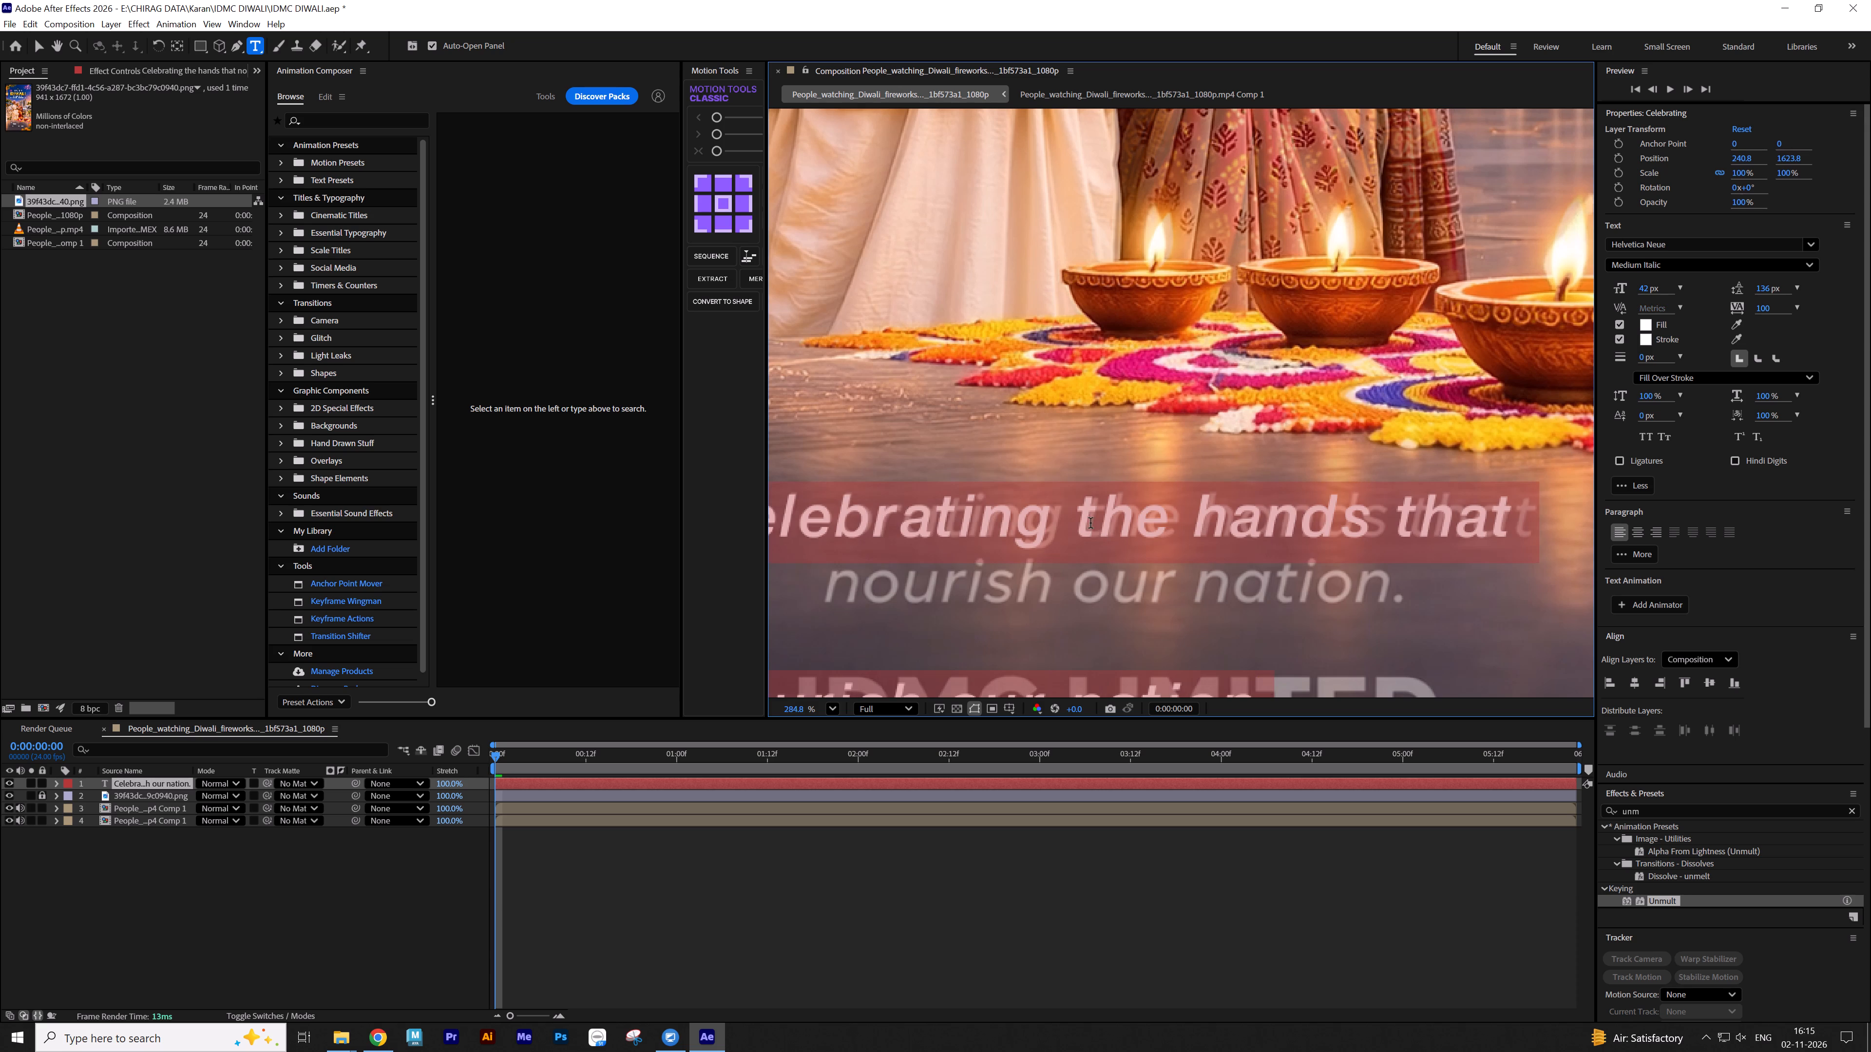
pyautogui.click(1799, 288)
pyautogui.click(1800, 307)
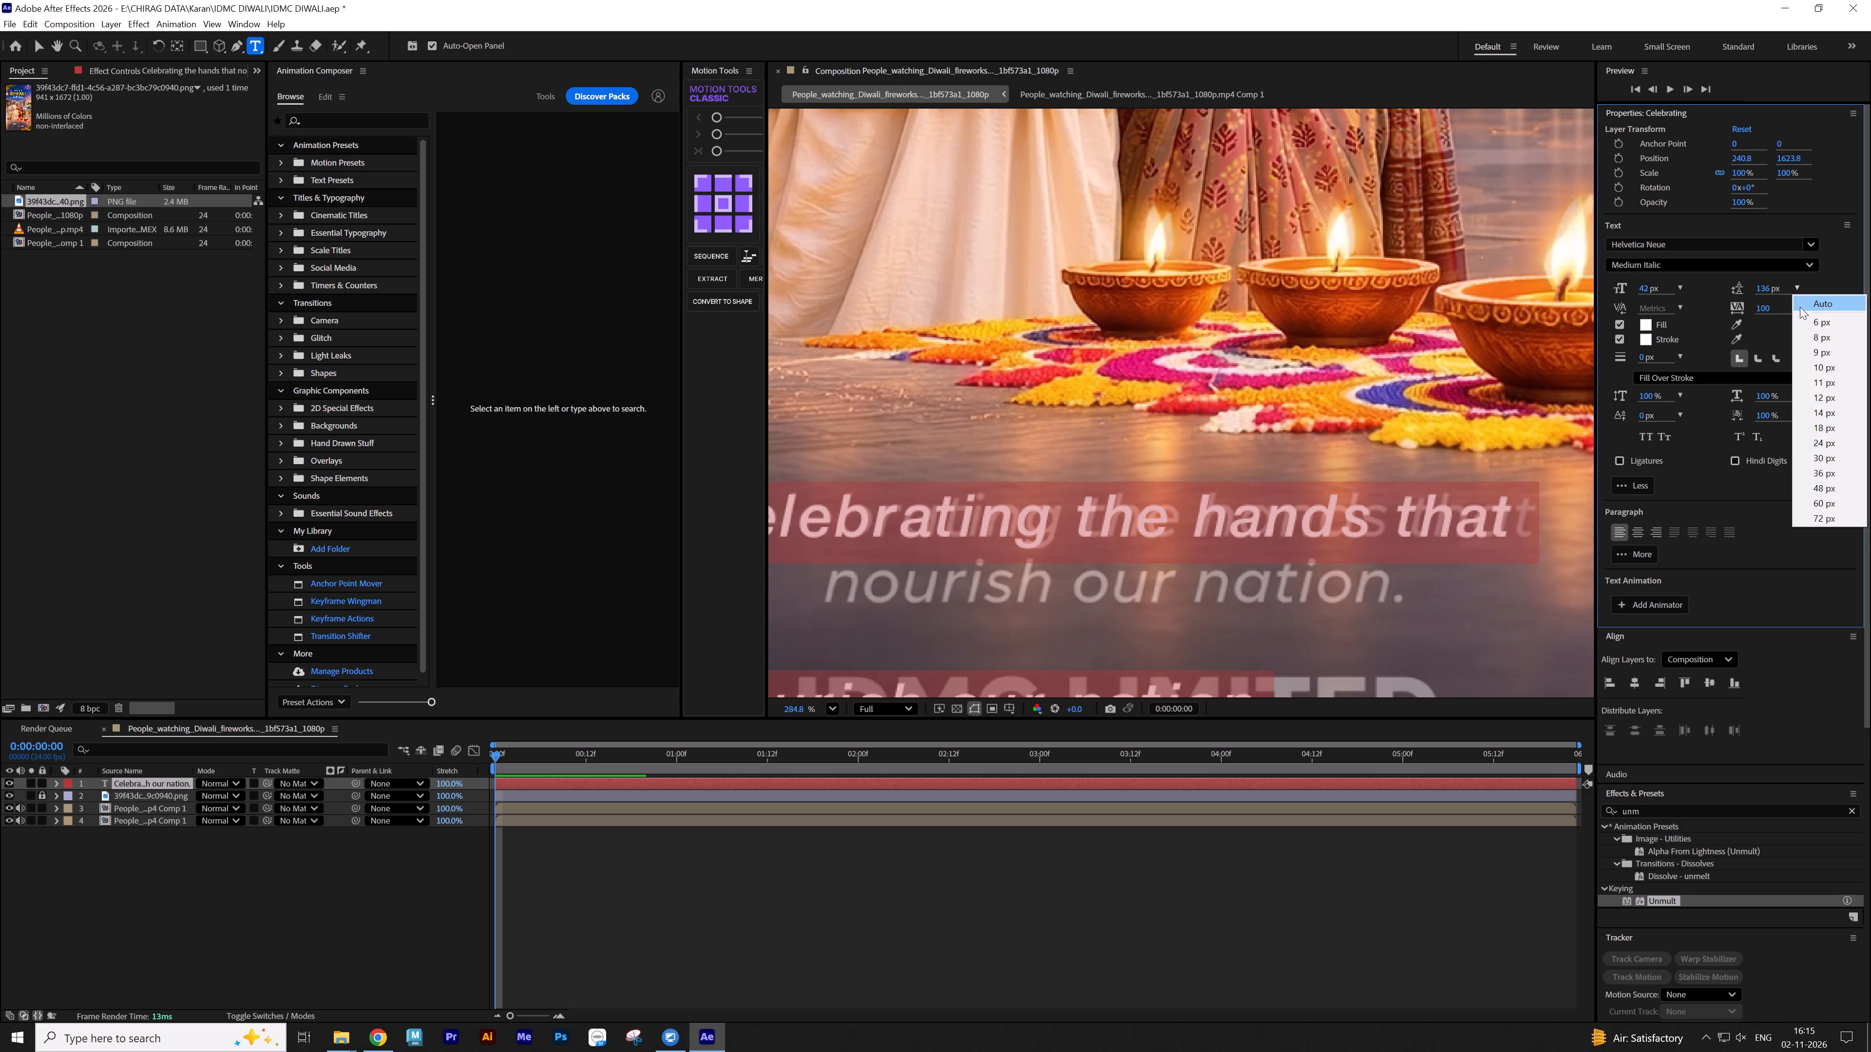
# Center-align the two-line tagline text and reposition it over the faded tagline at about x 534.6.
pyautogui.click(1639, 533)
pyautogui.click(875, 907)
pyautogui.press('v')
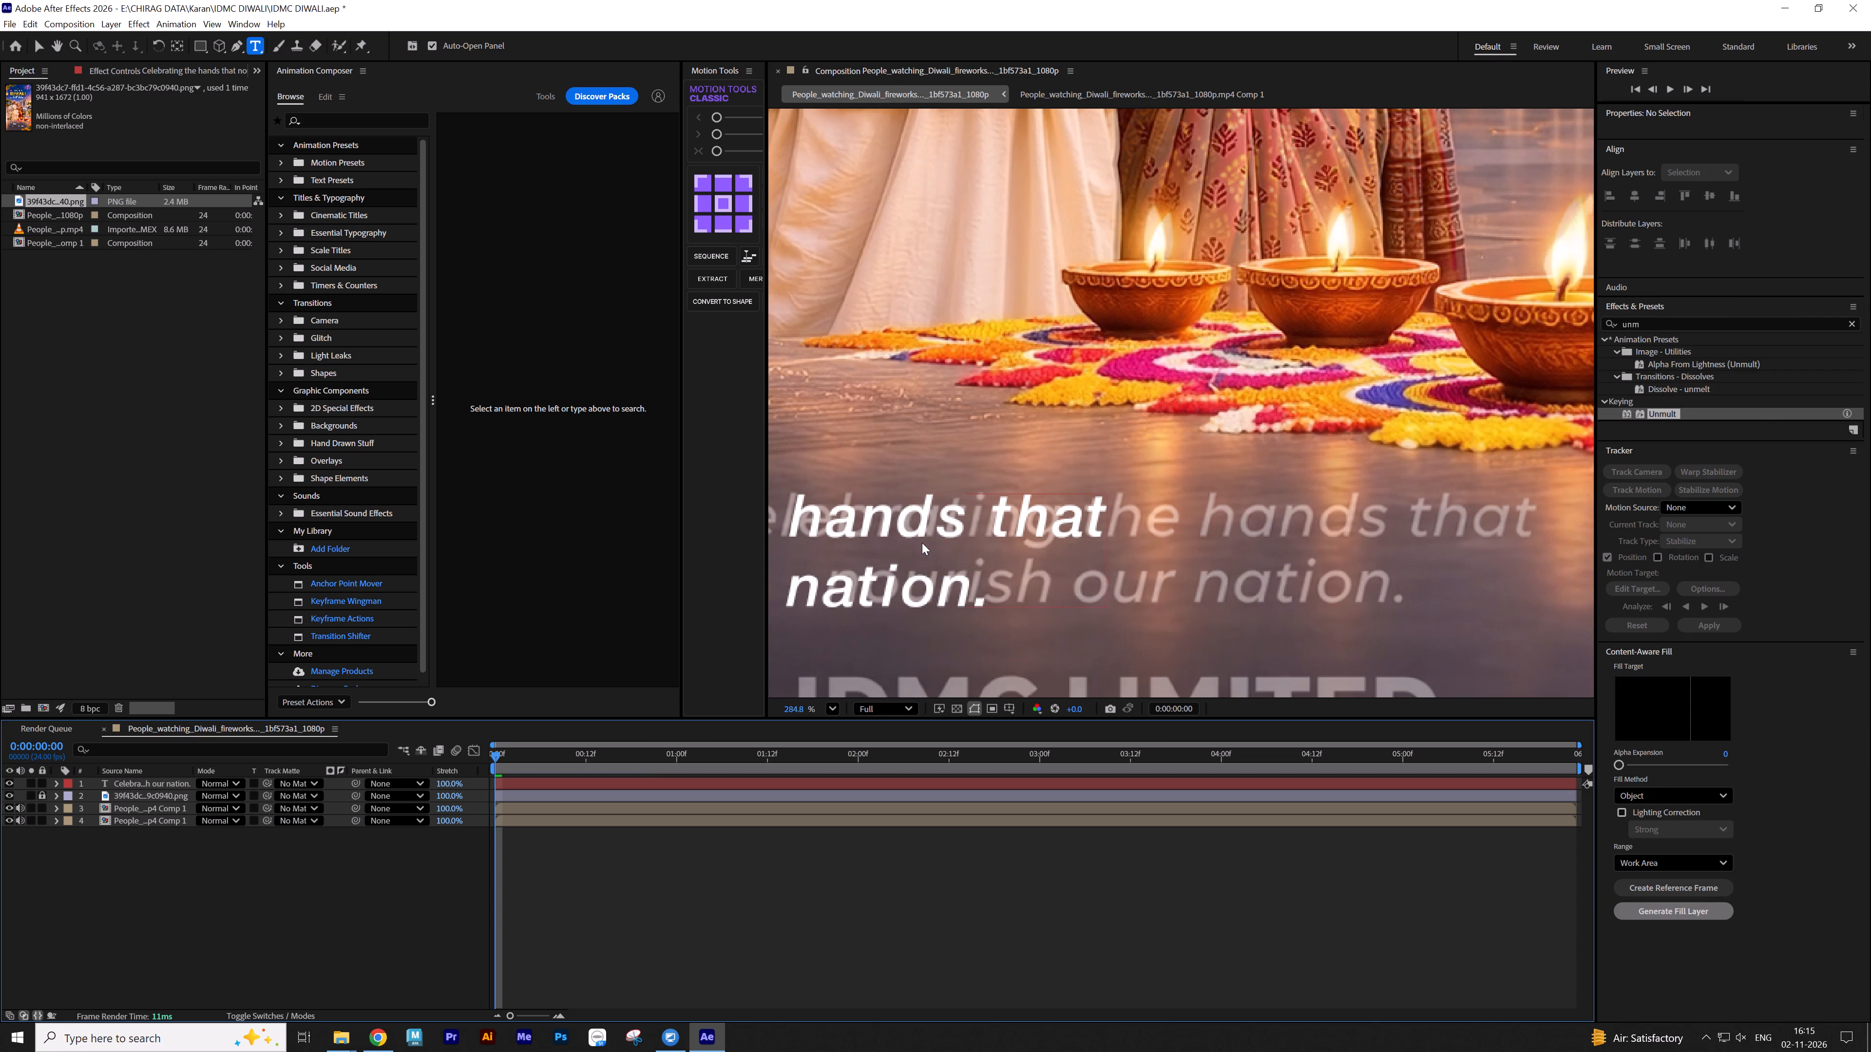
pyautogui.click(917, 535)
pyautogui.scroll(-4, 917, 535)
pyautogui.moveTo(859, 554); pyautogui.dragTo(1118, 554)
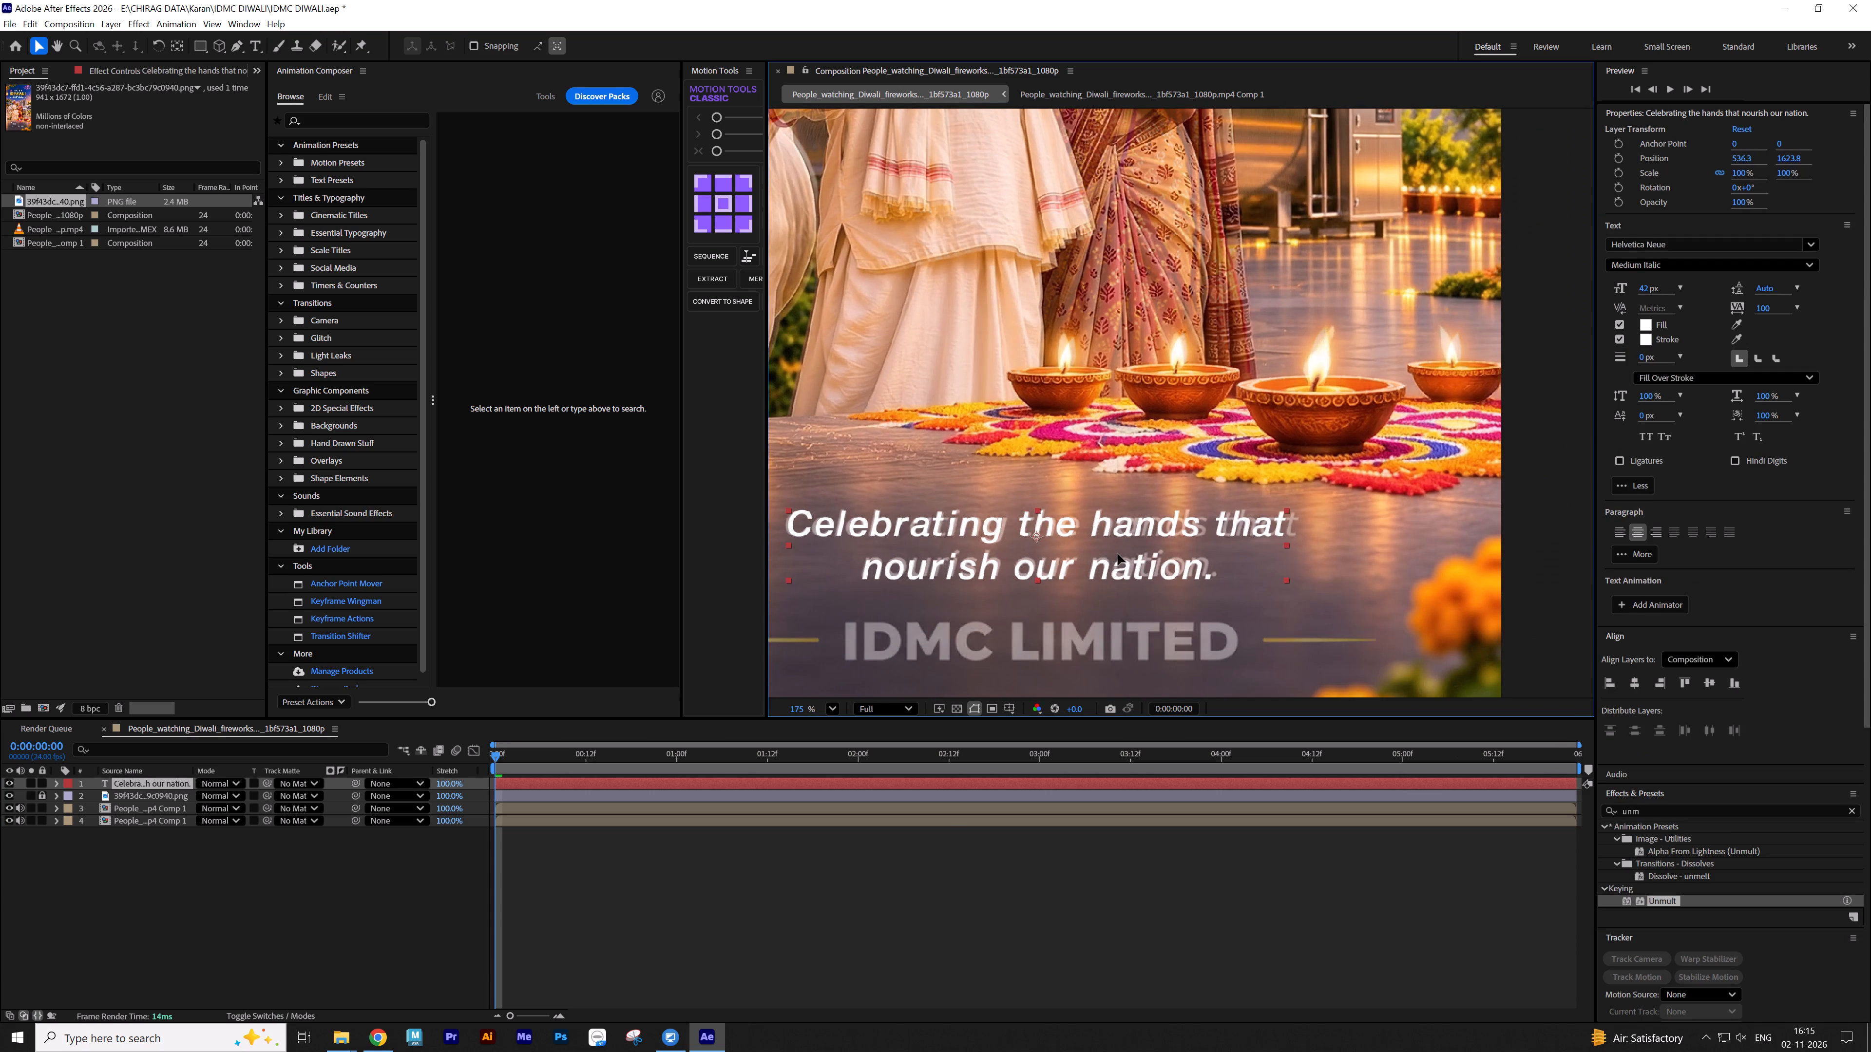
pyautogui.moveTo(1118, 554); pyautogui.dragTo(1109, 555)
# Bring the IDMC Logo 2 file from the project's Logos folder into the composition as the top layer.
pyautogui.moveTo(1107, 561); pyautogui.dragTo(1216, 422, button='middle')
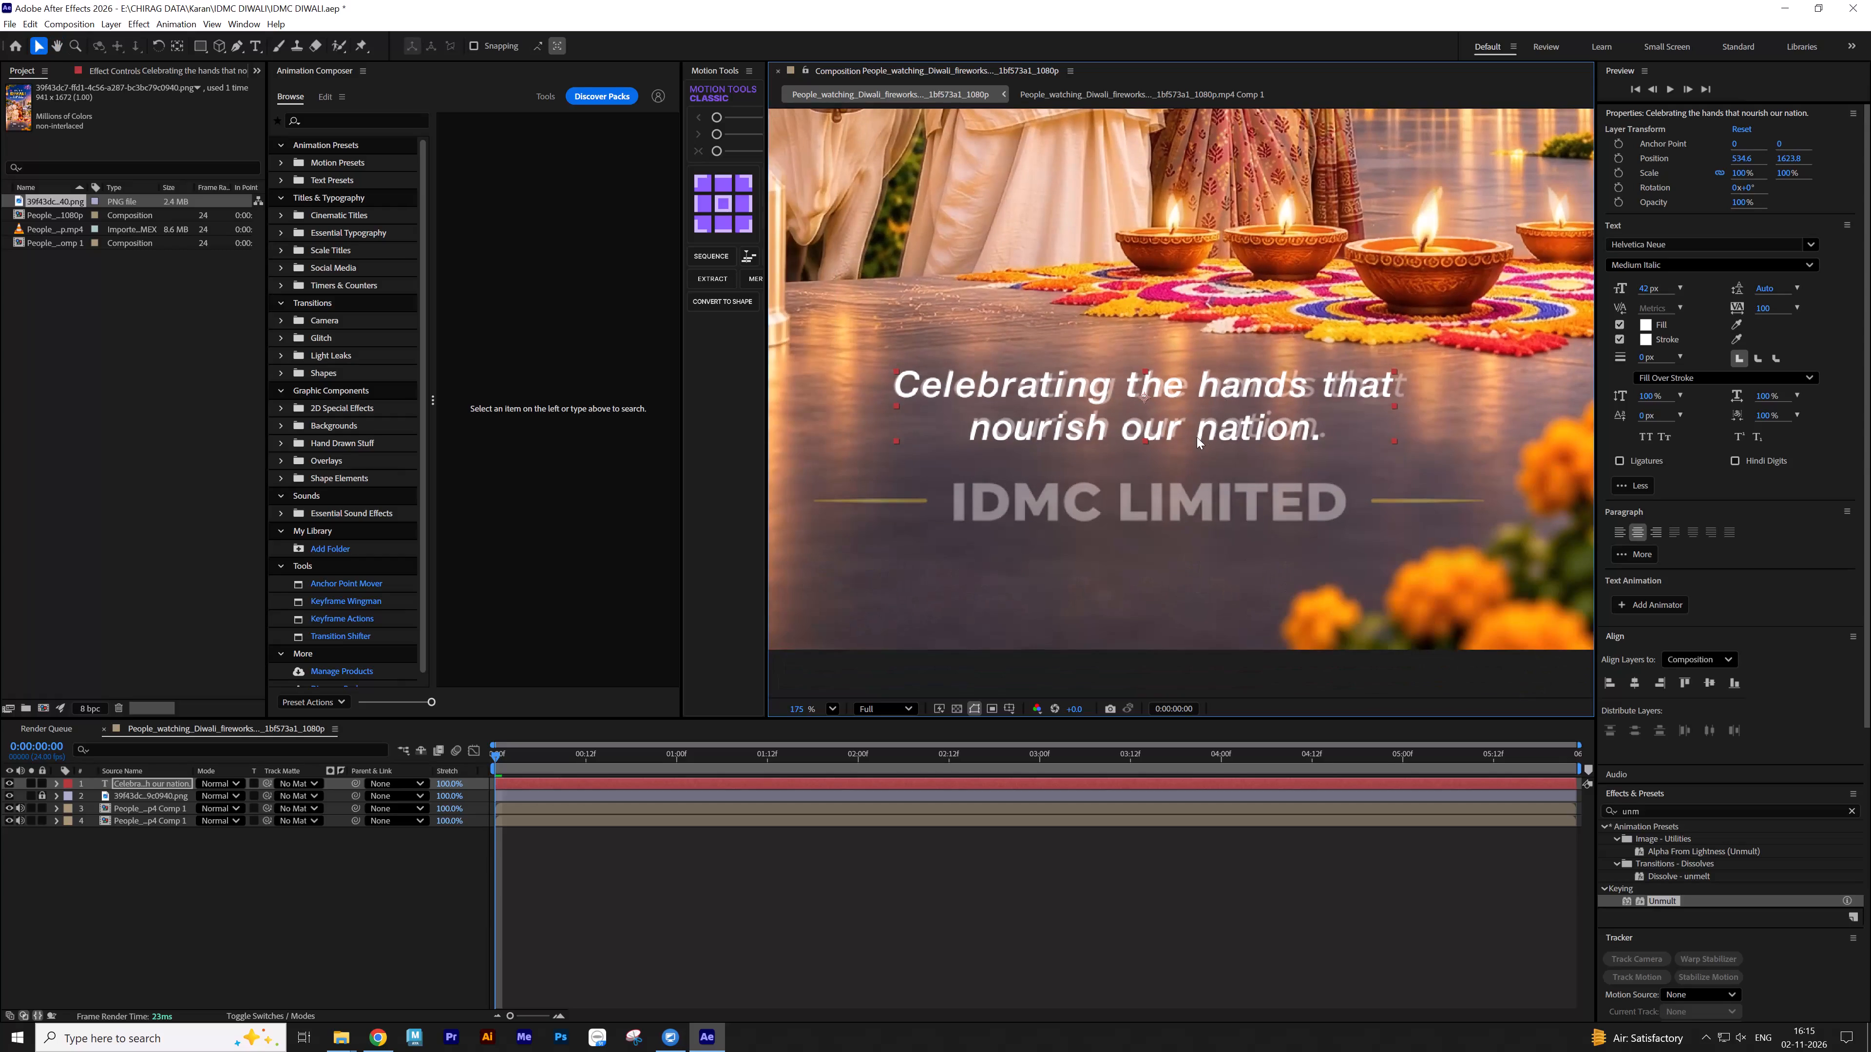
pyautogui.hotkey('alt', 'Tab')
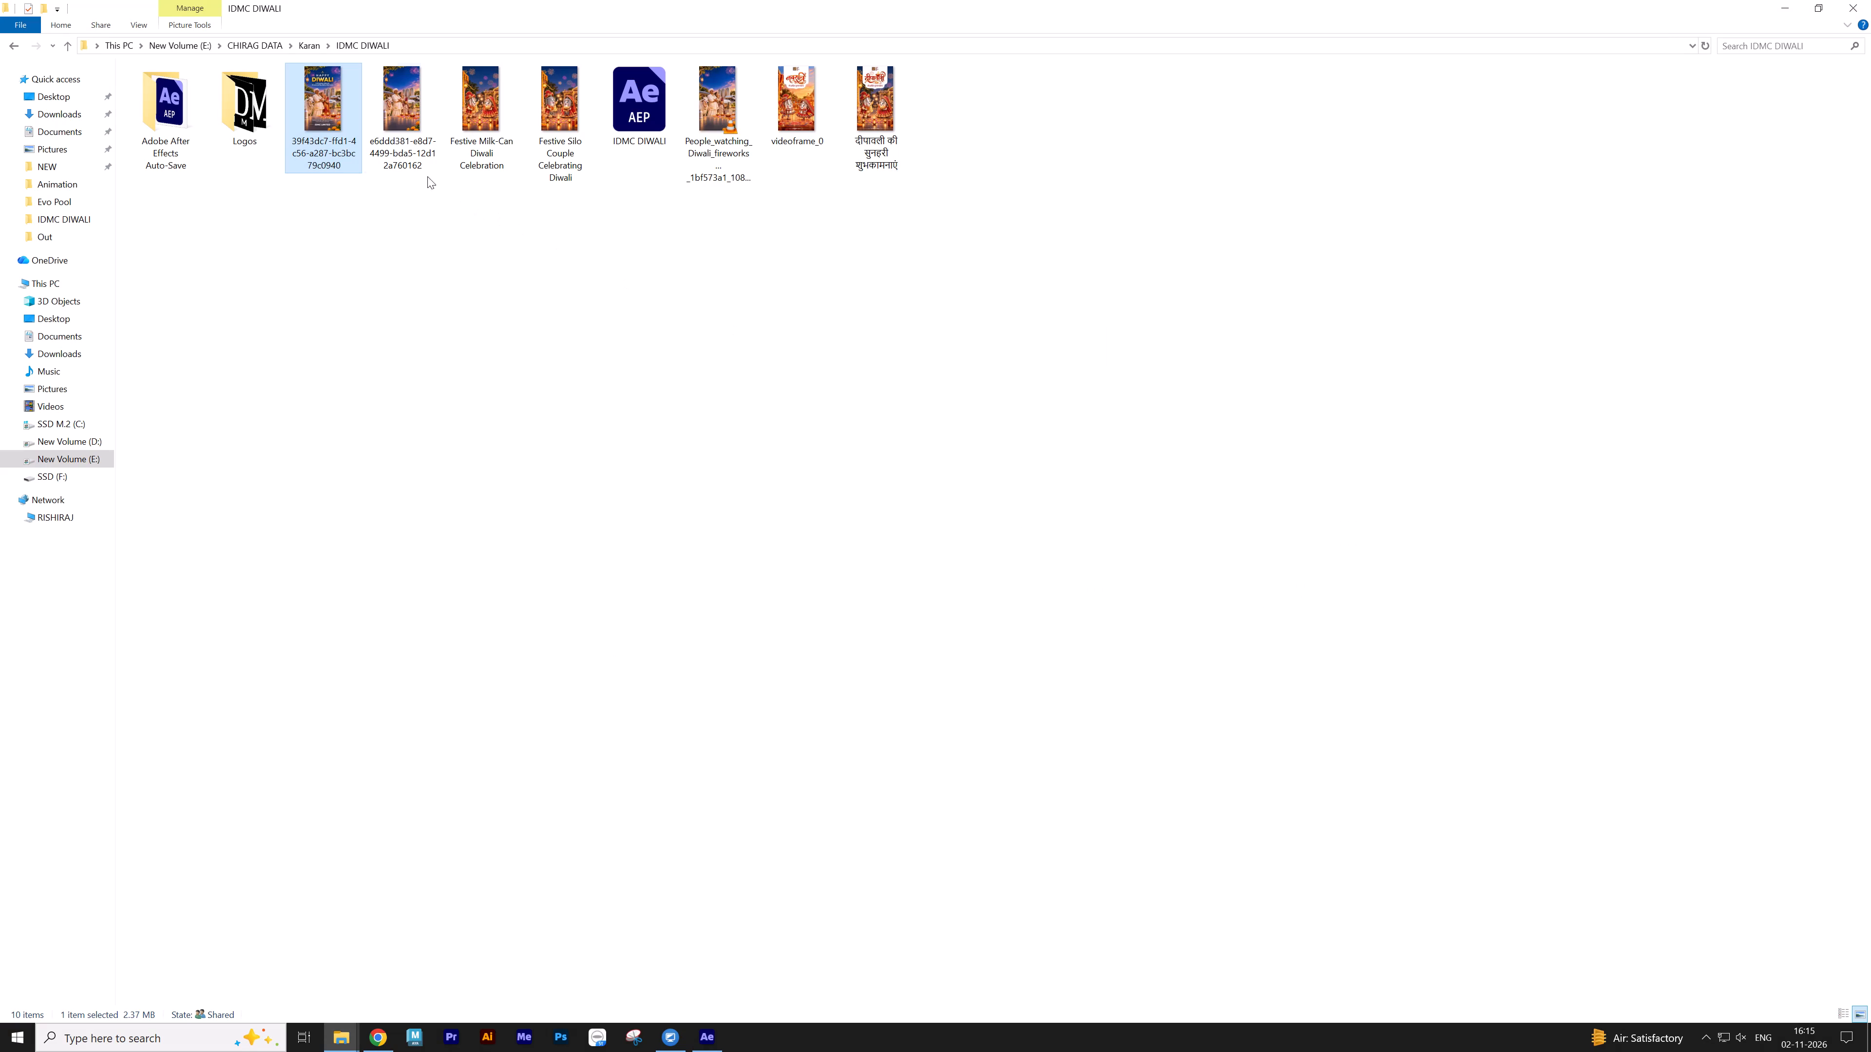
pyautogui.doubleClick(248, 100)
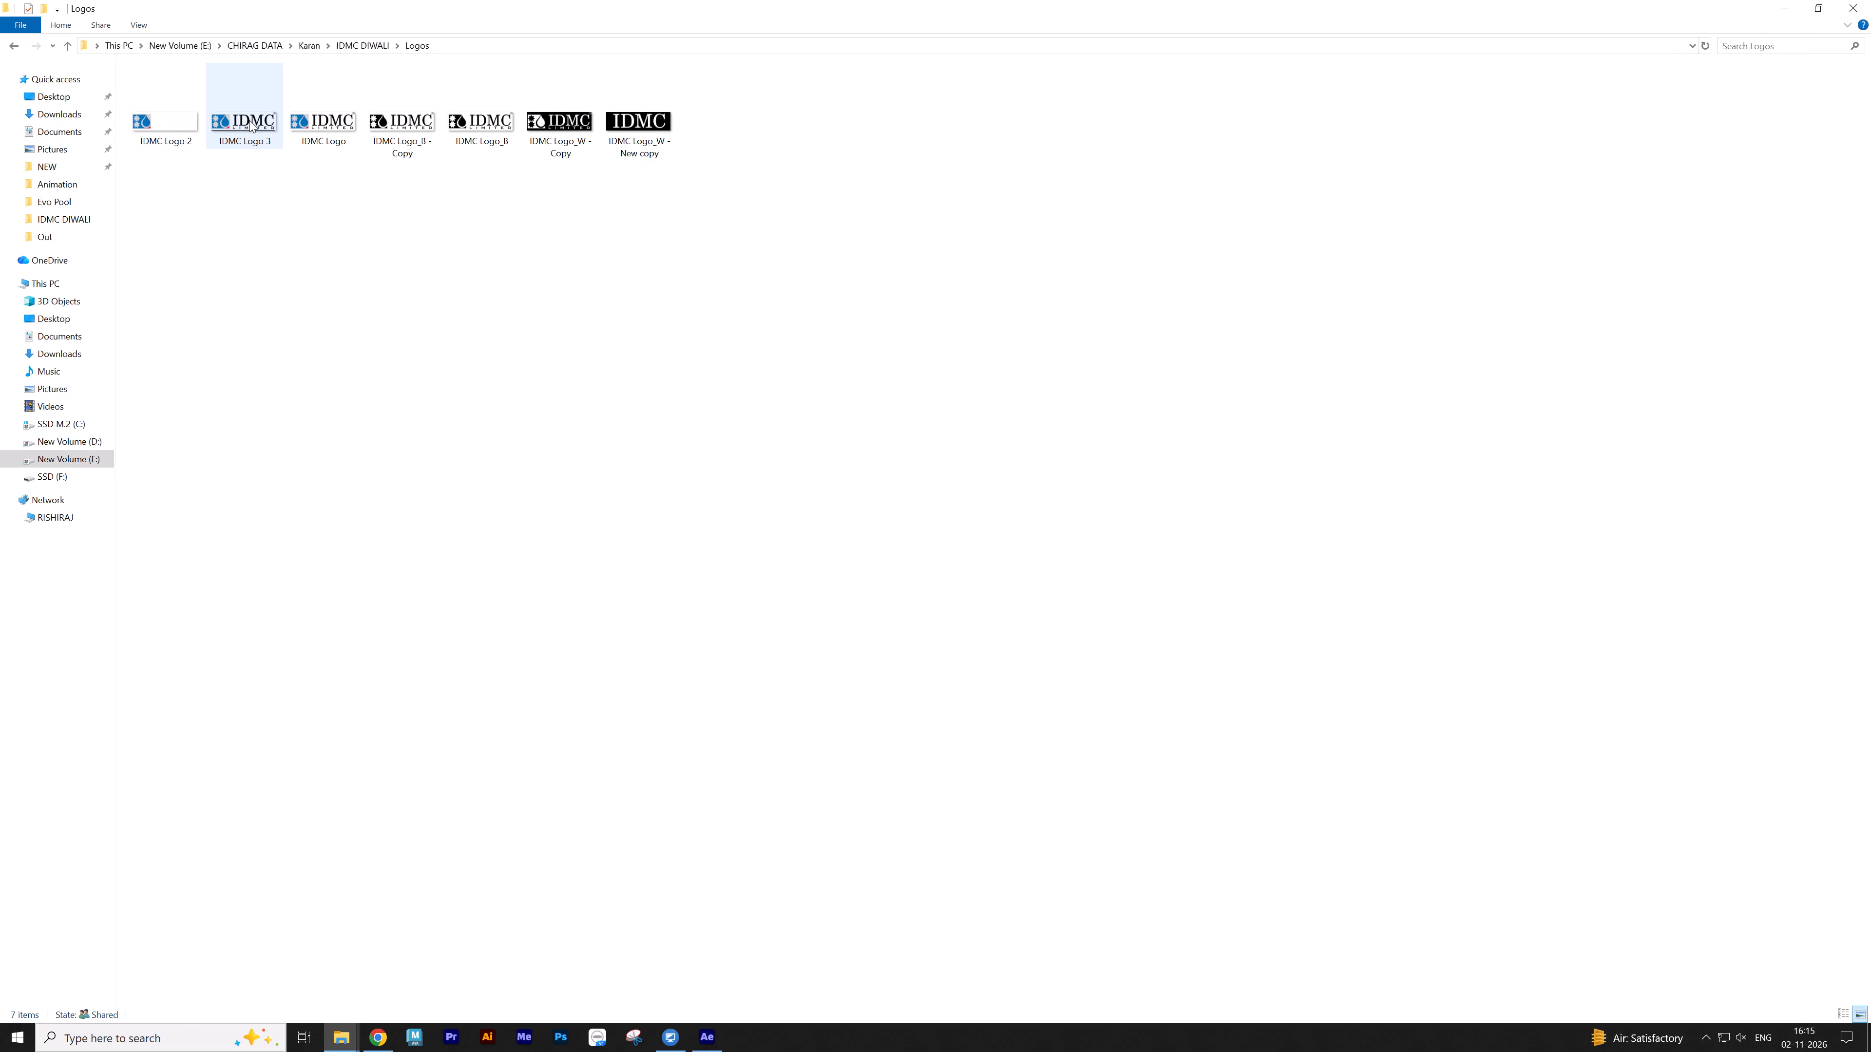
pyautogui.moveTo(156, 120); pyautogui.dragTo(783, 568)
pyautogui.hotkey('alt', 'Tab')
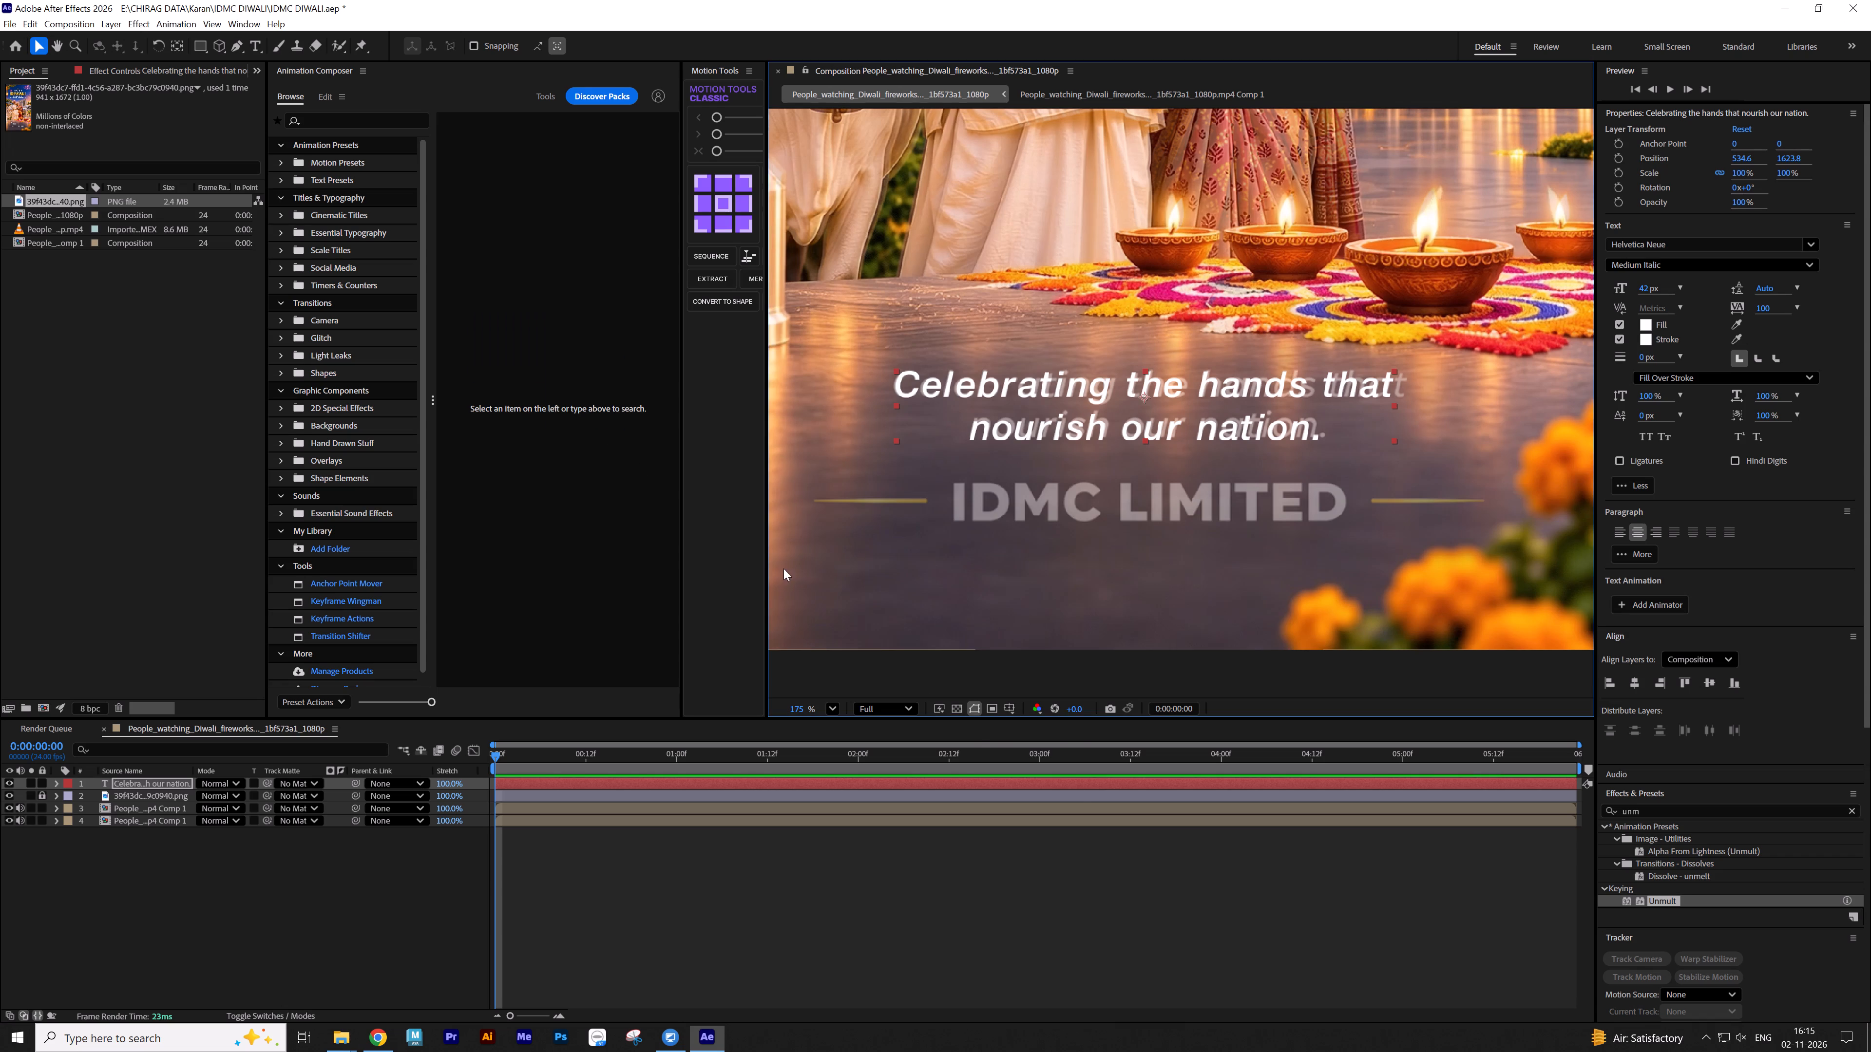
pyautogui.moveTo(783, 568); pyautogui.dragTo(1063, 837)
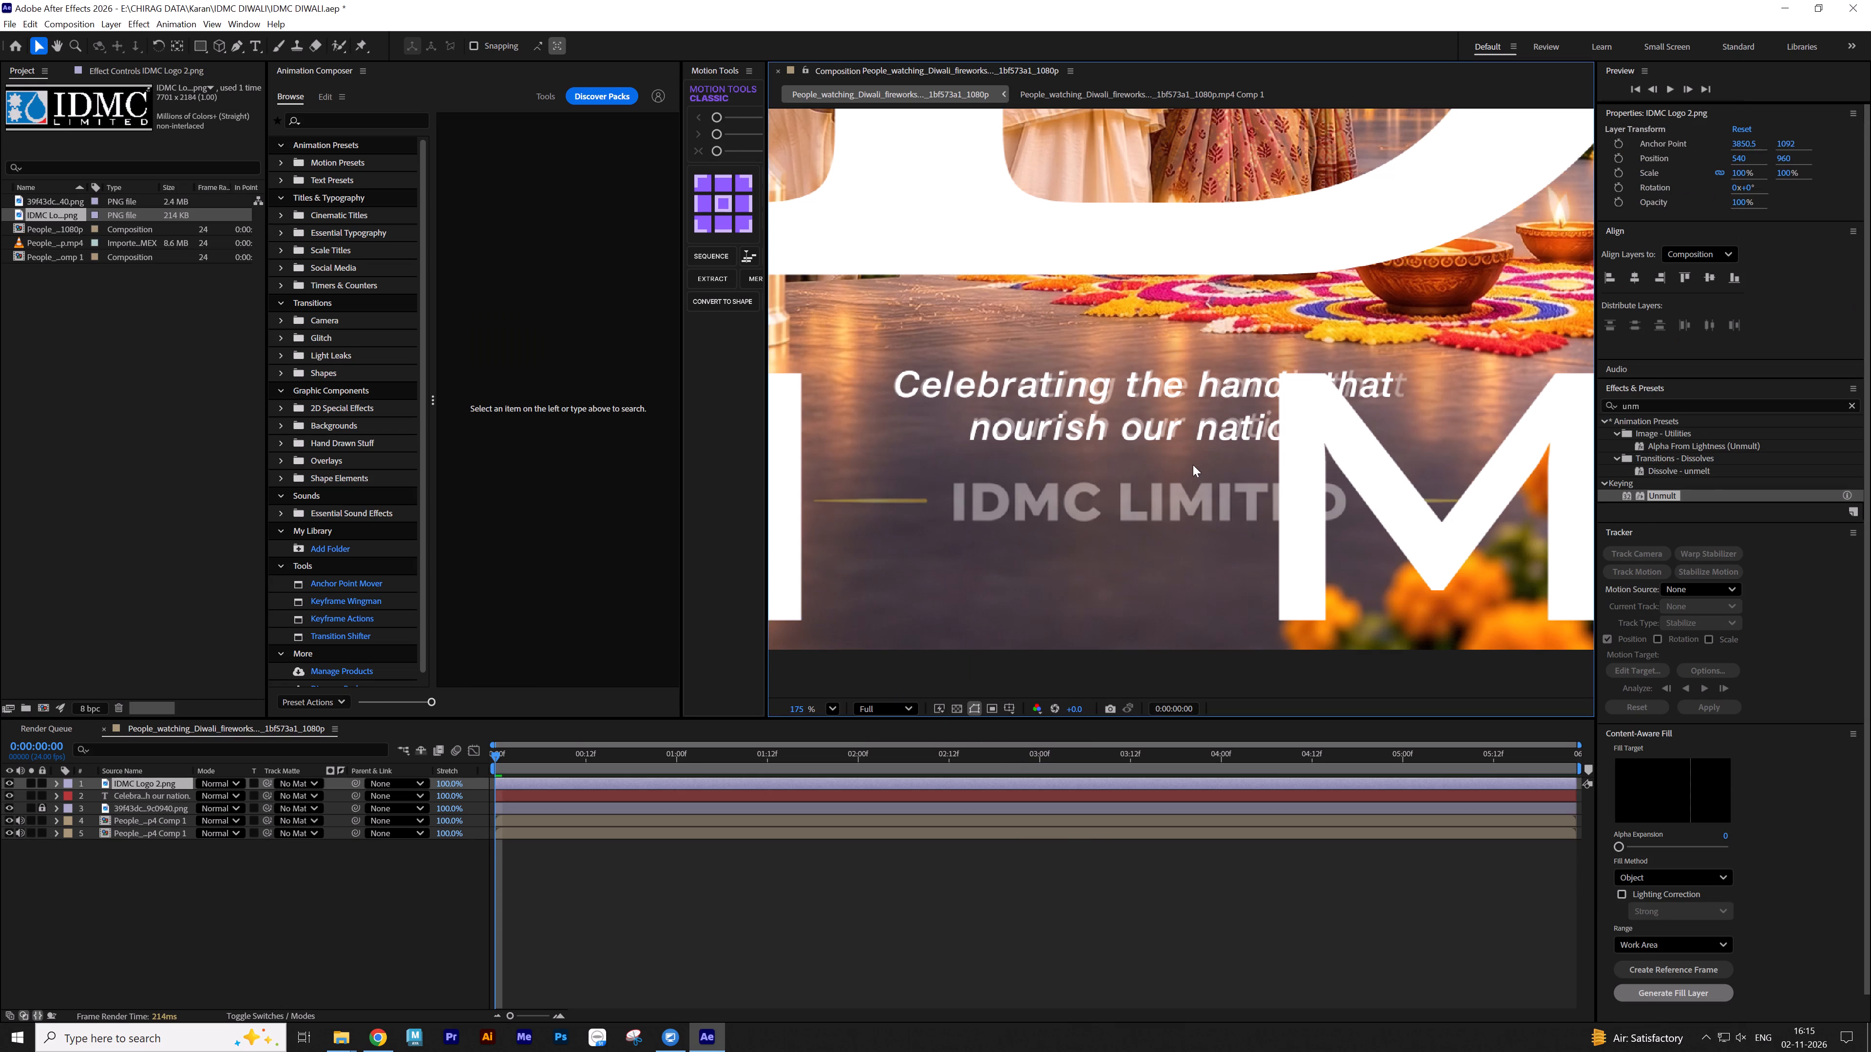
# Scale the IDMC logo down to about 6.2% and place it over the faded "IDMC LIMITED" wording, at about y 1745.7.
pyautogui.press('s')
pyautogui.moveTo(243, 793); pyautogui.dragTo(187, 790)
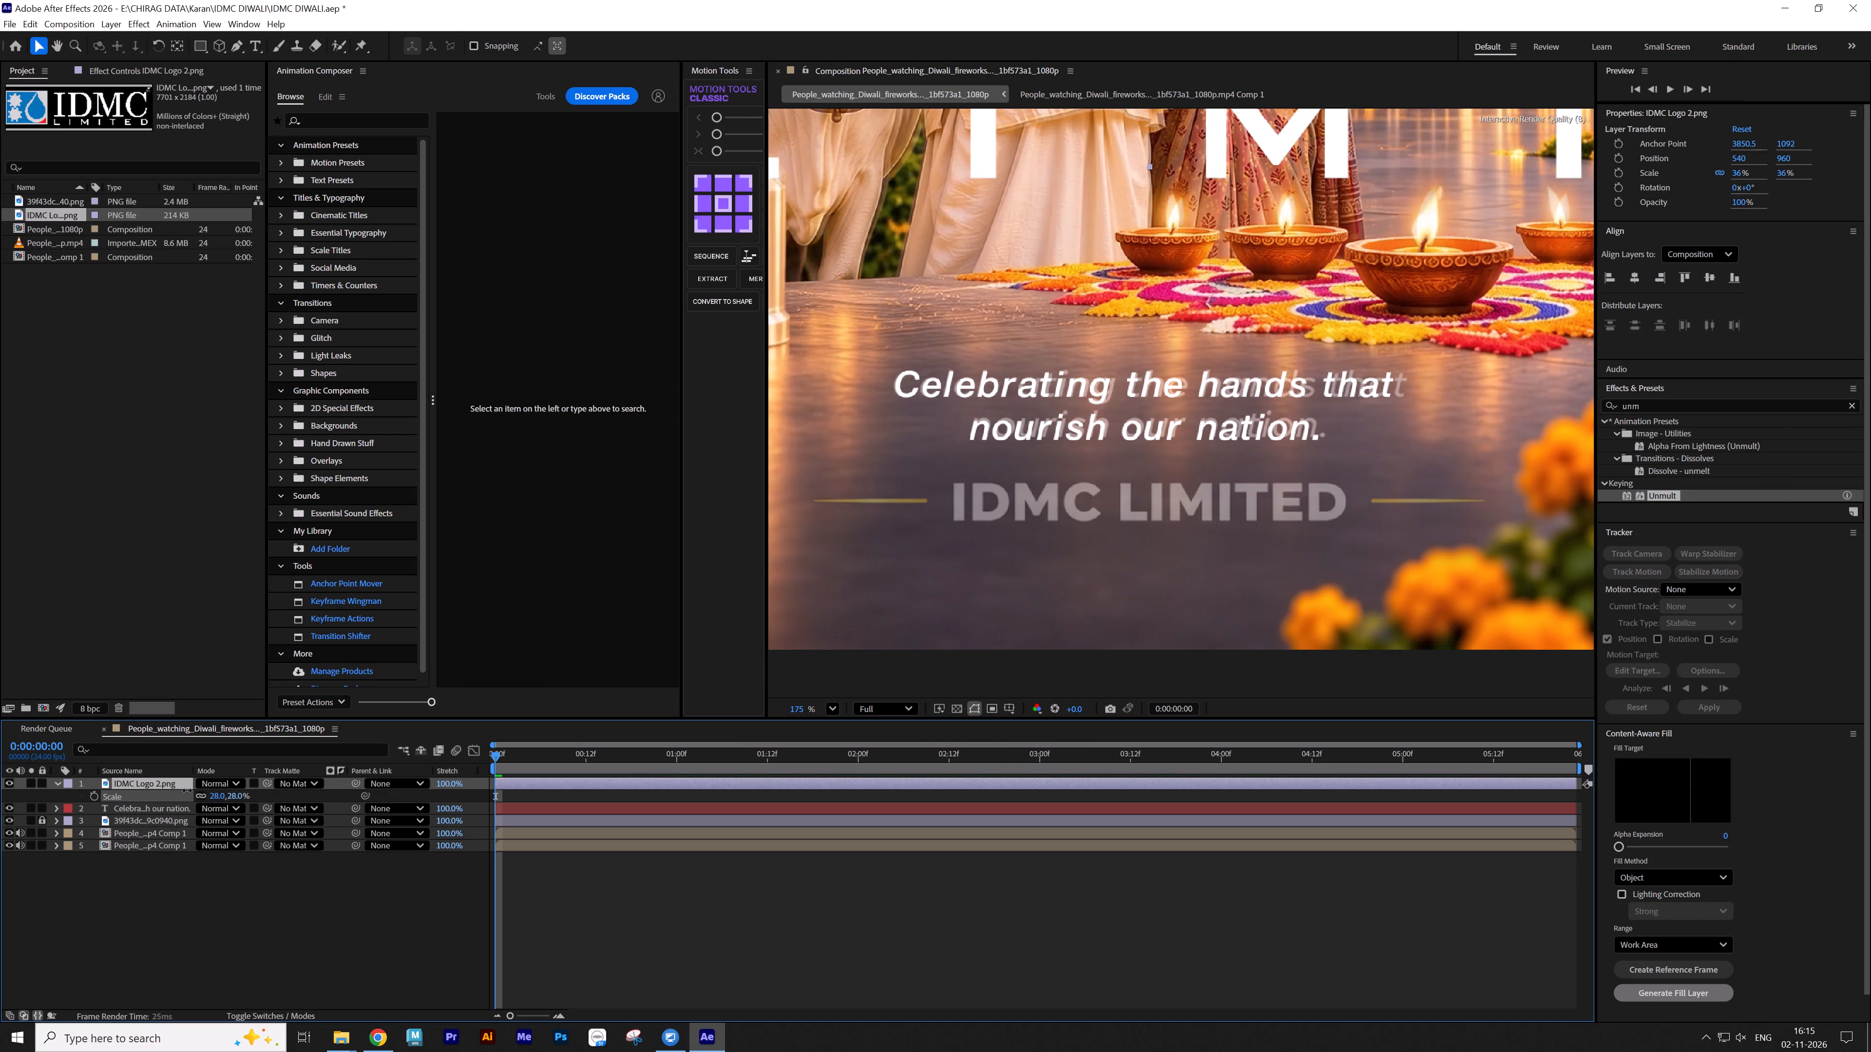
pyautogui.moveTo(187, 790); pyautogui.dragTo(188, 785)
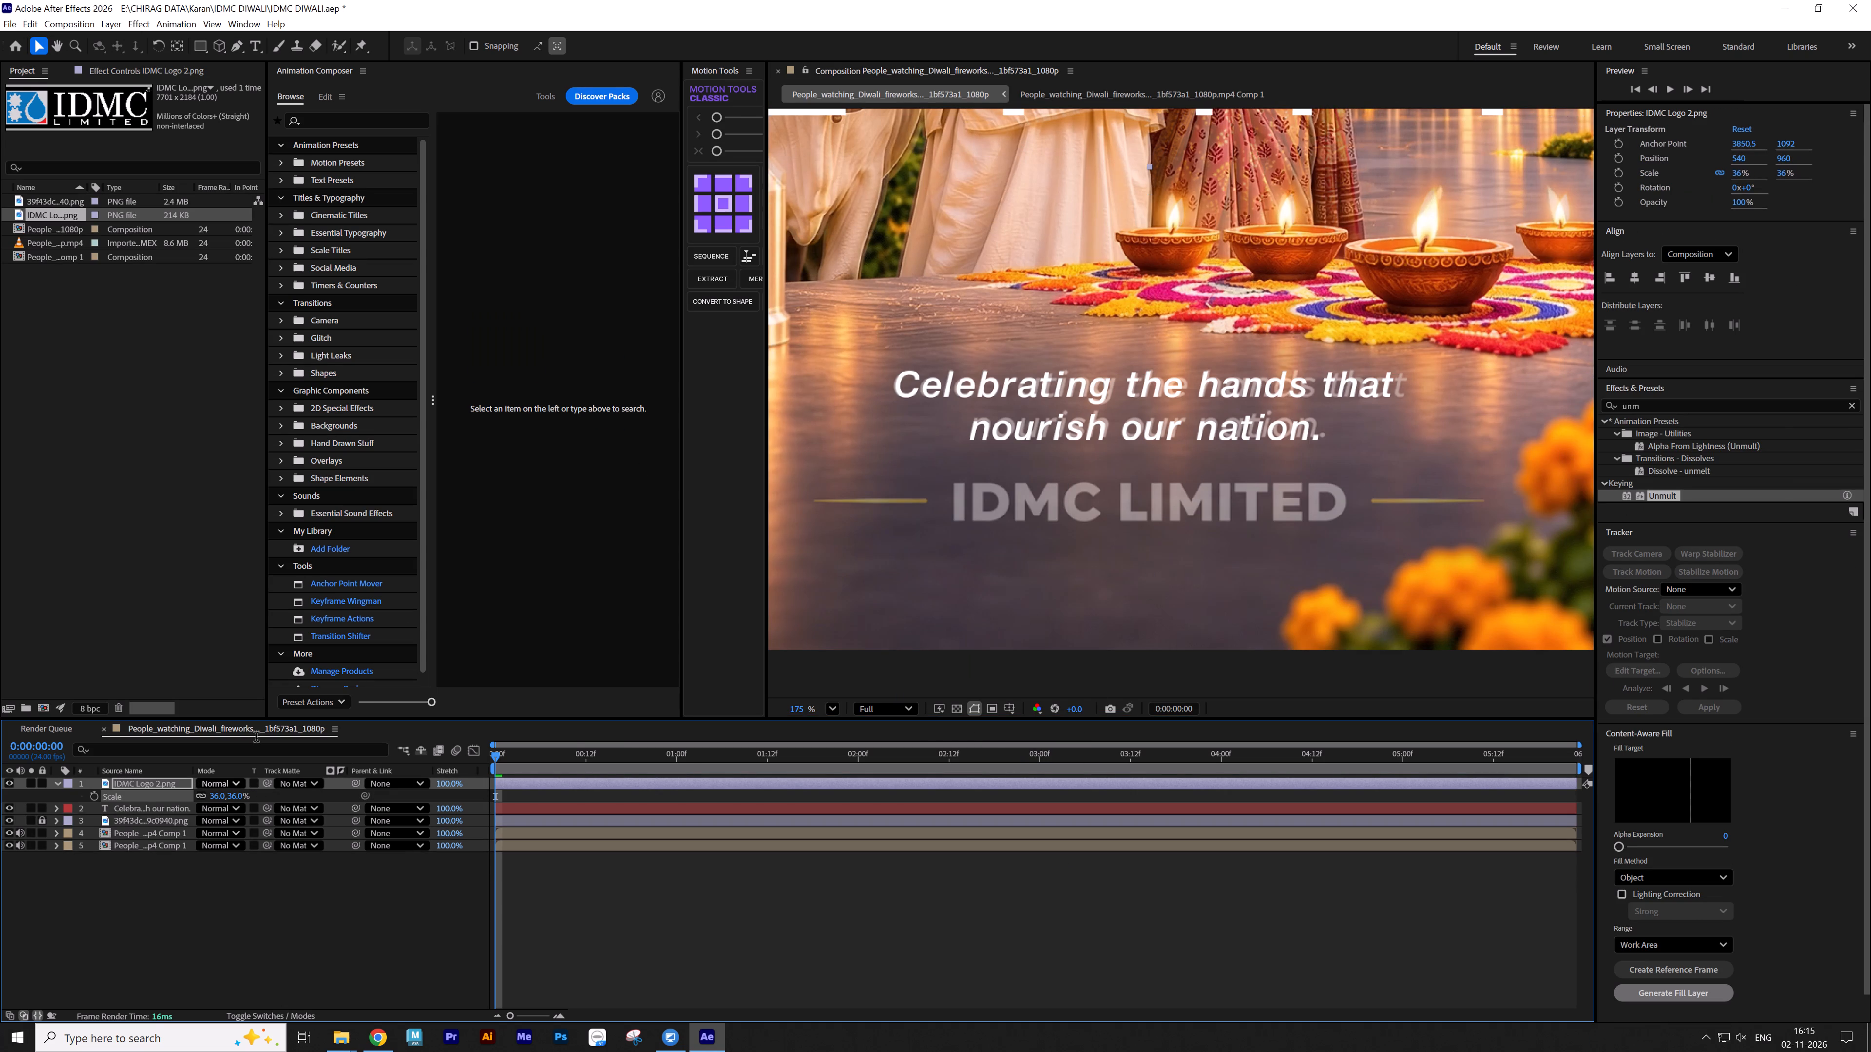
pyautogui.moveTo(1147, 124); pyautogui.dragTo(1164, 682)
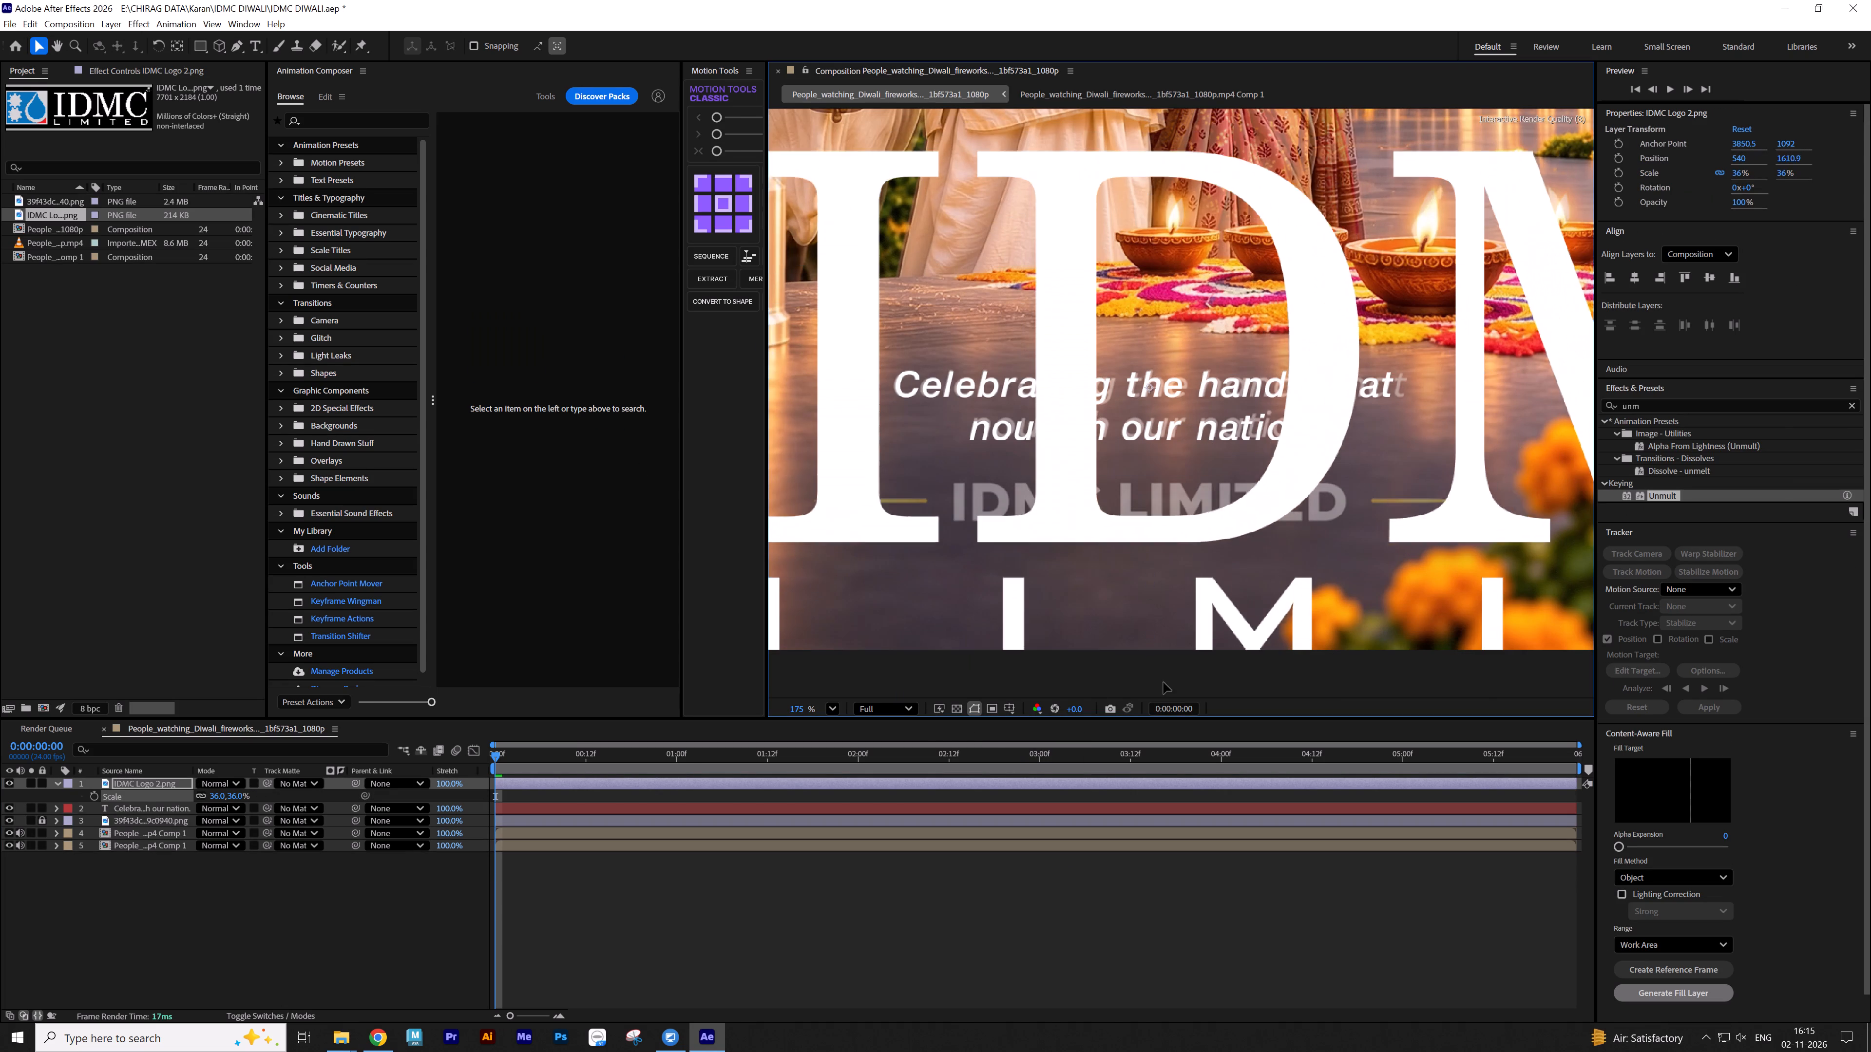
pyautogui.moveTo(1164, 682); pyautogui.dragTo(1164, 683)
pyautogui.moveTo(1156, 365); pyautogui.dragTo(1163, 476)
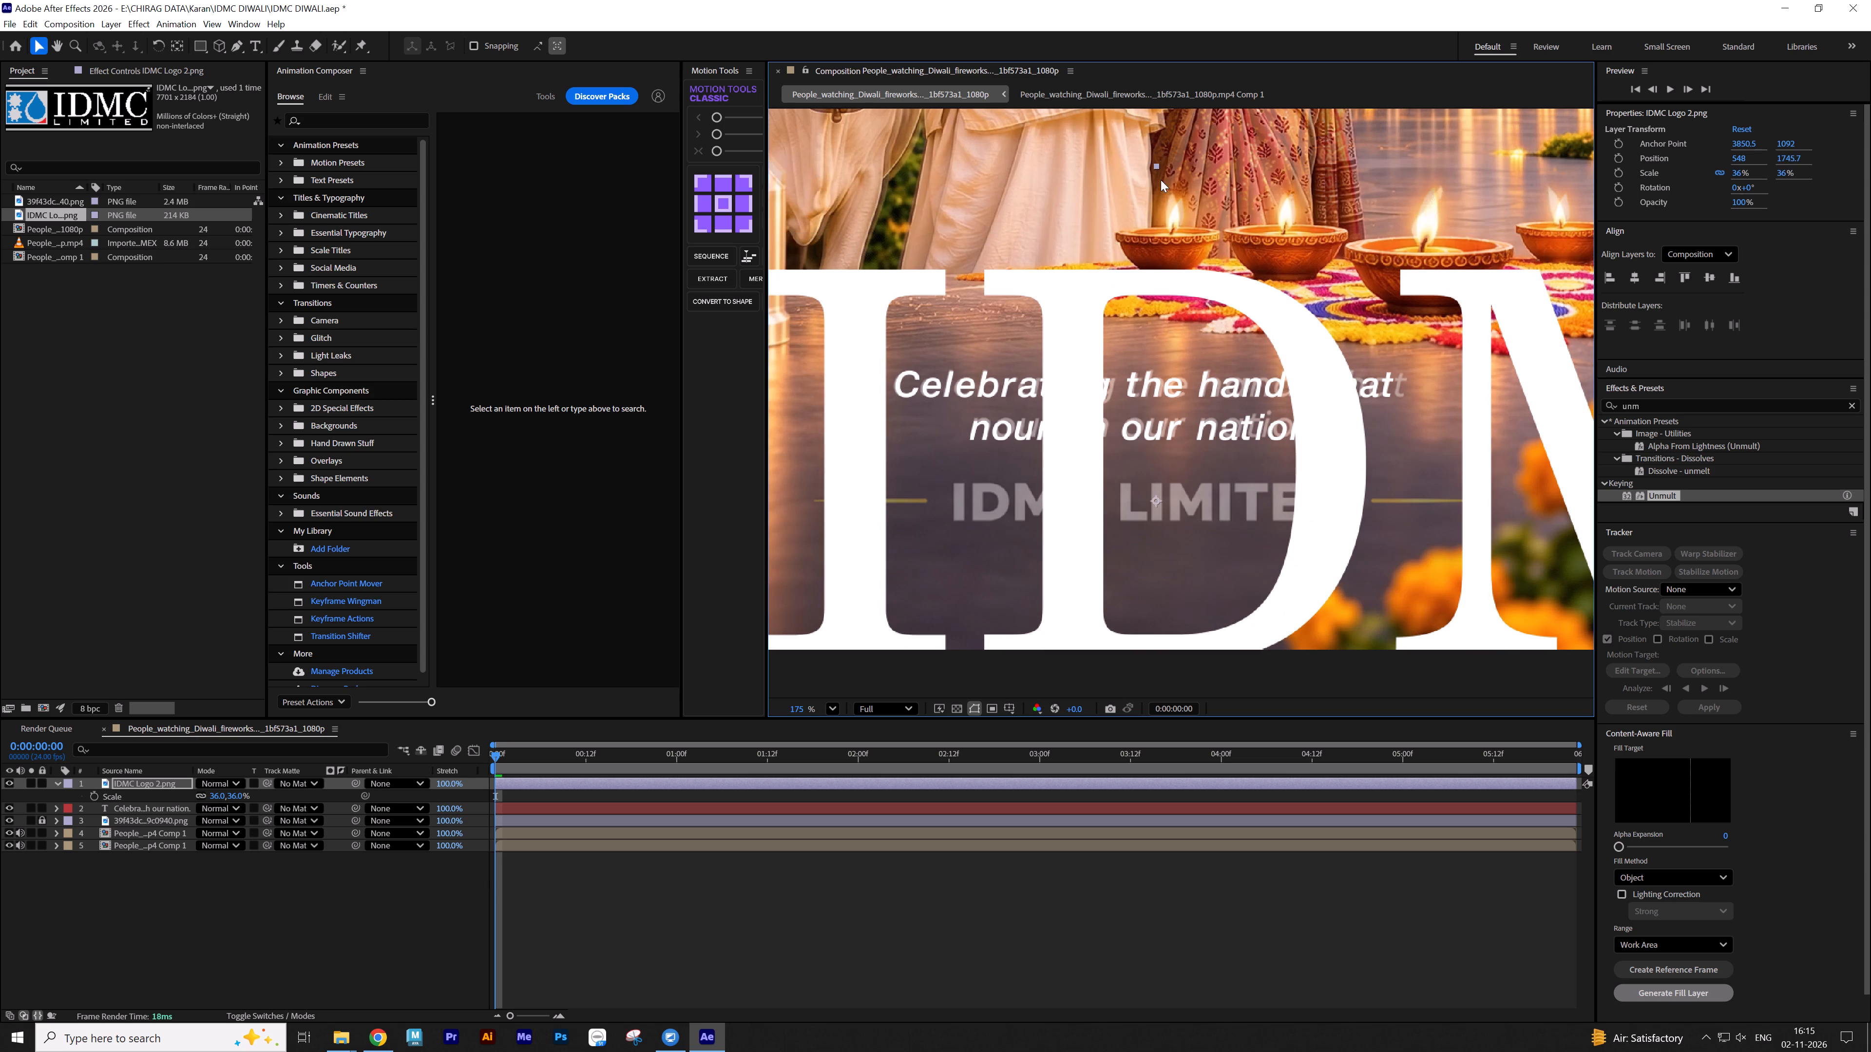
pyautogui.moveTo(1158, 167); pyautogui.dragTo(1149, 435)
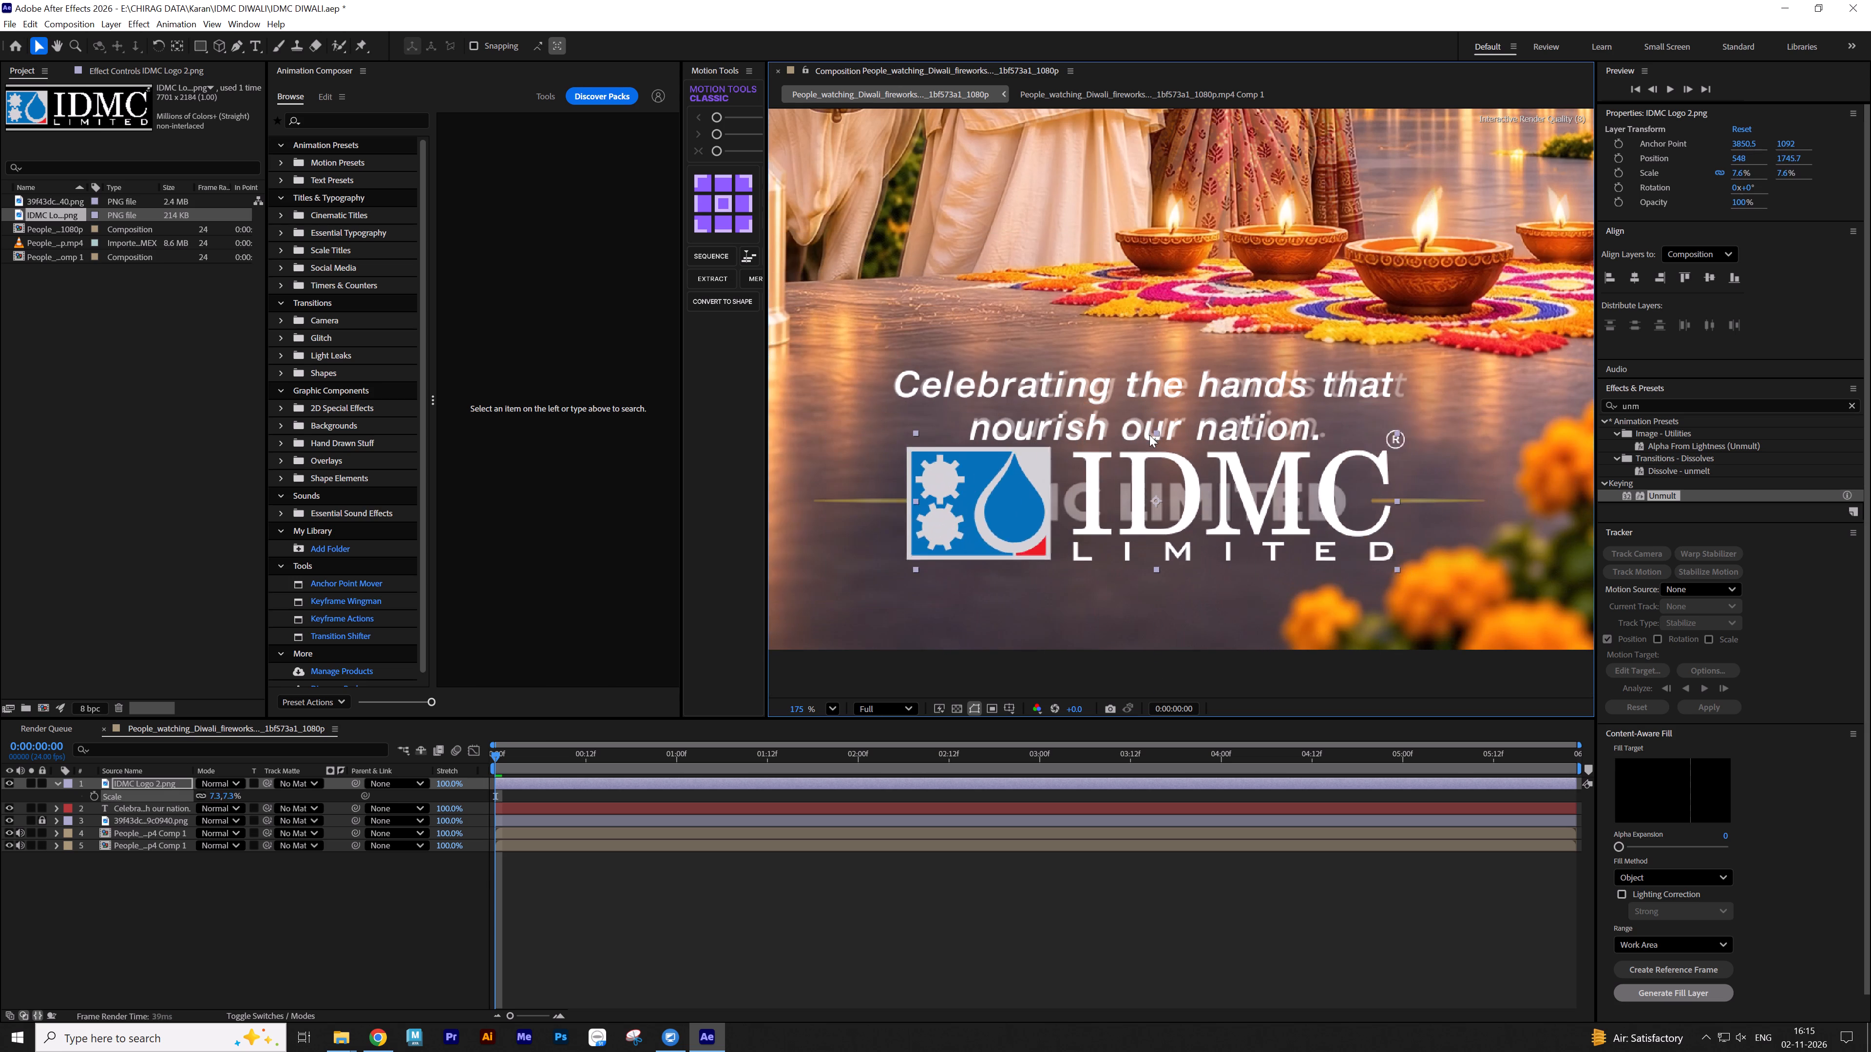
pyautogui.moveTo(1149, 435); pyautogui.dragTo(1152, 447)
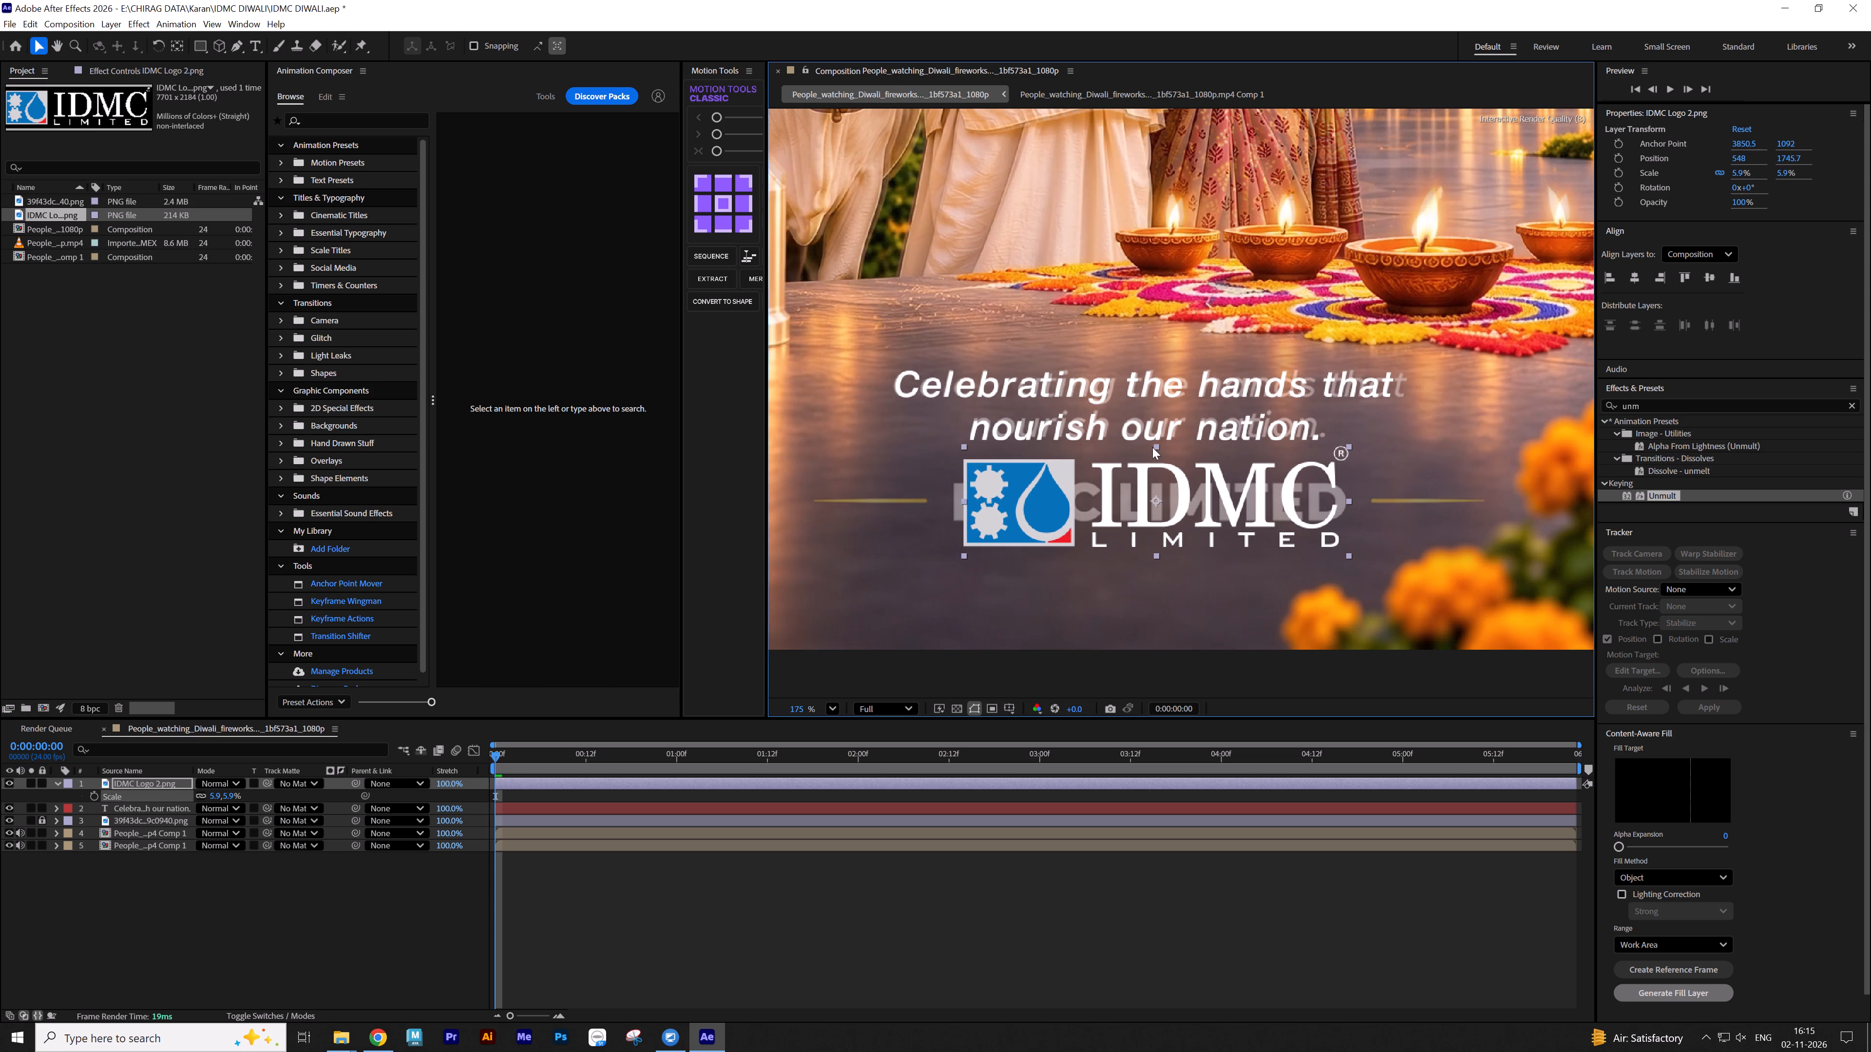
pyautogui.moveTo(1152, 447); pyautogui.dragTo(1152, 444)
# Center the IDMC logo horizontally in the composition.
pyautogui.click(1140, 495)
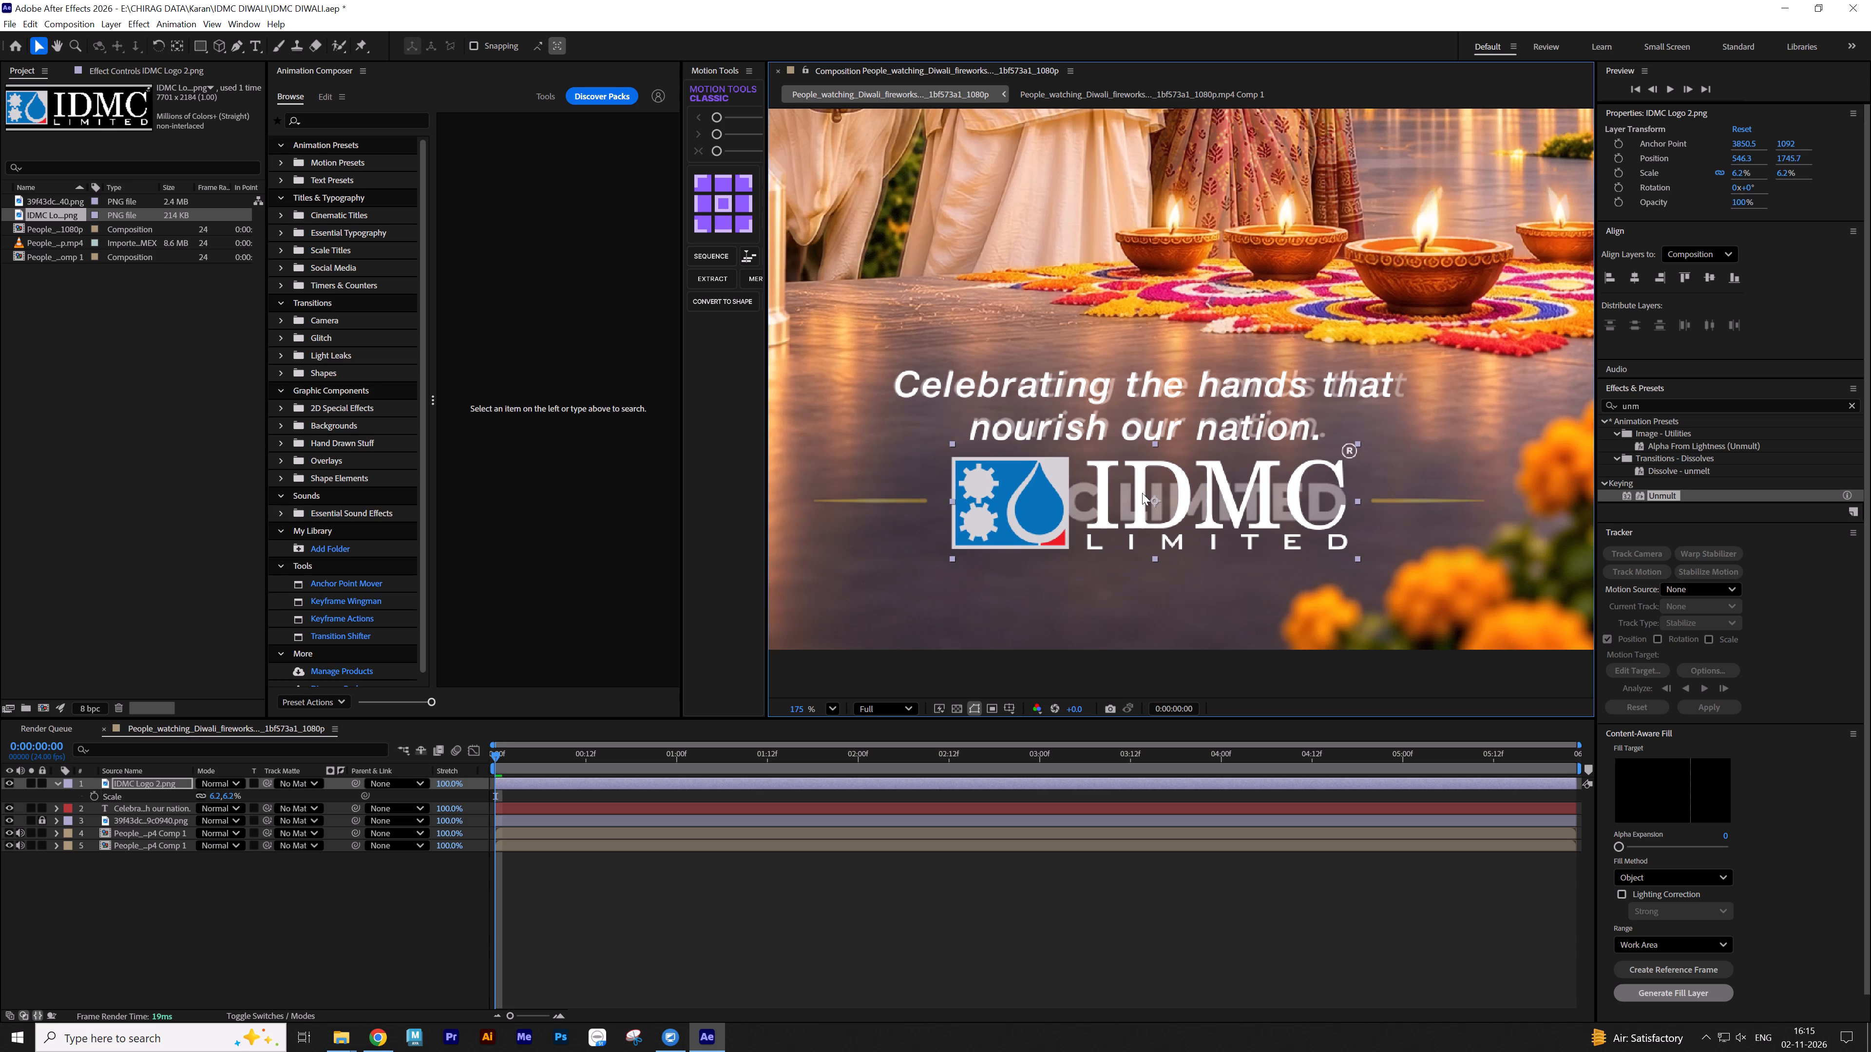
pyautogui.click(1643, 278)
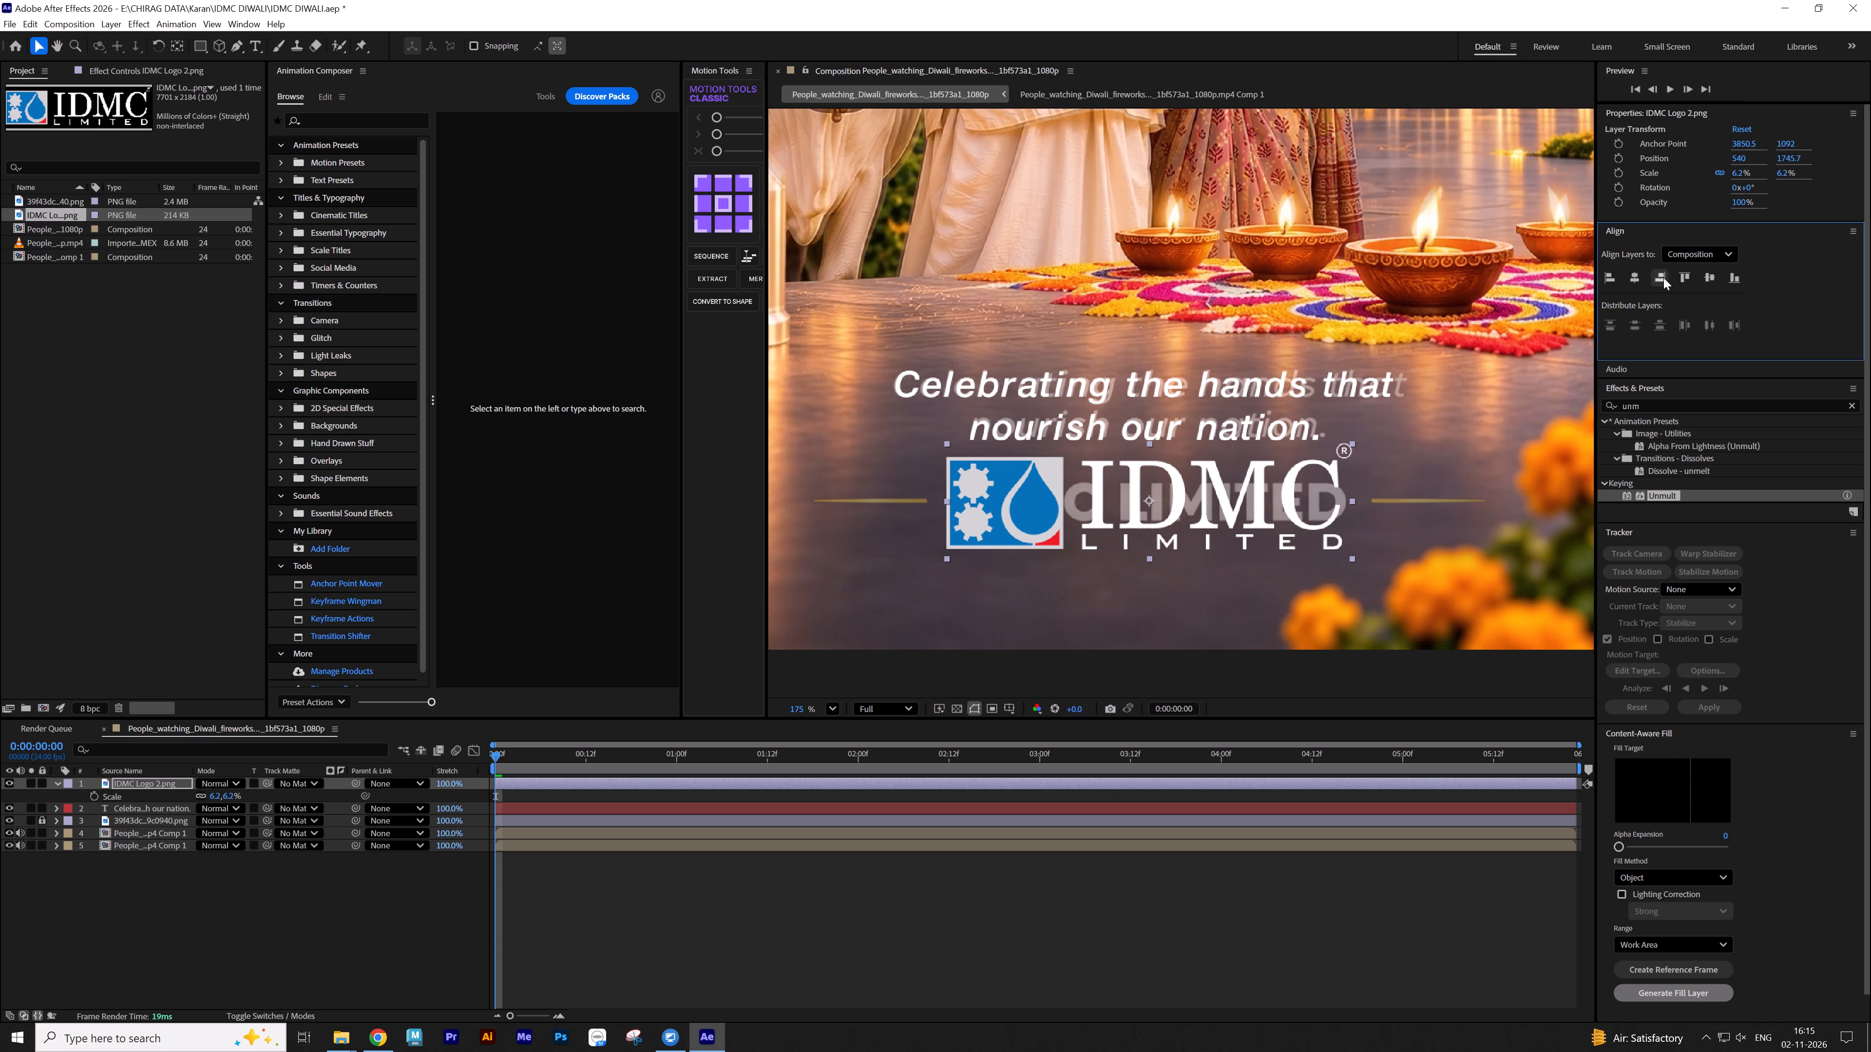
pyautogui.click(992, 906)
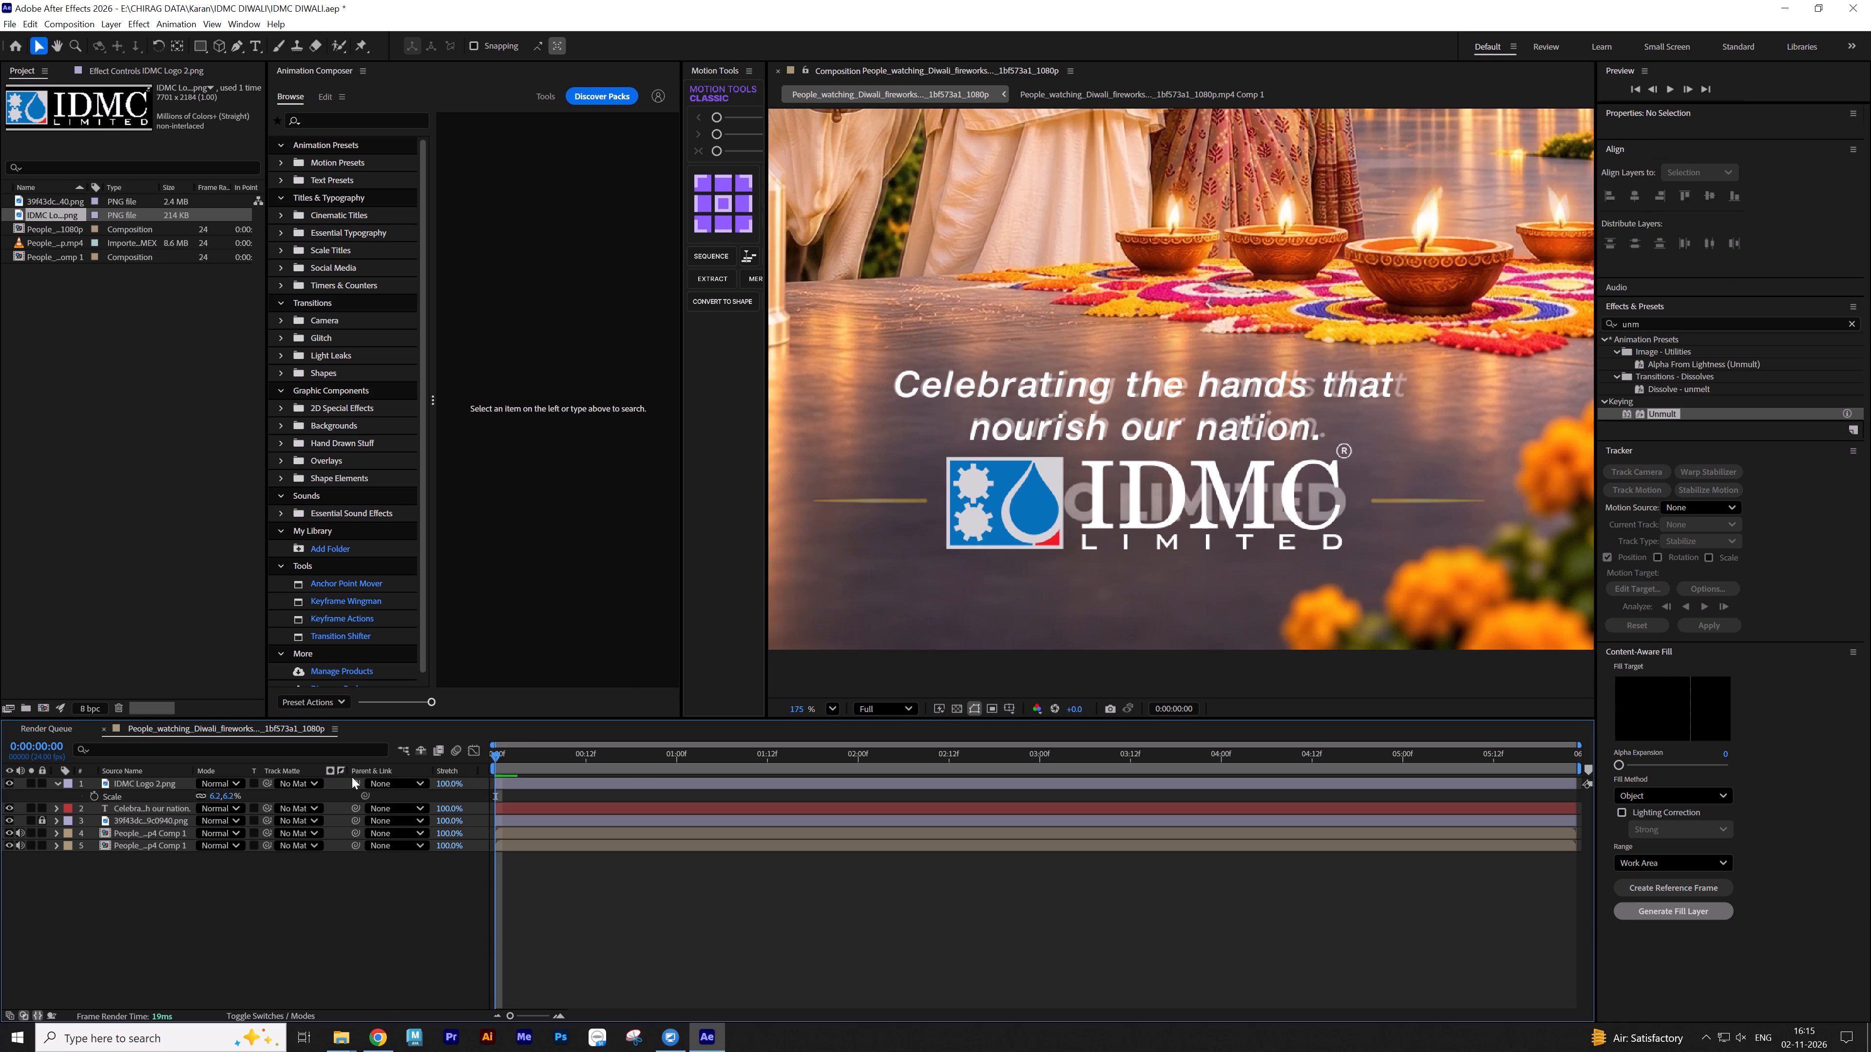
# Unlock the faded poster image layer and select it.
pyautogui.click(141, 811)
pyautogui.click(41, 823)
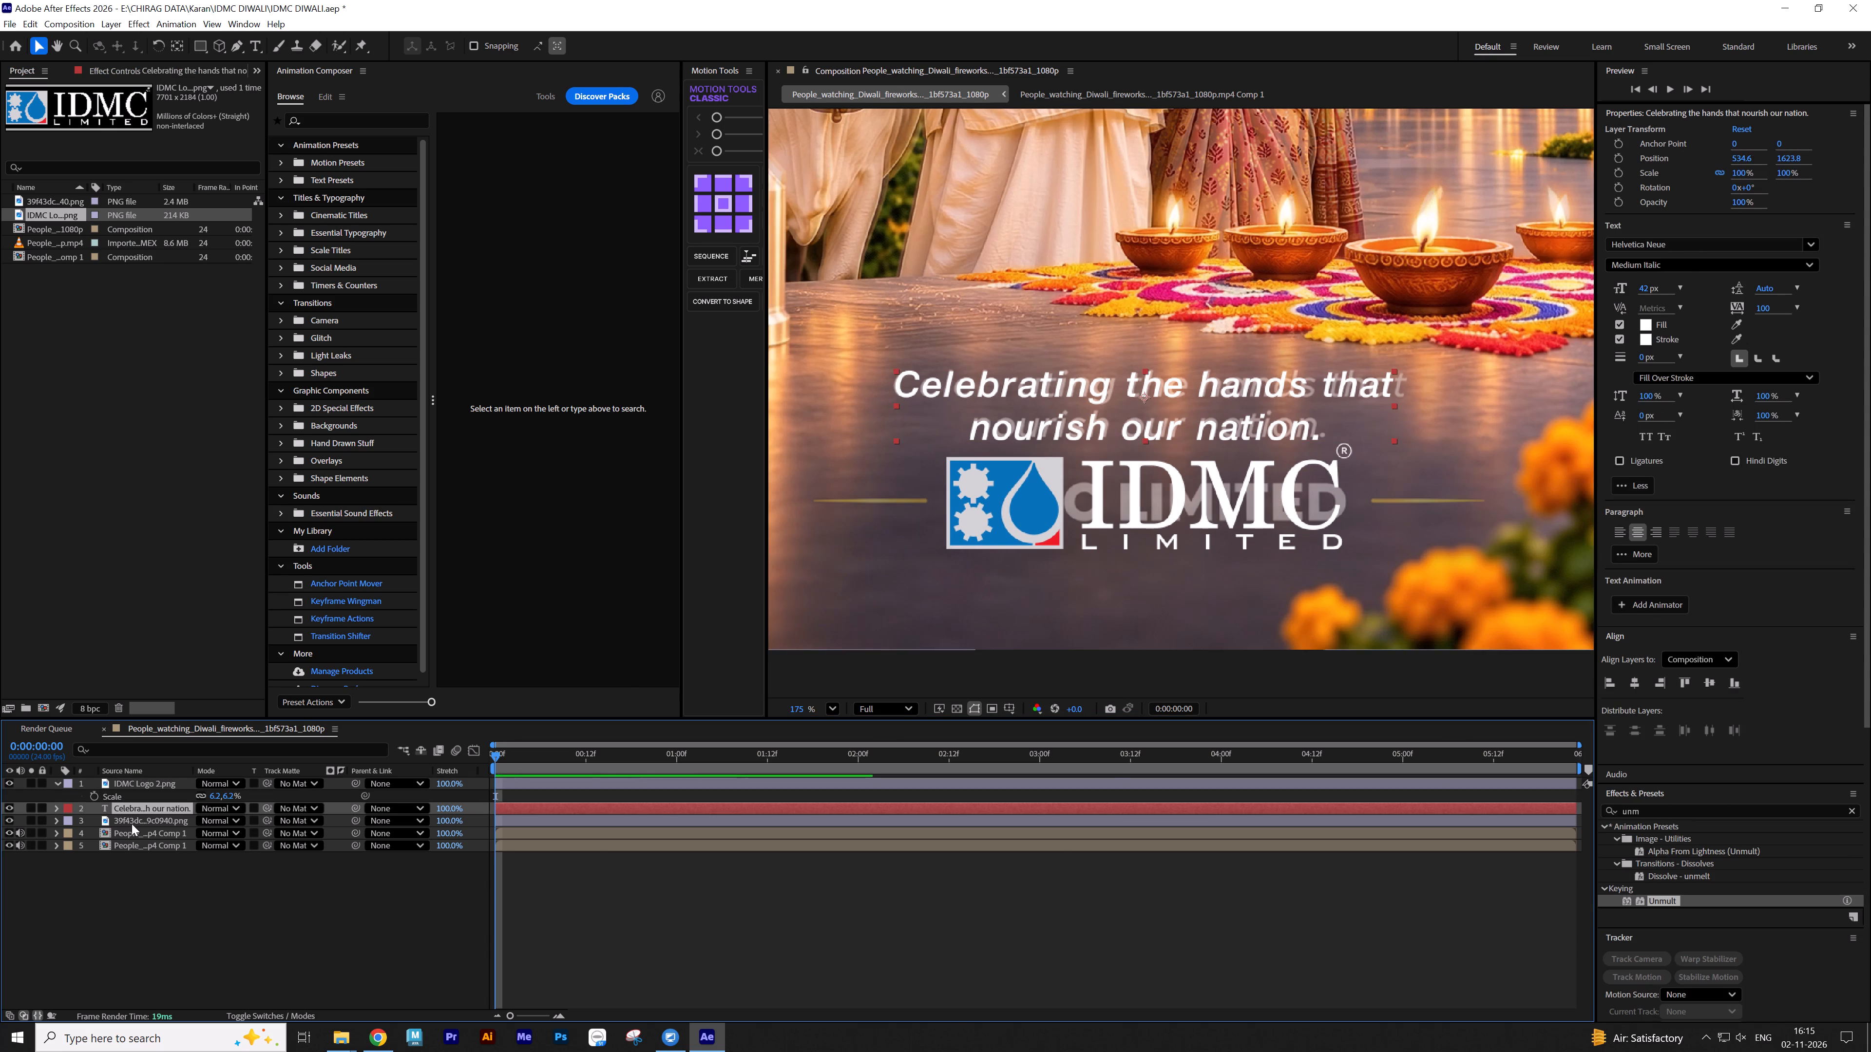
pyautogui.click(132, 824)
# Duplicate the "Celebrating the hands" text and move the copy up over the faded "A Brighter Diwali" lines, to about y 529.
pyautogui.scroll(-4, 1113, 327)
pyautogui.moveTo(1137, 217); pyautogui.dragTo(1145, 482, button='middle')
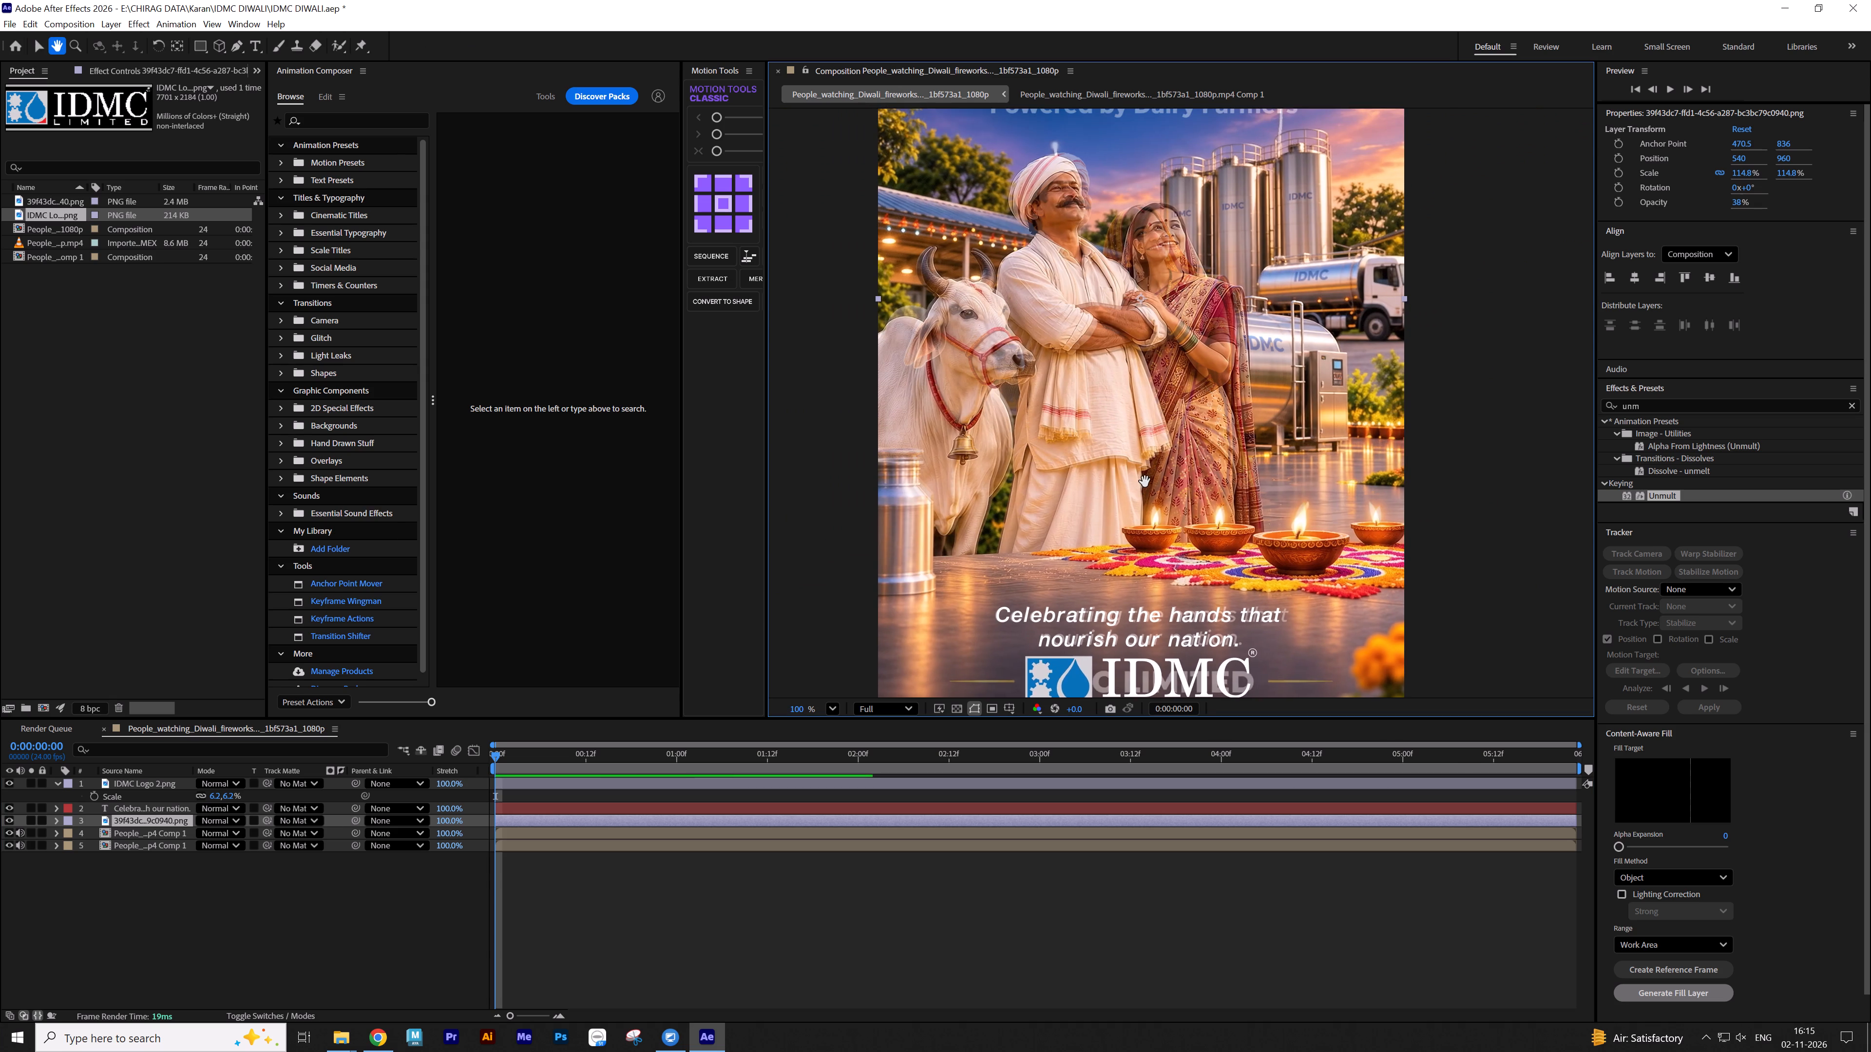
pyautogui.moveTo(1145, 482); pyautogui.dragTo(1146, 508, button='middle')
pyautogui.scroll(-2, 1140, 409)
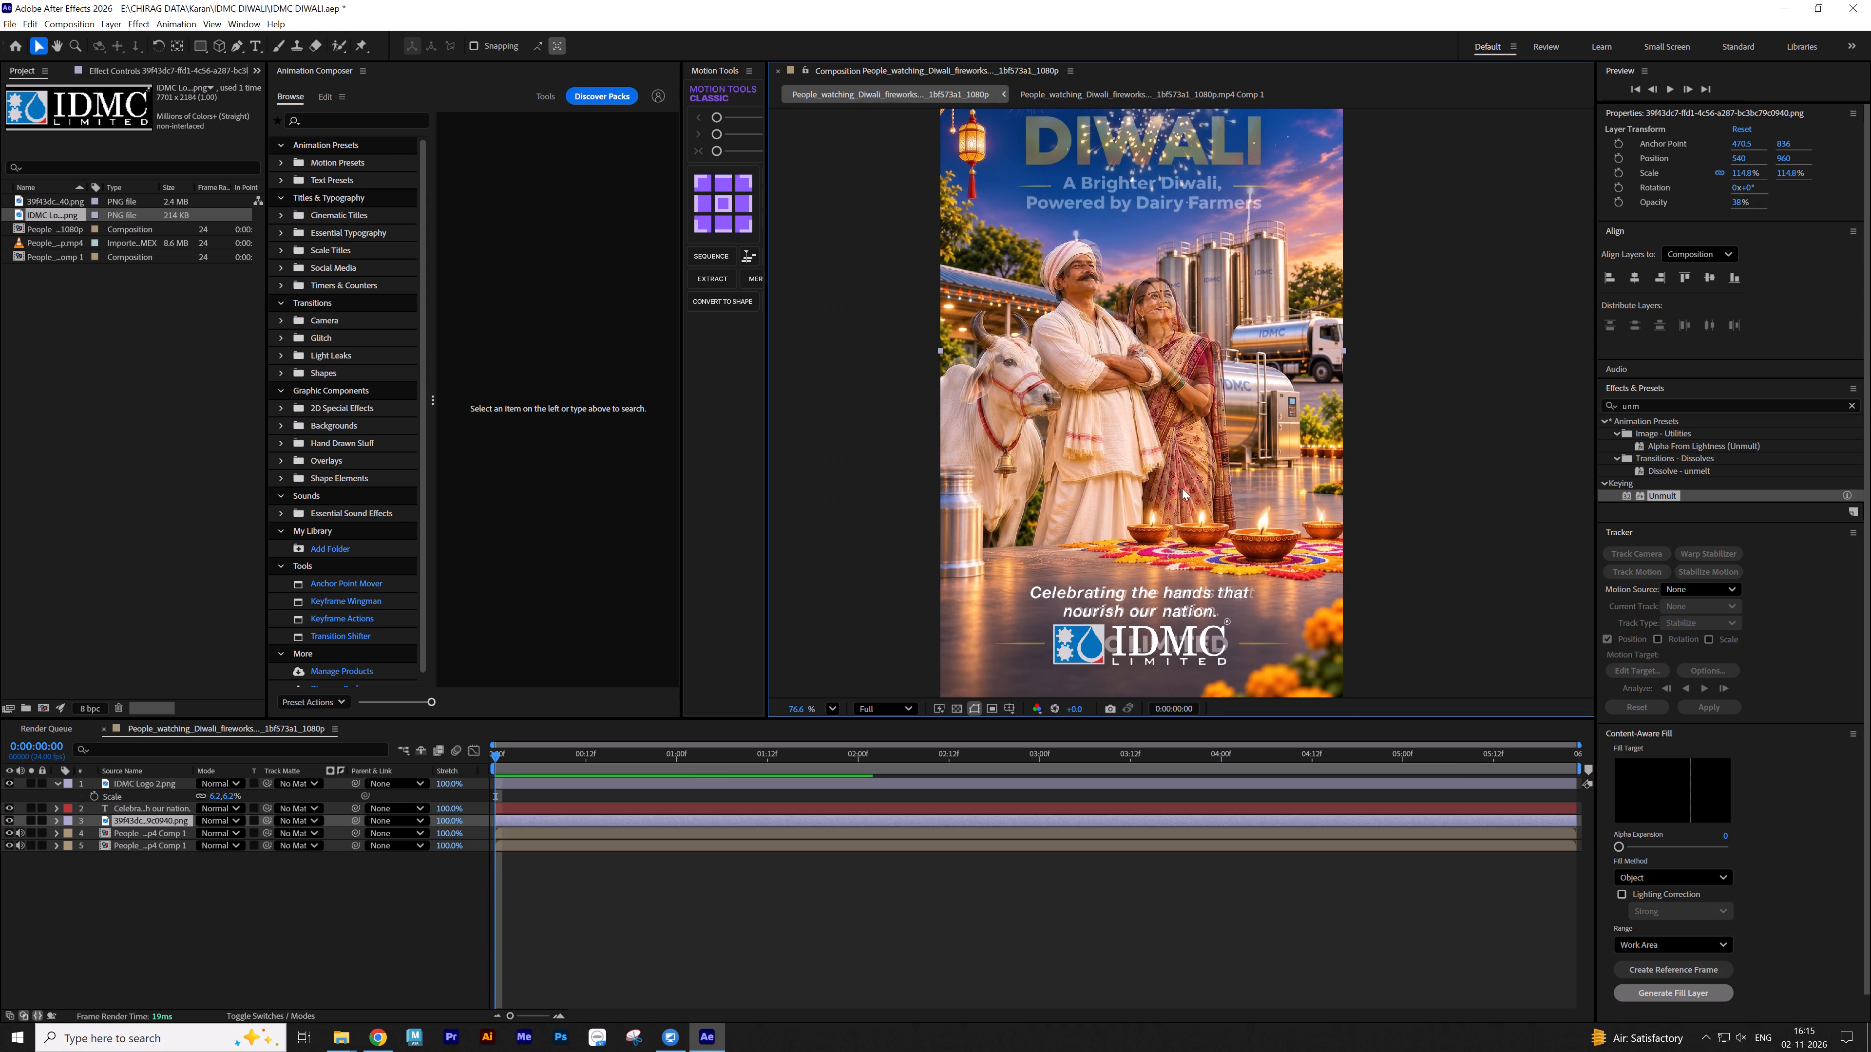
pyautogui.click(1147, 599)
pyautogui.click(739, 814)
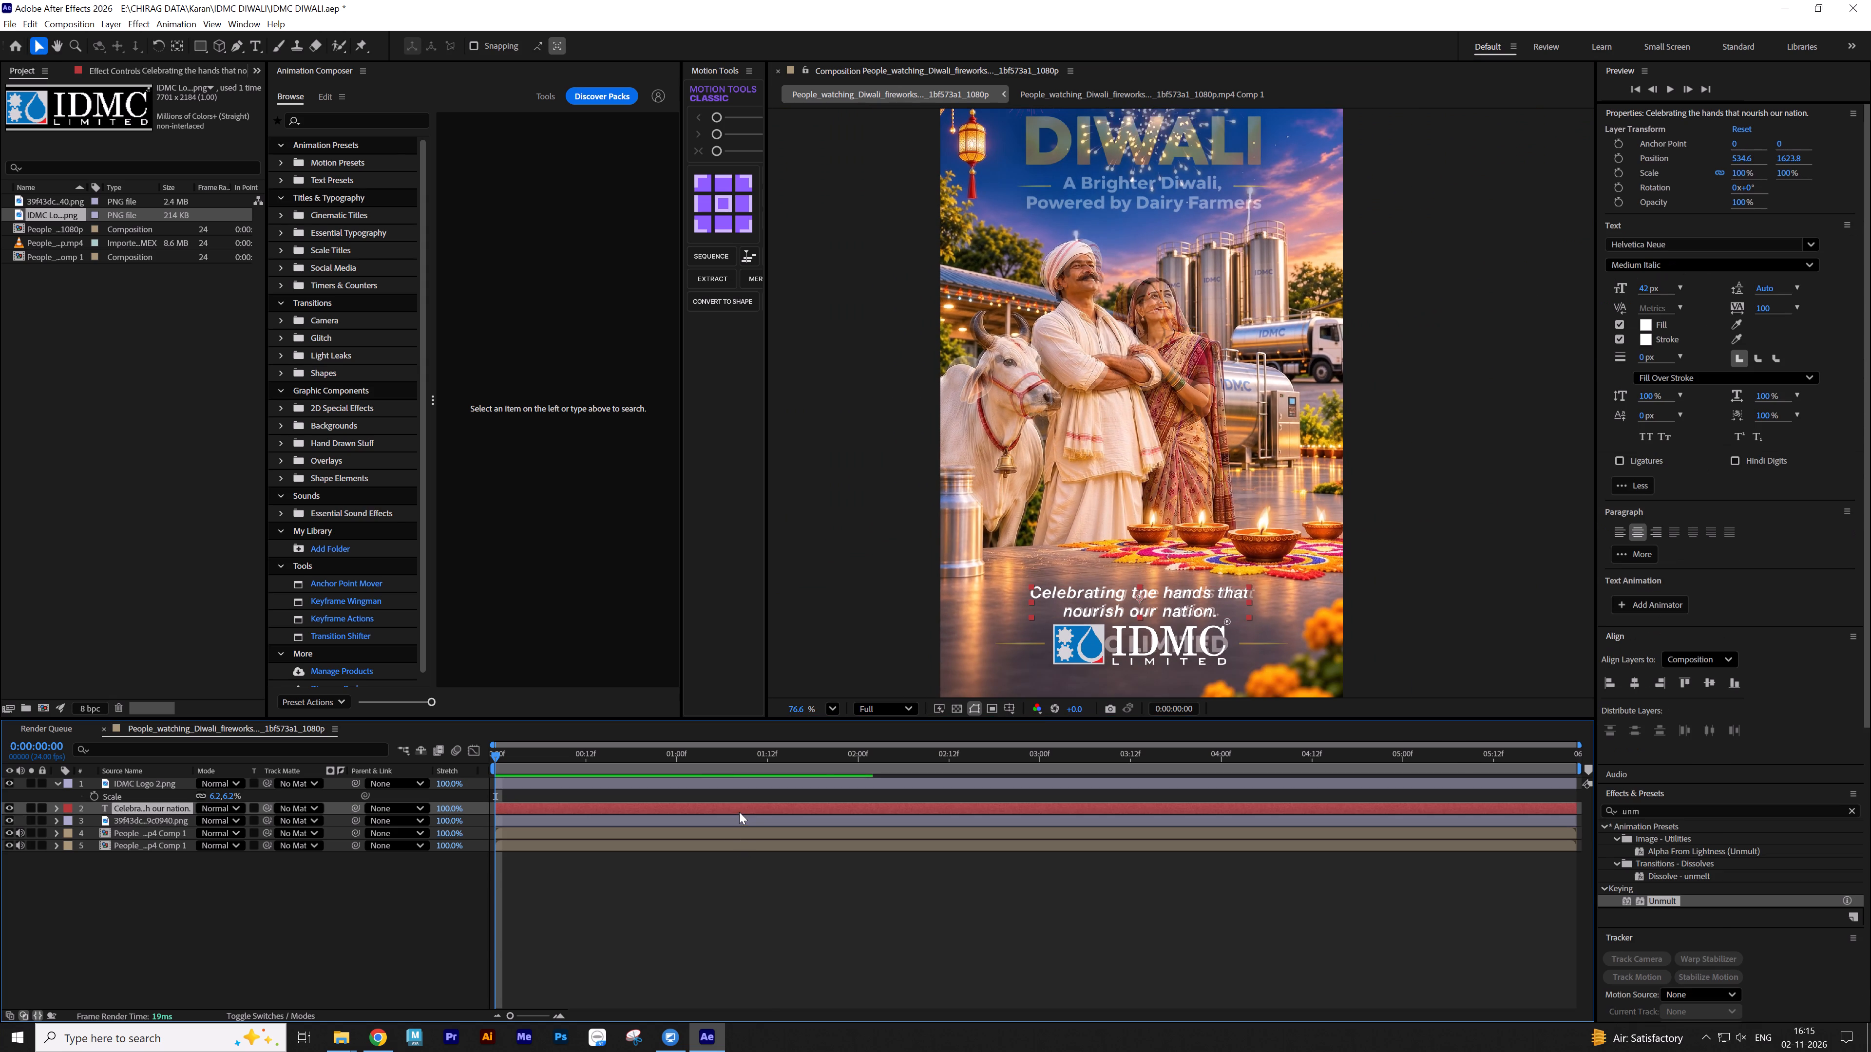
pyautogui.hotkey('ctrl', 'd')
pyautogui.moveTo(1166, 601); pyautogui.dragTo(1170, 197)
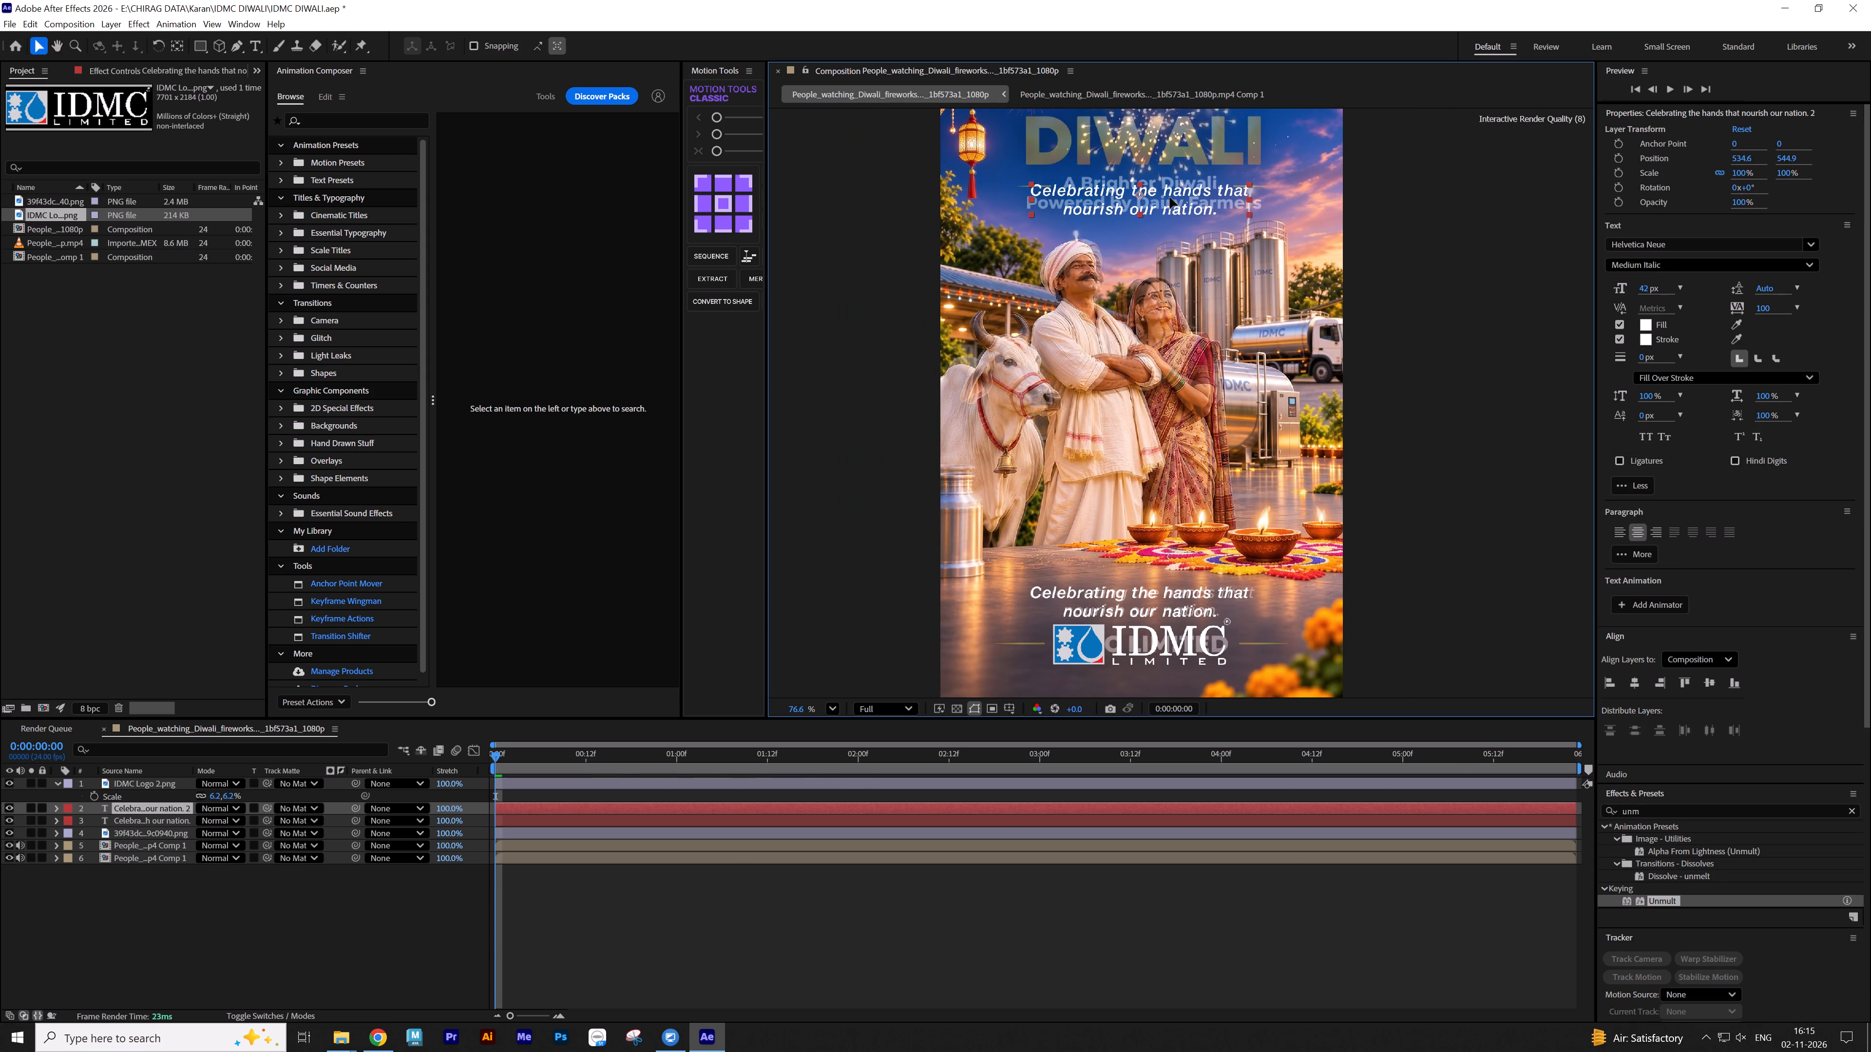
pyautogui.moveTo(1170, 197); pyautogui.dragTo(1170, 193)
# Replace the duplicated text with a first line reading "A Brighter Diwali,".
pyautogui.moveTo(1168, 197); pyautogui.dragTo(1168, 408, button='middle')
pyautogui.scroll(4, 1168, 393)
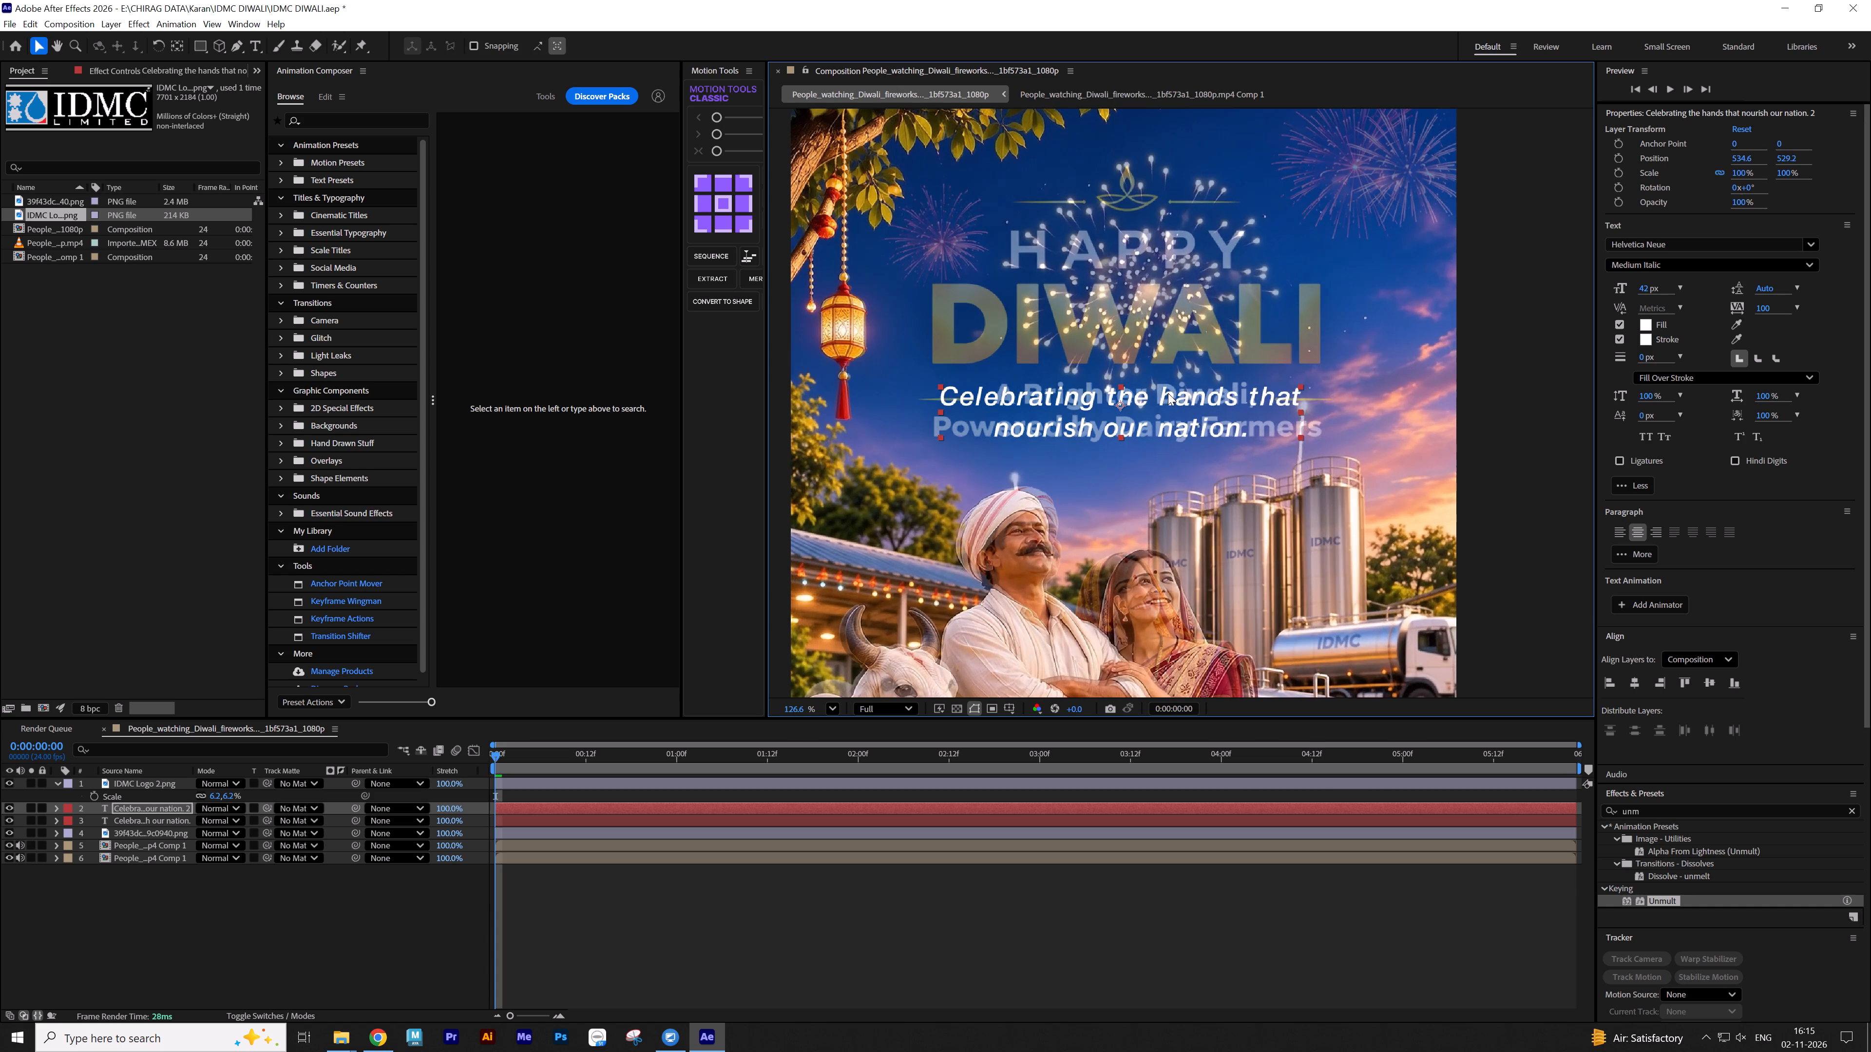
pyautogui.scroll(3, 1096, 422)
pyautogui.doubleClick(1073, 394)
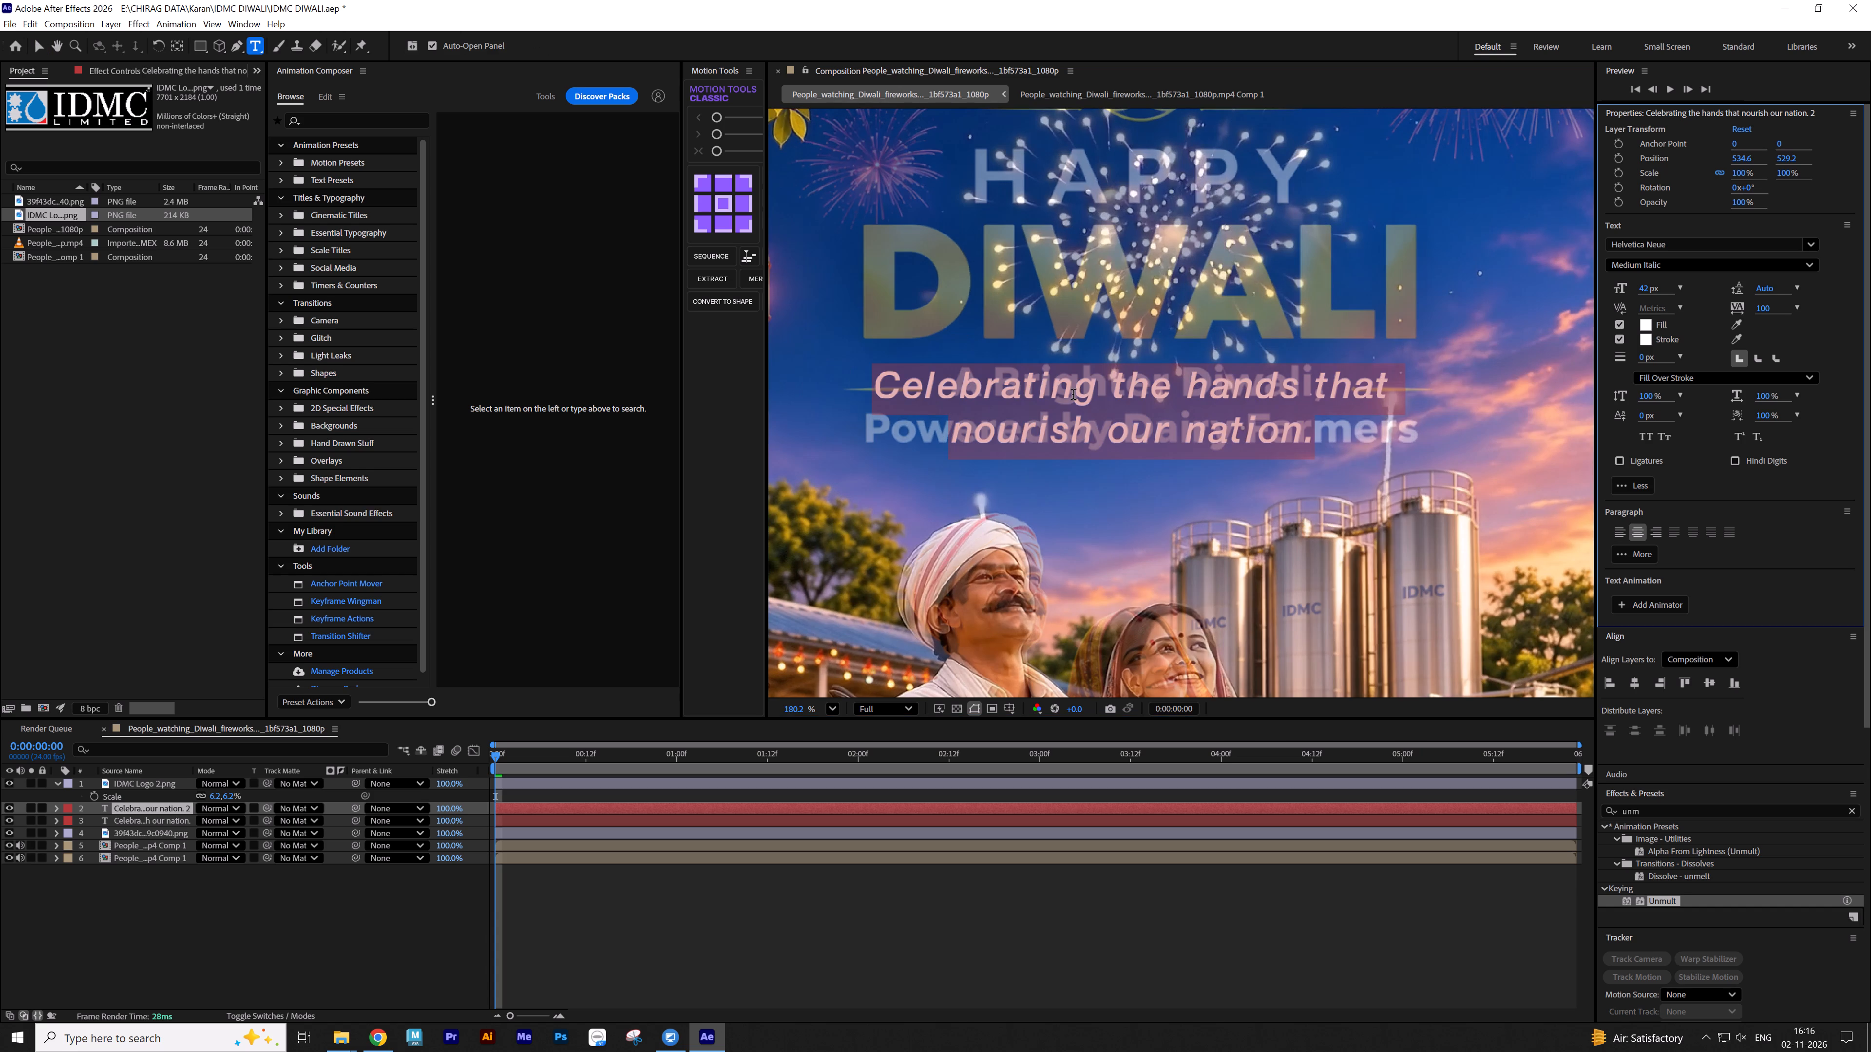
pyautogui.write('A Brighter')
pyautogui.press('space')
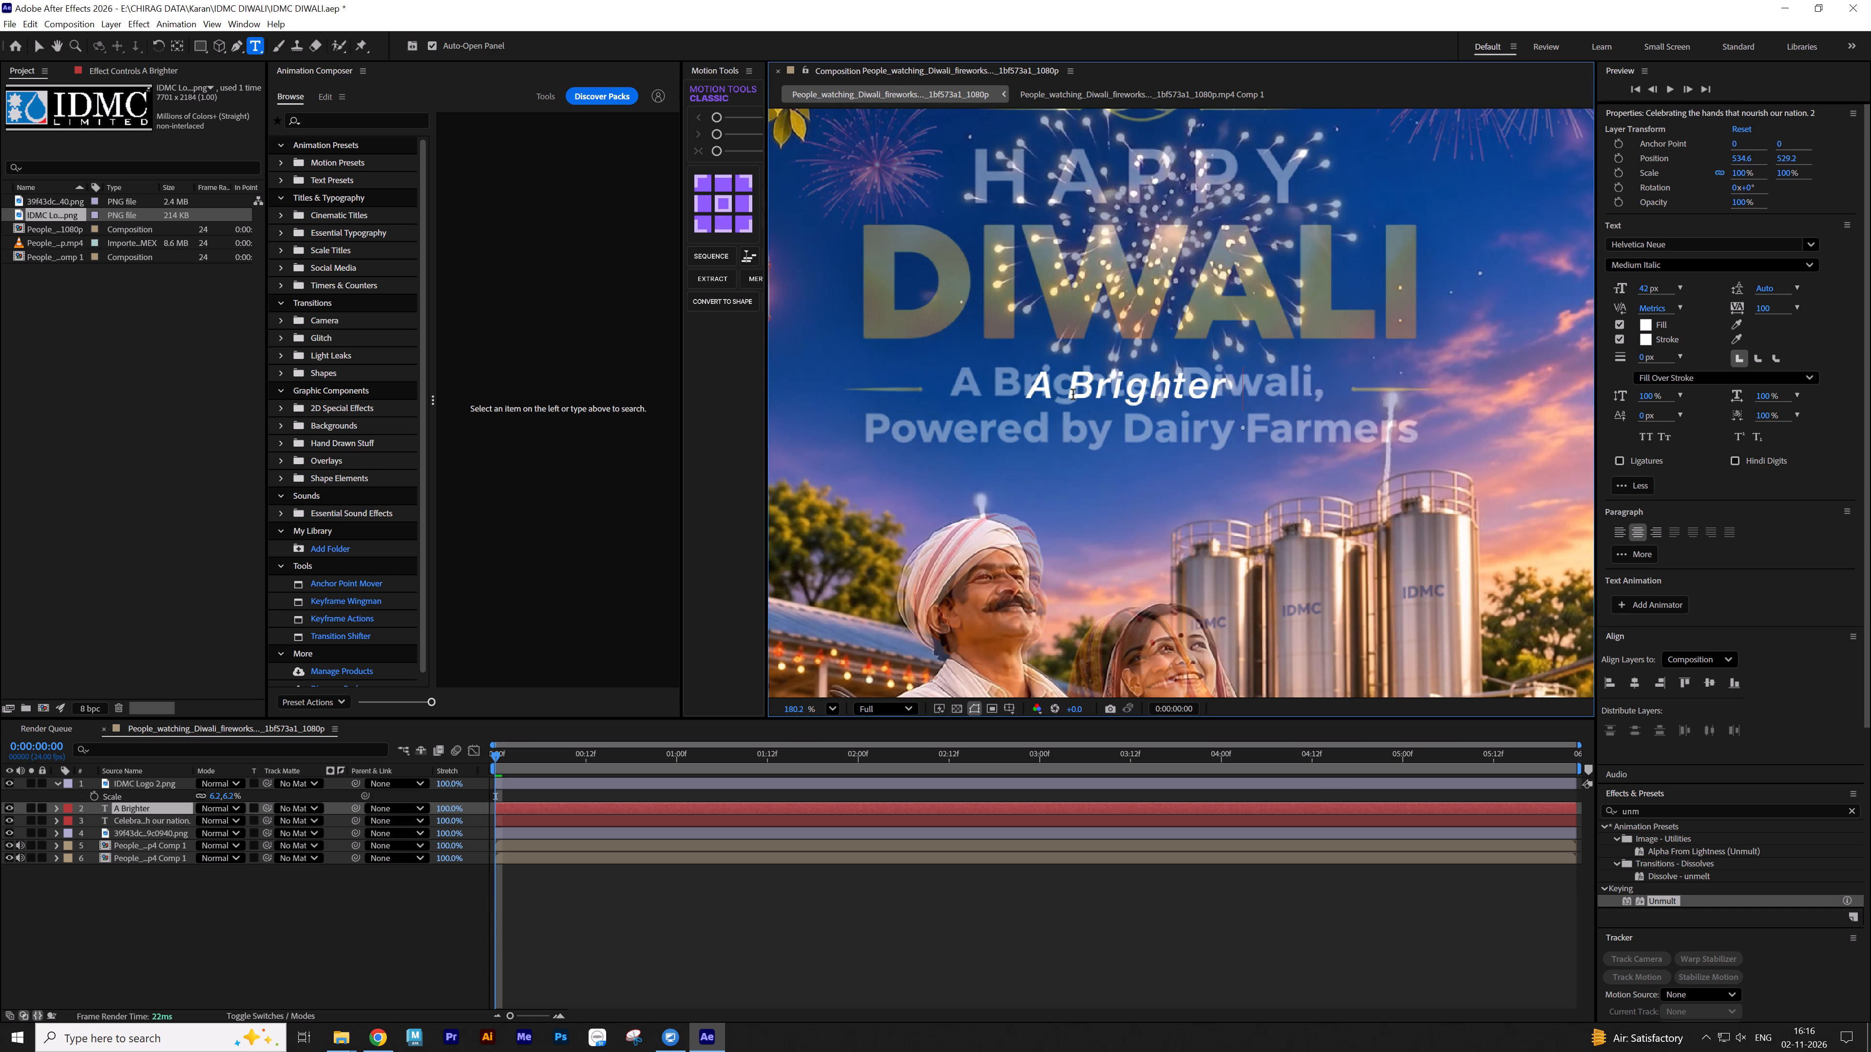
pyautogui.write('Diwali')
pyautogui.press('space')
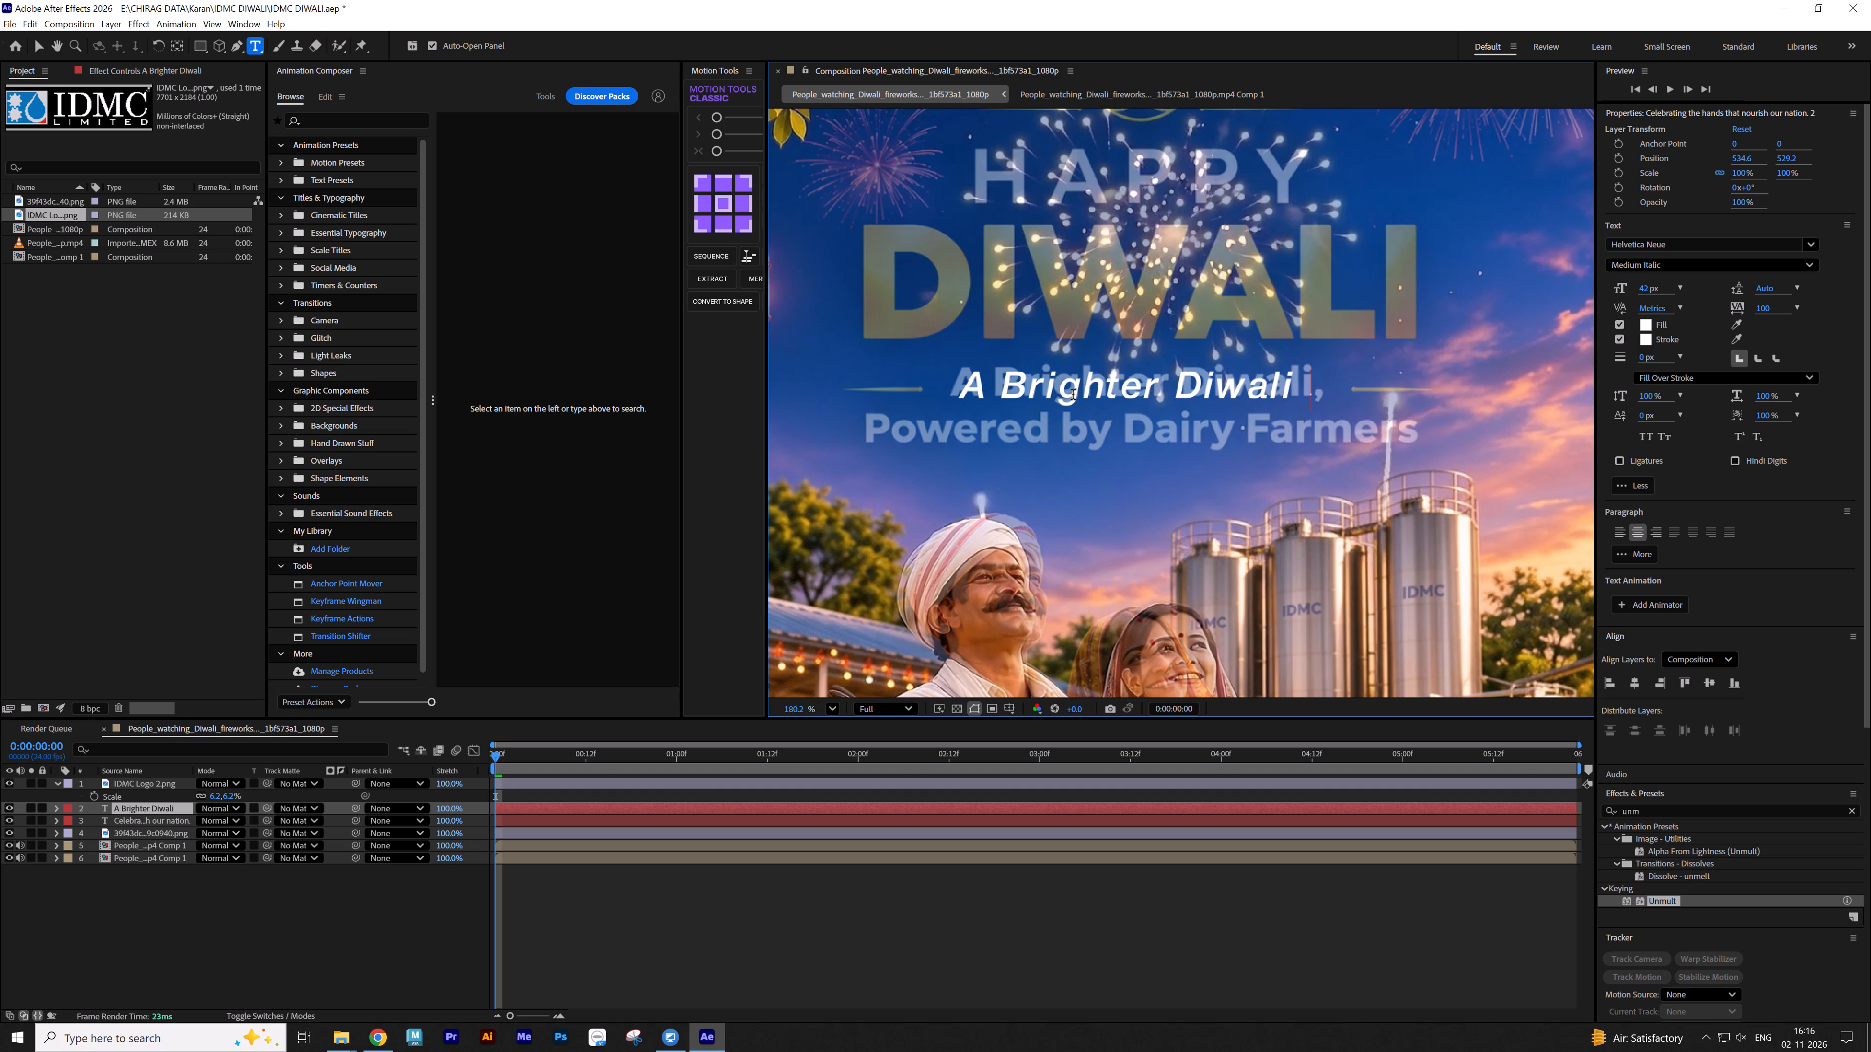
pyautogui.press('BackSpace')
pyautogui.press(',')
# Add a second line to the text reading "Powered By IDMC Limited".
pyautogui.press('Return')
pyautogui.write('Po')
pyautogui.press('w')
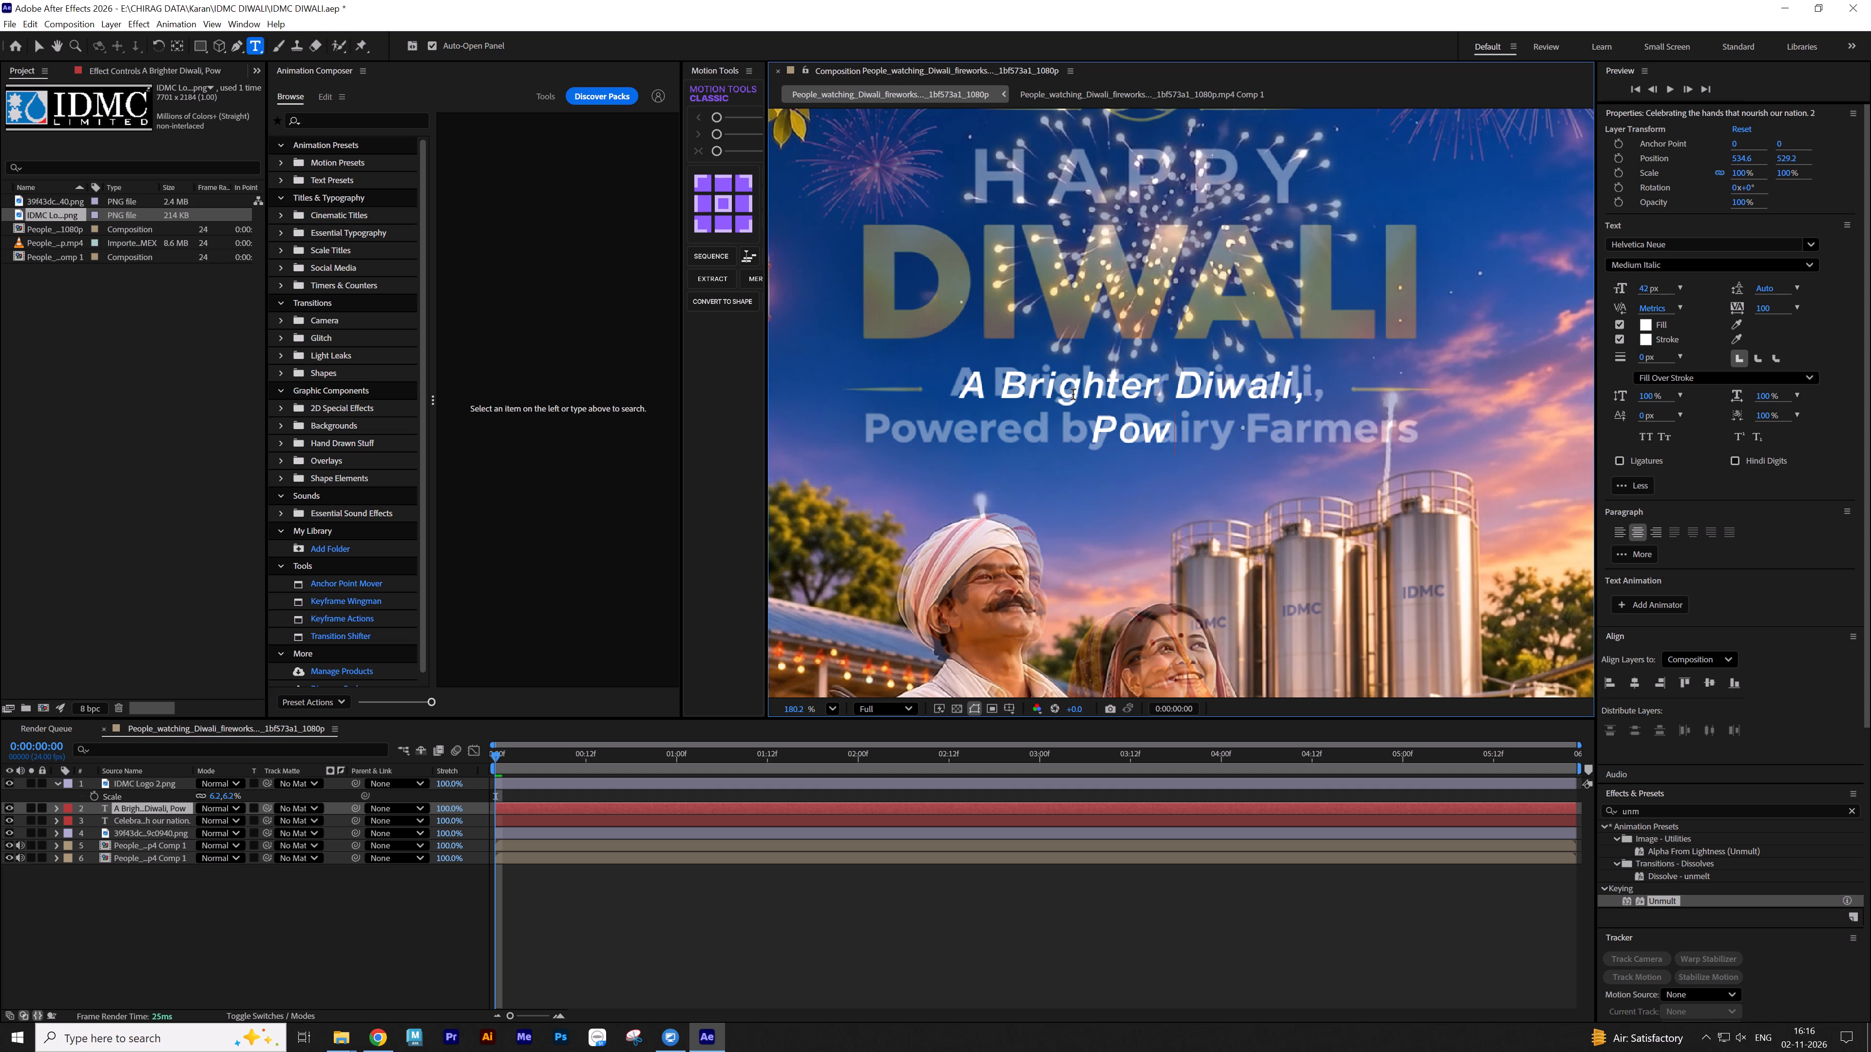
pyautogui.write('er')
pyautogui.press('d')
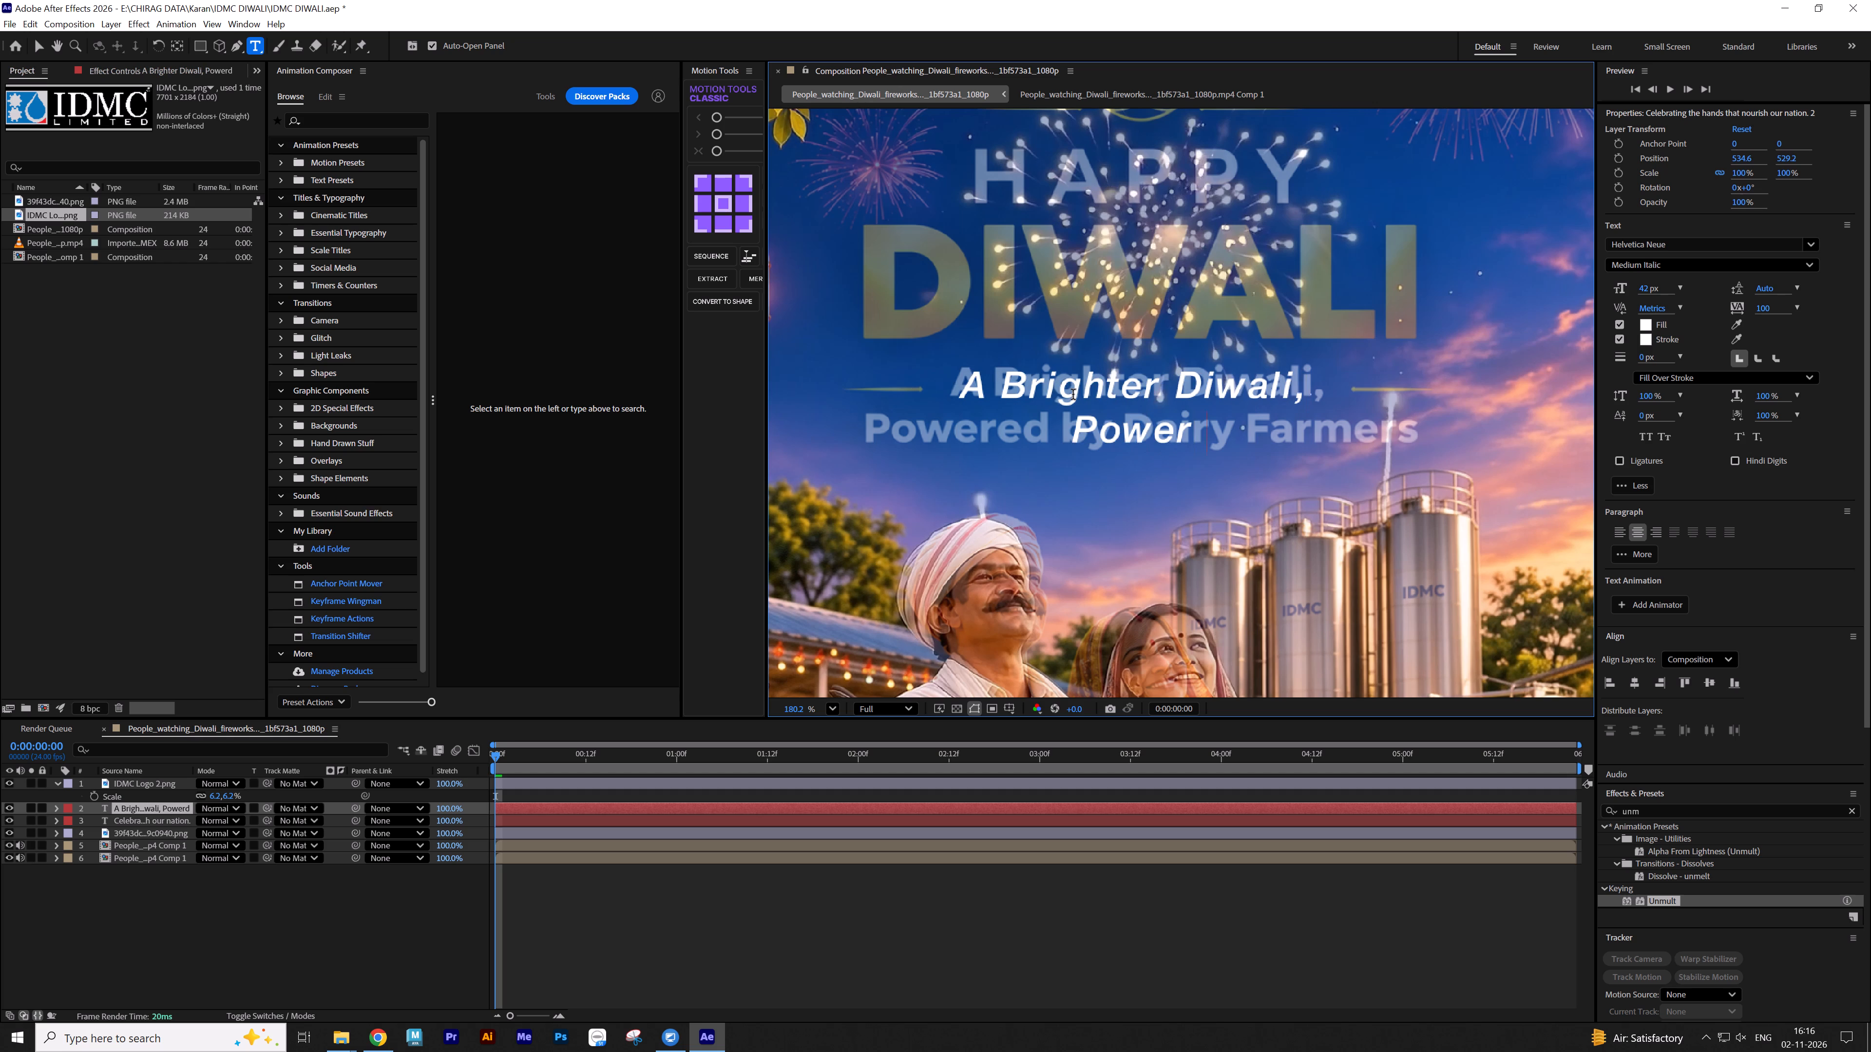
pyautogui.press('BackSpace')
pyautogui.write('ed')
pyautogui.press('space')
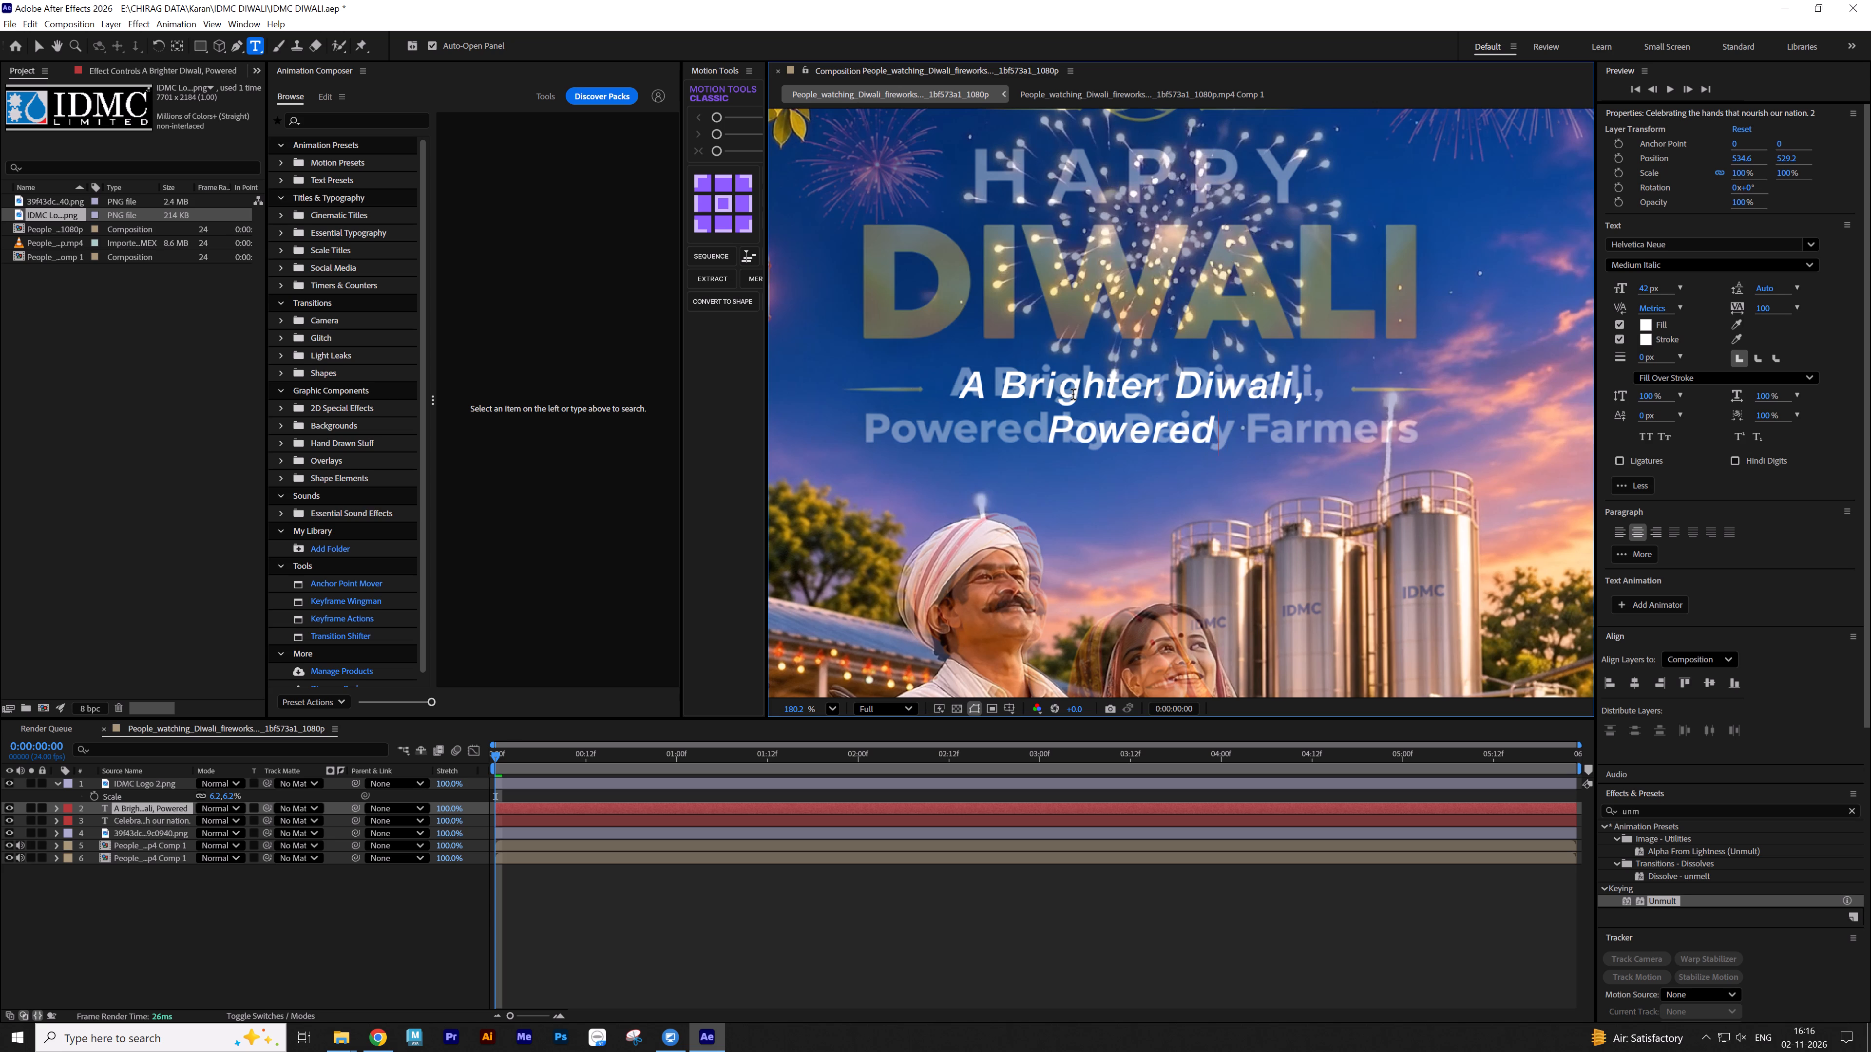
pyautogui.write('By')
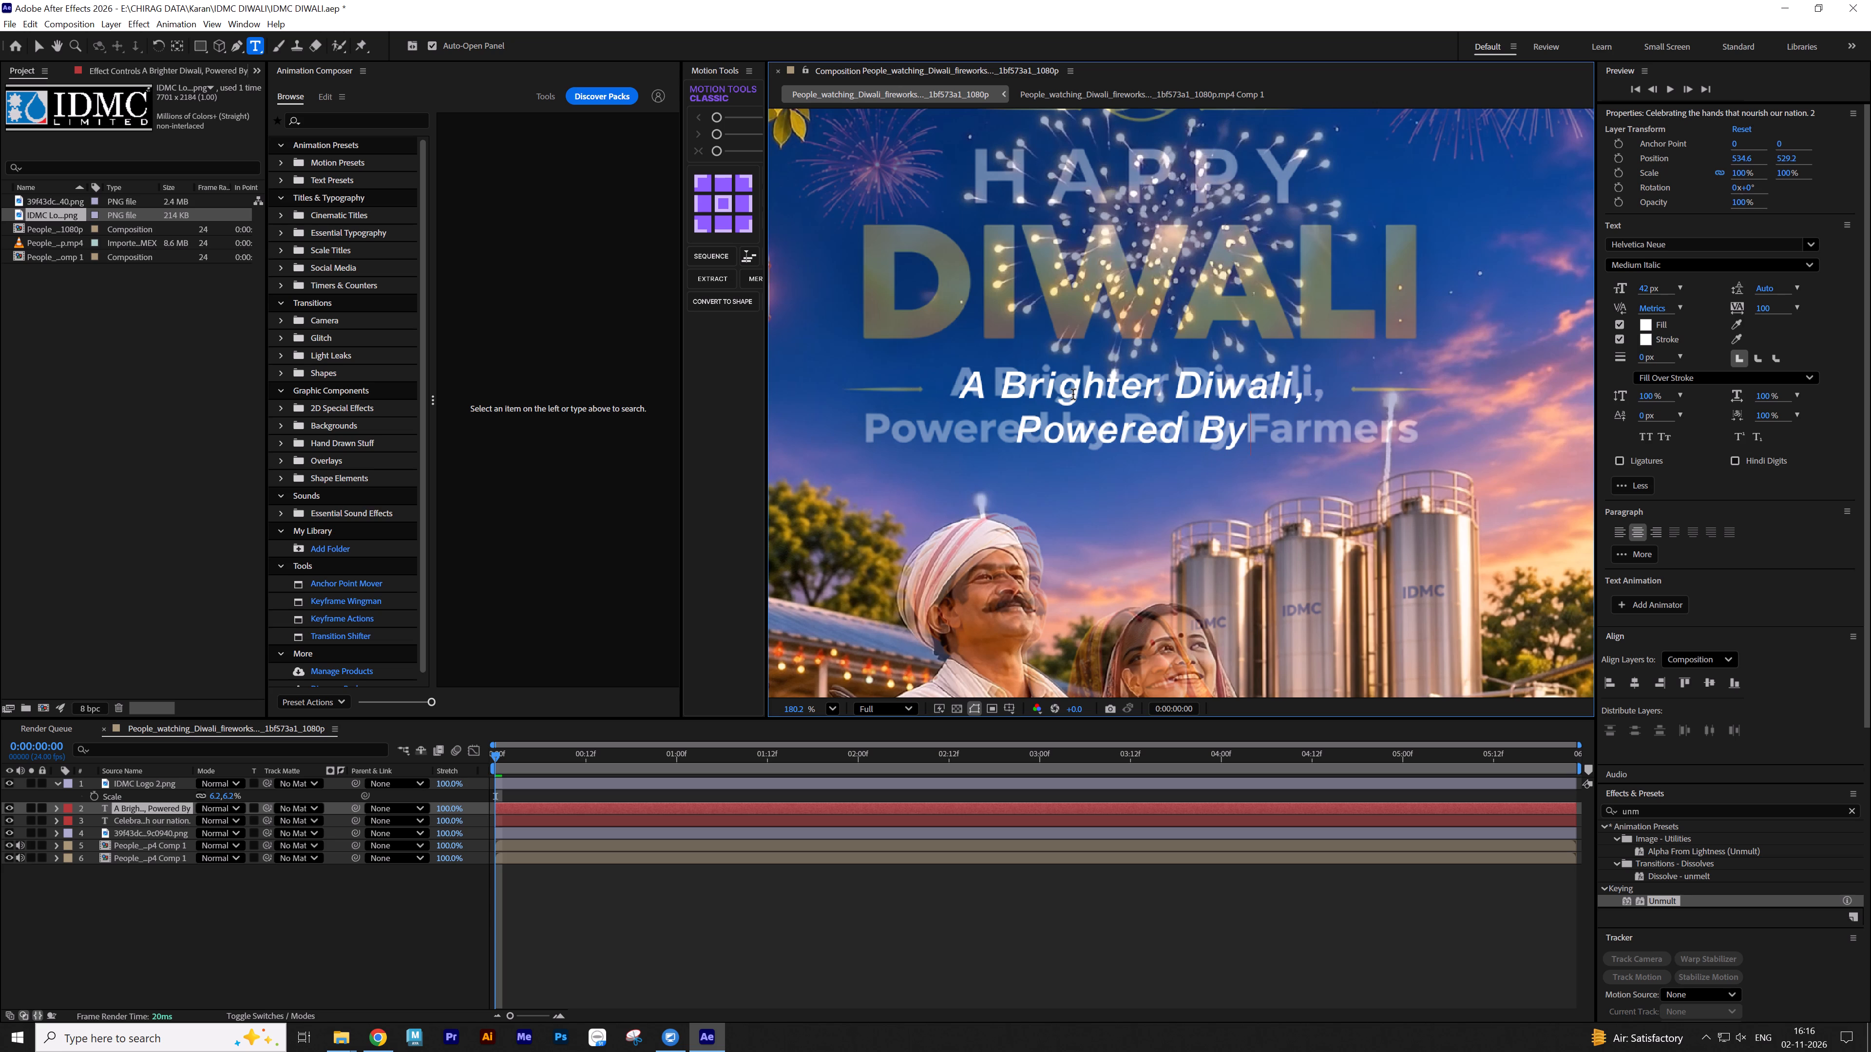
pyautogui.press('space')
pyautogui.write('IDMC')
pyautogui.press('space')
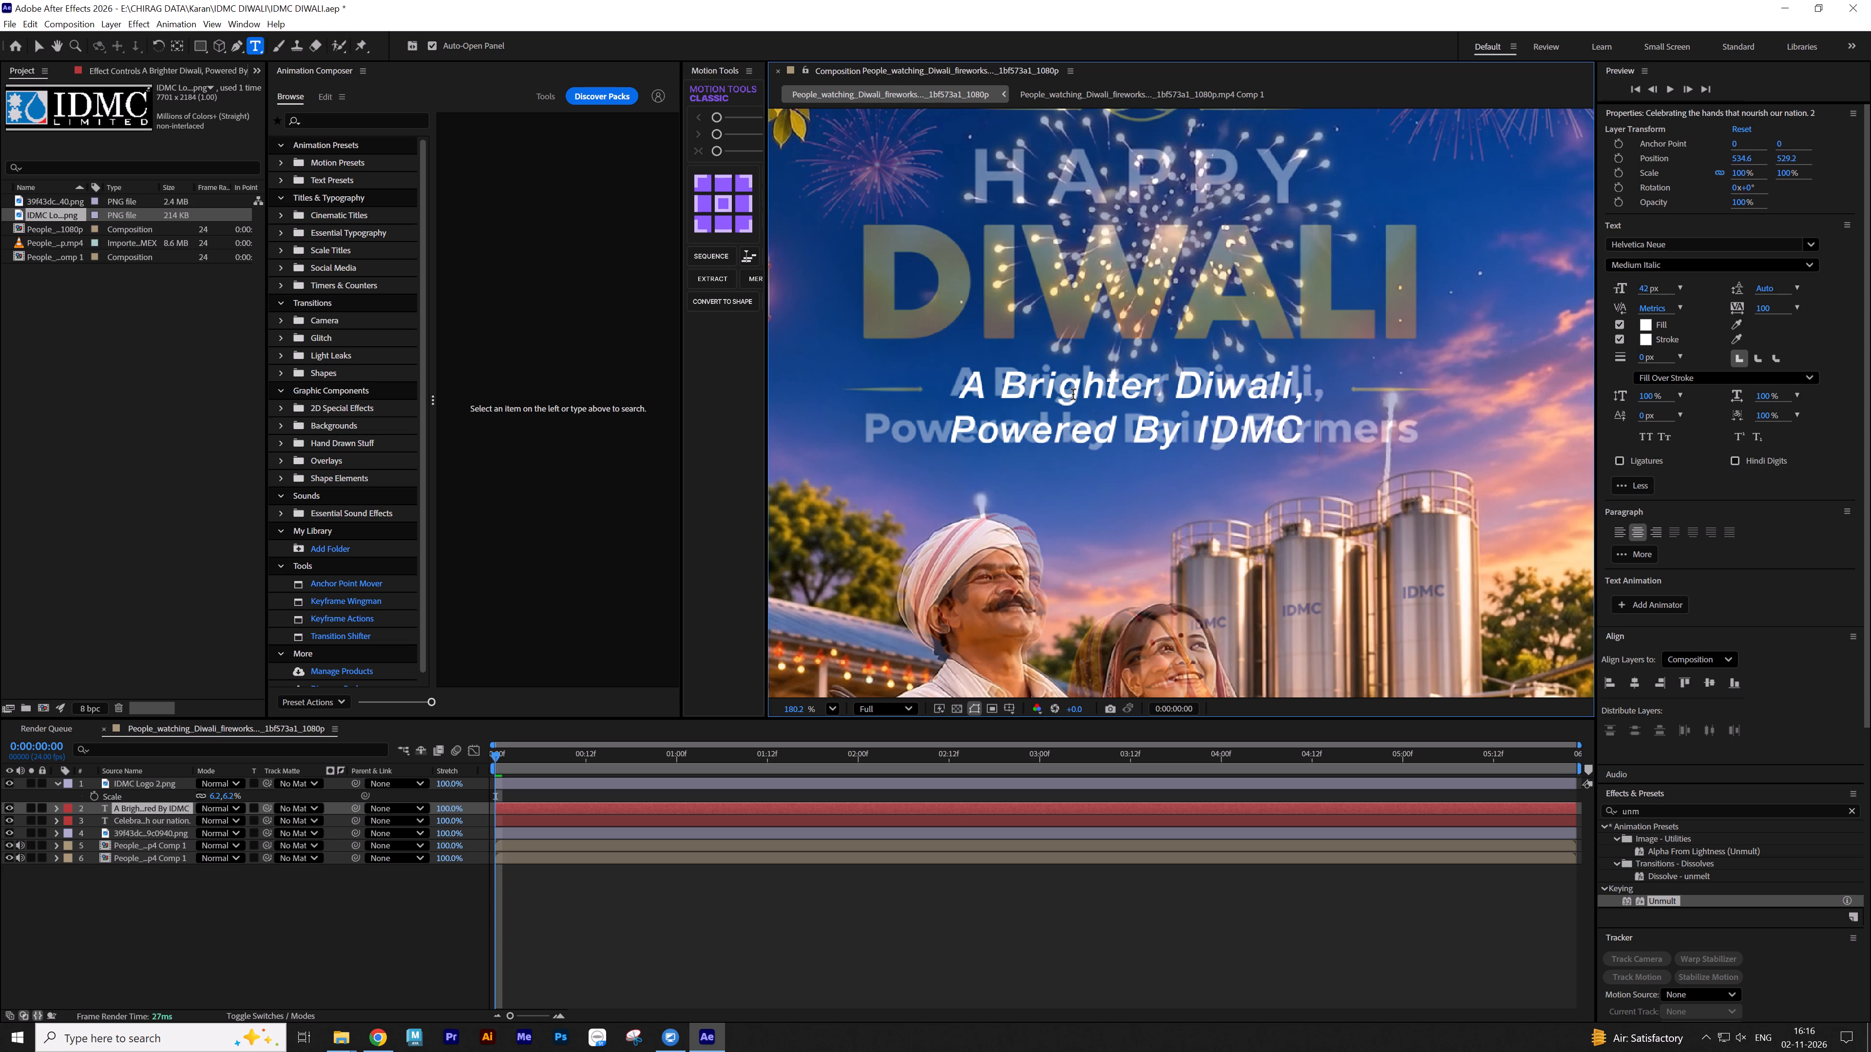
pyautogui.write('Limited')
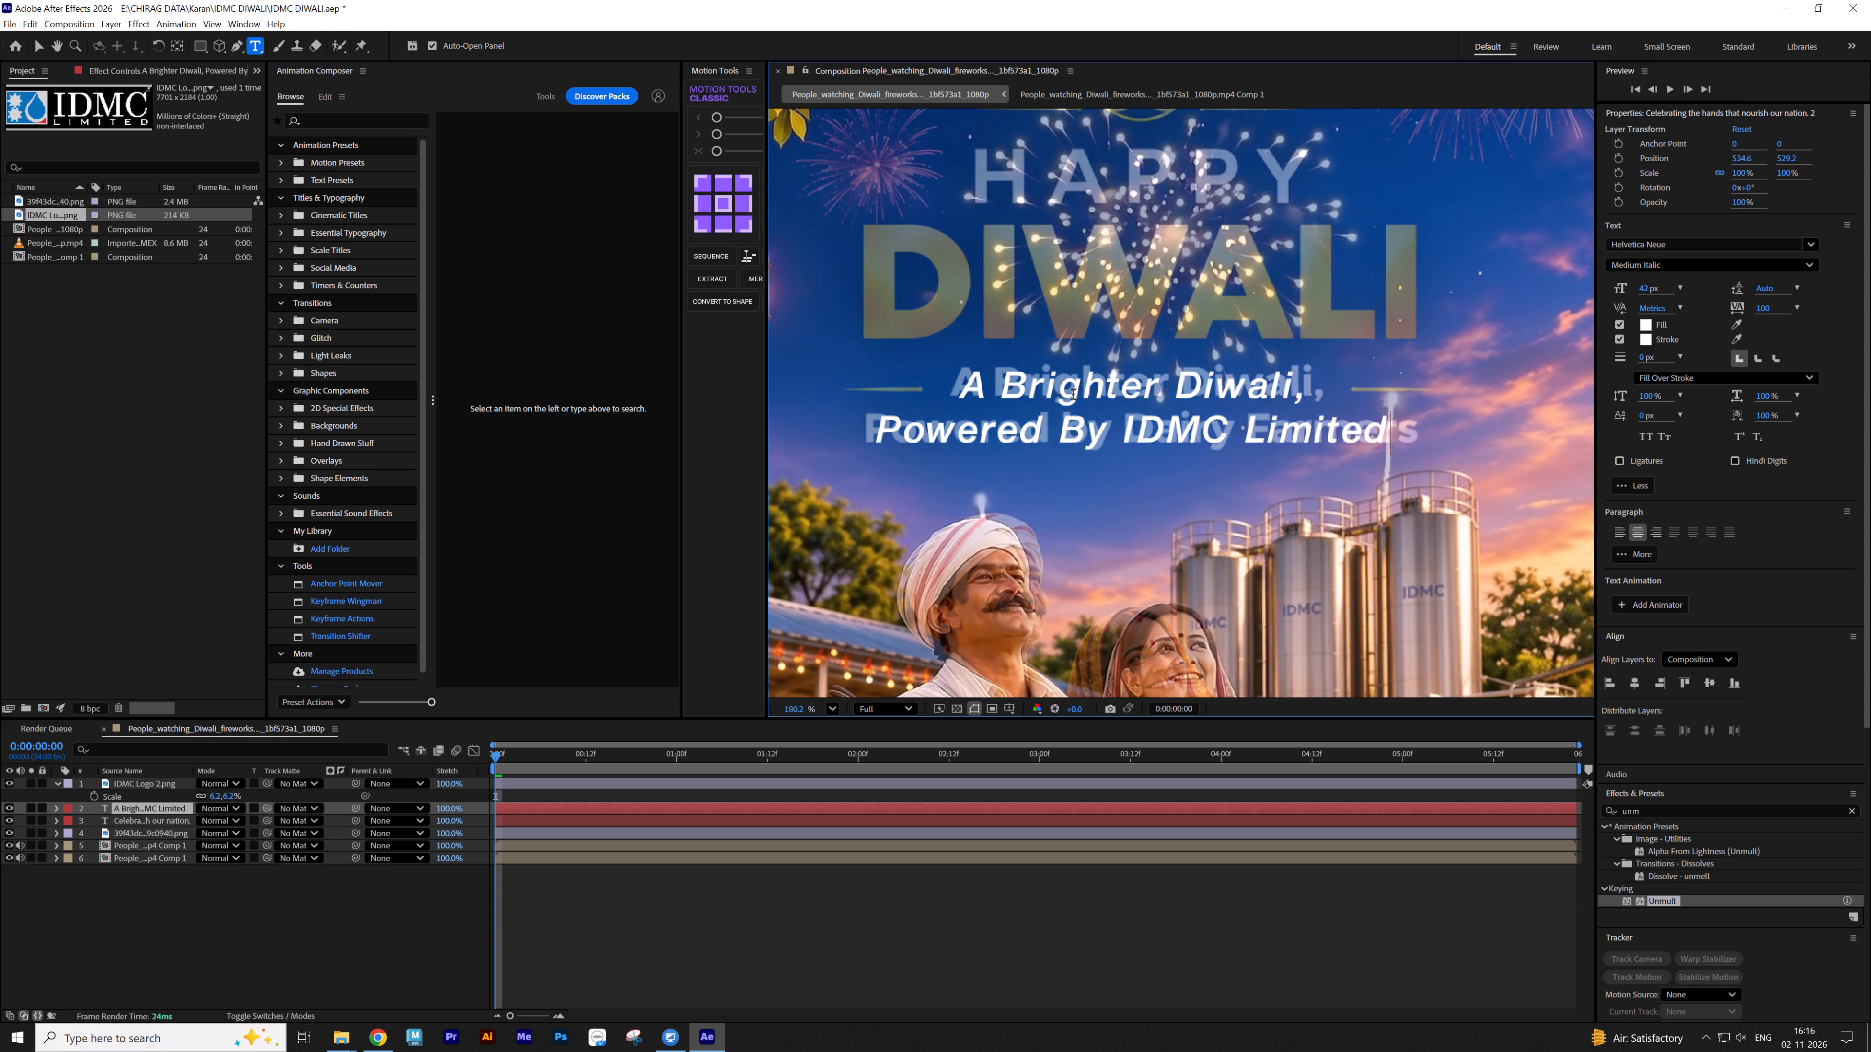
pyautogui.click(873, 967)
pyautogui.press('v')
# Change the font style of the "A Brighter Diwali, Powered By IDMC Limited" text to Helvetica Neue Heavy.
pyautogui.click(1173, 445)
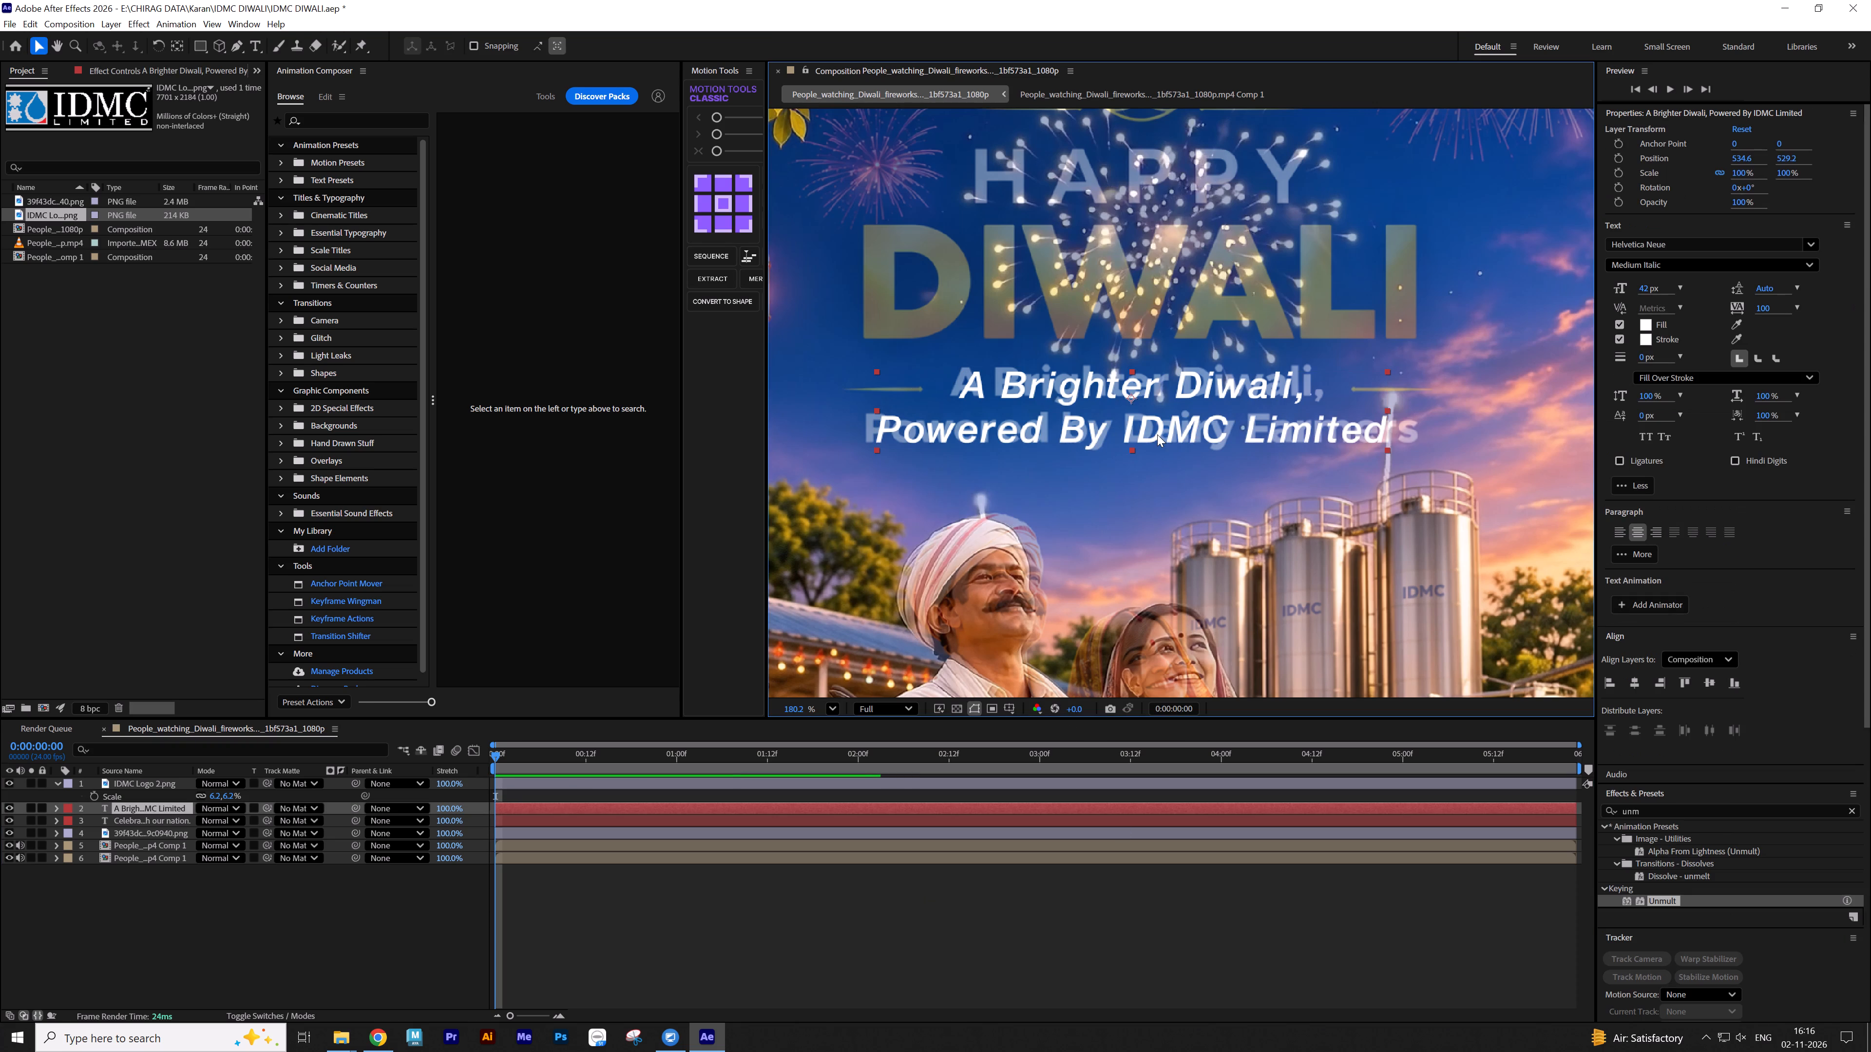
pyautogui.moveTo(1182, 314); pyautogui.dragTo(1189, 335, button='middle')
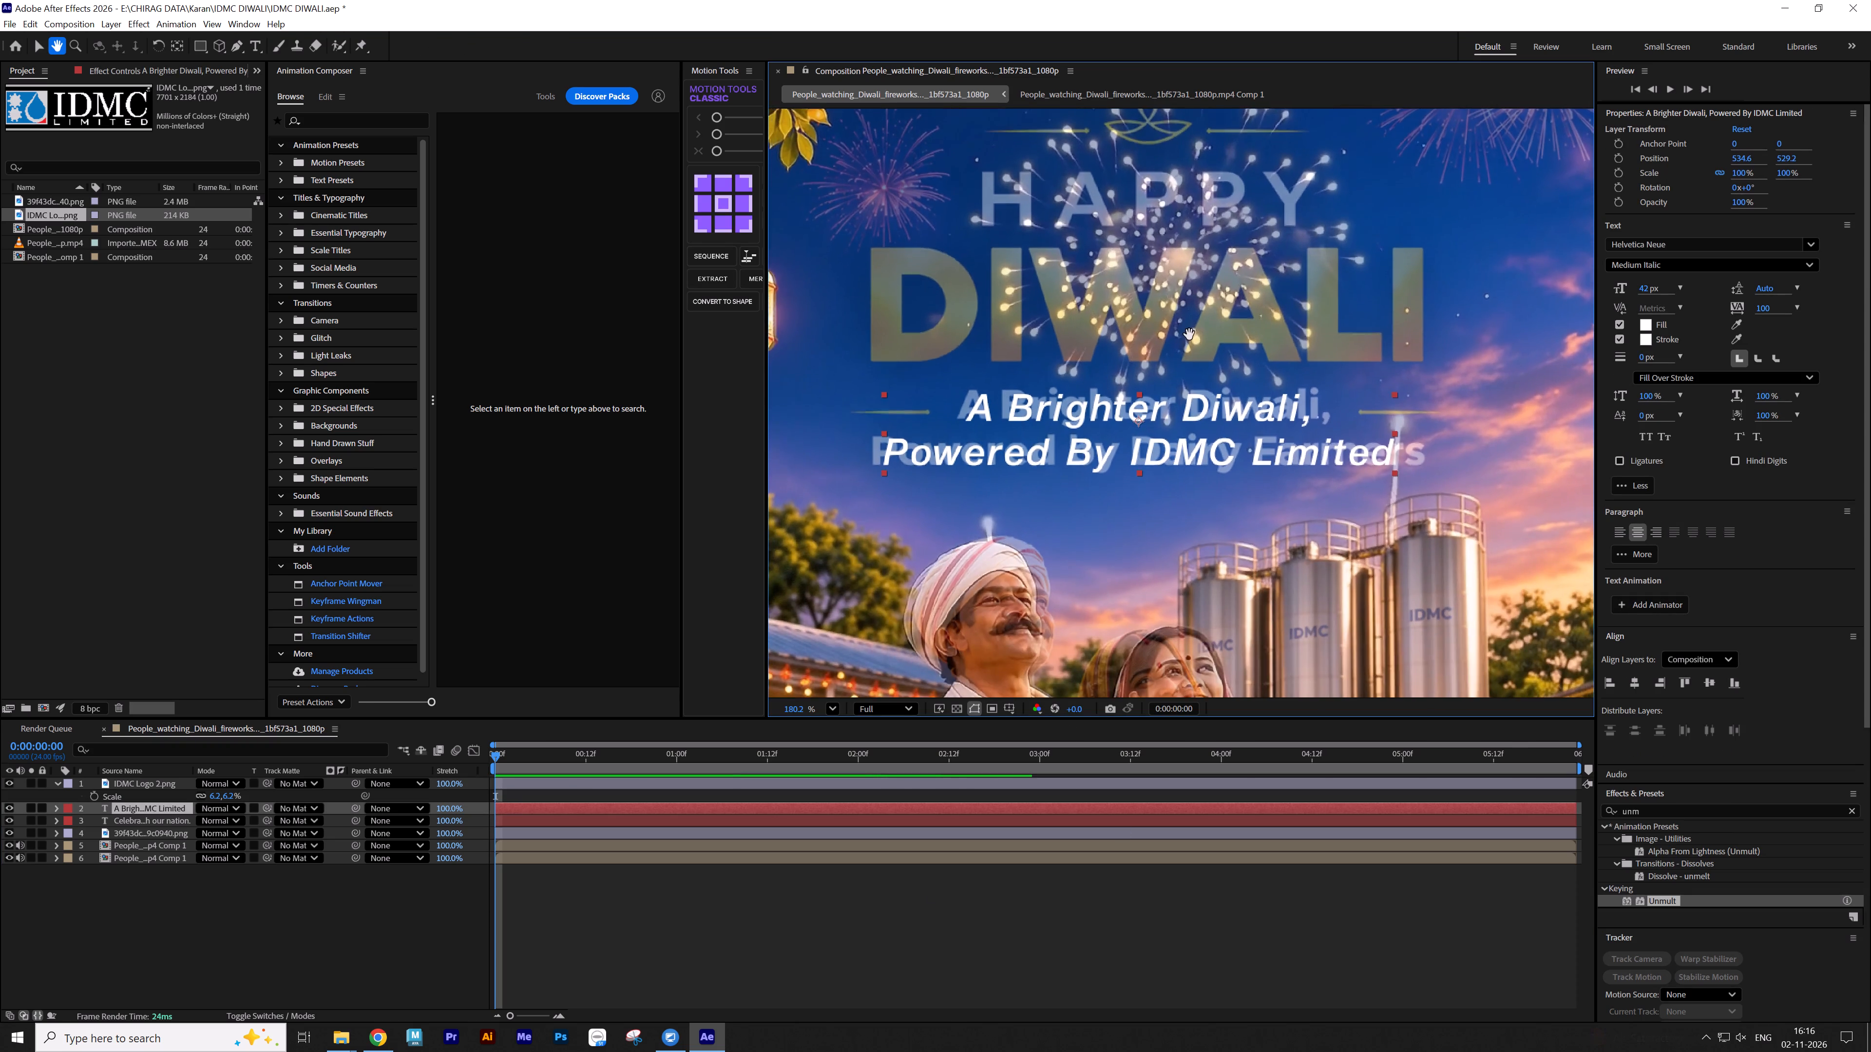
pyautogui.moveTo(1189, 335); pyautogui.dragTo(1200, 297, button='middle')
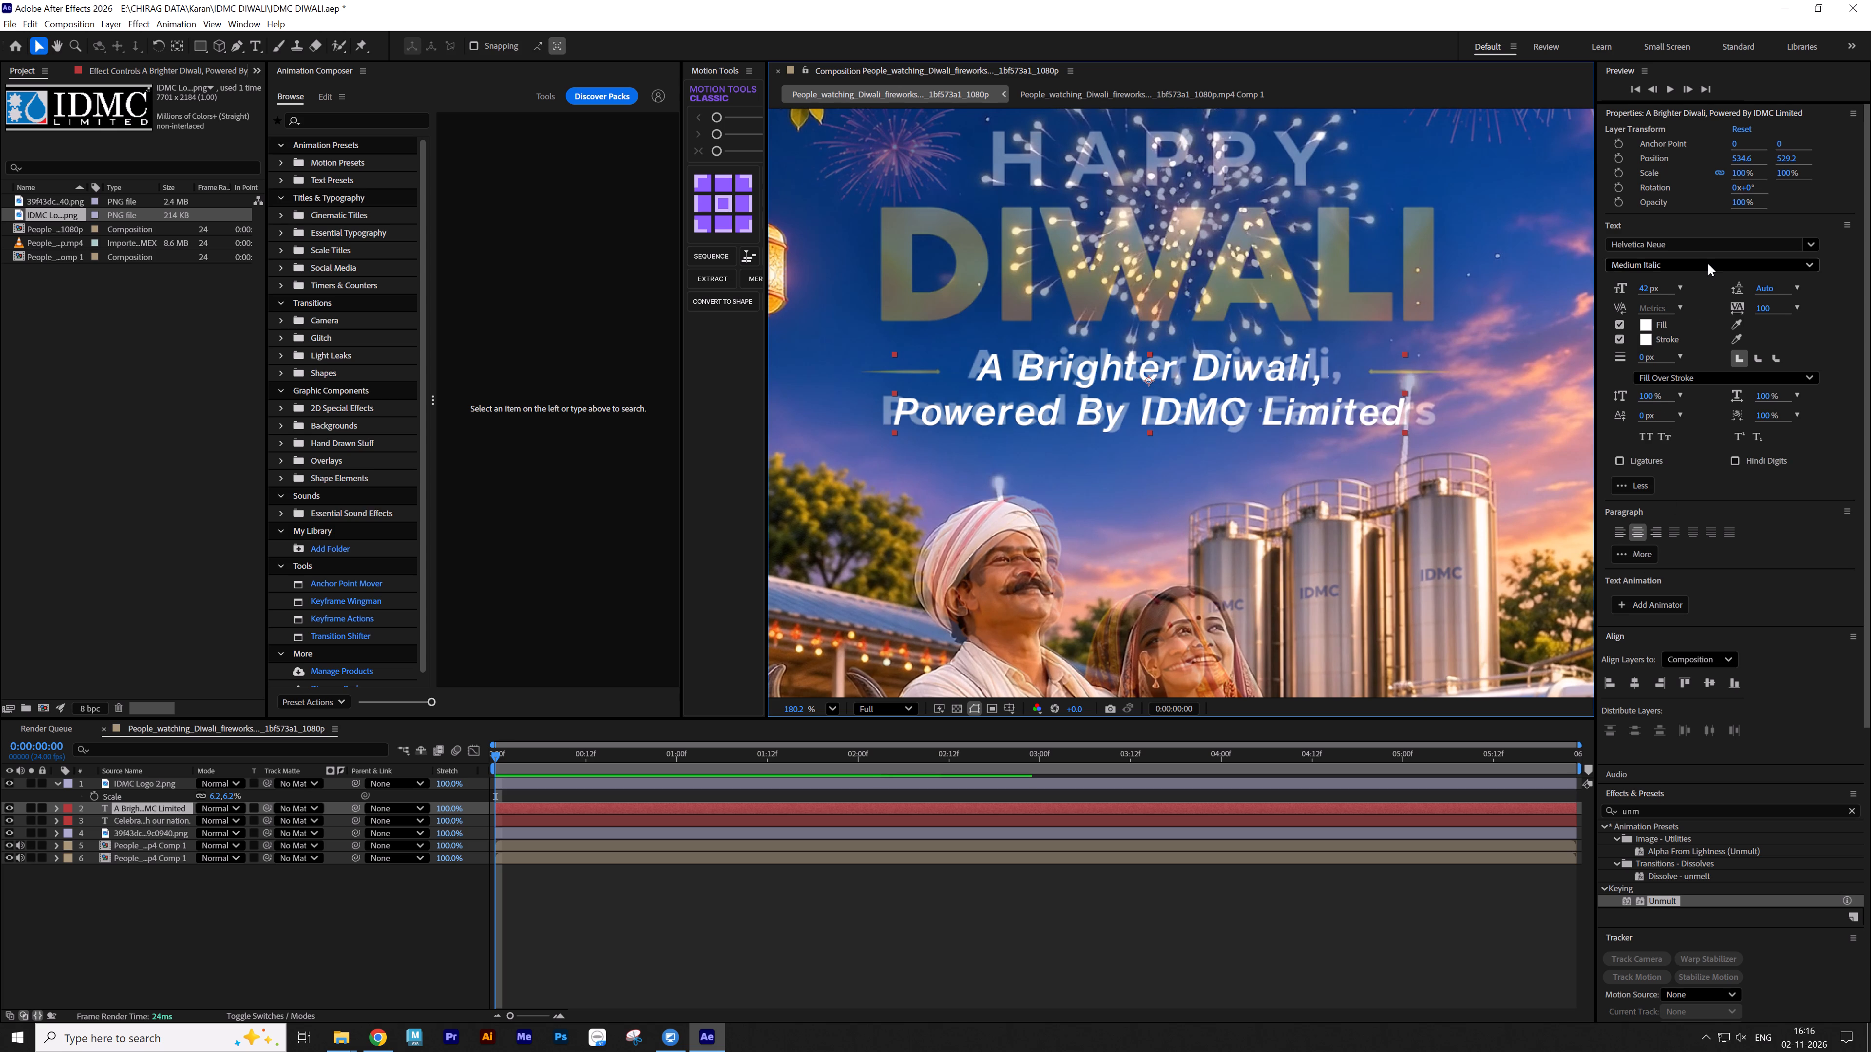
pyautogui.click(1708, 261)
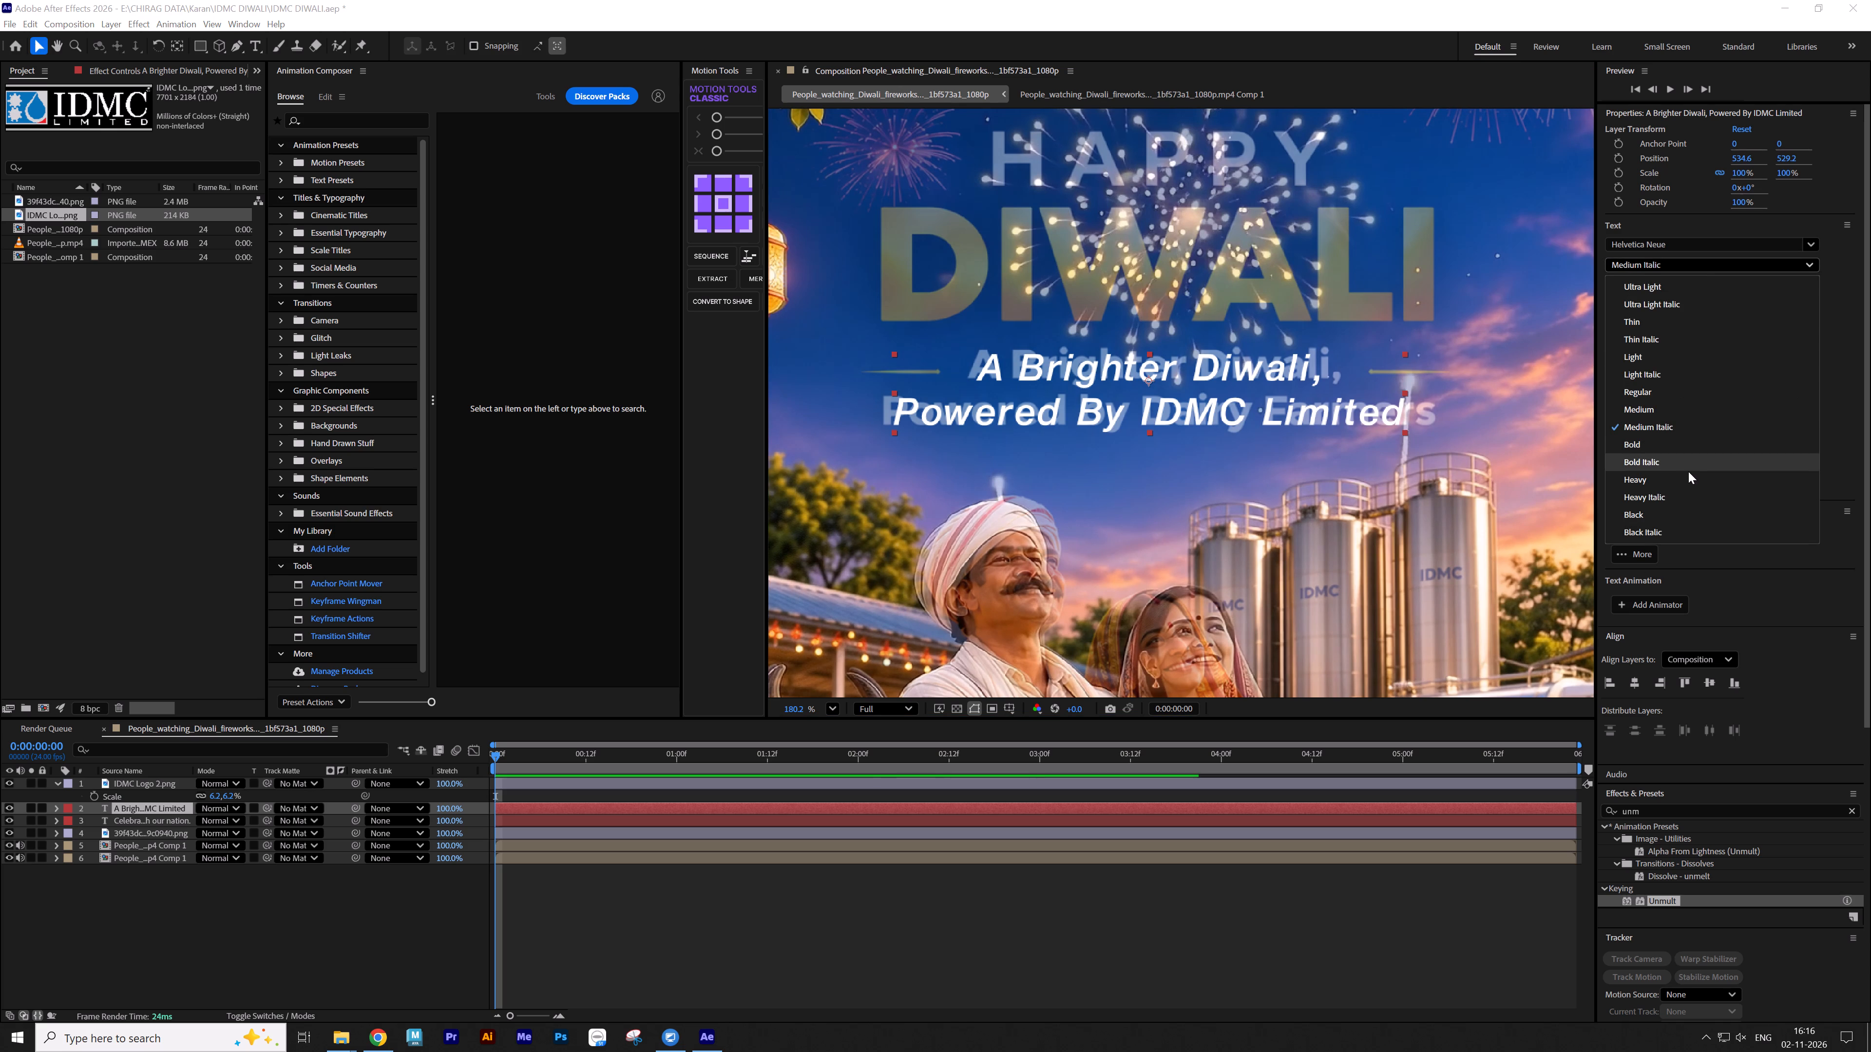
pyautogui.click(1688, 471)
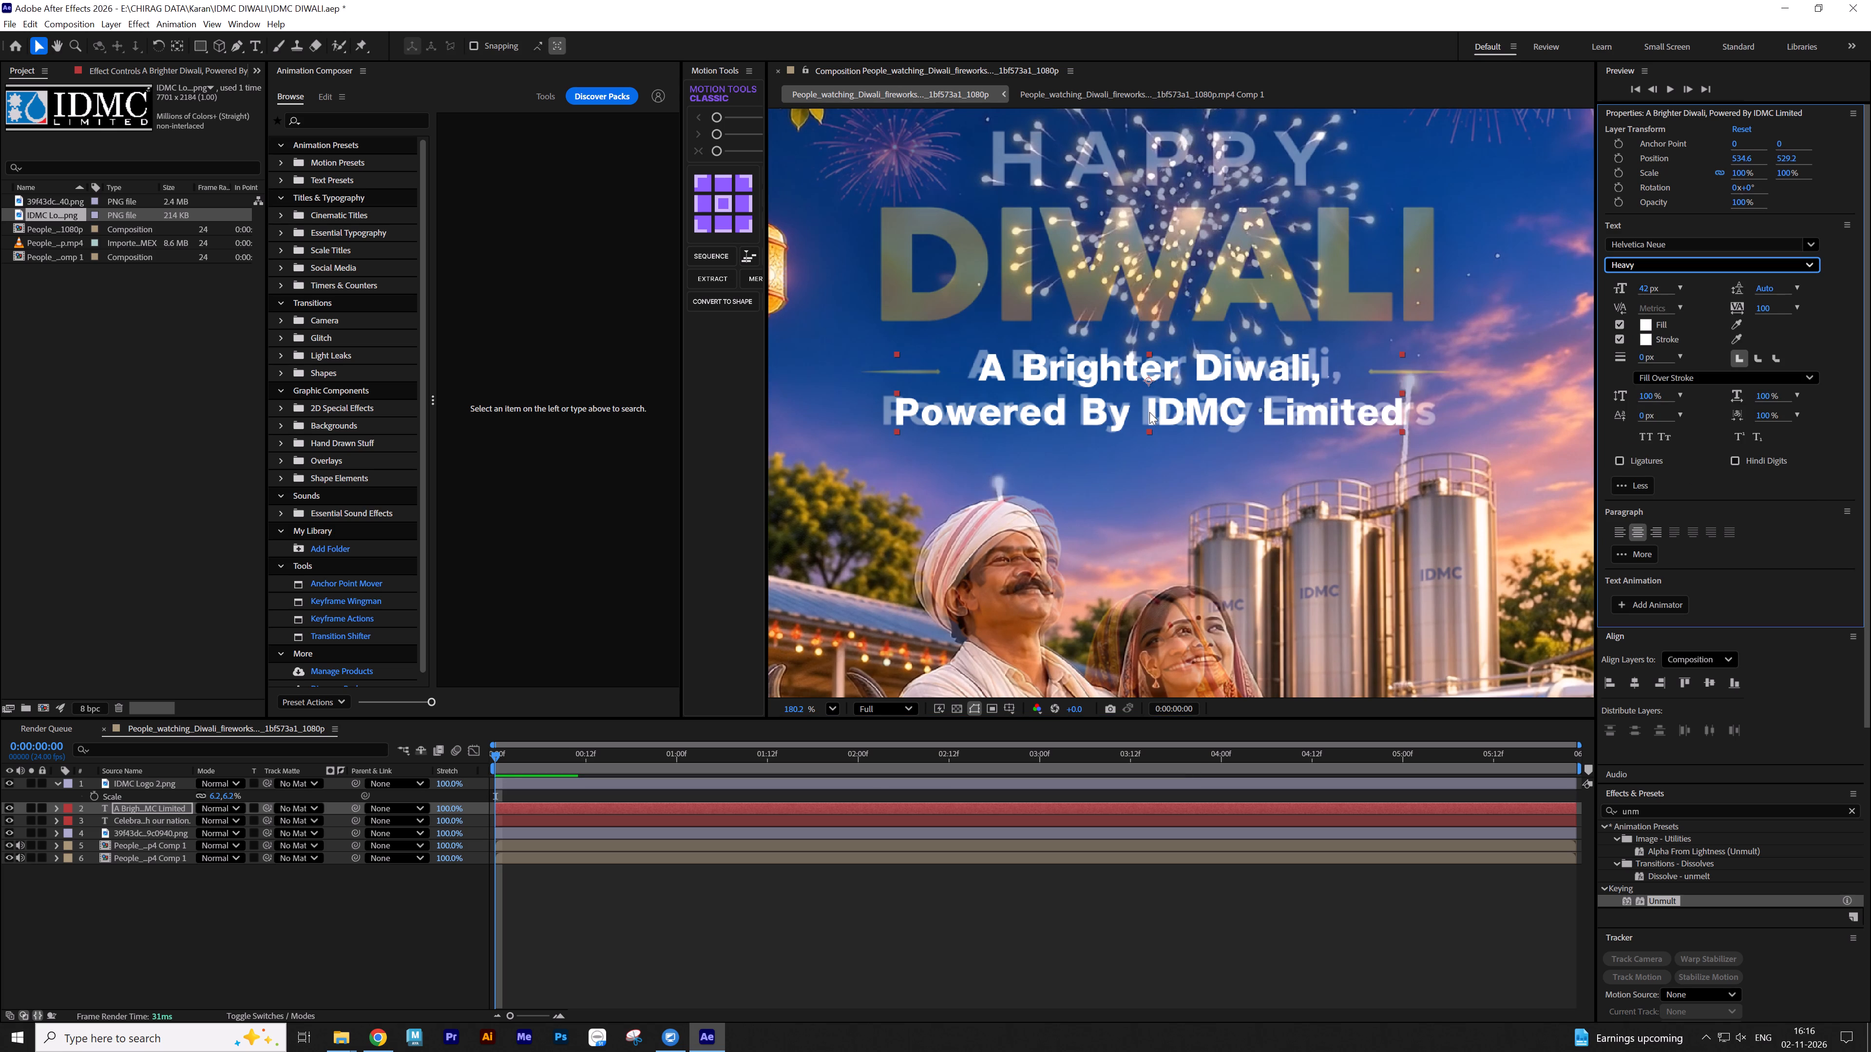
# Centre the "A Brighter Diwali" text horizontally in the composition.
pyautogui.click(1141, 412)
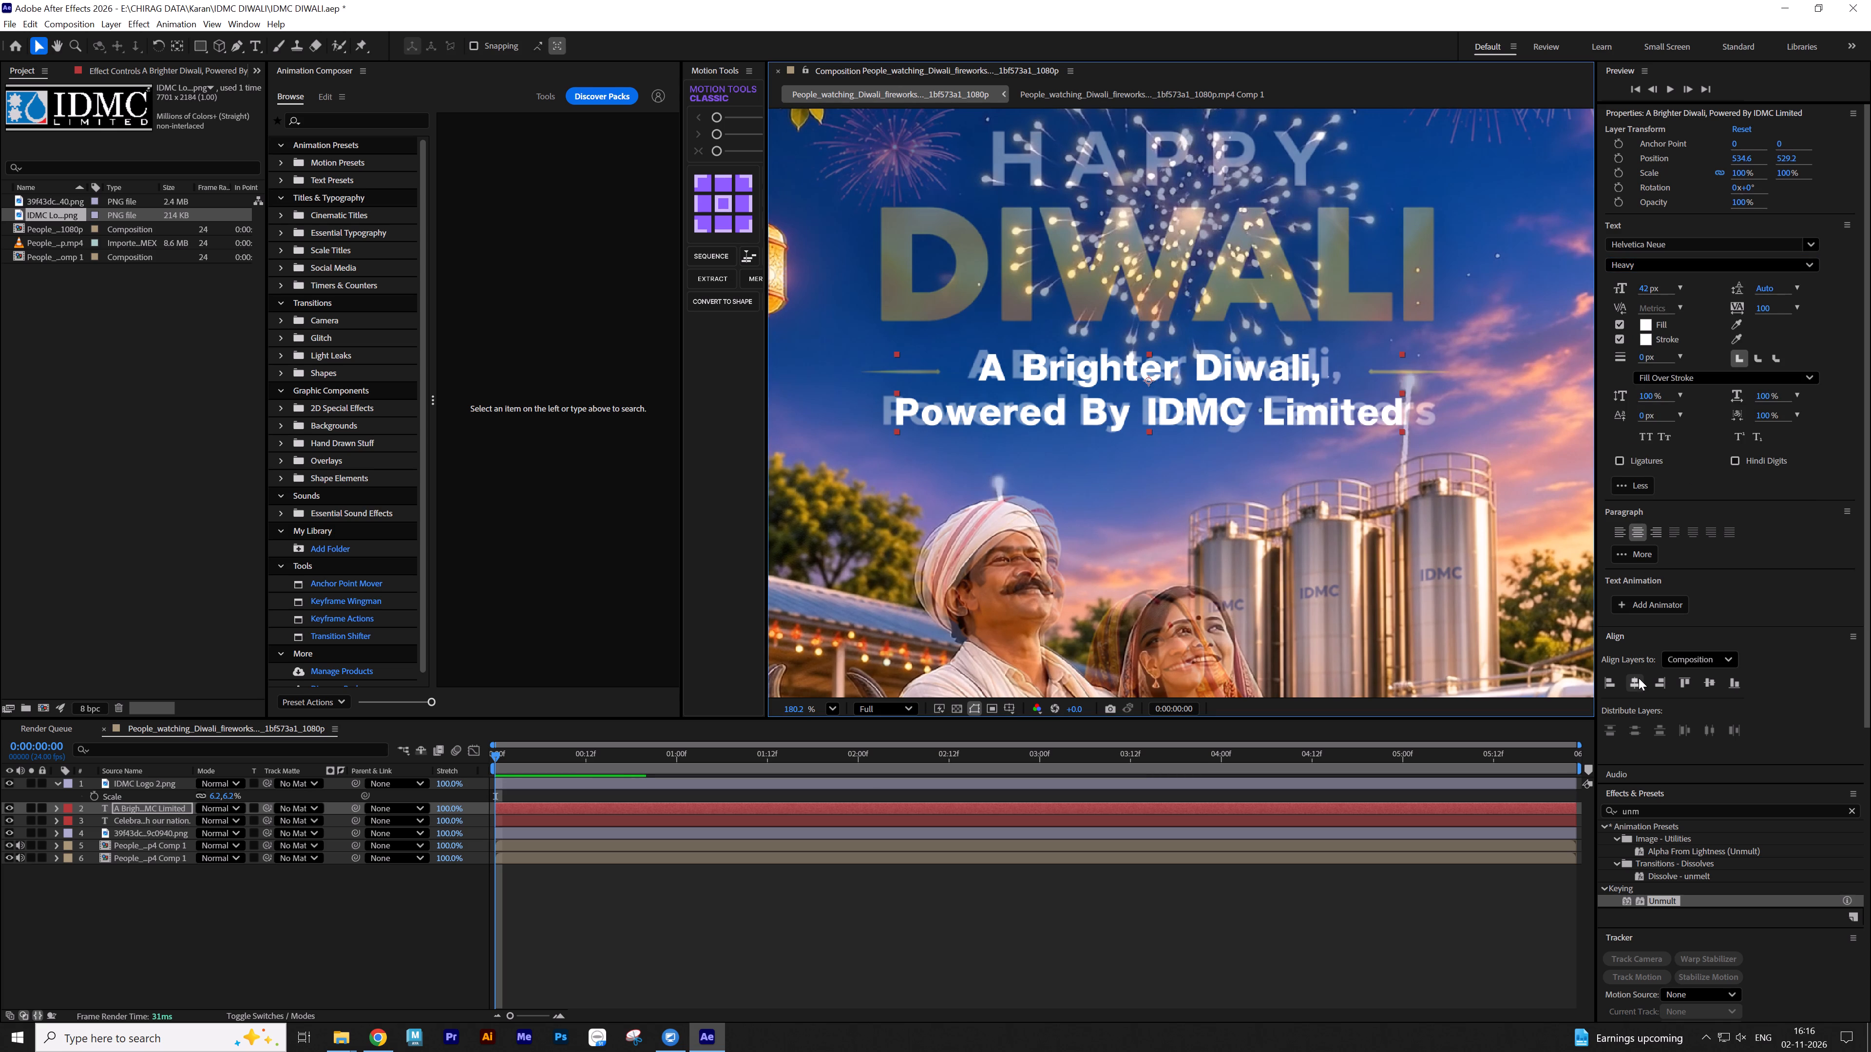
pyautogui.click(1639, 678)
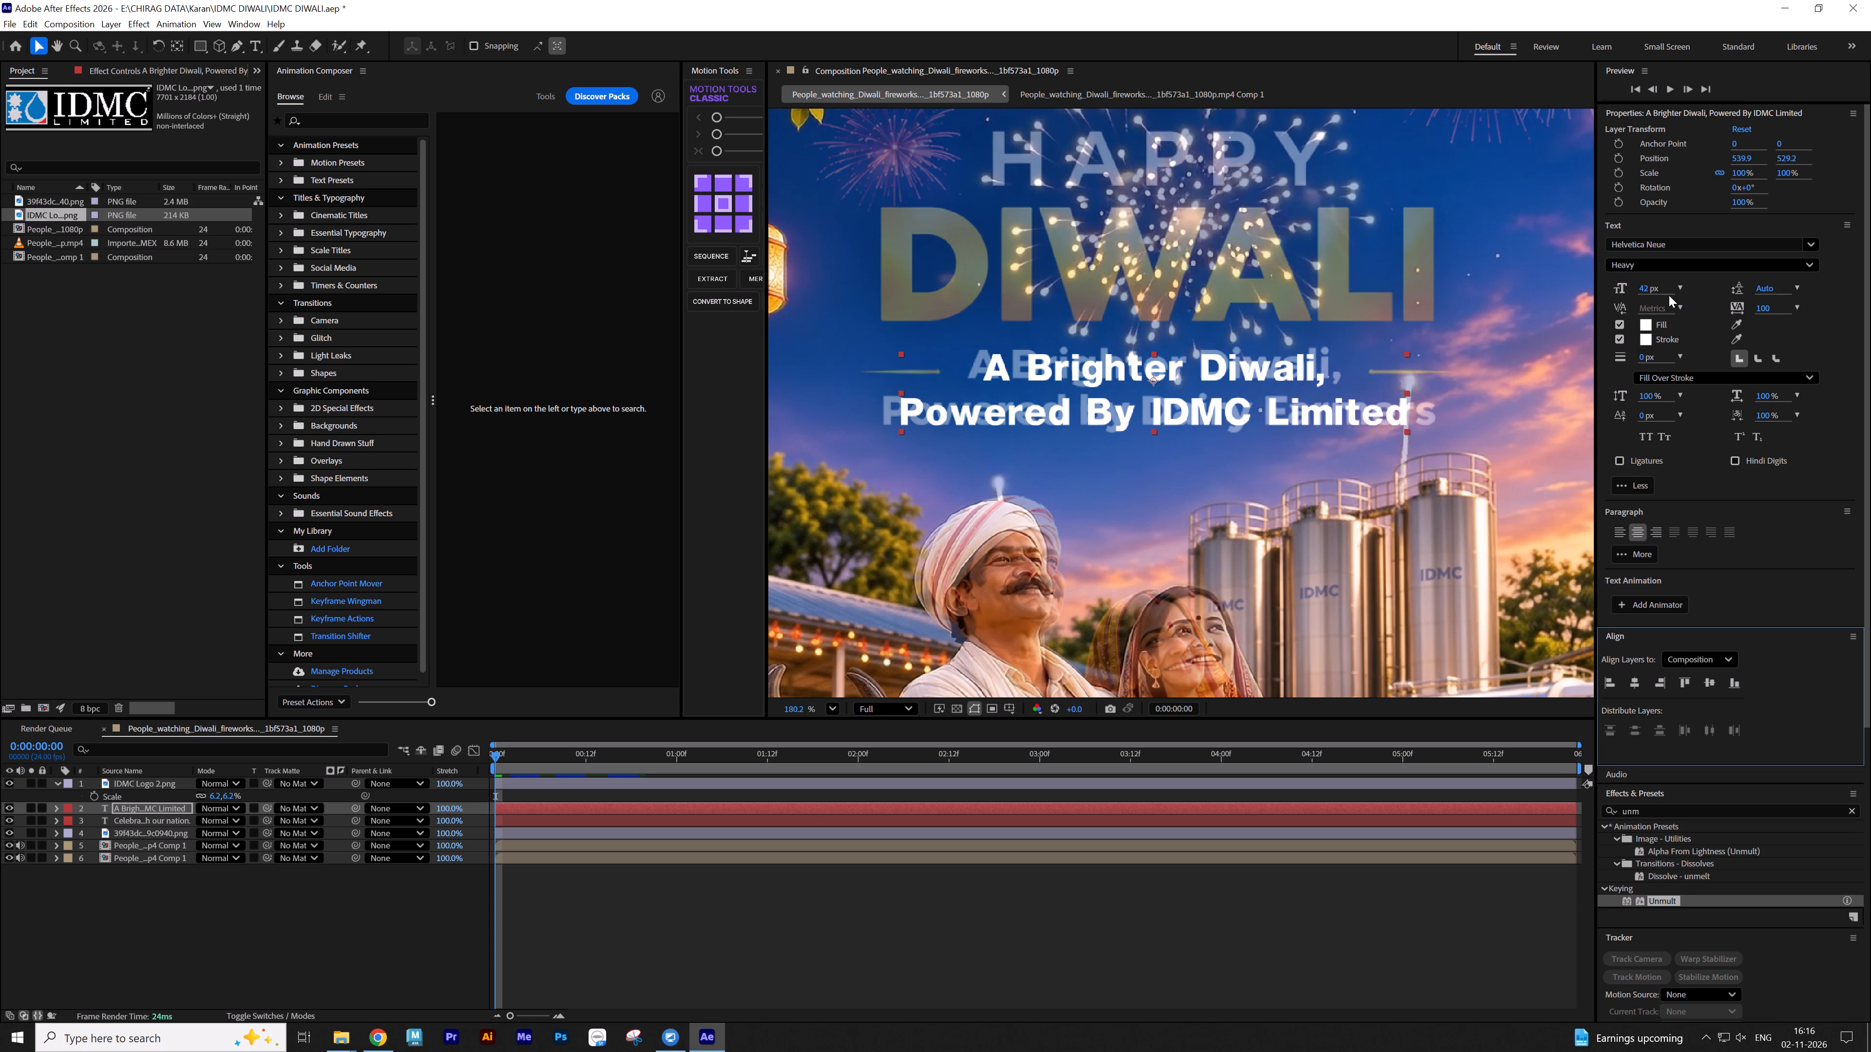
# Enlarge the "A Brighter Diwali" text, trying 50 and 48 px, and settle on a font size of 46 px.
pyautogui.moveTo(1646, 289); pyautogui.dragTo(1652, 290)
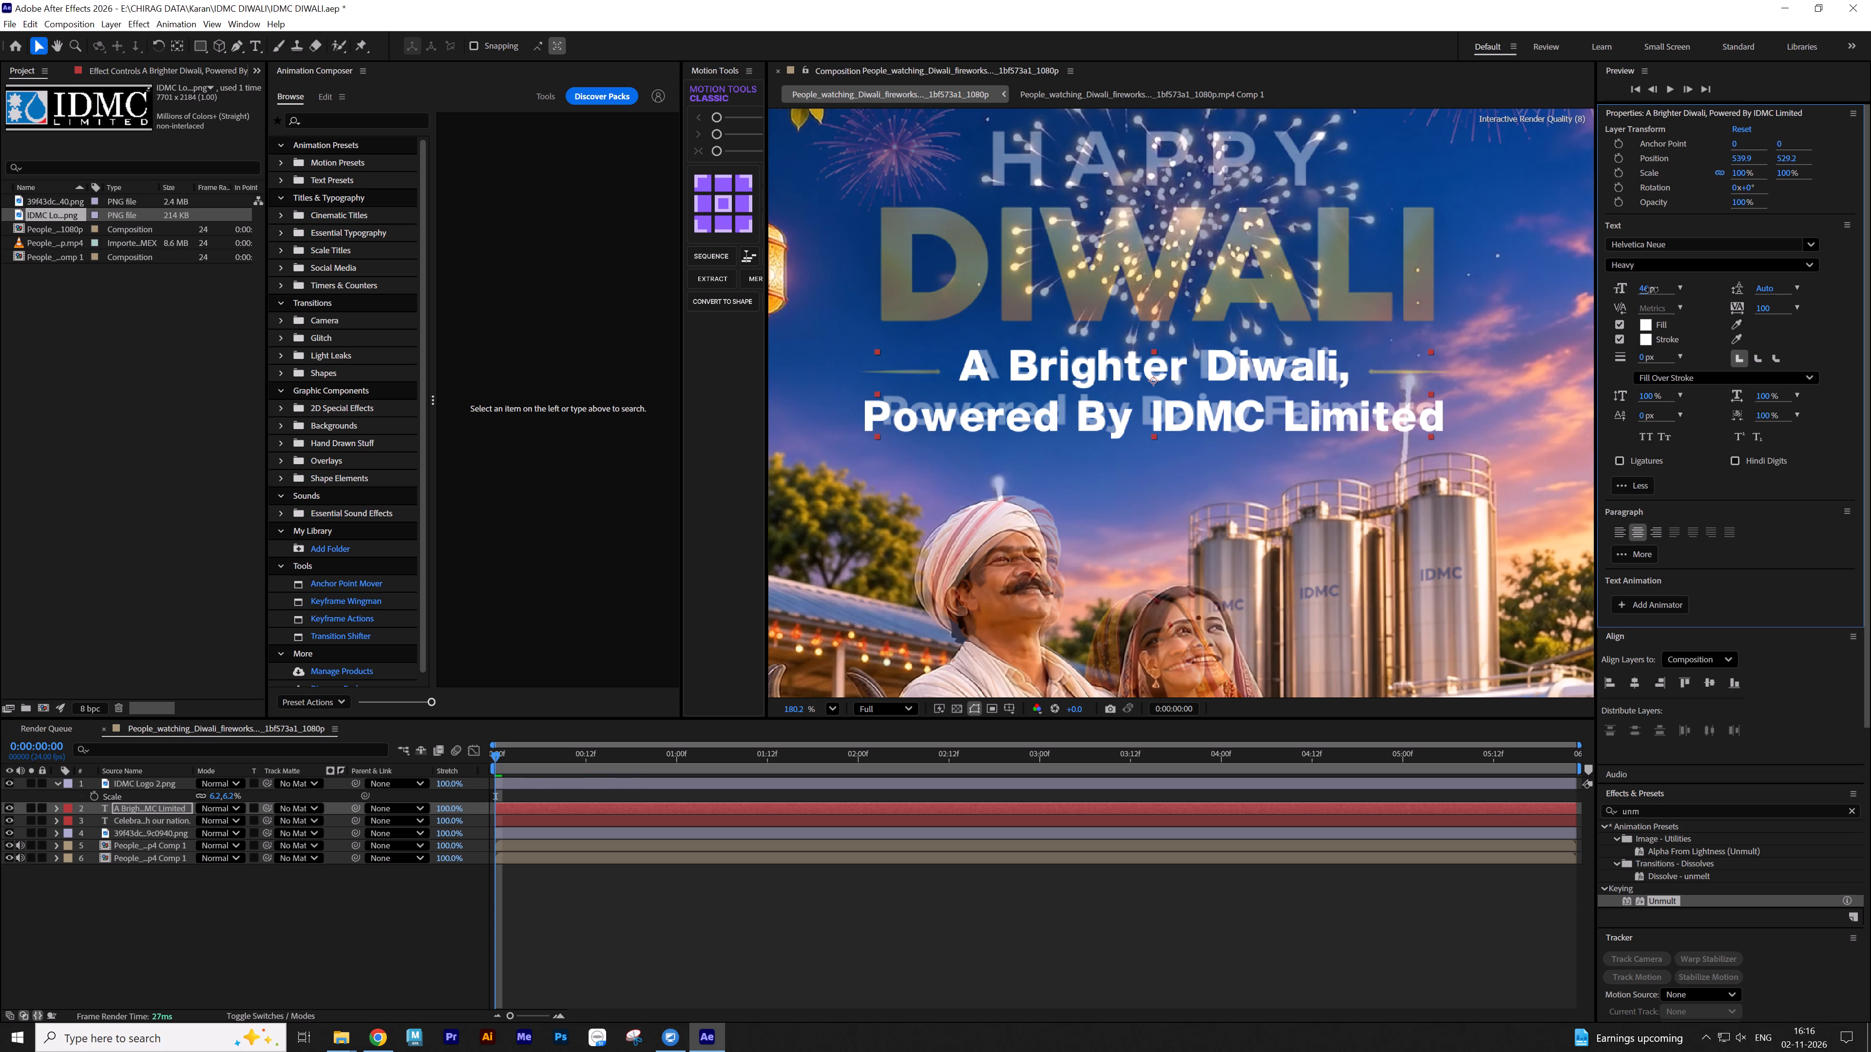
pyautogui.moveTo(1652, 290); pyautogui.dragTo(1651, 292)
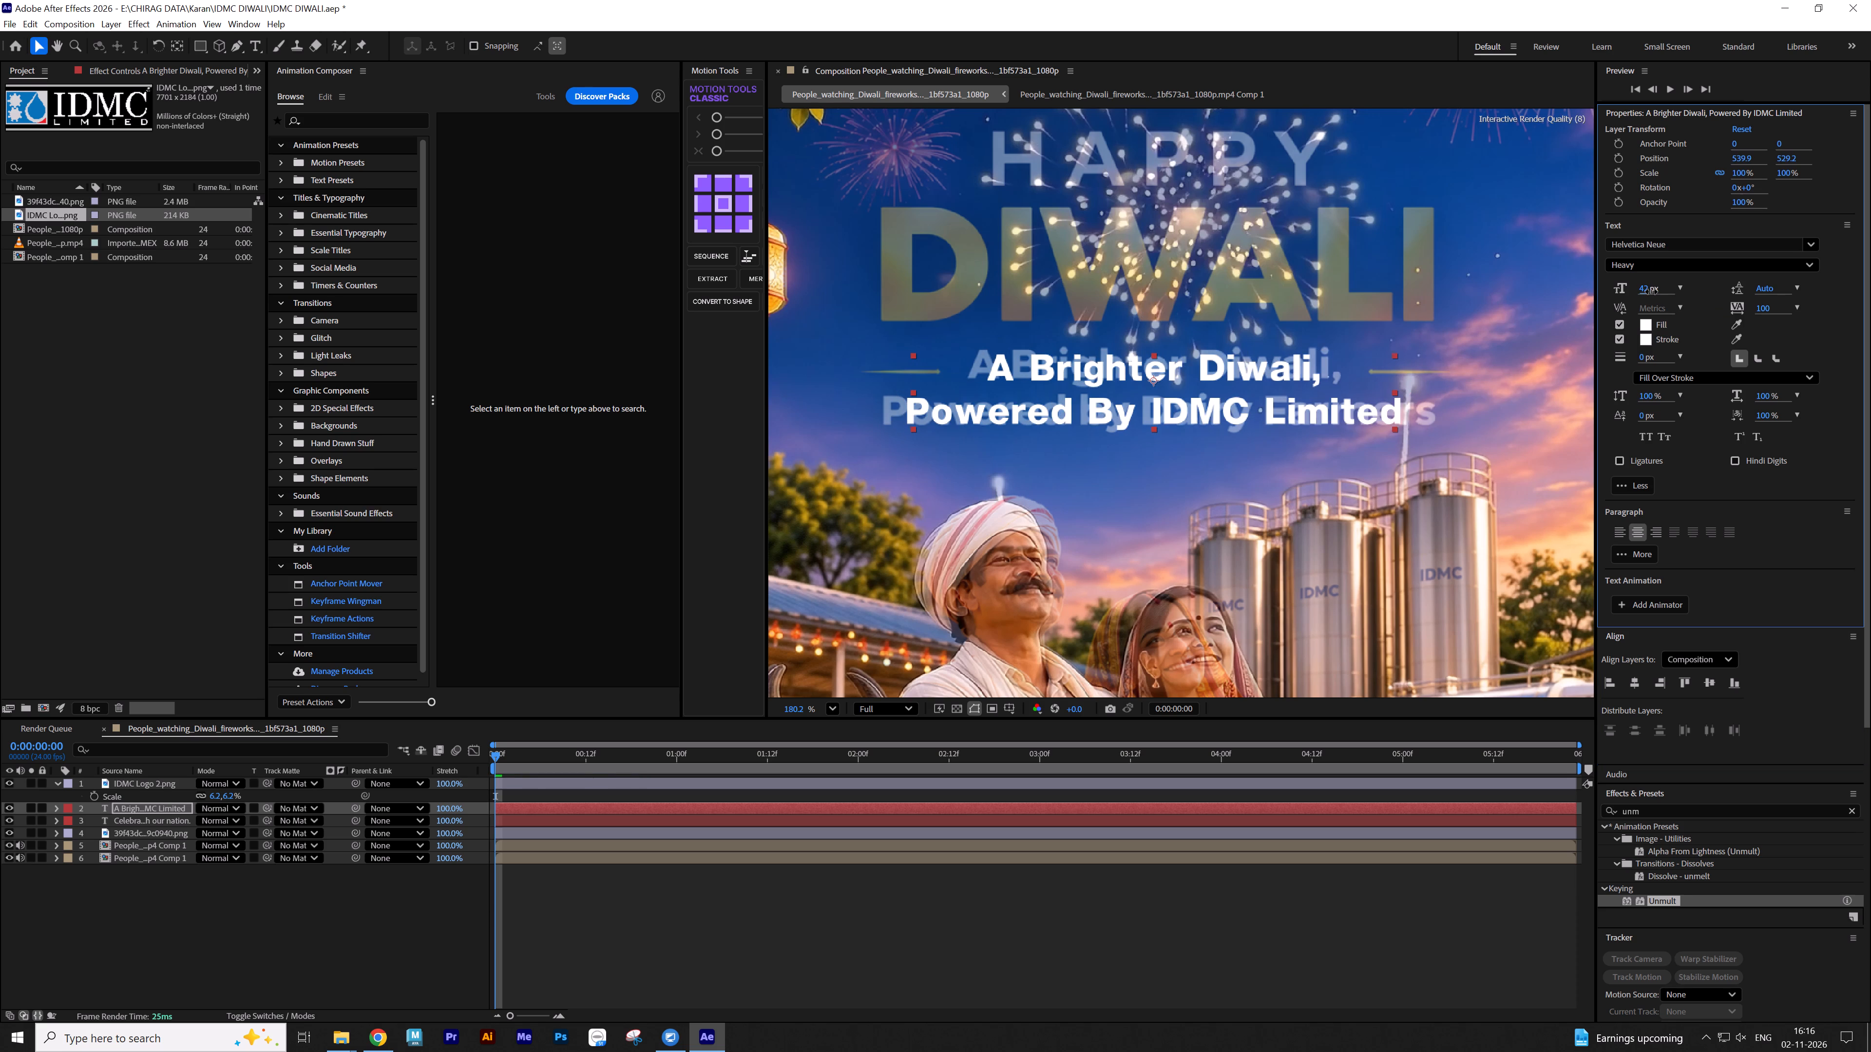
pyautogui.moveTo(1651, 292); pyautogui.dragTo(1655, 292)
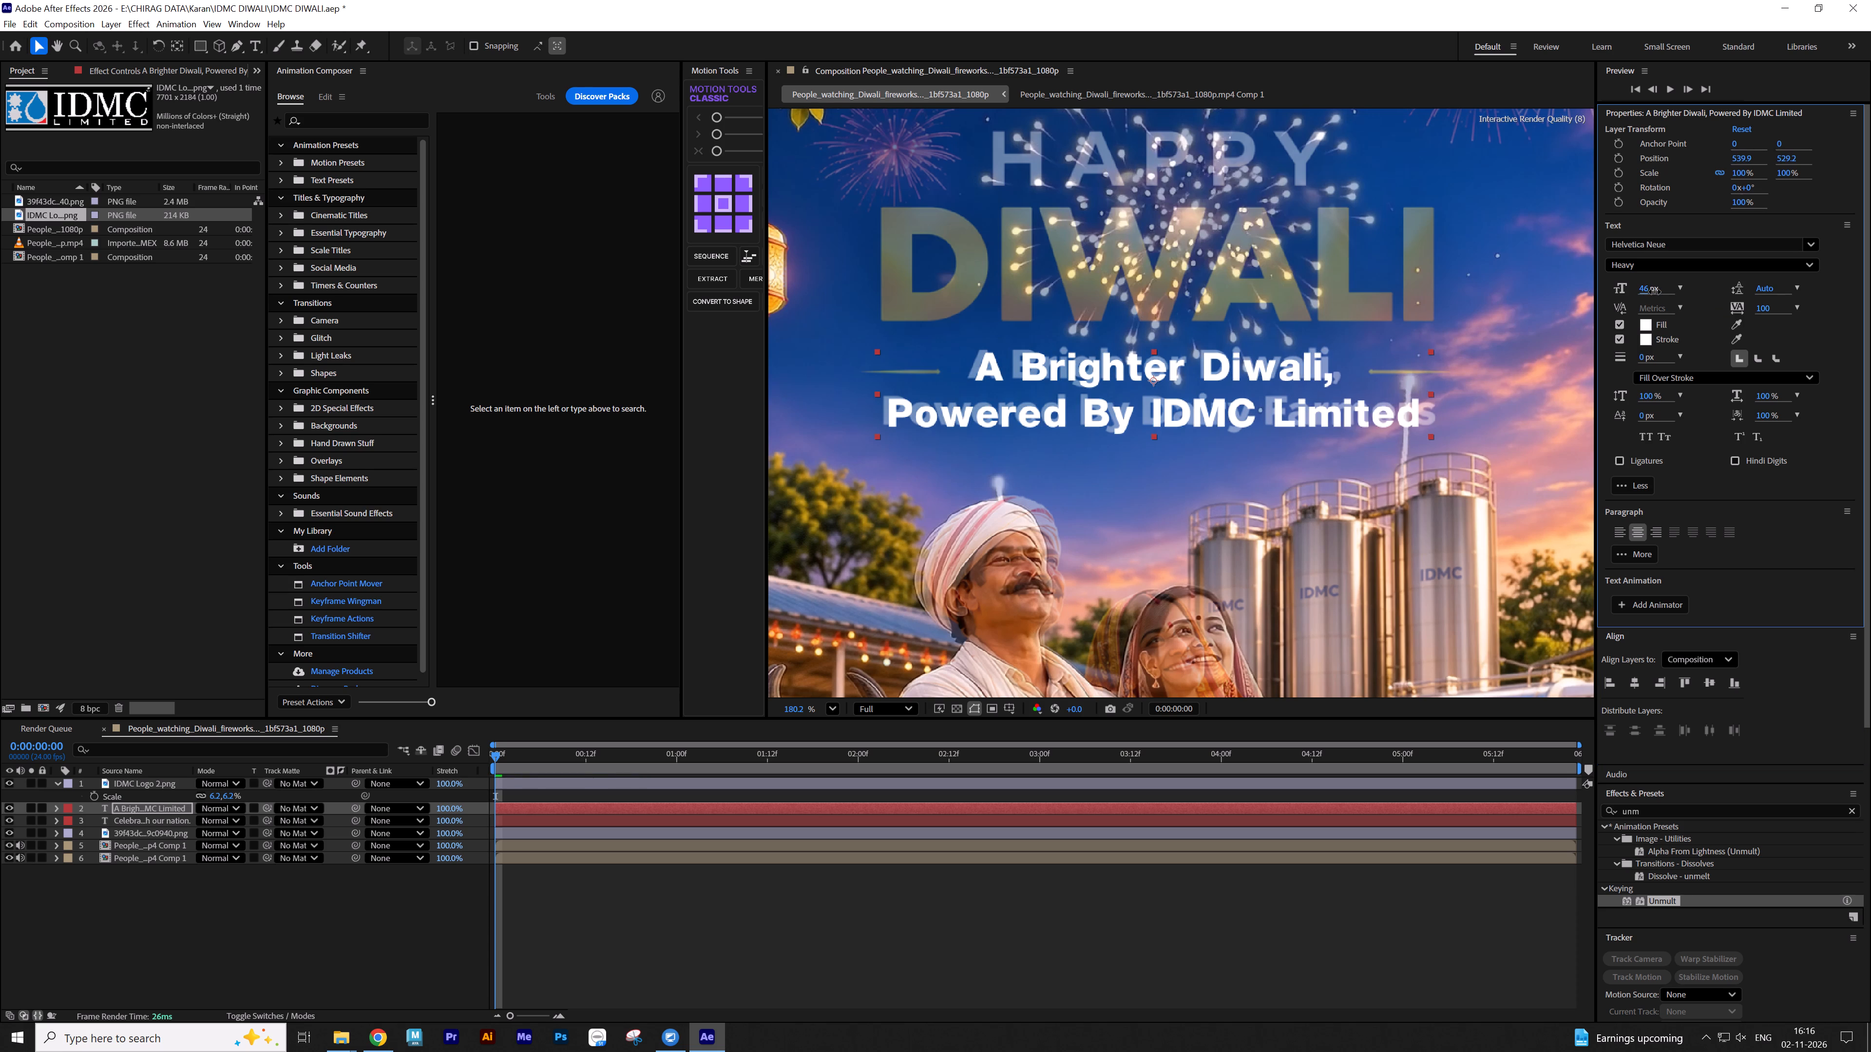
pyautogui.moveTo(1655, 292); pyautogui.dragTo(1656, 292)
pyautogui.click(1654, 292)
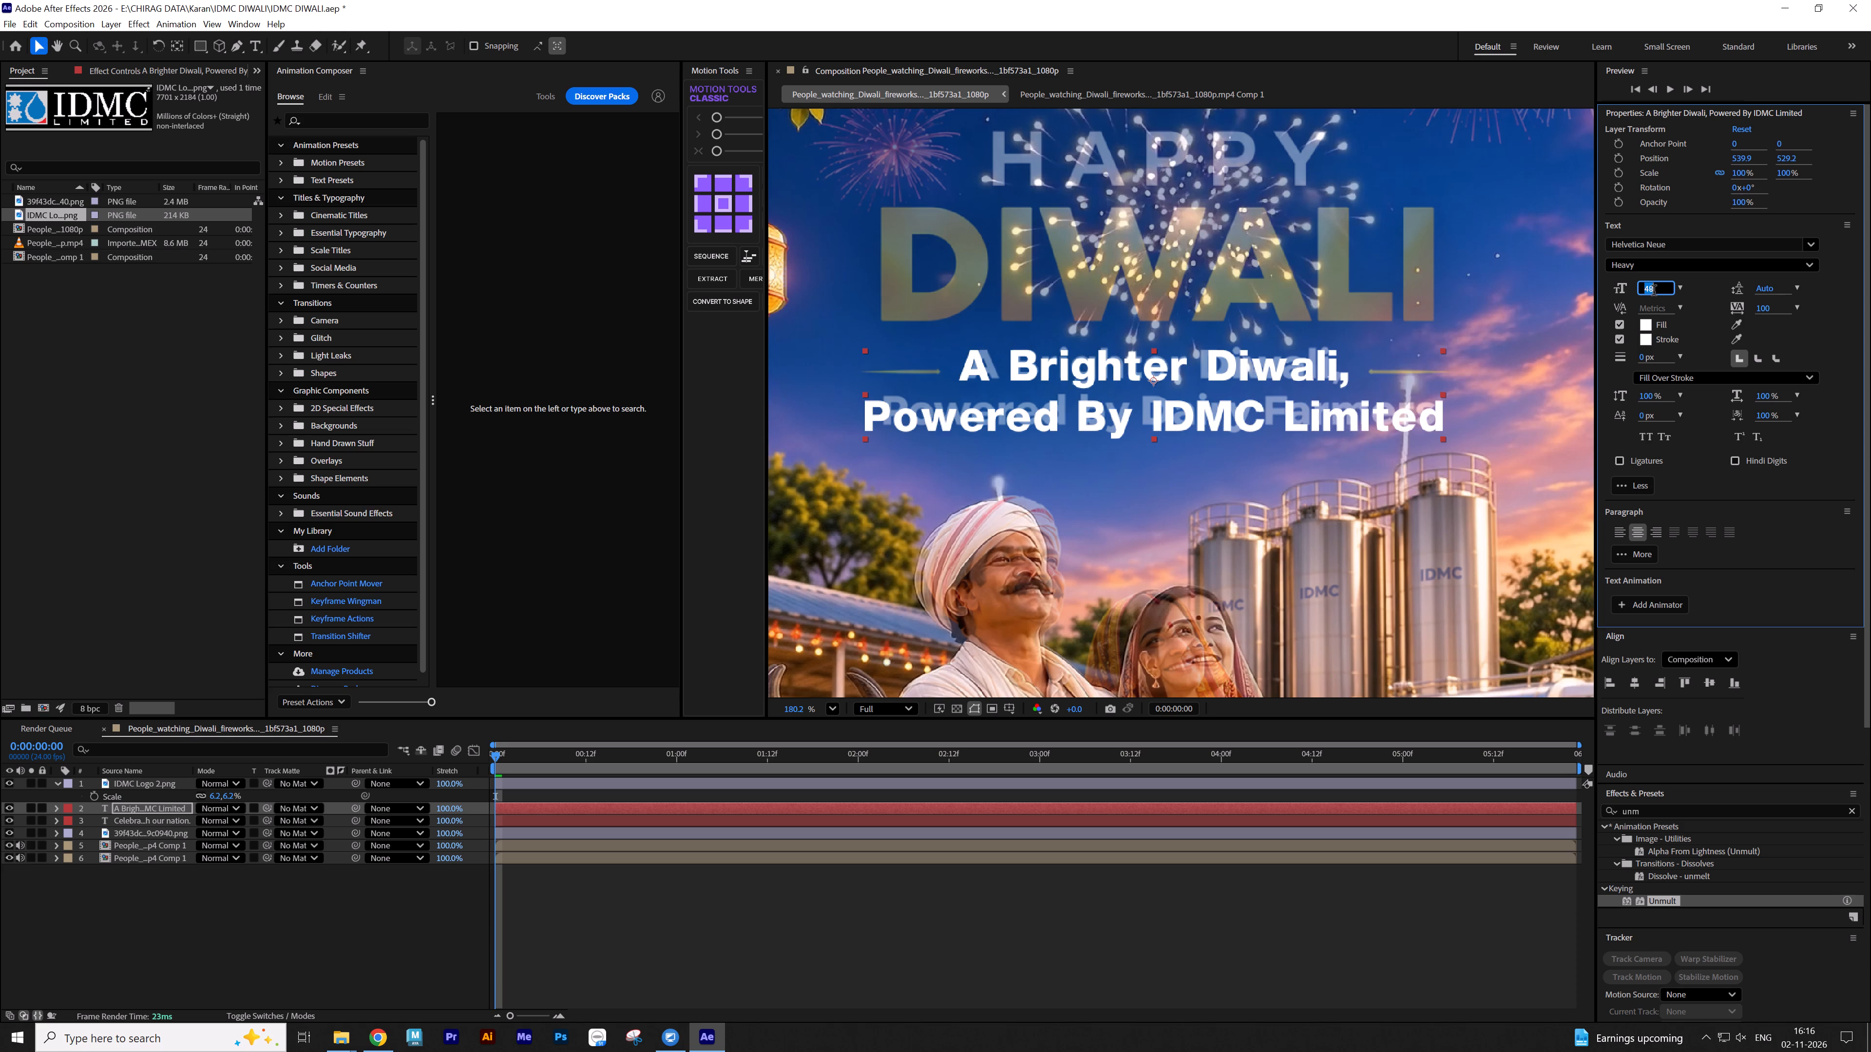
pyautogui.press('5')
pyautogui.press('0')
pyautogui.press('Return')
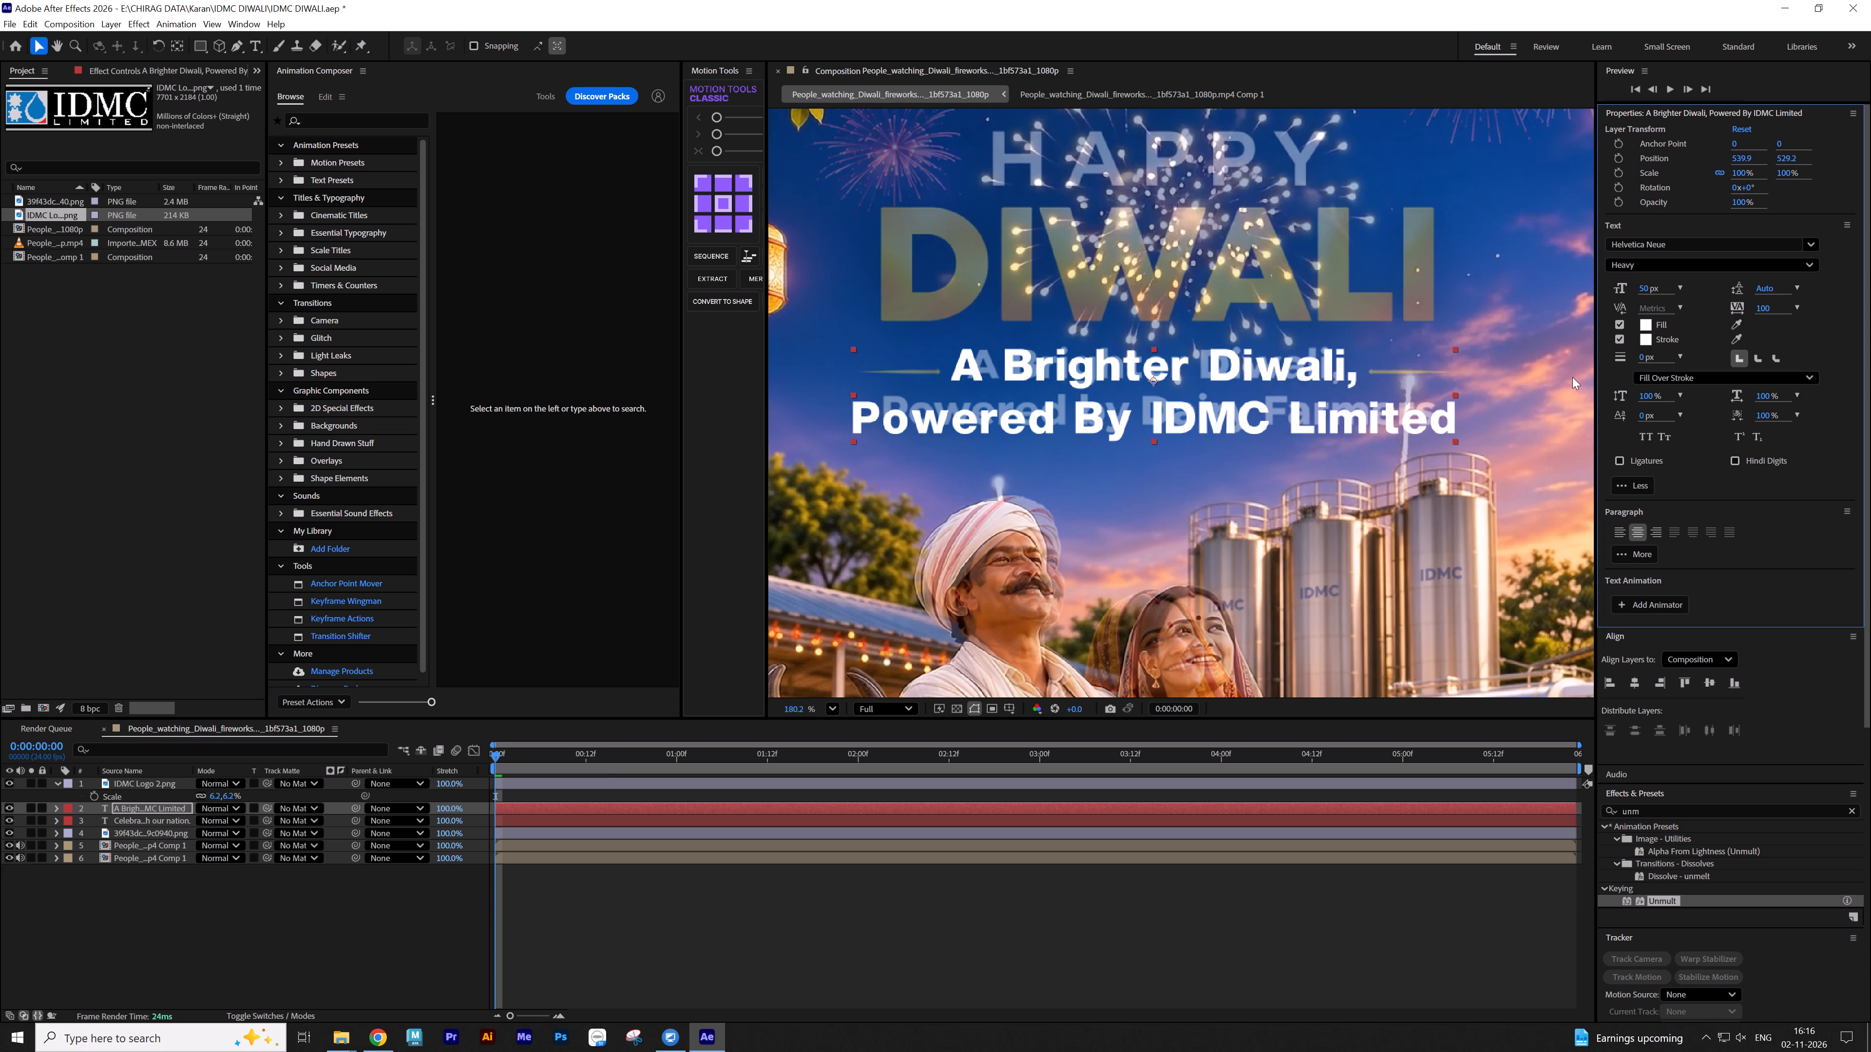
pyautogui.click(1643, 284)
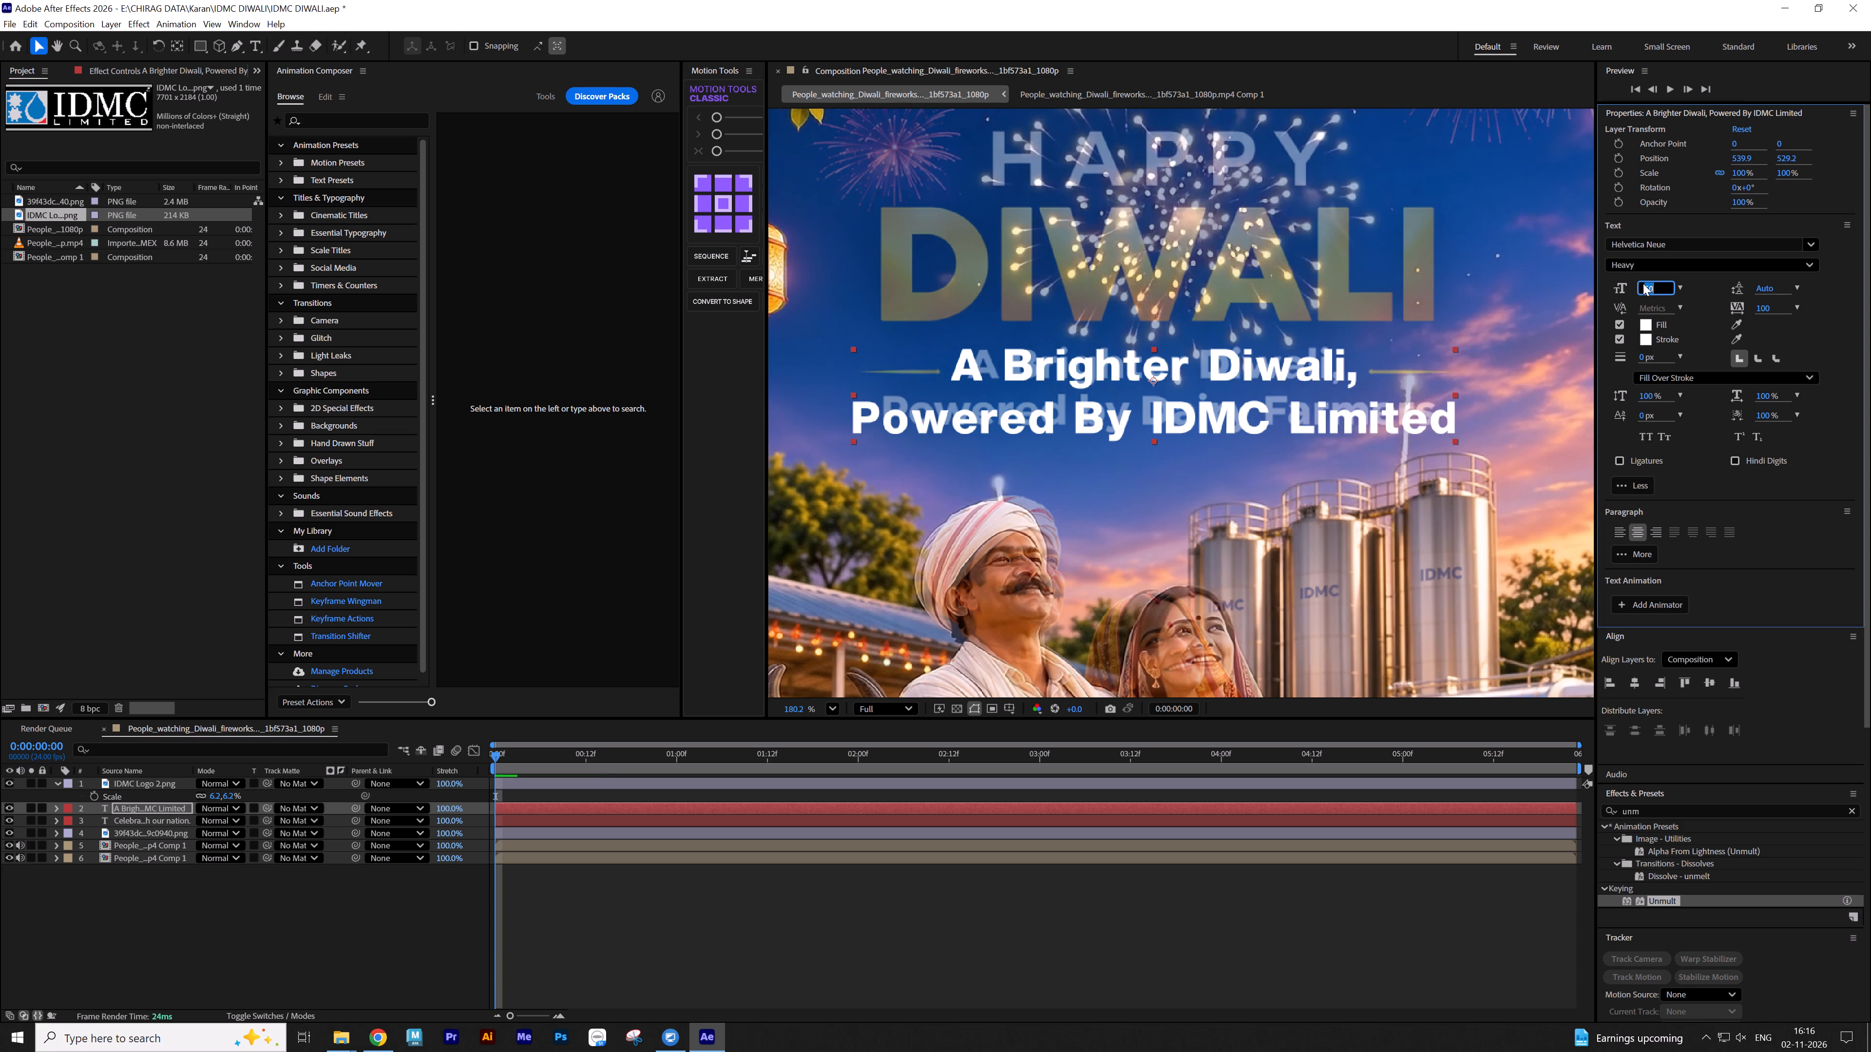
pyautogui.write('48')
pyautogui.press('Return')
pyautogui.click(1653, 286)
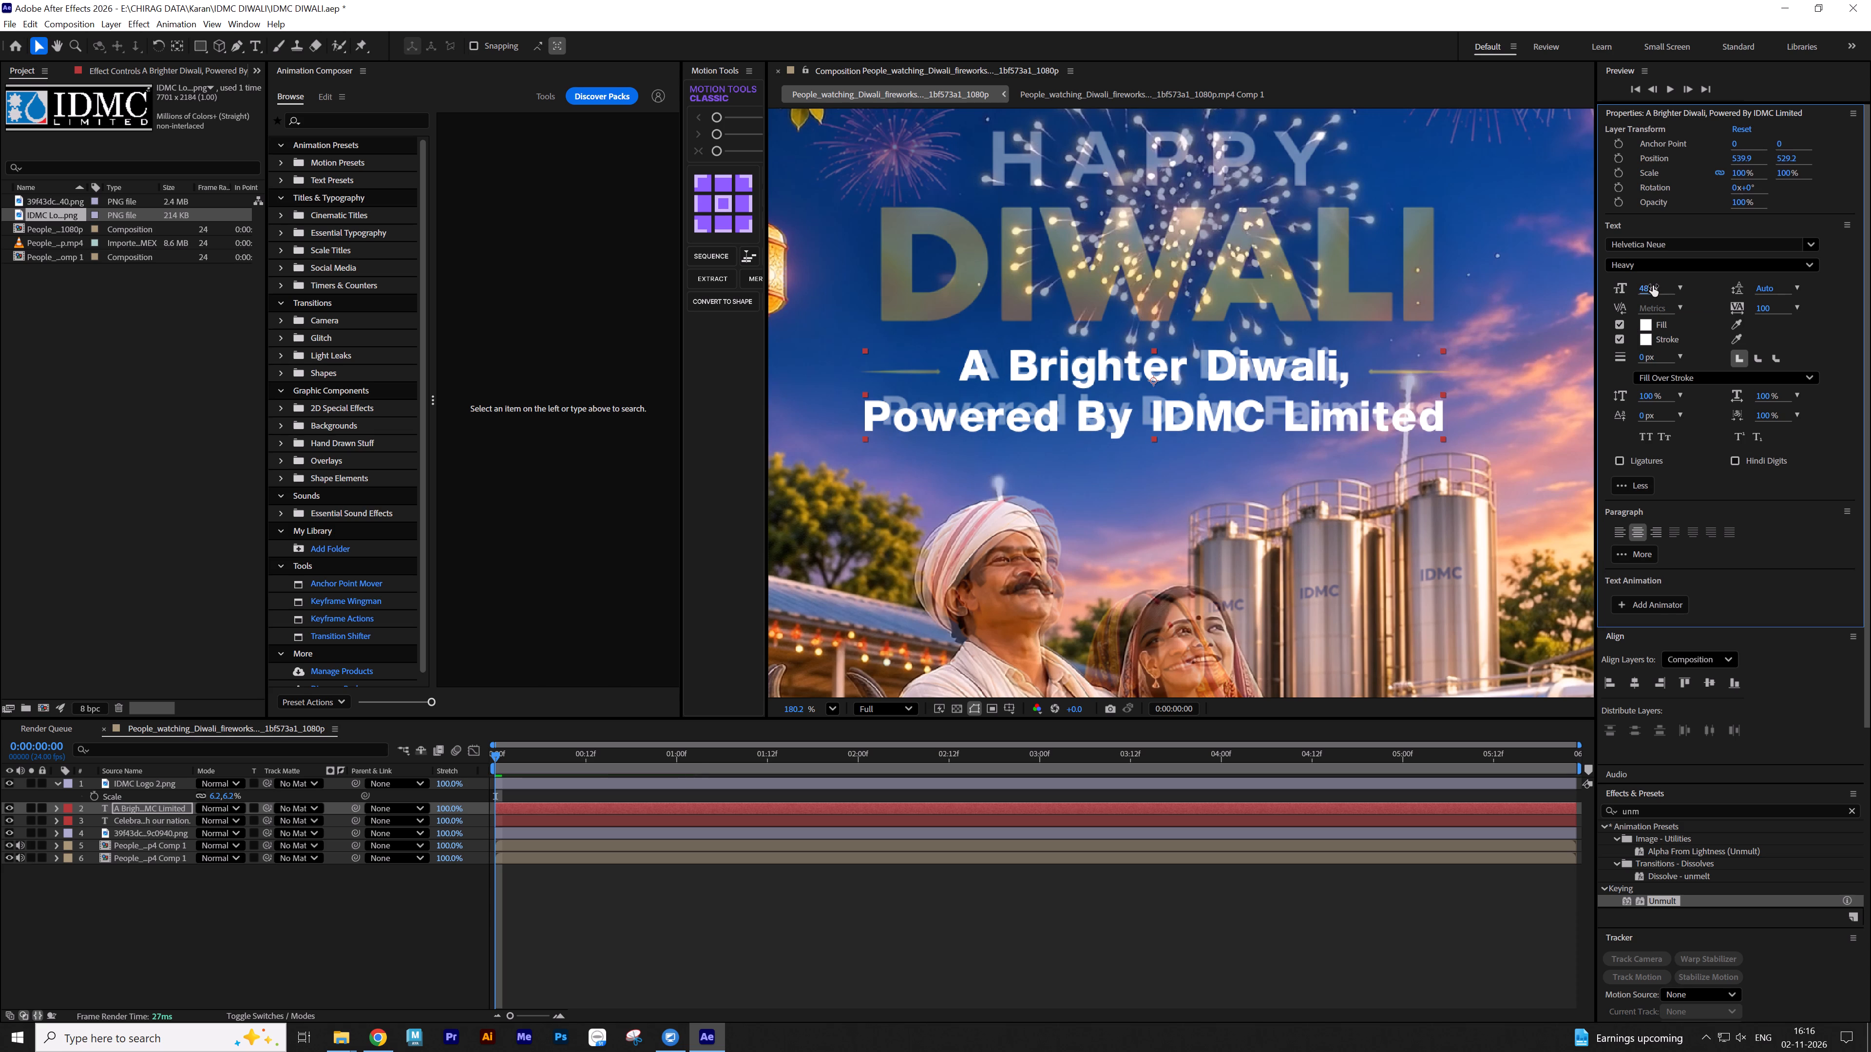
pyautogui.write('46')
pyautogui.press('Return')
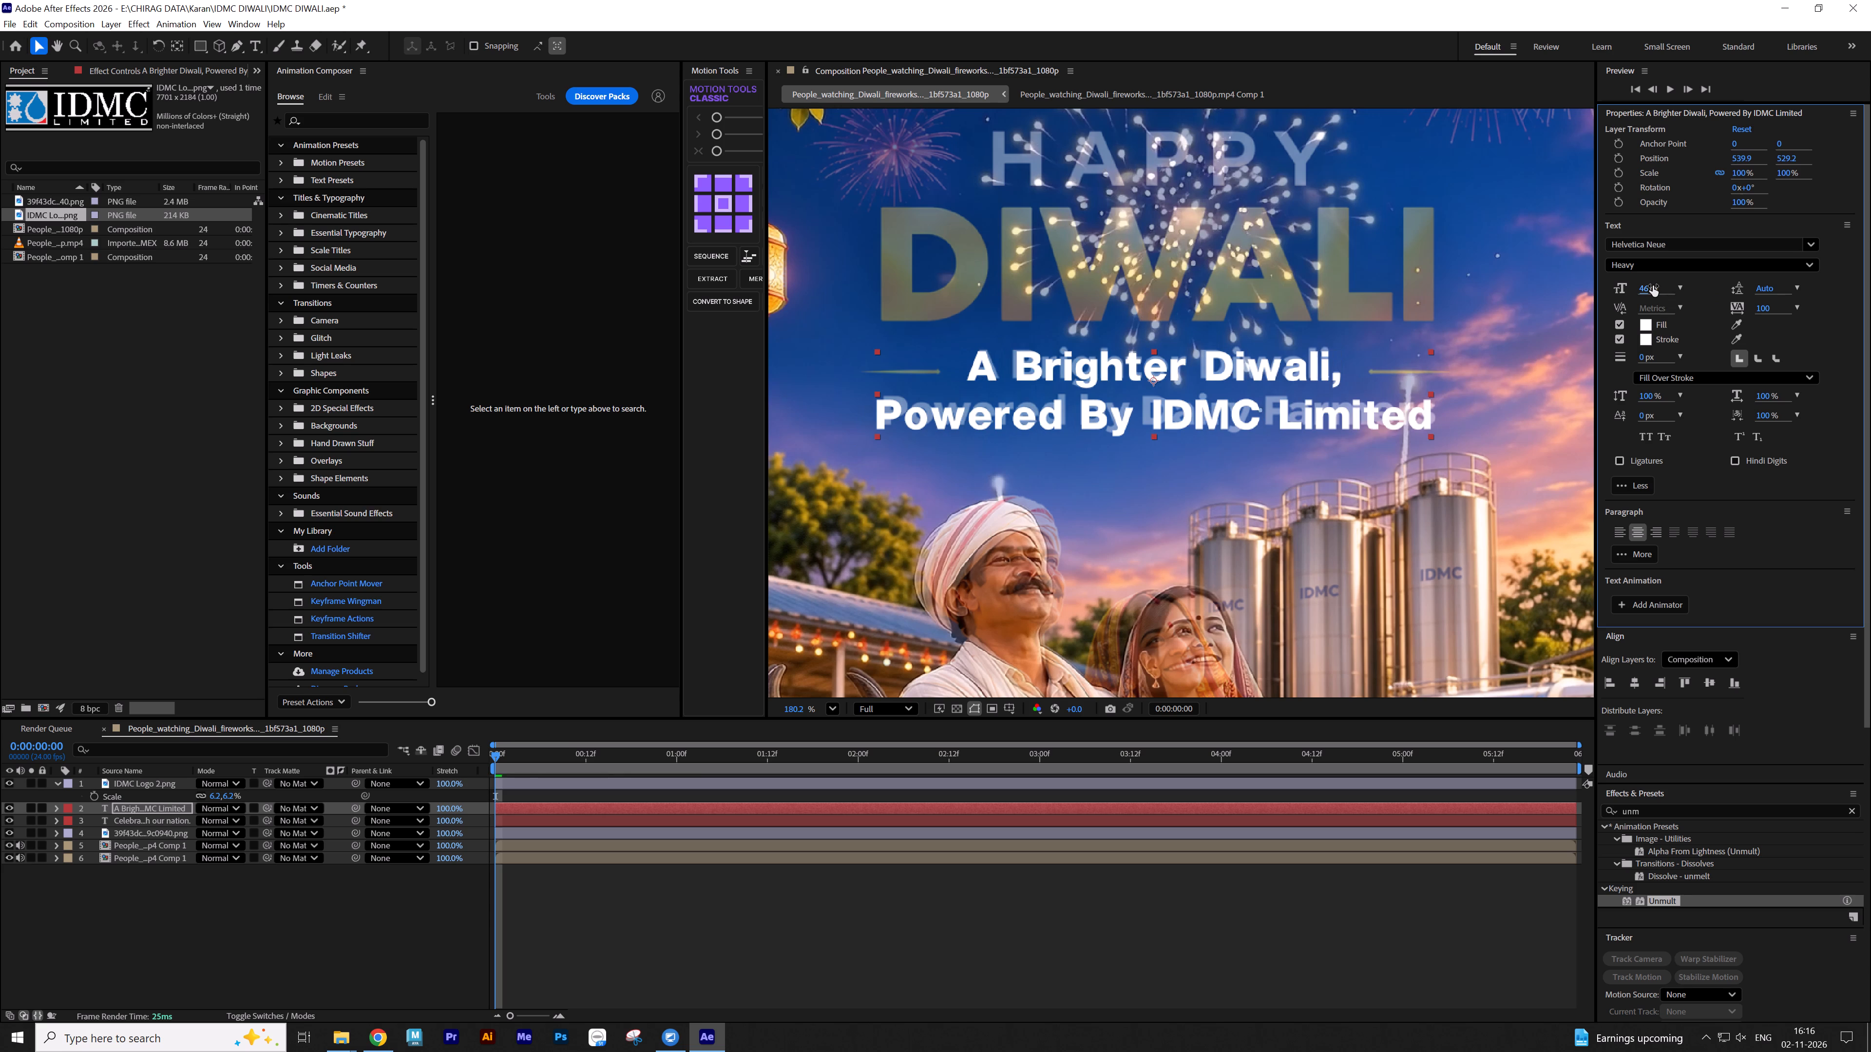
# Nudge the "A Brighter Diwali" text up to about y 526 and deselect it.
pyautogui.press('Up')
pyautogui.press('Up')
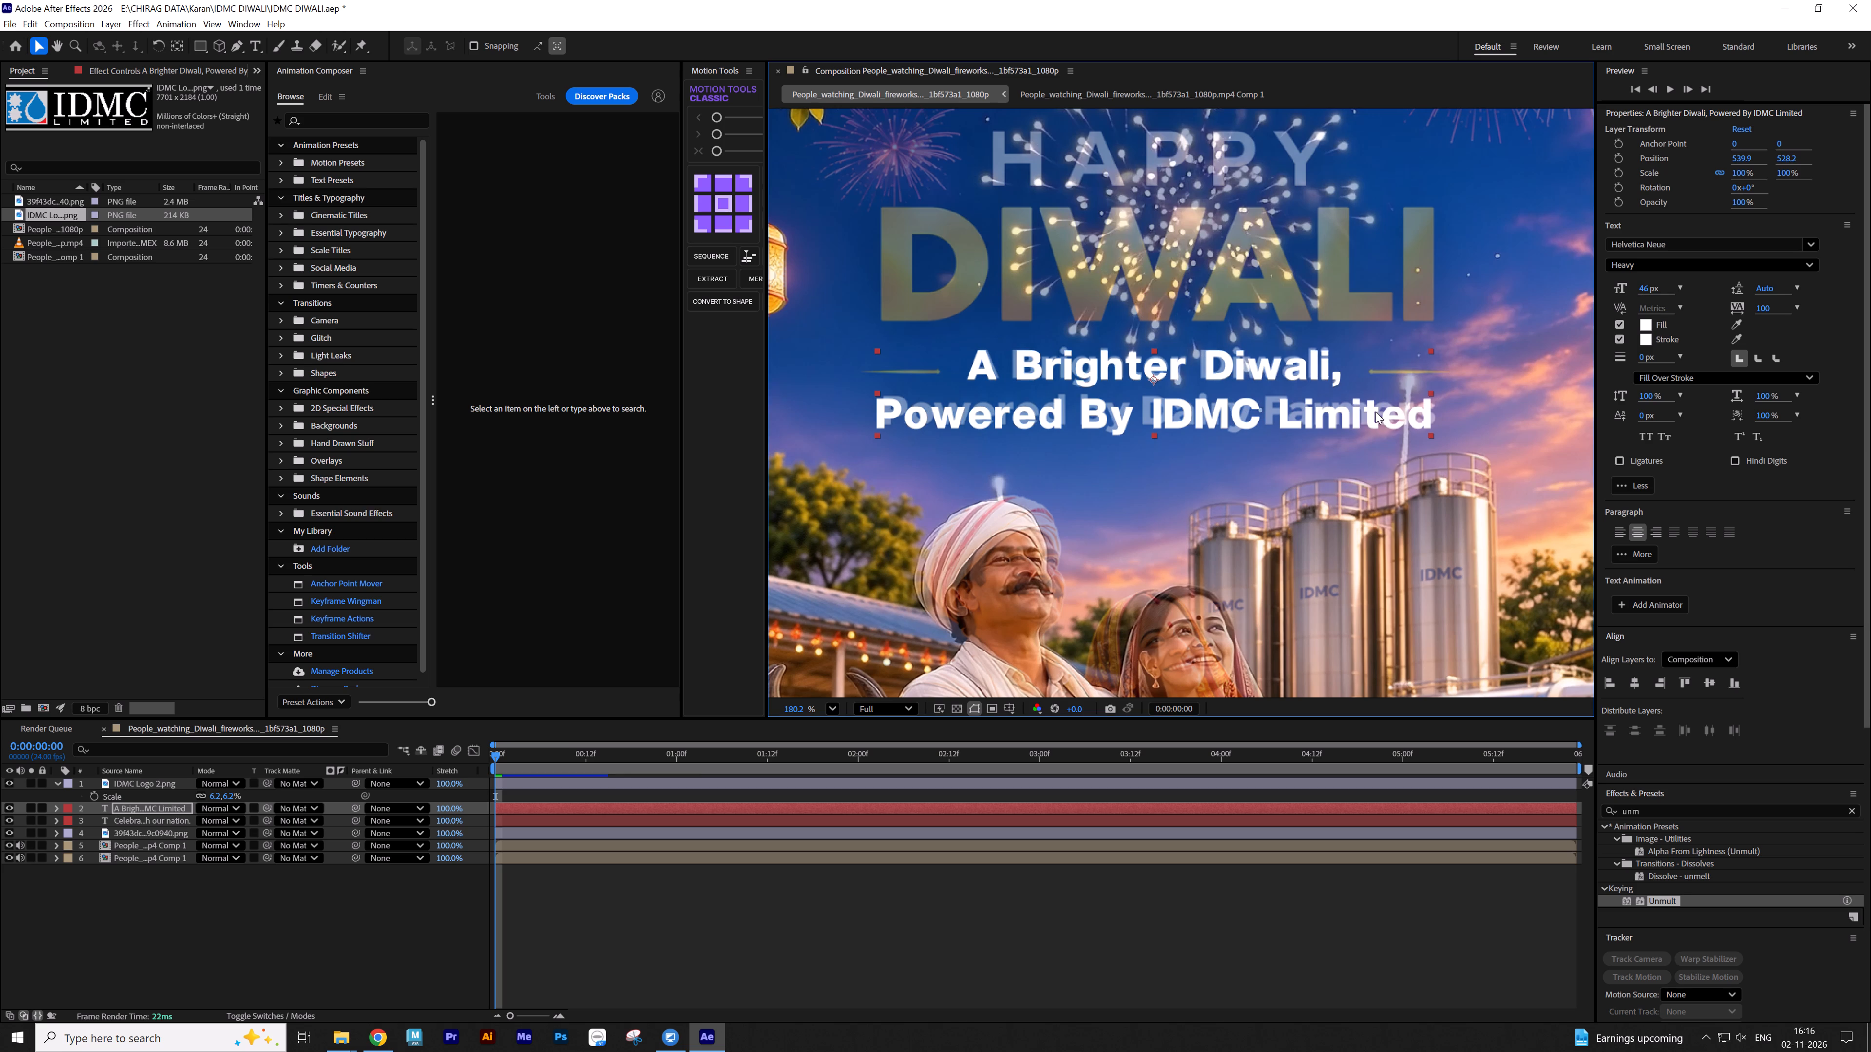
pyautogui.press('Up')
pyautogui.press('Up')
pyautogui.press('Up')
pyautogui.press('Up')
pyautogui.press('Up')
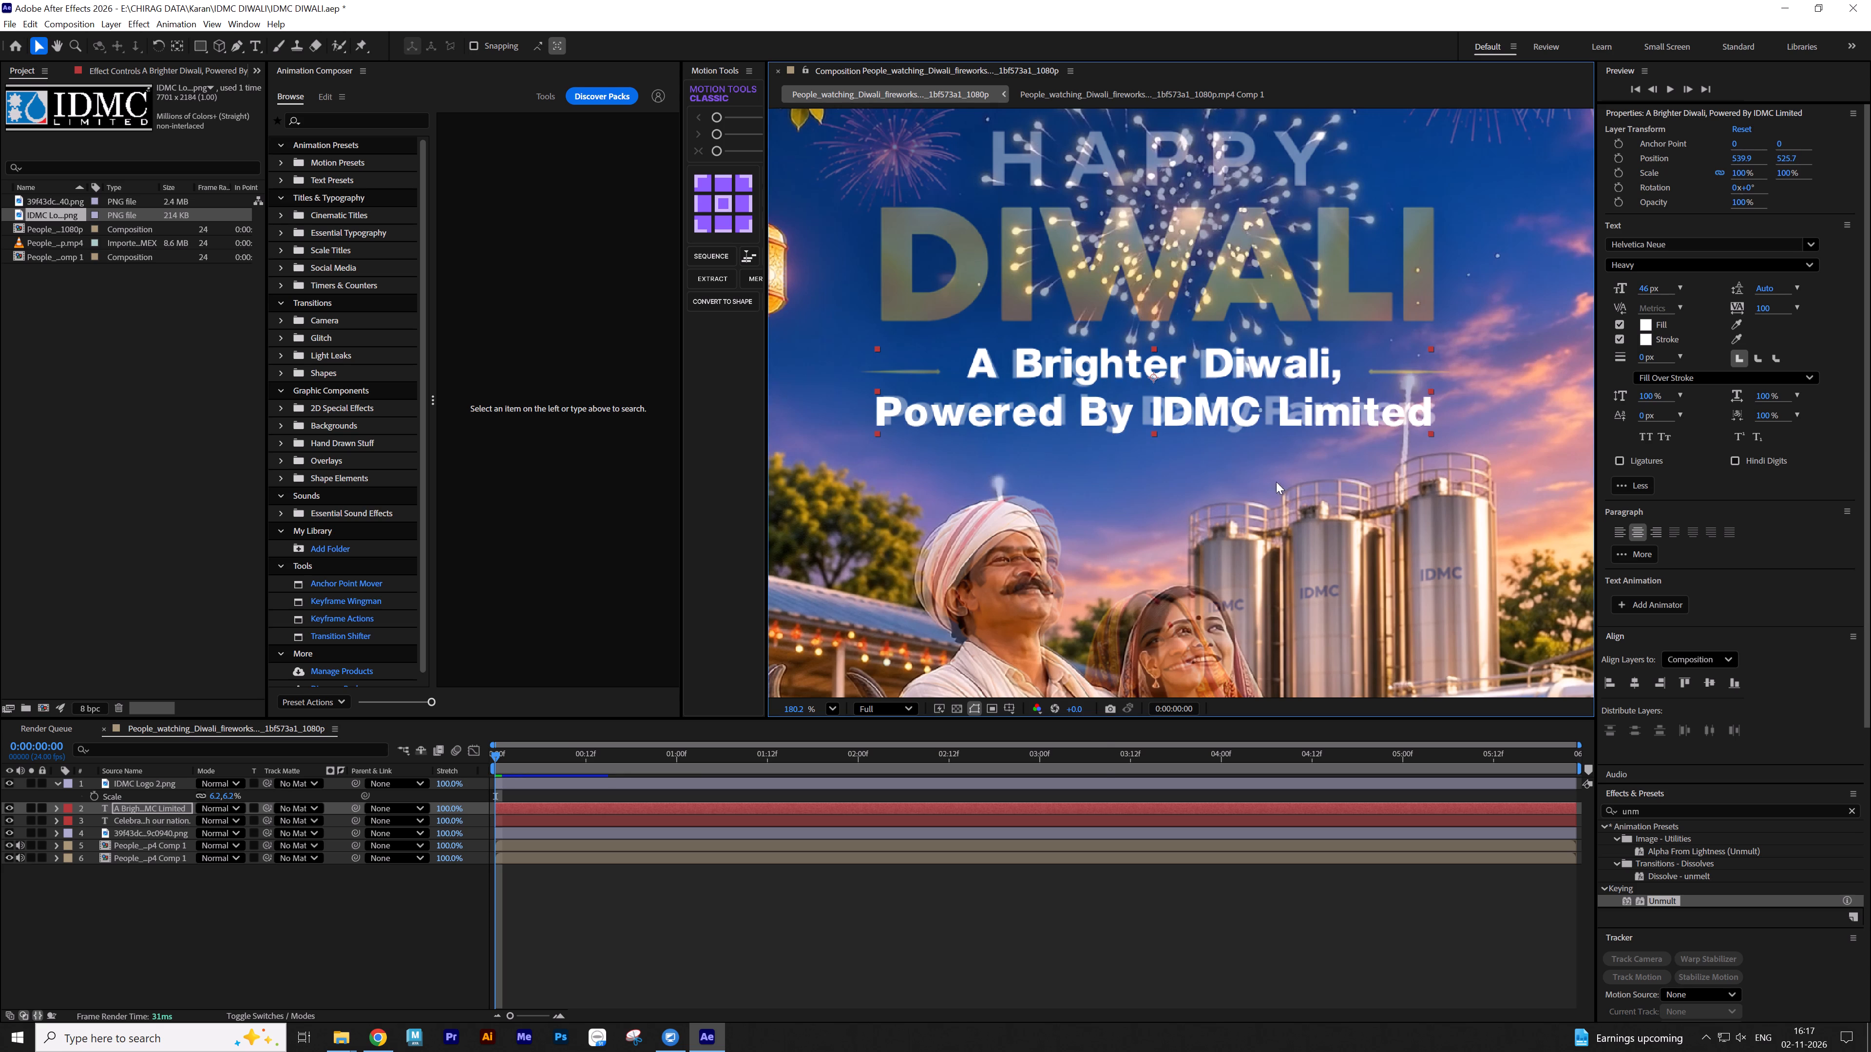
pyautogui.click(1042, 897)
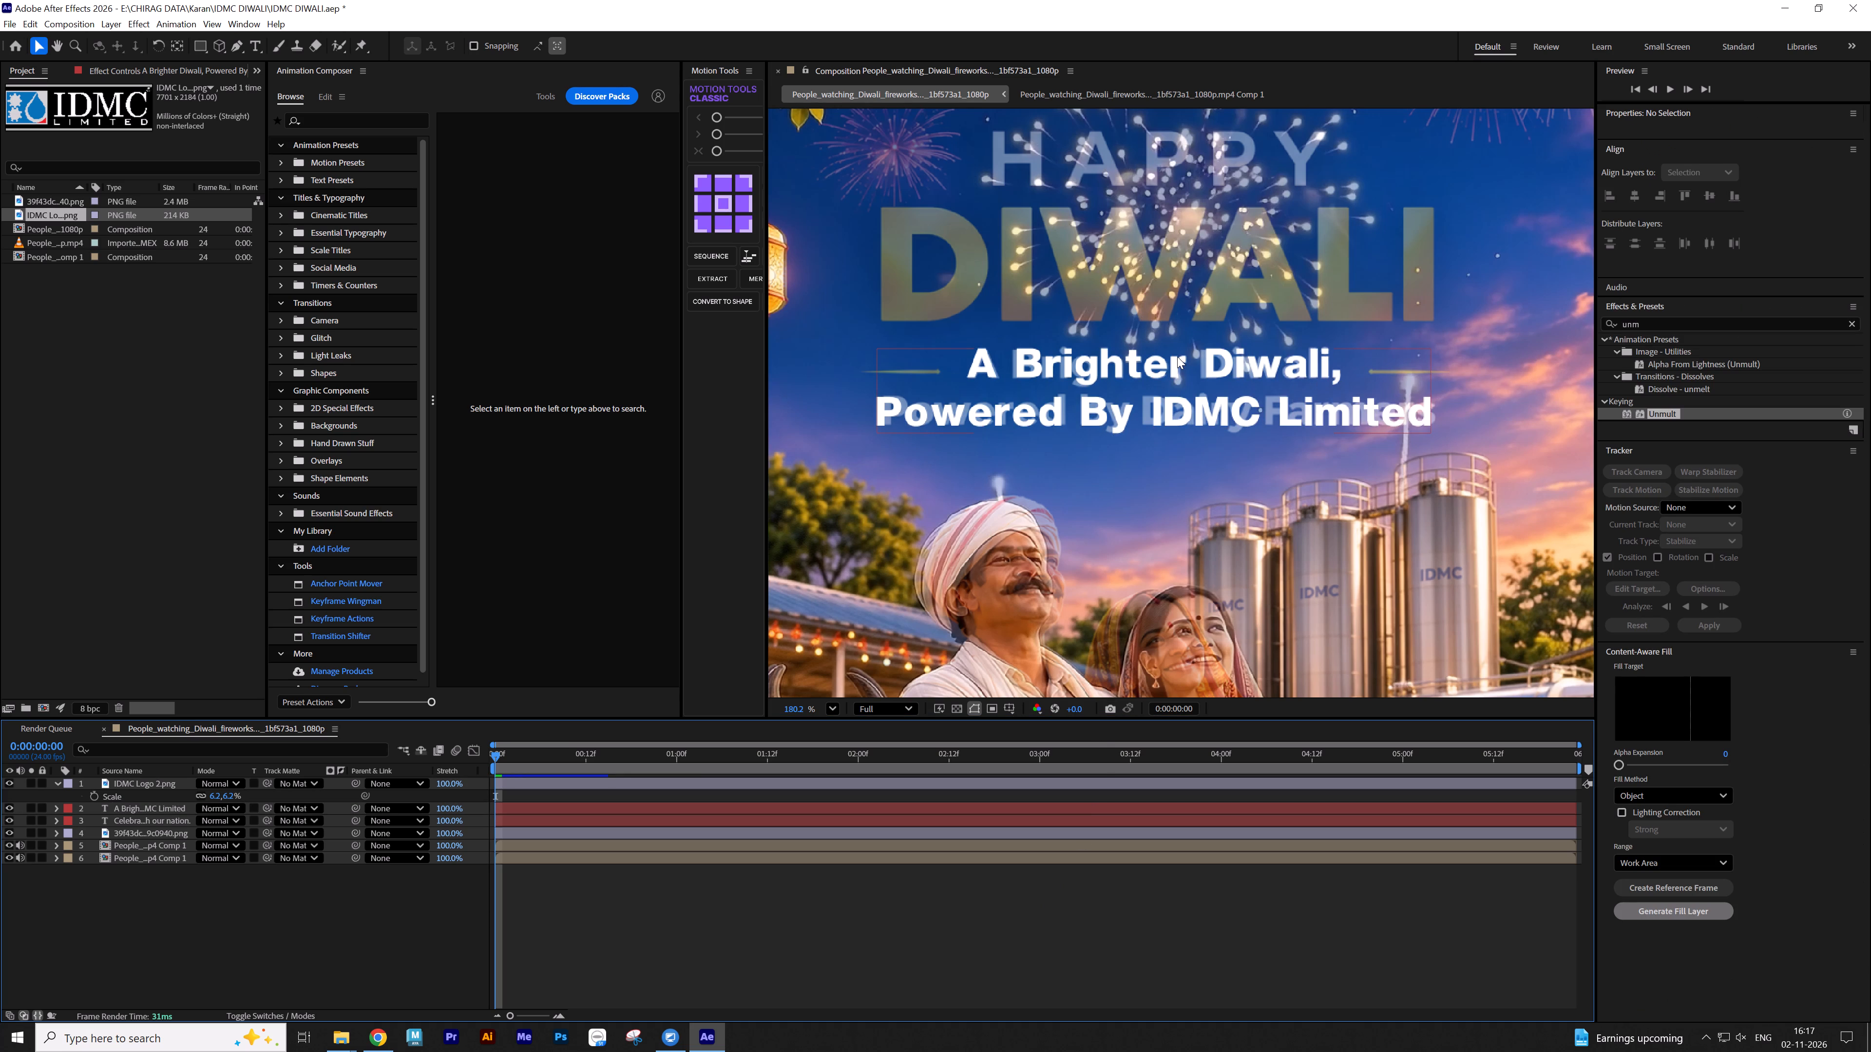
# Delete the faded poster image layer from the composition and save the project.
pyautogui.scroll(-6, 1141, 373)
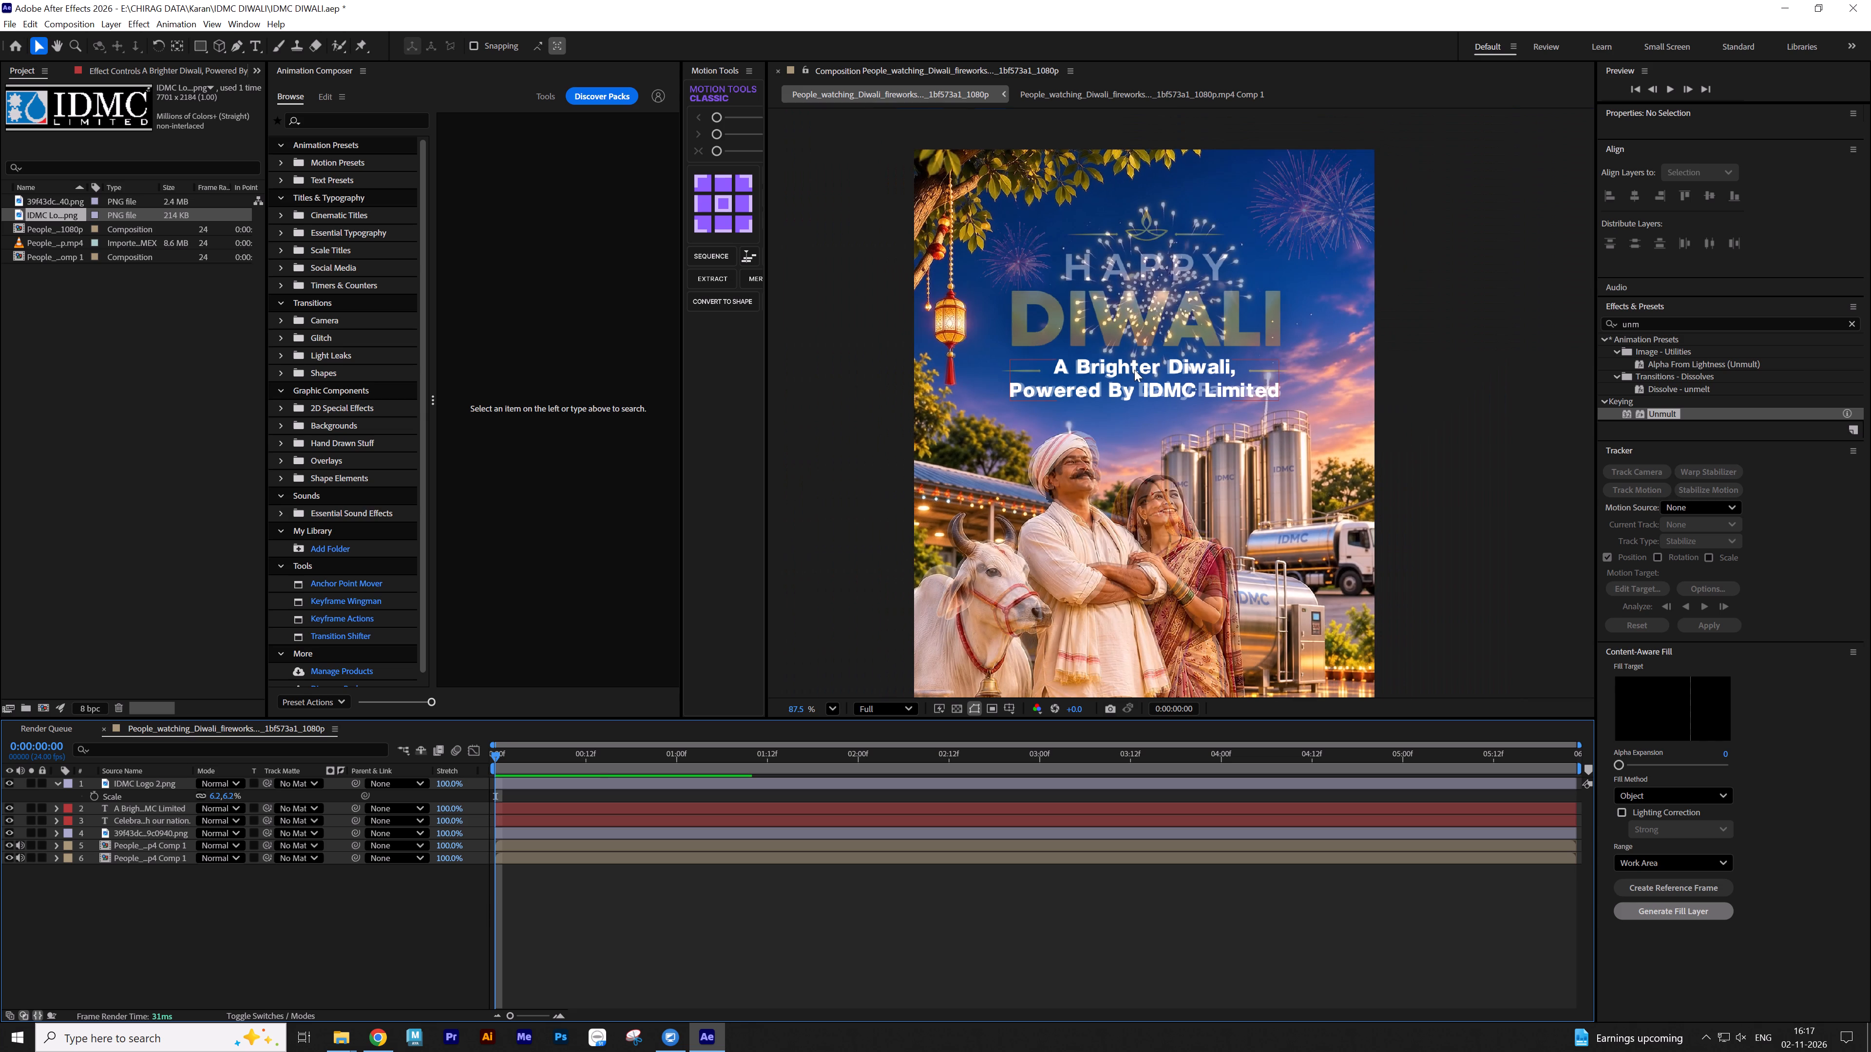
pyautogui.moveTo(1132, 350); pyautogui.dragTo(1132, 221, button='middle')
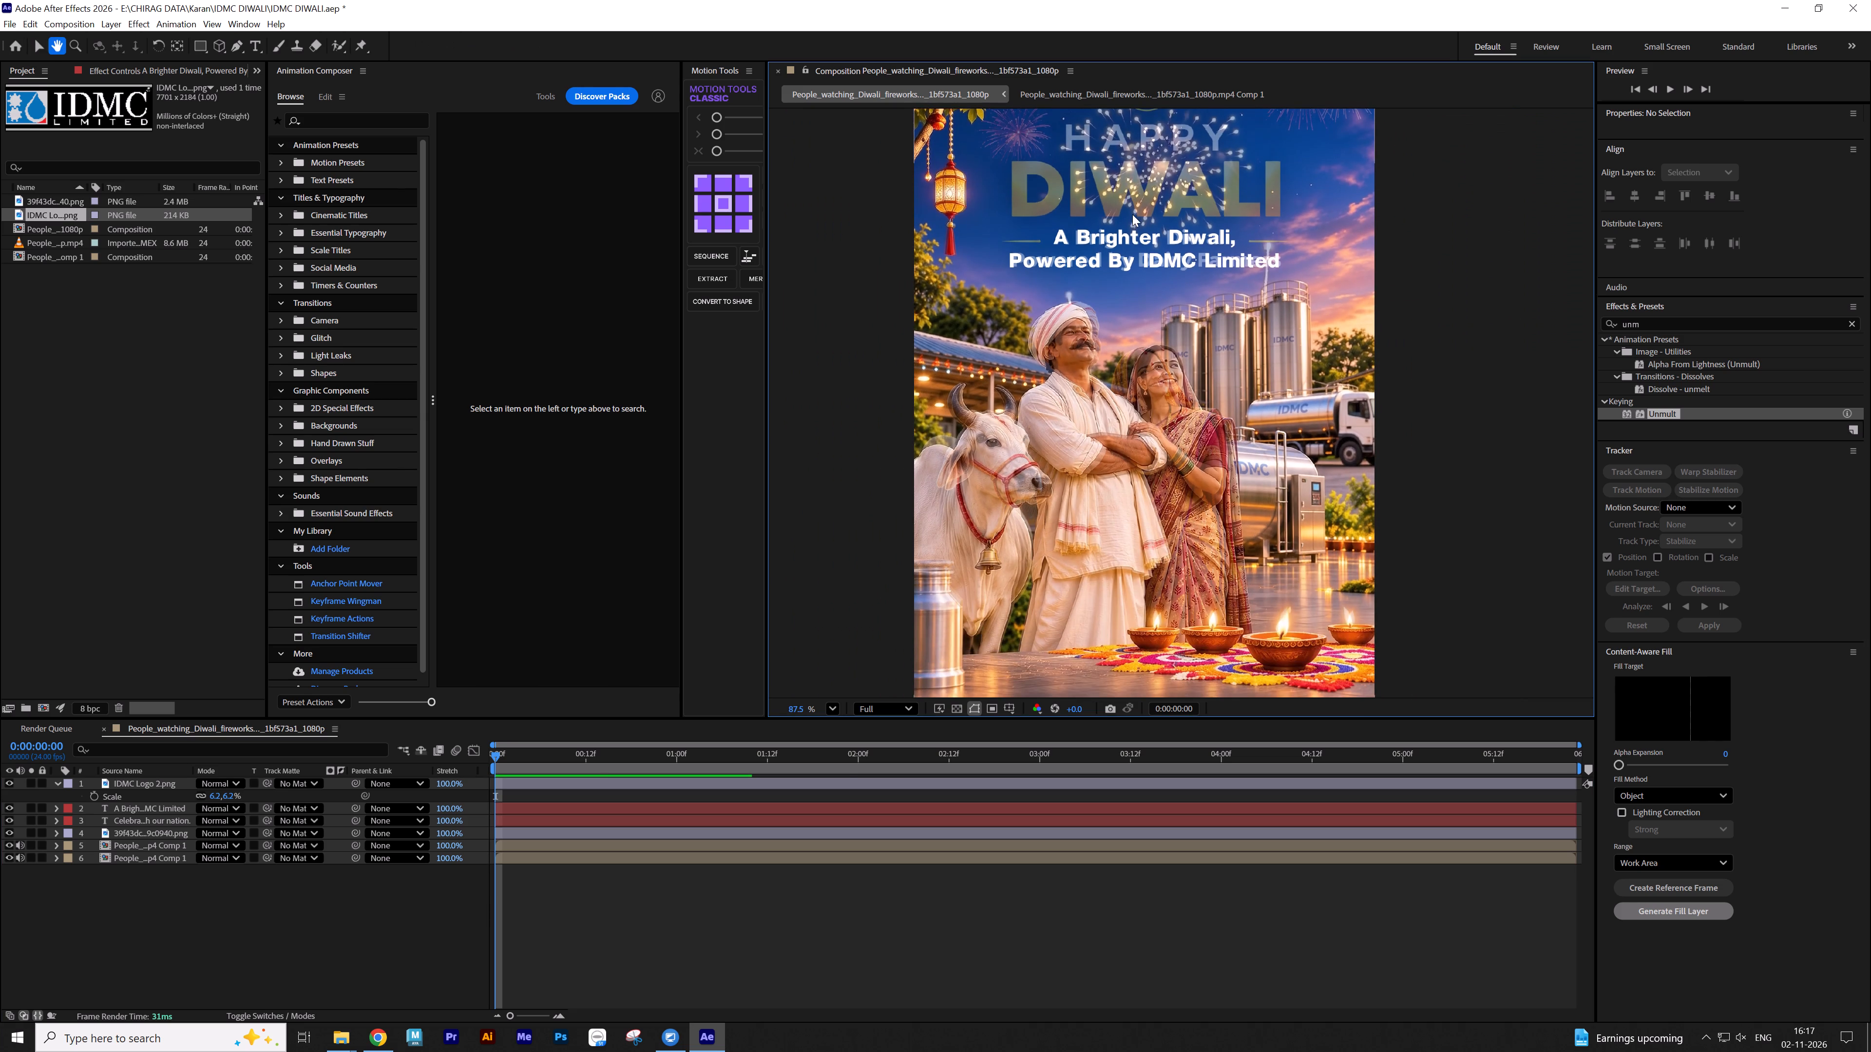
pyautogui.scroll(-2, 1131, 221)
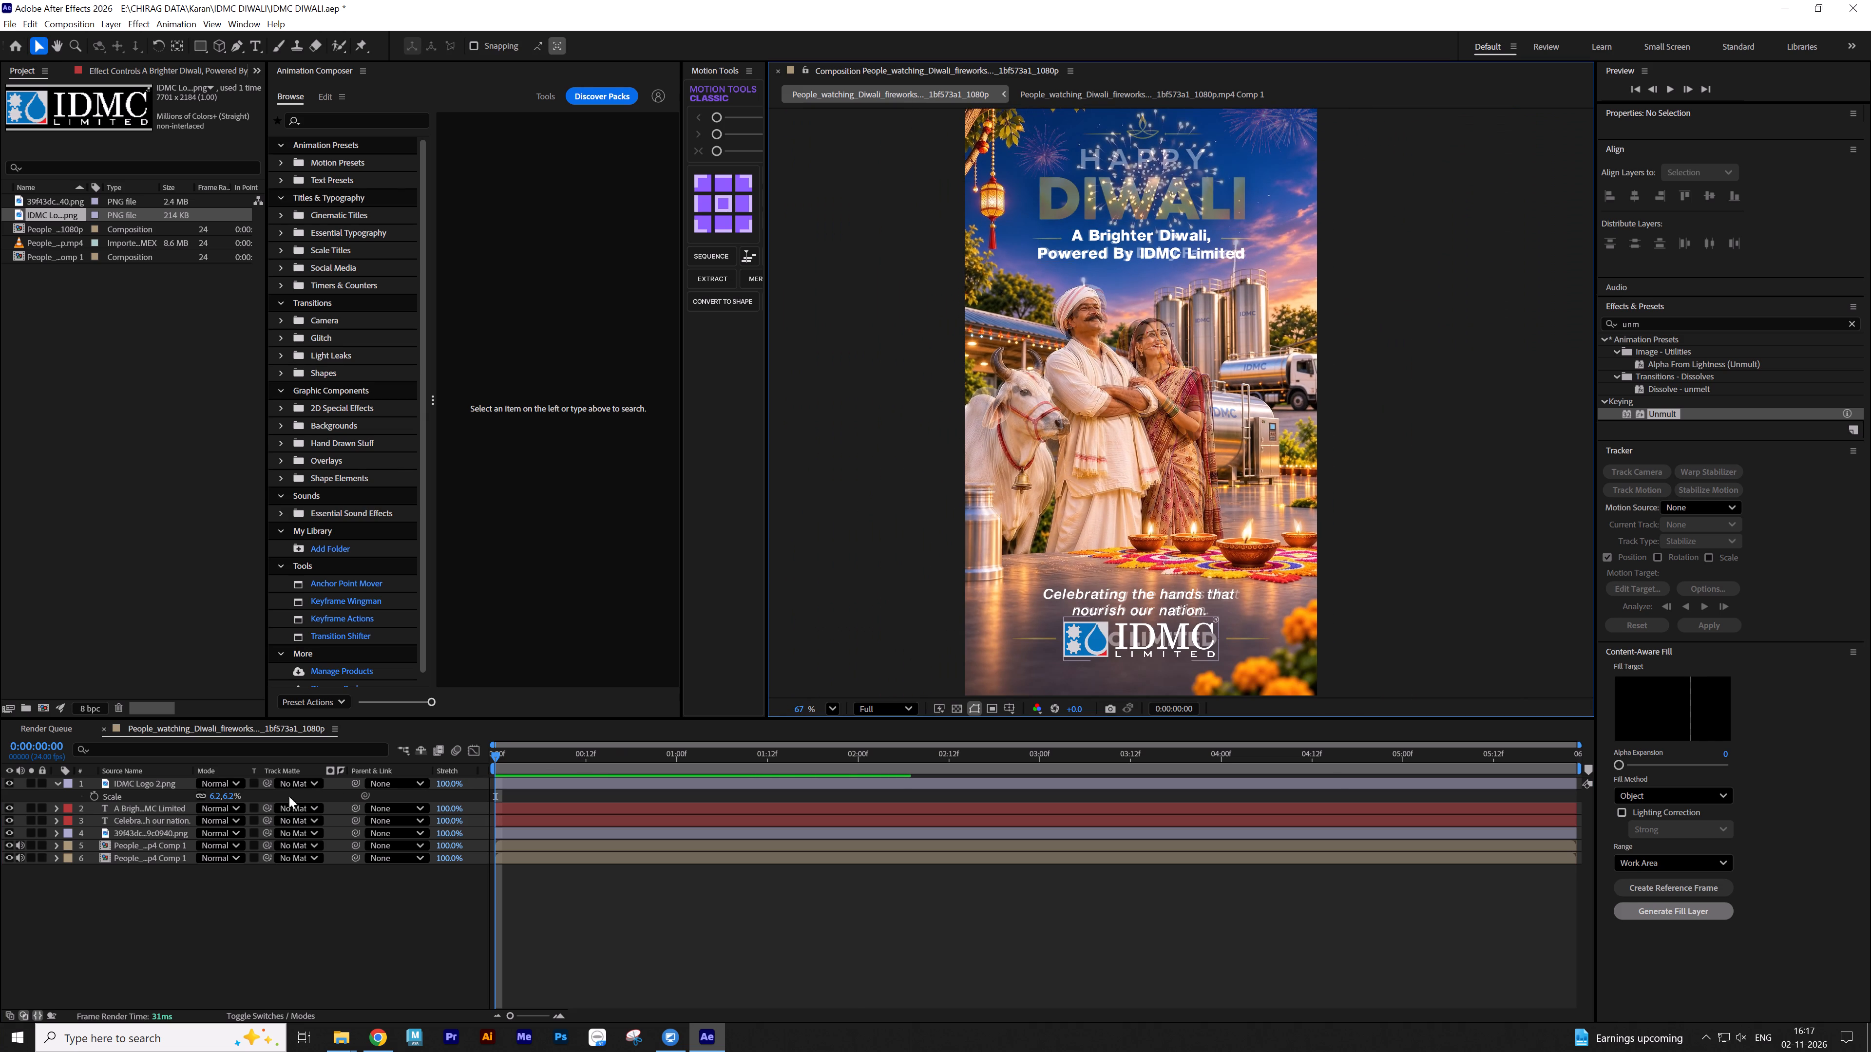
pyautogui.click(127, 829)
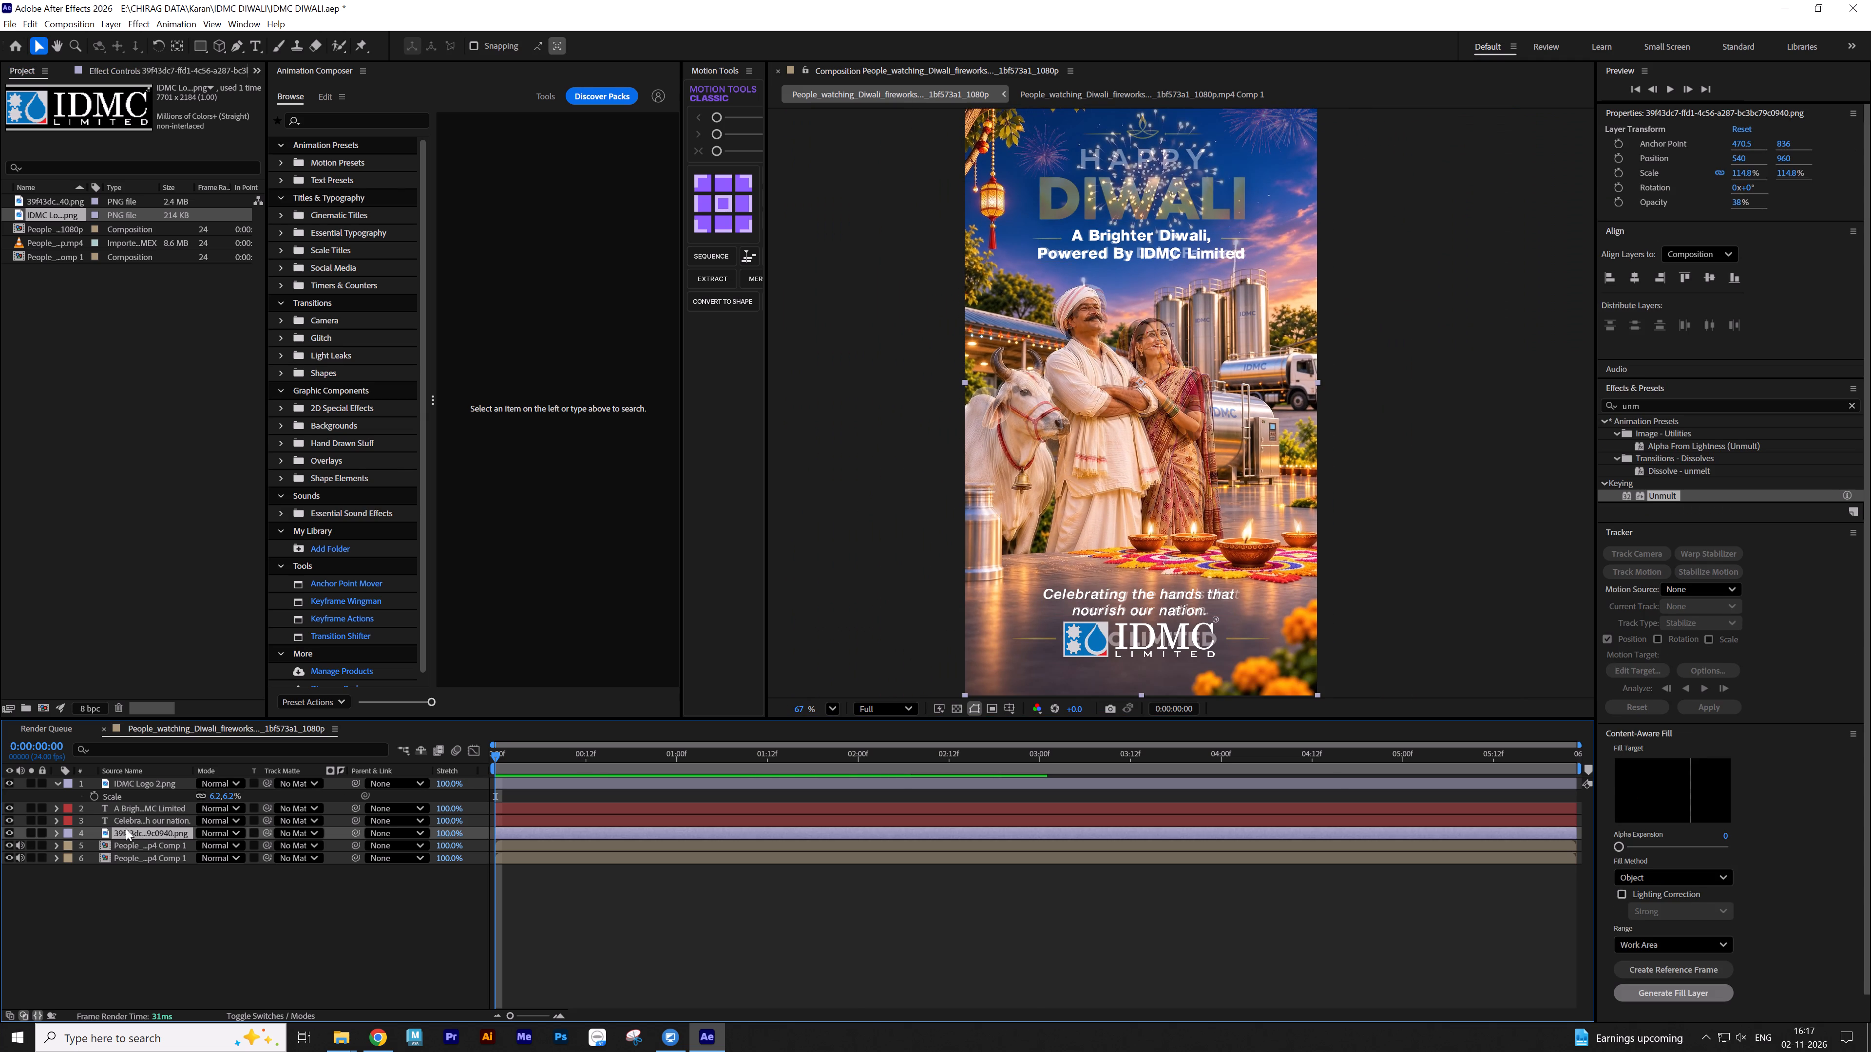
pyautogui.press('Delete')
pyautogui.click(185, 926)
pyautogui.write('ss')
pyautogui.hotkey('ctrl', 's')
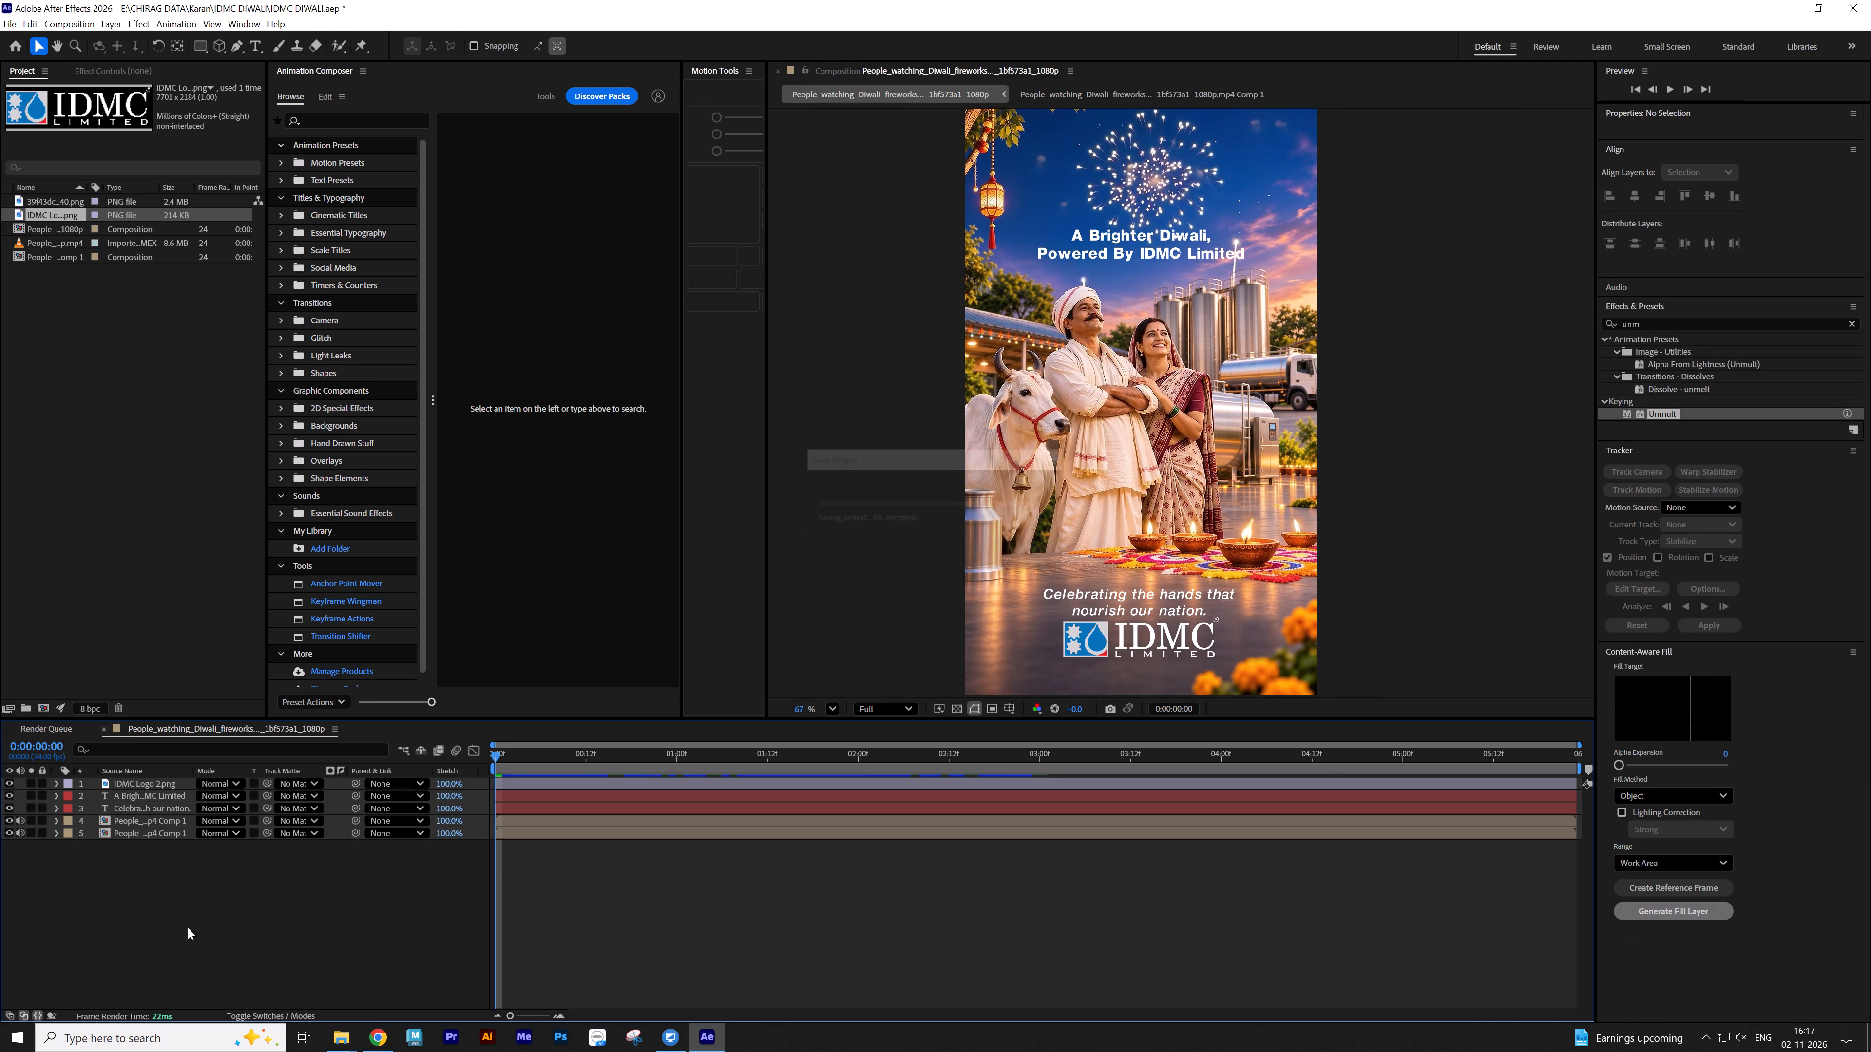
# Search the effects for "drop" and apply Drop Shadow to the "Celebrating the hands that nourish our nation." text.
pyautogui.click(1097, 244)
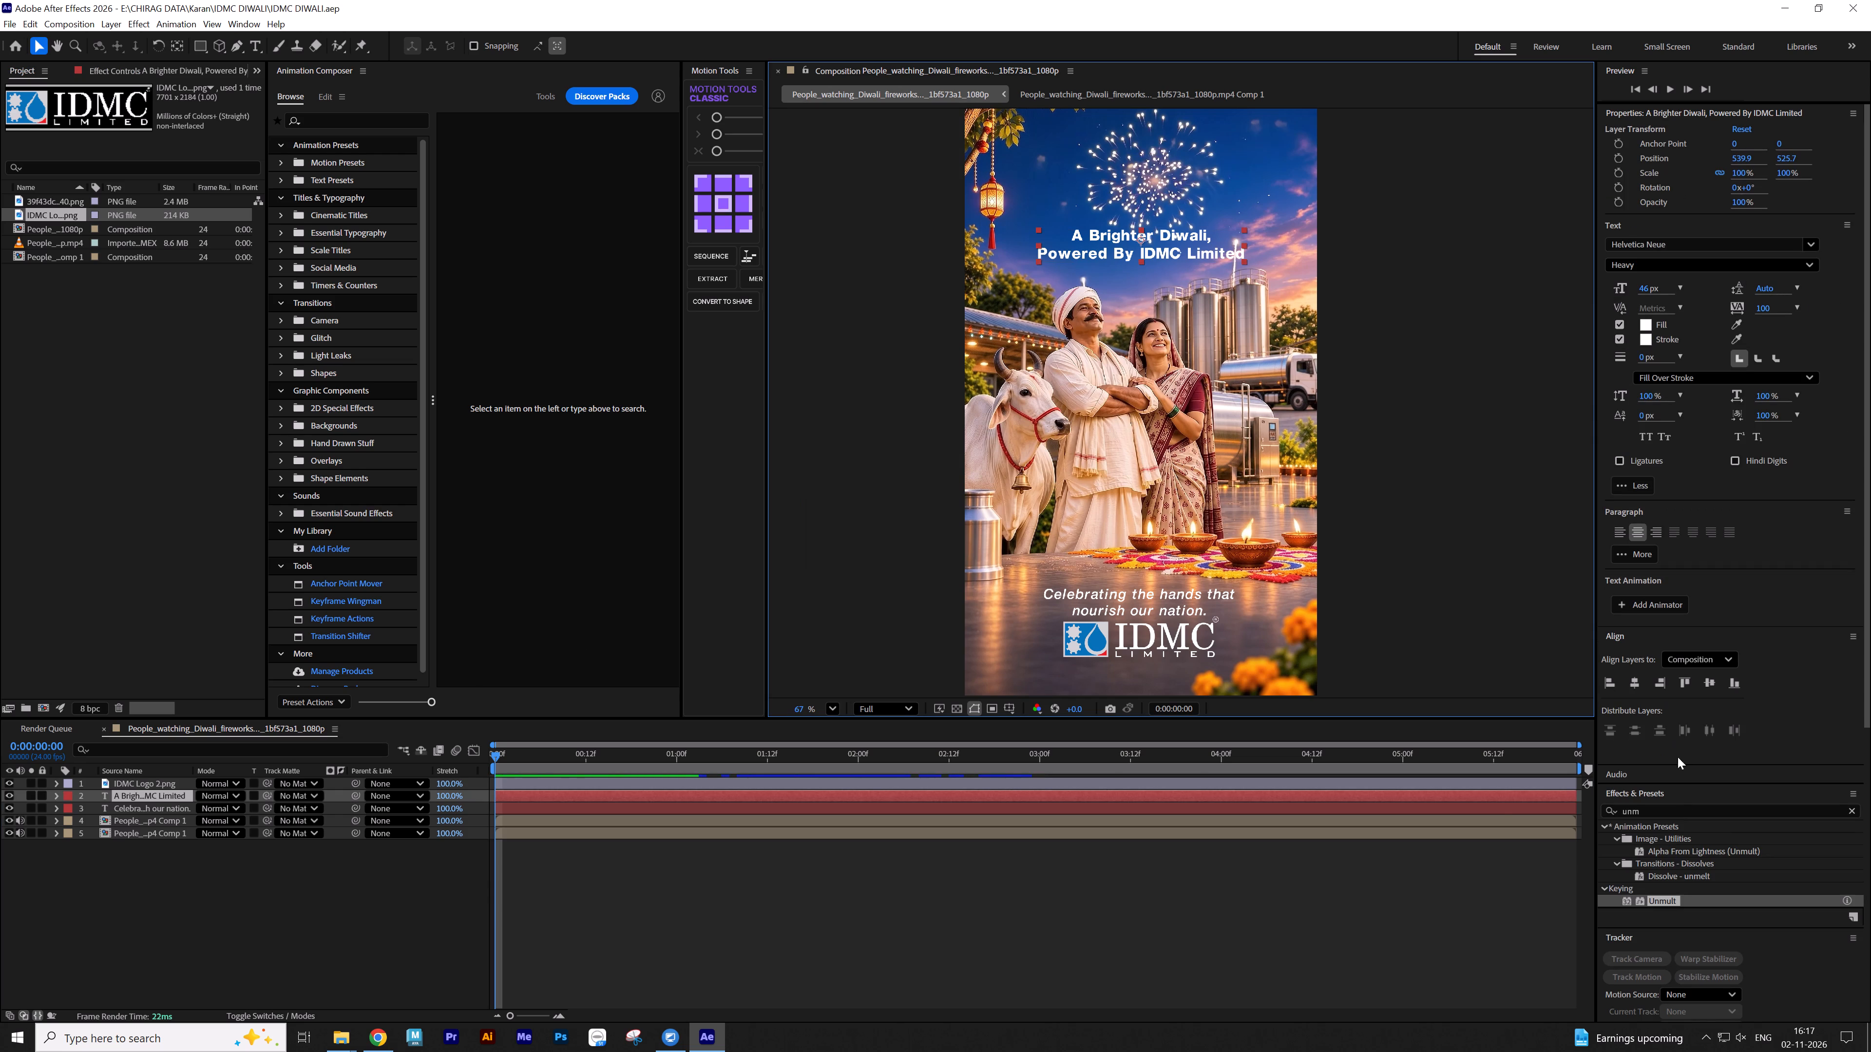
pyautogui.moveTo(1684, 816); pyautogui.dragTo(1505, 816)
pyautogui.press('d')
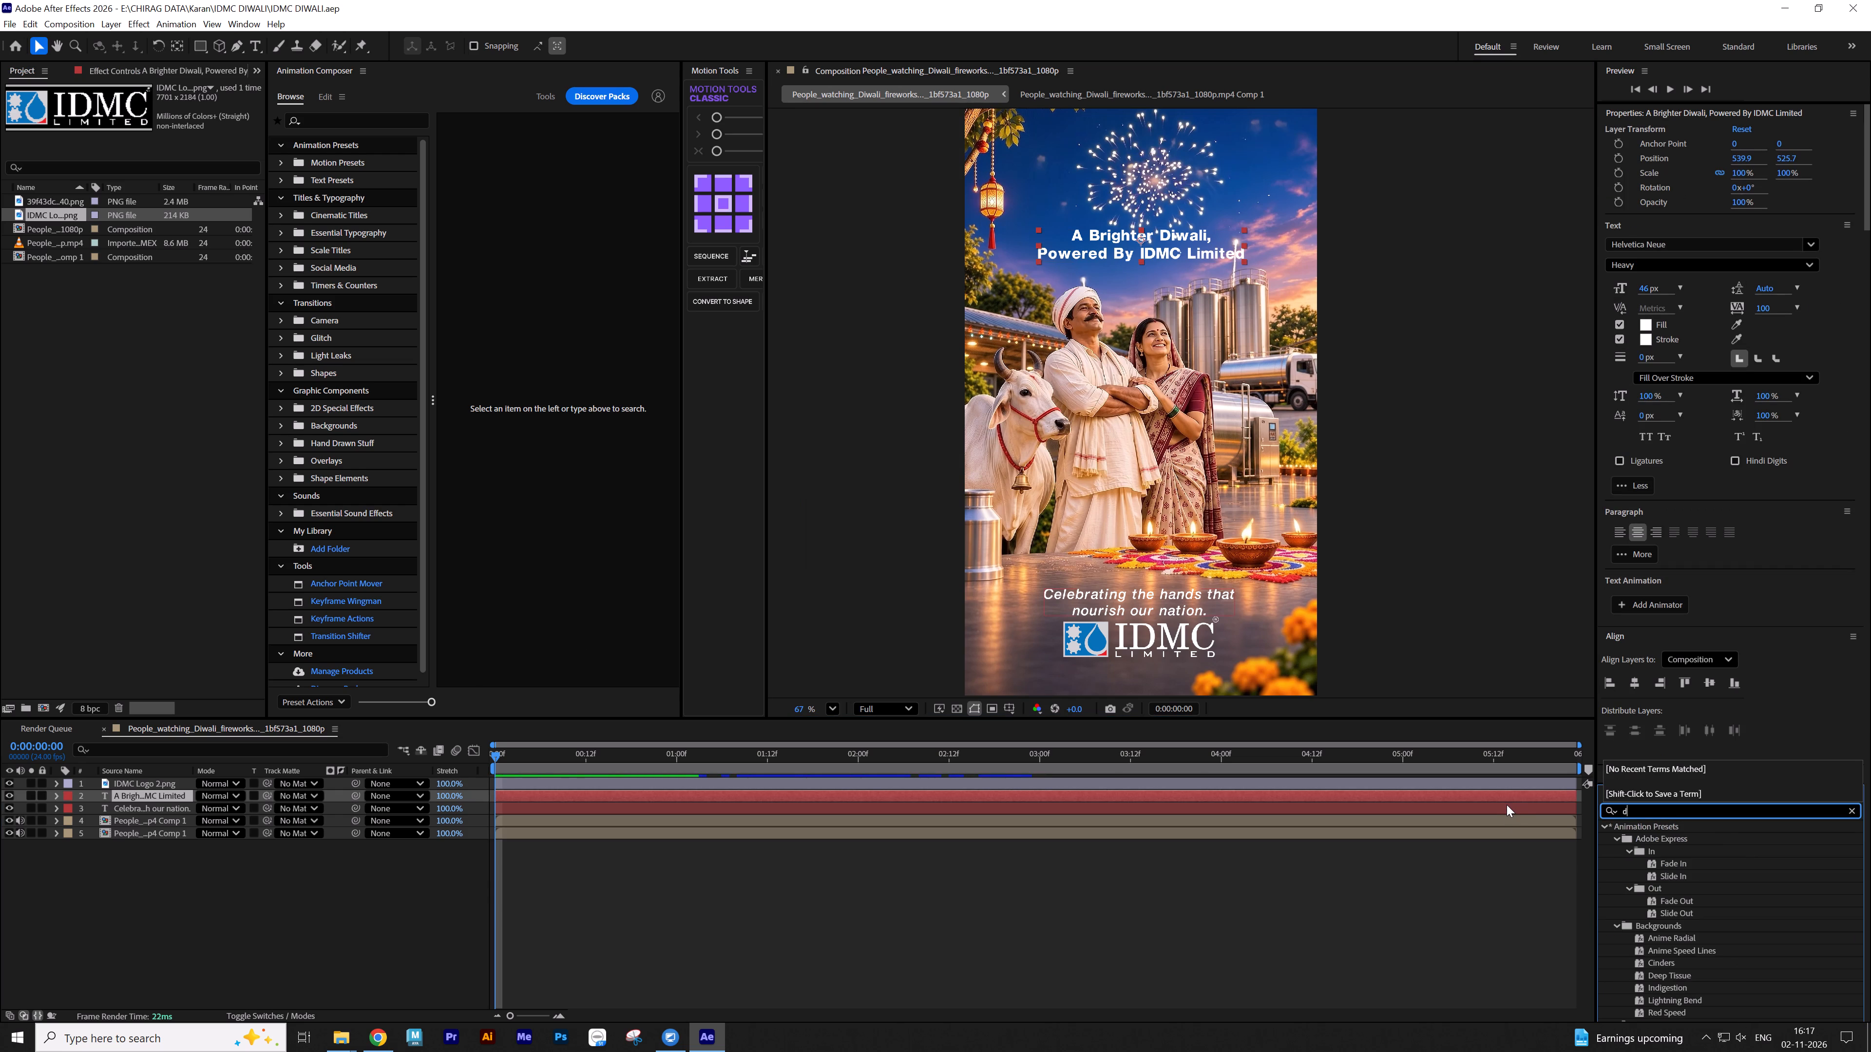
pyautogui.press('r')
pyautogui.press('o')
pyautogui.press('p')
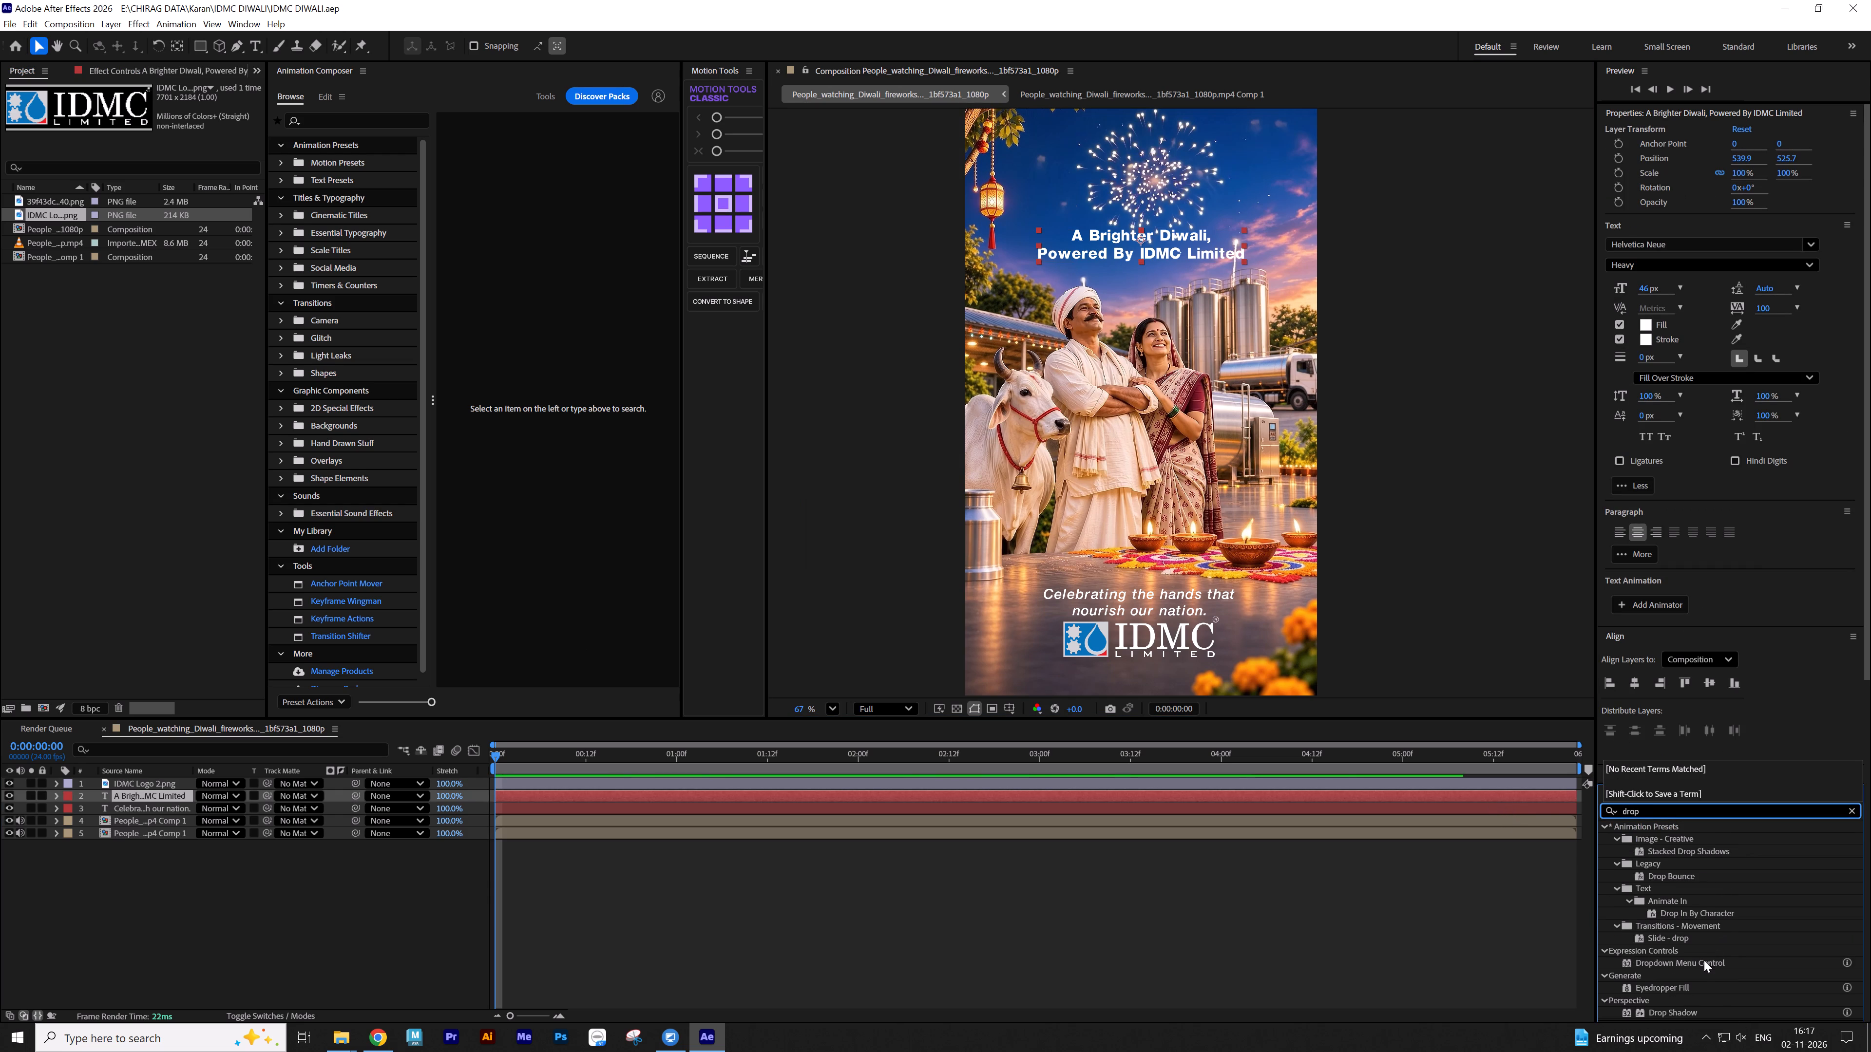
pyautogui.moveTo(1674, 1012); pyautogui.dragTo(1183, 592)
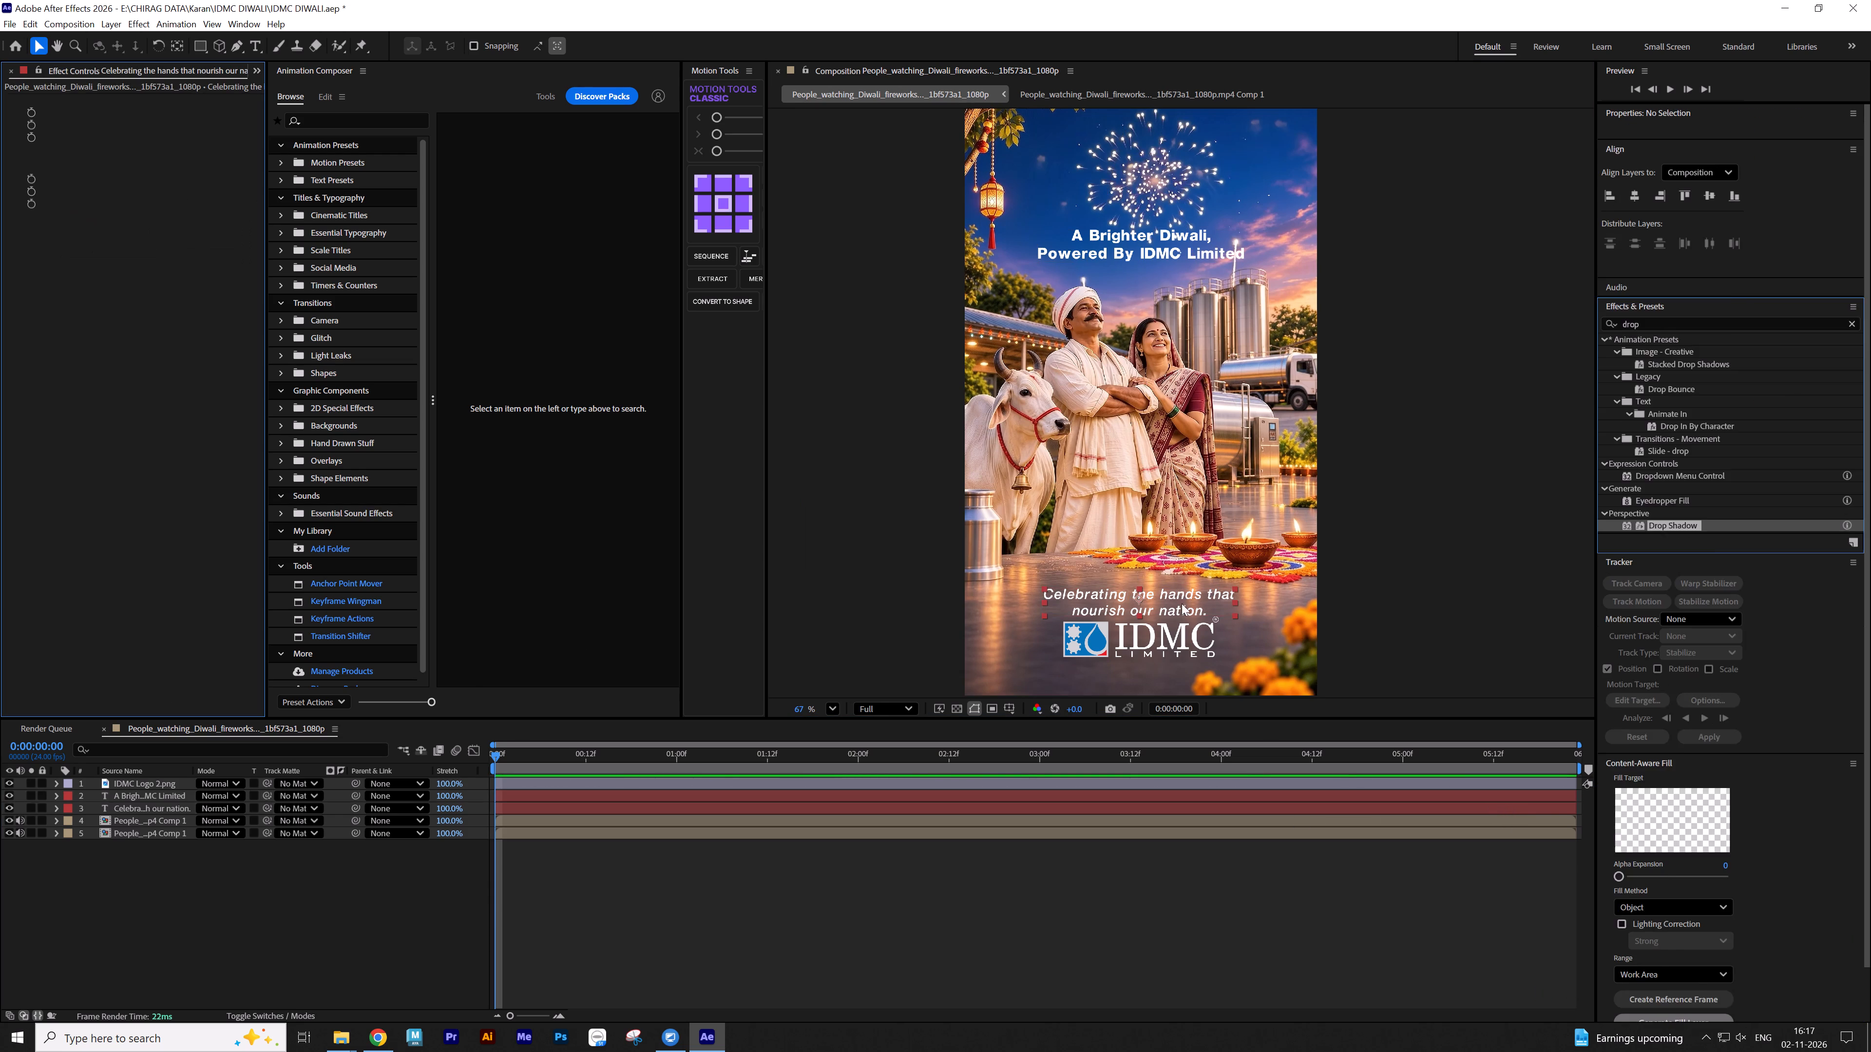
# Set the softness of the "Celebrating the hands" text's drop shadow to 6.
pyautogui.scroll(10, 1172, 627)
pyautogui.moveTo(1165, 582); pyautogui.dragTo(1261, 398, button='middle')
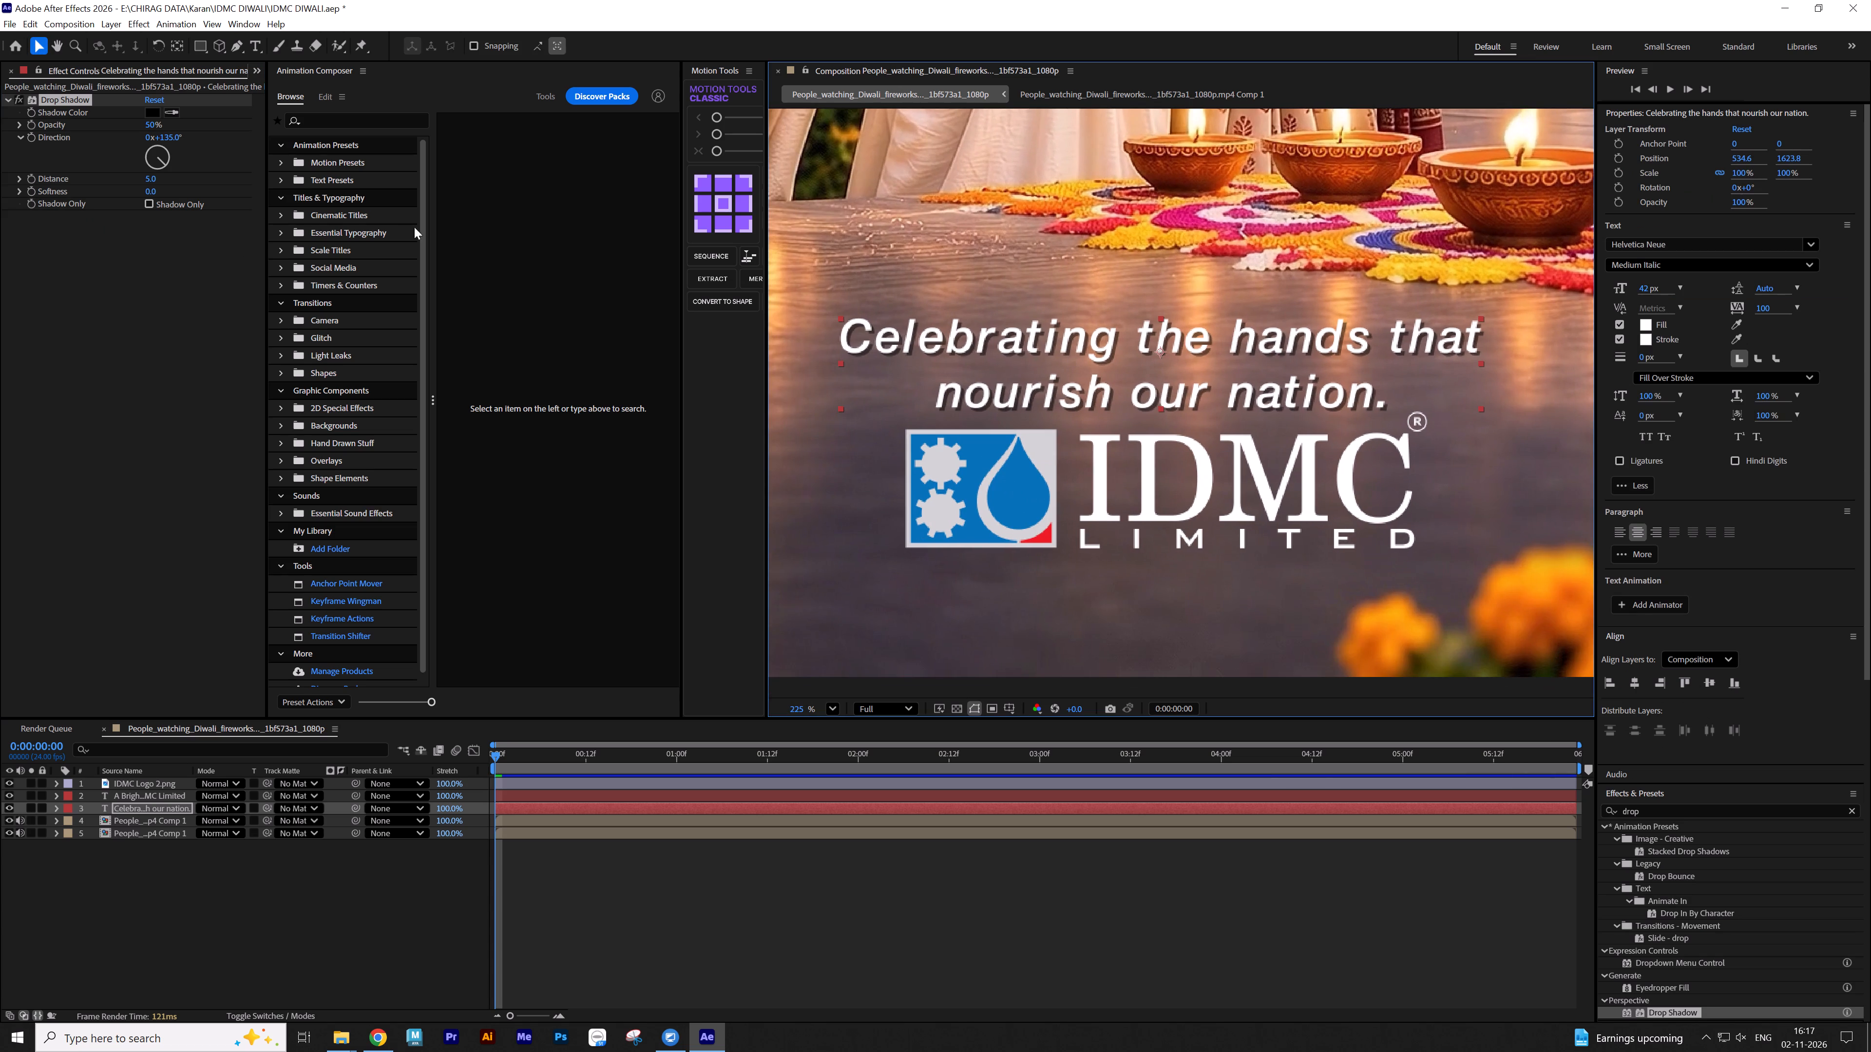
pyautogui.moveTo(153, 188); pyautogui.dragTo(157, 188)
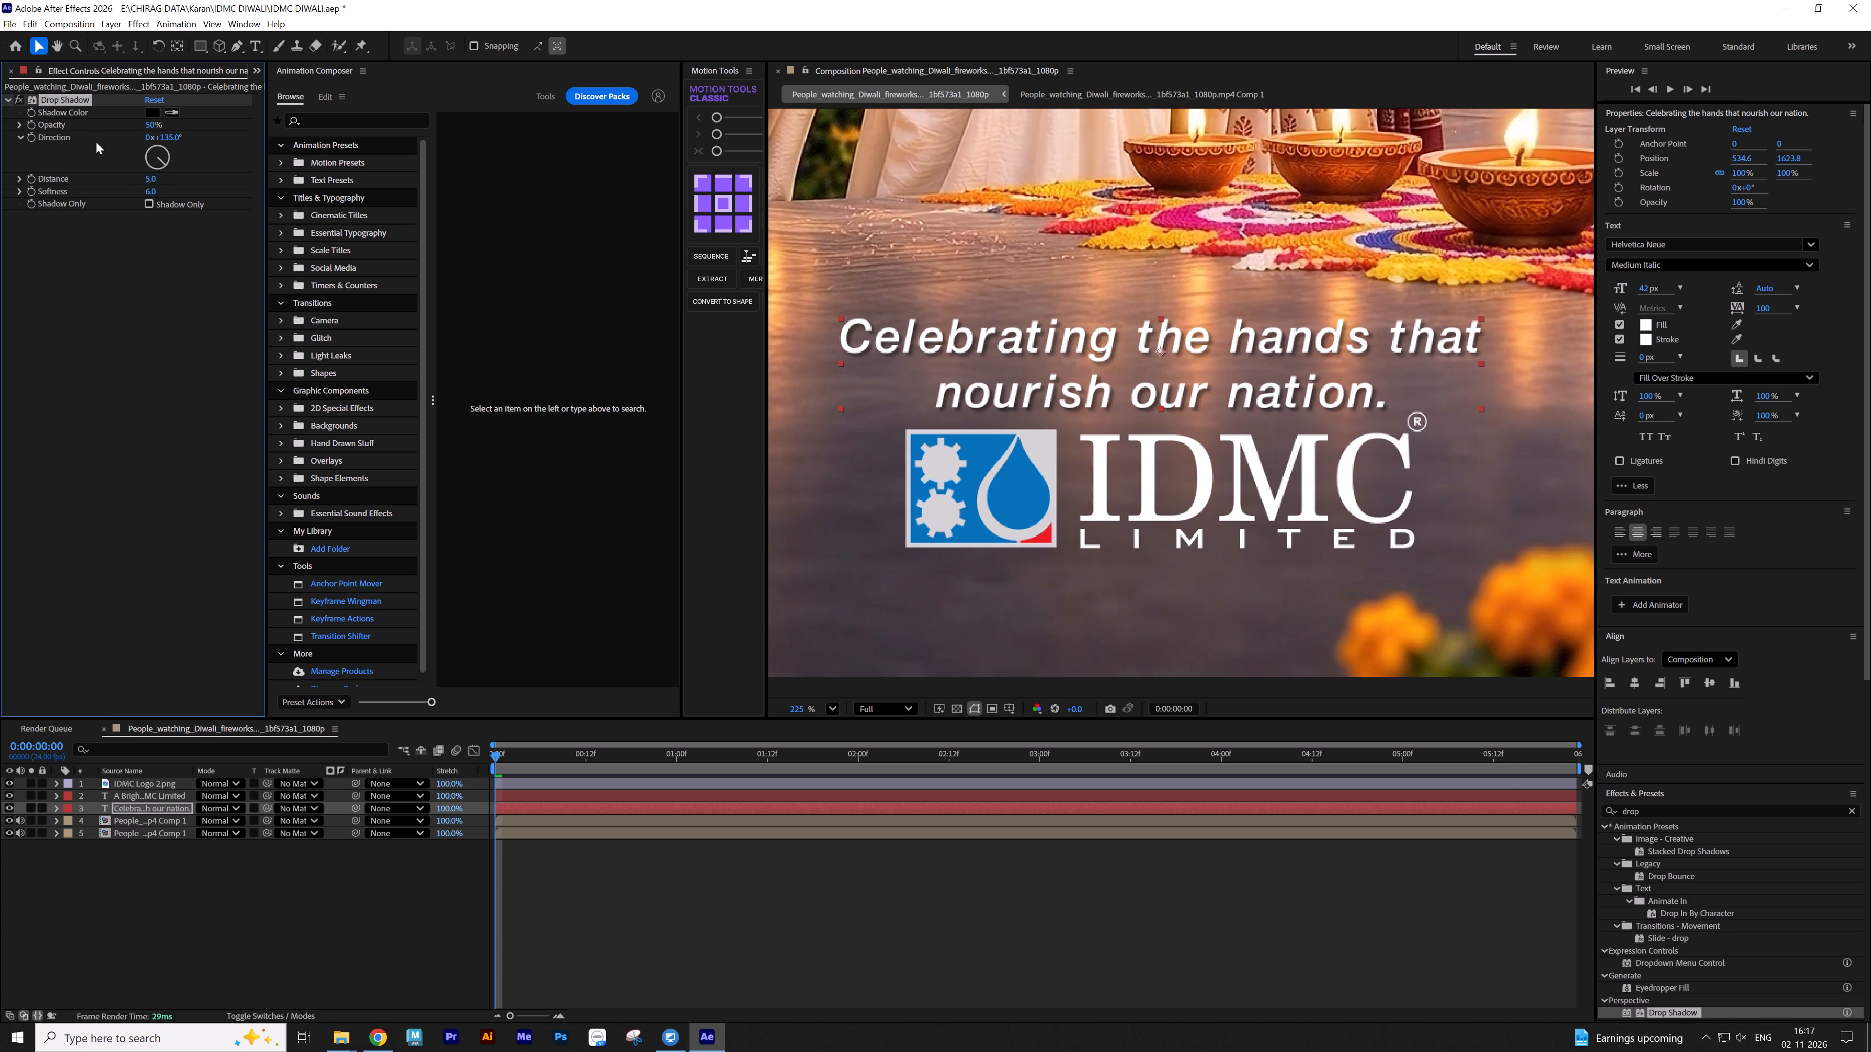
# Copy the Drop Shadow effect from the "Celebrating the hands" text onto the IDMC logo layer.
pyautogui.click(74, 102)
pyautogui.hotkey('ctrl', 'c')
pyautogui.click(1192, 522)
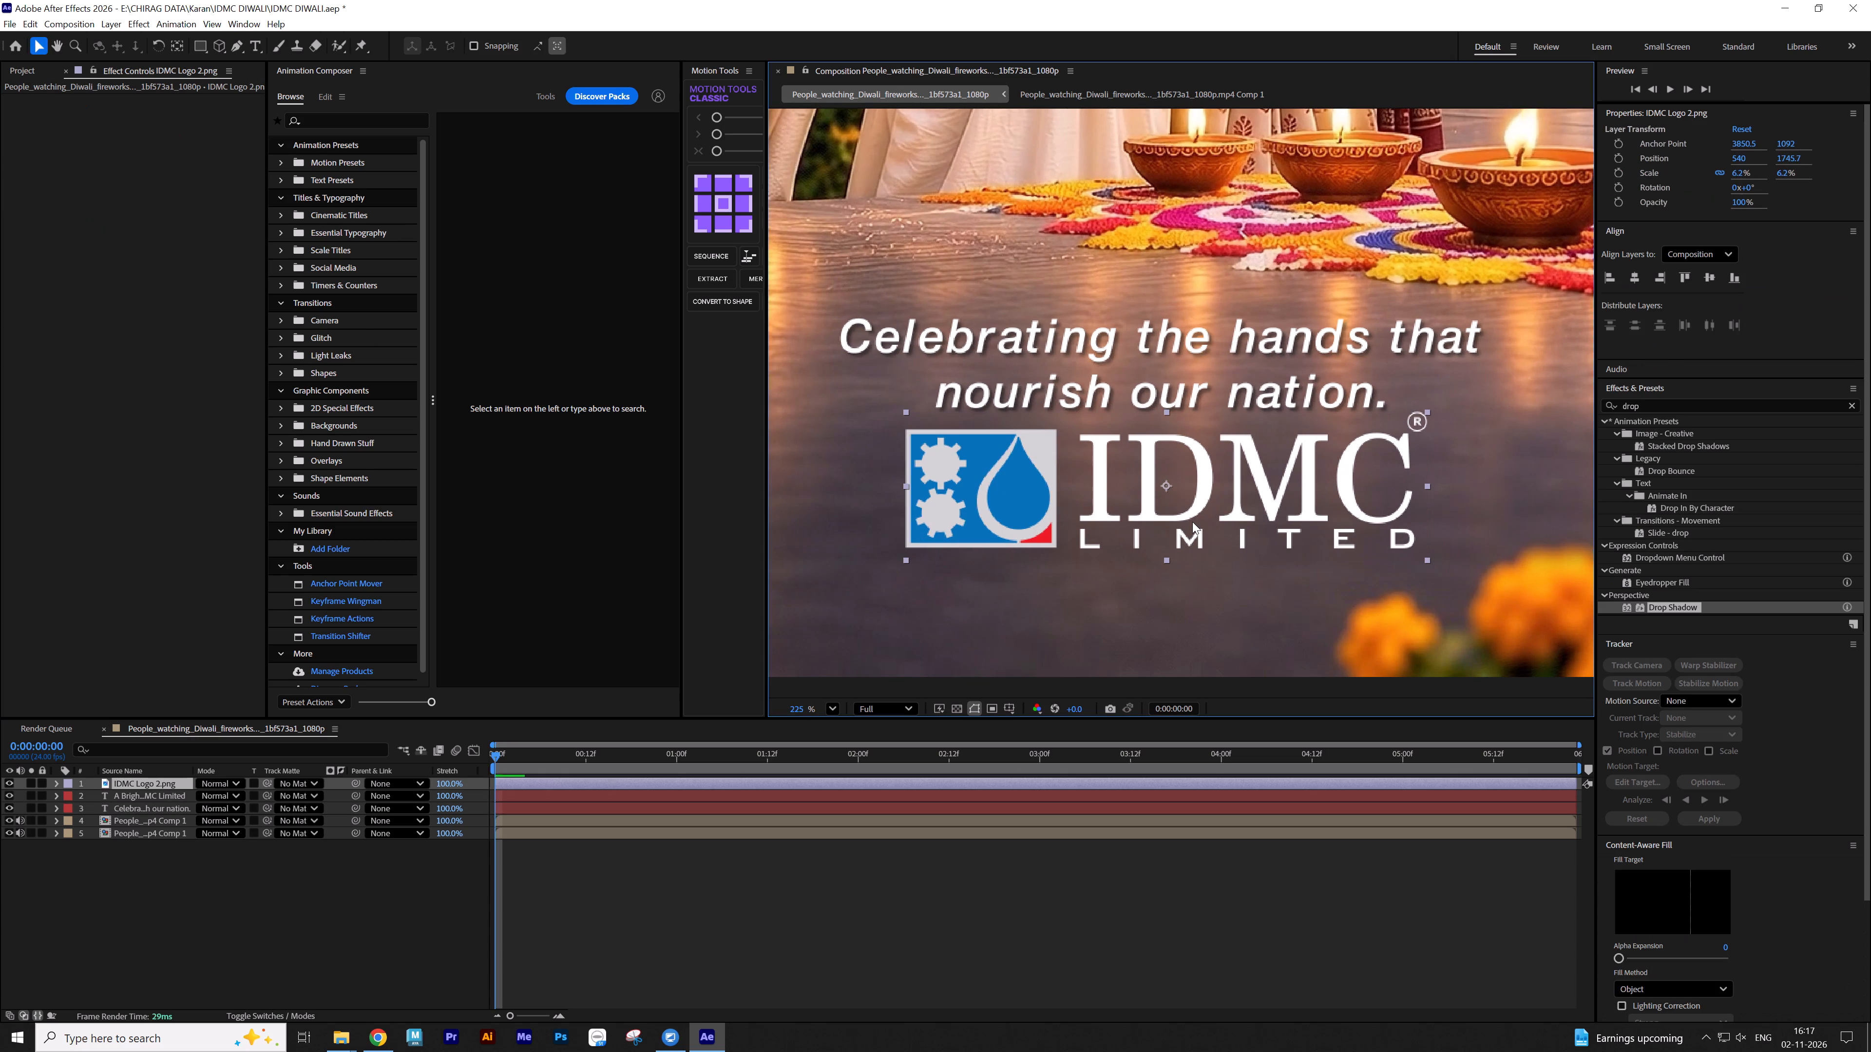
pyautogui.hotkey('ctrl', 'v')
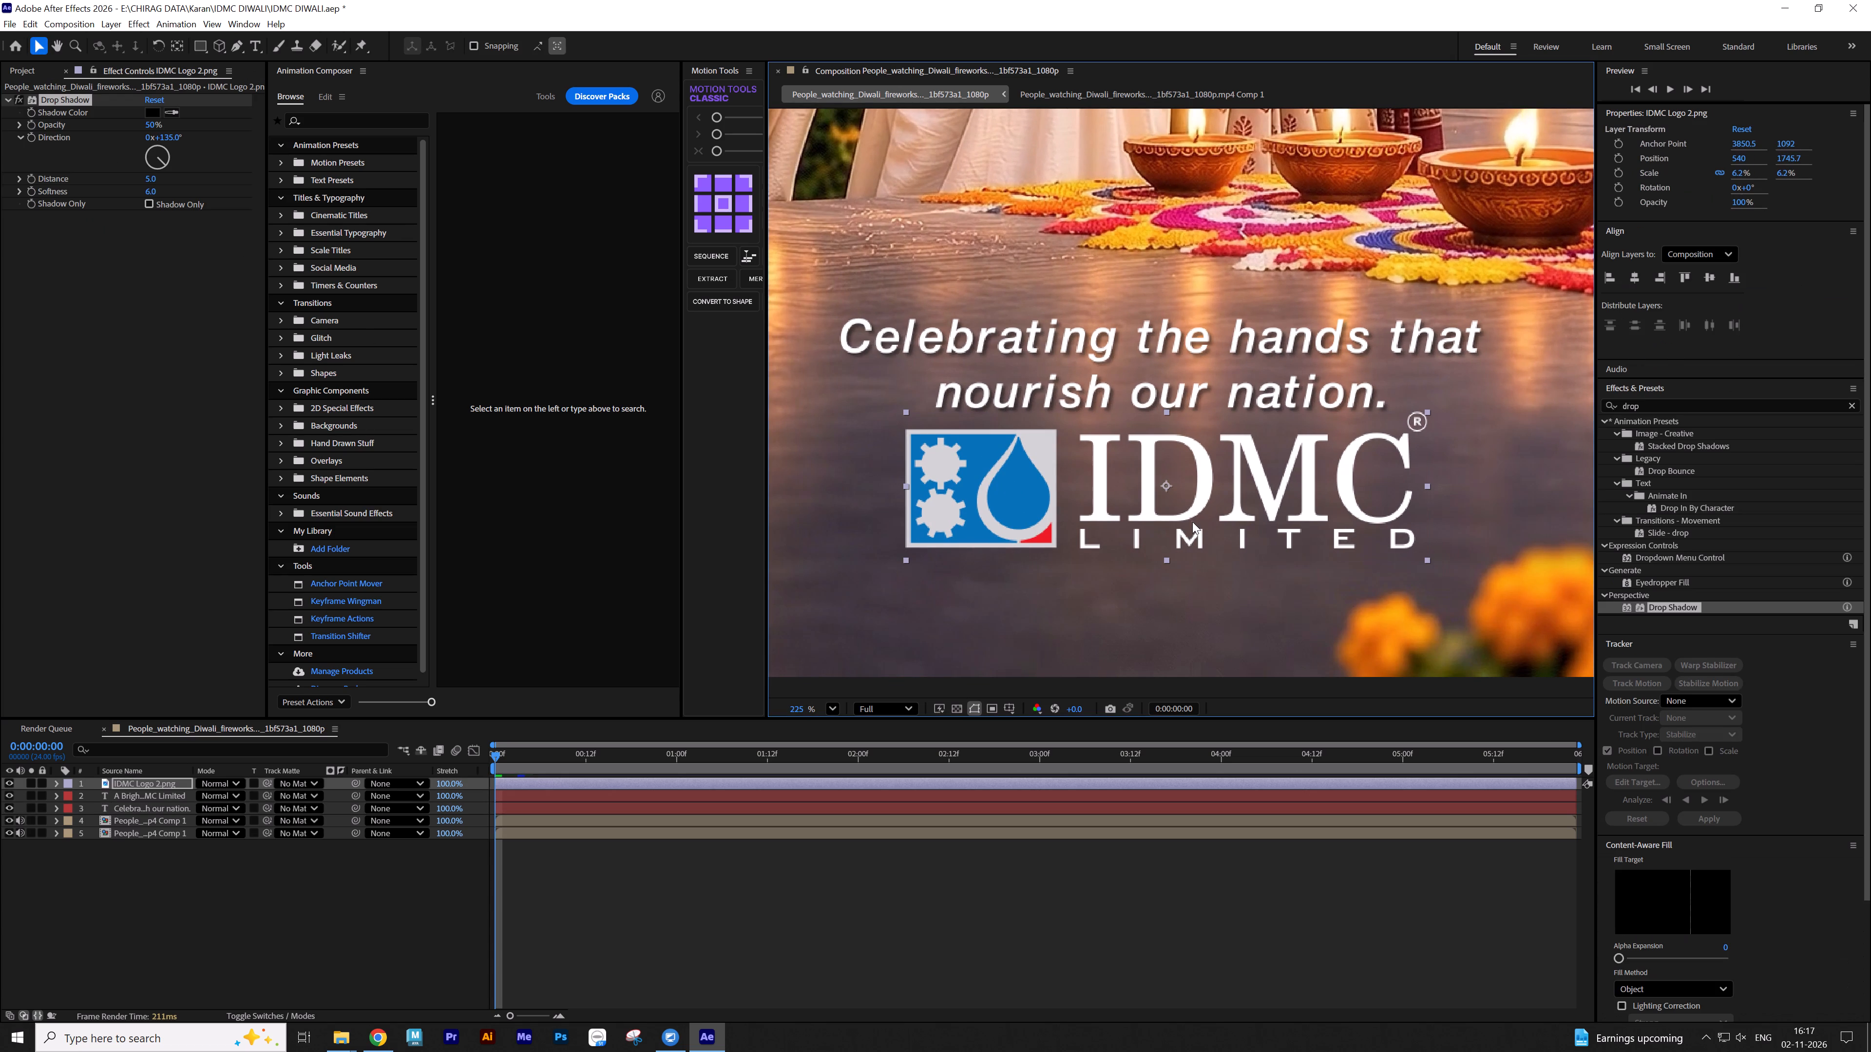
# Move the IDMC logo slightly down, to about y 1754, keeping it at x 540.
pyautogui.moveTo(1192, 522); pyautogui.dragTo(1193, 530)
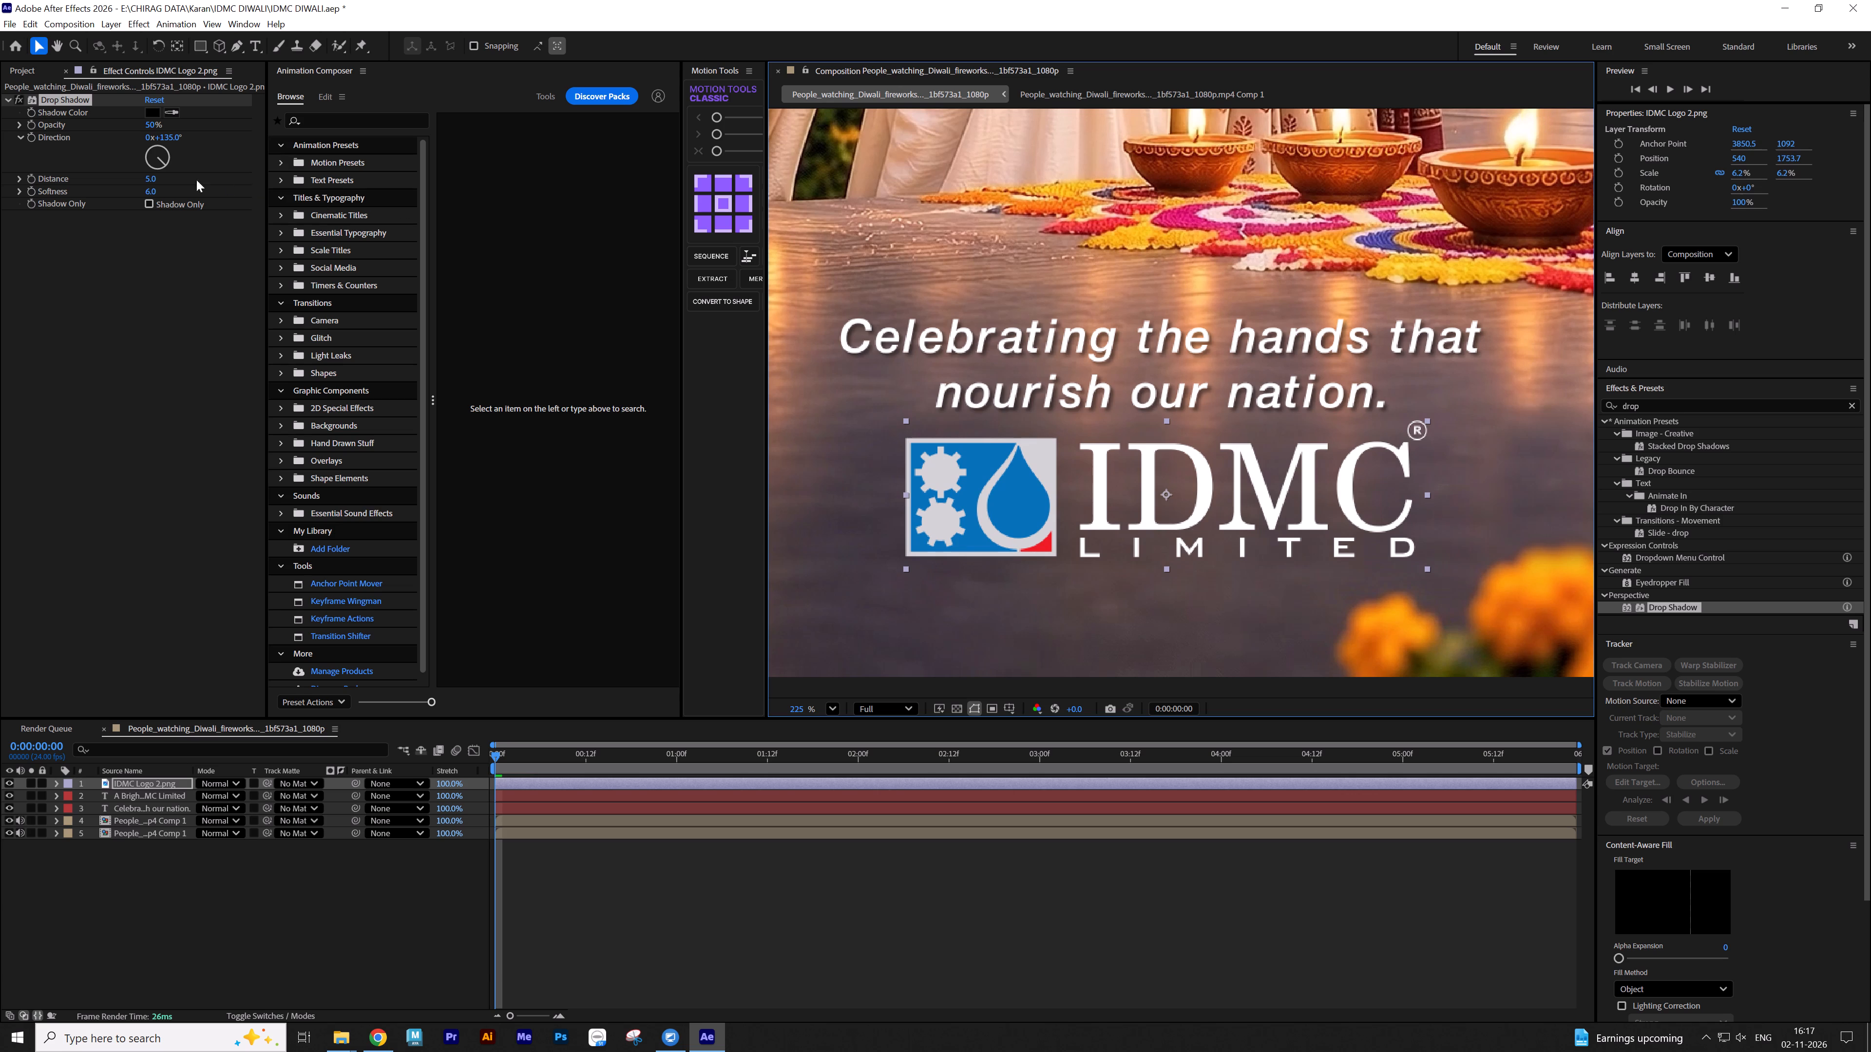
# Increase the IDMC logo's drop shadow to a distance of about 103 and a softness of 143.
pyautogui.moveTo(149, 176); pyautogui.dragTo(182, 176)
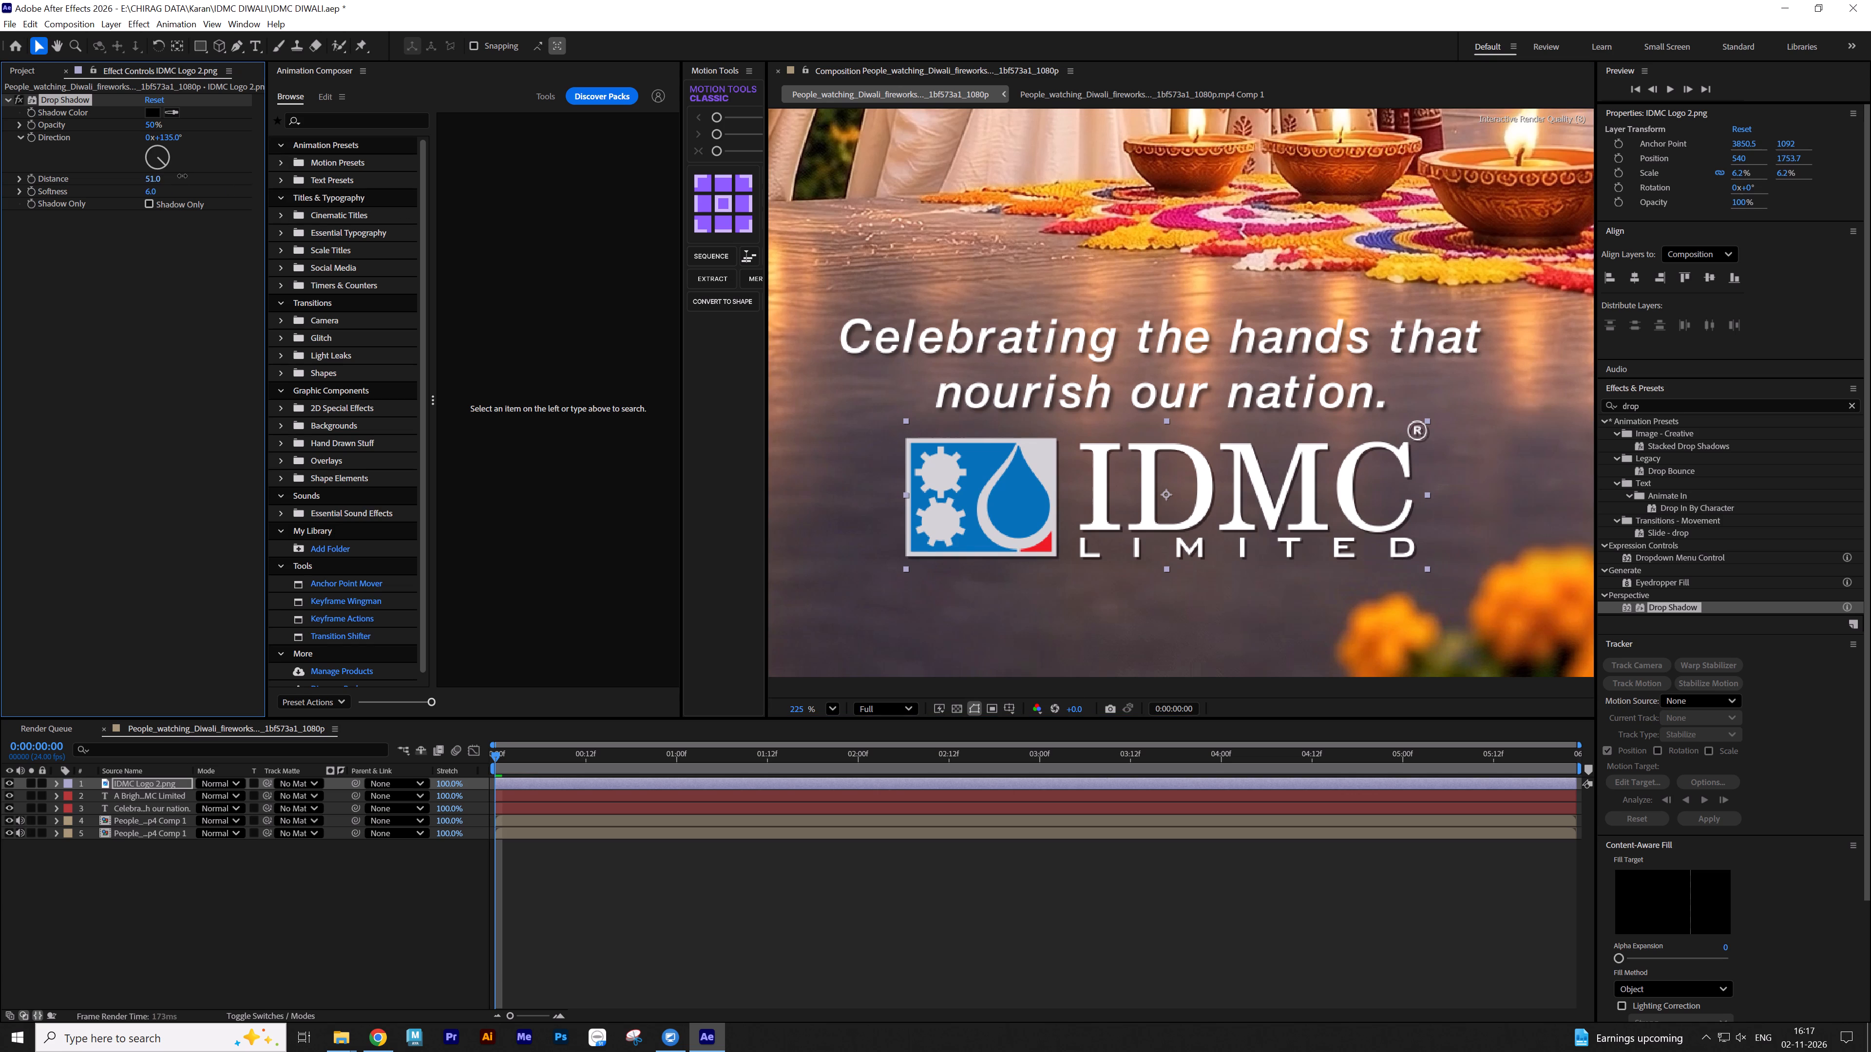
pyautogui.moveTo(182, 176); pyautogui.dragTo(202, 175)
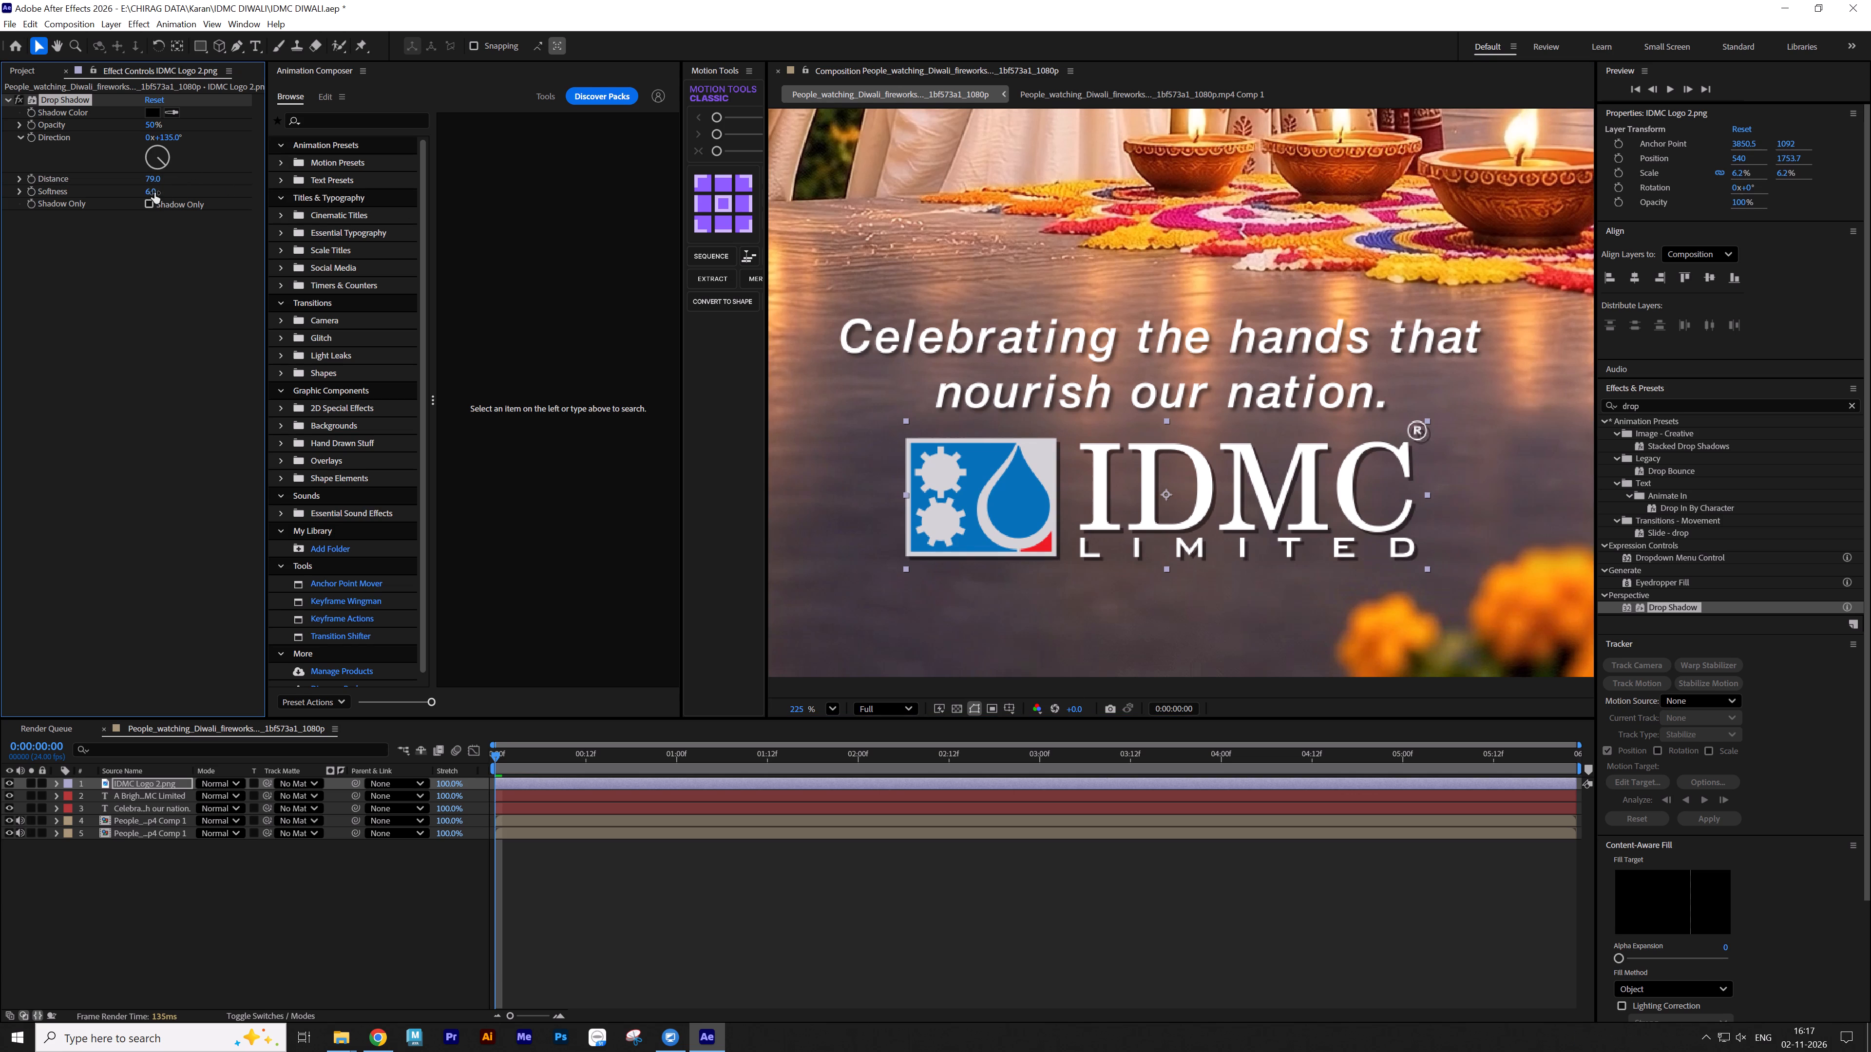
pyautogui.moveTo(152, 193); pyautogui.dragTo(245, 197)
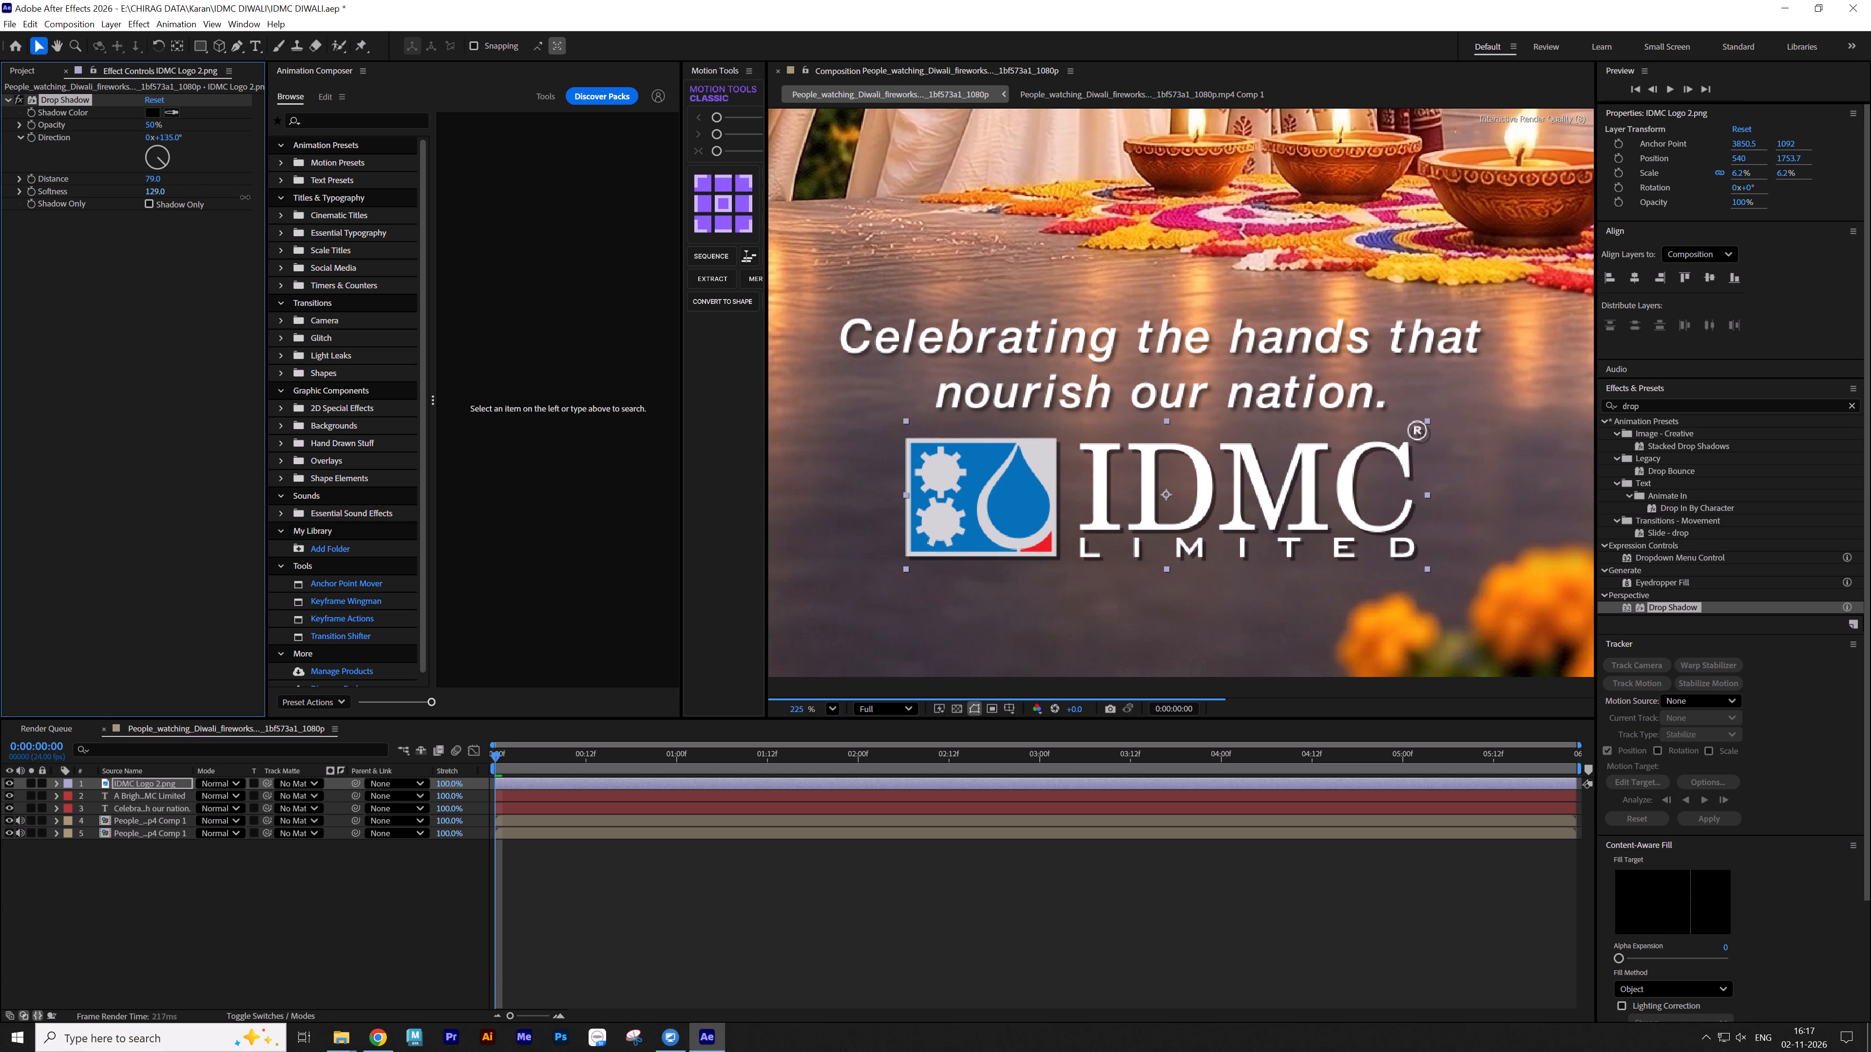
pyautogui.moveTo(245, 197); pyautogui.dragTo(255, 197)
pyautogui.moveTo(157, 180); pyautogui.dragTo(158, 180)
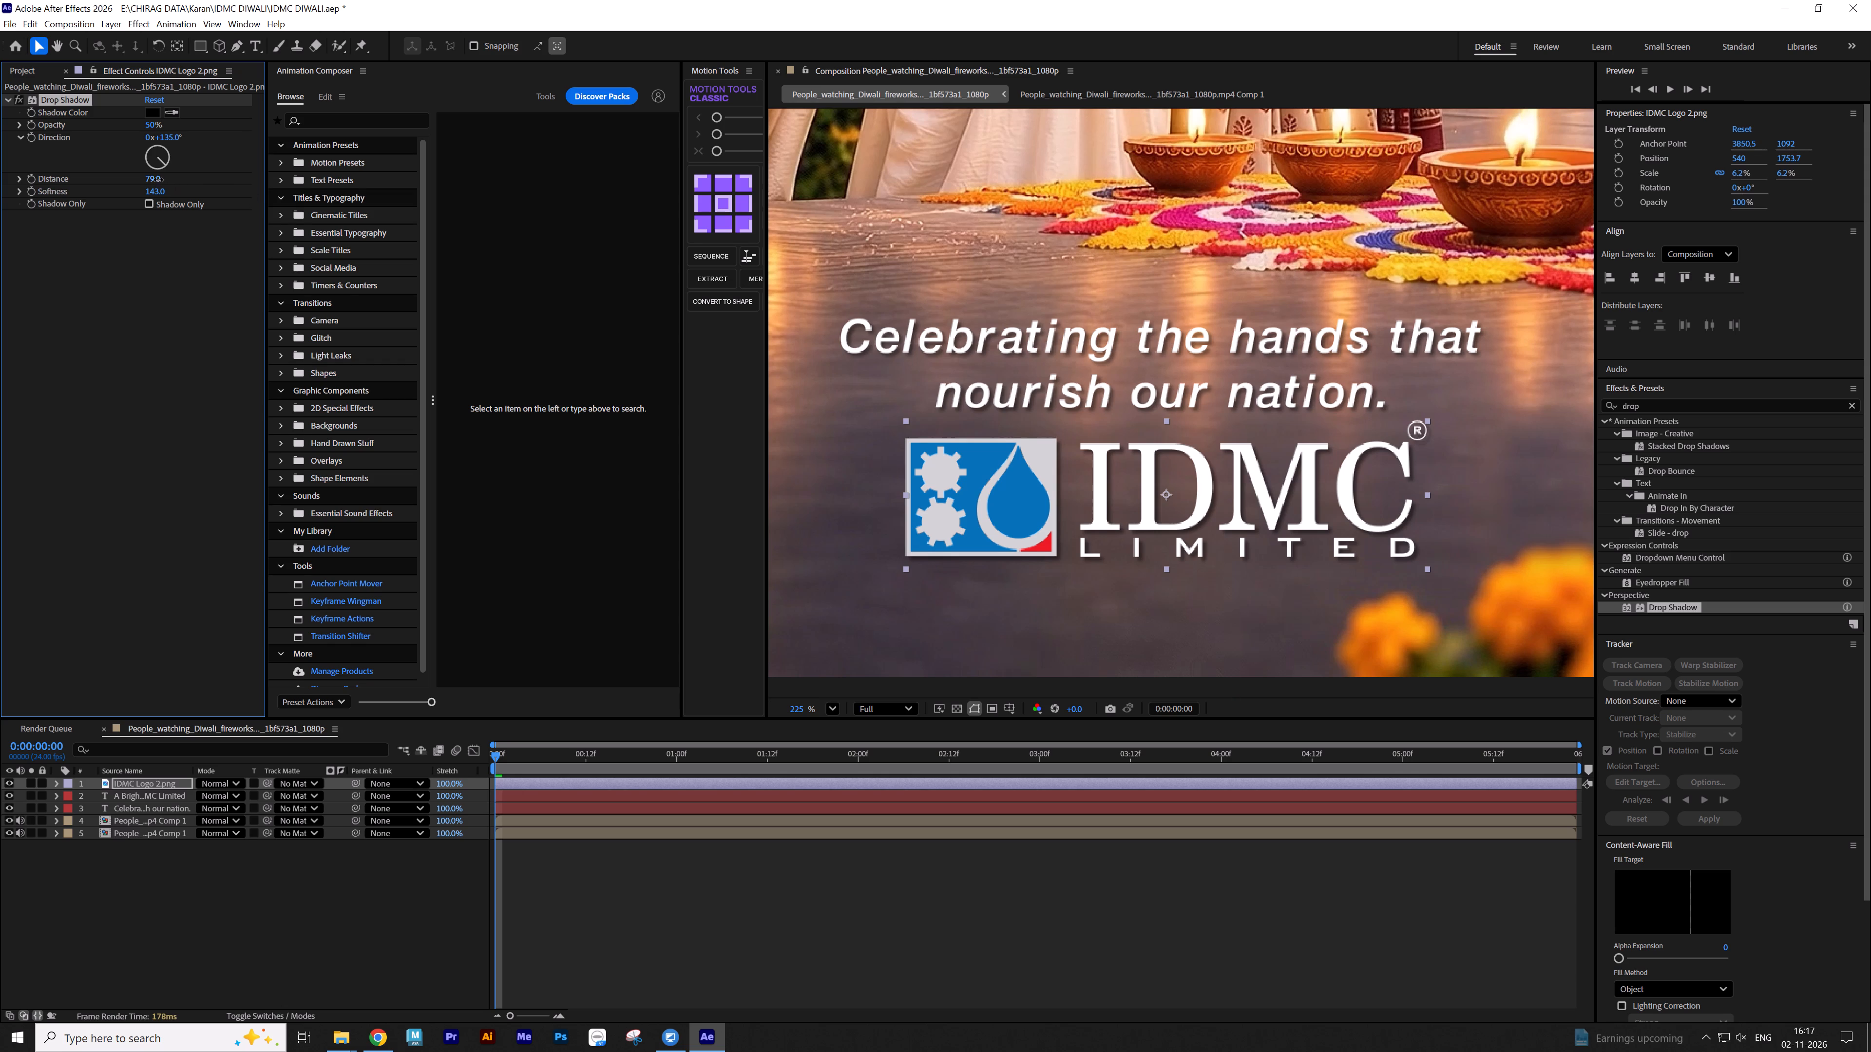
pyautogui.moveTo(158, 180); pyautogui.dragTo(178, 183)
# Move the IDMC logo beneath the tagline slightly down, to about y 1758.
pyautogui.moveTo(1256, 507); pyautogui.dragTo(1254, 512)
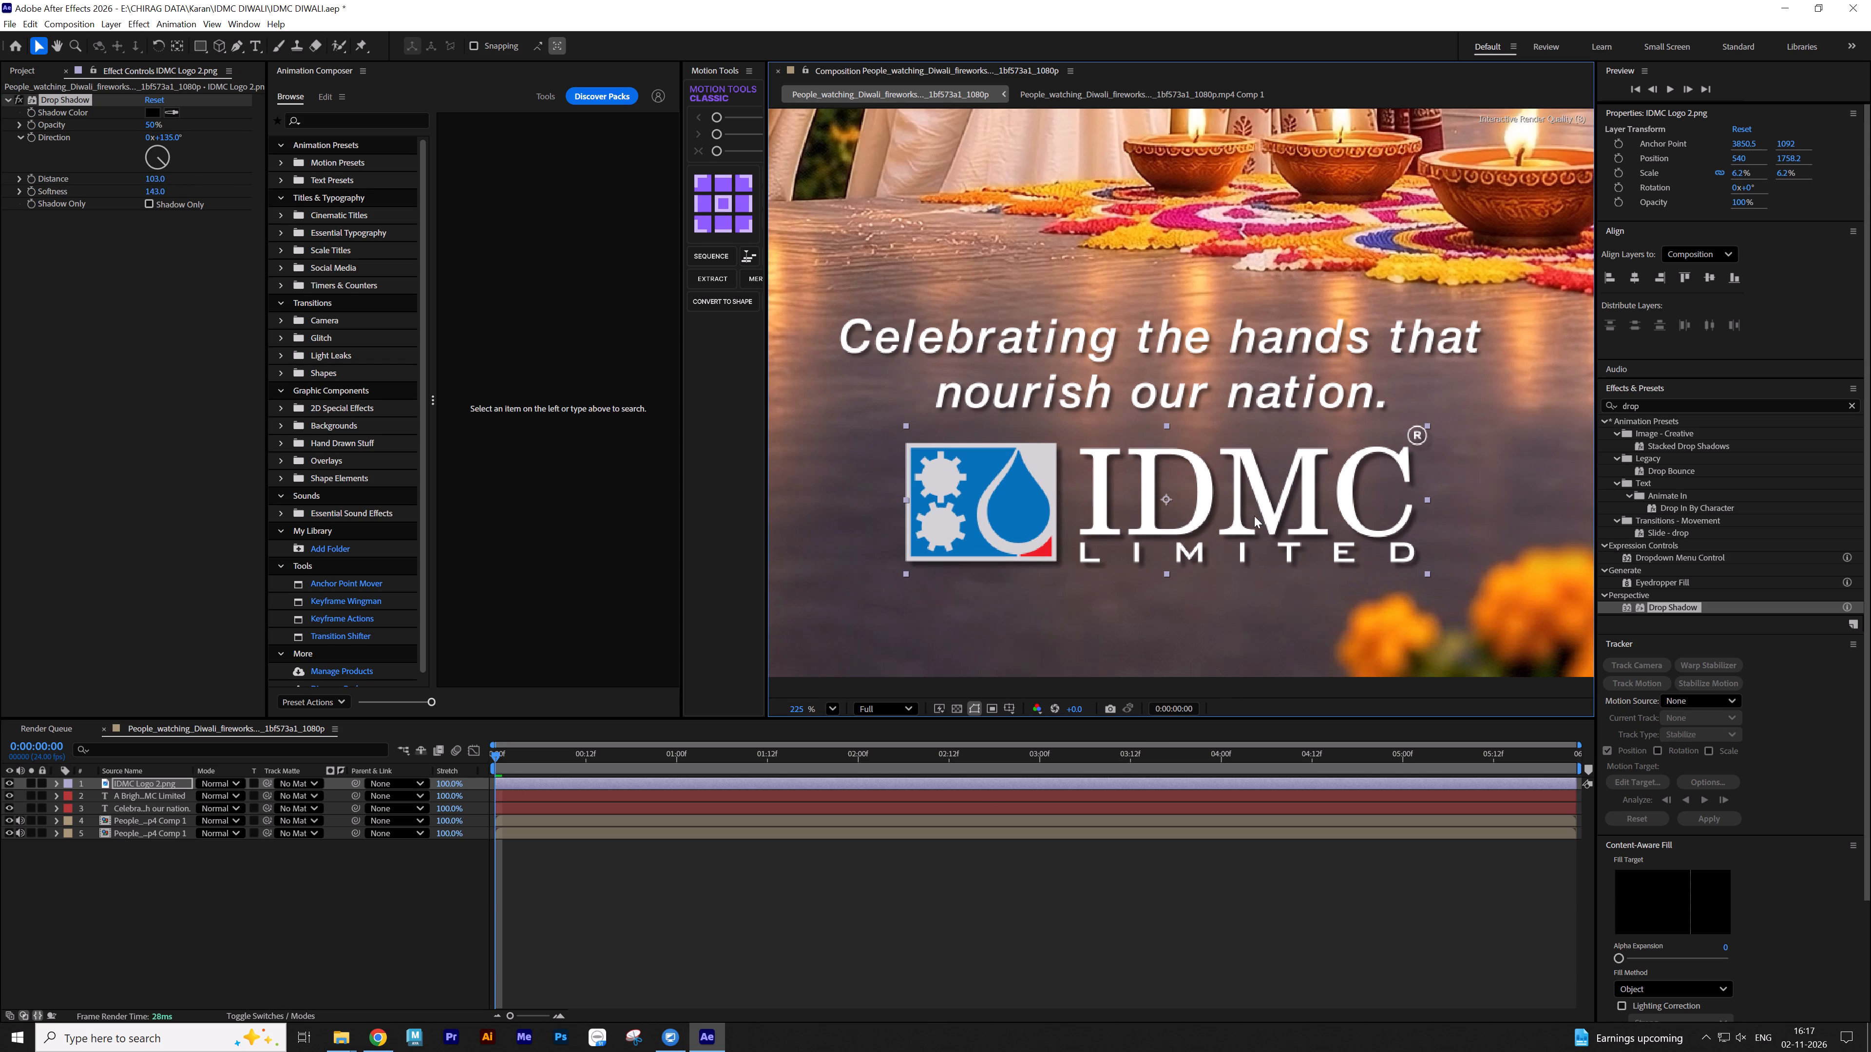
pyautogui.click(1062, 899)
# Paste the copied Drop Shadow onto the "A Brighter Diwali, Powered By IDMC Limited" text and save the project.
pyautogui.scroll(-7, 1119, 582)
pyautogui.moveTo(1203, 332); pyautogui.dragTo(1207, 587, button='middle')
pyautogui.click(1167, 276)
pyautogui.hotkey('ctrl', 'v')
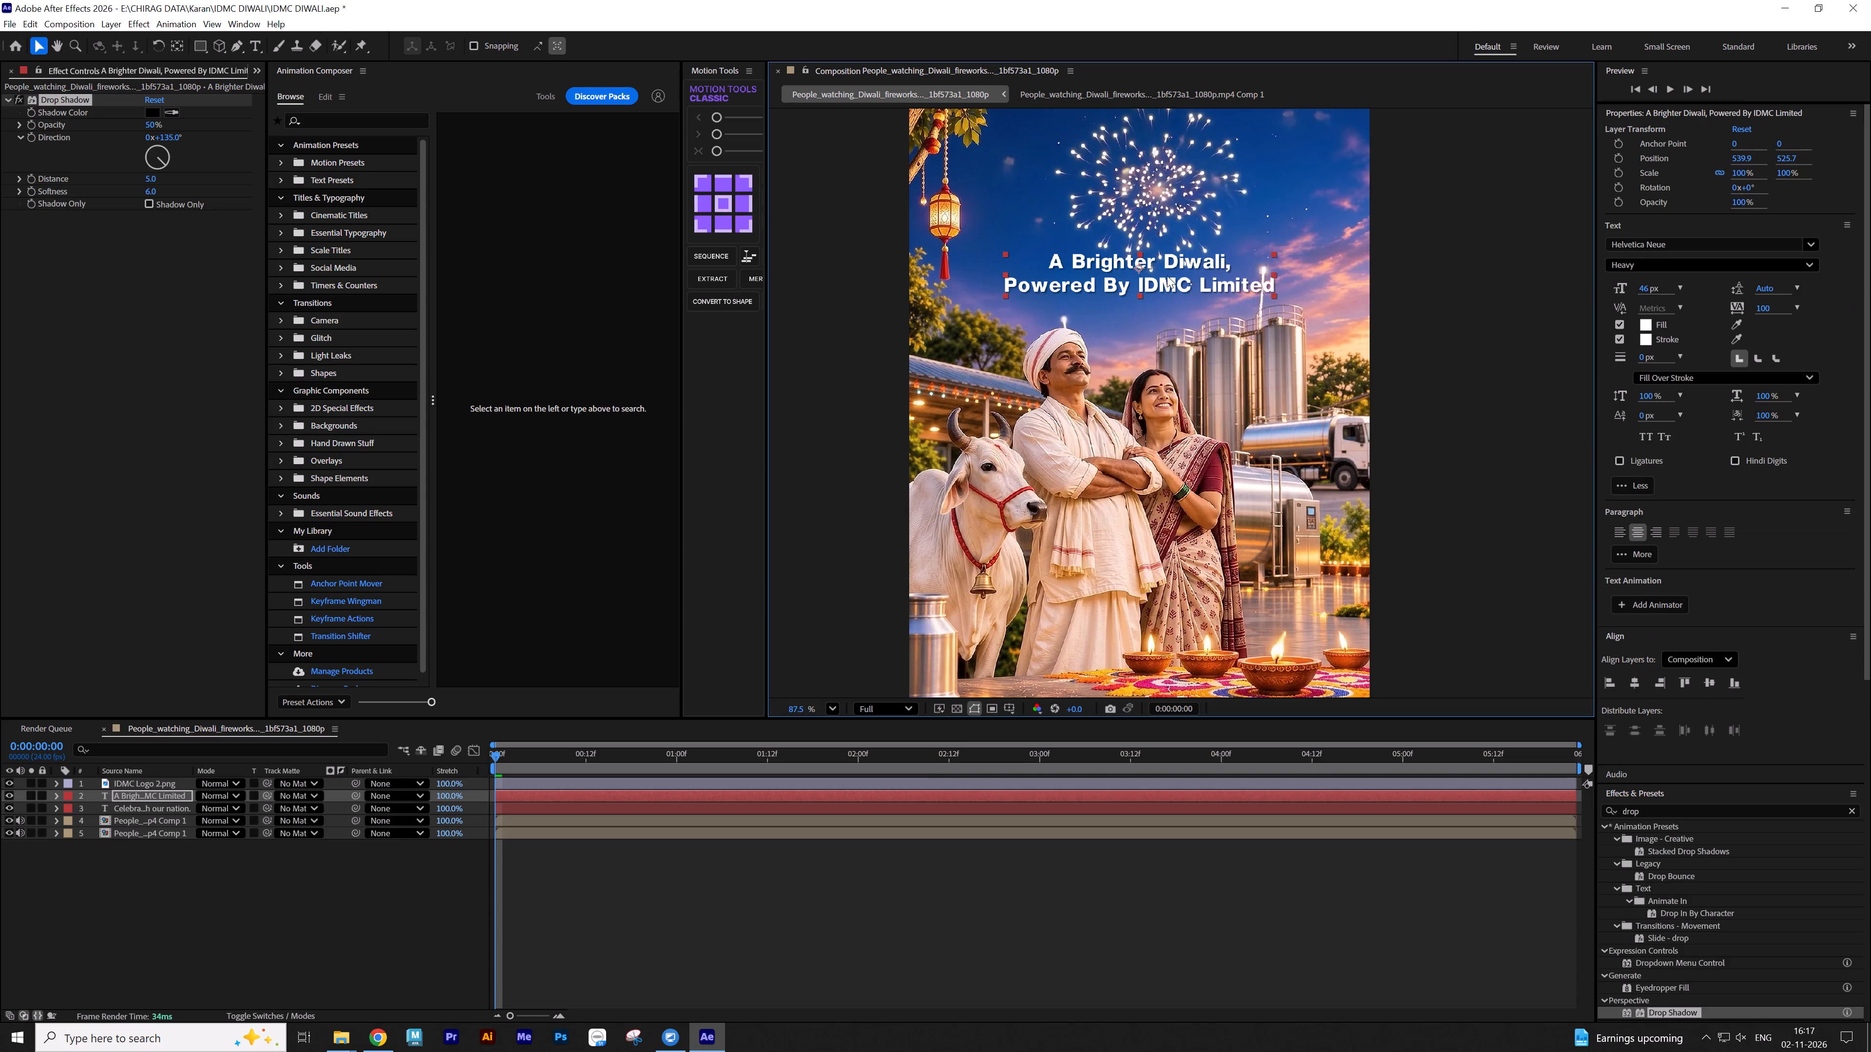
pyautogui.click(804, 893)
pyautogui.hotkey('ctrl', 's')
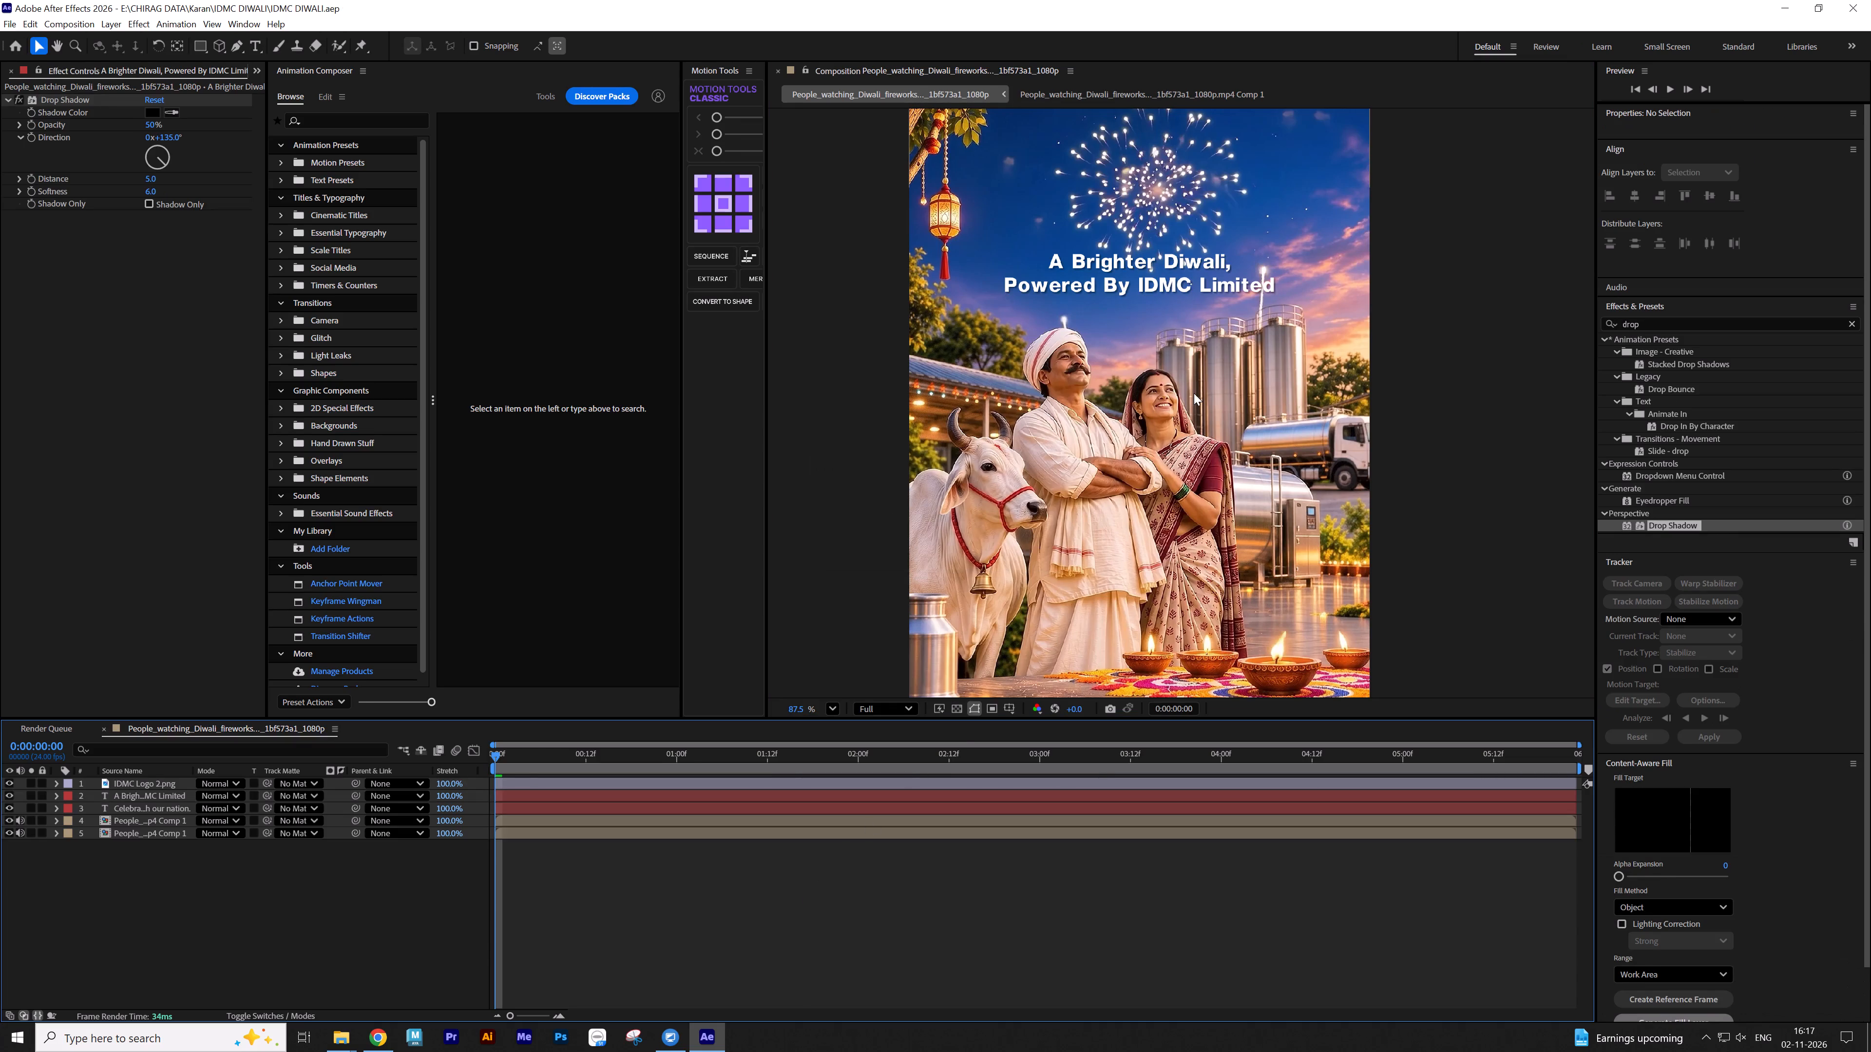
# Add the IDMC Logo image from the Logos folder to the composition as the top layer.
pyautogui.press('v')
pyautogui.hotkey('alt', 'Tab')
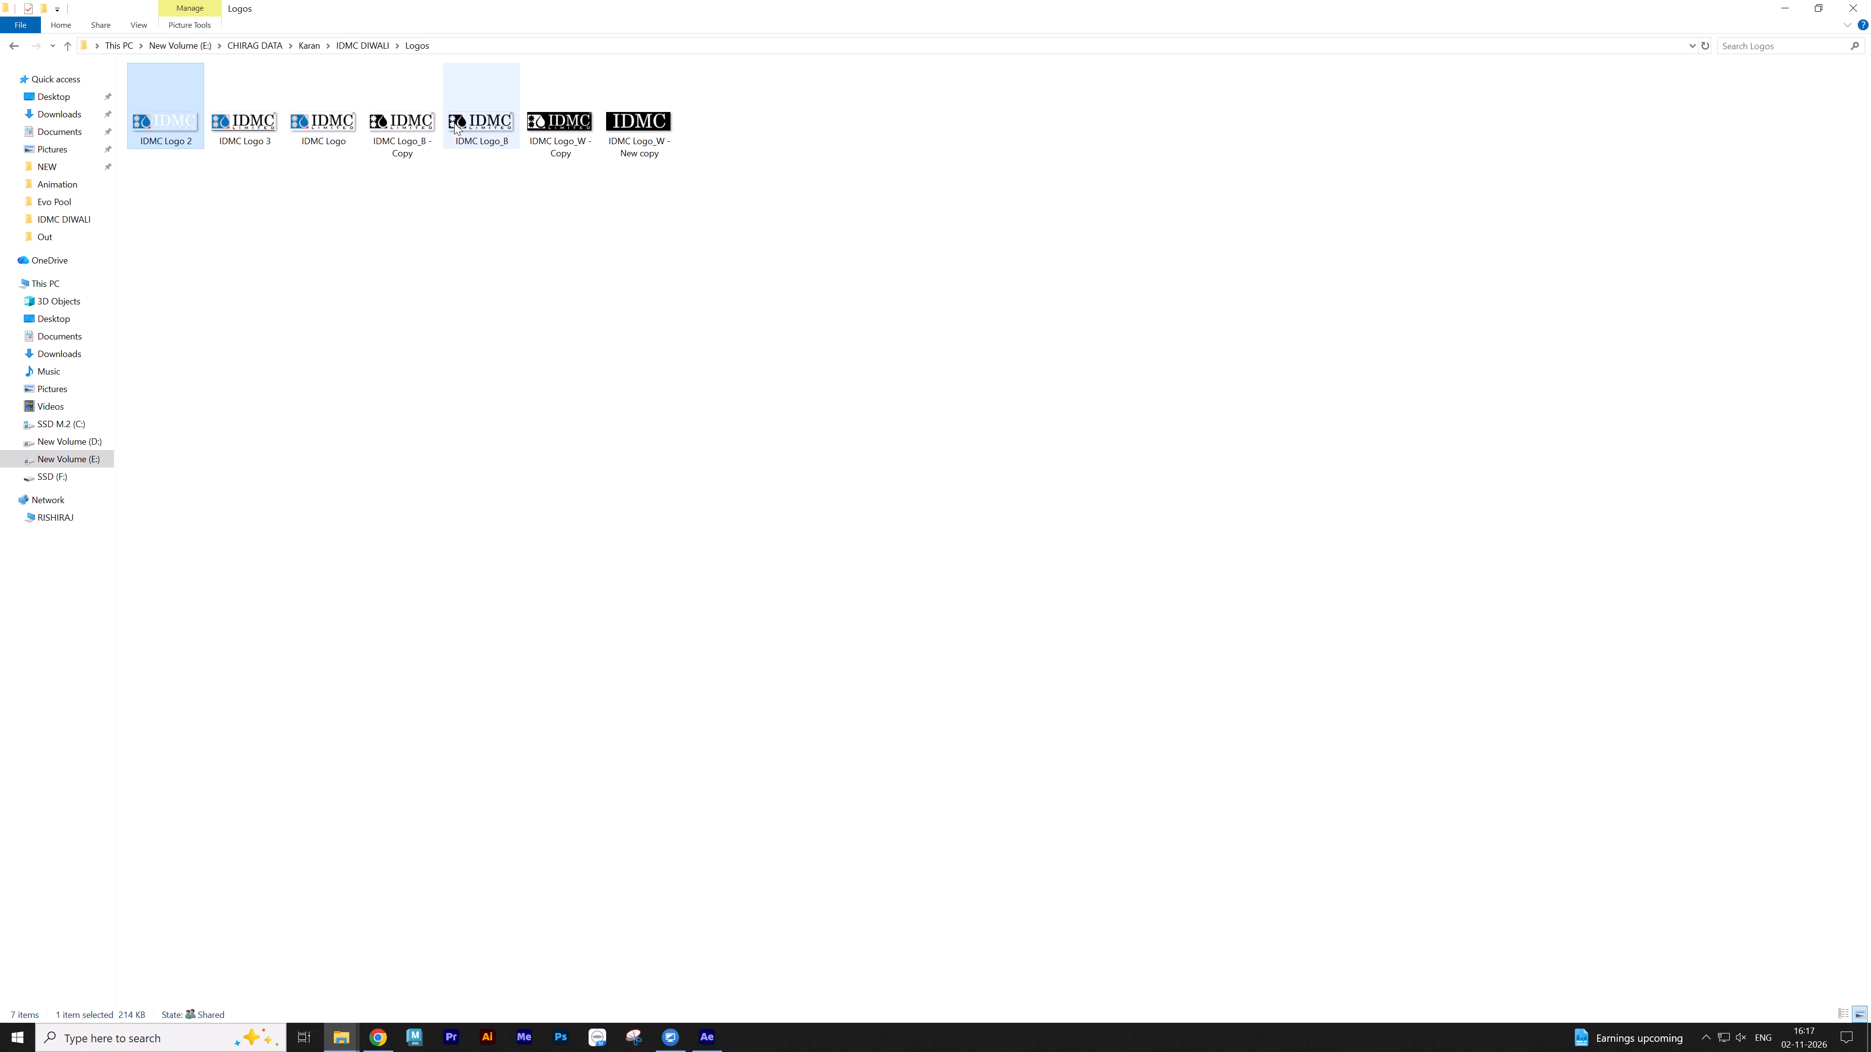
pyautogui.moveTo(323, 119); pyautogui.dragTo(802, 864)
pyautogui.hotkey('alt', 'Tab')
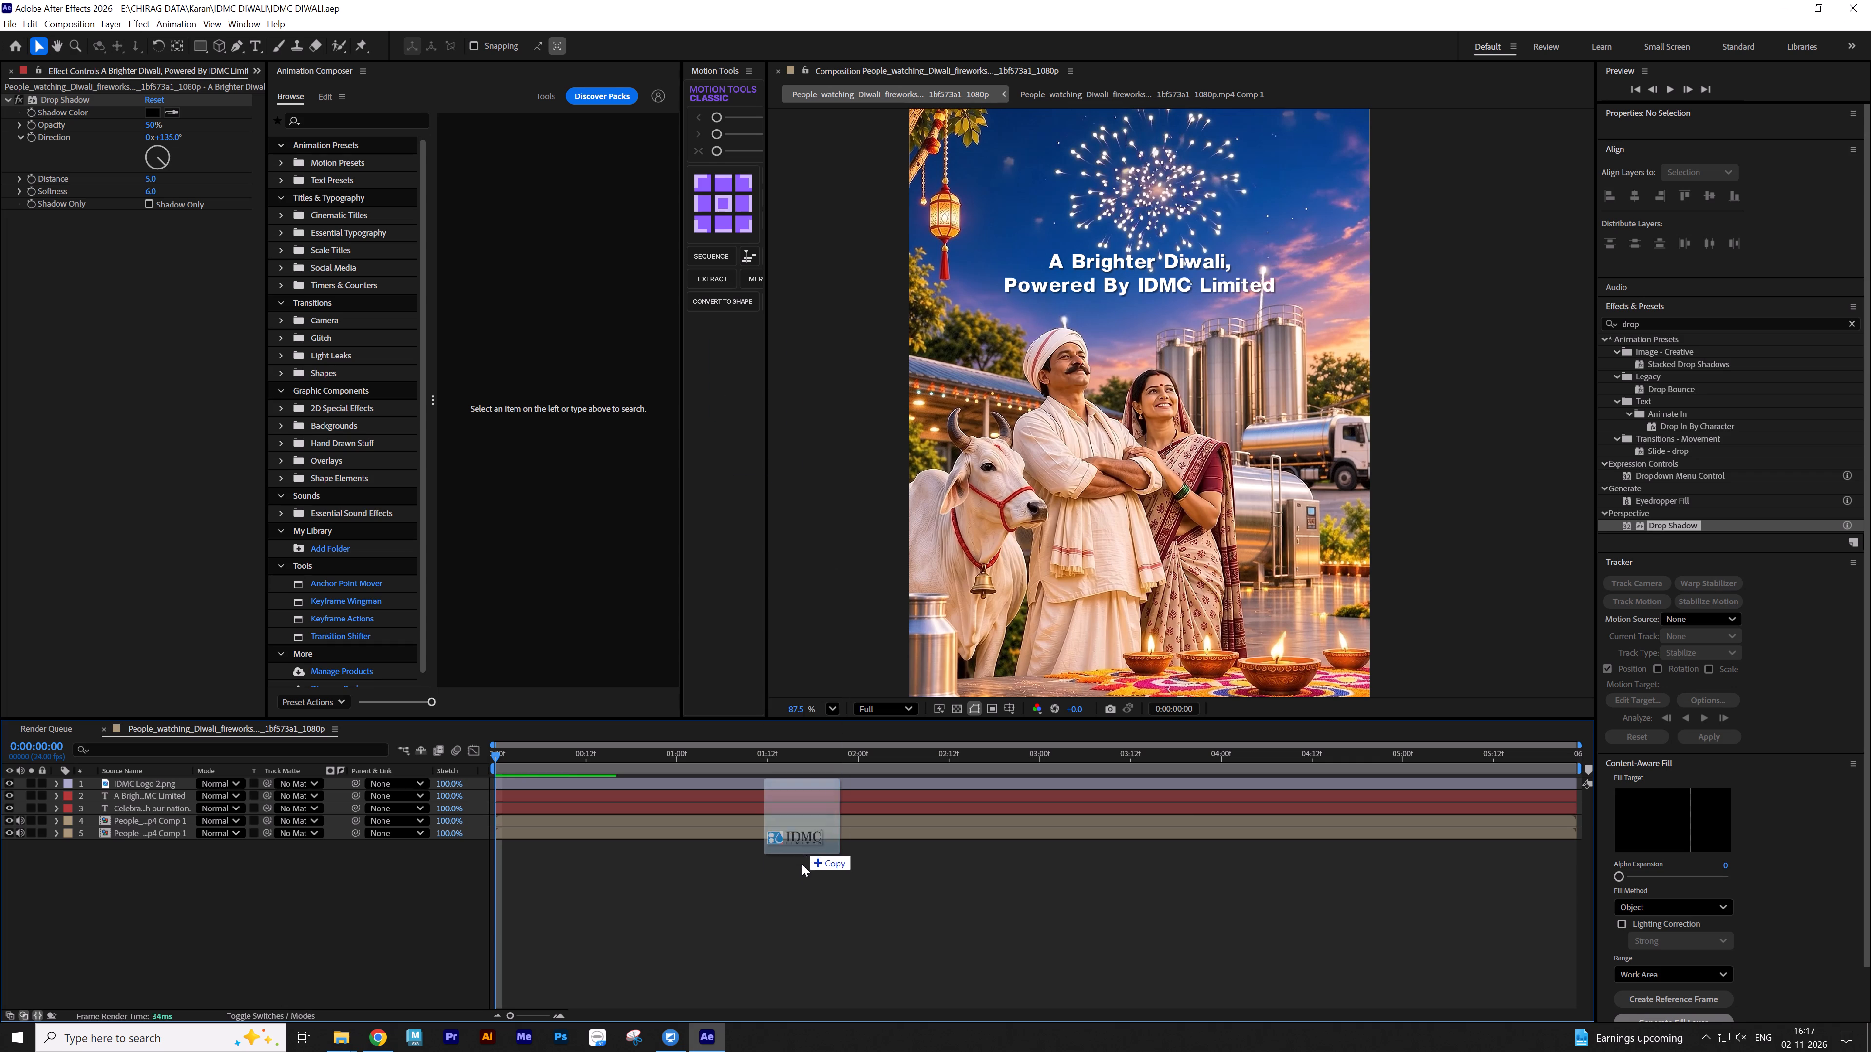
pyautogui.moveTo(802, 864); pyautogui.dragTo(805, 886)
# Scale the new IDMC Logo layer down to 1%.
pyautogui.press('s')
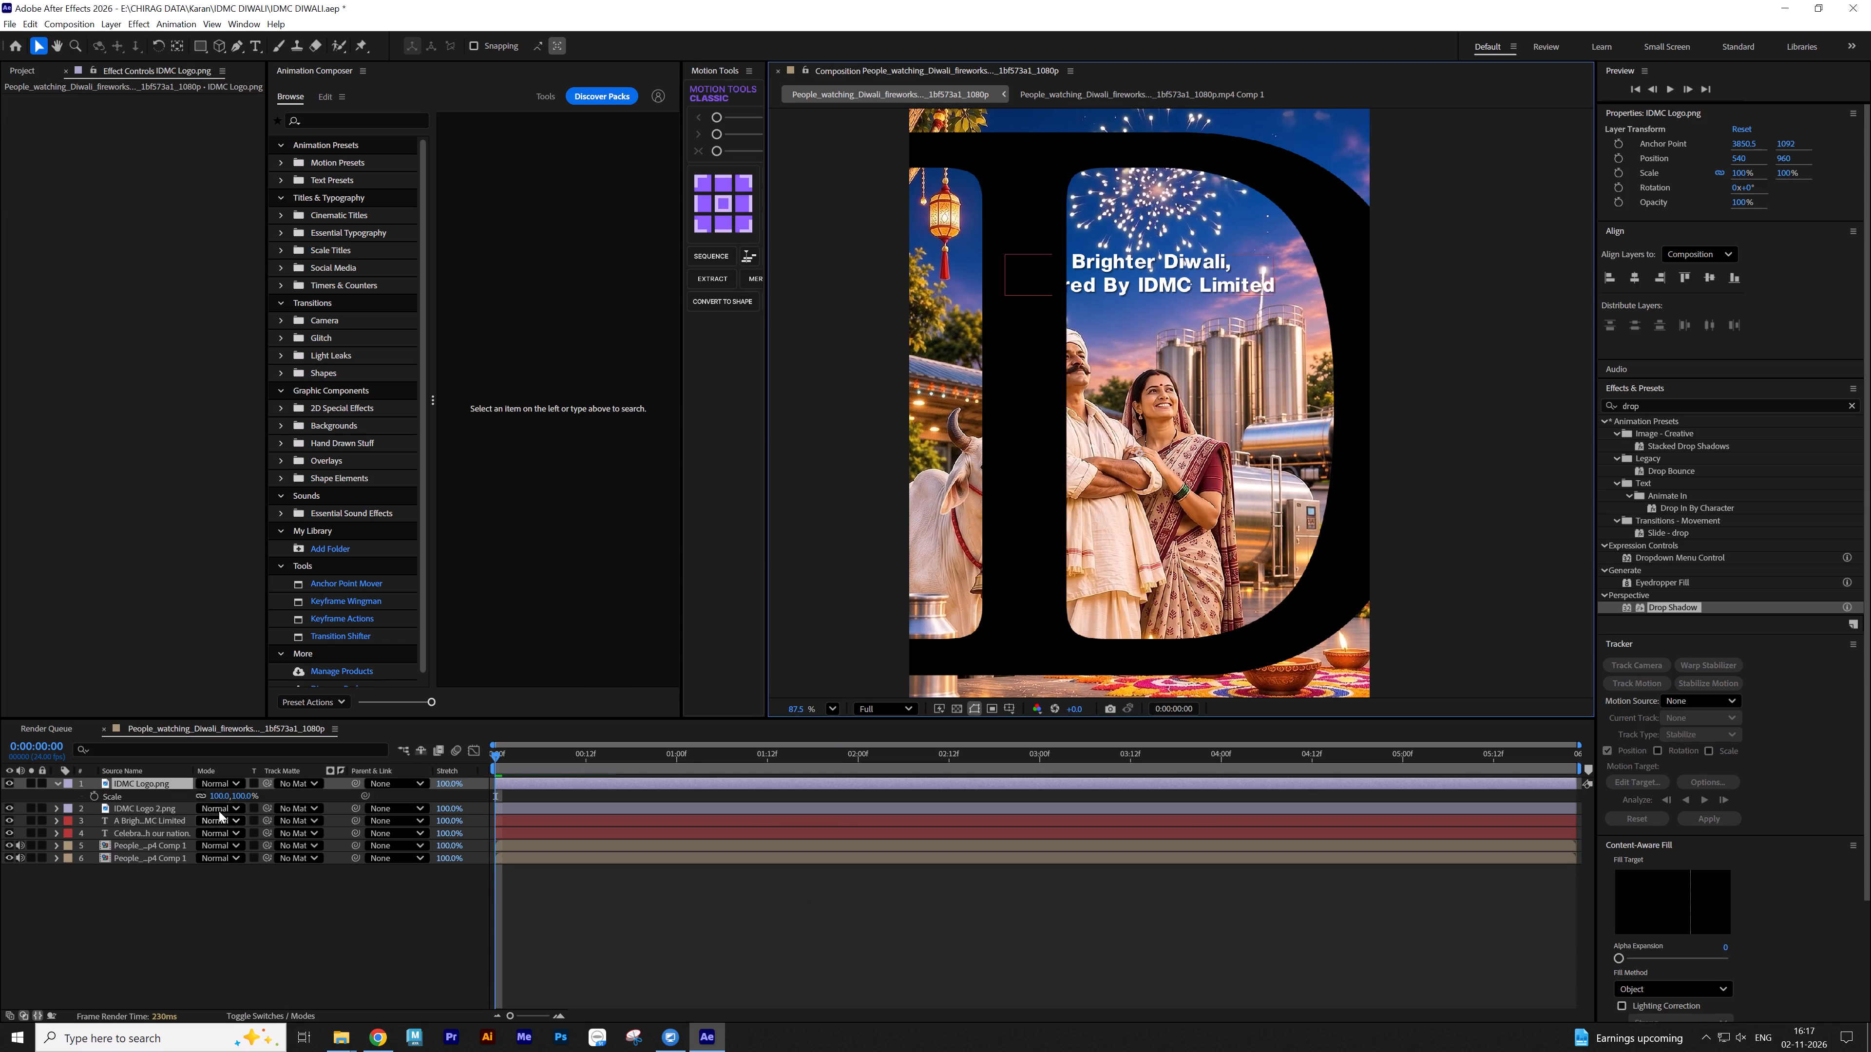
pyautogui.moveTo(242, 800); pyautogui.dragTo(185, 793)
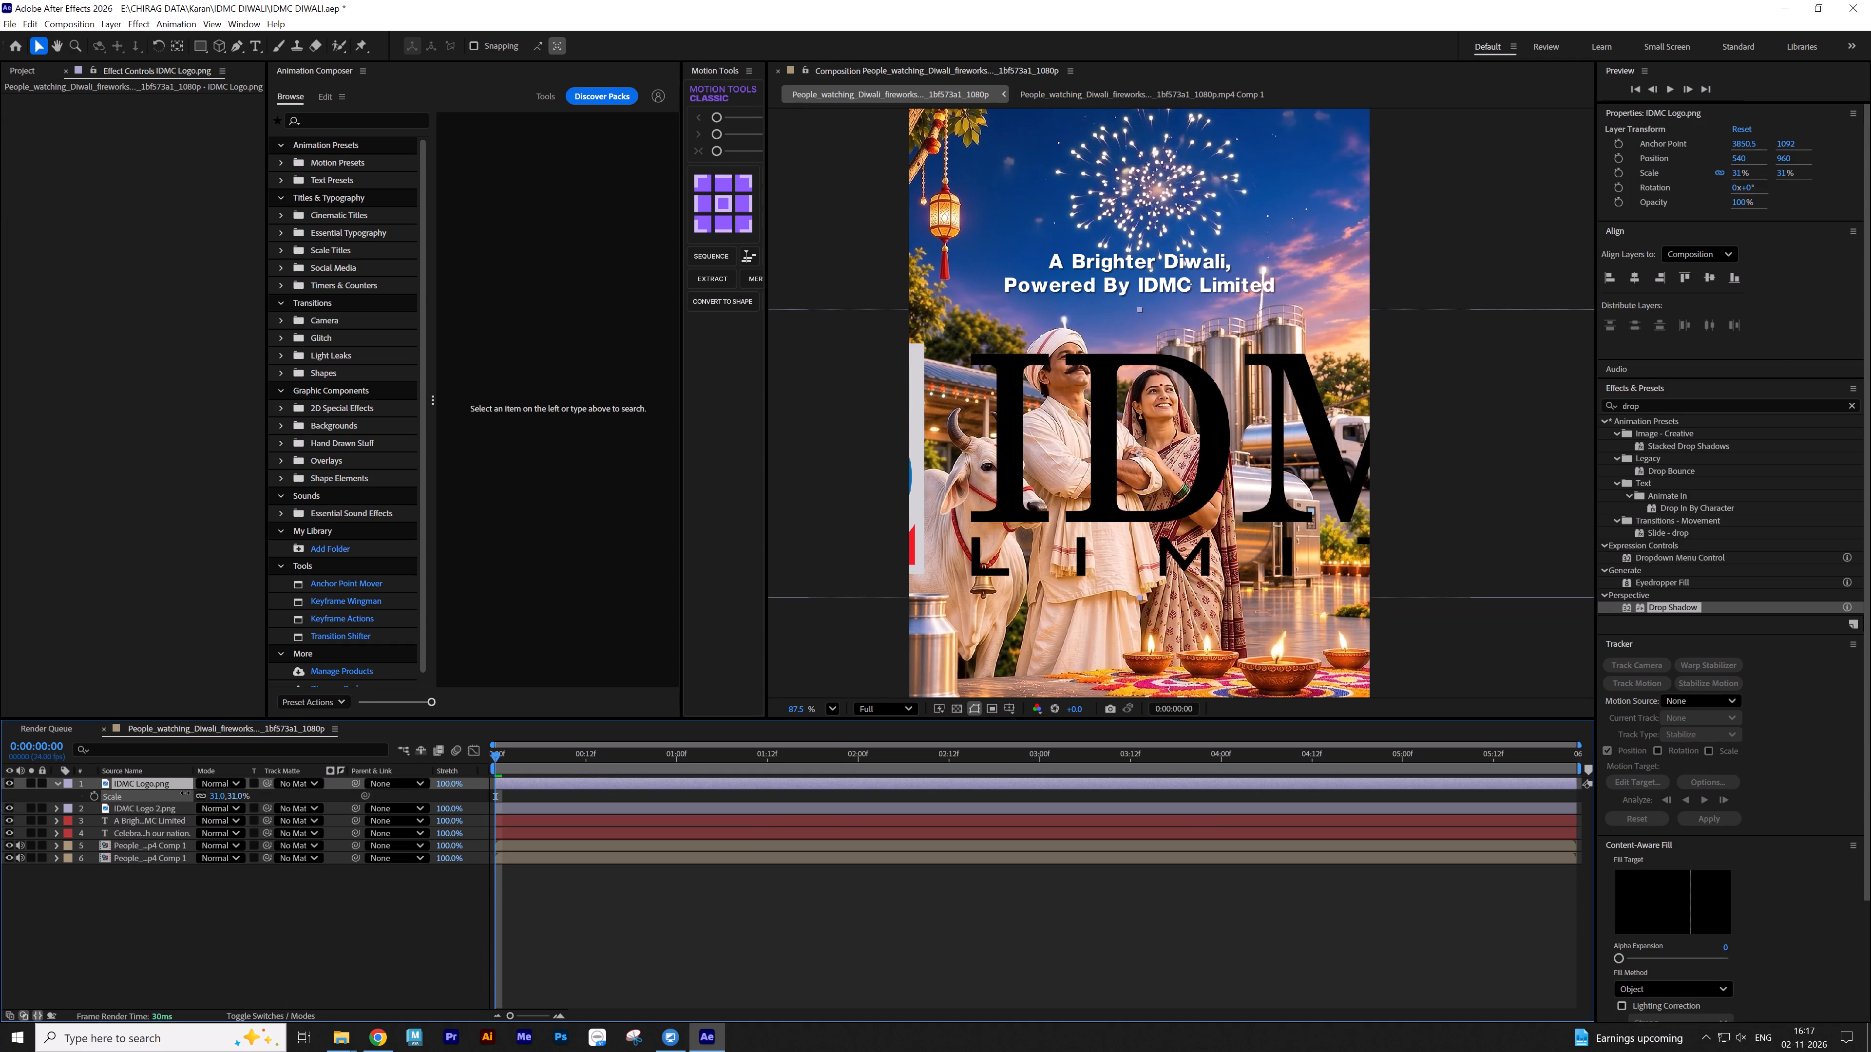
pyautogui.moveTo(185, 793); pyautogui.dragTo(167, 797)
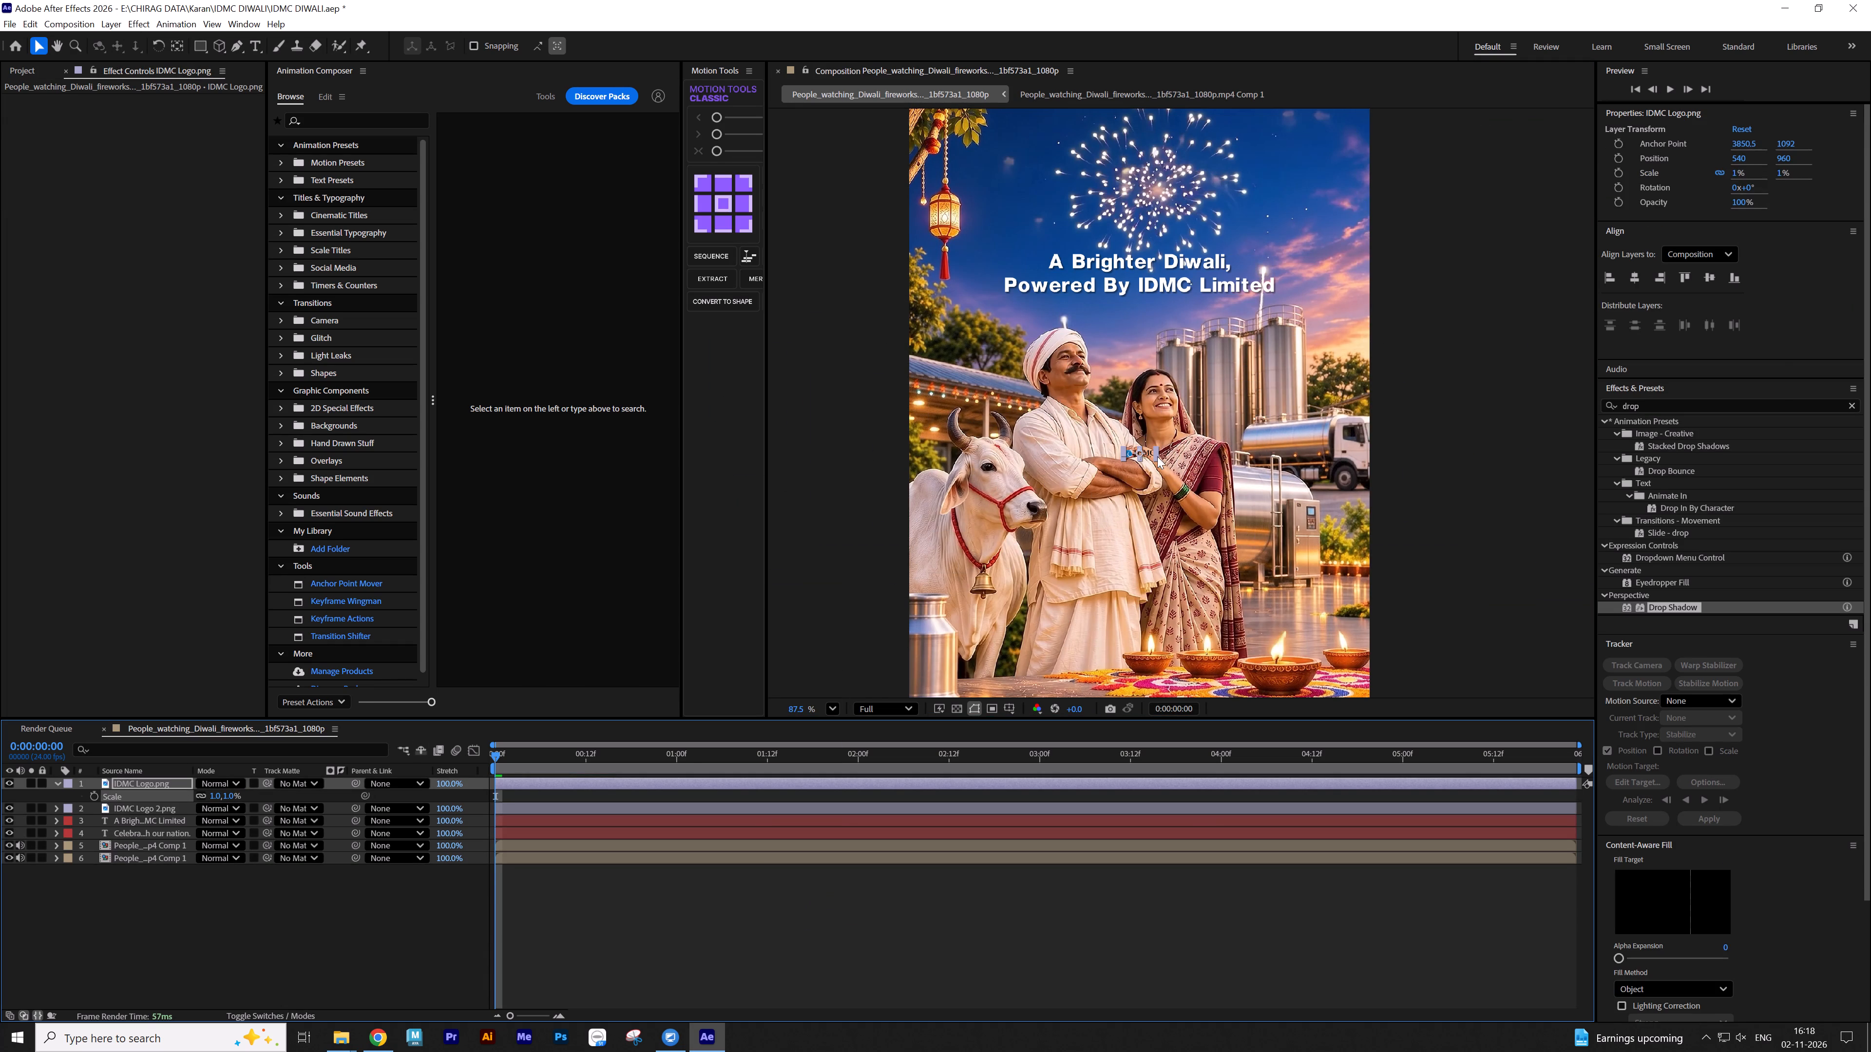
# Move the small IDMC Logo onto the side of the tanker truck, at about x 879, y 915.
pyautogui.moveTo(1146, 453); pyautogui.dragTo(1291, 434)
pyautogui.scroll(8, 1291, 434)
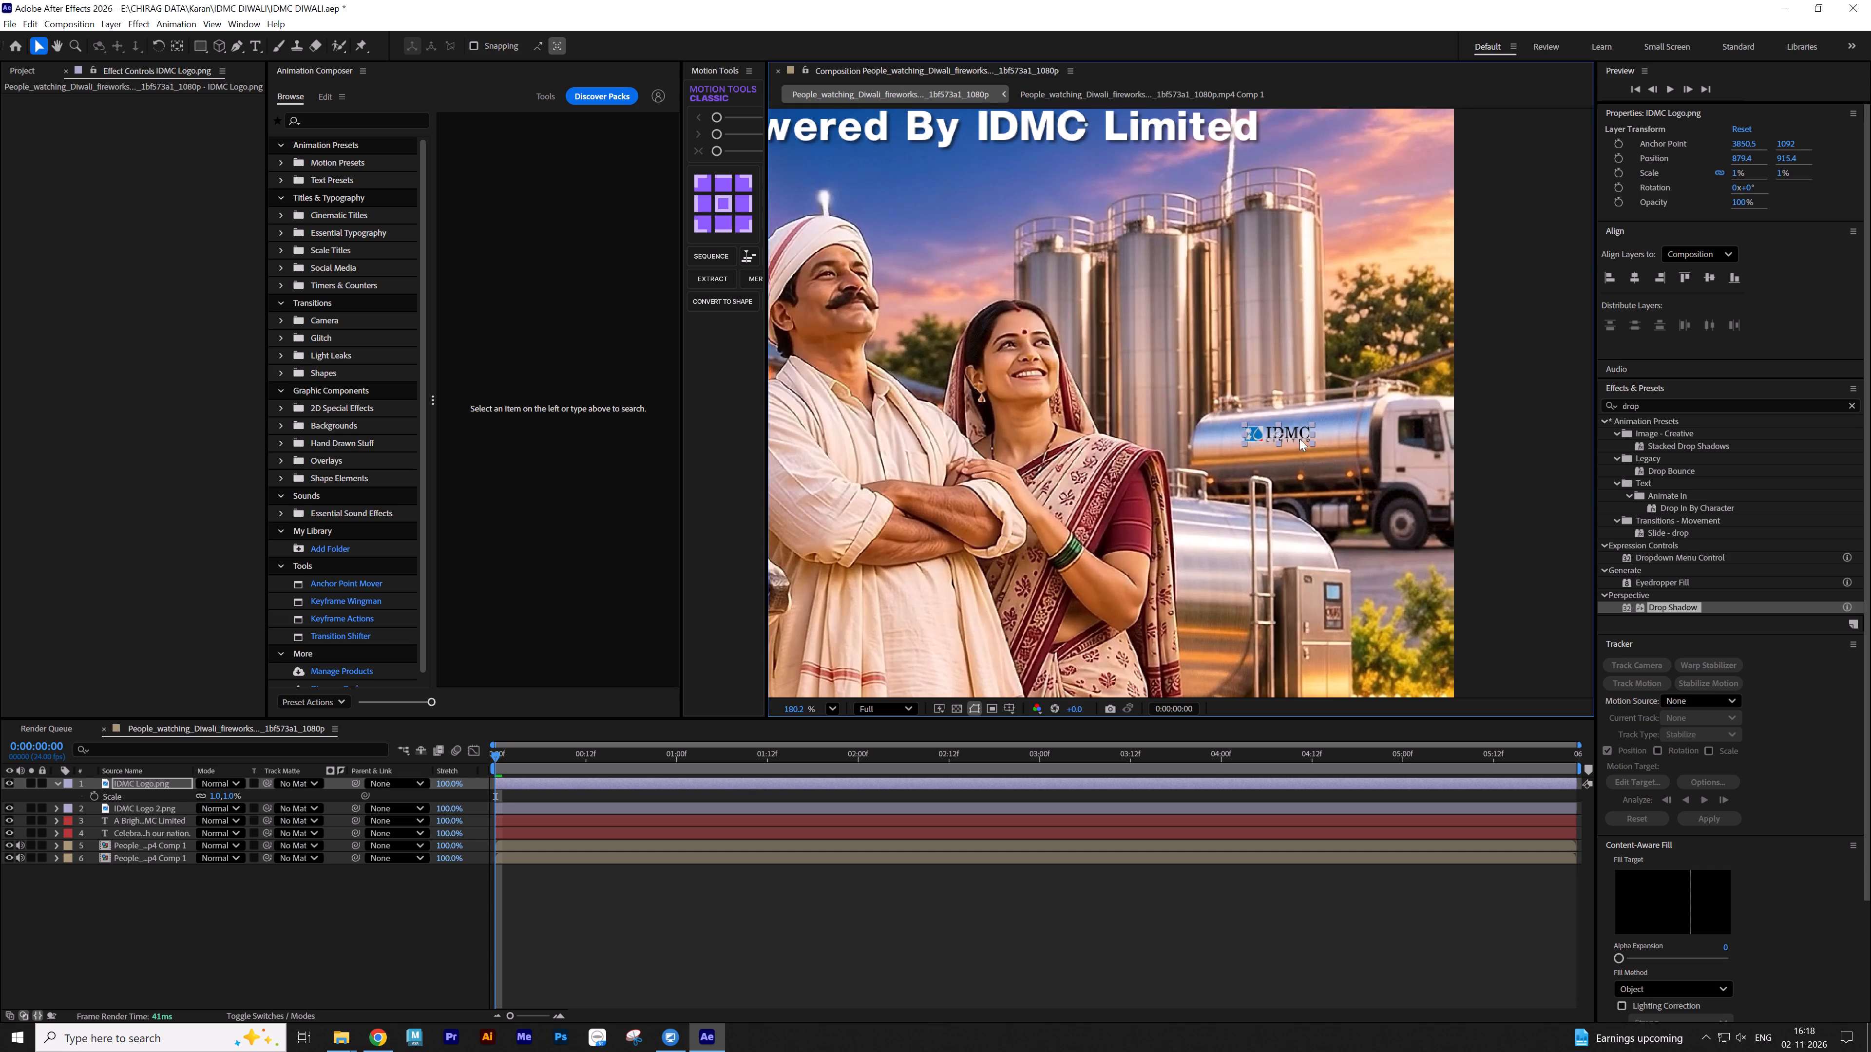
pyautogui.scroll(7, 1299, 439)
pyautogui.press('w')
pyautogui.press('v')
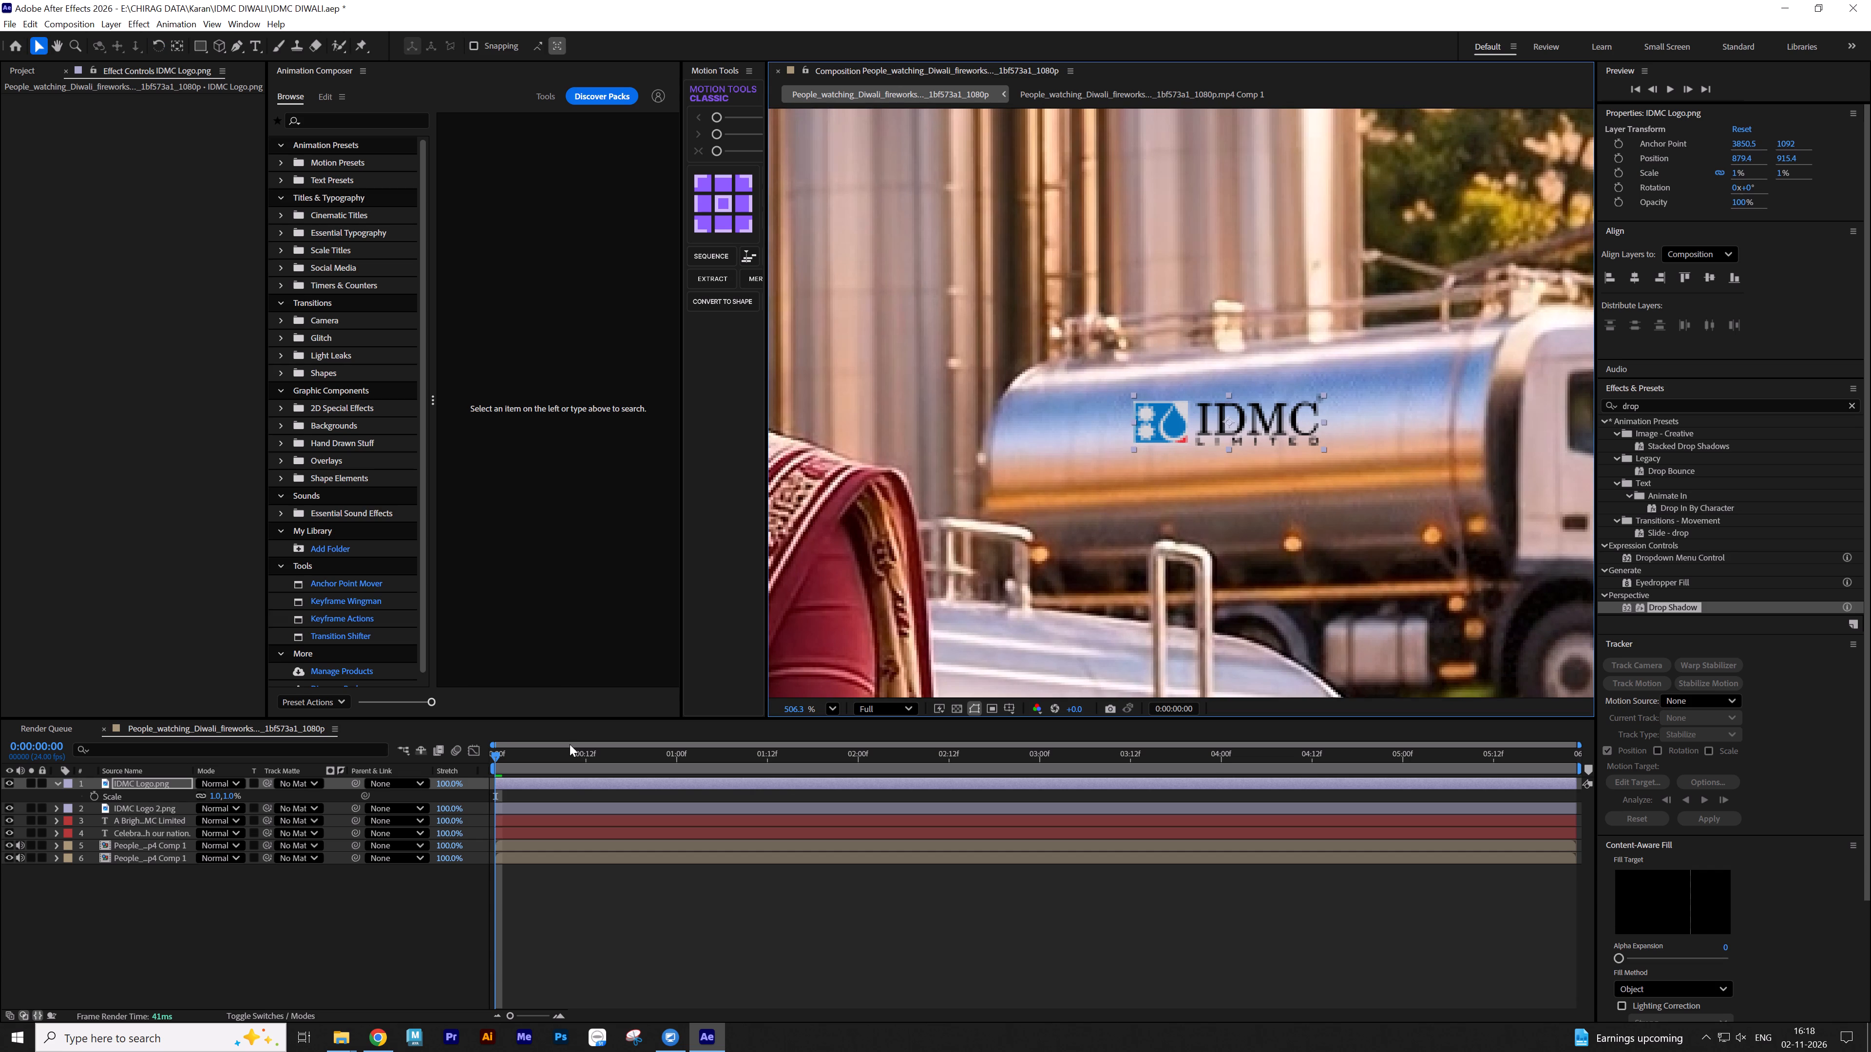
# Make the IDMC Logo layer 3D and shift it down the tanker to about y 925.
pyautogui.click(251, 1015)
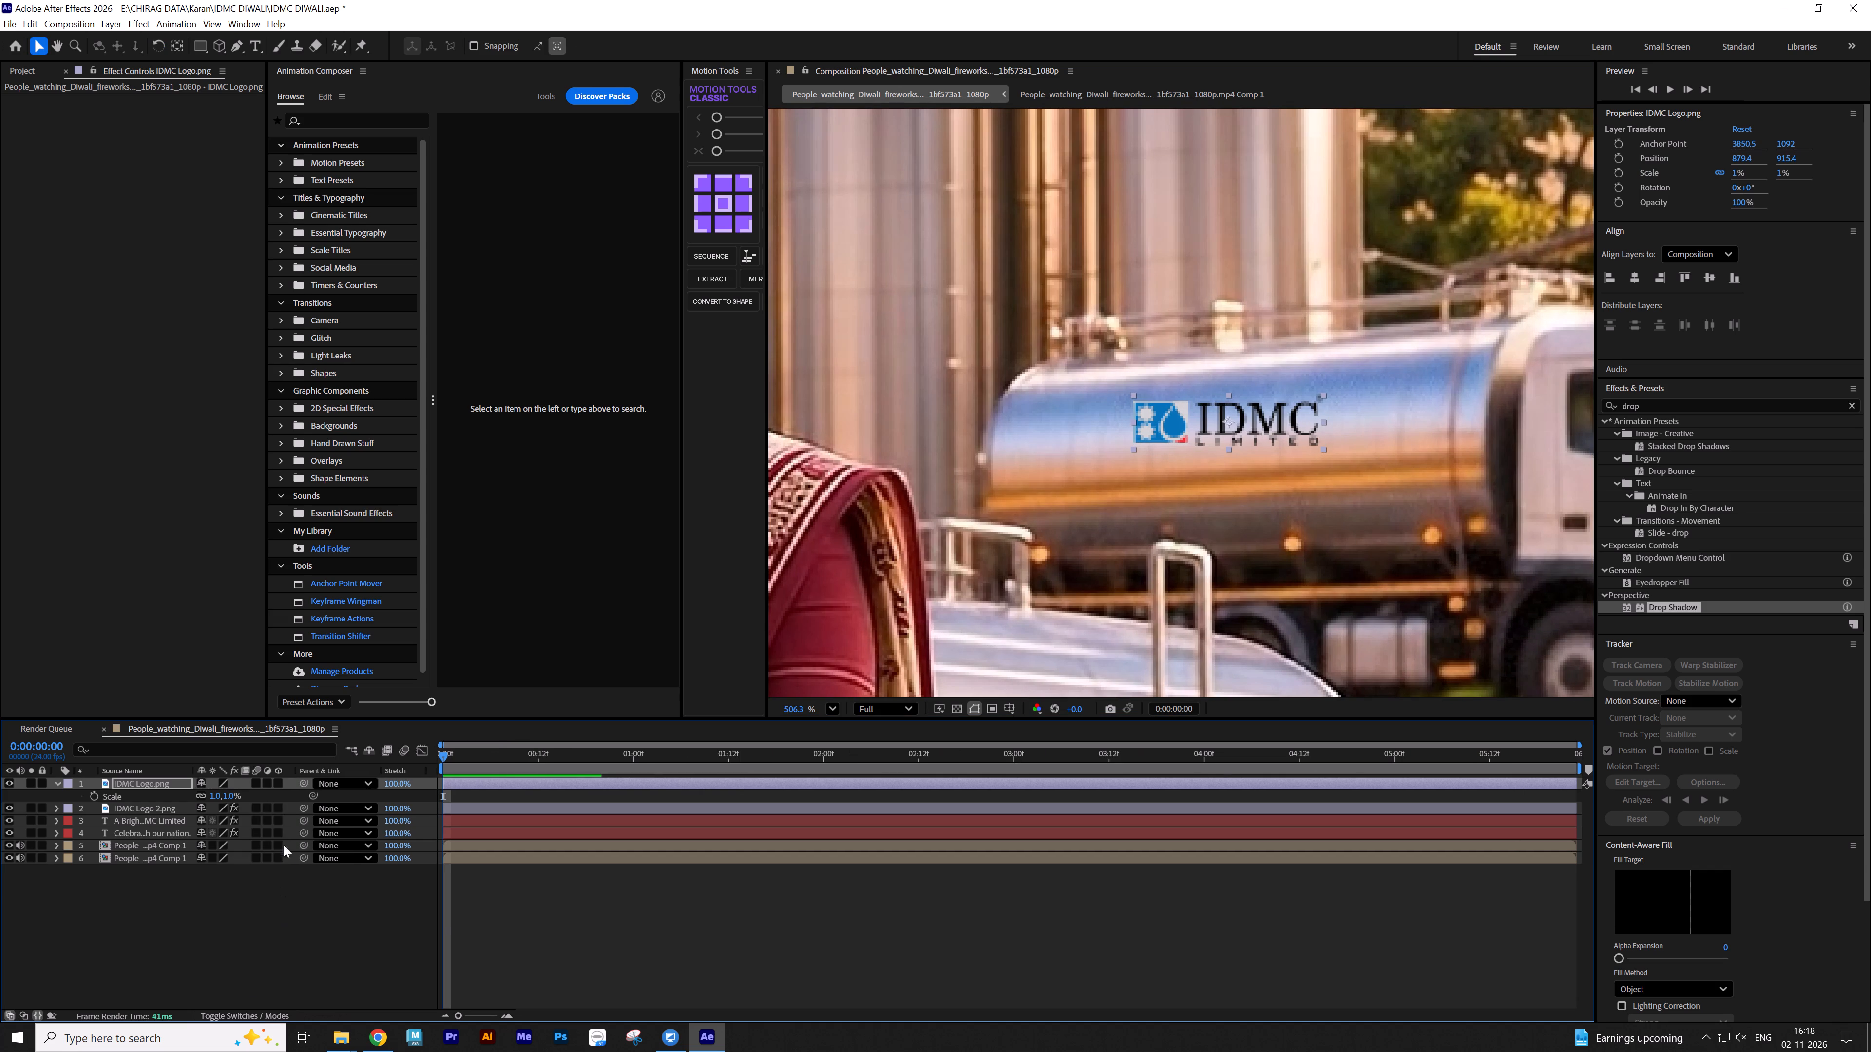
pyautogui.click(279, 784)
pyautogui.moveTo(1270, 432); pyautogui.dragTo(1278, 443)
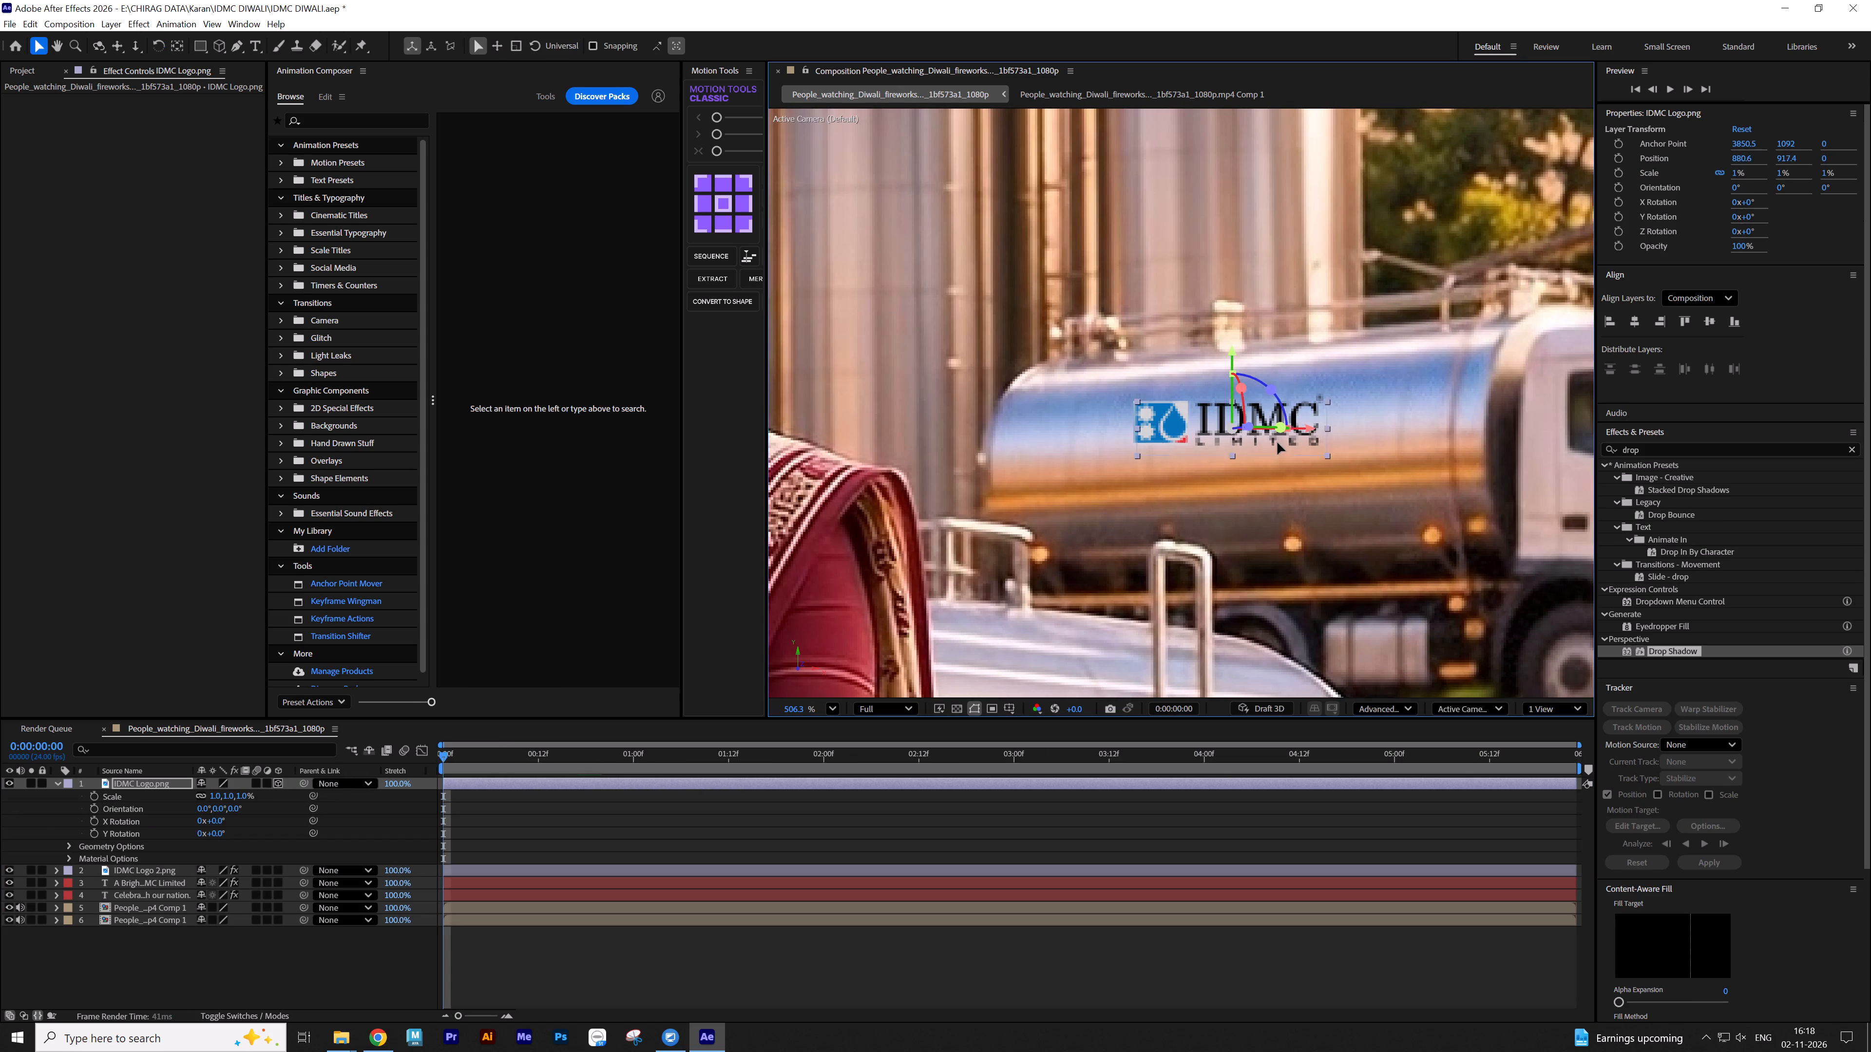
pyautogui.moveTo(1278, 443); pyautogui.dragTo(1273, 456)
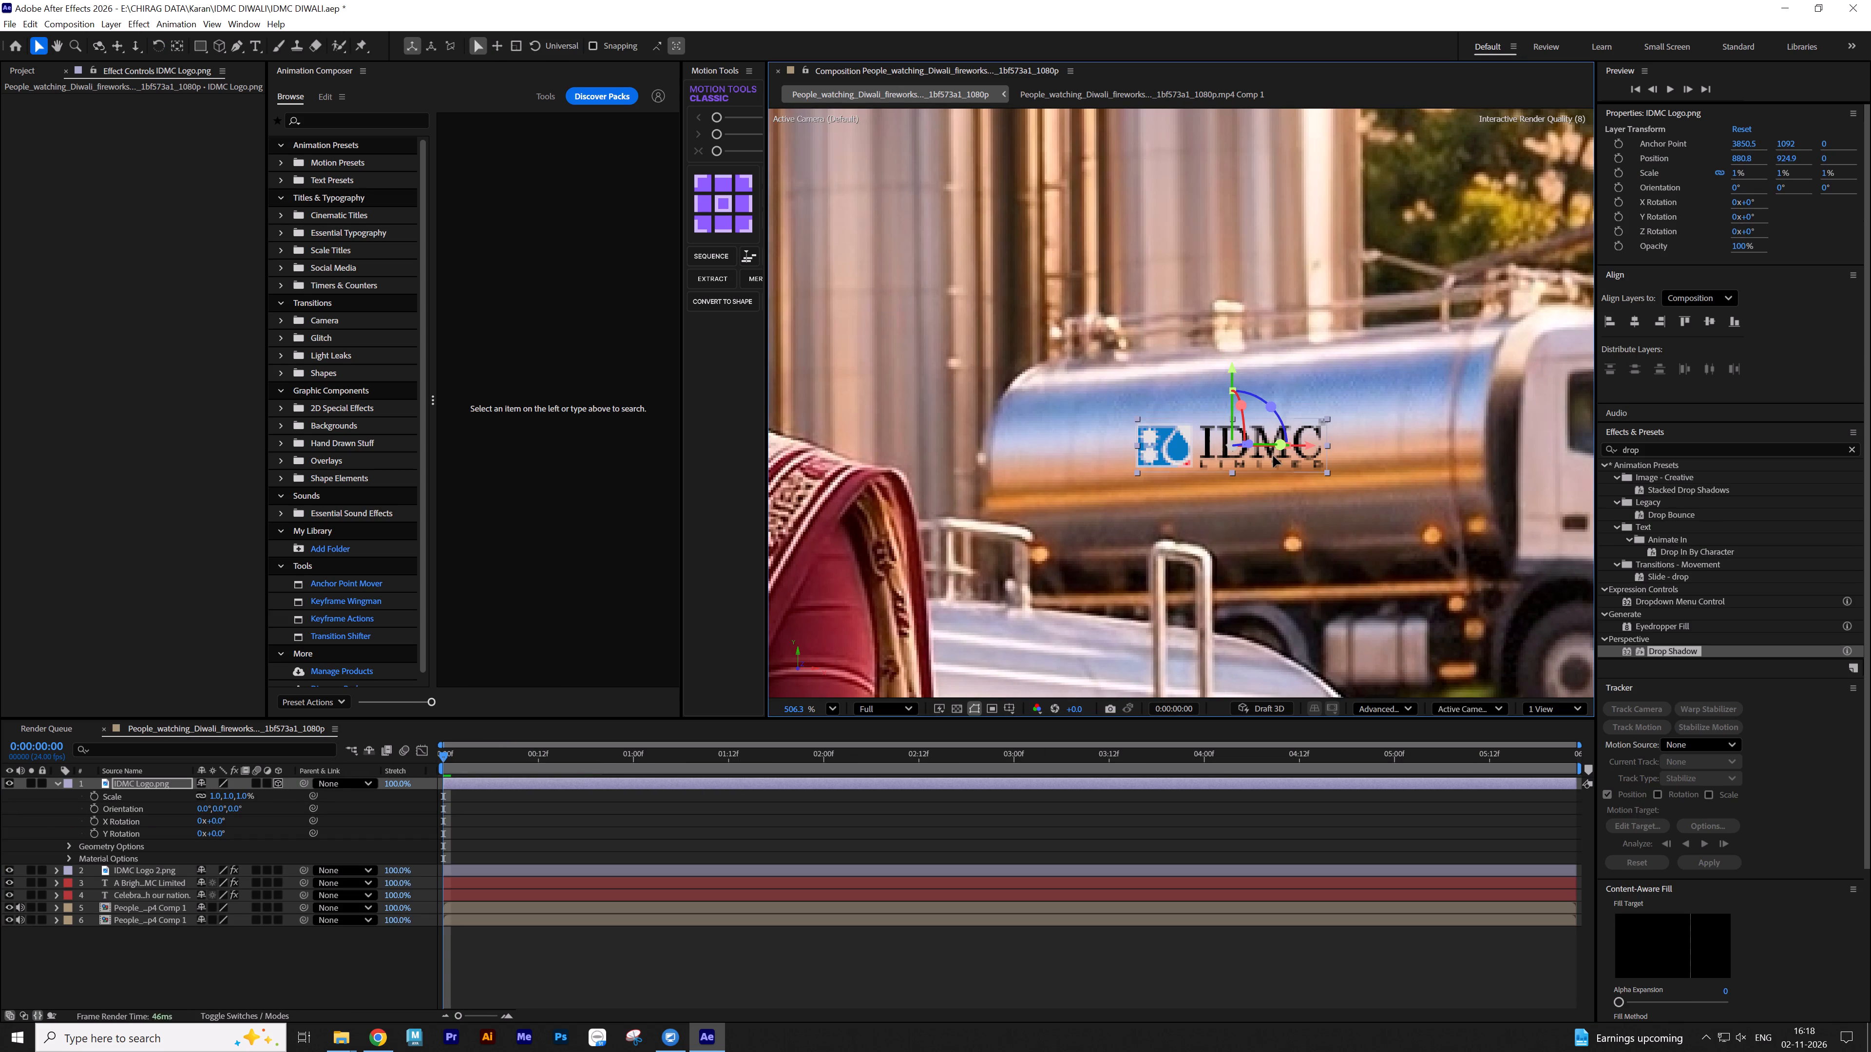
pyautogui.moveTo(1273, 456); pyautogui.dragTo(1273, 457)
# Rotate the tanker logo to match the truck's perspective, with orientation about 35.2° in Y and 357.2° in Z.
pyautogui.moveTo(1271, 446); pyautogui.dragTo(1260, 447)
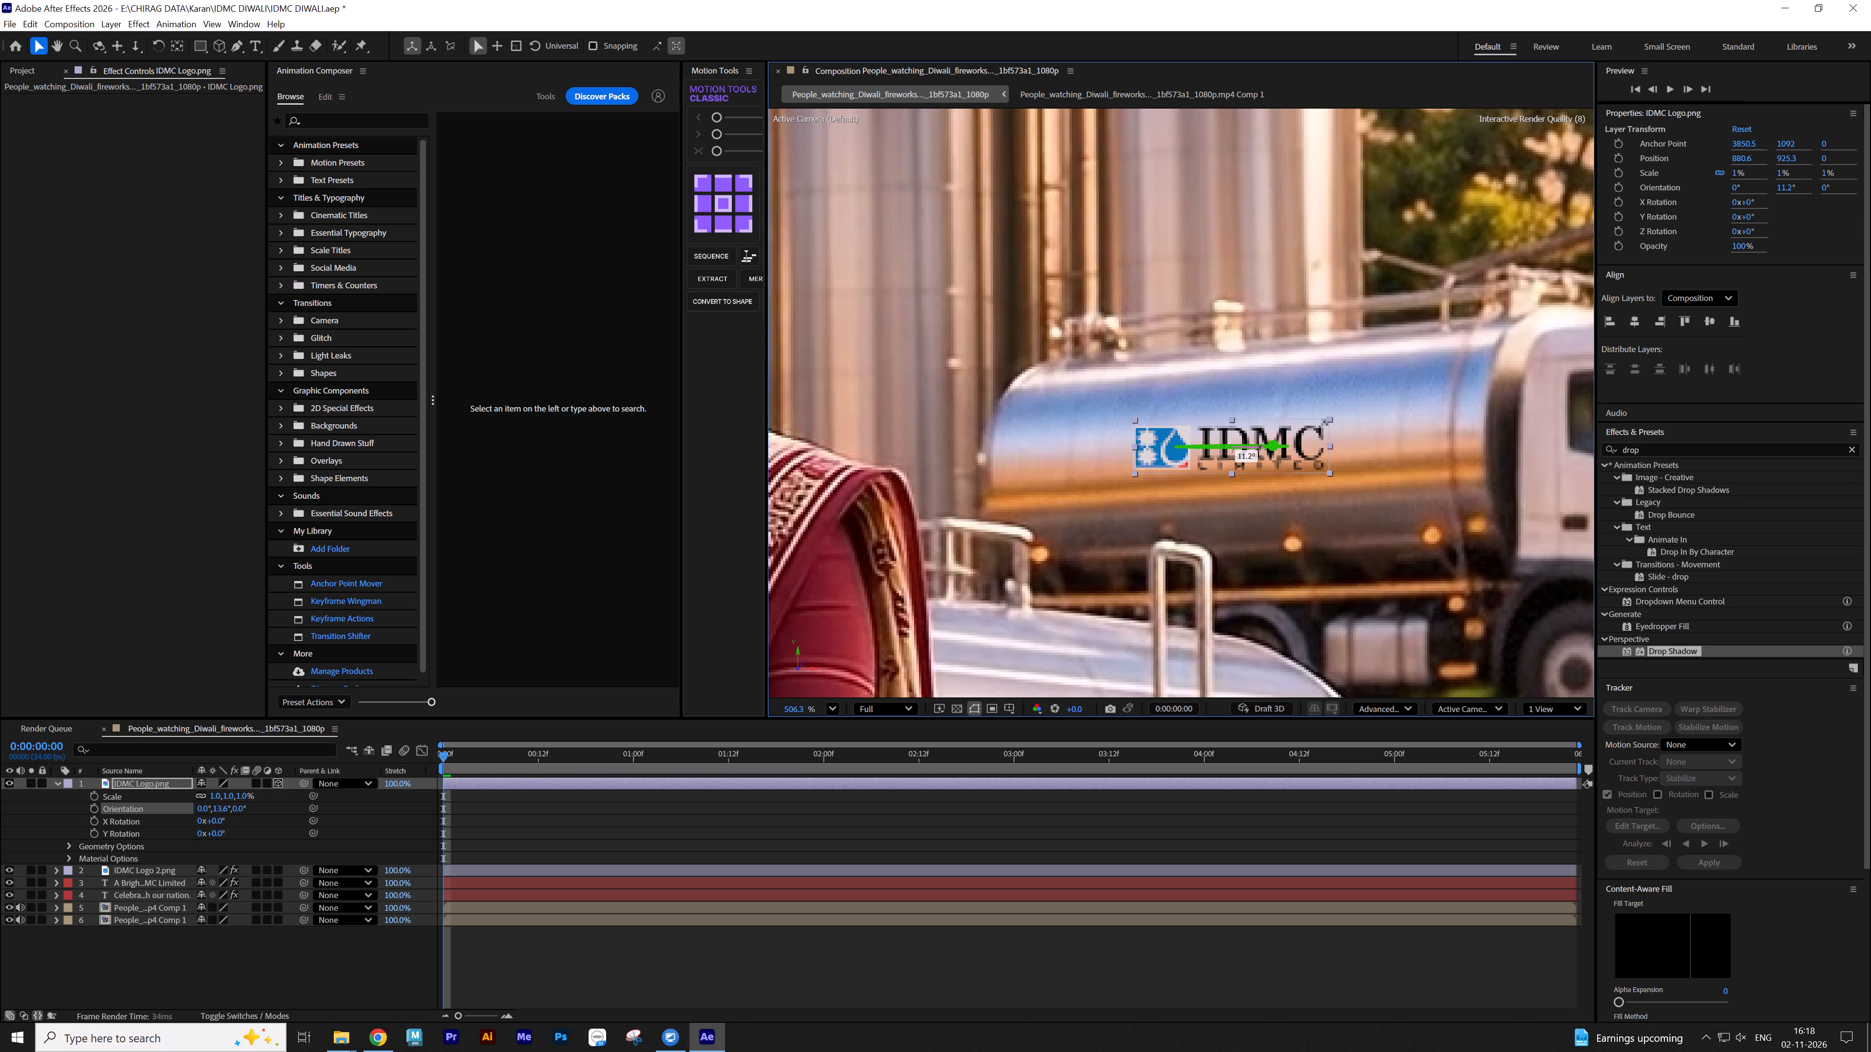
pyautogui.moveTo(1260, 447); pyautogui.dragTo(1249, 446)
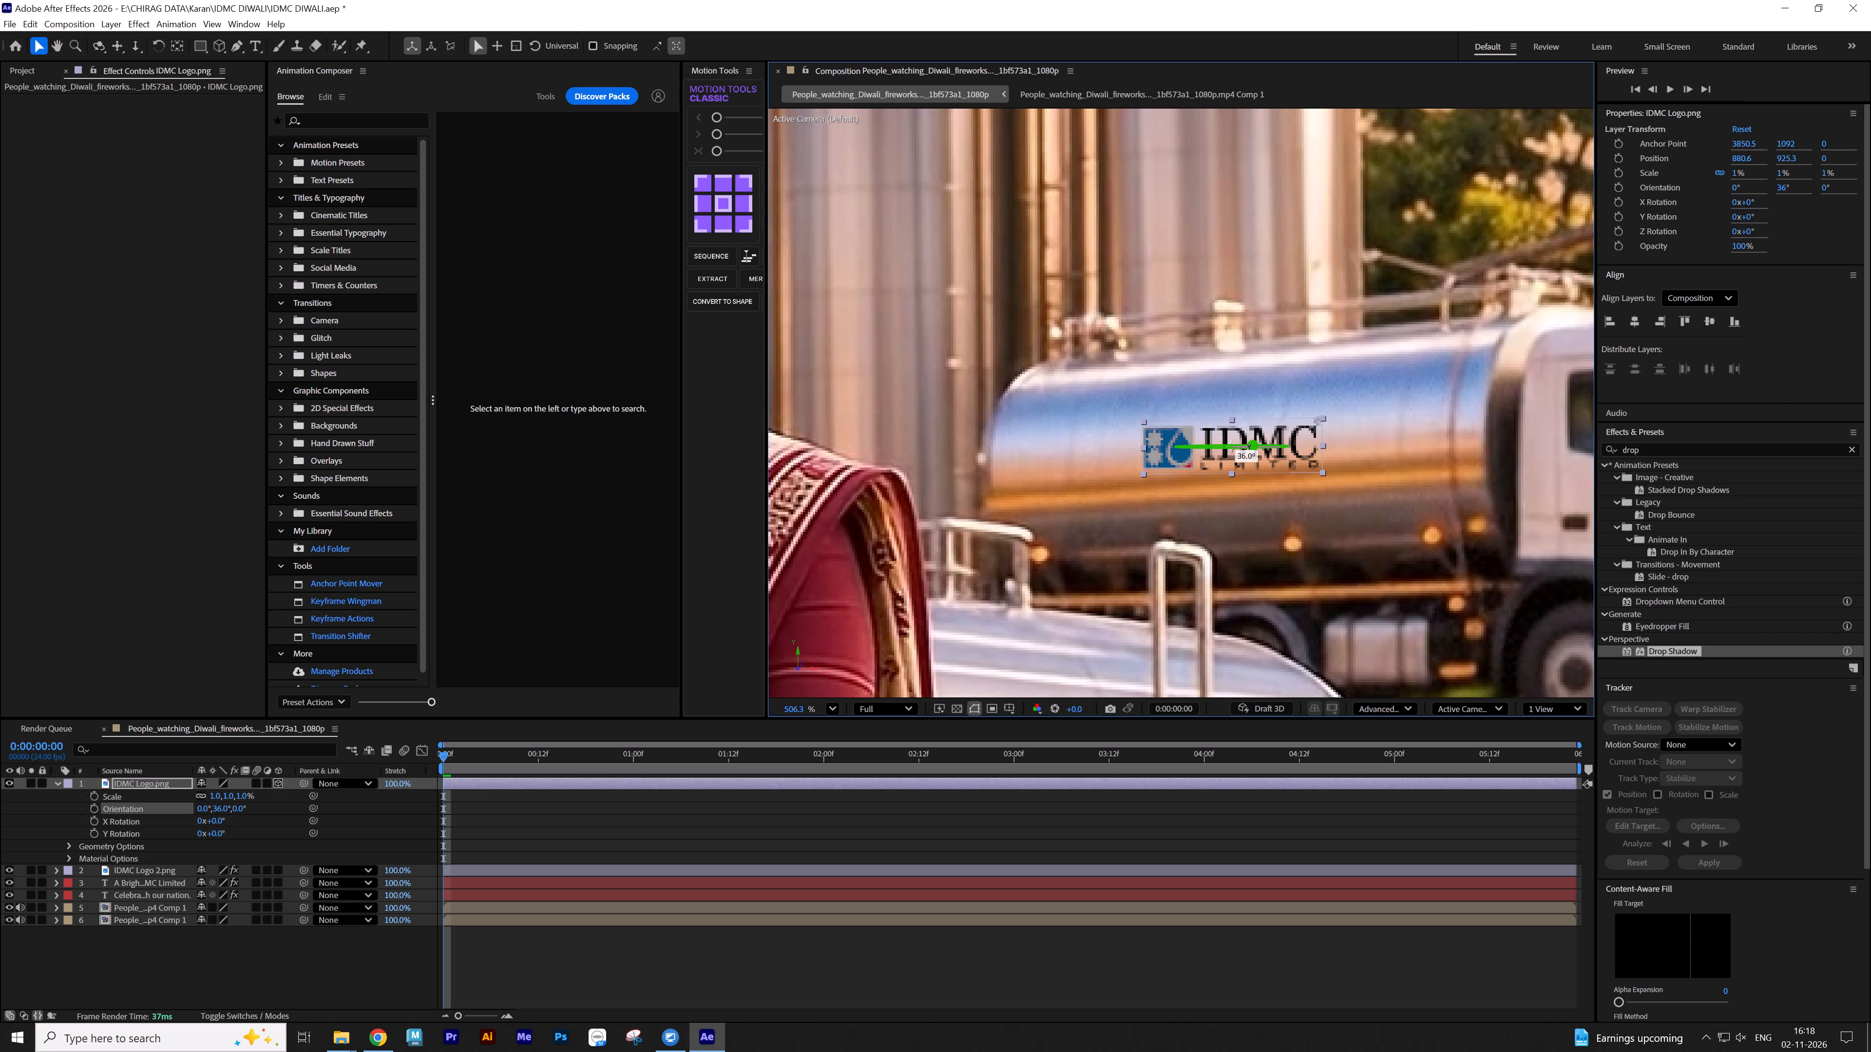
pyautogui.moveTo(1249, 446); pyautogui.dragTo(1249, 446)
pyautogui.moveTo(1276, 412); pyautogui.dragTo(1276, 408)
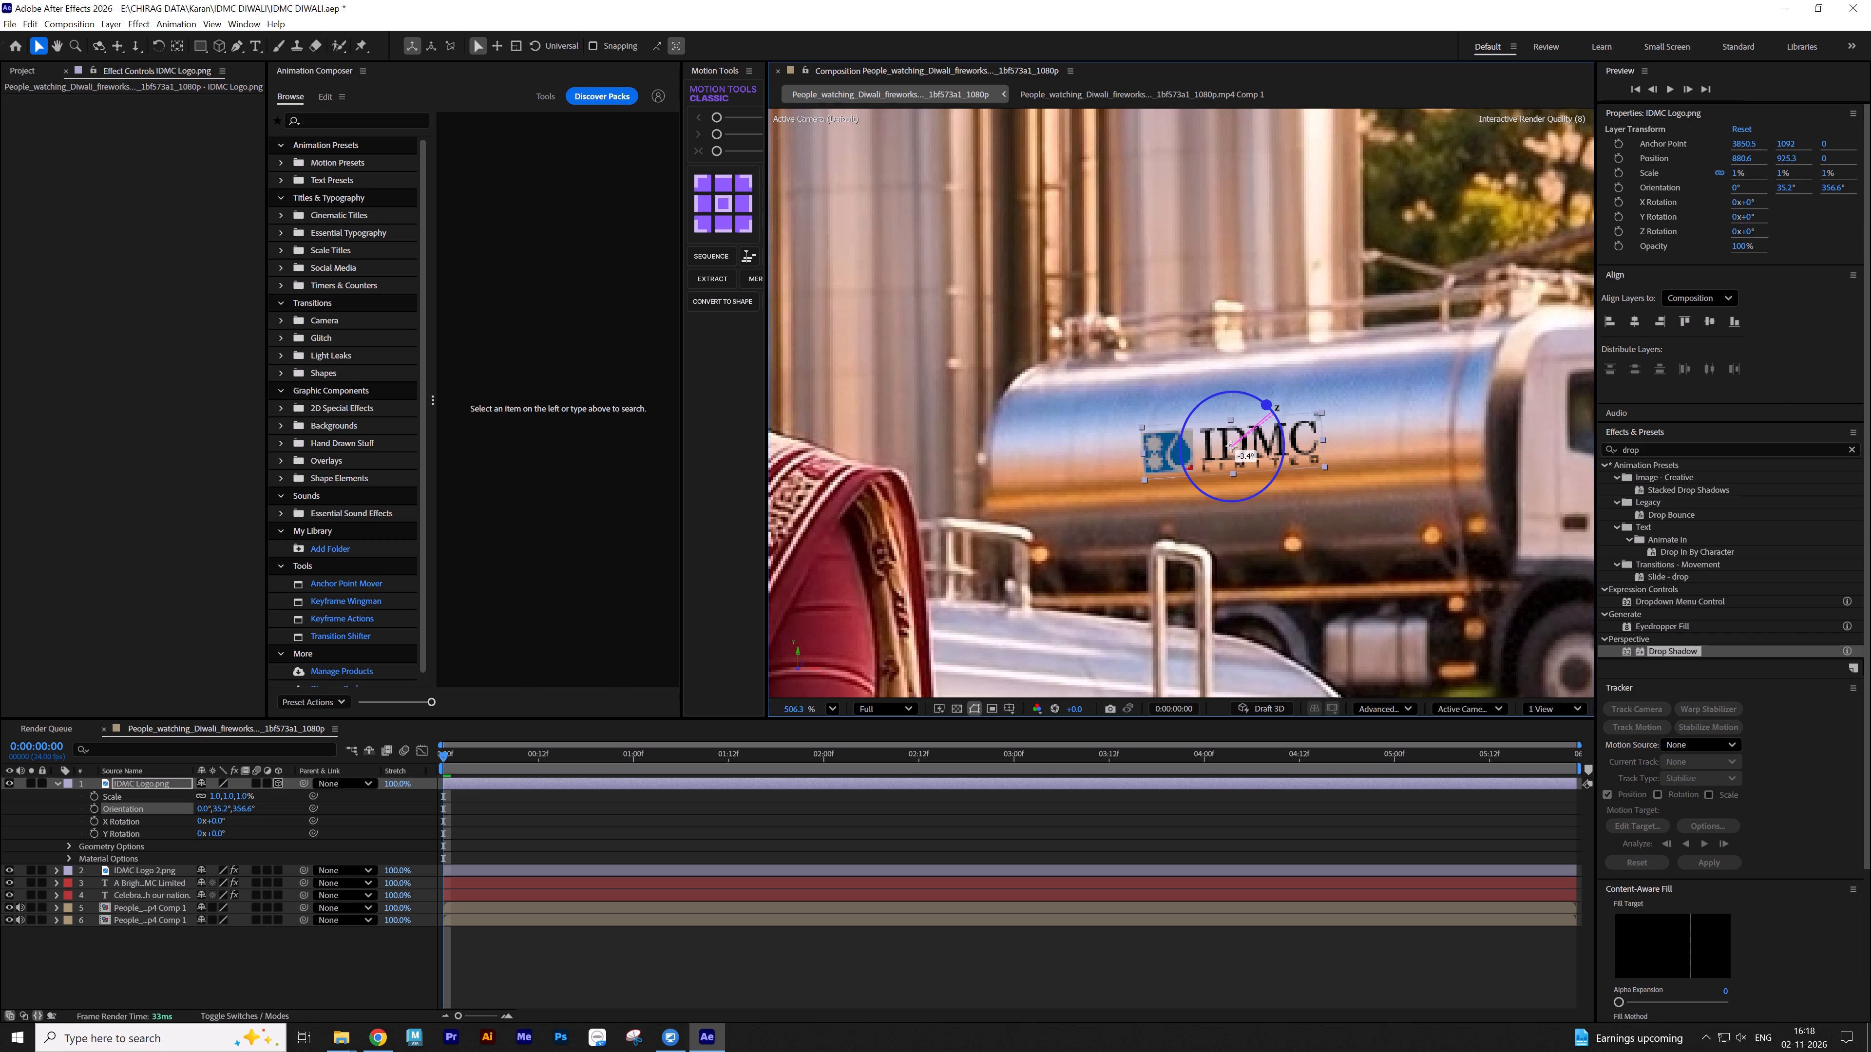
pyautogui.moveTo(1276, 408); pyautogui.dragTo(1277, 408)
# Reposition the tilted logo on the tanker's side at about x 883, y 919, and deselect it.
pyautogui.press('v')
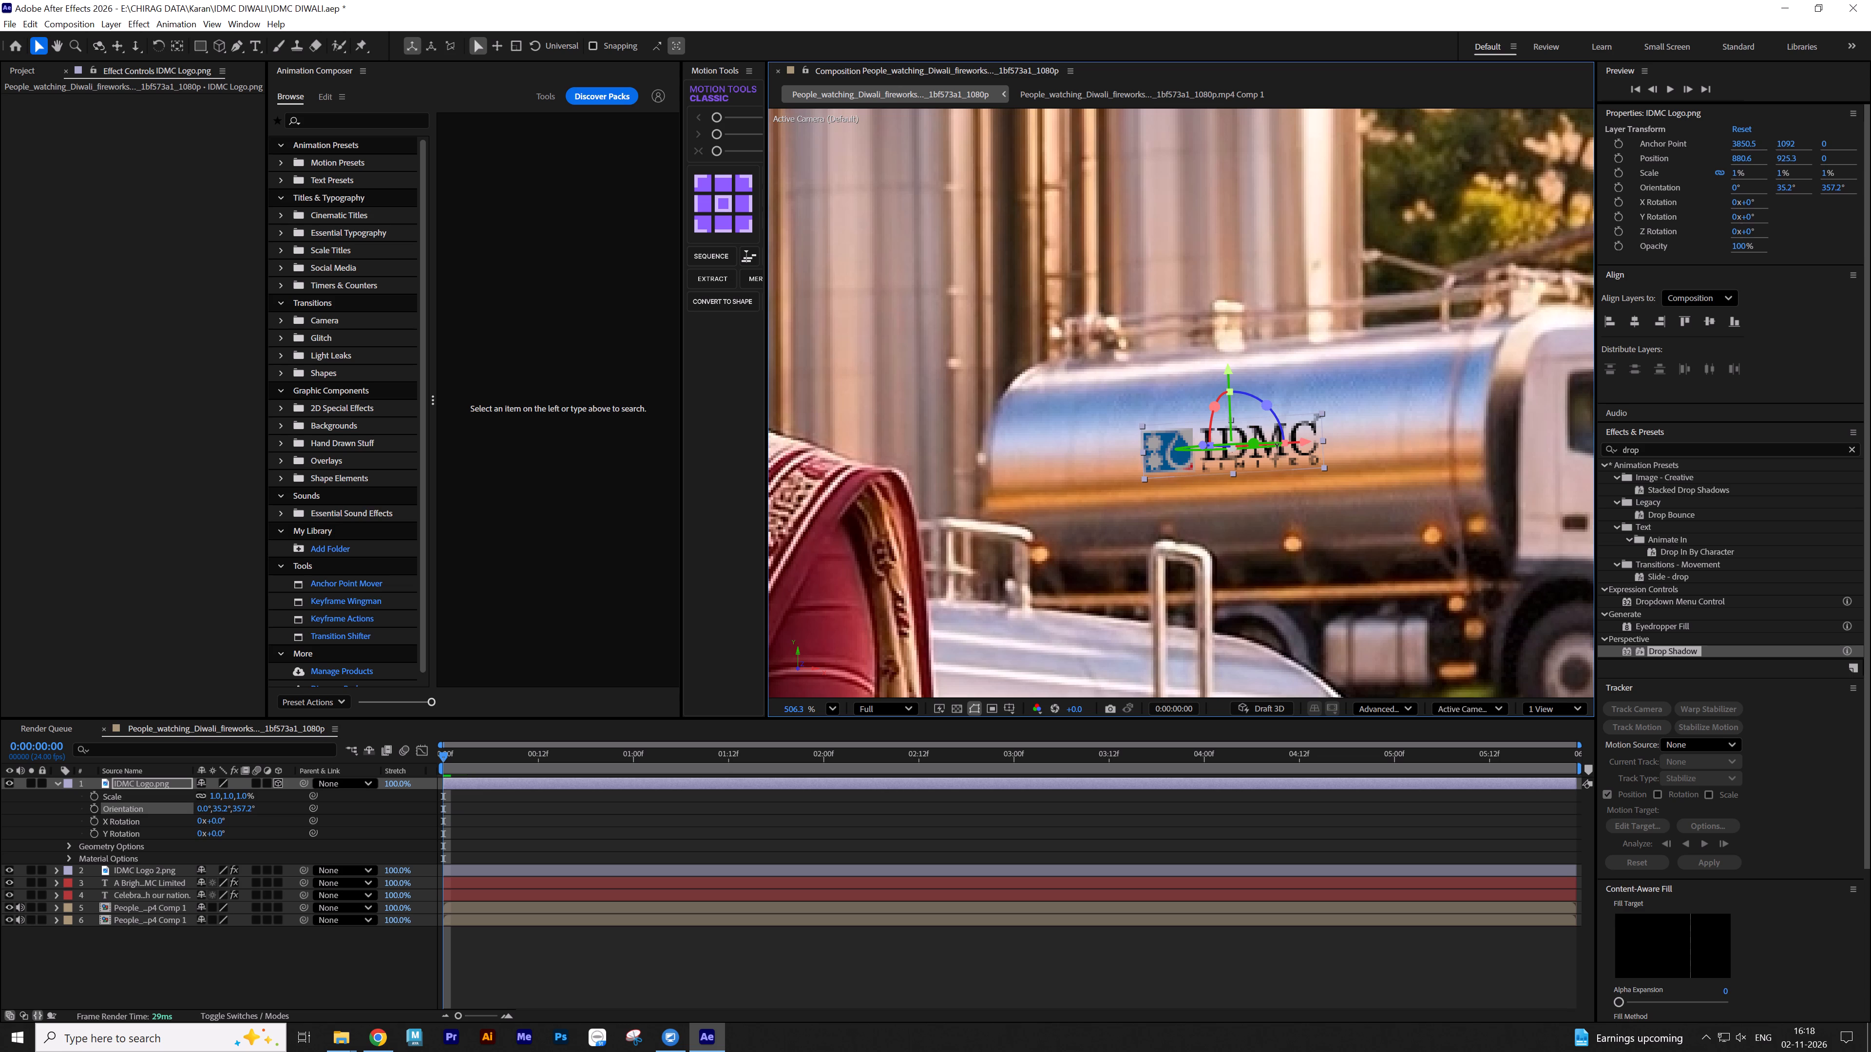
pyautogui.moveTo(1263, 457); pyautogui.dragTo(1268, 378)
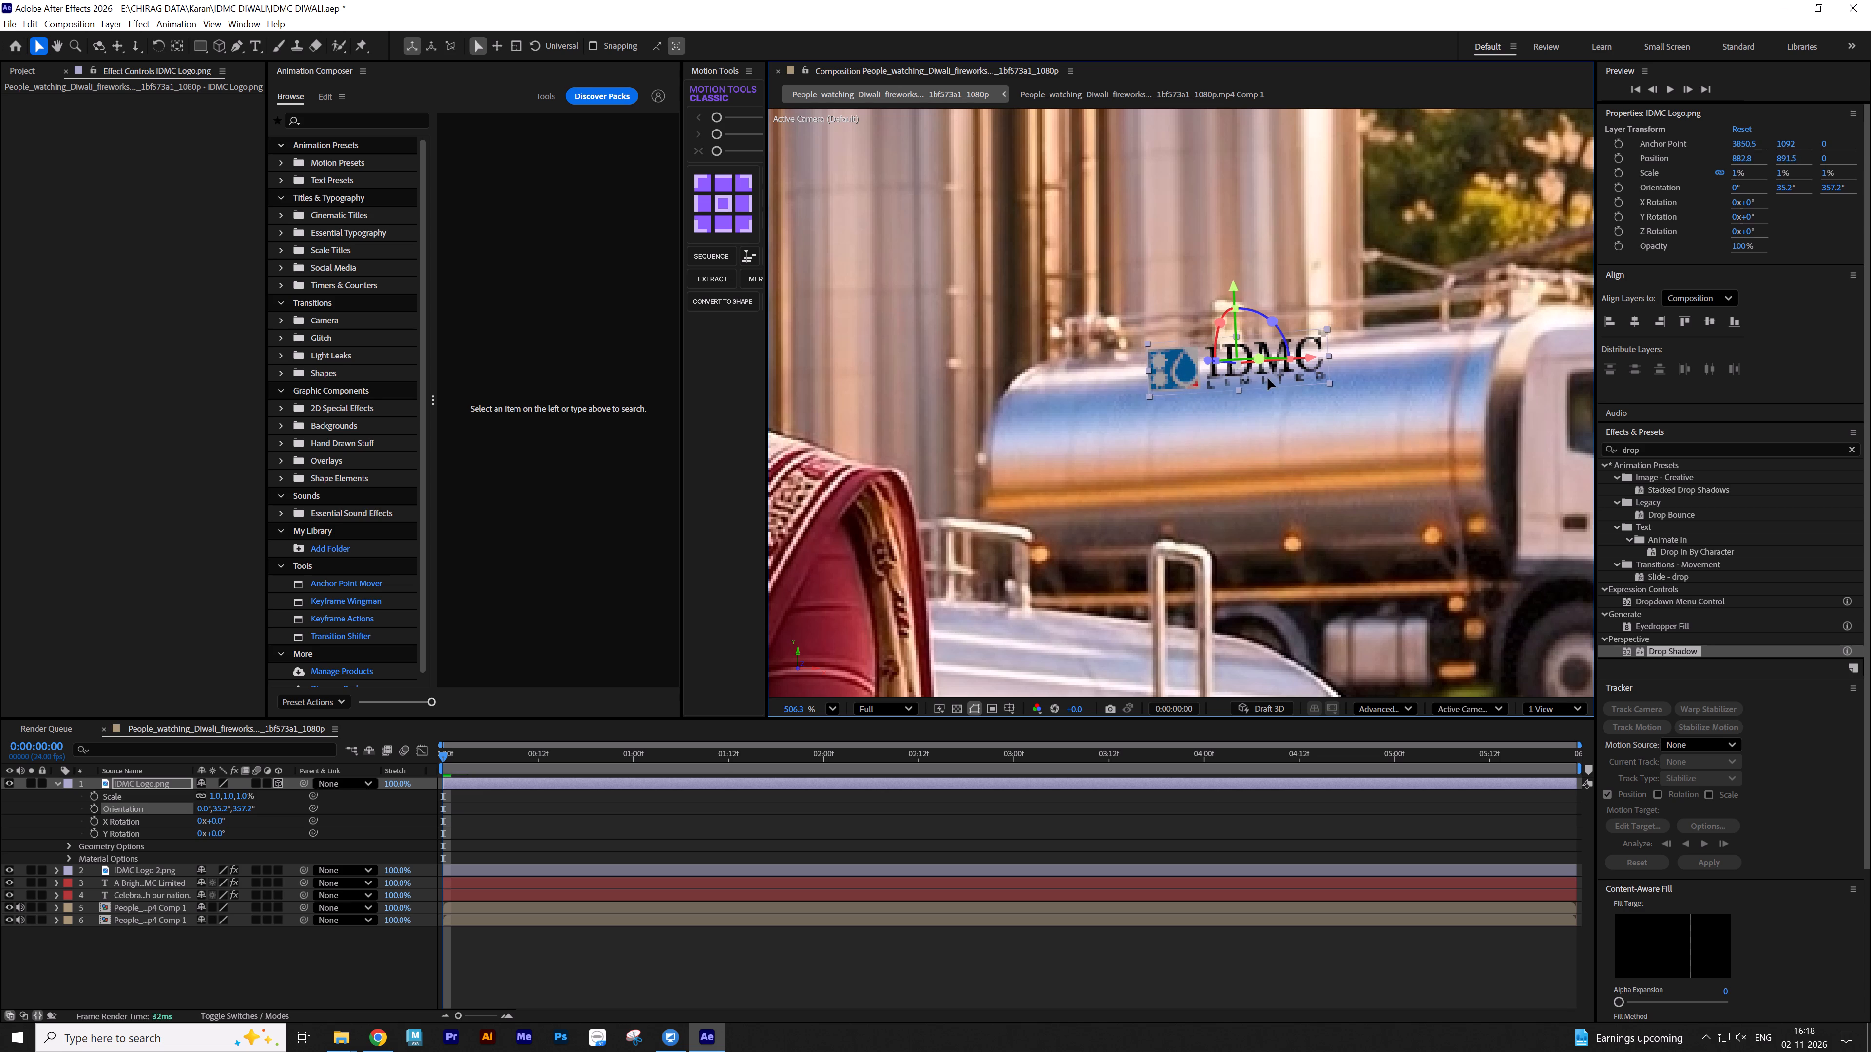
pyautogui.moveTo(1268, 378); pyautogui.dragTo(1271, 440)
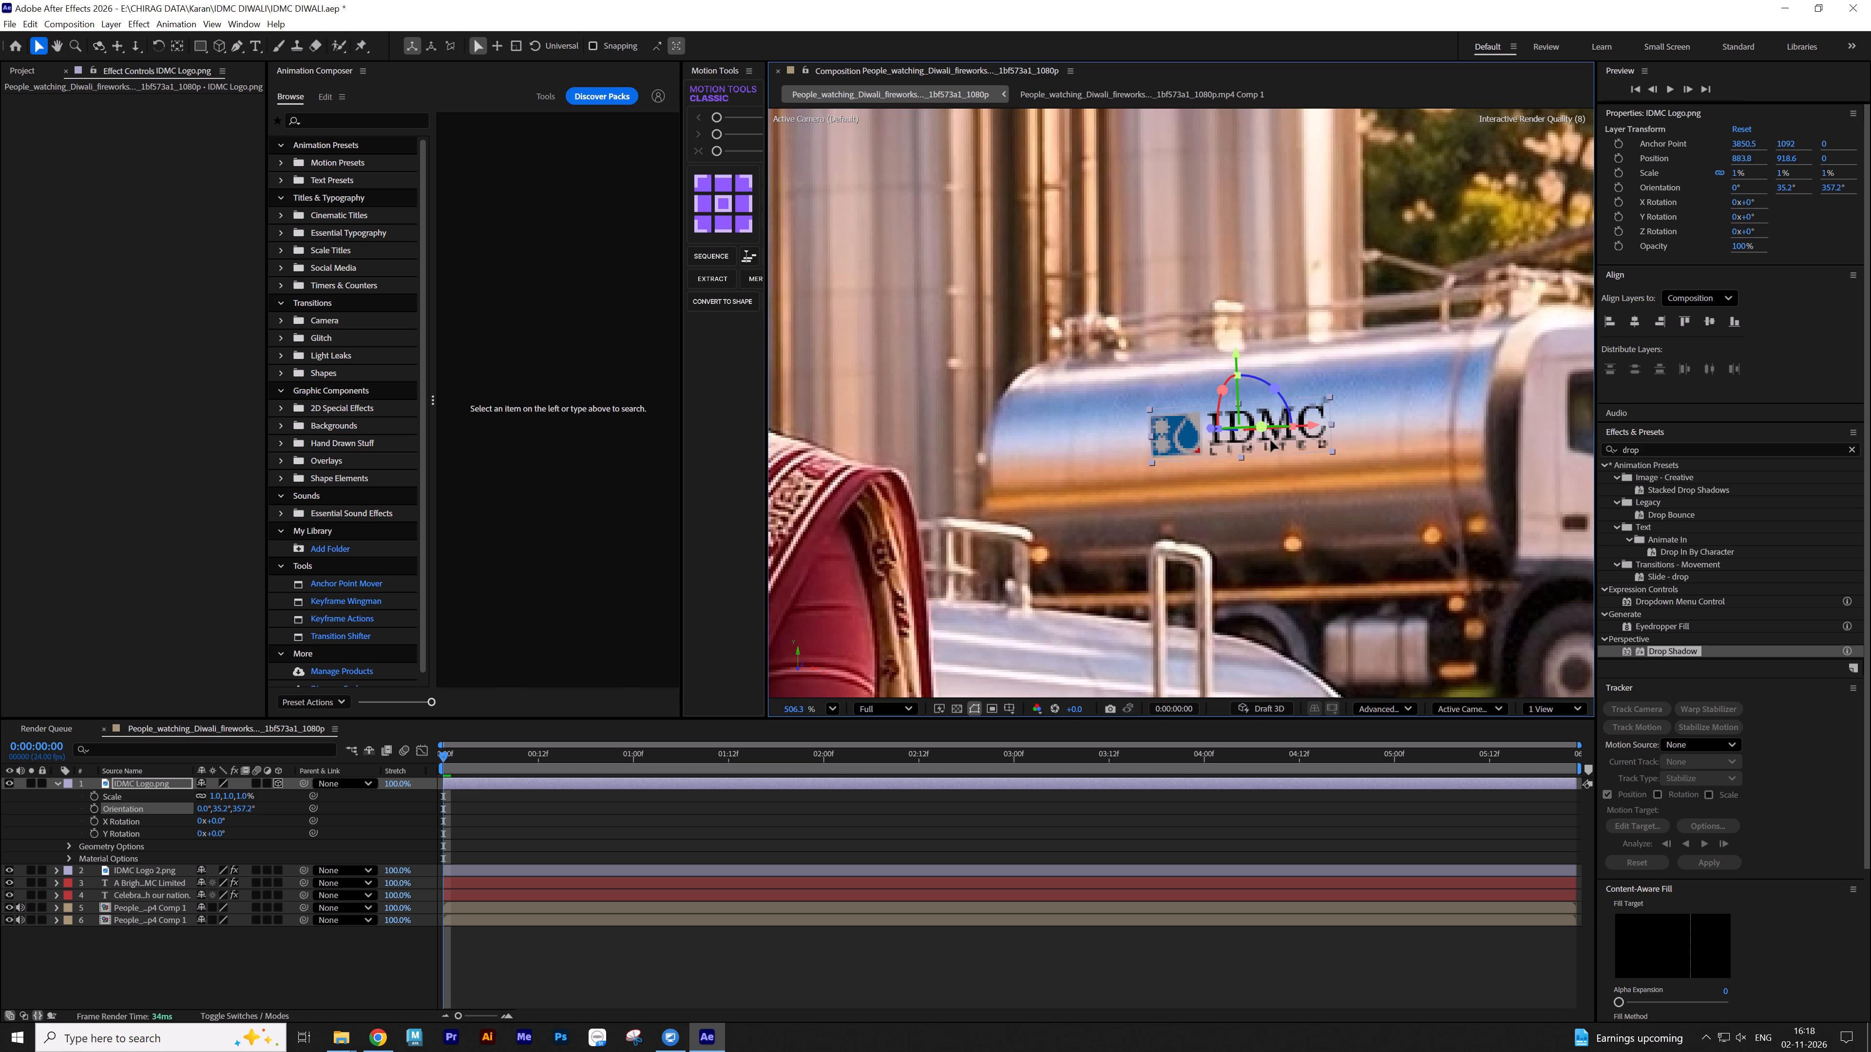
pyautogui.moveTo(1271, 440); pyautogui.dragTo(1269, 440)
pyautogui.scroll(-6, 1273, 437)
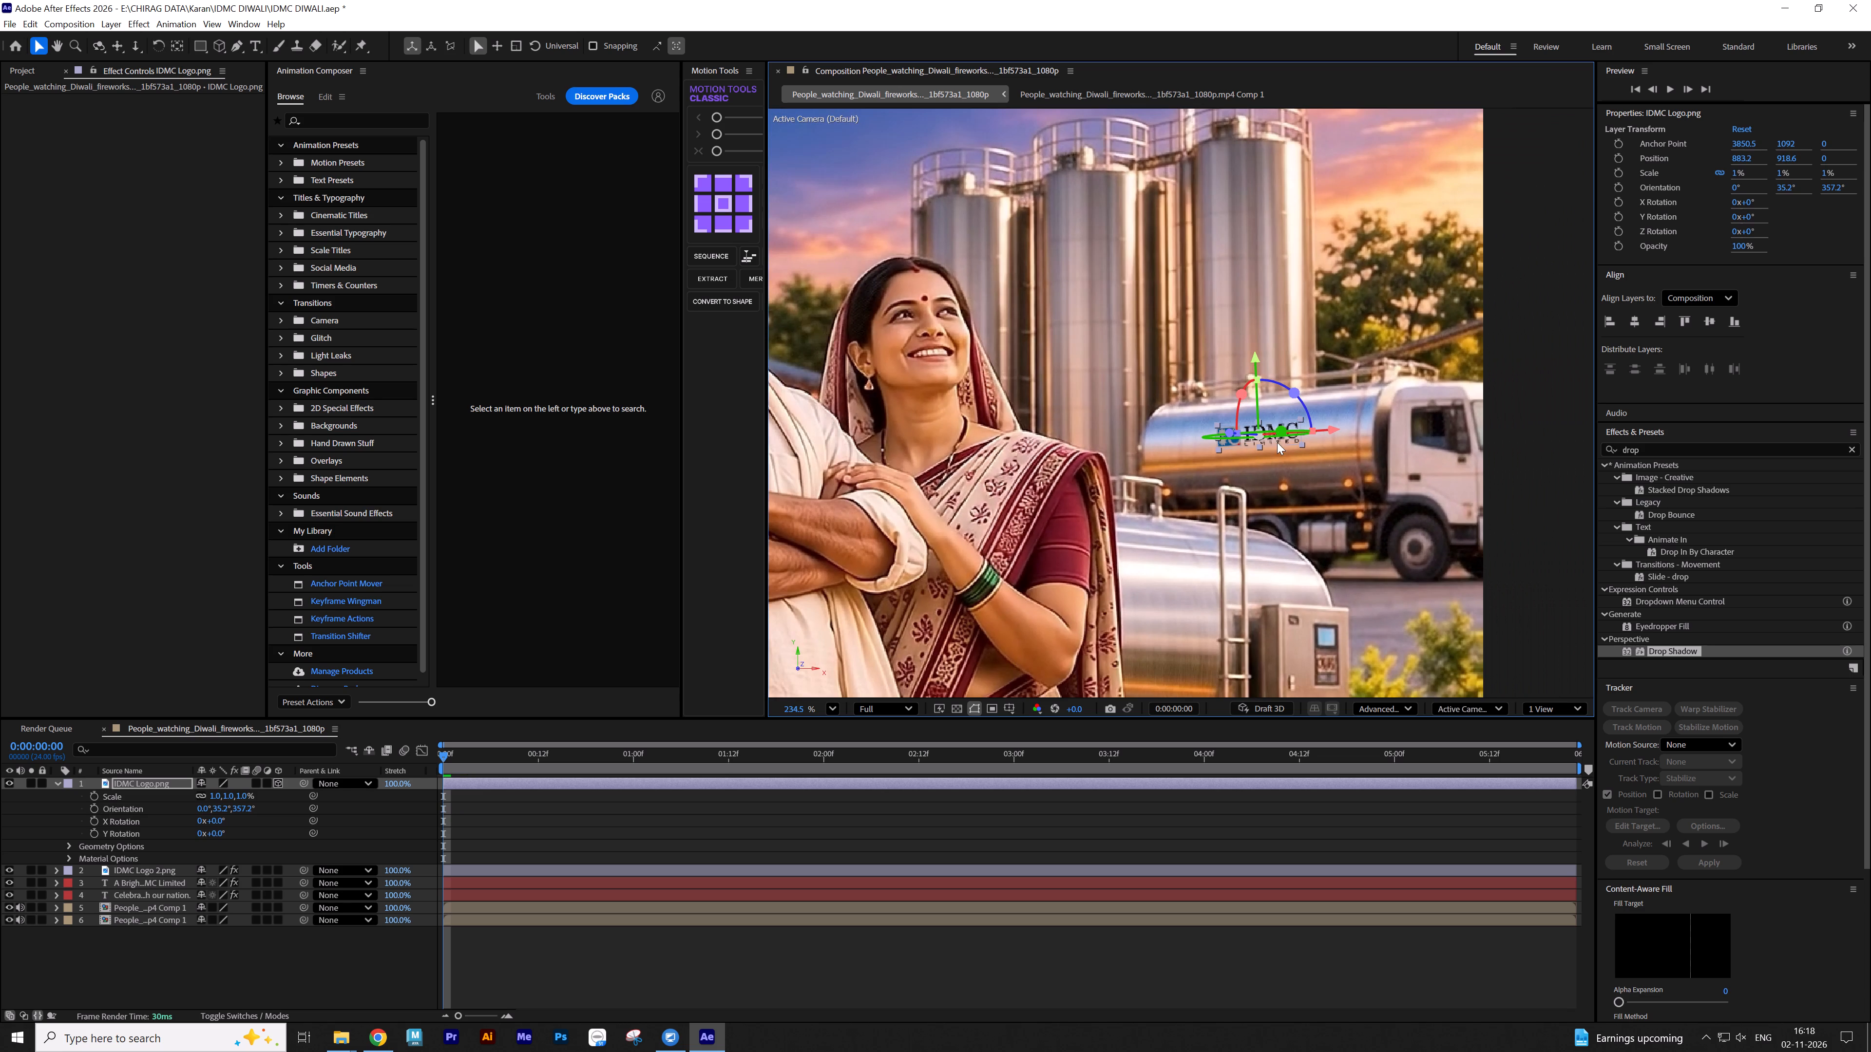
pyautogui.click(1059, 834)
pyautogui.press('s')
pyautogui.press('s')
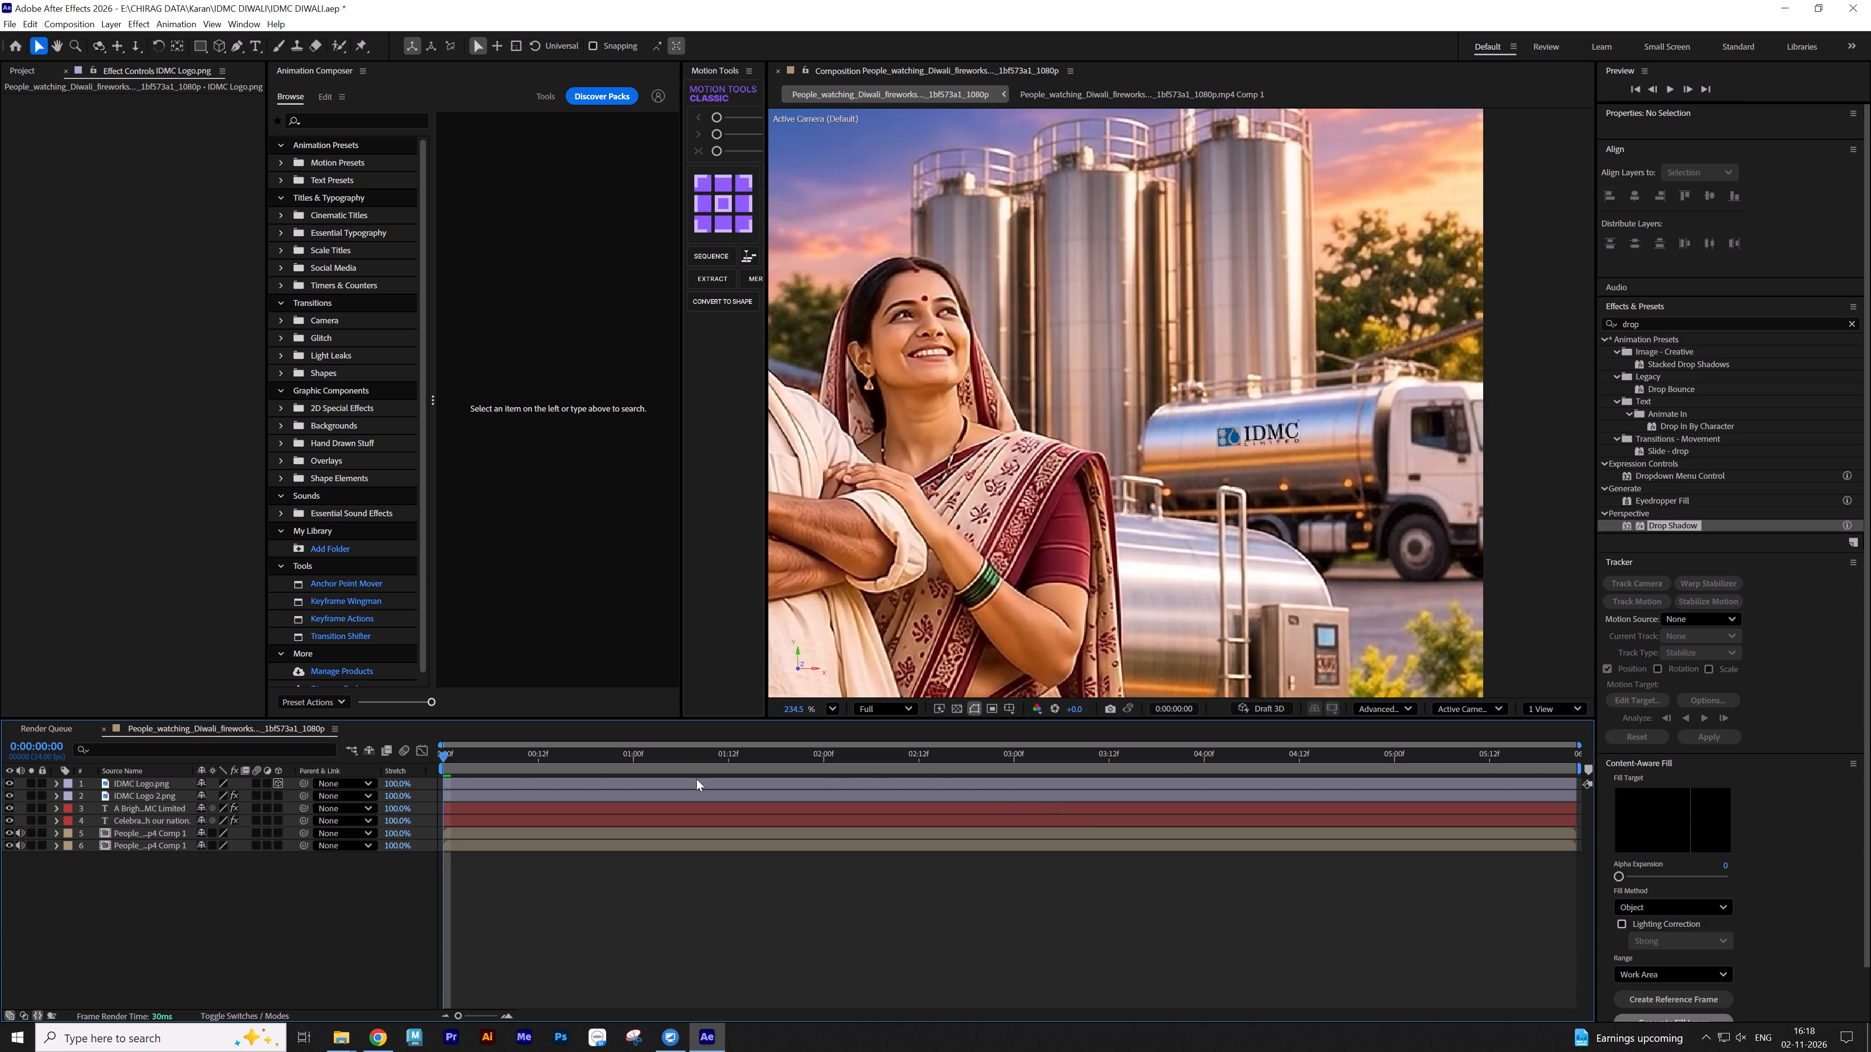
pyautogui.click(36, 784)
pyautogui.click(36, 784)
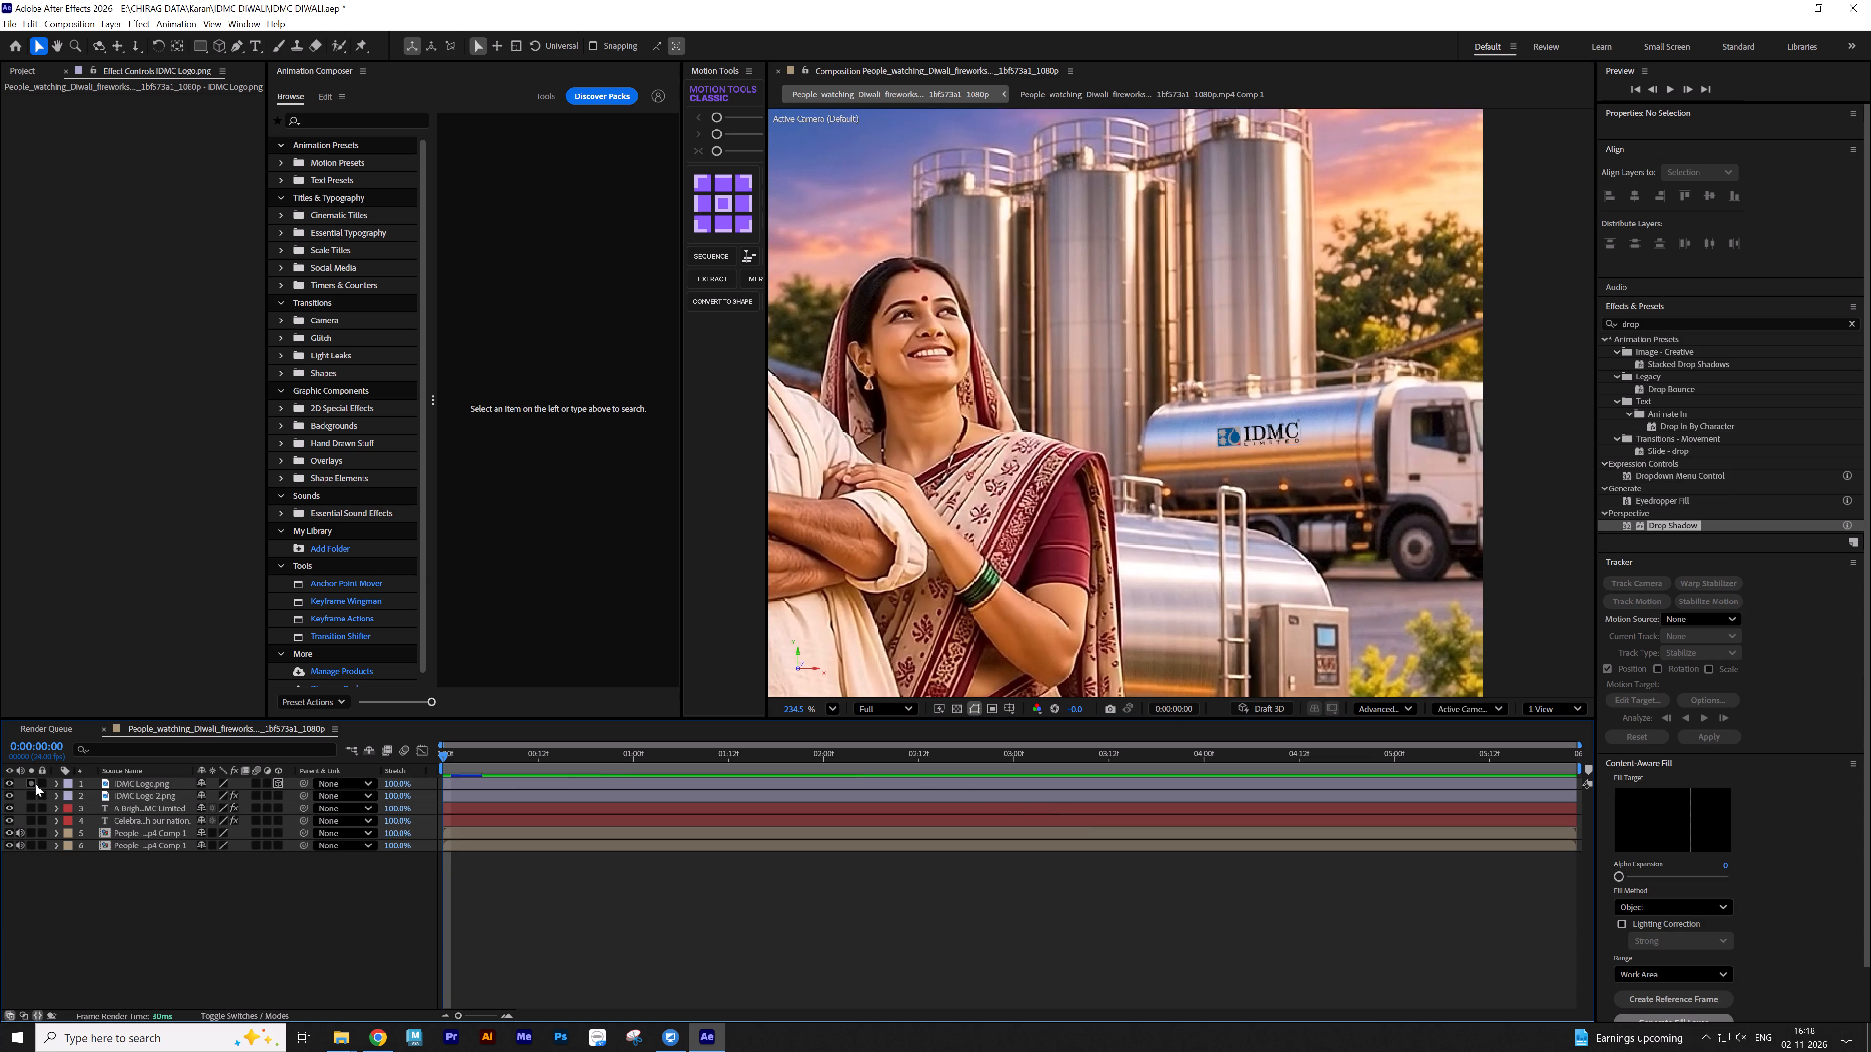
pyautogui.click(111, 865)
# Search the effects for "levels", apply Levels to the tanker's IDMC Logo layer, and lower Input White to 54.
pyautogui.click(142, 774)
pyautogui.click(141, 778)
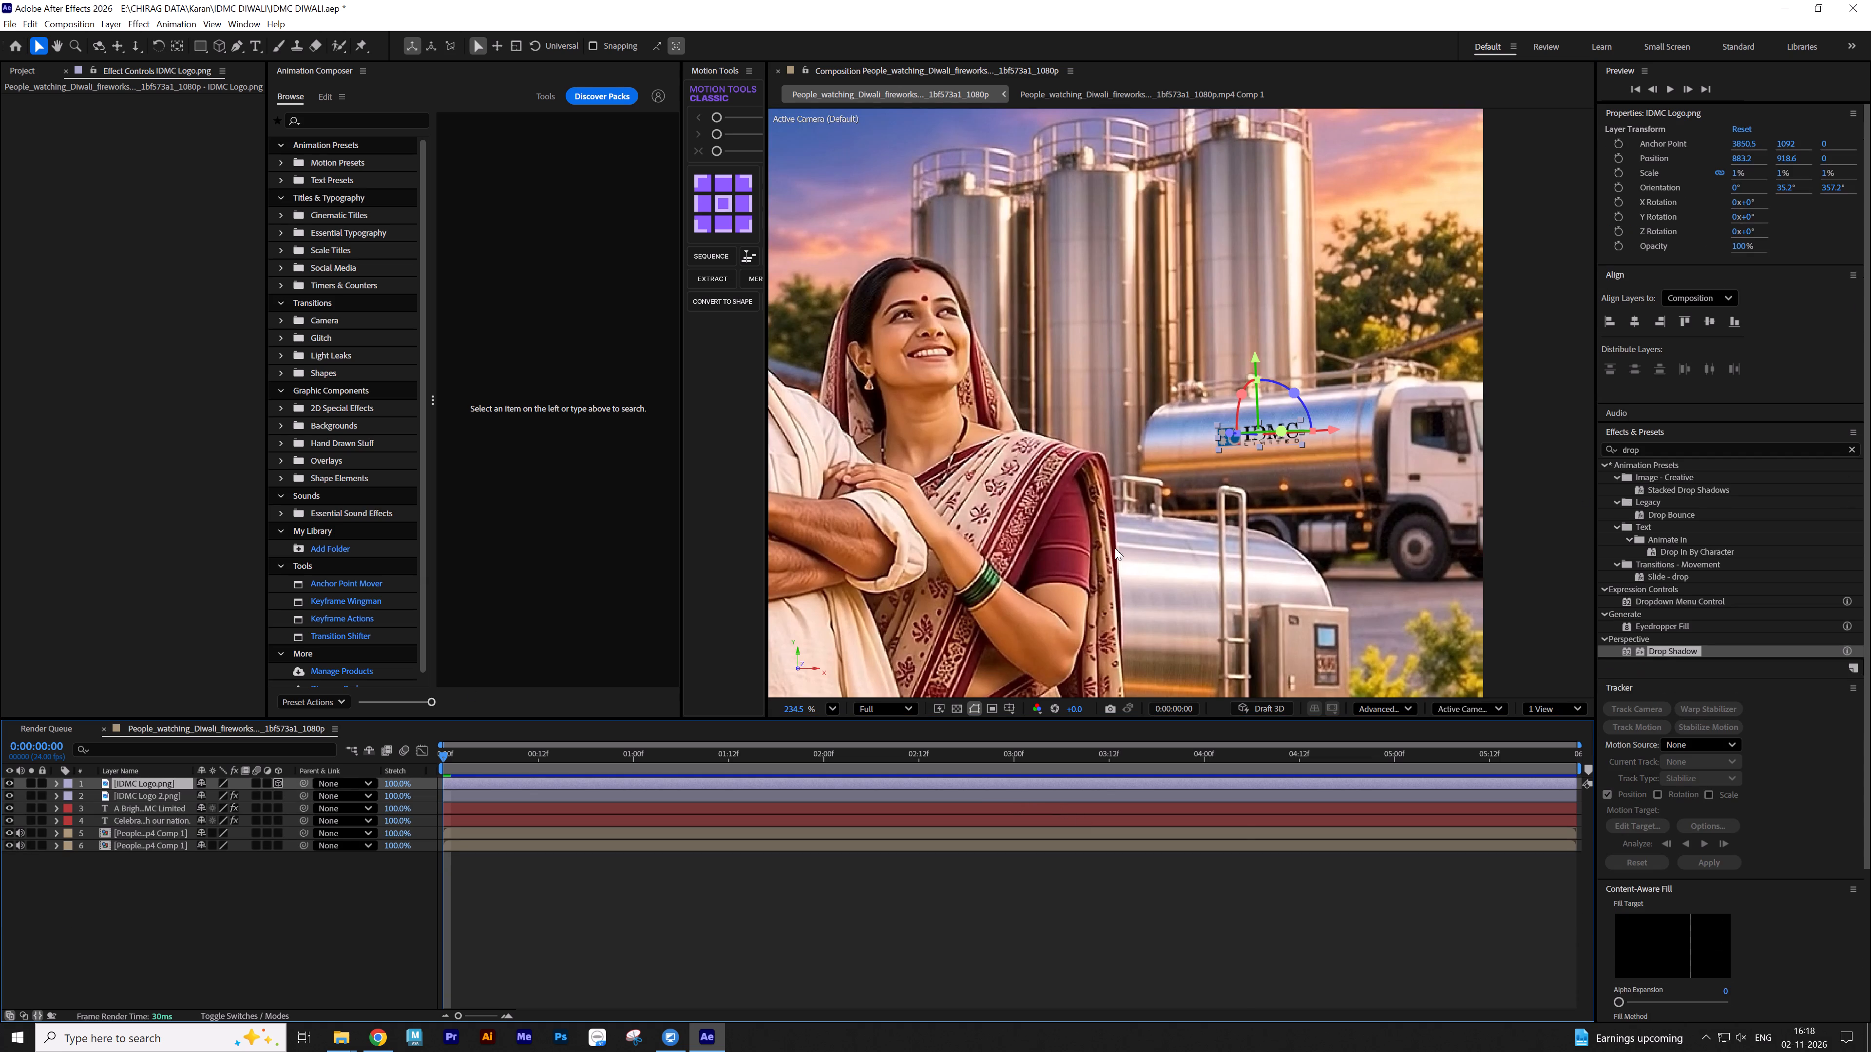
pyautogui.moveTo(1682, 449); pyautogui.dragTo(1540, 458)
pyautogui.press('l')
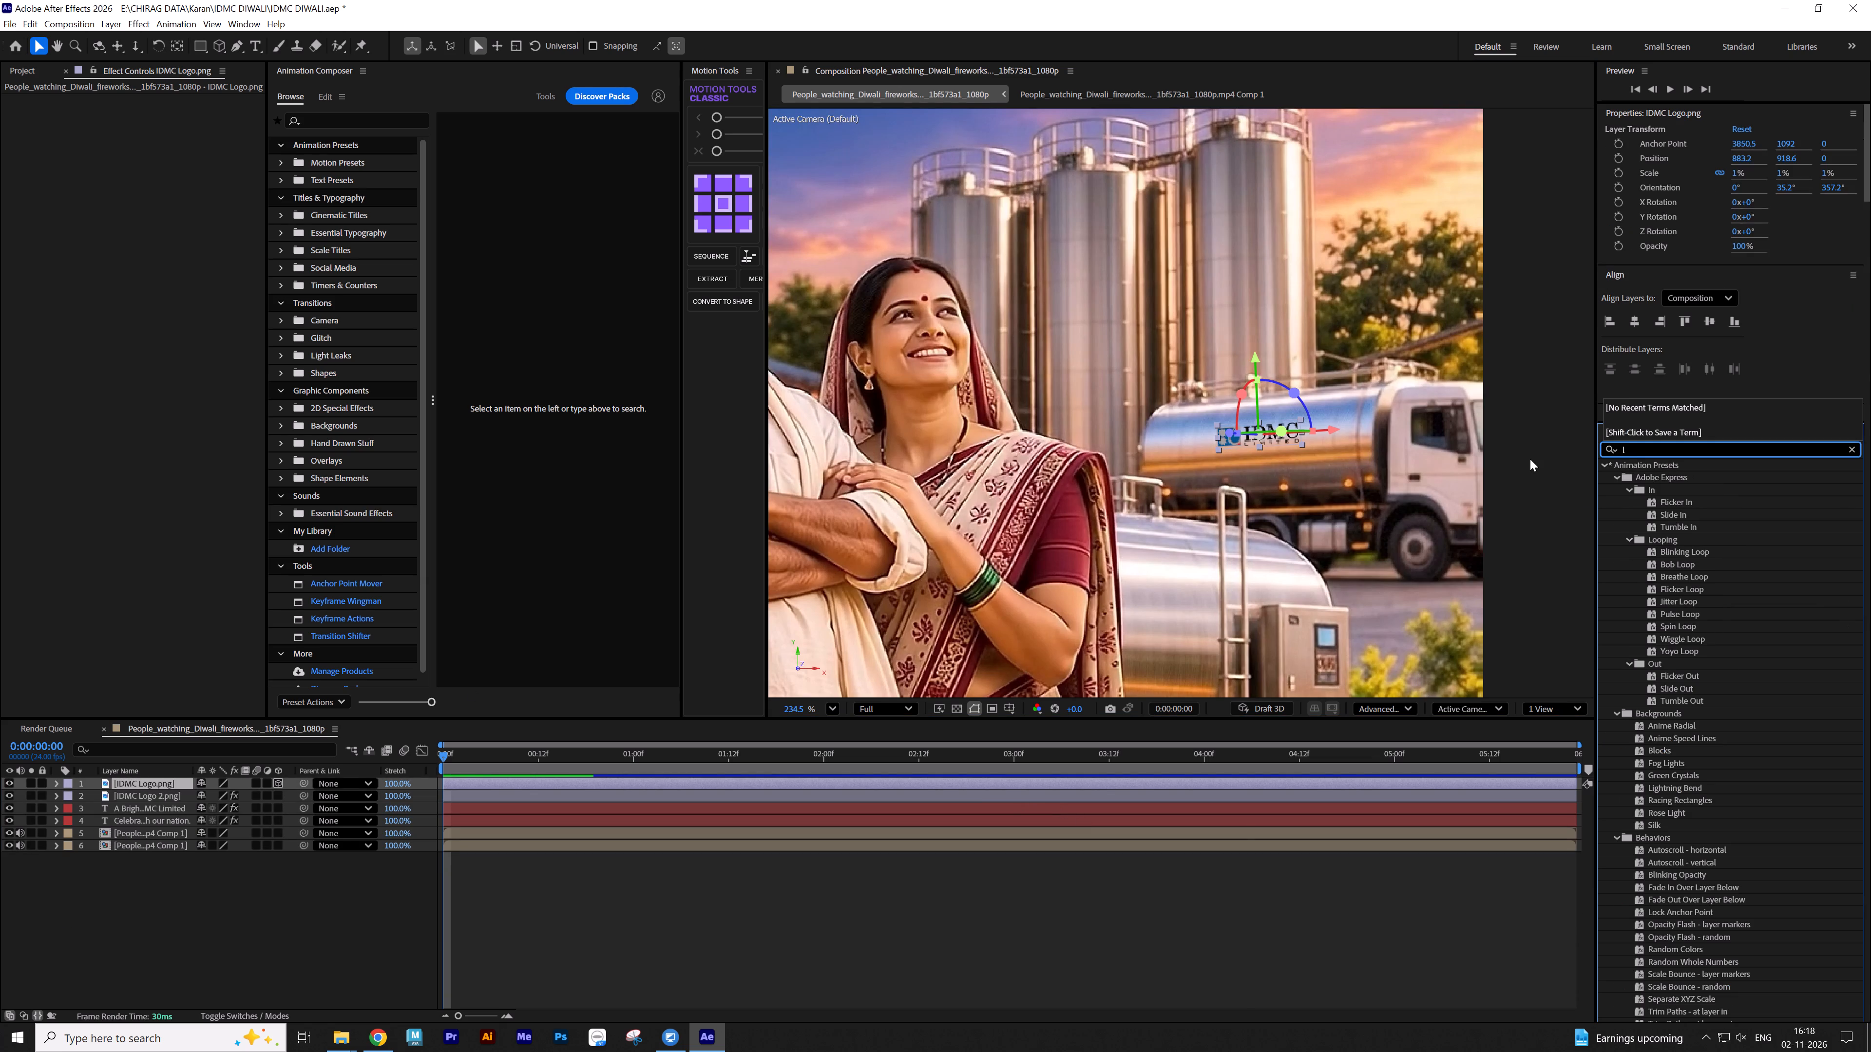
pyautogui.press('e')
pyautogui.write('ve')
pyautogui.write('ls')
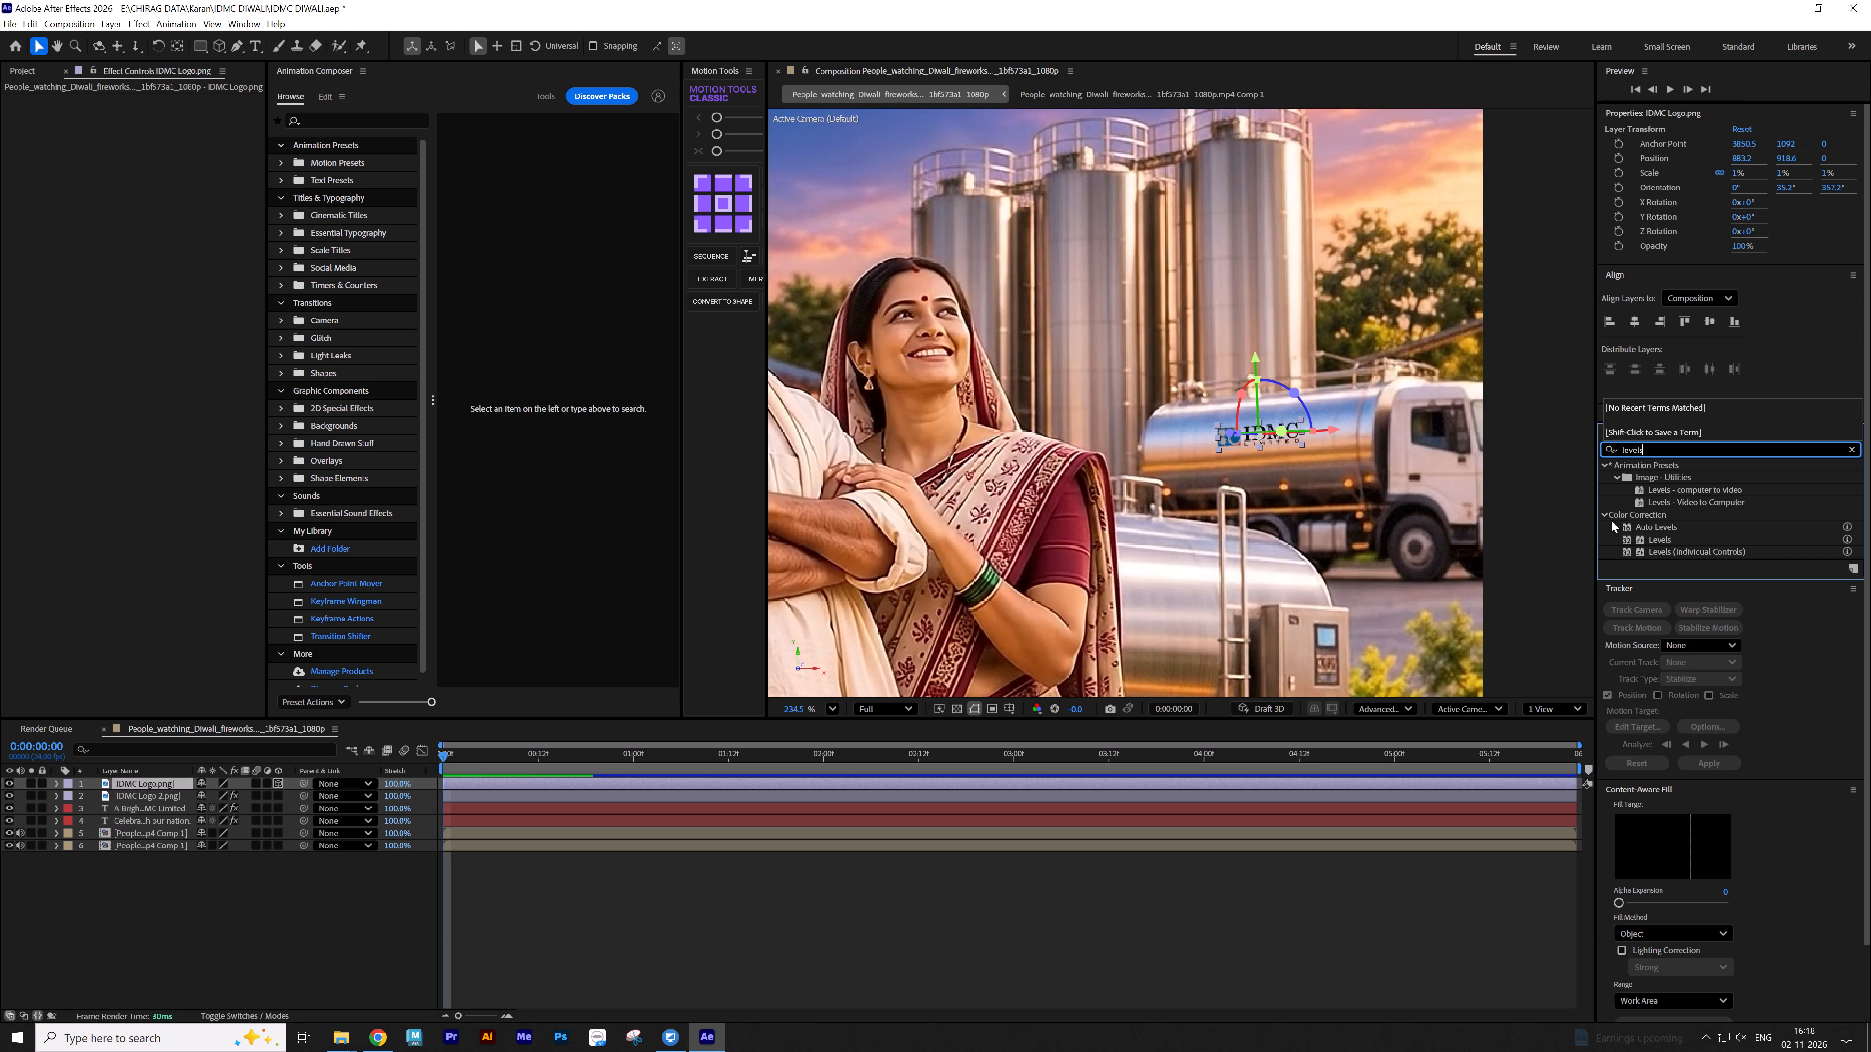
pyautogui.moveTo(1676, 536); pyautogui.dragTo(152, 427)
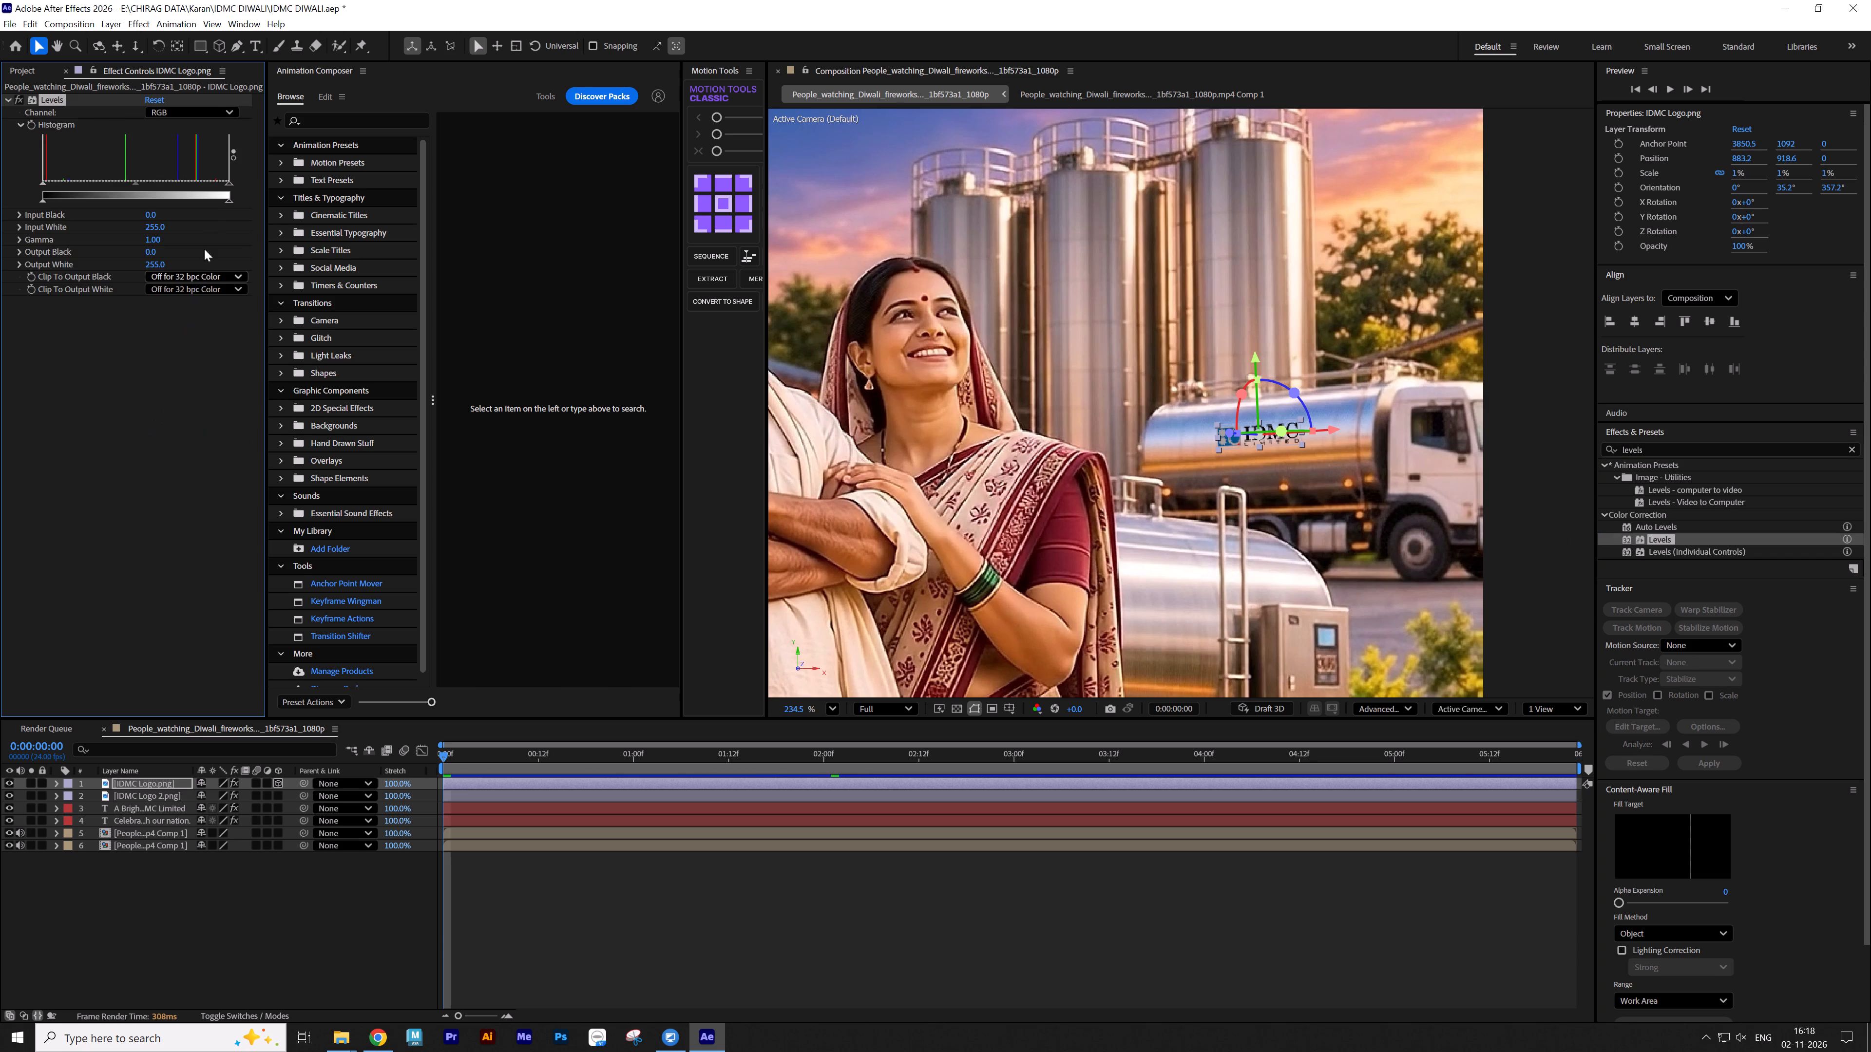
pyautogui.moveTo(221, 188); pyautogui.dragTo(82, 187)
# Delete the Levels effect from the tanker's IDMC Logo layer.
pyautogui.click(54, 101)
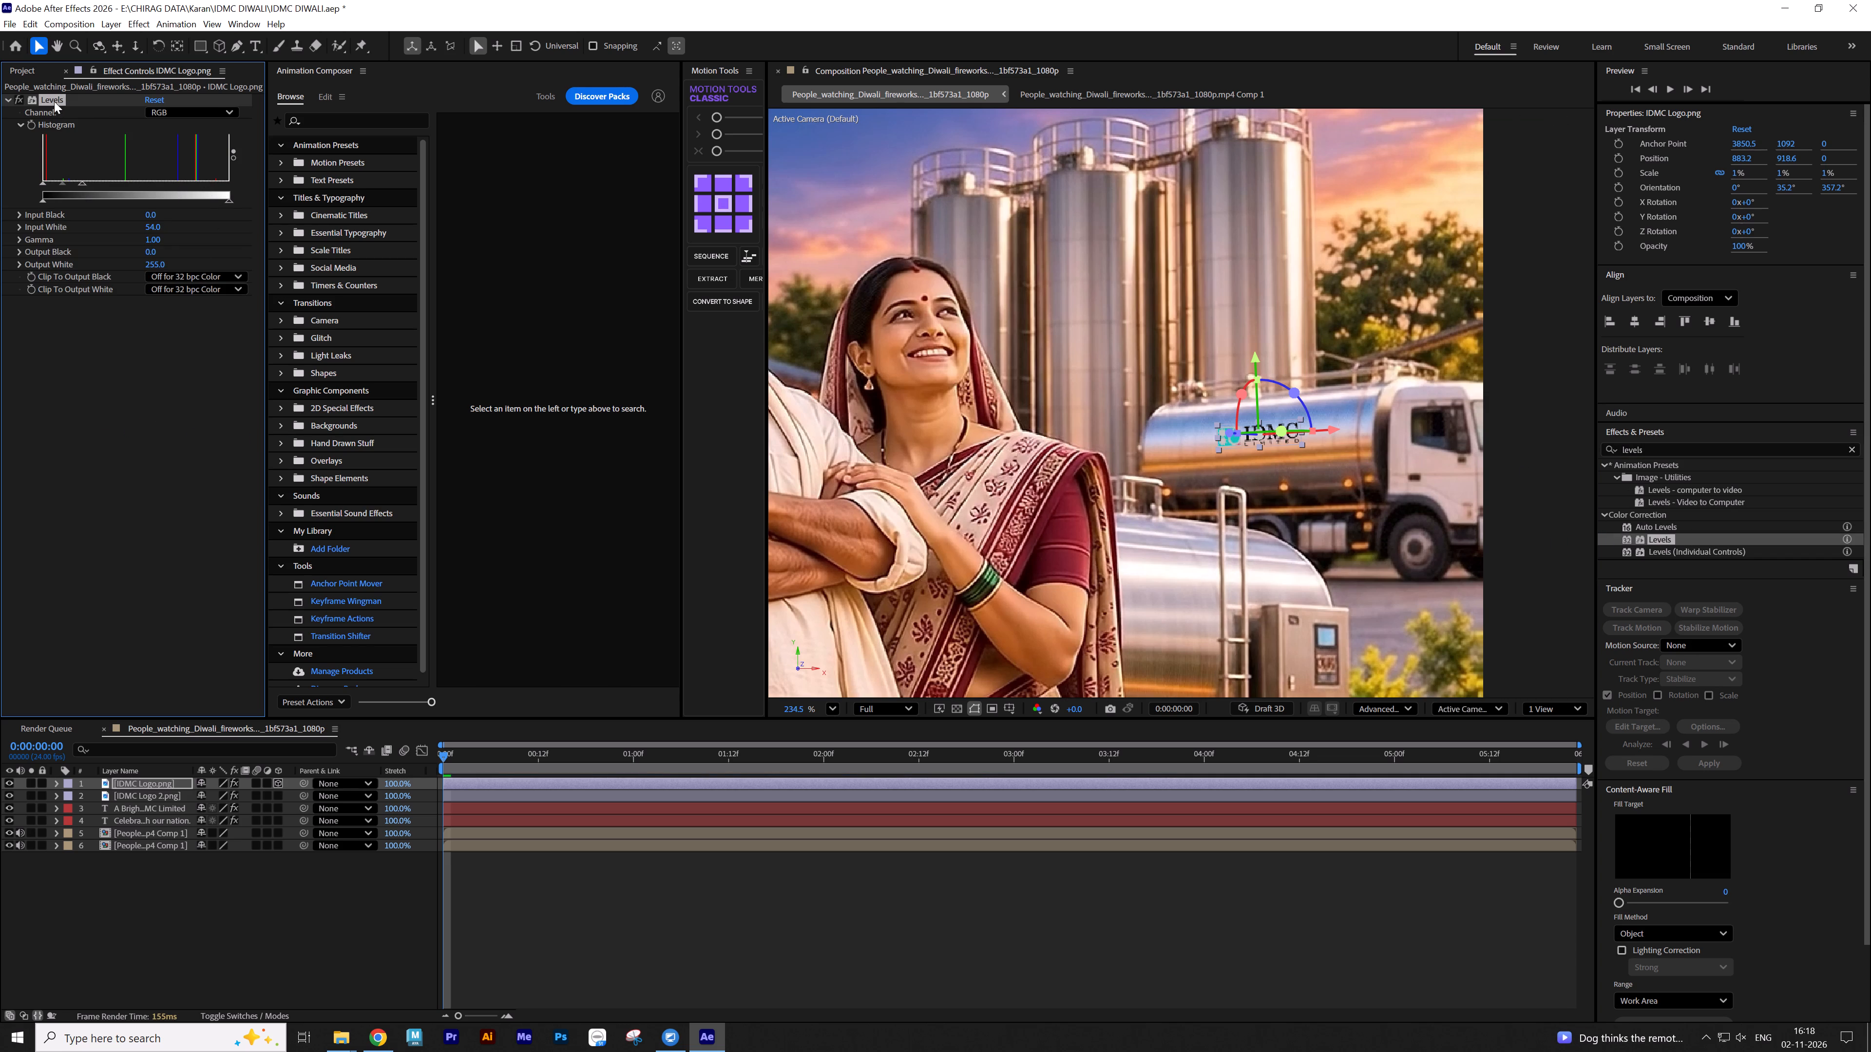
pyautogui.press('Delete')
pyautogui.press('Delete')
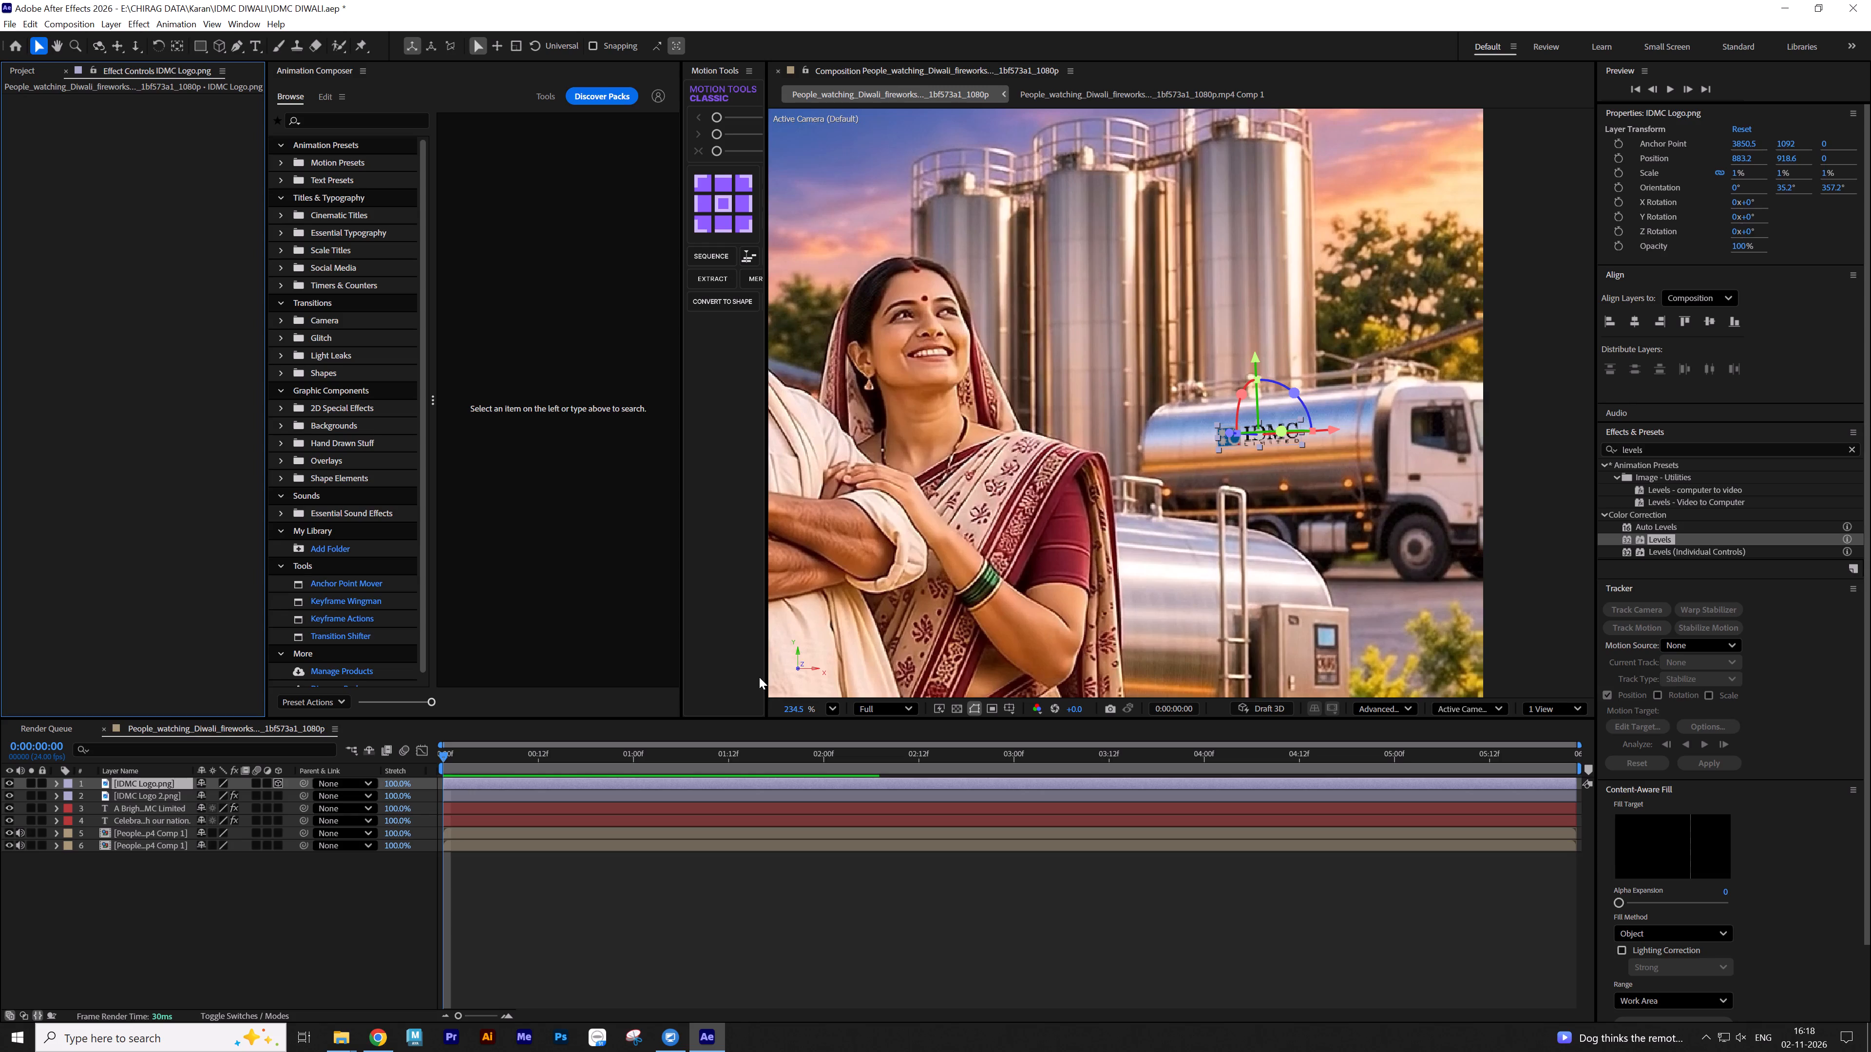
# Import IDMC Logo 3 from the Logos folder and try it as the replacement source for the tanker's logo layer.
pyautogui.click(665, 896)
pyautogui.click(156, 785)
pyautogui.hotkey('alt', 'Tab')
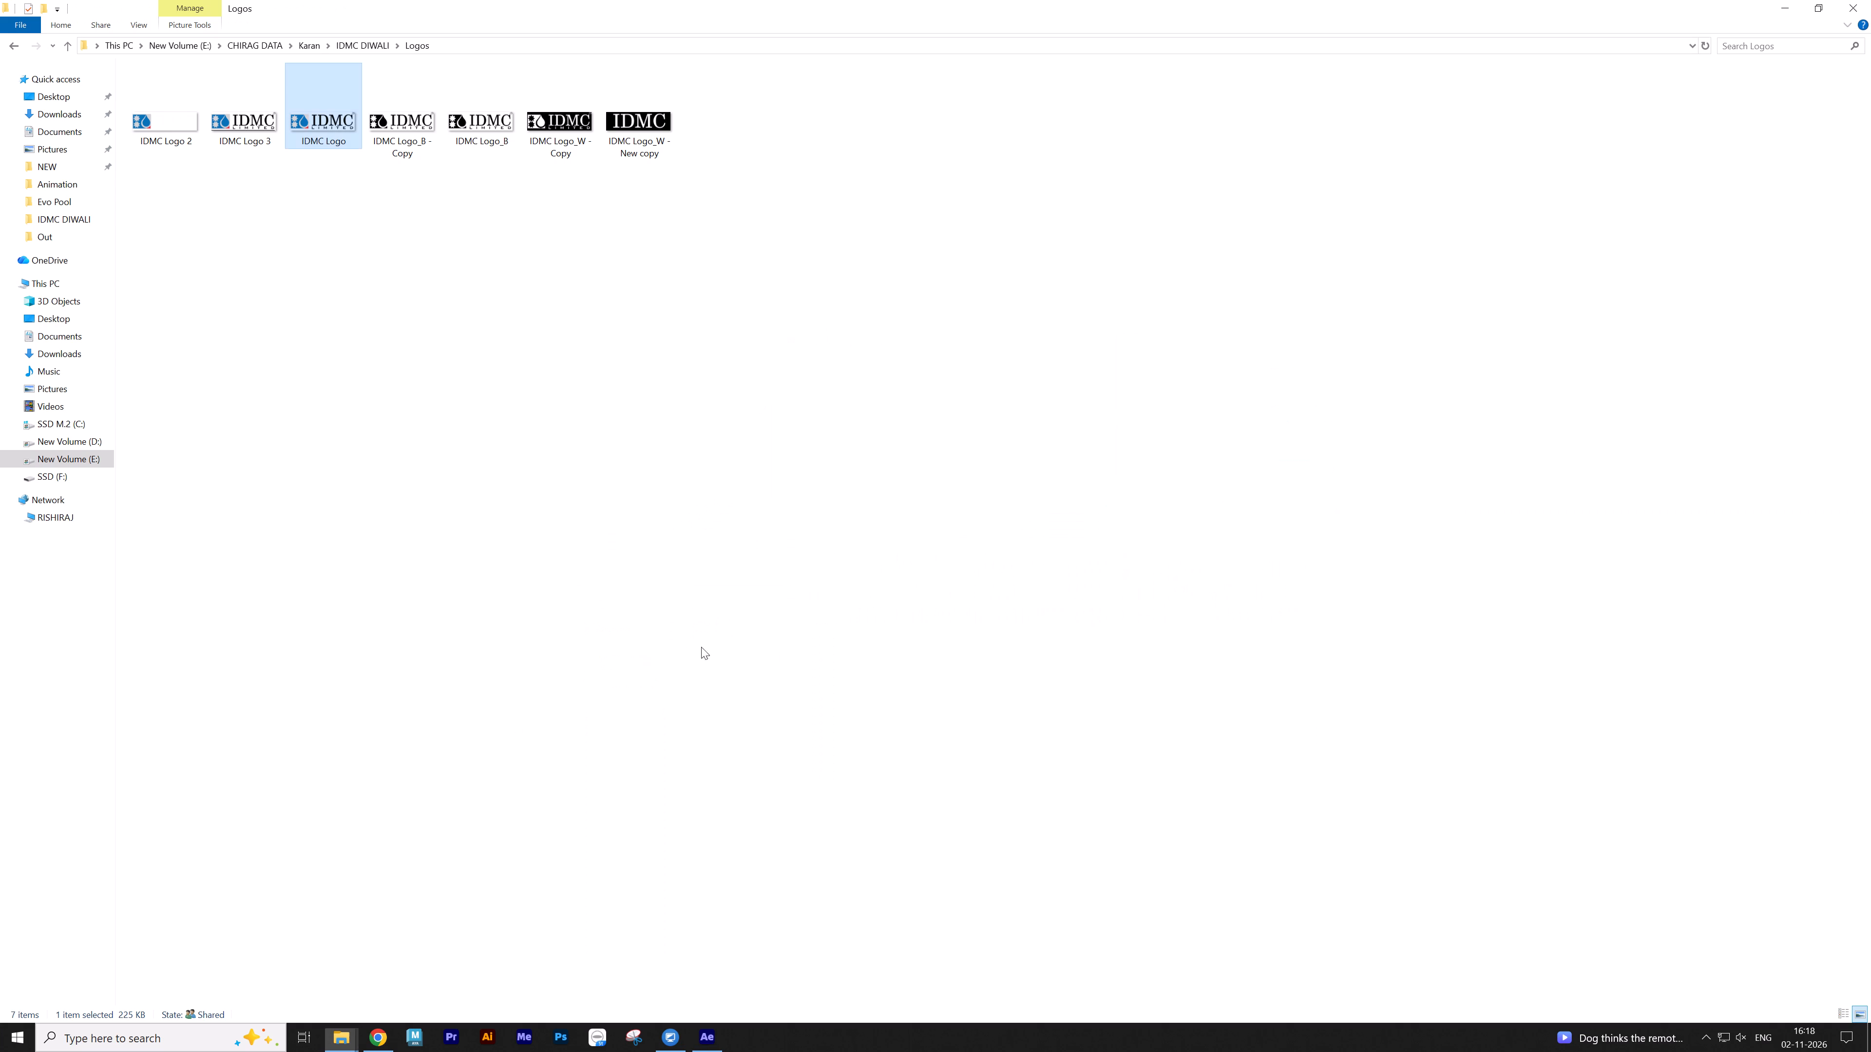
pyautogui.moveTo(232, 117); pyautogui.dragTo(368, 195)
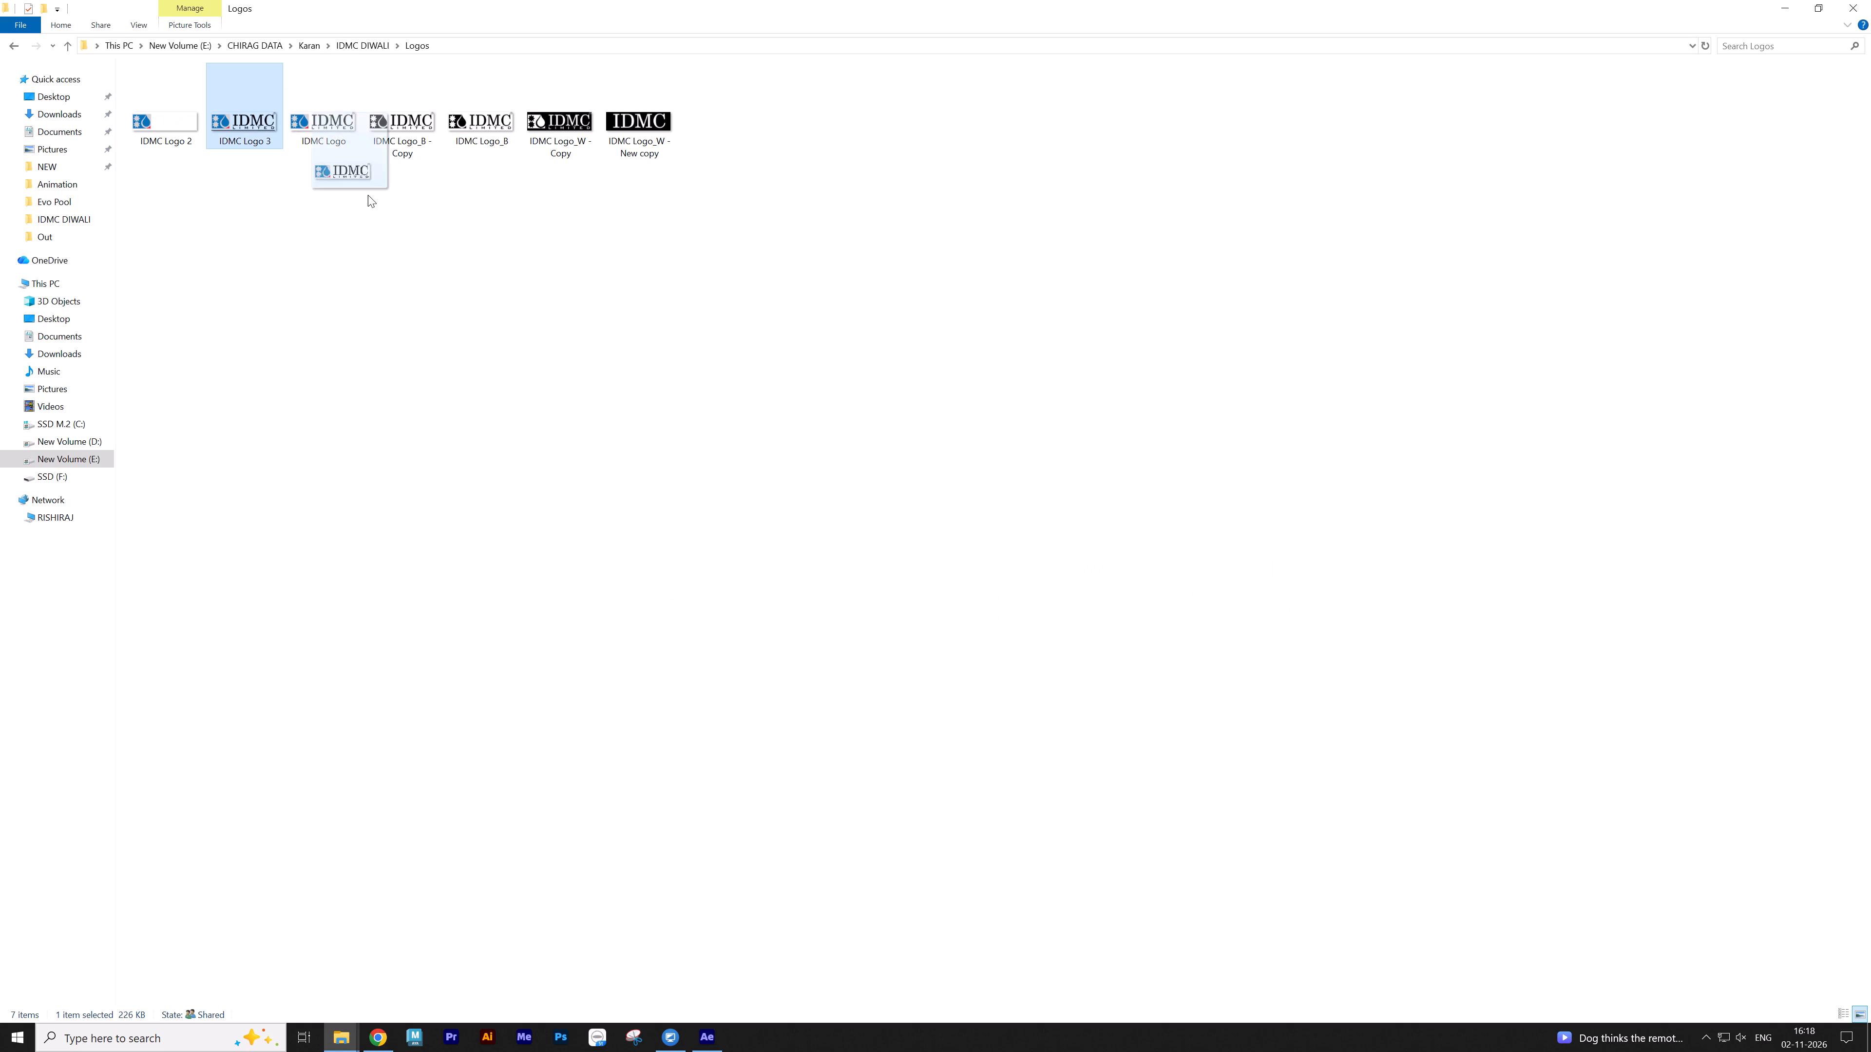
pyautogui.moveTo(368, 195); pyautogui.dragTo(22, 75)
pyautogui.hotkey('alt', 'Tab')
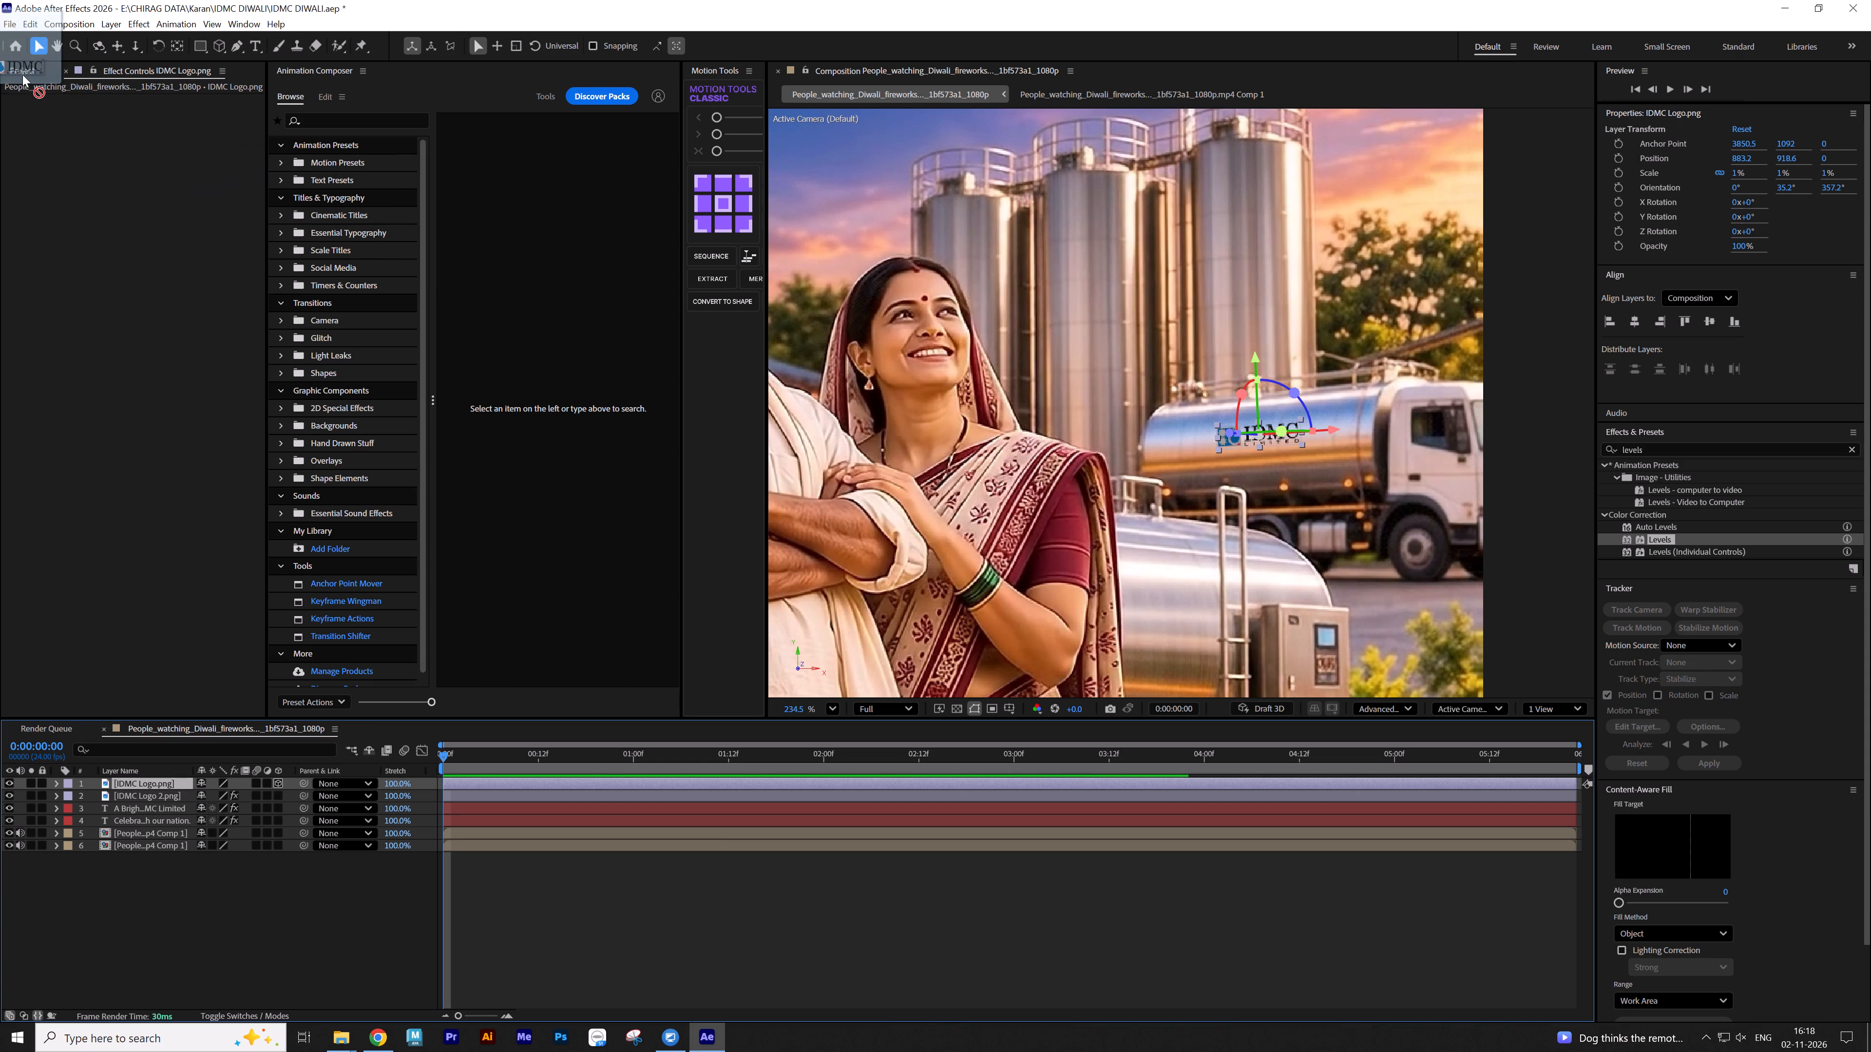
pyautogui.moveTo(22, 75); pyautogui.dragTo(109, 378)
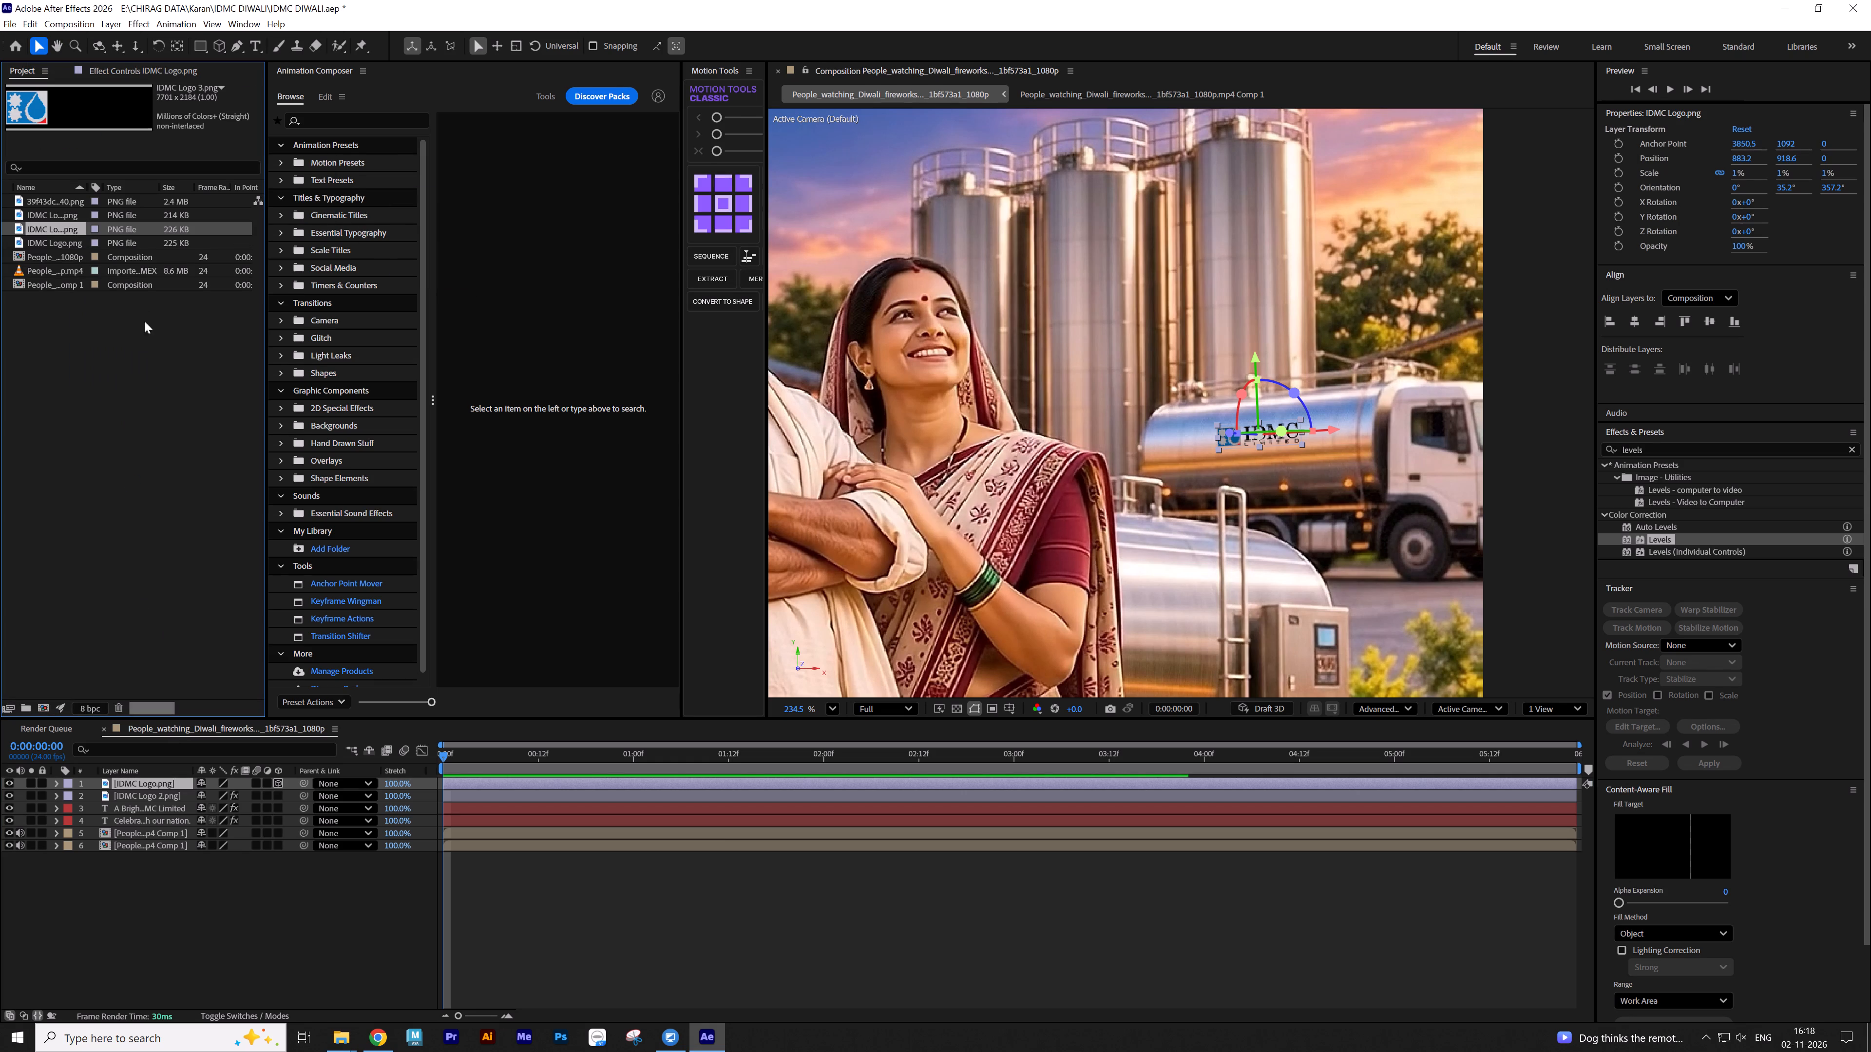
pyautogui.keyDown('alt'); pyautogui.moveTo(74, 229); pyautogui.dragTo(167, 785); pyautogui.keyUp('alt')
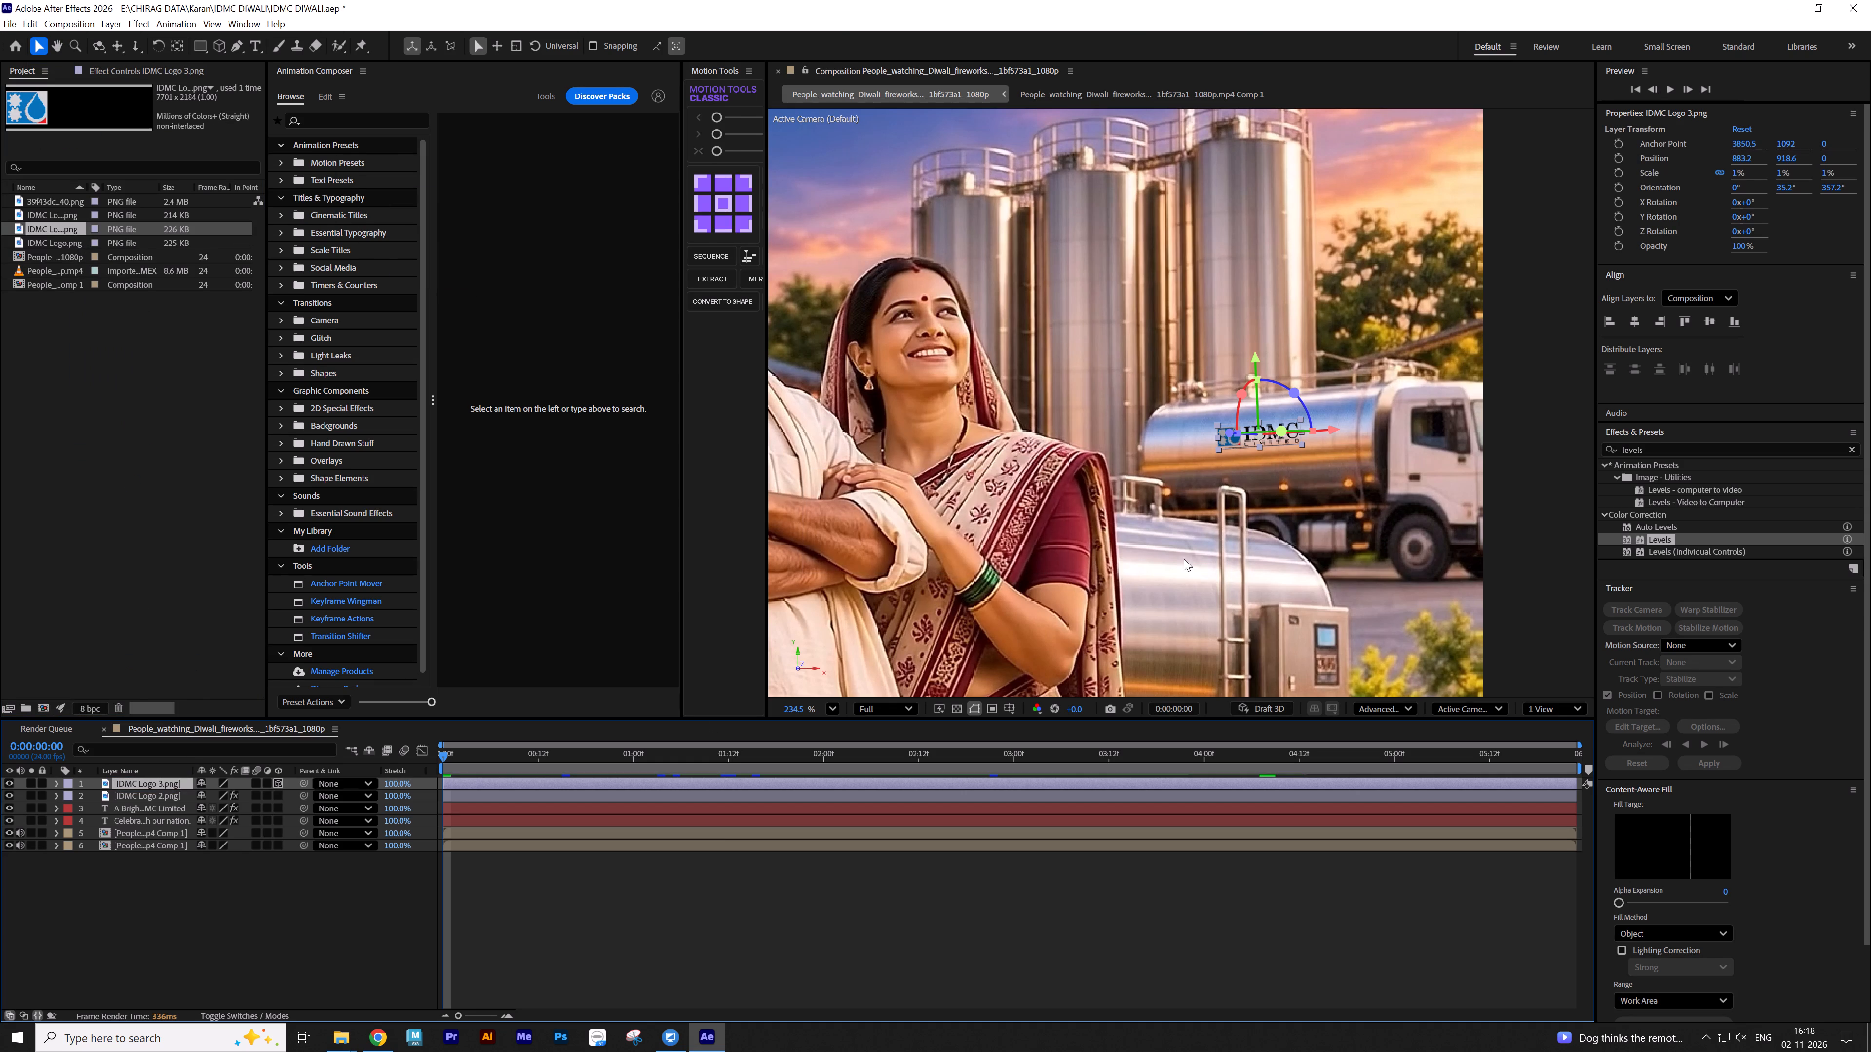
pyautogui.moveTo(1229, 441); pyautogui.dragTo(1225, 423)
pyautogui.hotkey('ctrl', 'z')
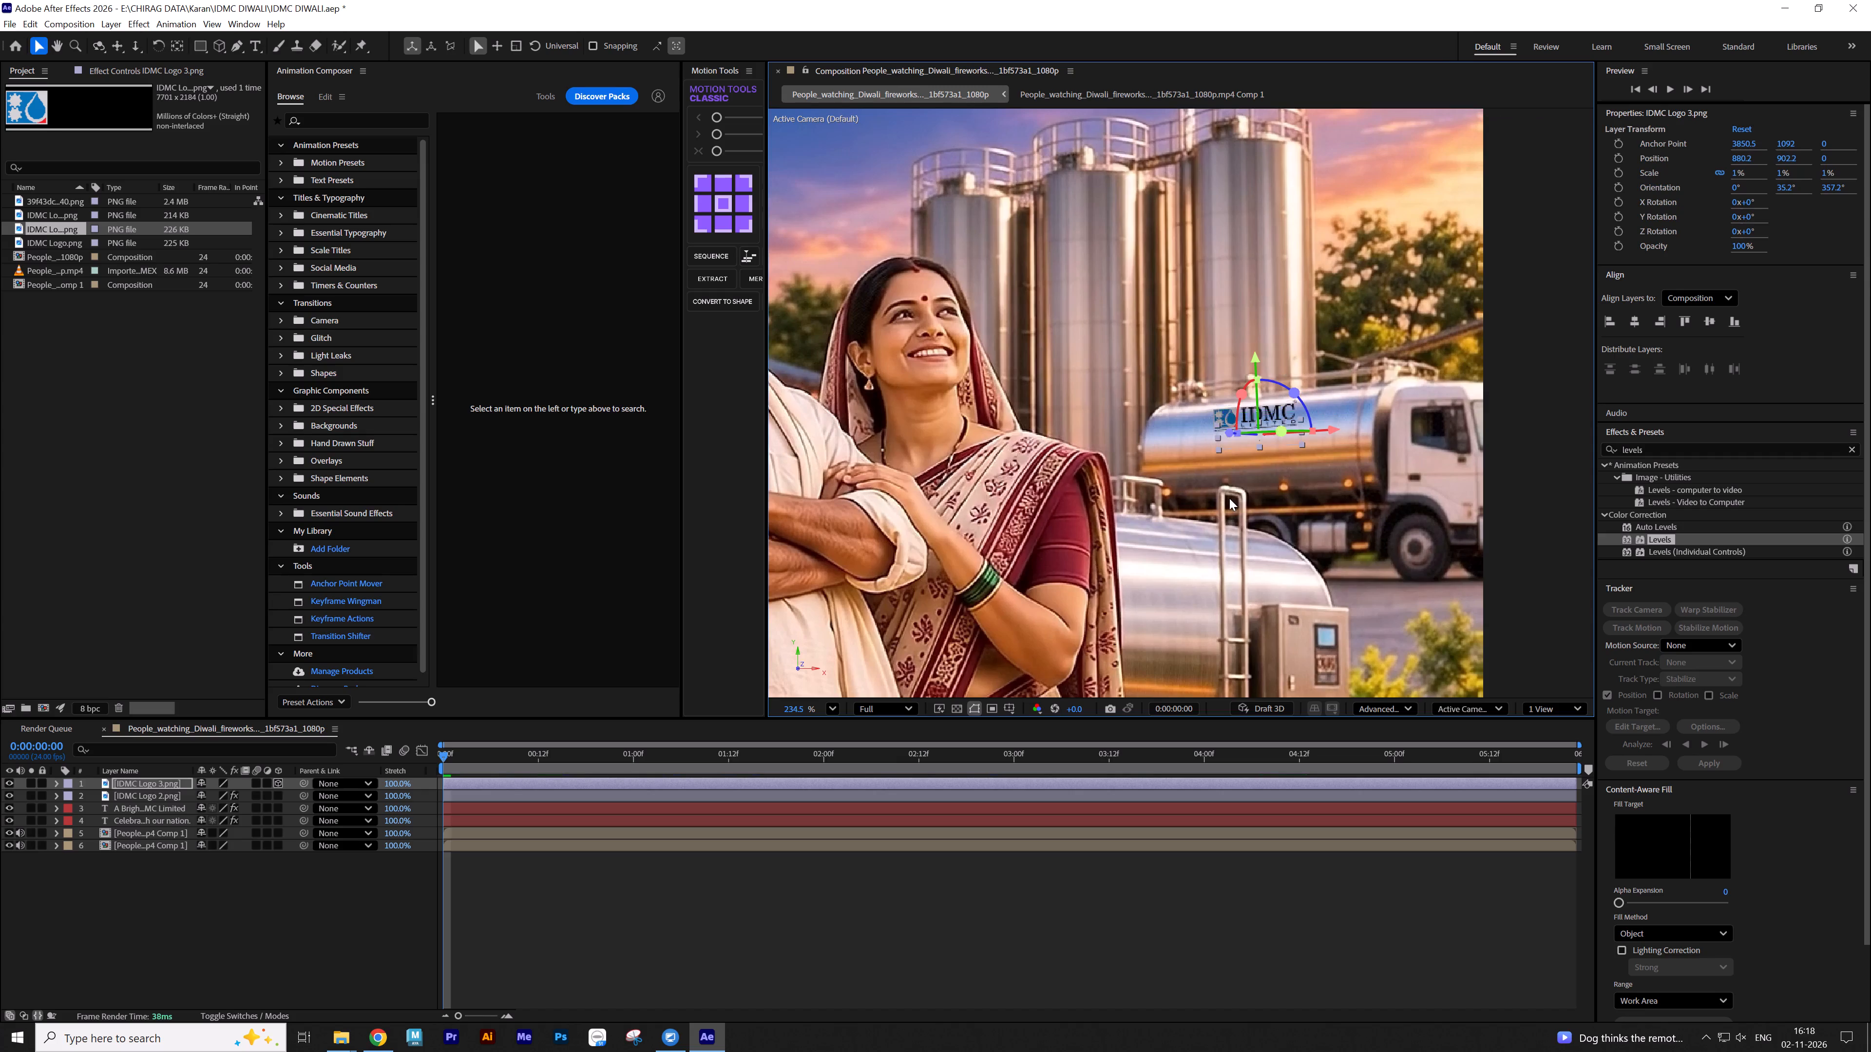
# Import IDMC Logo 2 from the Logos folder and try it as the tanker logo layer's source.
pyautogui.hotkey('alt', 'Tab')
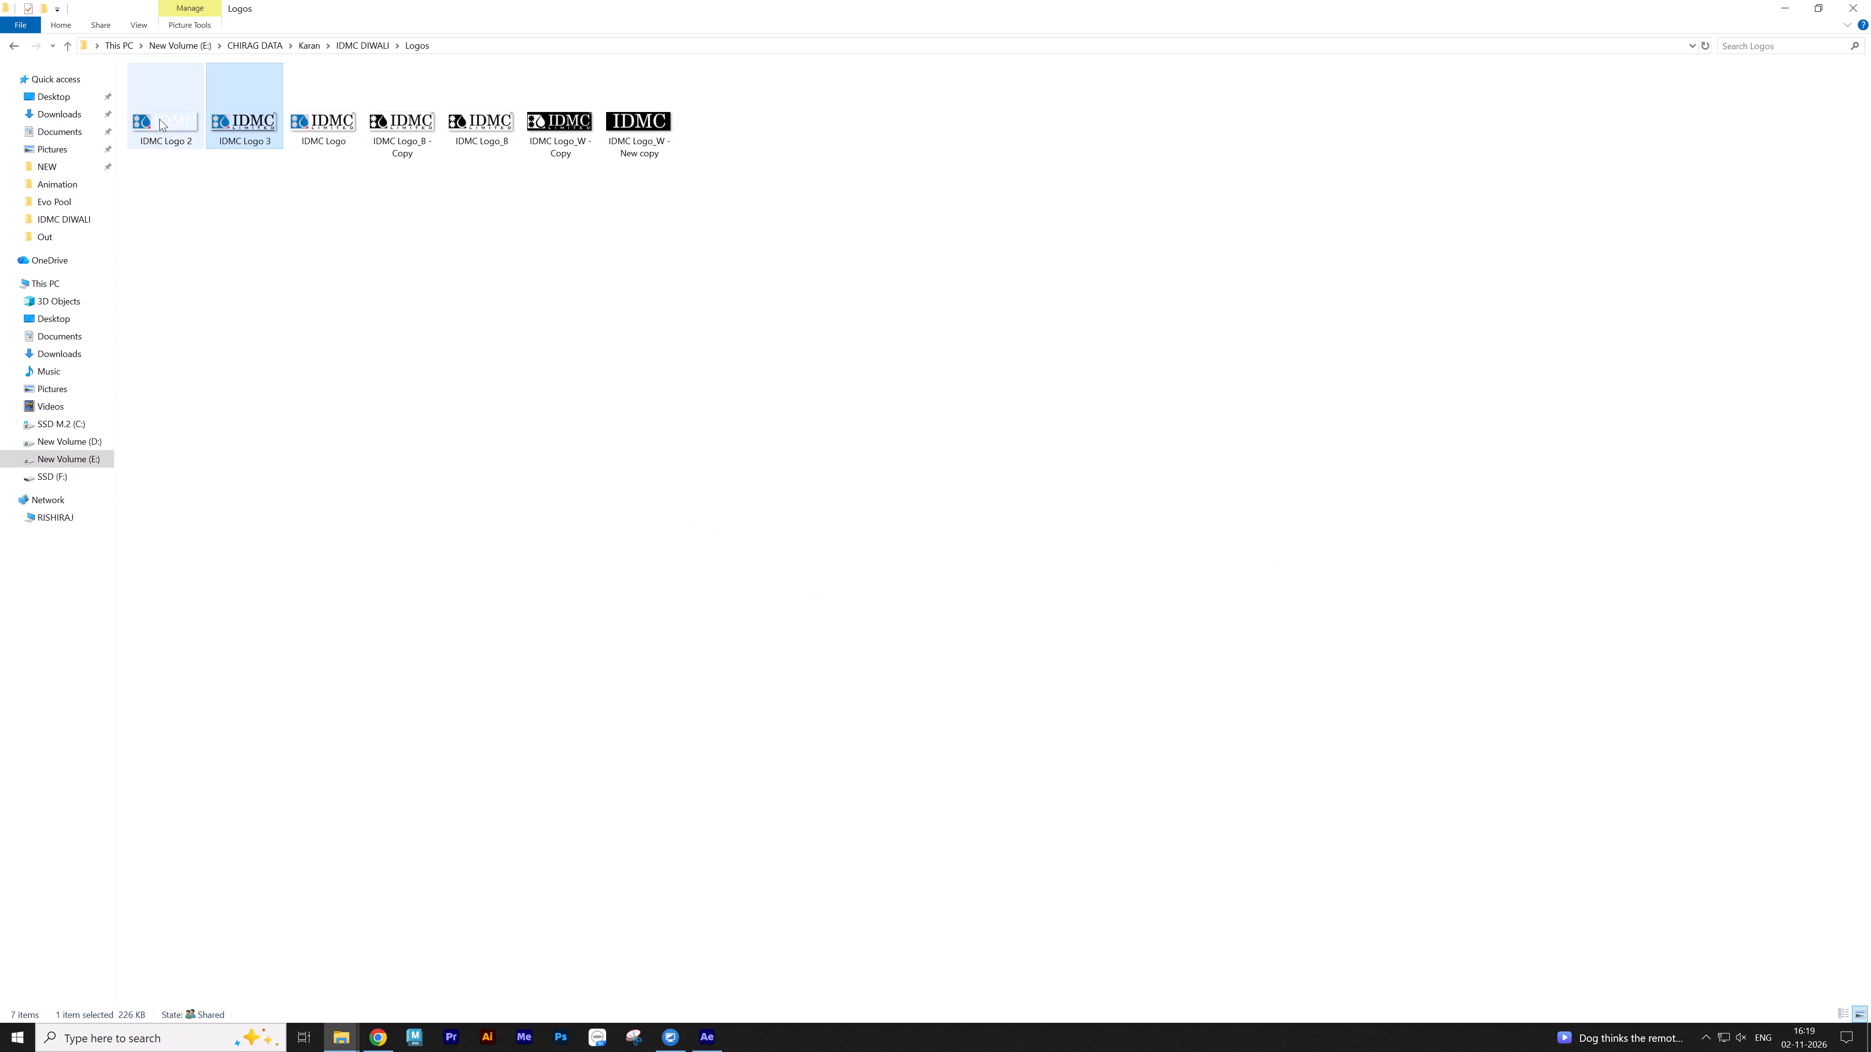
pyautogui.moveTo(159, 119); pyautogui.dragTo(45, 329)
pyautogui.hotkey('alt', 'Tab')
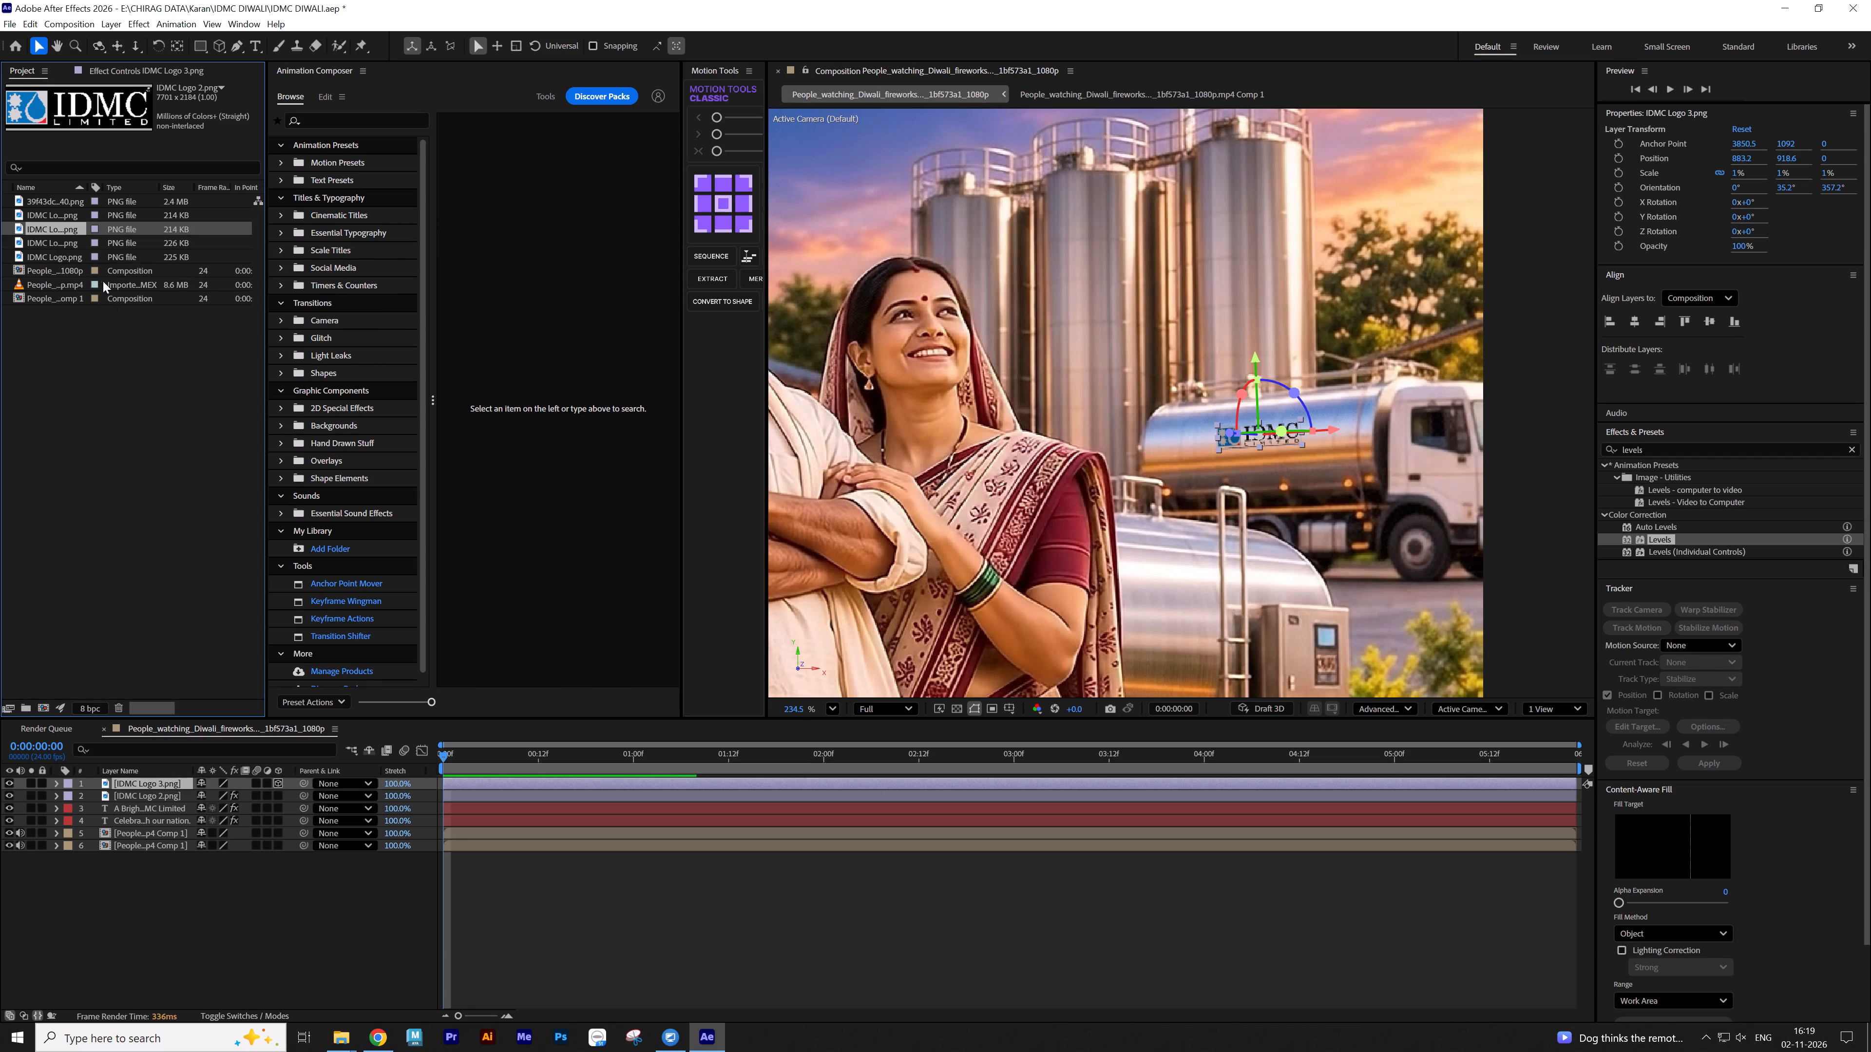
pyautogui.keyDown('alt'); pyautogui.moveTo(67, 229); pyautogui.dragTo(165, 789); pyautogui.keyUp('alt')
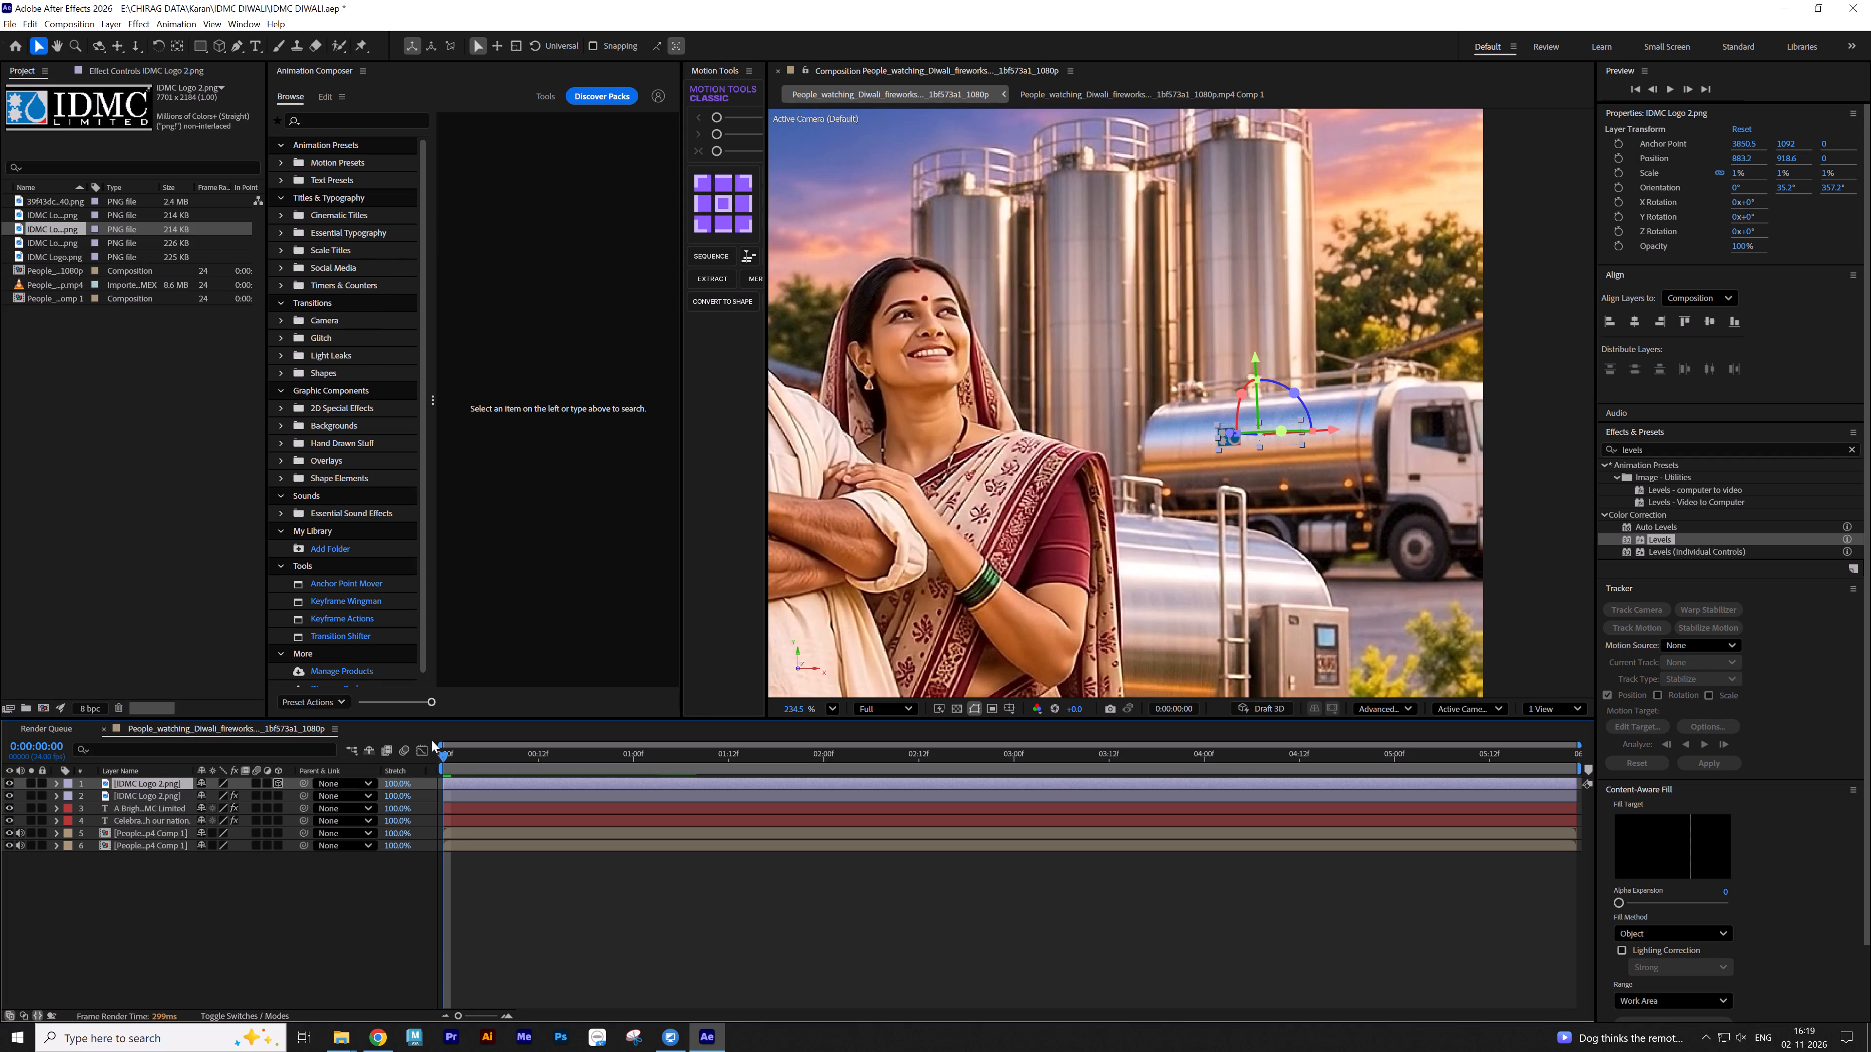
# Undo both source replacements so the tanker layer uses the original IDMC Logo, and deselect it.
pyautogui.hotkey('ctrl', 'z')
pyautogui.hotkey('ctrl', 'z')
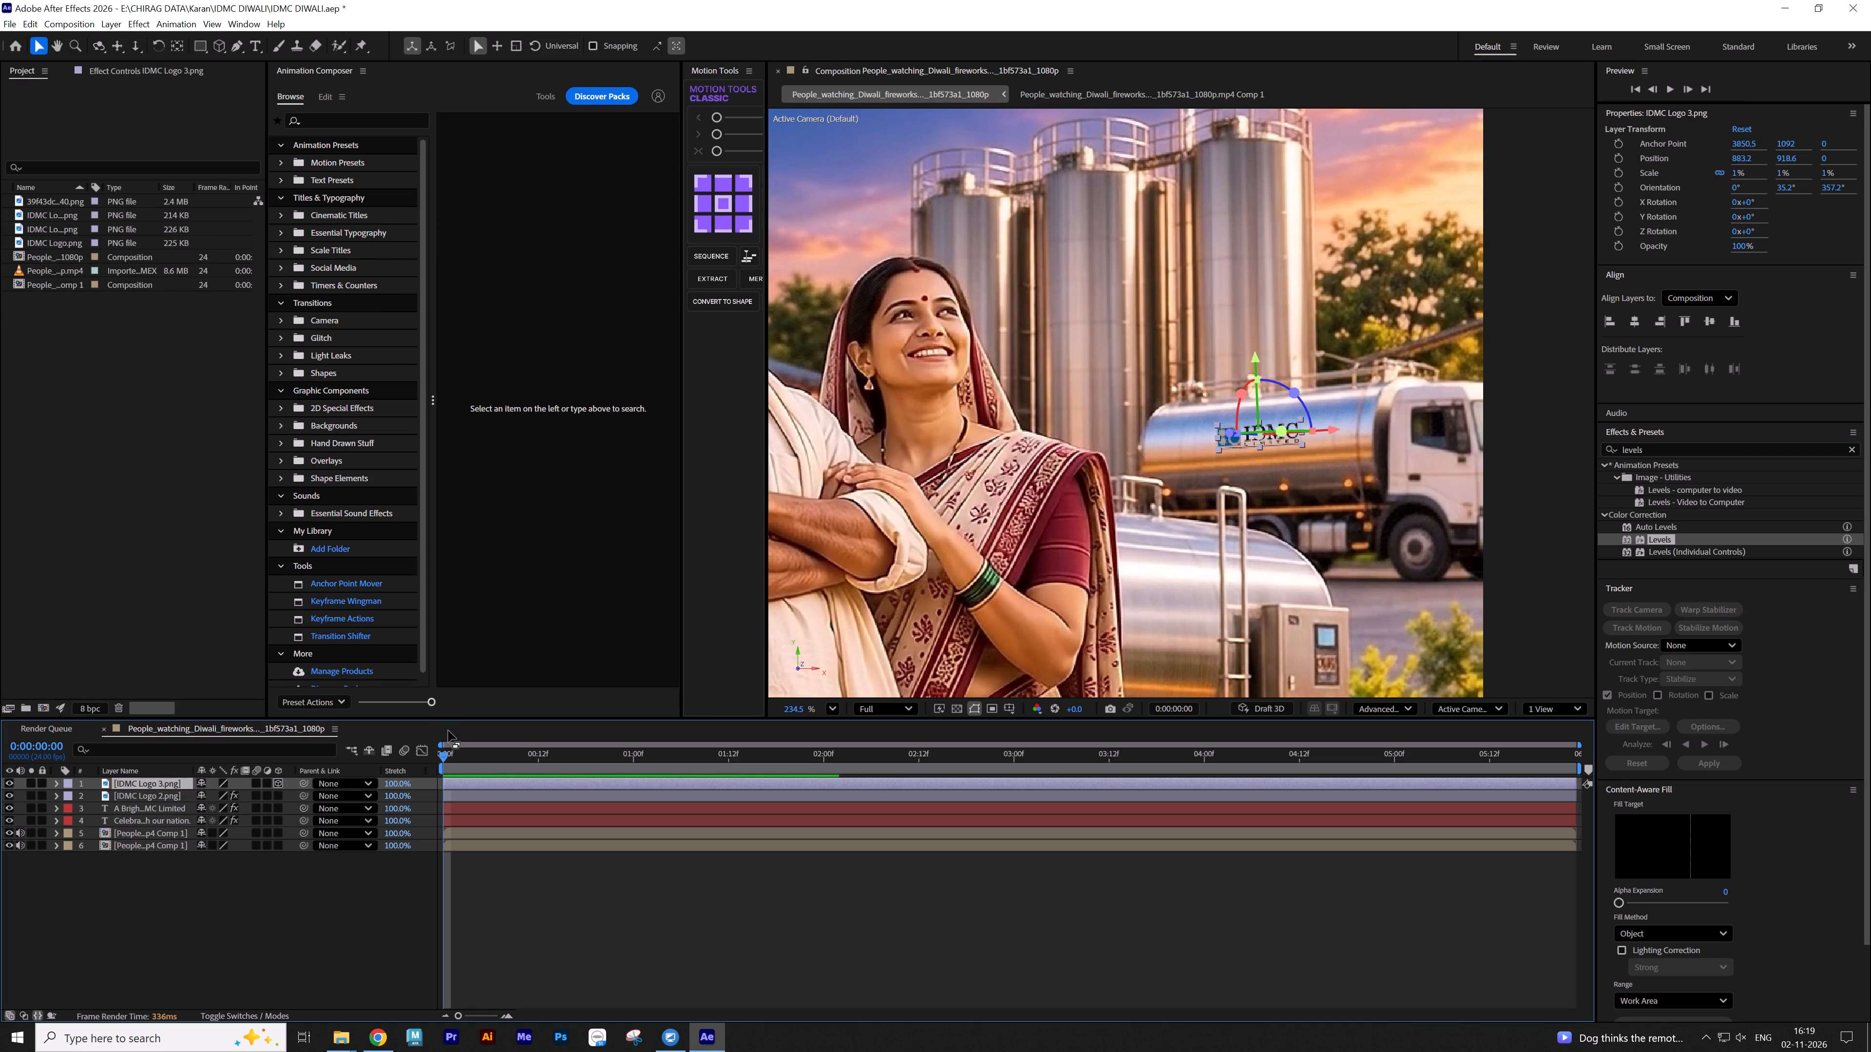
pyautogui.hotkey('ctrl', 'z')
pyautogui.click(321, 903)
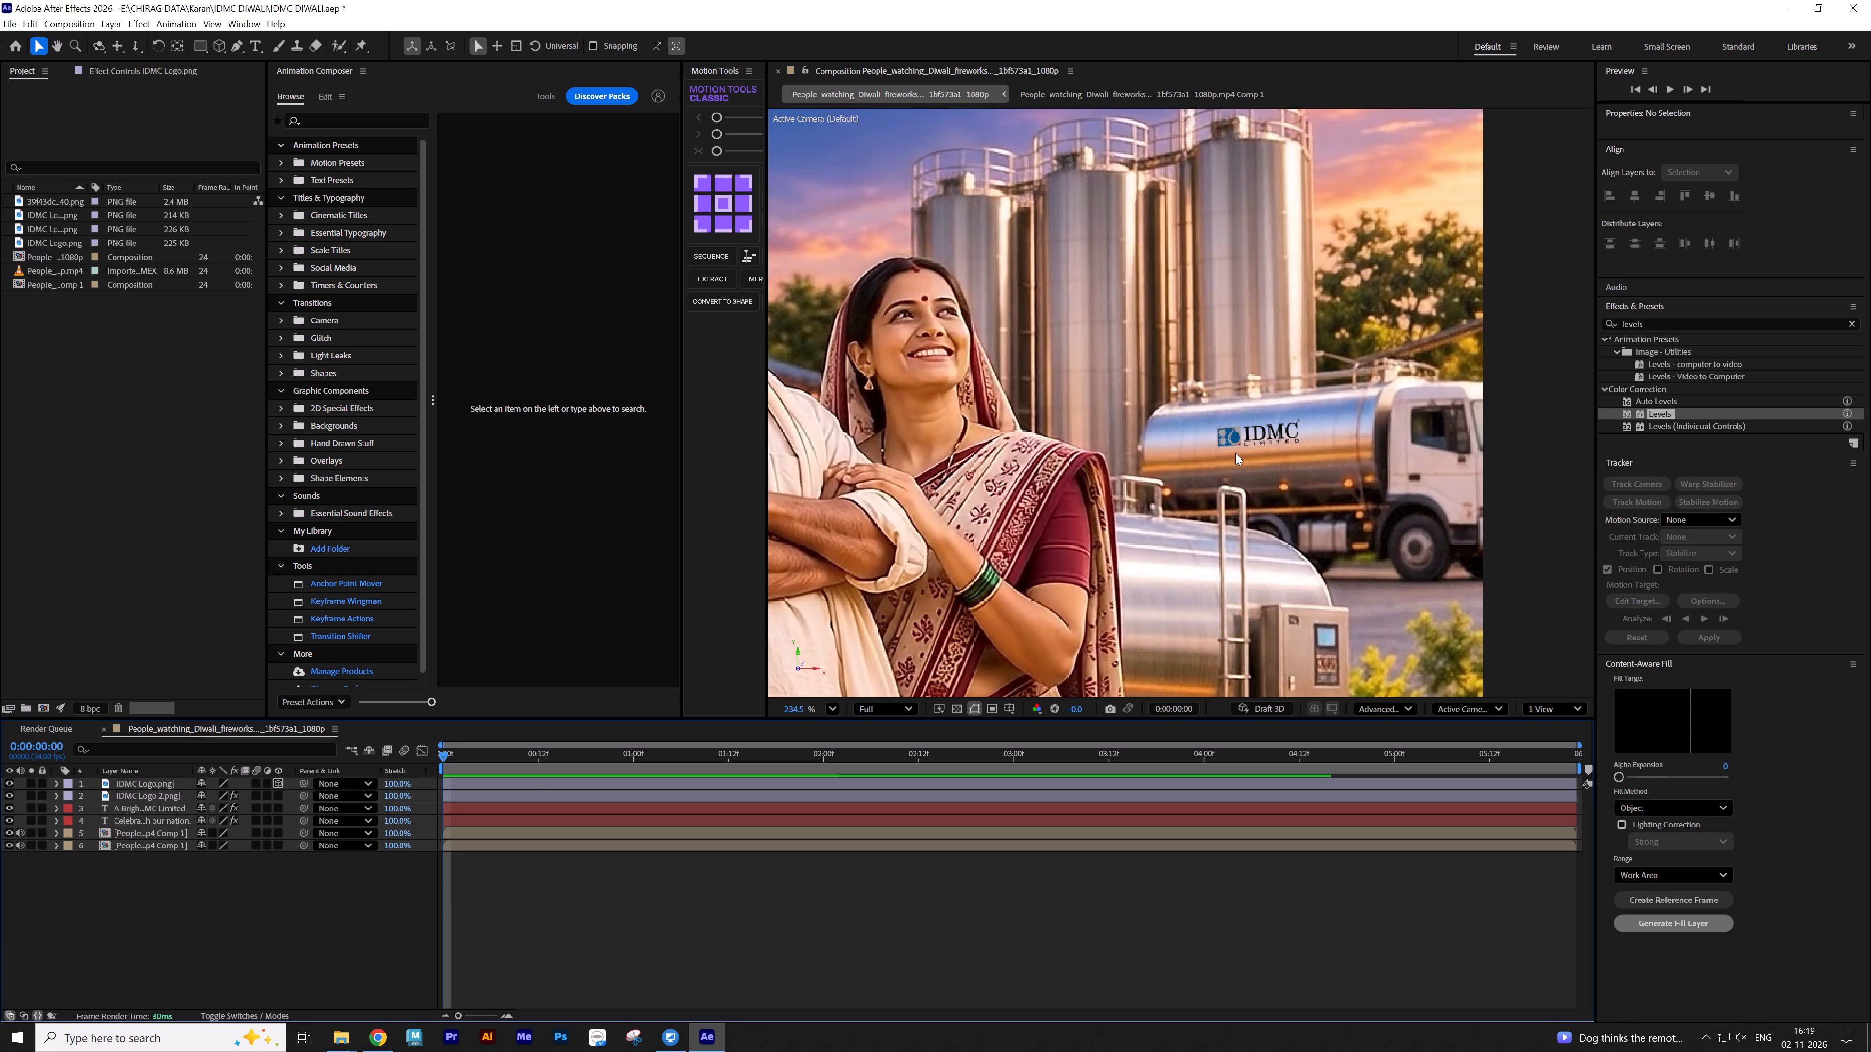
# Select the tanker's IDMC Logo and save the project.
pyautogui.click(1252, 434)
pyautogui.hotkey('ctrl', 's')
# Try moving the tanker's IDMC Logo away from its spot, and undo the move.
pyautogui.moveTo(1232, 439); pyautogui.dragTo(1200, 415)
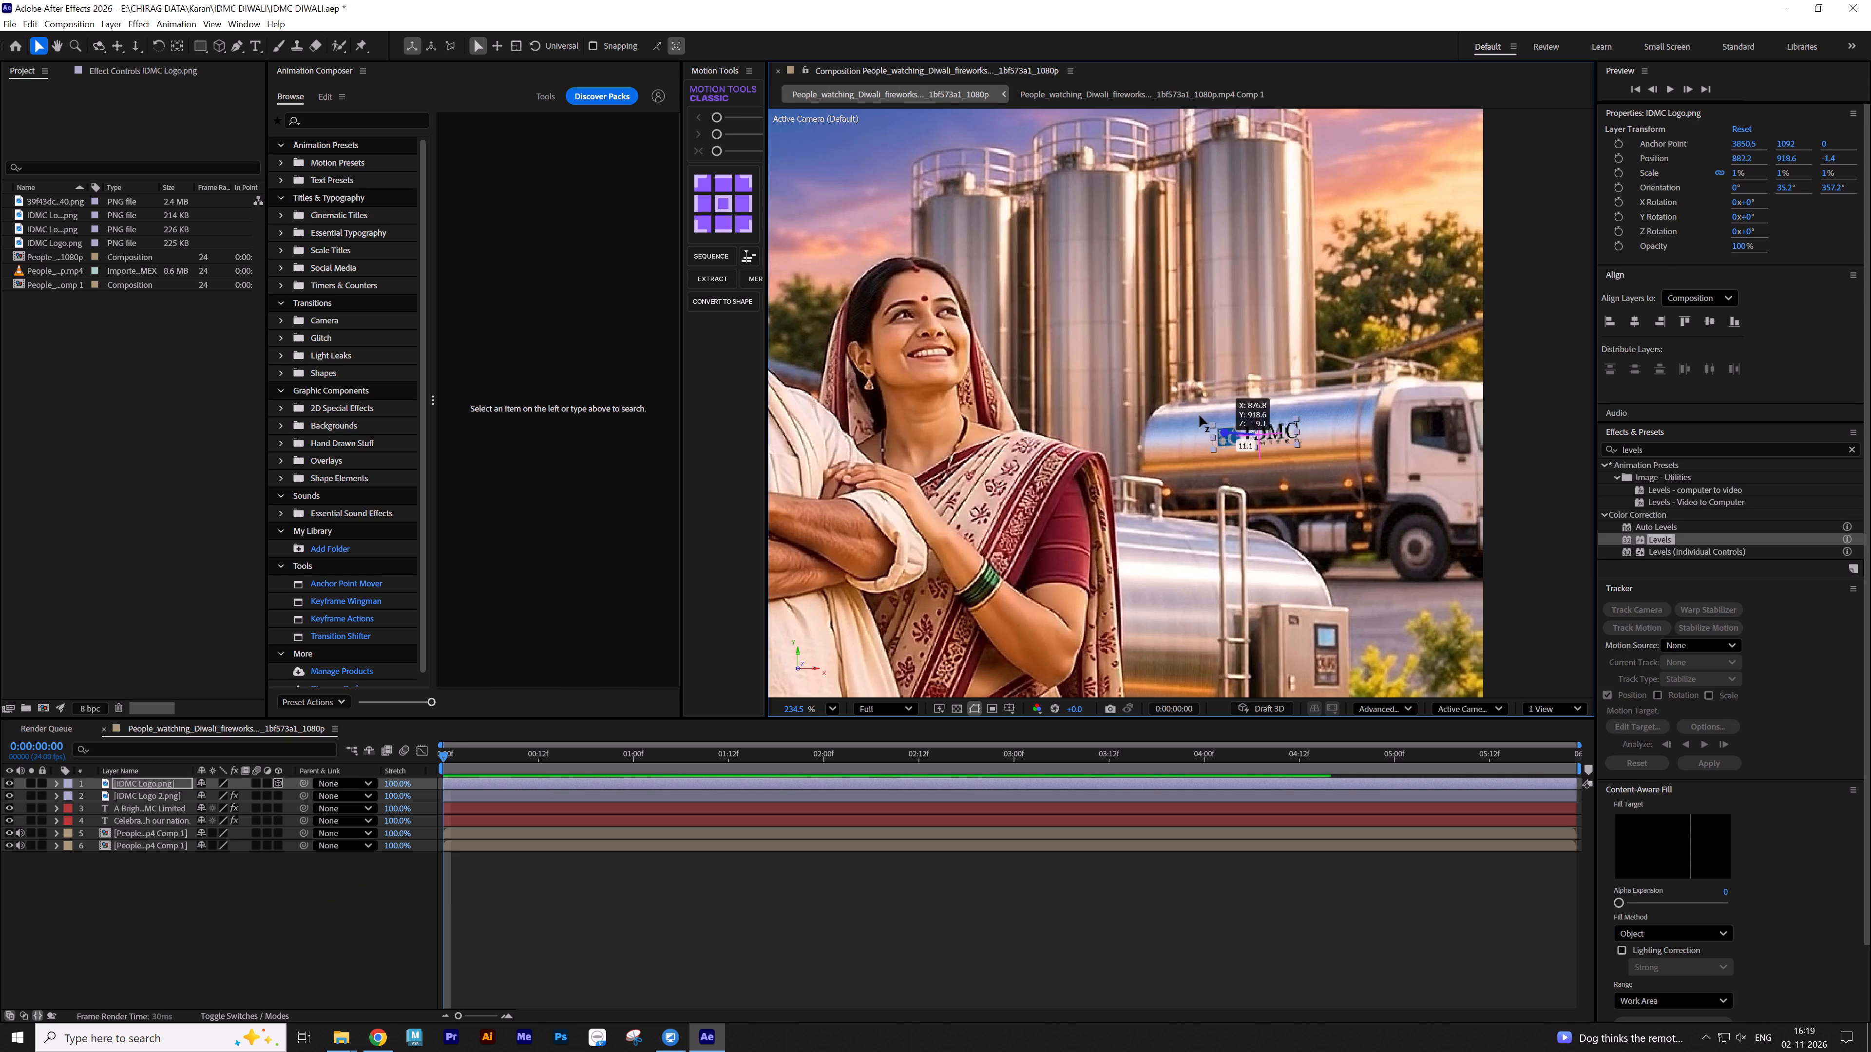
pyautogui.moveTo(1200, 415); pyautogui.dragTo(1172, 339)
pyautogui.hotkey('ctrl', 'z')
# Duplicate the tanker's IDMC Logo layer and place the copy on the rightmost silo at about x 872, y 741.
pyautogui.click(173, 795)
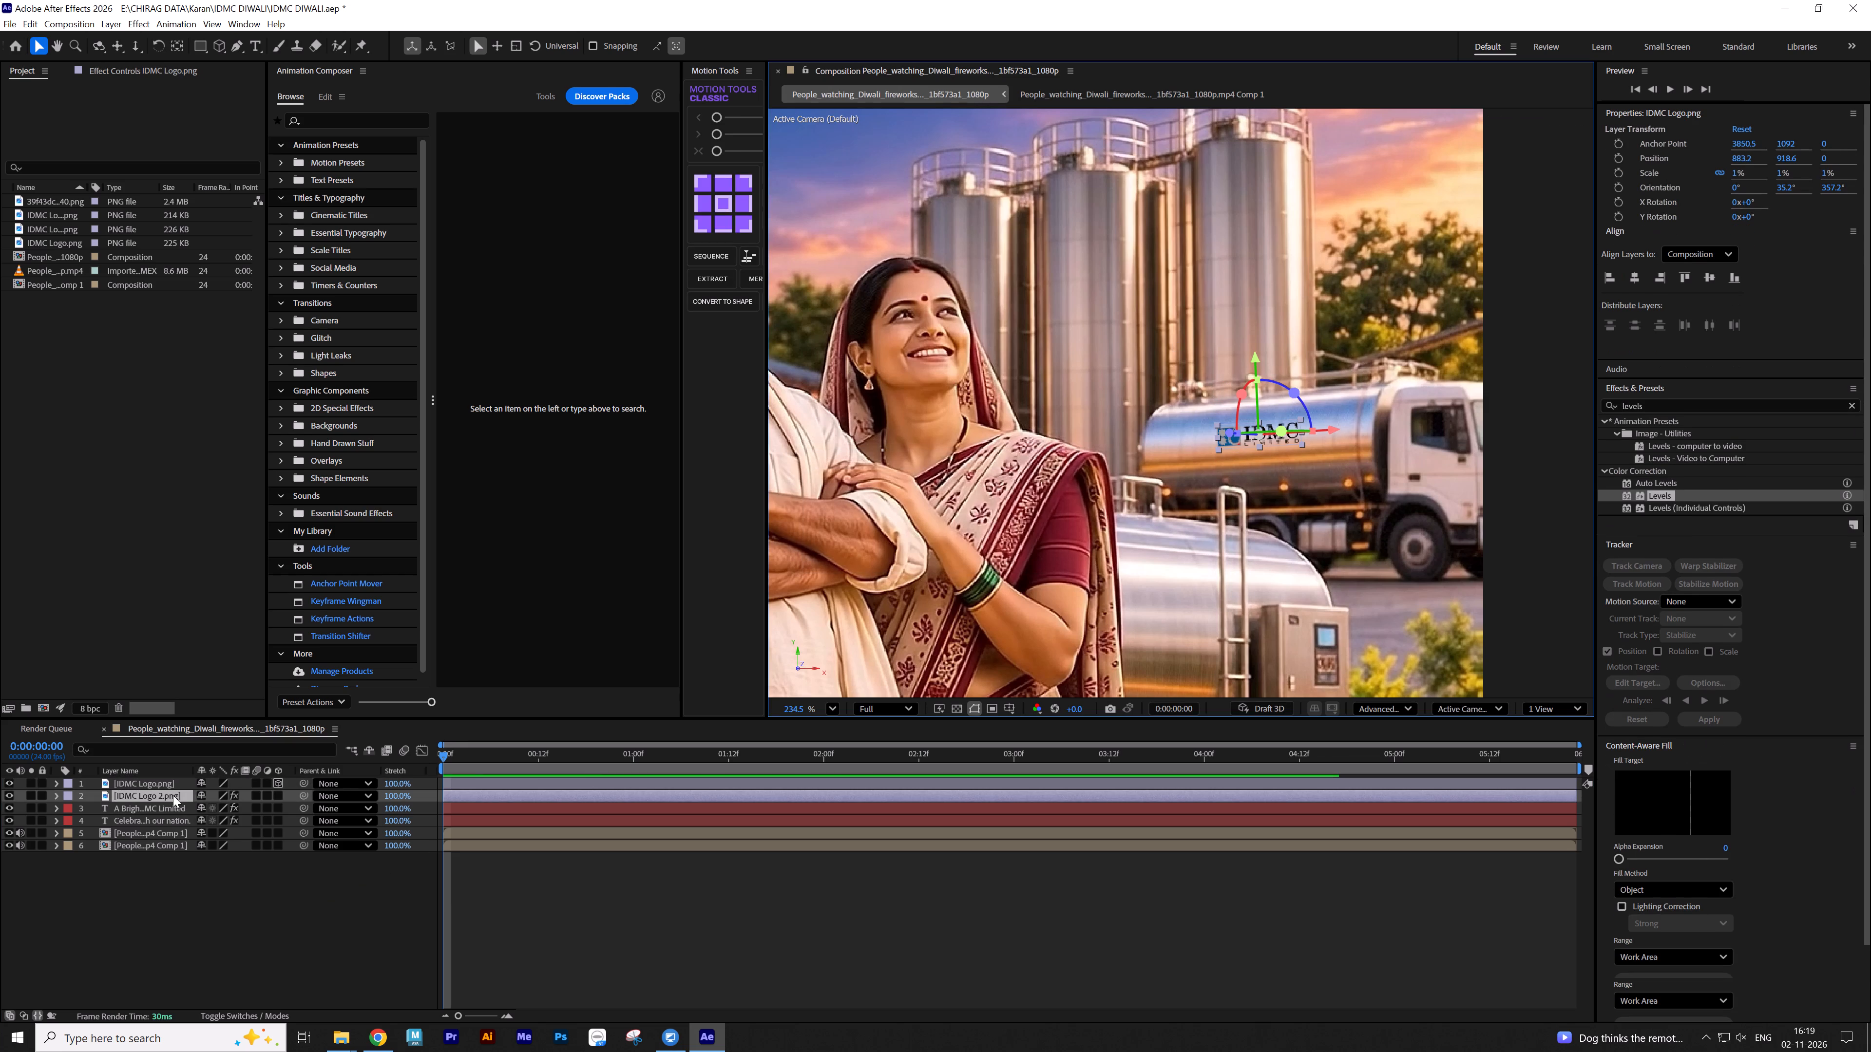
pyautogui.click(170, 786)
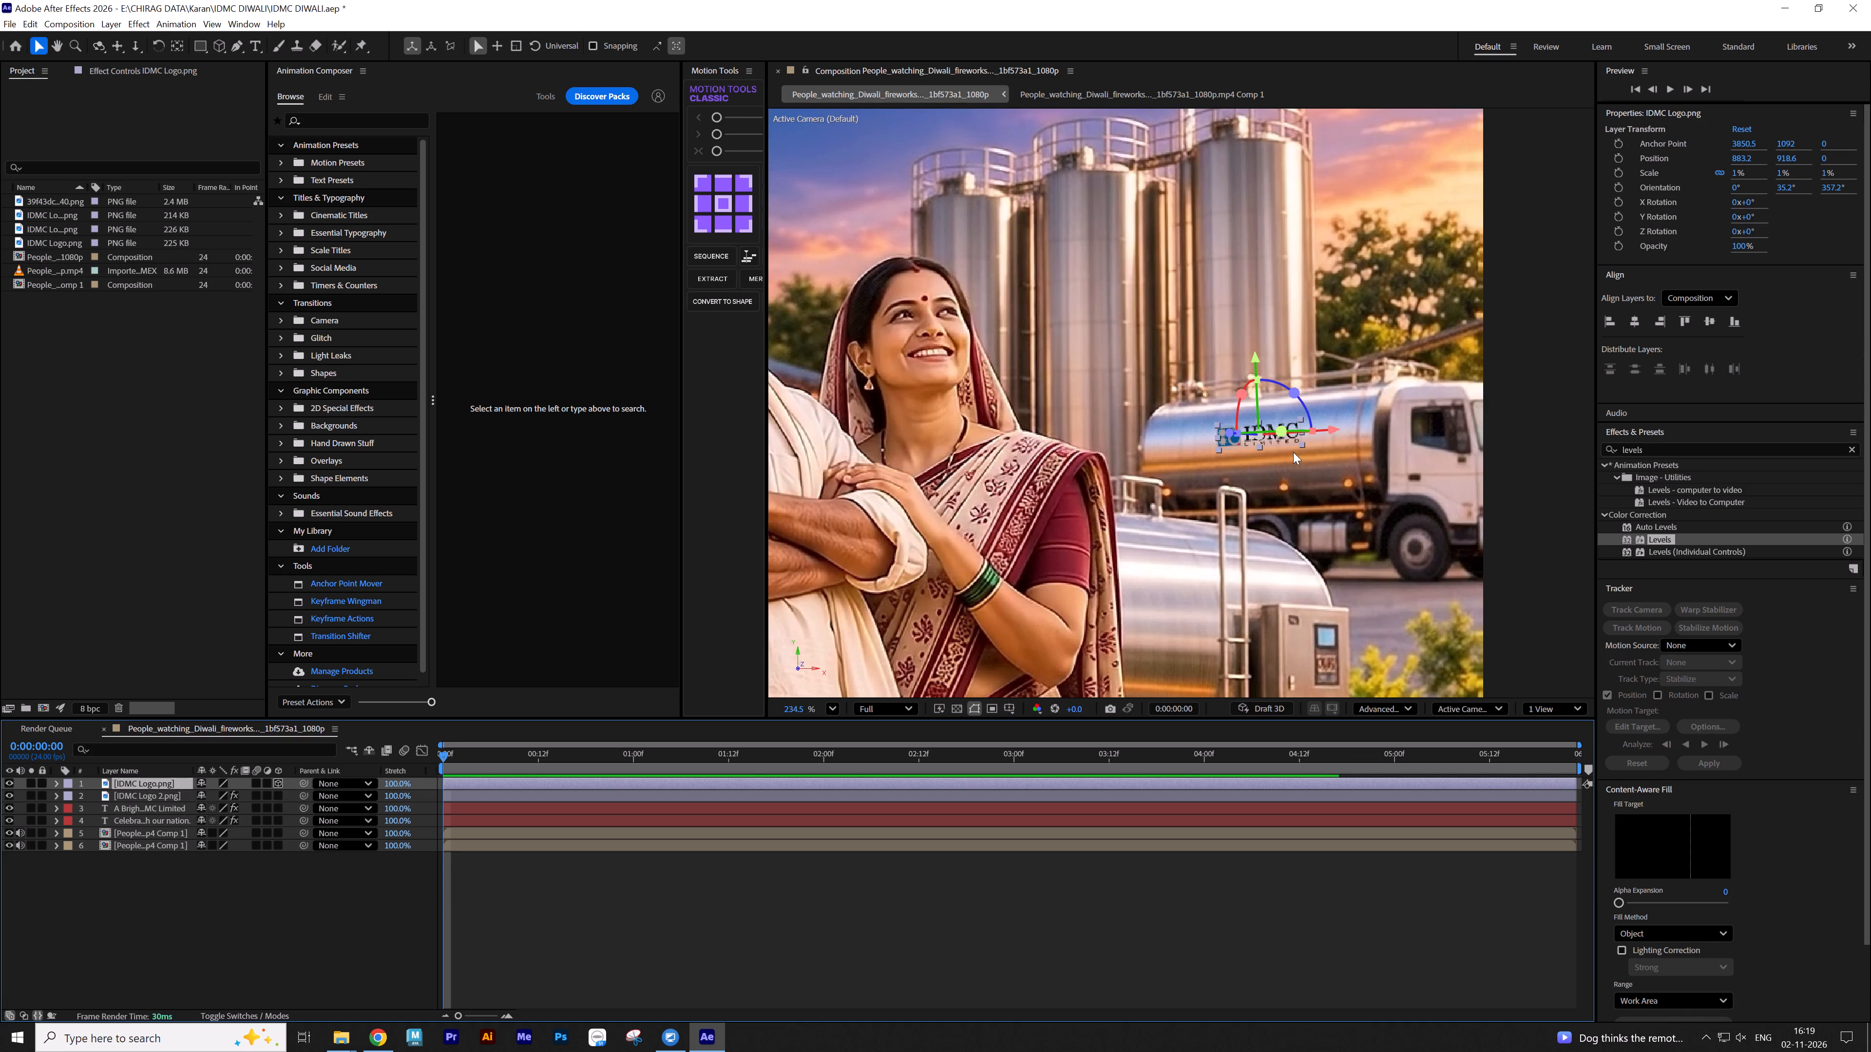
pyautogui.hotkey('ctrl', 'd')
pyautogui.moveTo(1225, 441); pyautogui.dragTo(1199, 225)
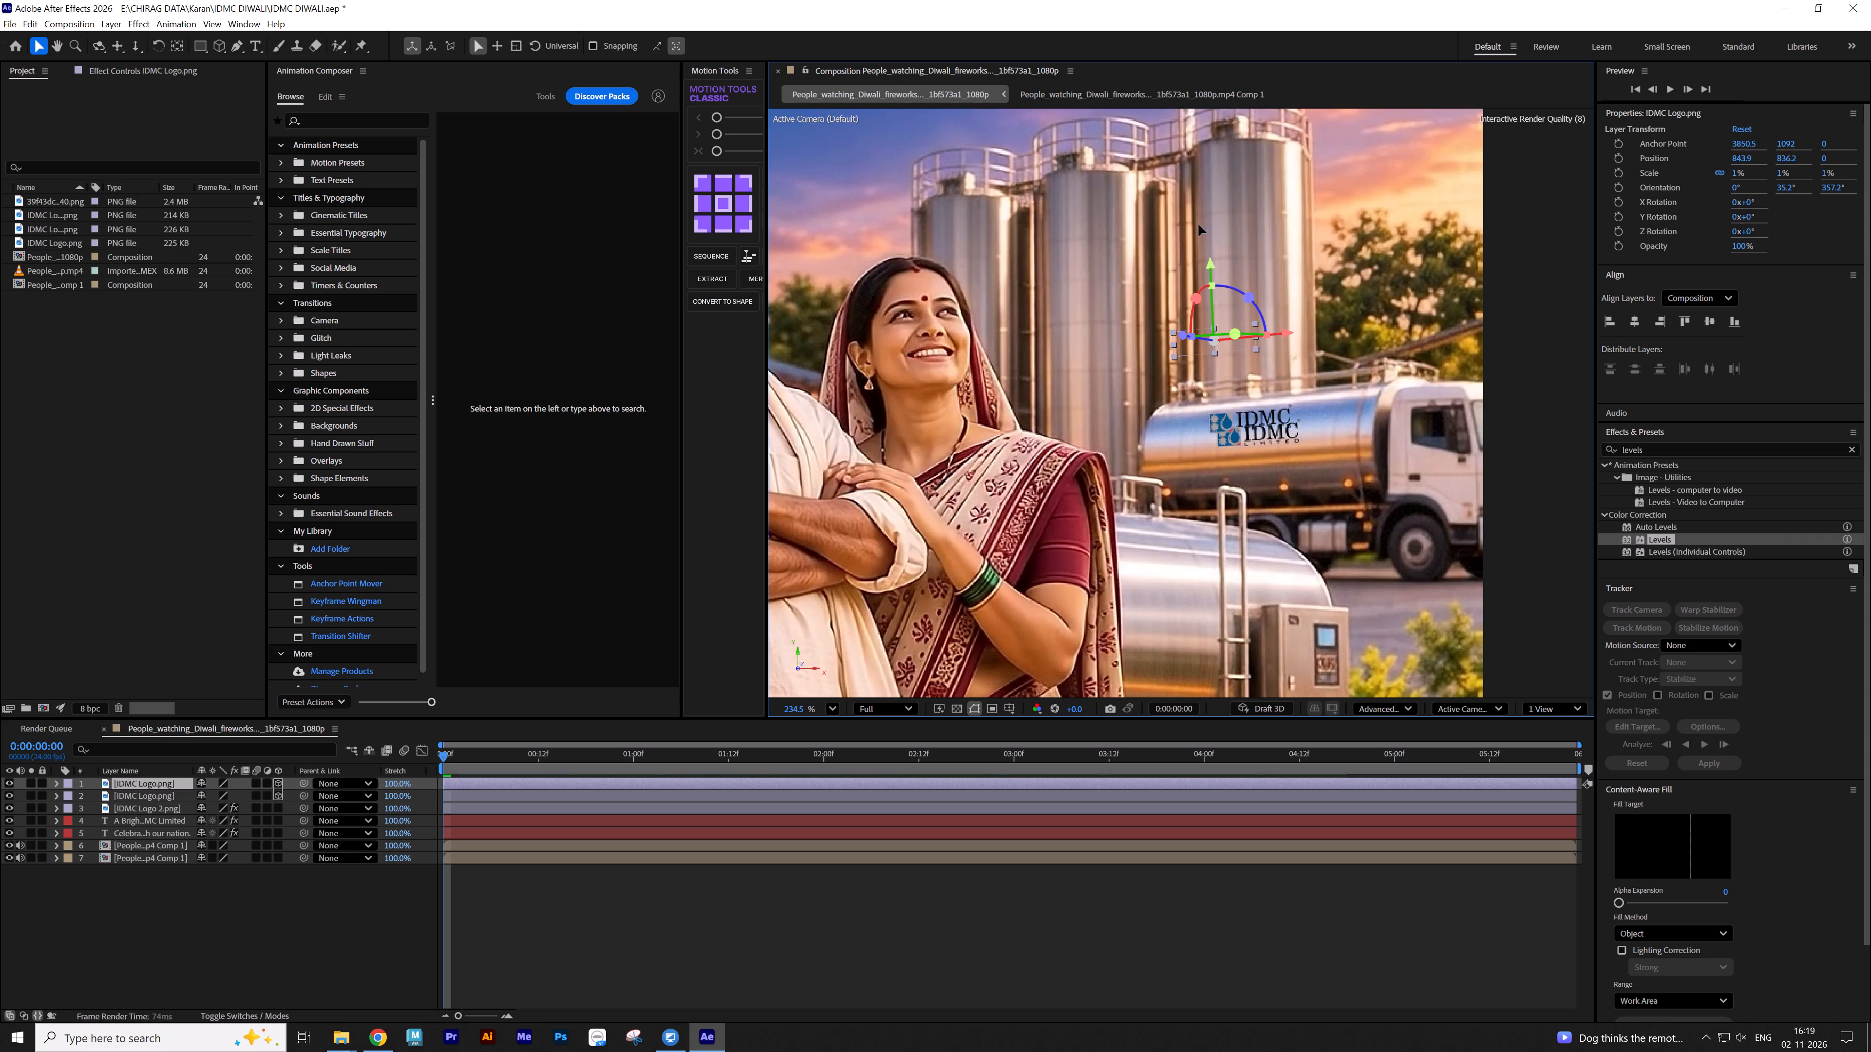
pyautogui.moveTo(1199, 225); pyautogui.dragTo(1213, 241)
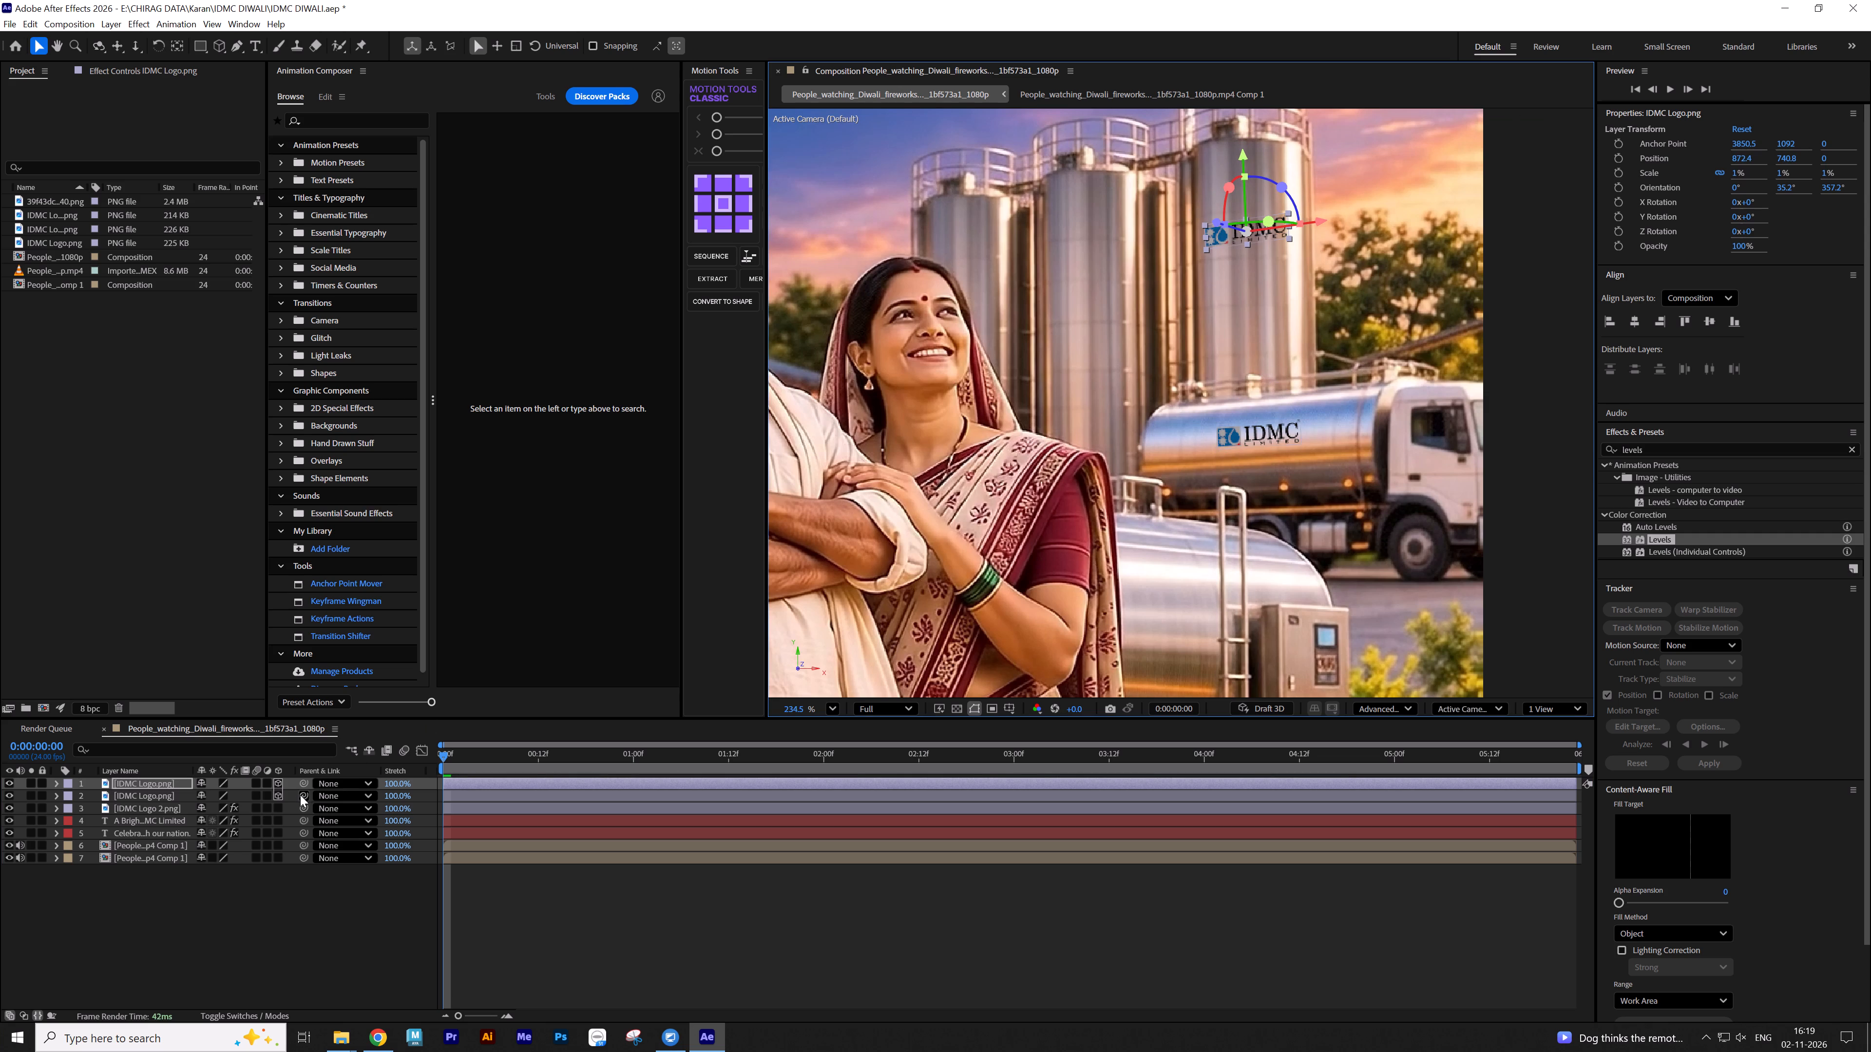
# Turn off 3D for the duplicated logo layer so it faces forward on the silo.
pyautogui.press('r')
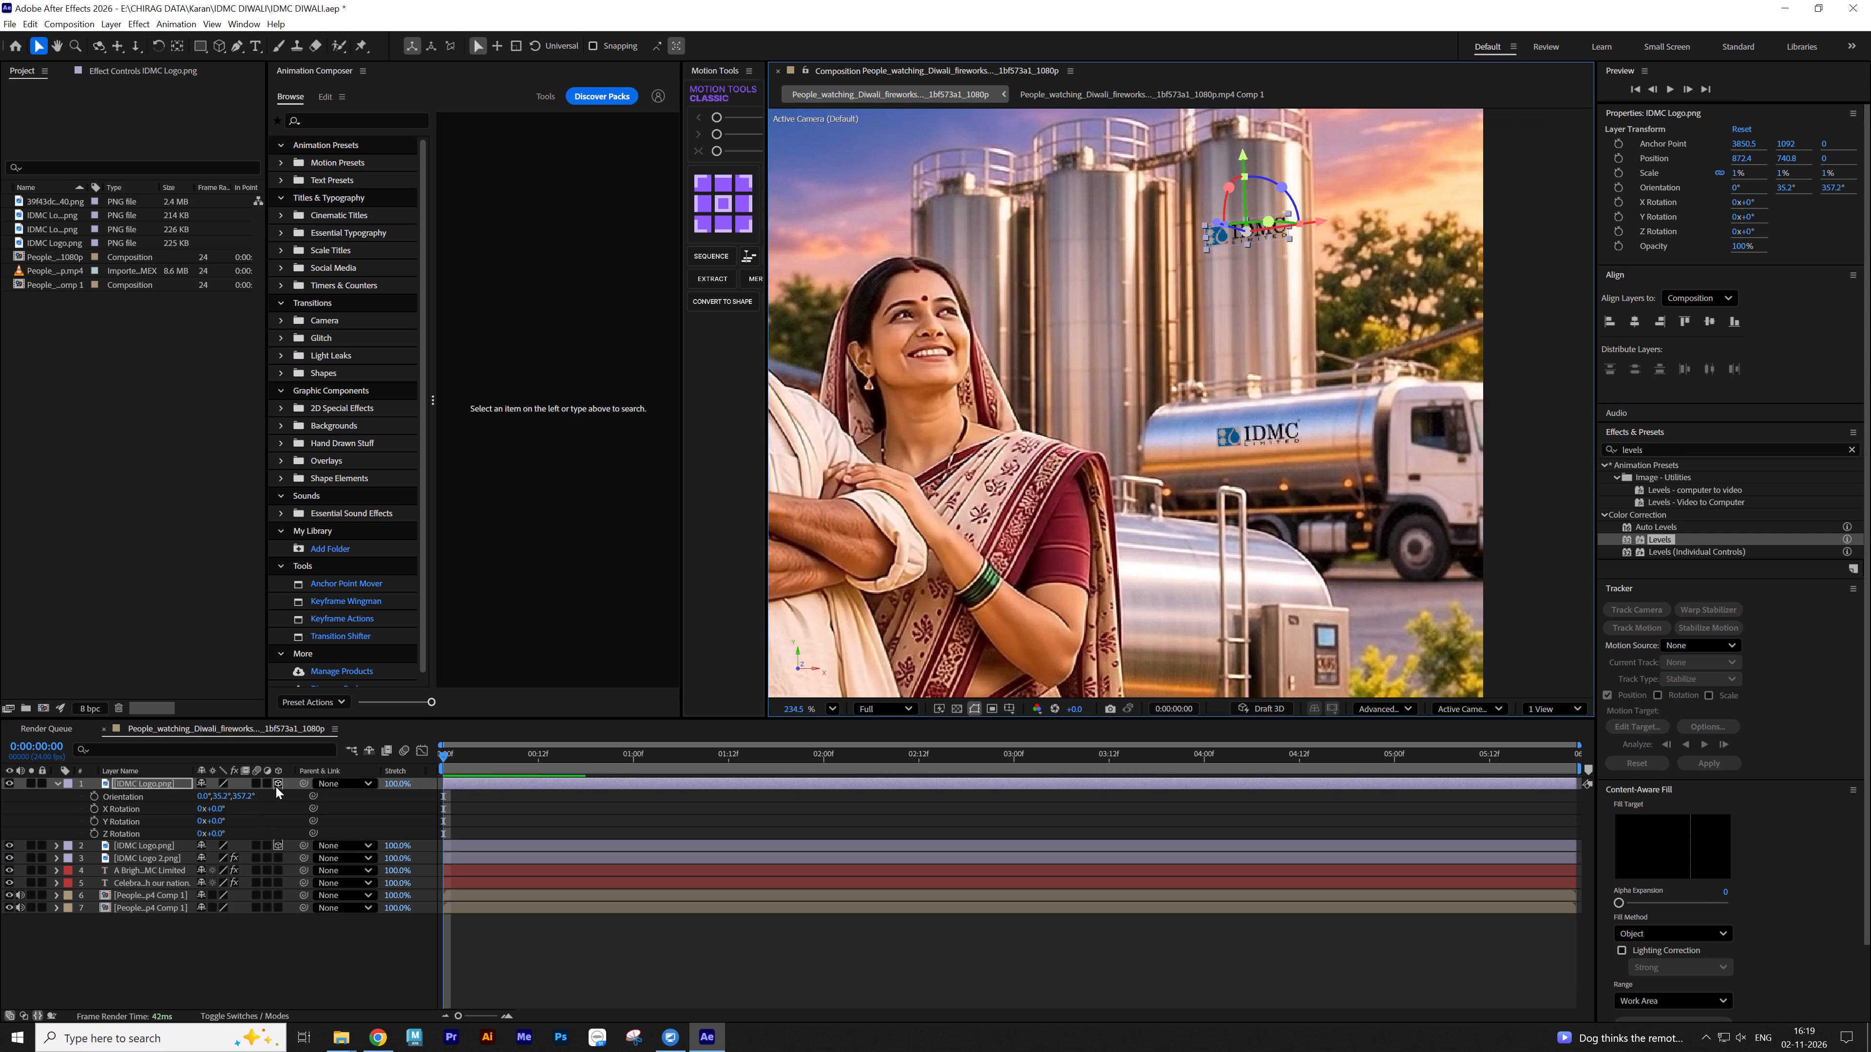
pyautogui.click(276, 787)
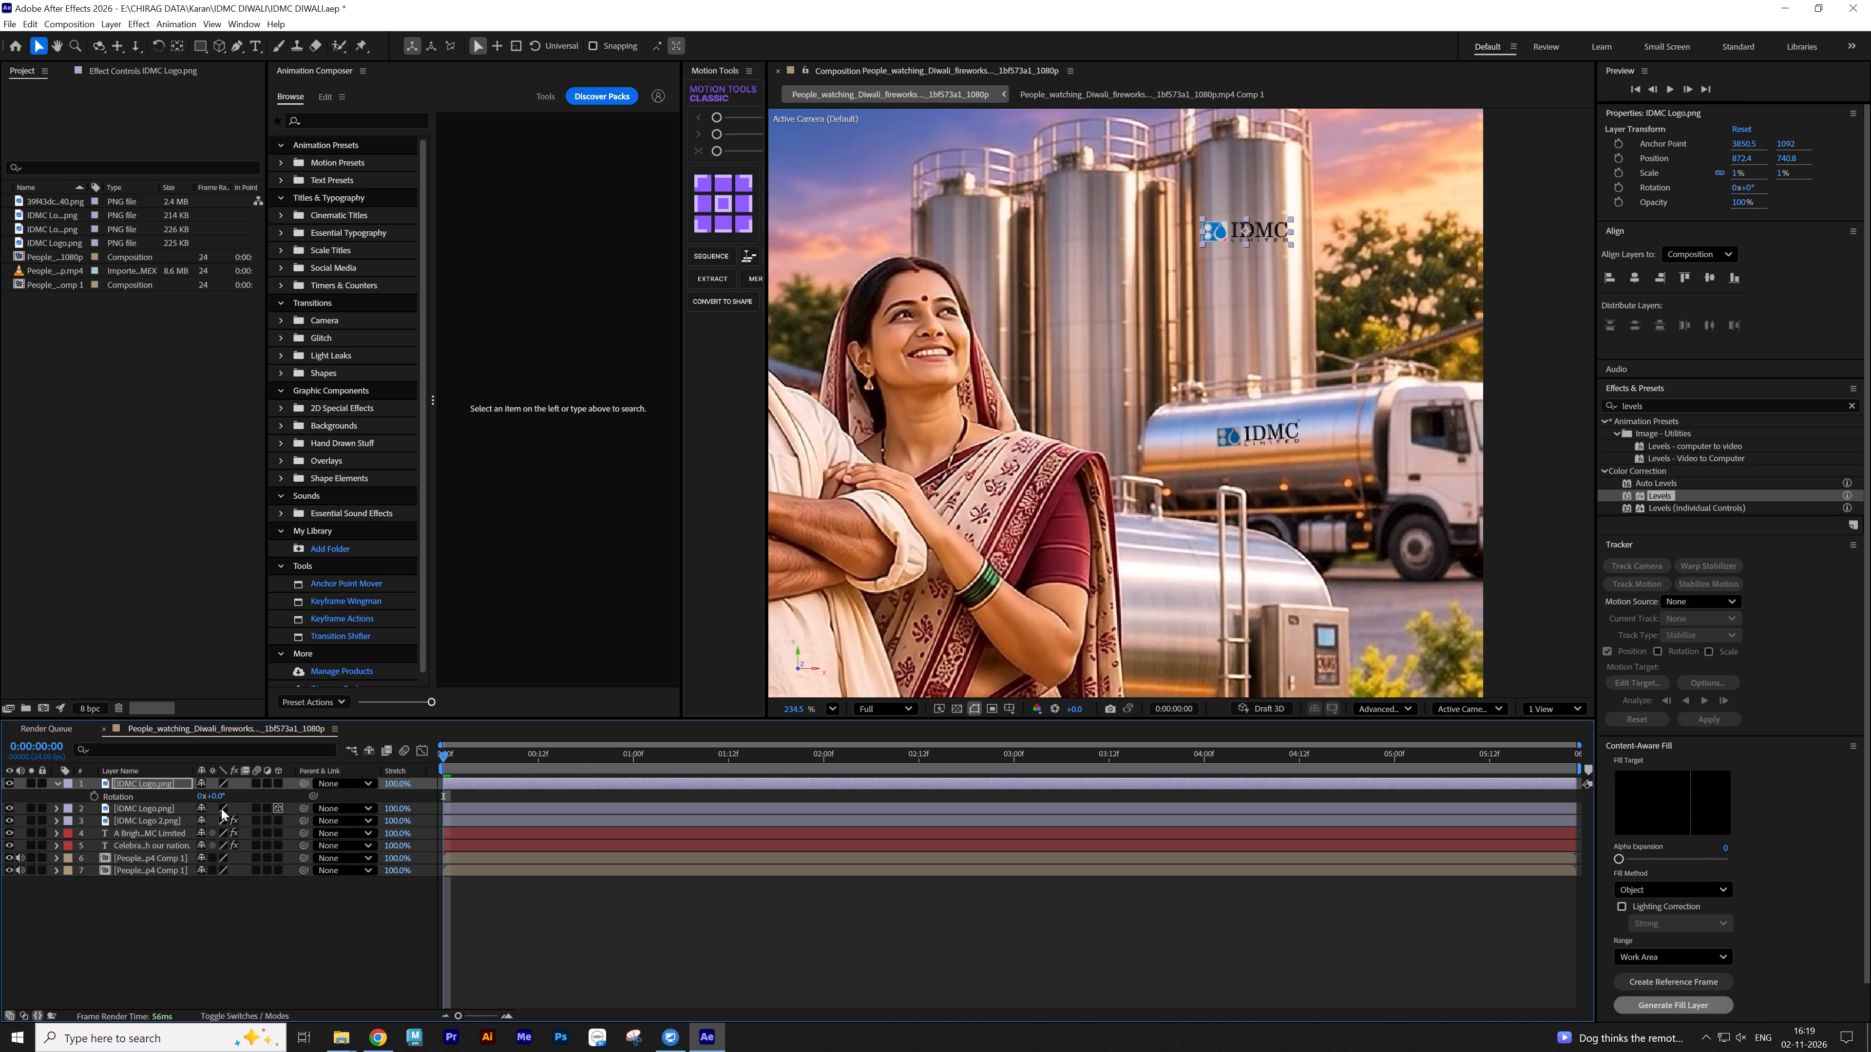
pyautogui.click(163, 786)
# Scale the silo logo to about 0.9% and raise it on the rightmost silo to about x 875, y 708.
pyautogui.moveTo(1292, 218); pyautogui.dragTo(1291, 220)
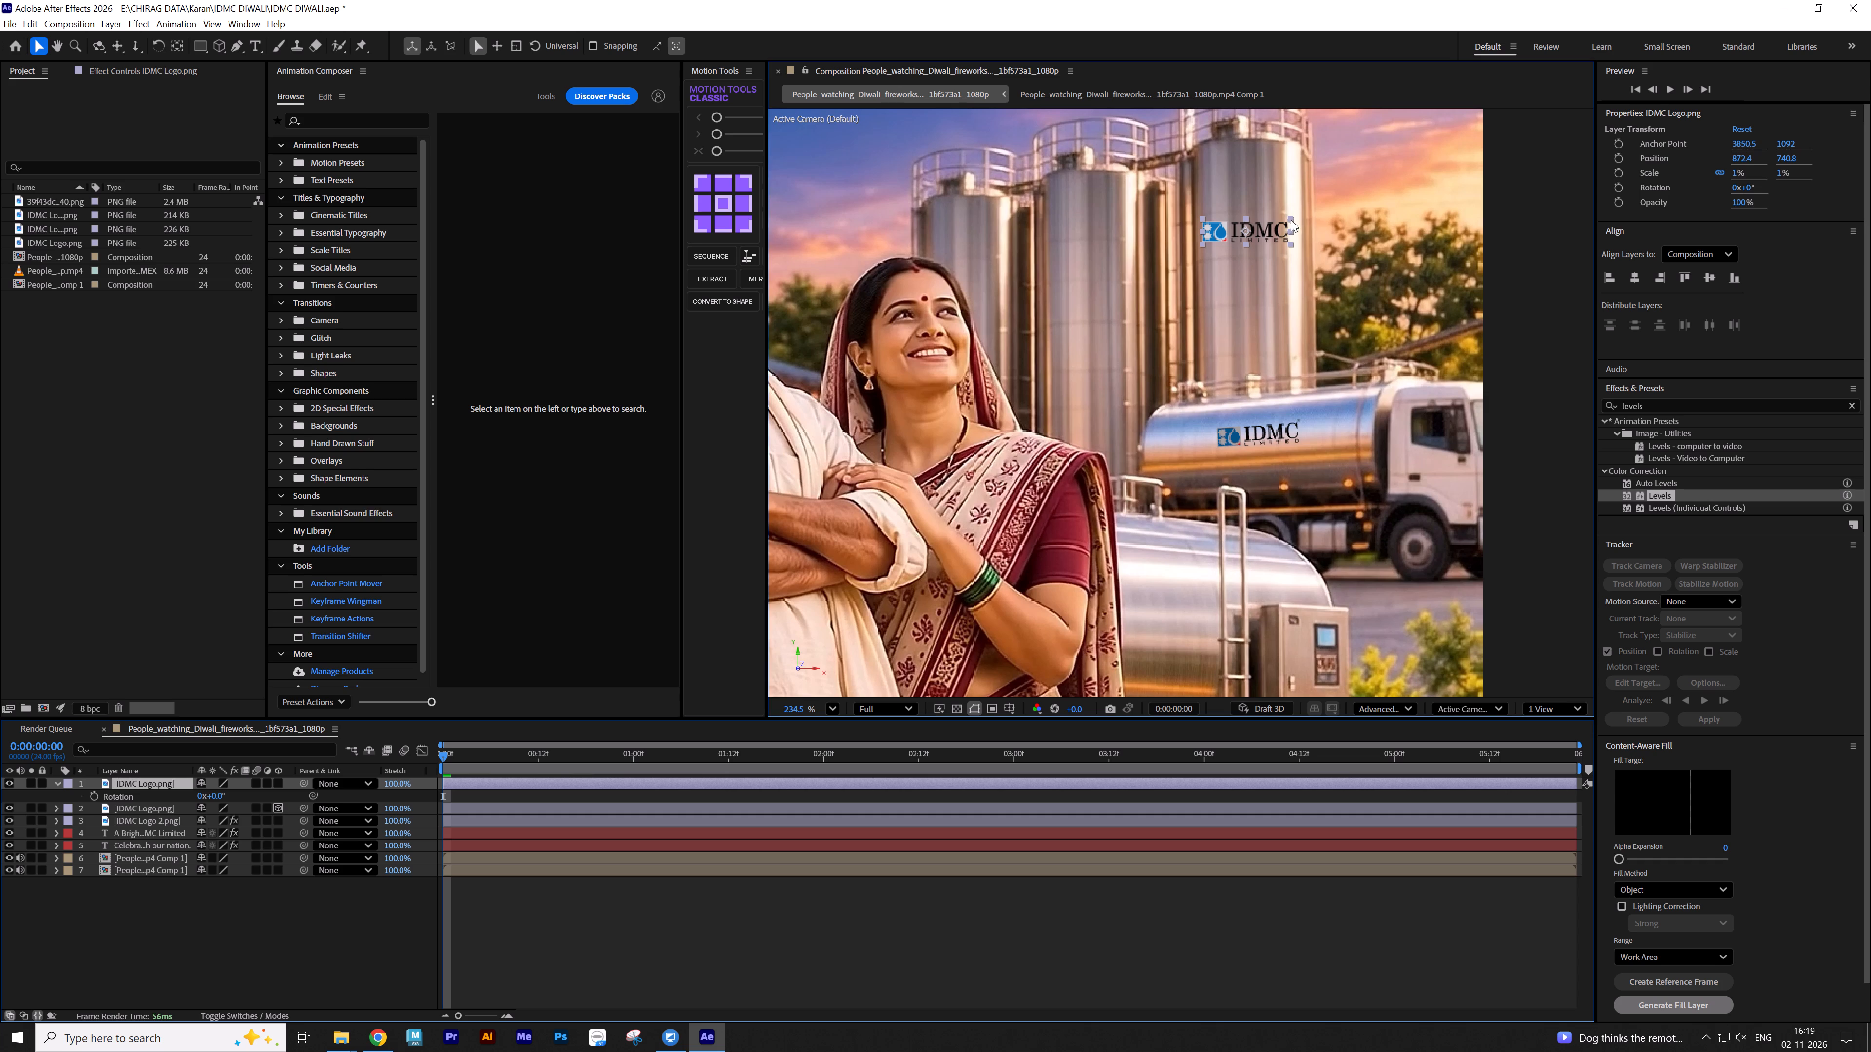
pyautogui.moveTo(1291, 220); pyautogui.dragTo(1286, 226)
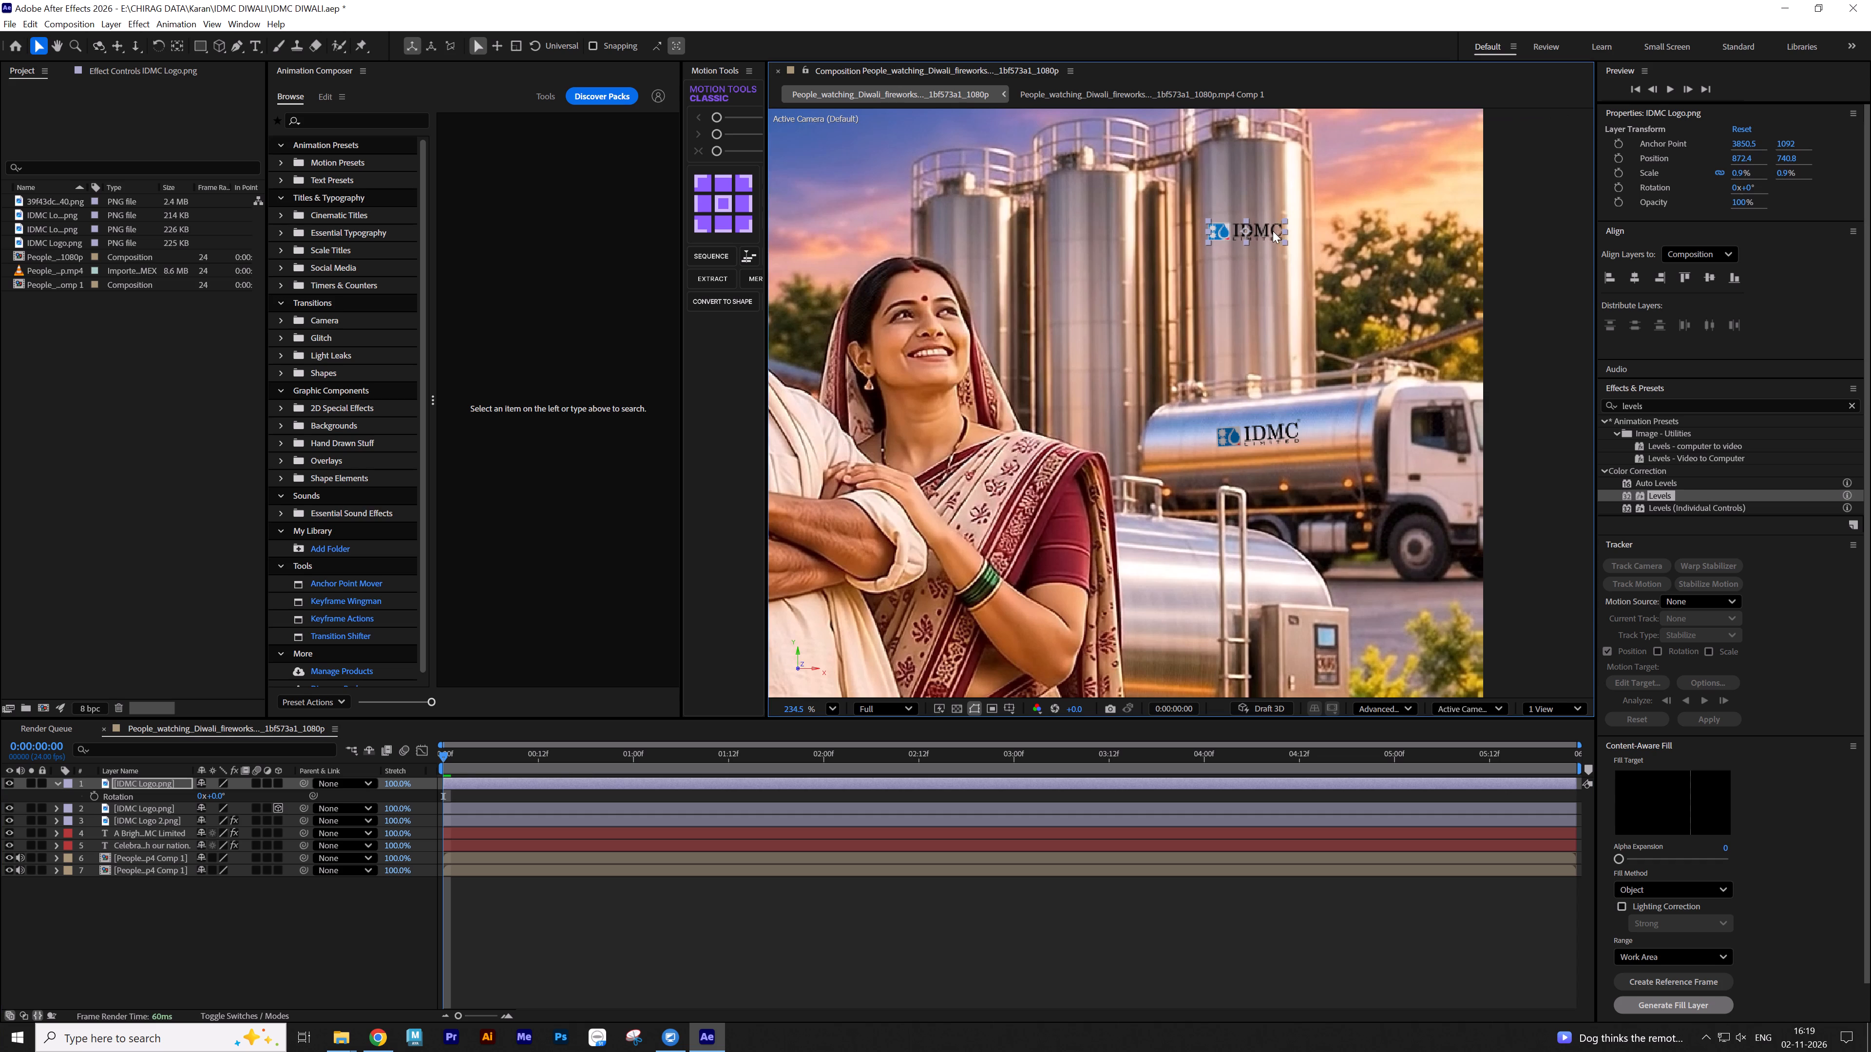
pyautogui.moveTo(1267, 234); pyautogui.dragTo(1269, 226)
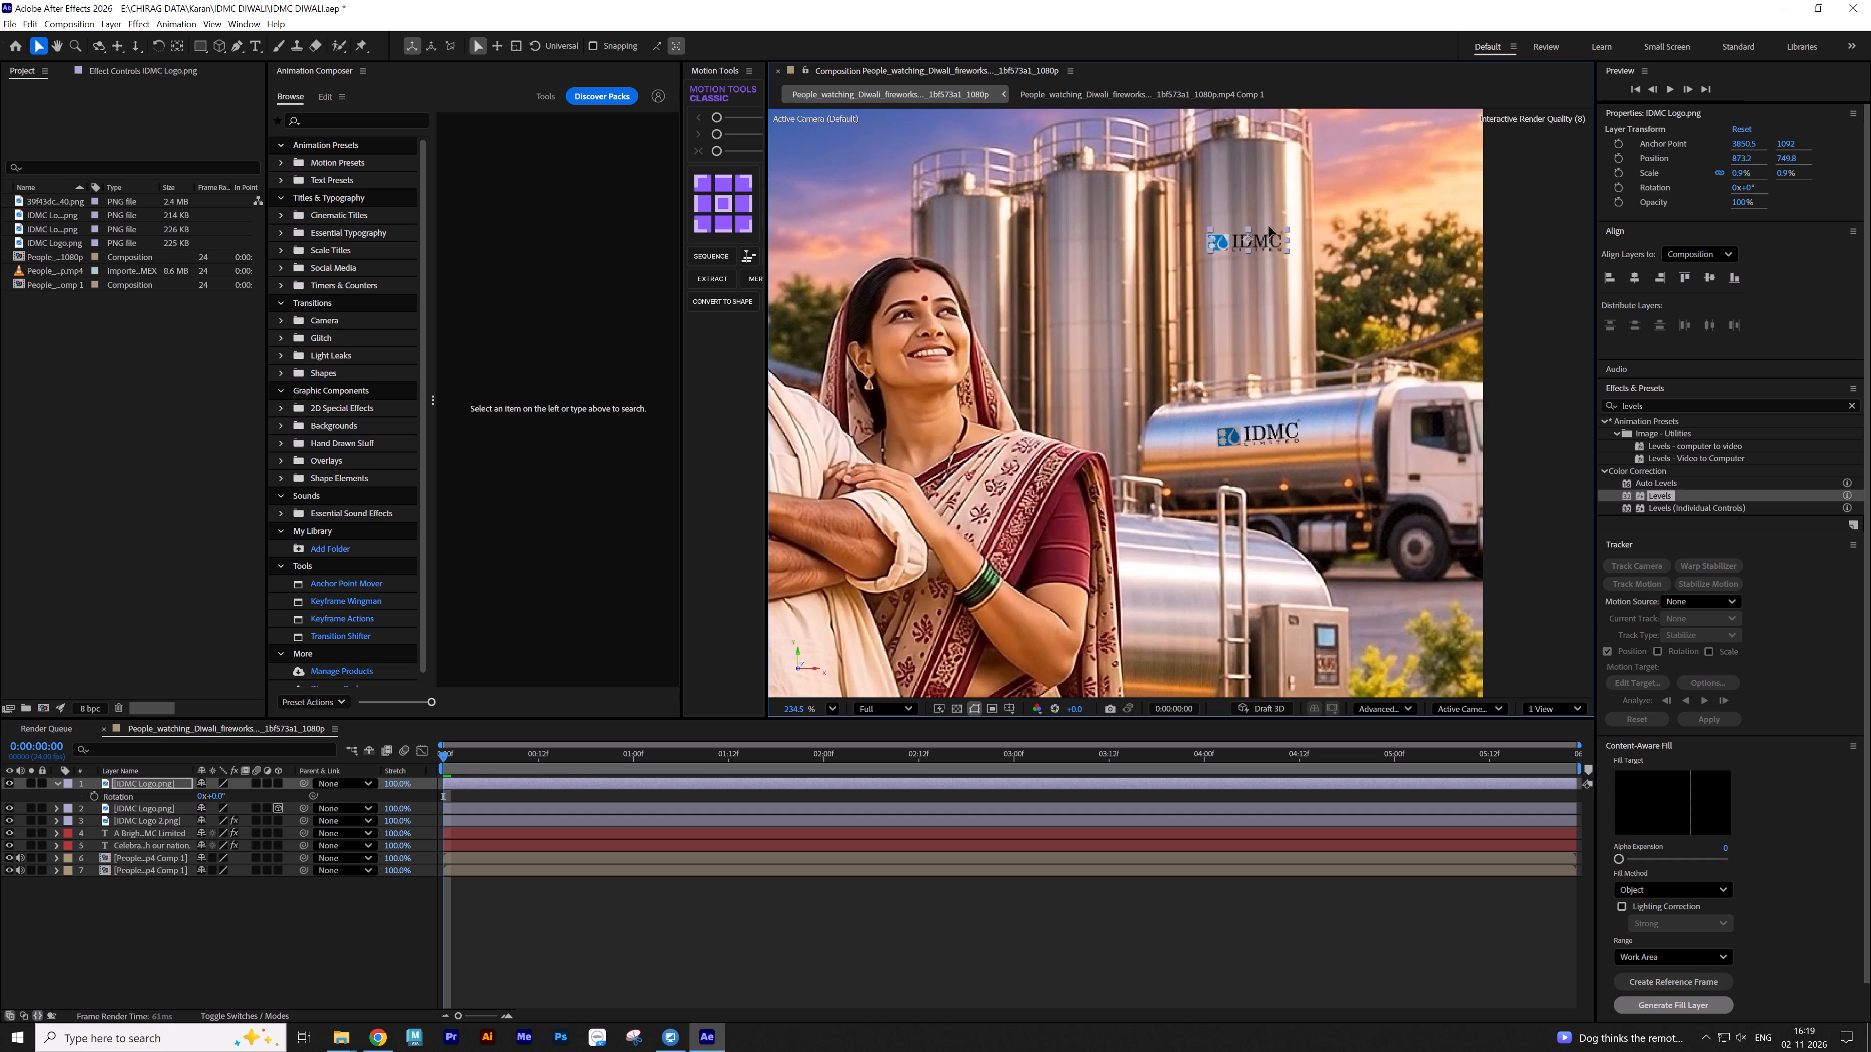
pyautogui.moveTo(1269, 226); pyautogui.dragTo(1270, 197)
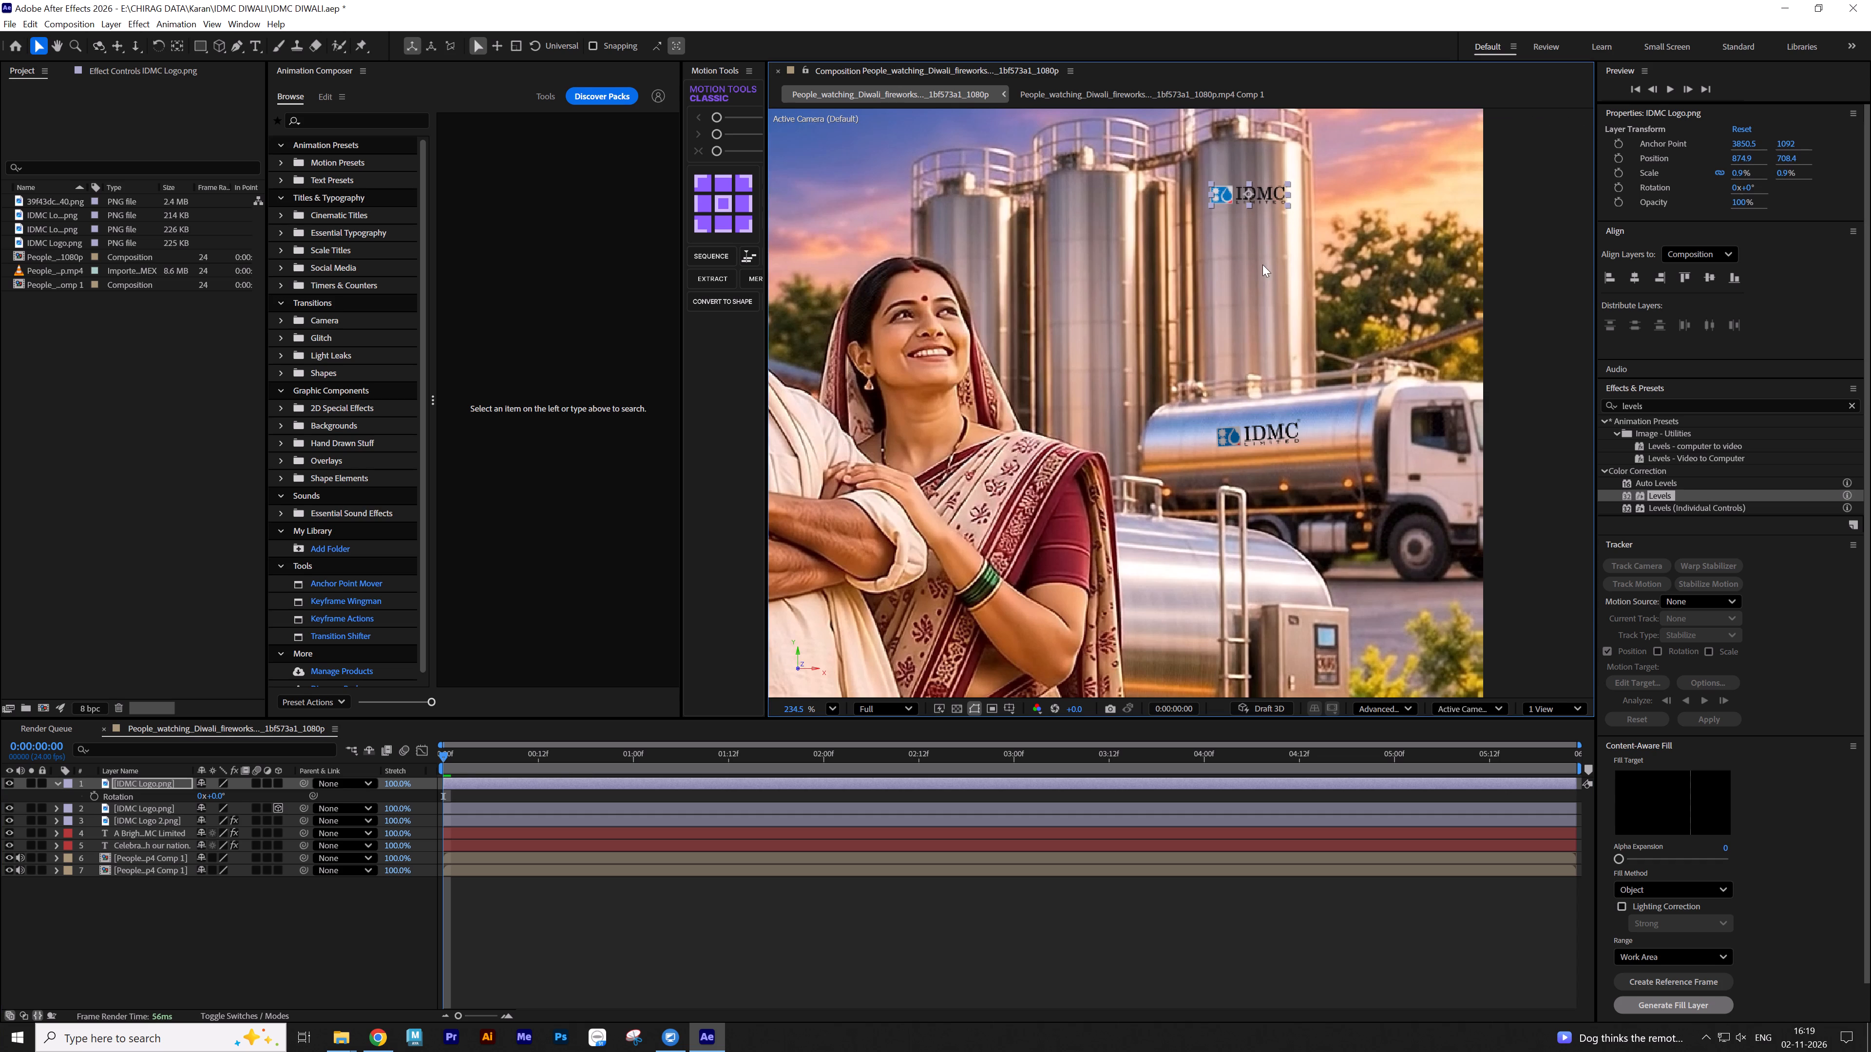
# Move the silo logo onto the middle silo at about x 732, y 771 and scale it to about 0.7%.
pyautogui.press('s')
pyautogui.moveTo(1269, 193); pyautogui.dragTo(1109, 241)
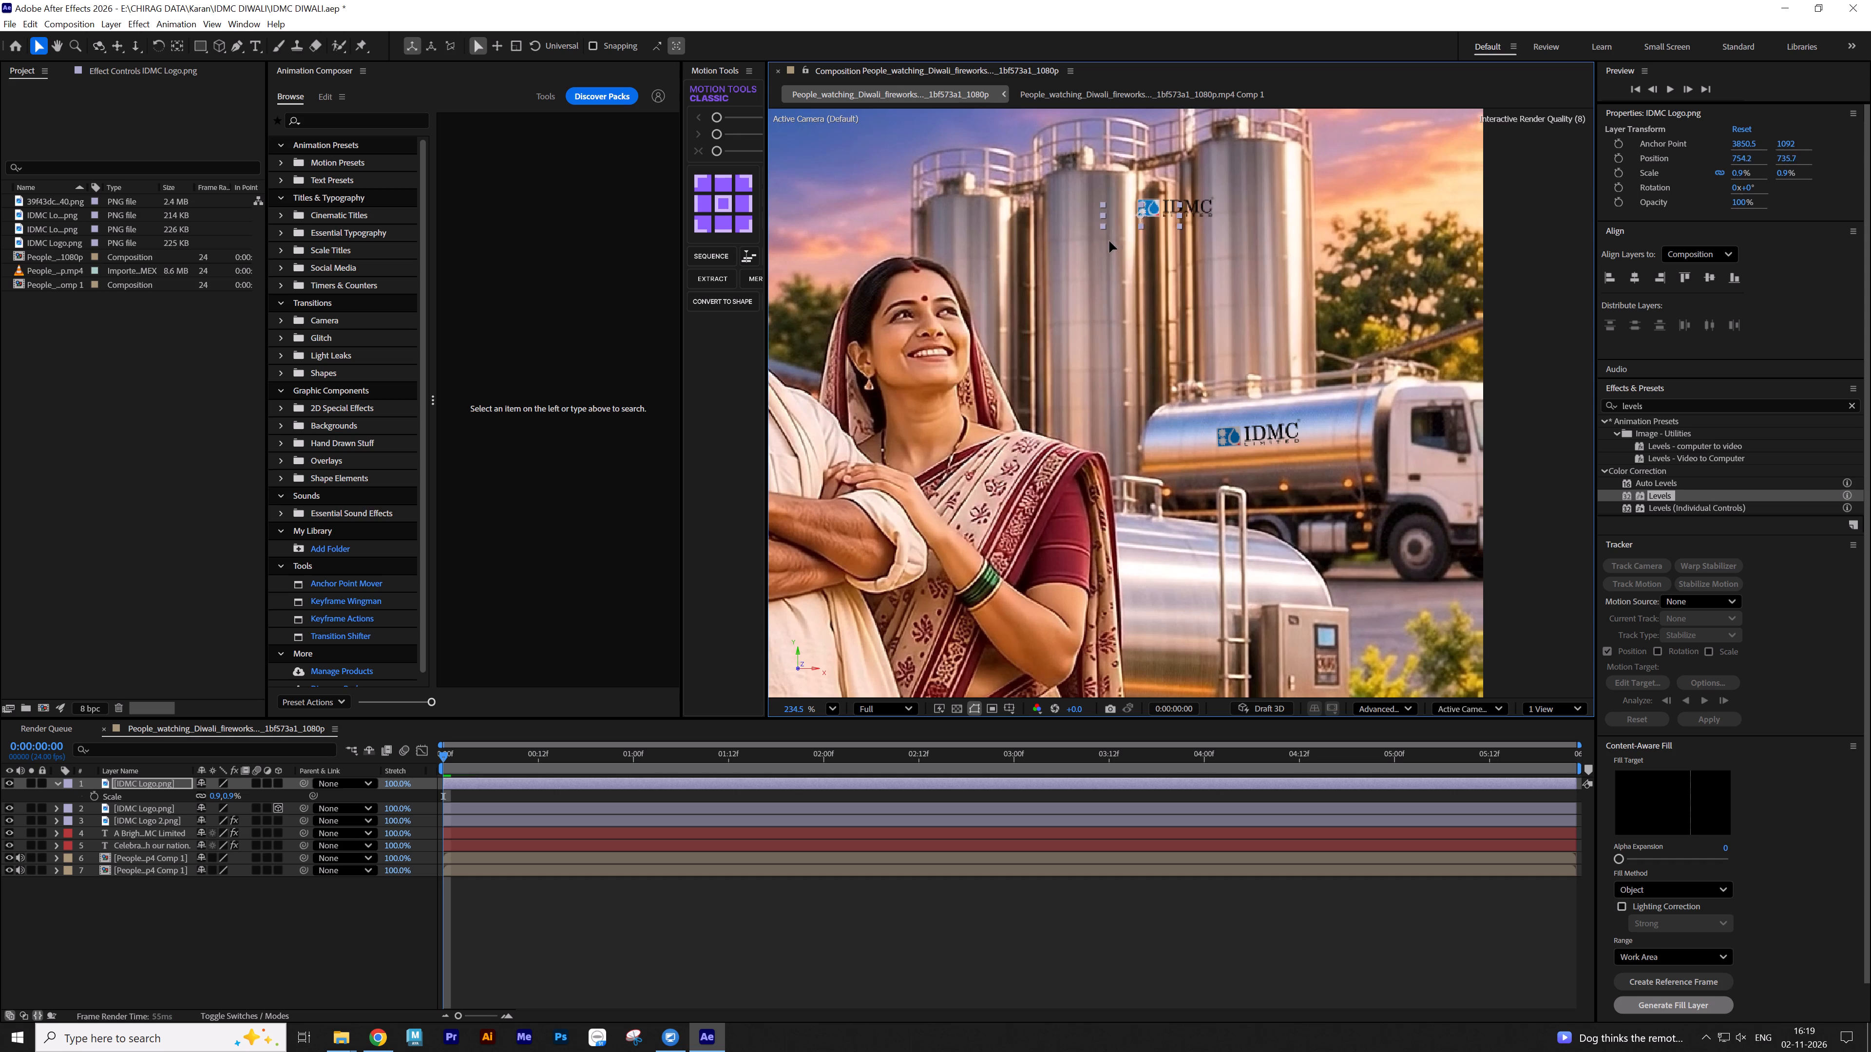
pyautogui.moveTo(1109, 241); pyautogui.dragTo(1105, 264)
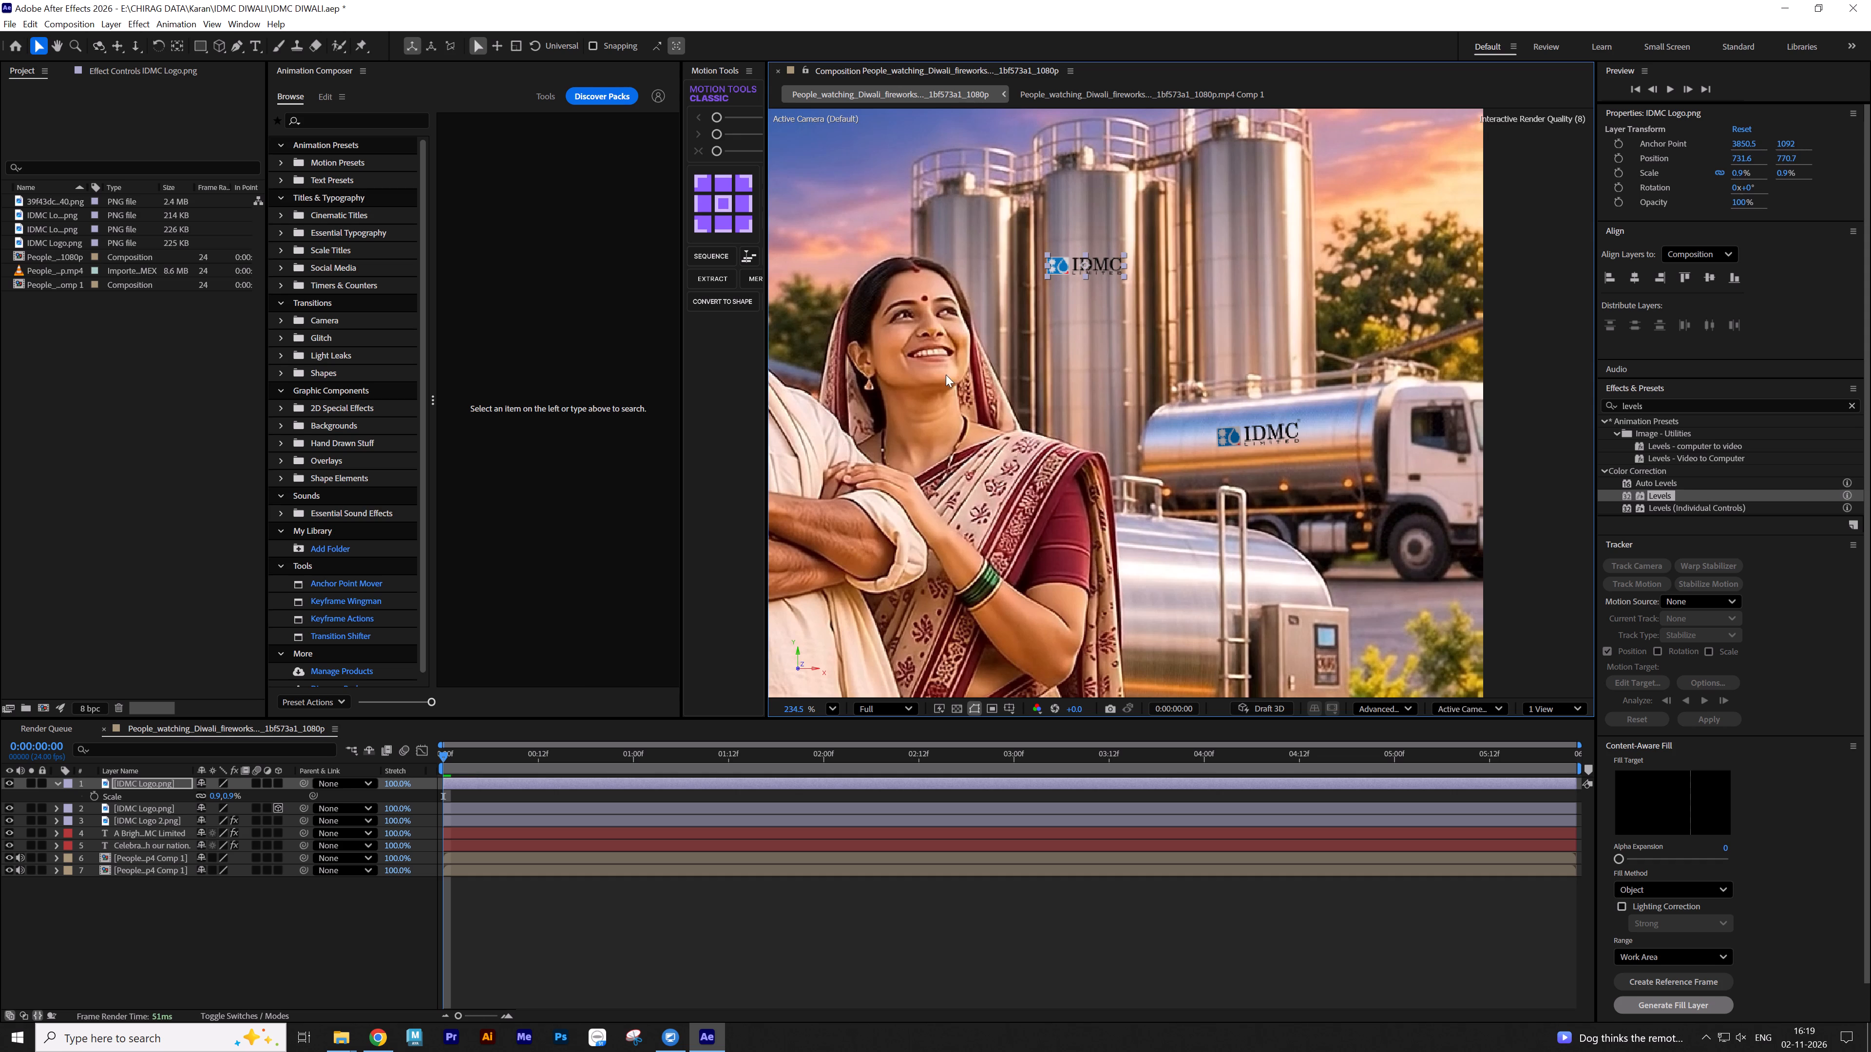
pyautogui.click(226, 795)
pyautogui.write('.5')
pyautogui.press('Return')
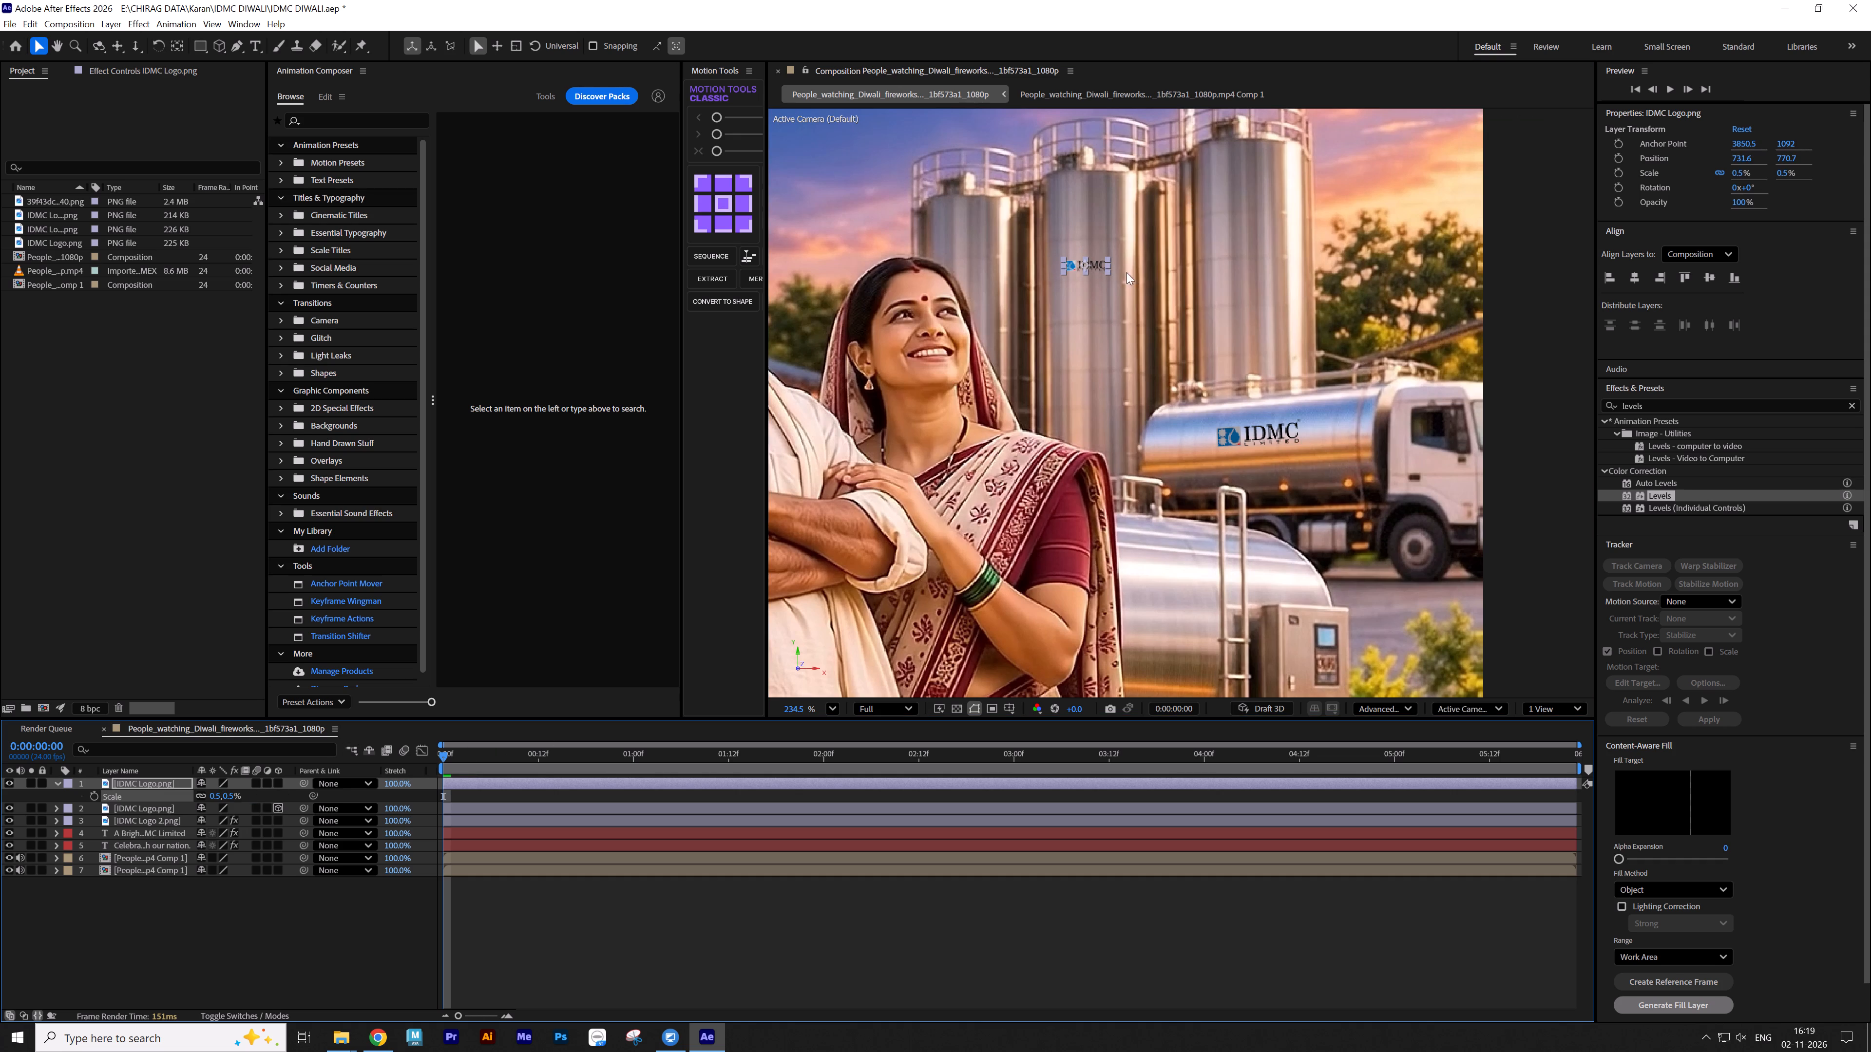
pyautogui.moveTo(1107, 260); pyautogui.dragTo(1112, 258)
# Duplicate the middle silo's logo twice, placing one copy on the rightmost silo and the other on the leftmost silo.
pyautogui.hotkey('ctrl', 'd')
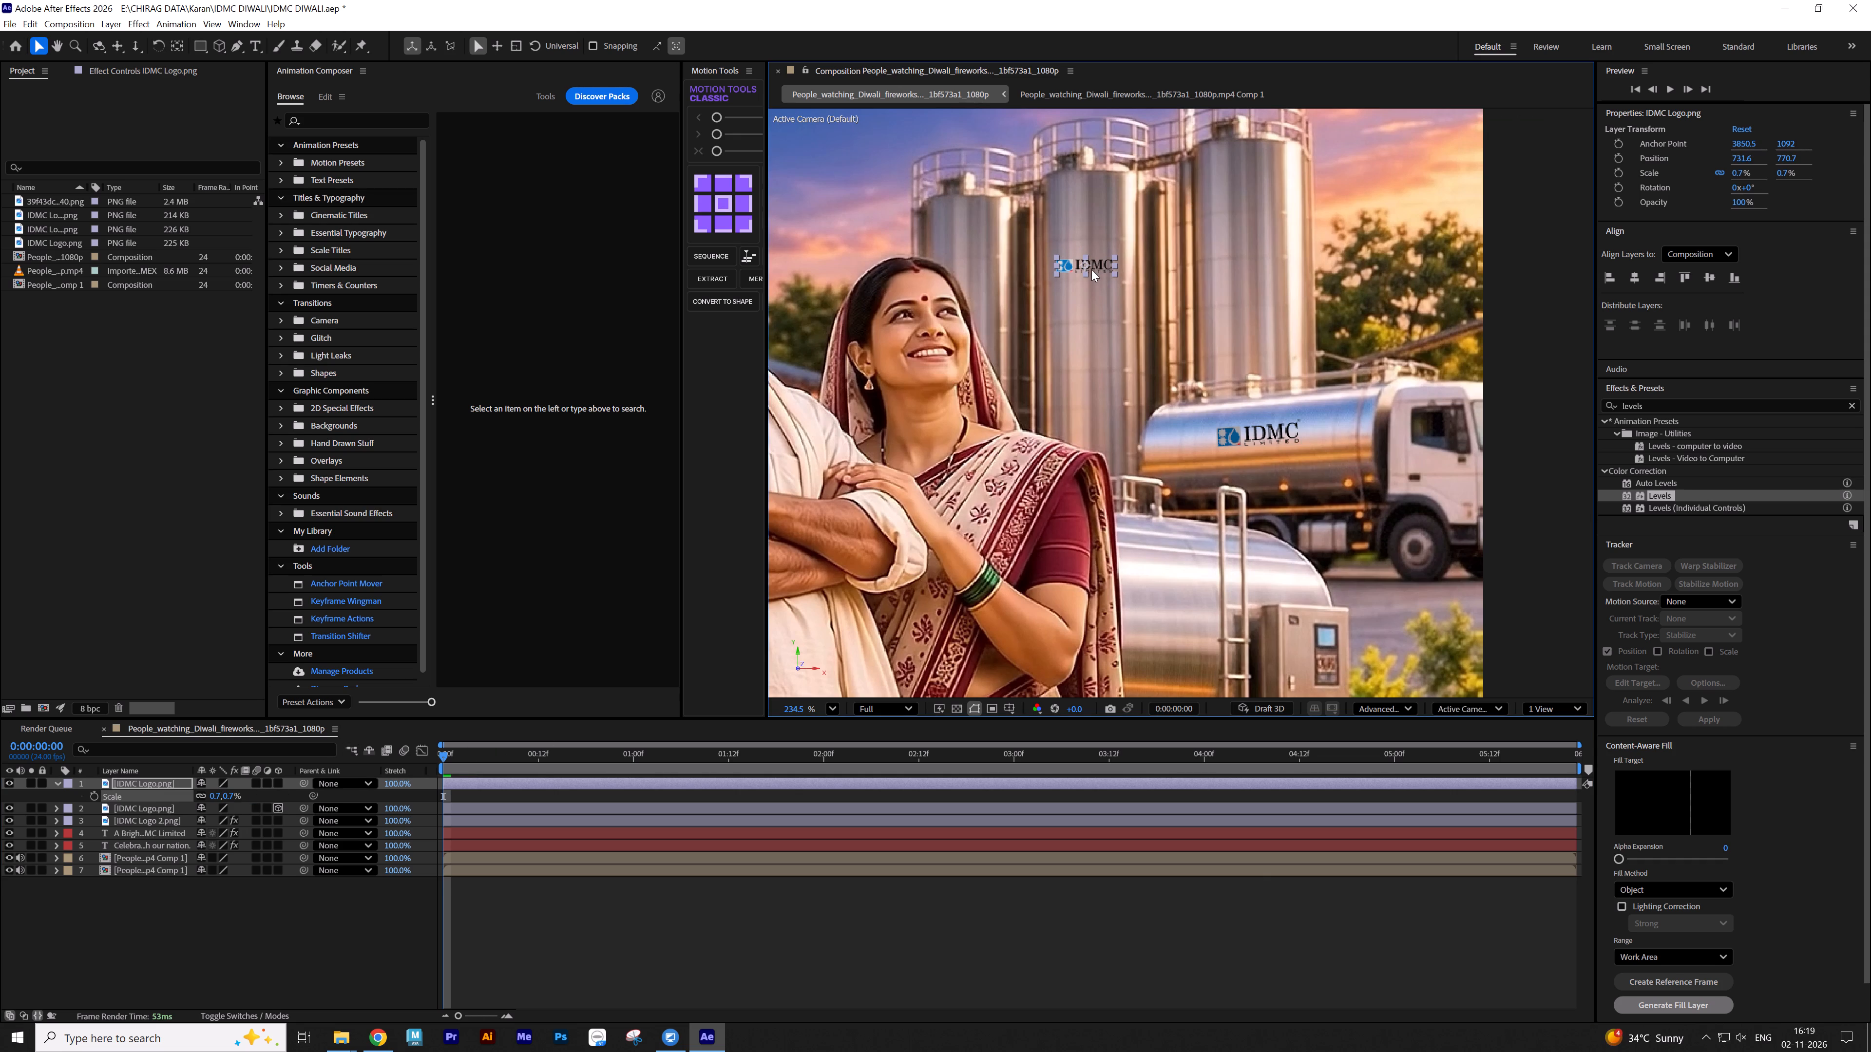
pyautogui.moveTo(1091, 268); pyautogui.dragTo(1254, 249)
pyautogui.hotkey('ctrl', 'd')
pyautogui.moveTo(1258, 247); pyautogui.dragTo(972, 238)
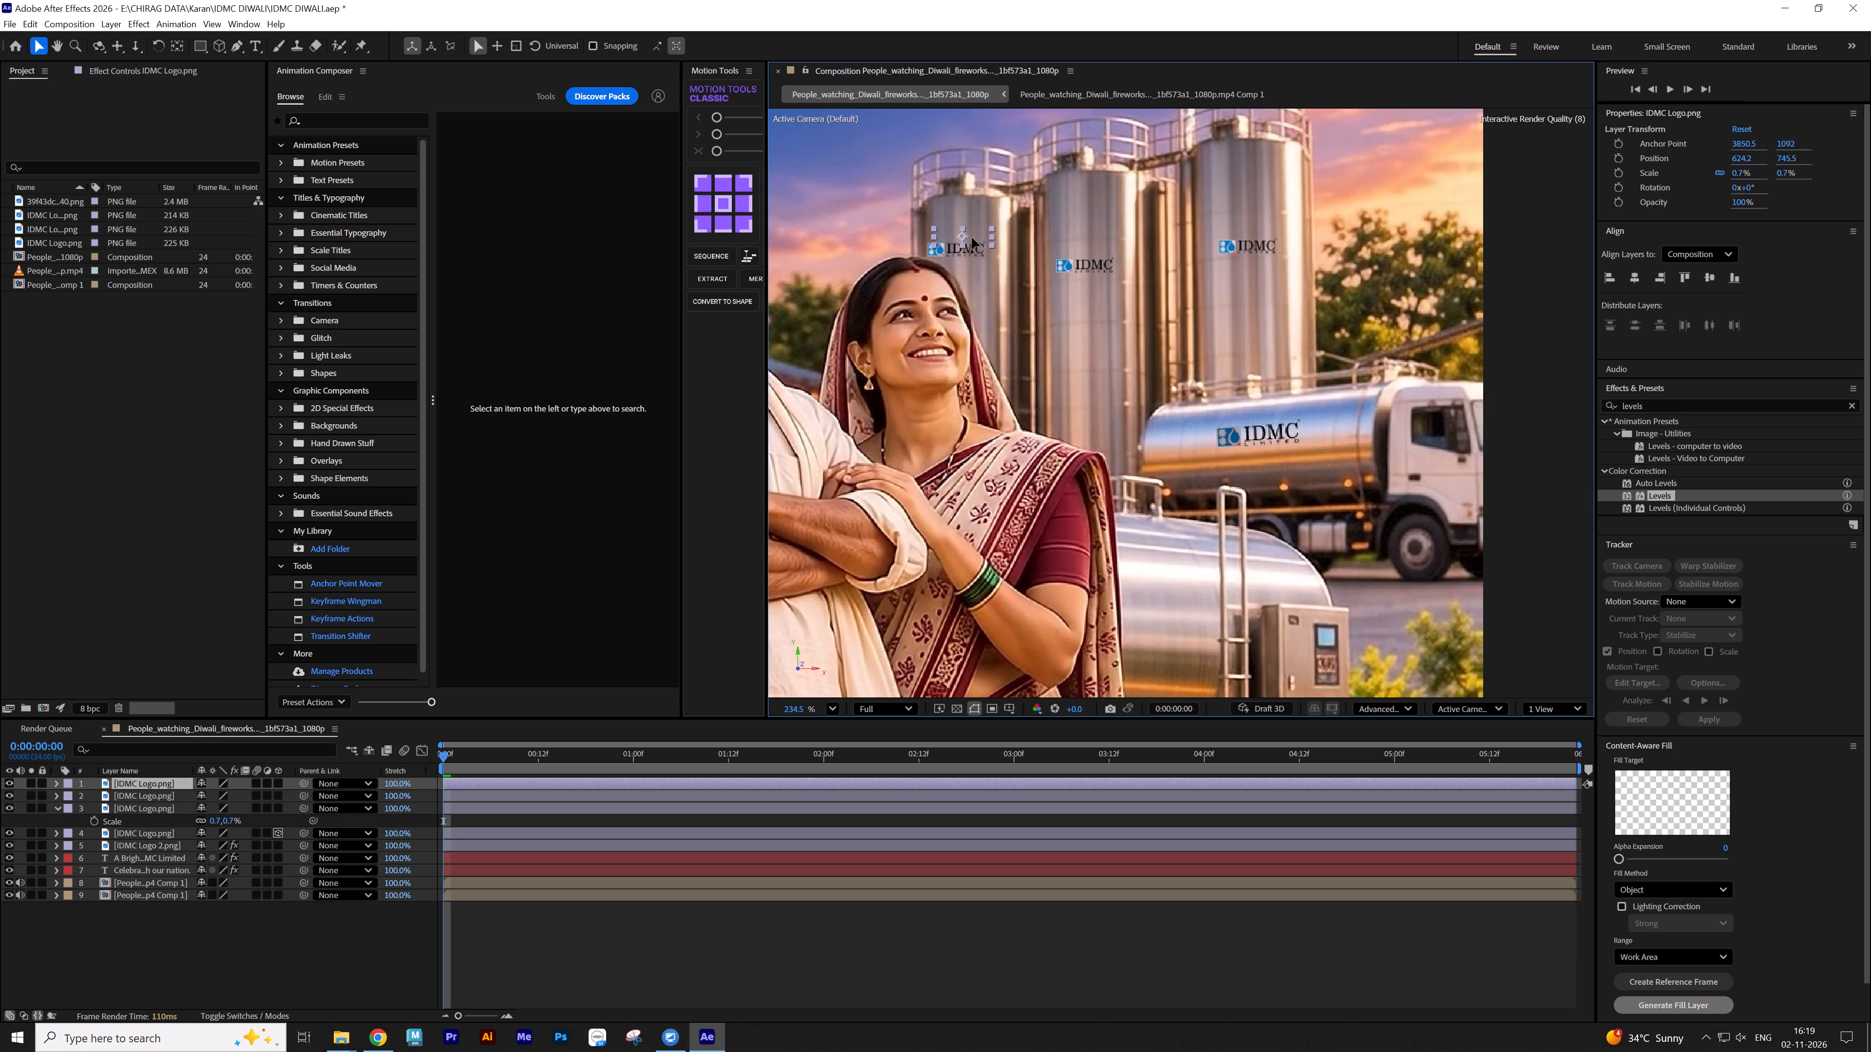
pyautogui.moveTo(972, 238); pyautogui.dragTo(971, 222)
# Fine-tune the three silo logos near the tank tops, with the middle at about x 729, y 719 and leftmost at about x 624, y 738.
pyautogui.moveTo(1093, 263); pyautogui.dragTo(1095, 212)
pyautogui.moveTo(1260, 245); pyautogui.dragTo(1256, 188)
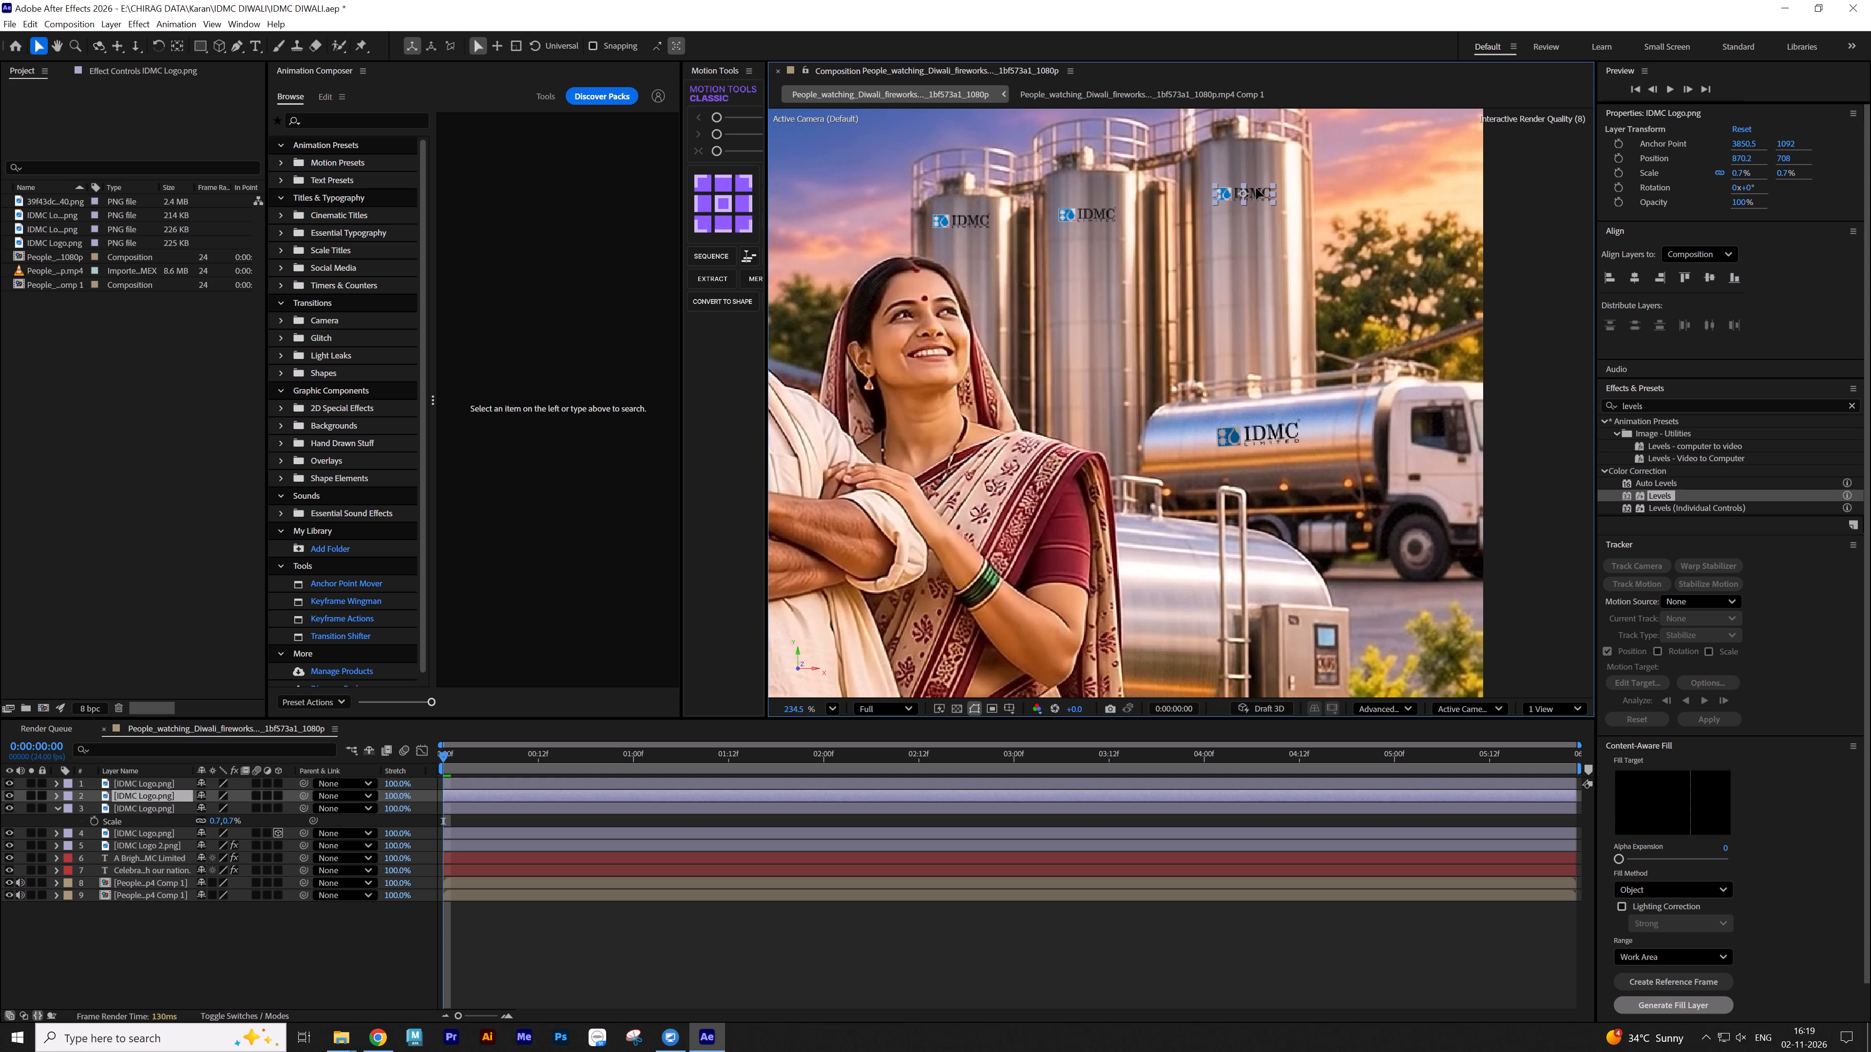
pyautogui.moveTo(1256, 188); pyautogui.dragTo(1257, 178)
pyautogui.moveTo(1100, 210); pyautogui.dragTo(1094, 200)
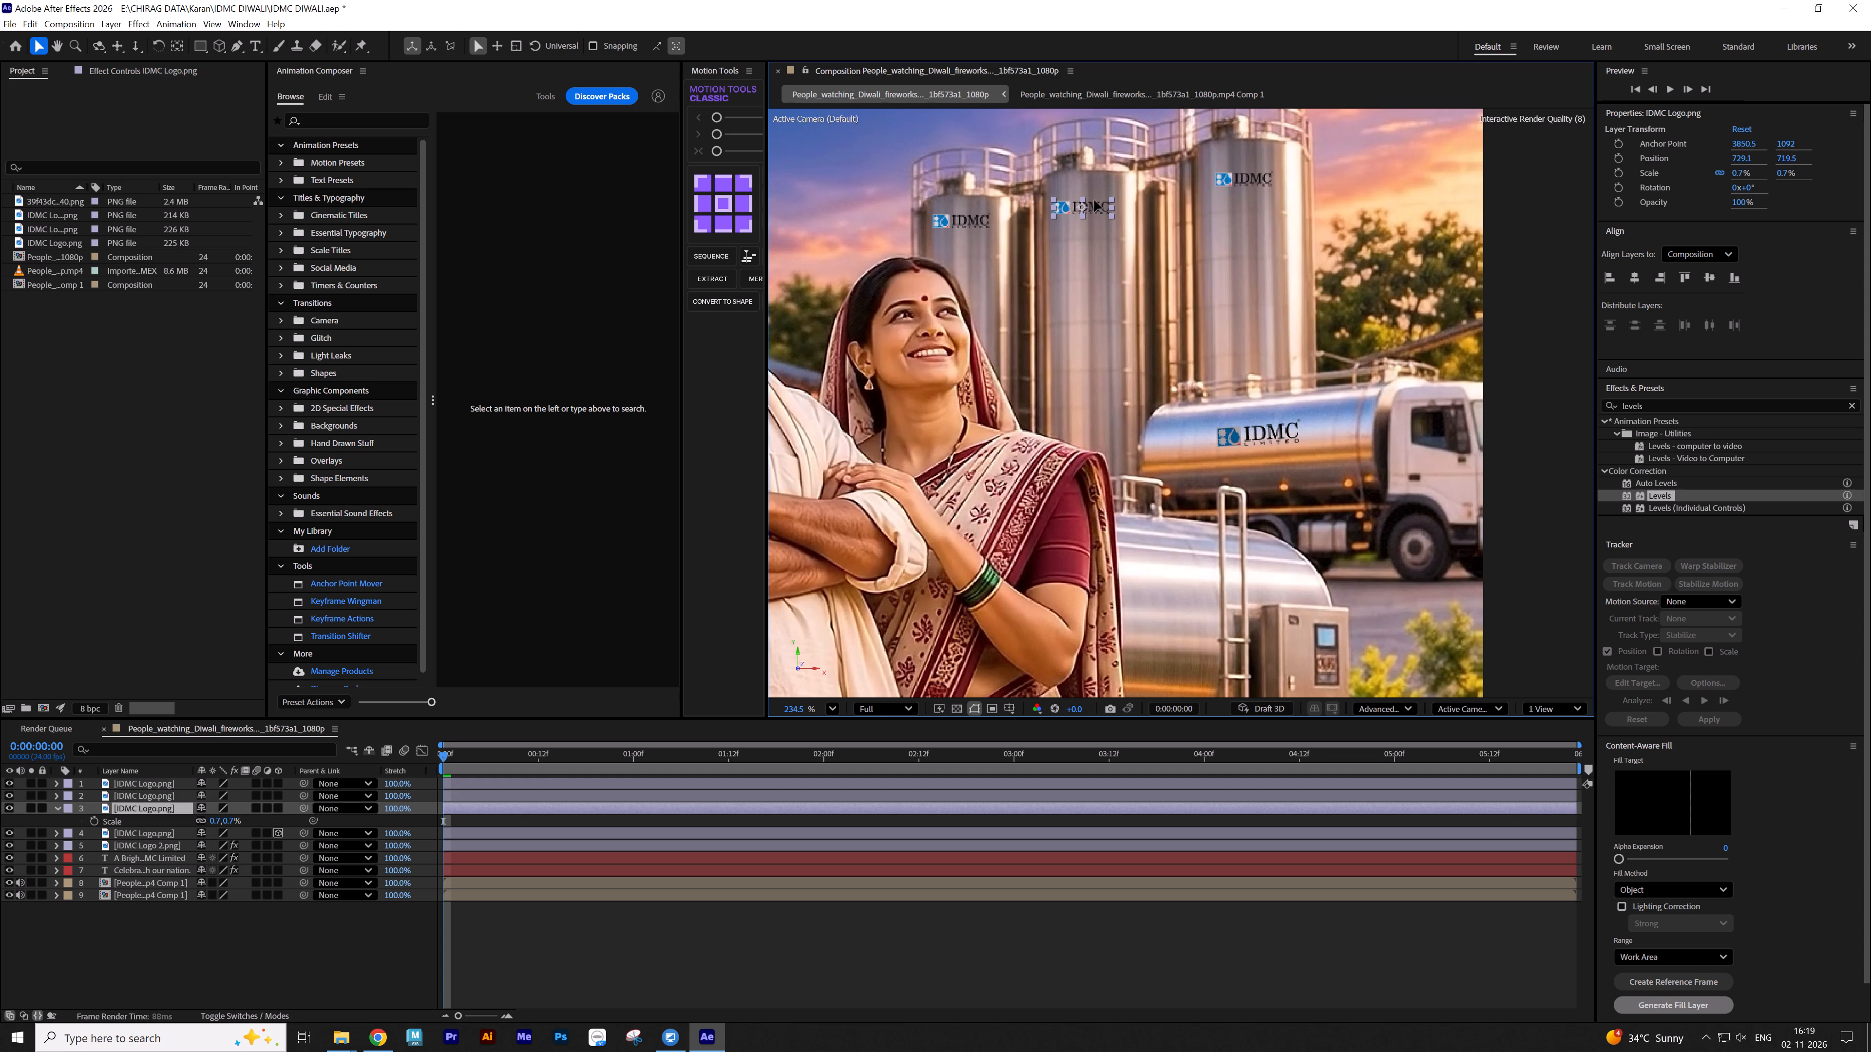
pyautogui.moveTo(1094, 200); pyautogui.dragTo(1094, 202)
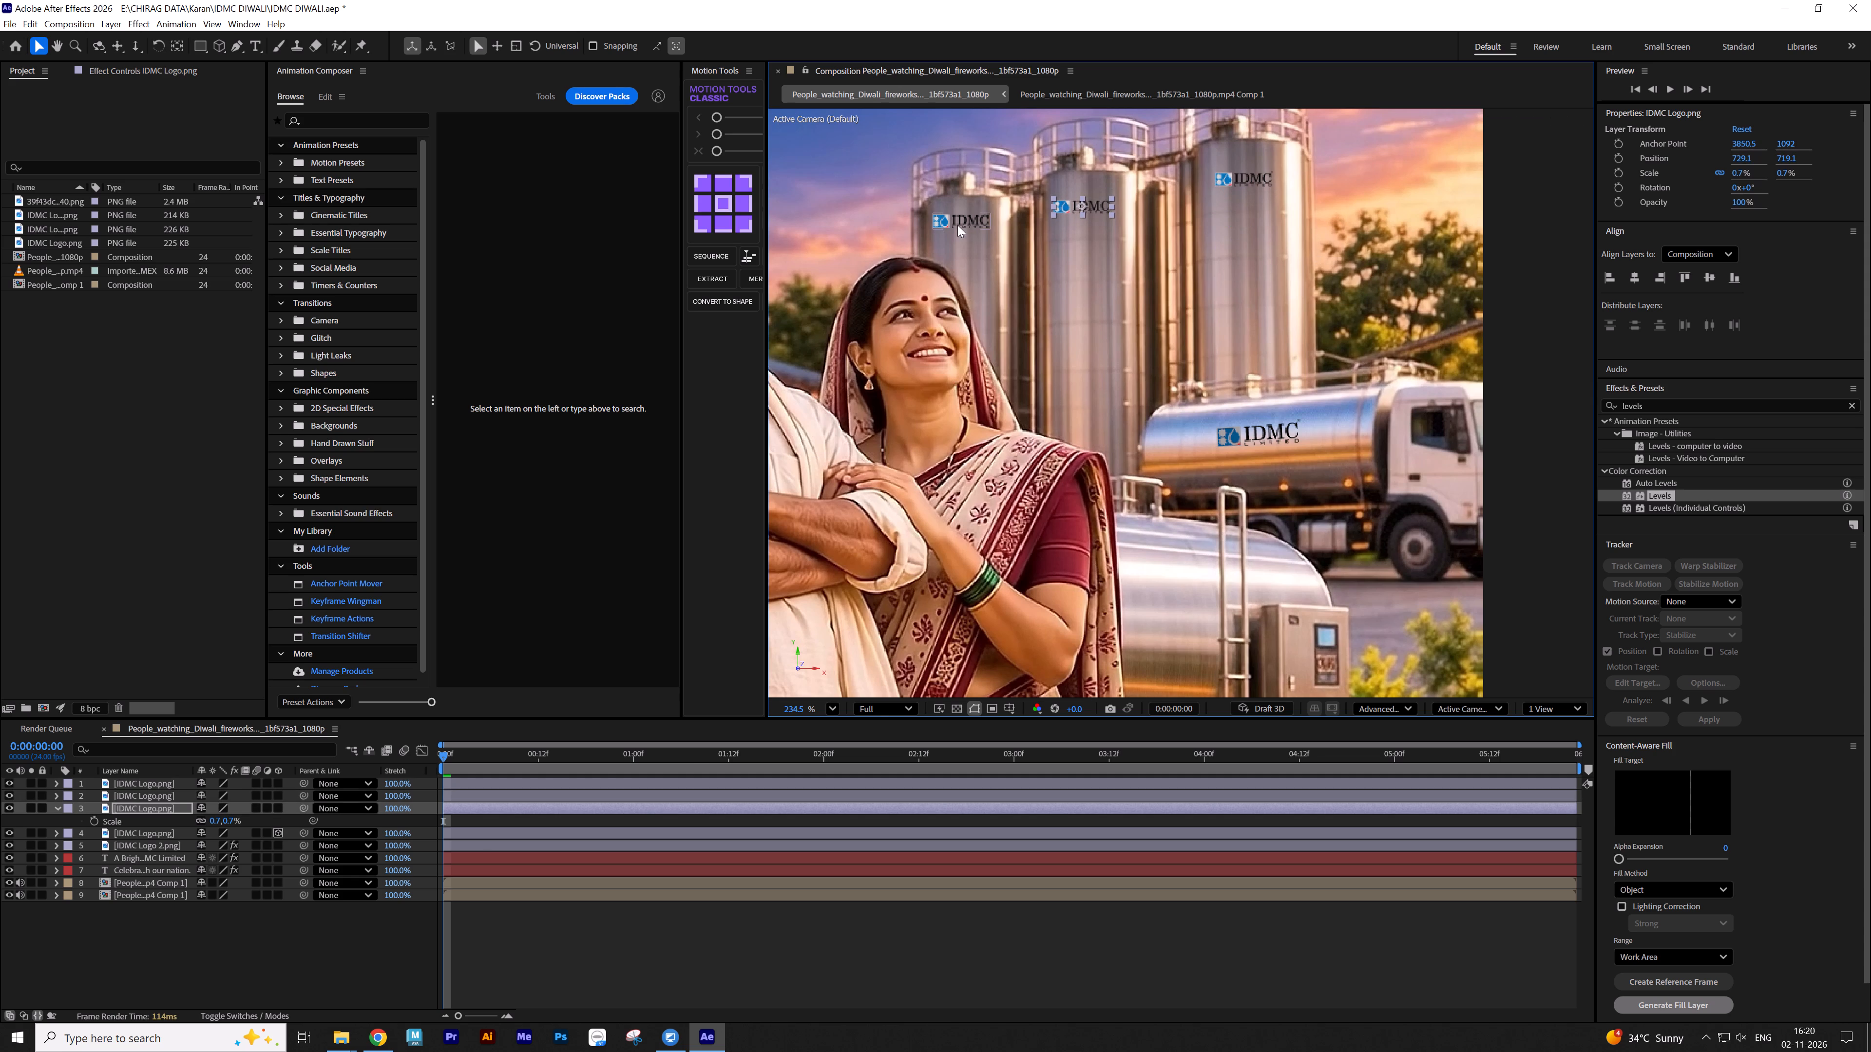
pyautogui.moveTo(957, 225); pyautogui.dragTo(958, 232)
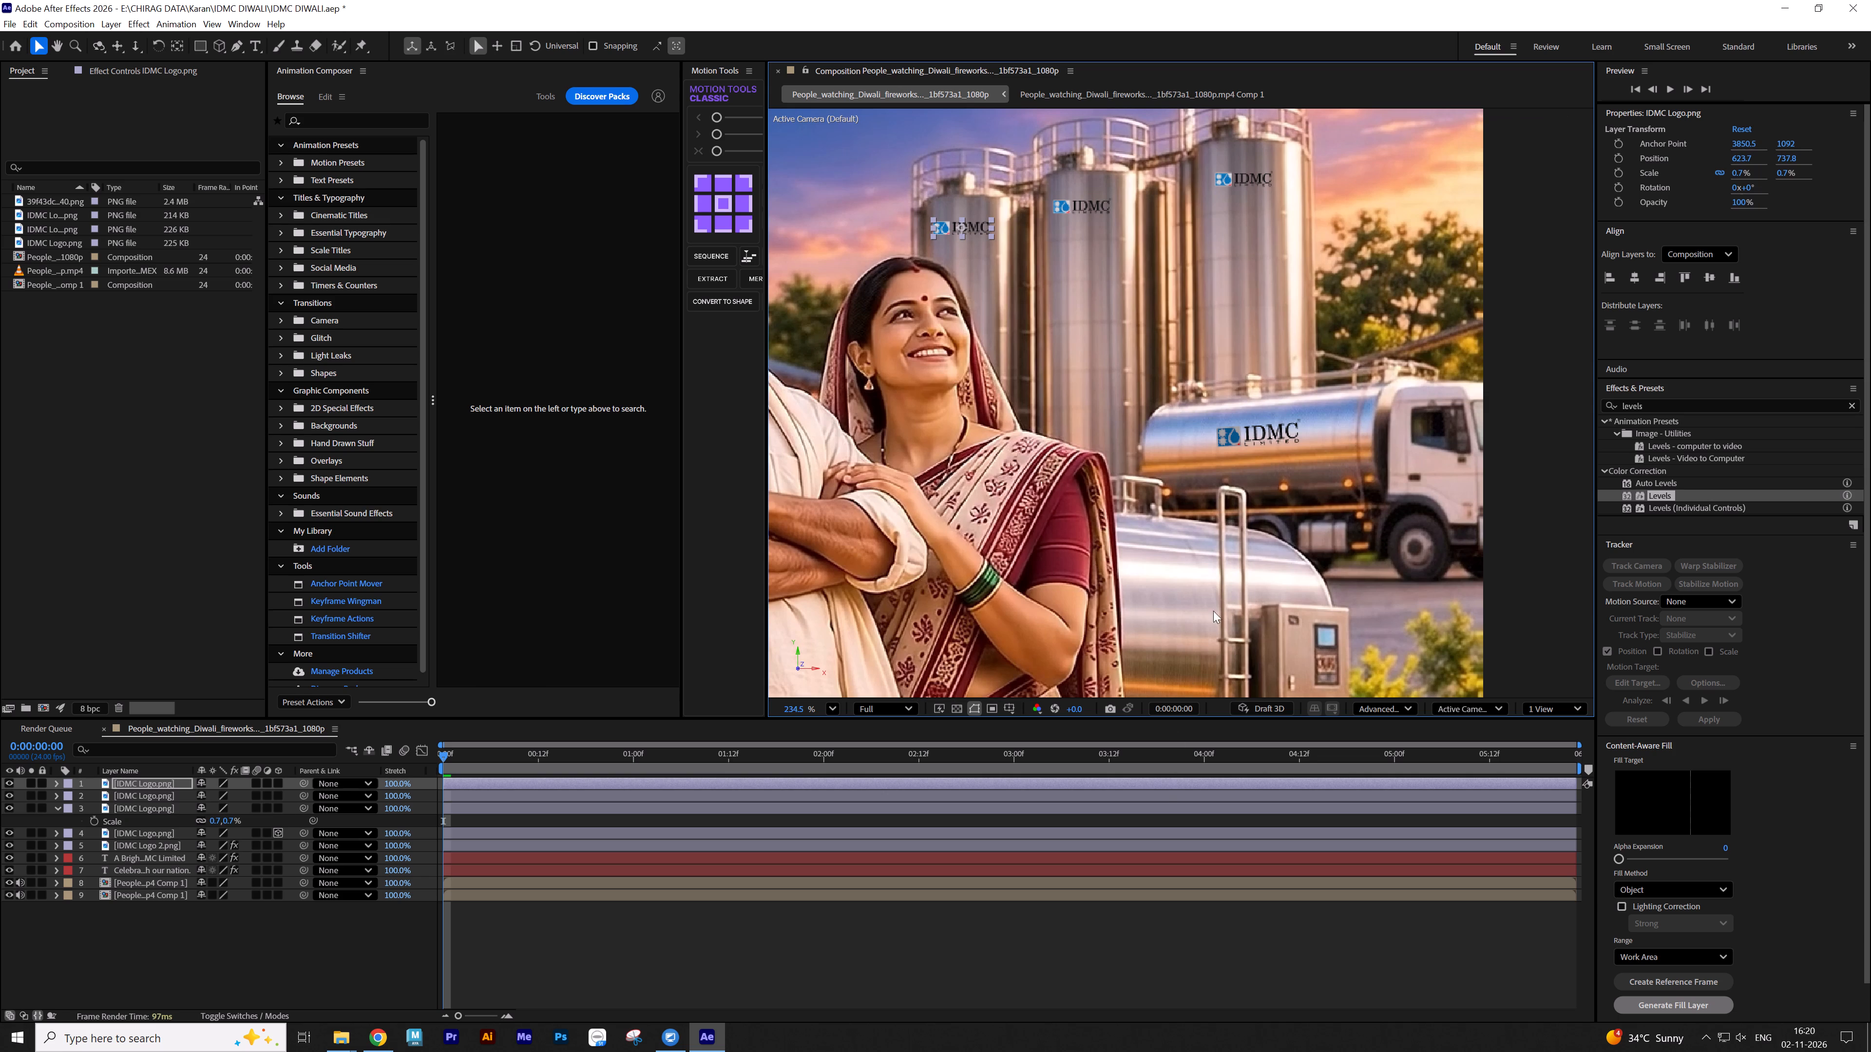
# Nudge the tanker's IDMC Logo down to about x 883, y 923, deselect it and collapse the open layer properties.
pyautogui.moveTo(1268, 433); pyautogui.dragTo(1267, 438)
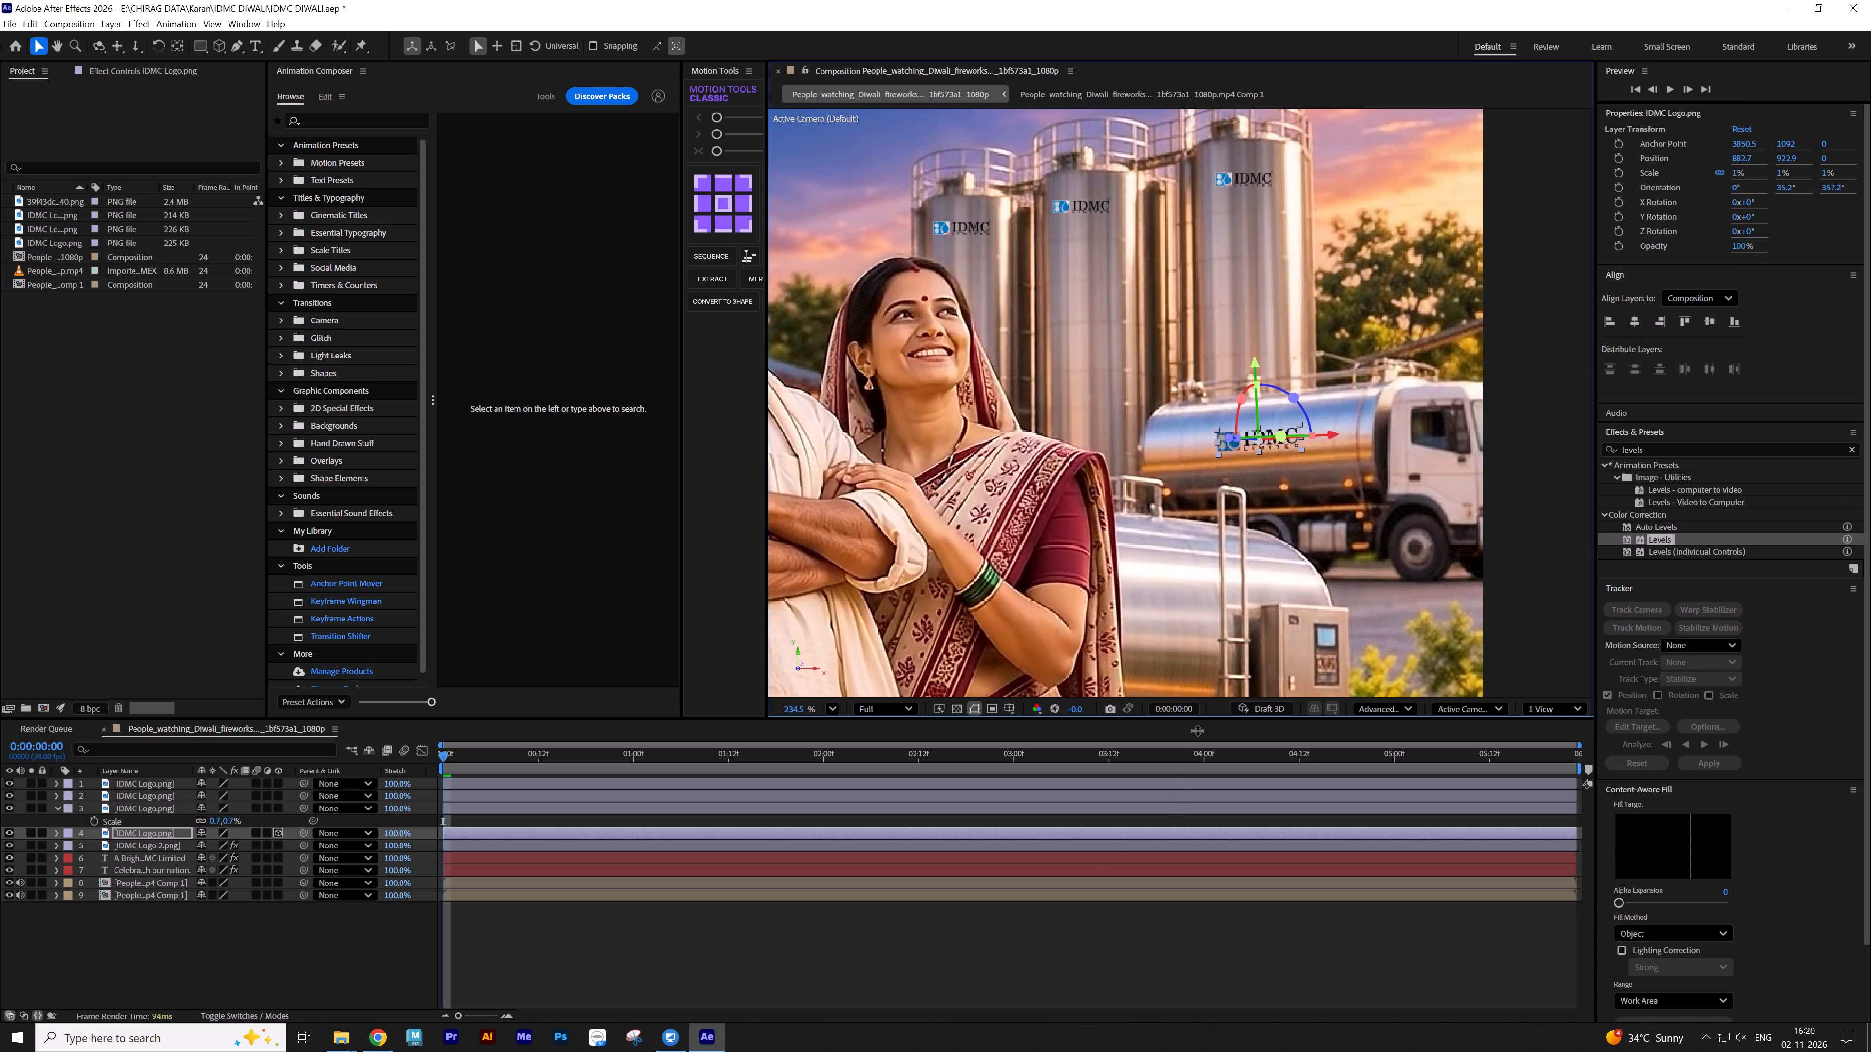
pyautogui.click(924, 941)
pyautogui.press('s')
pyautogui.press('s')
# Play a preview of the full composition to check the logos on the silos and tanker.
pyautogui.press('space')
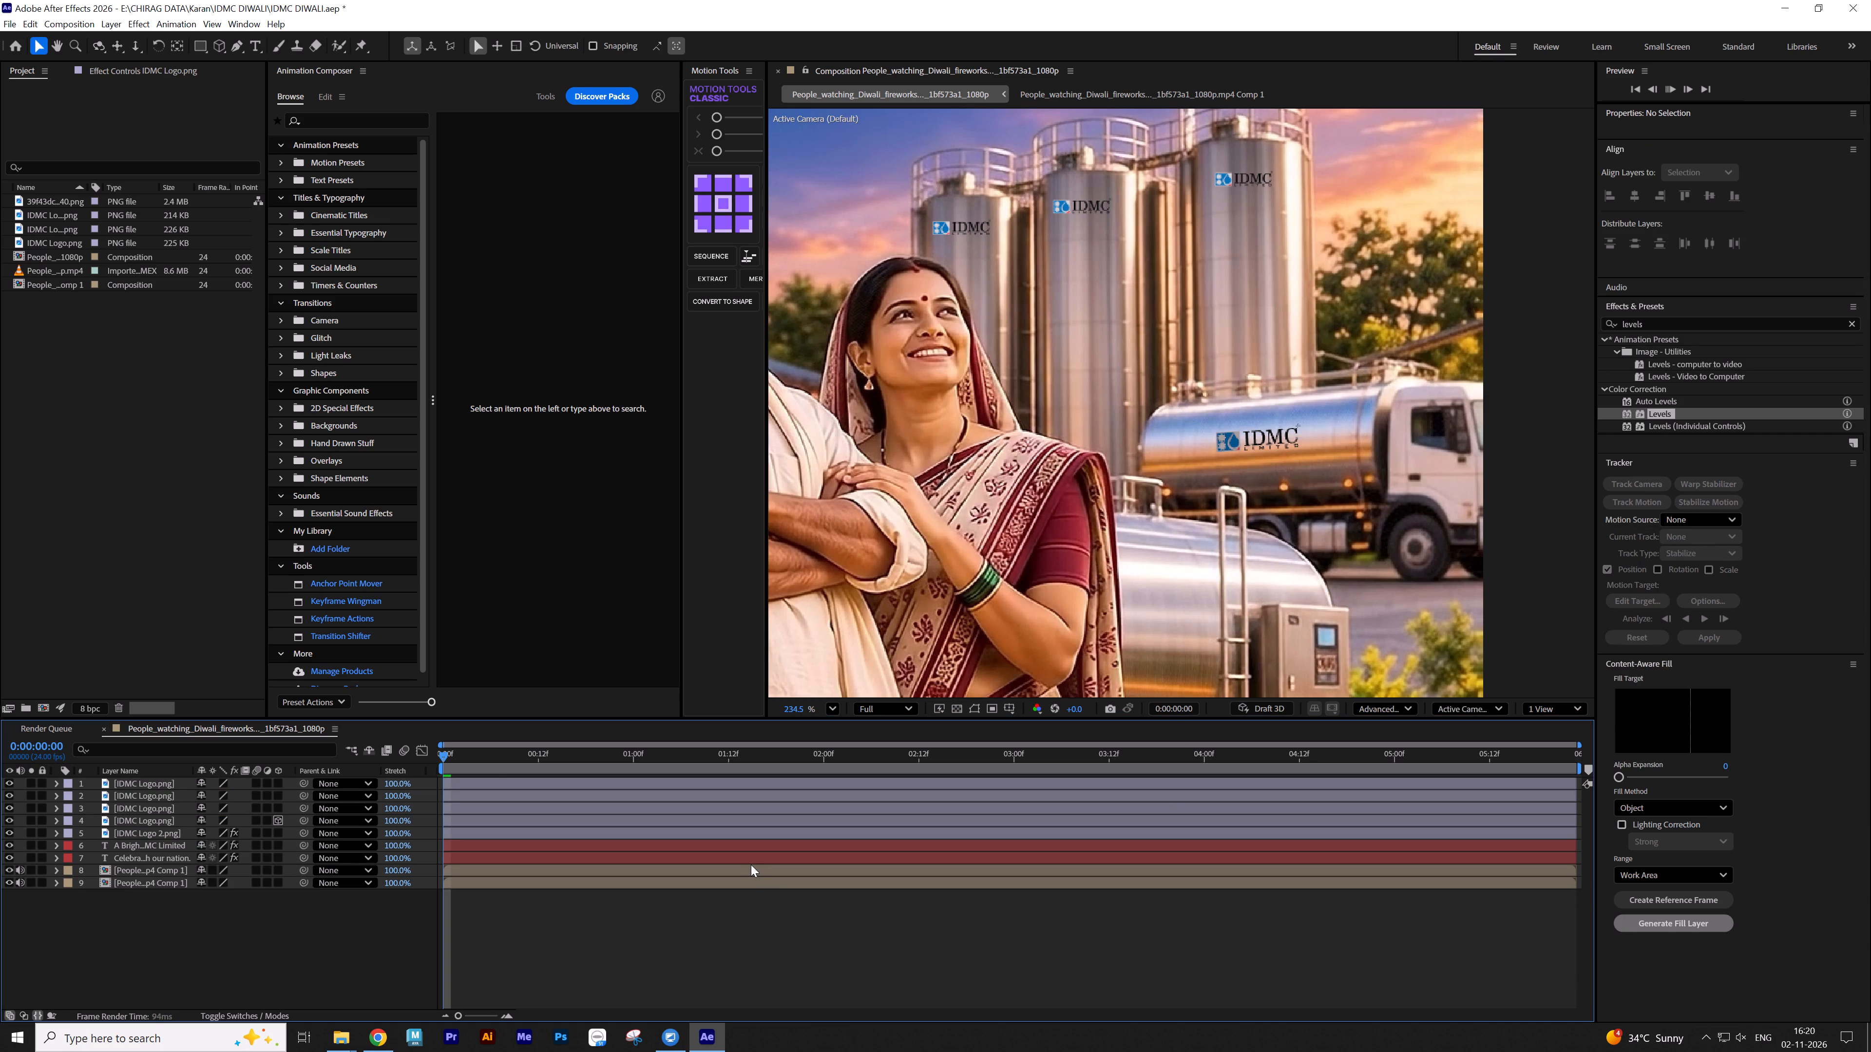
pyautogui.click(836, 711)
pyautogui.click(864, 736)
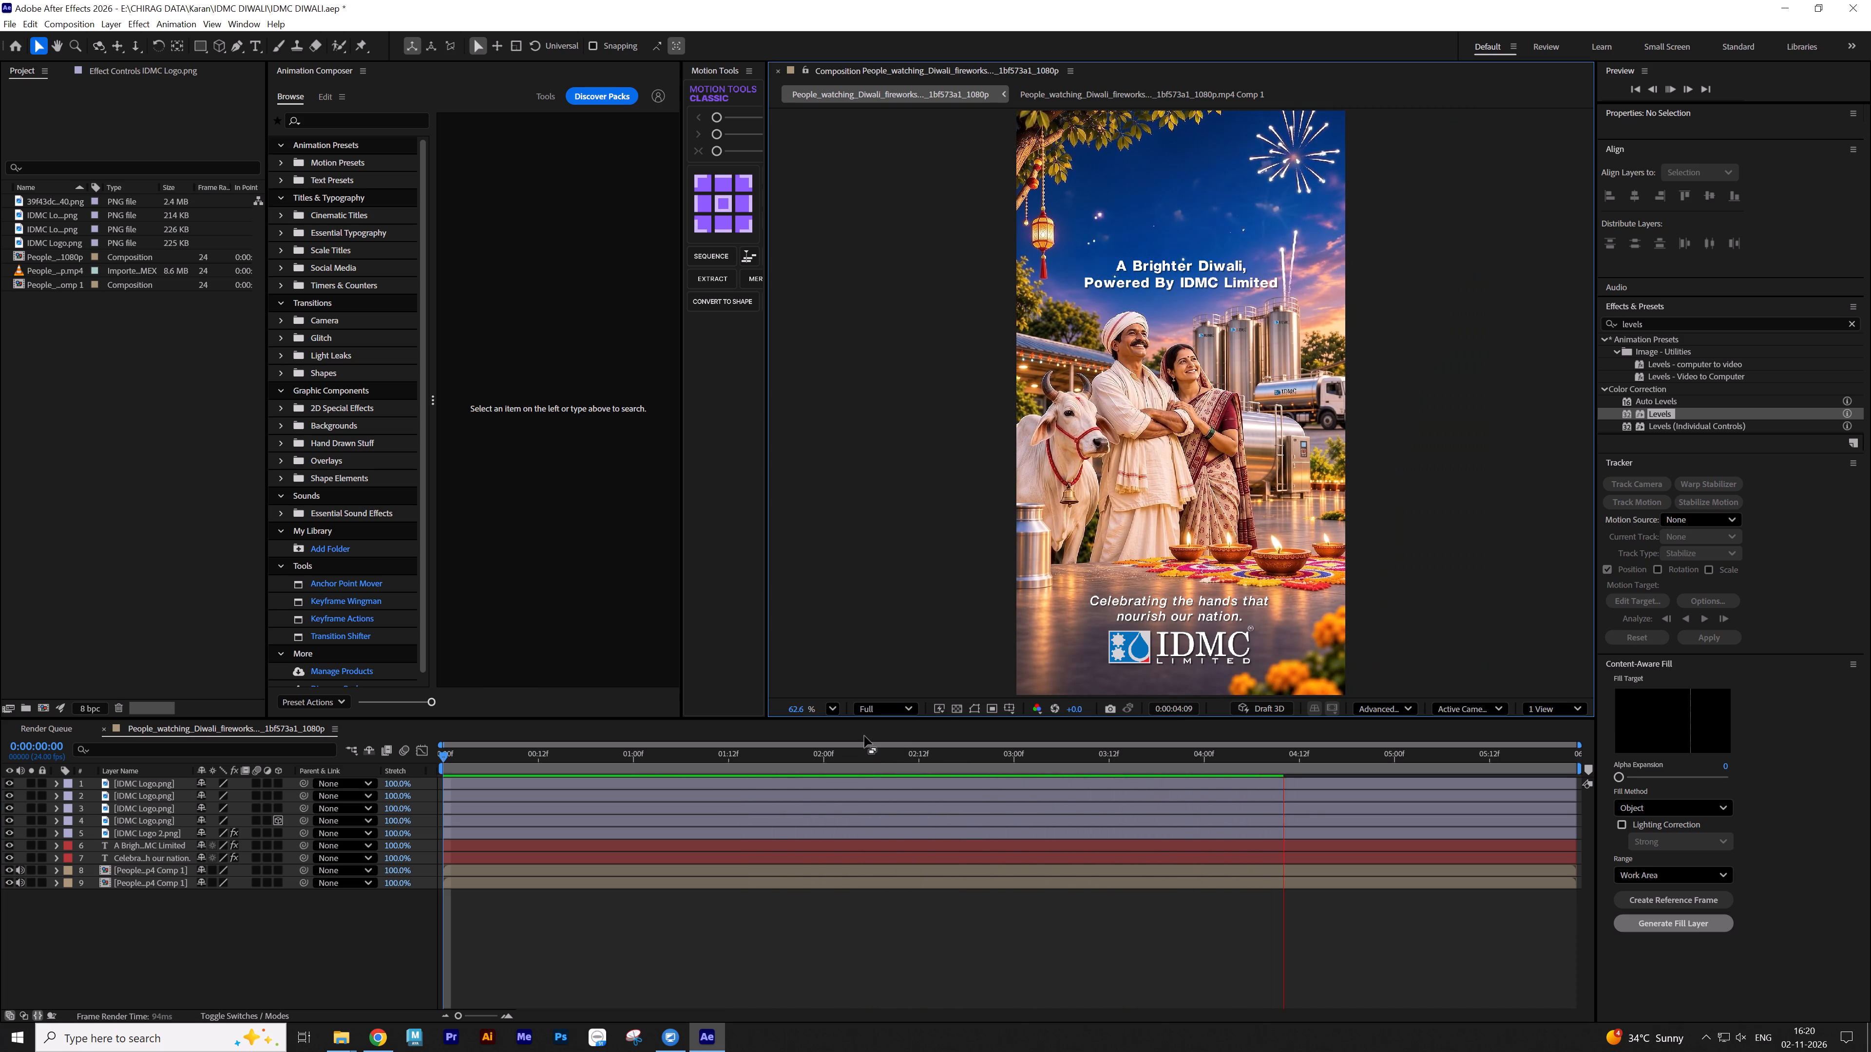
pyautogui.press('space')
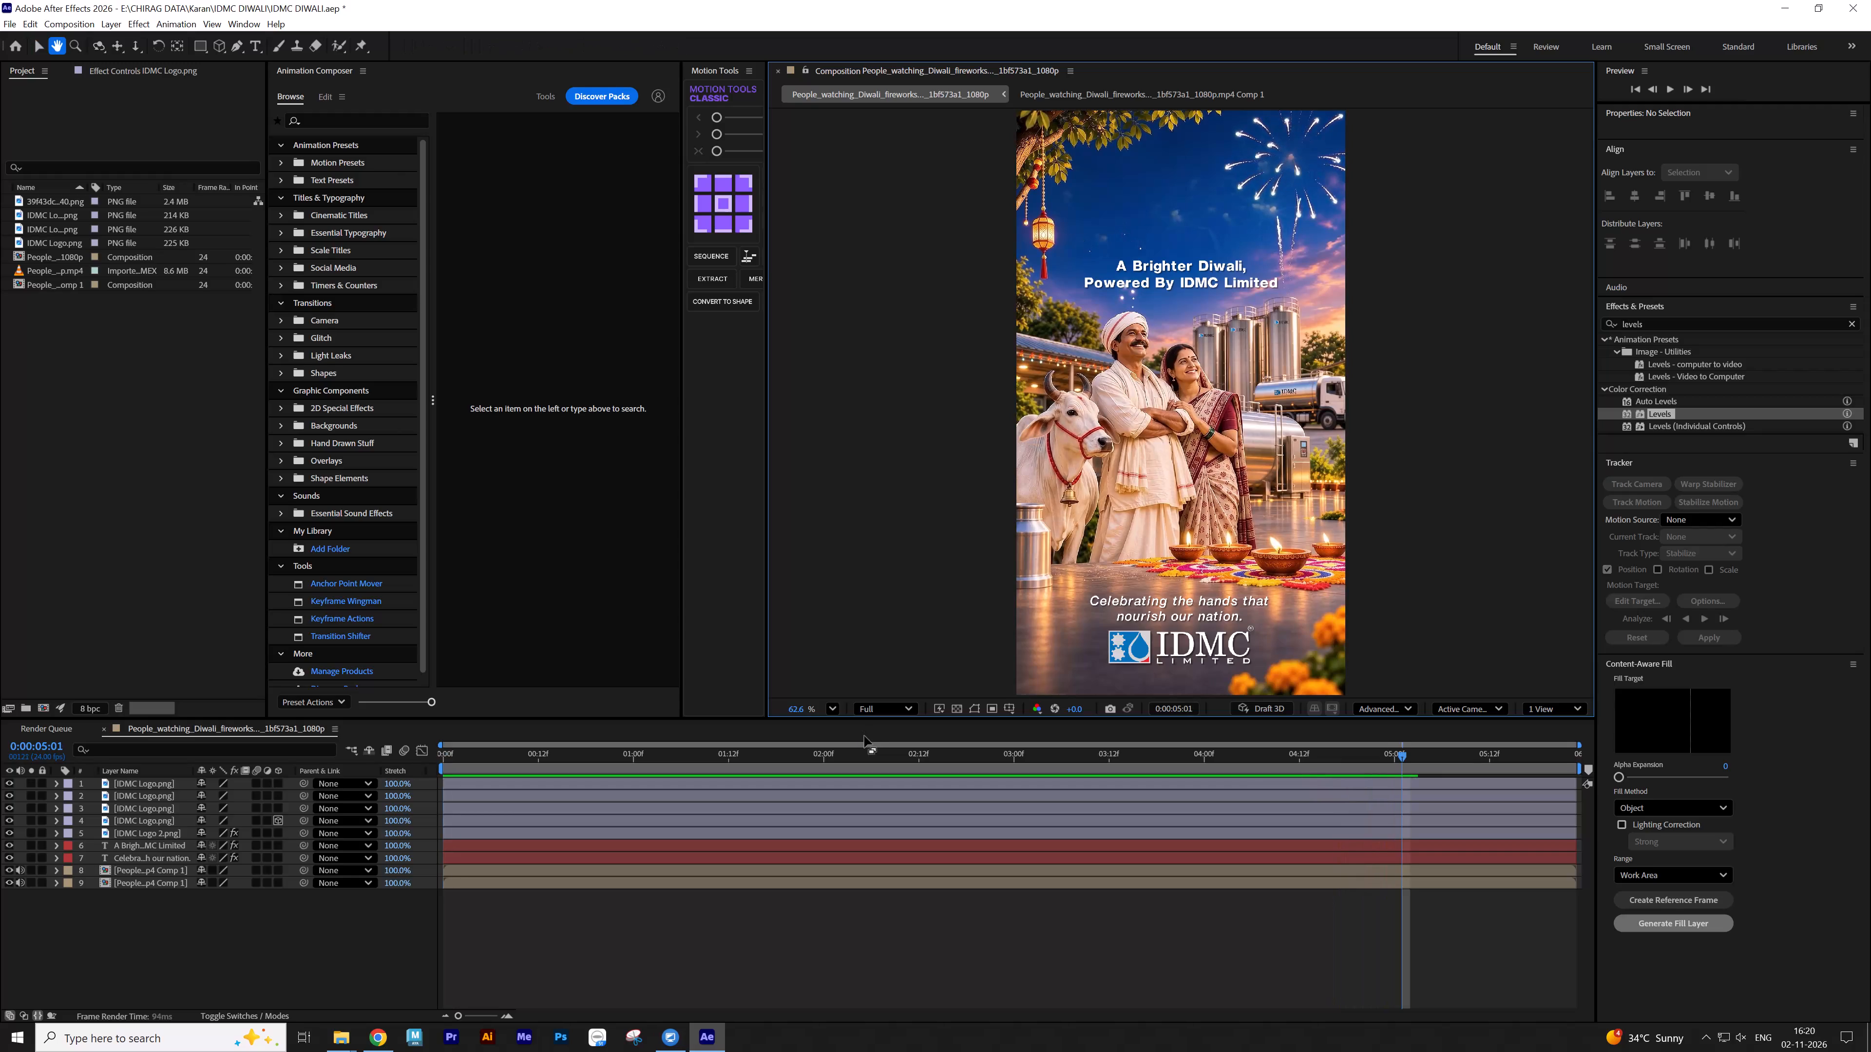
# Save the After Effects project.
pyautogui.hotkey('ctrl', 's')
# Switch to Chrome, search the web for envato in a new tab and open the Envato site.
pyautogui.click(382, 1038)
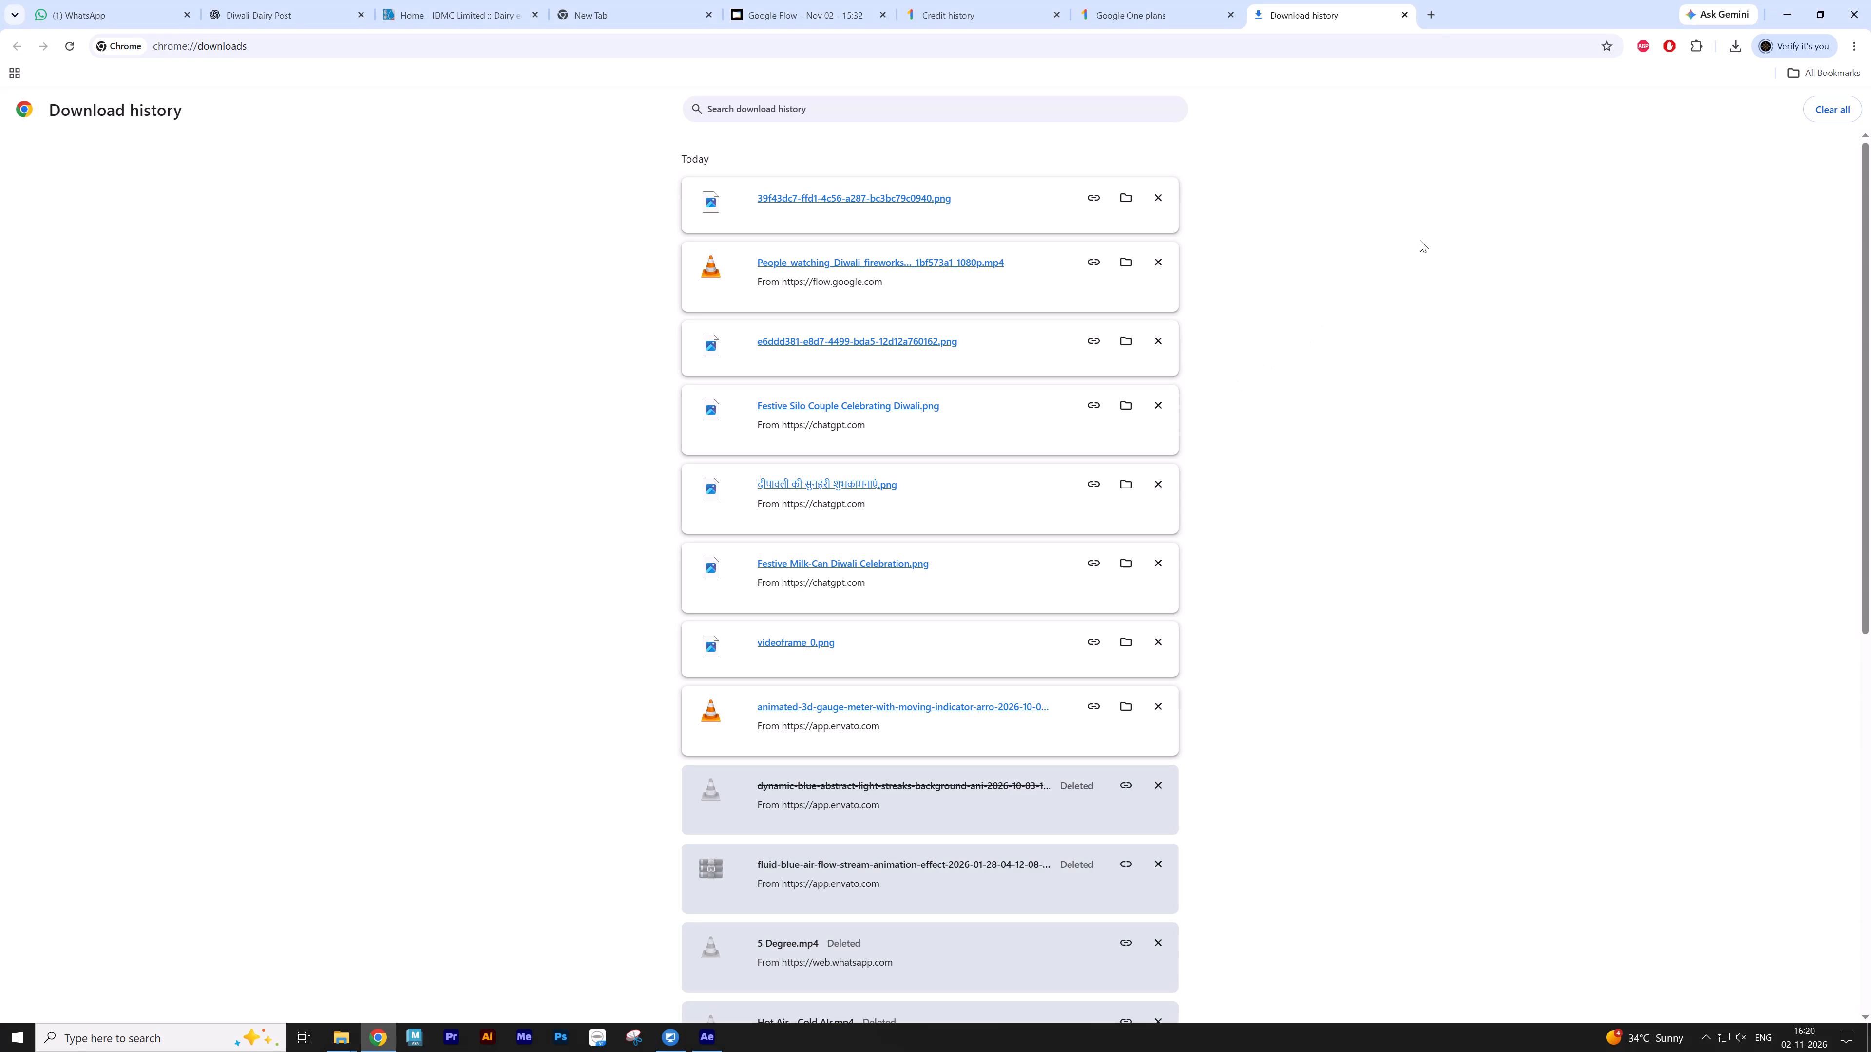
pyautogui.click(1420, 240)
pyautogui.click(1435, 14)
pyautogui.click(1293, 46)
pyautogui.write('envato')
pyautogui.press('Return')
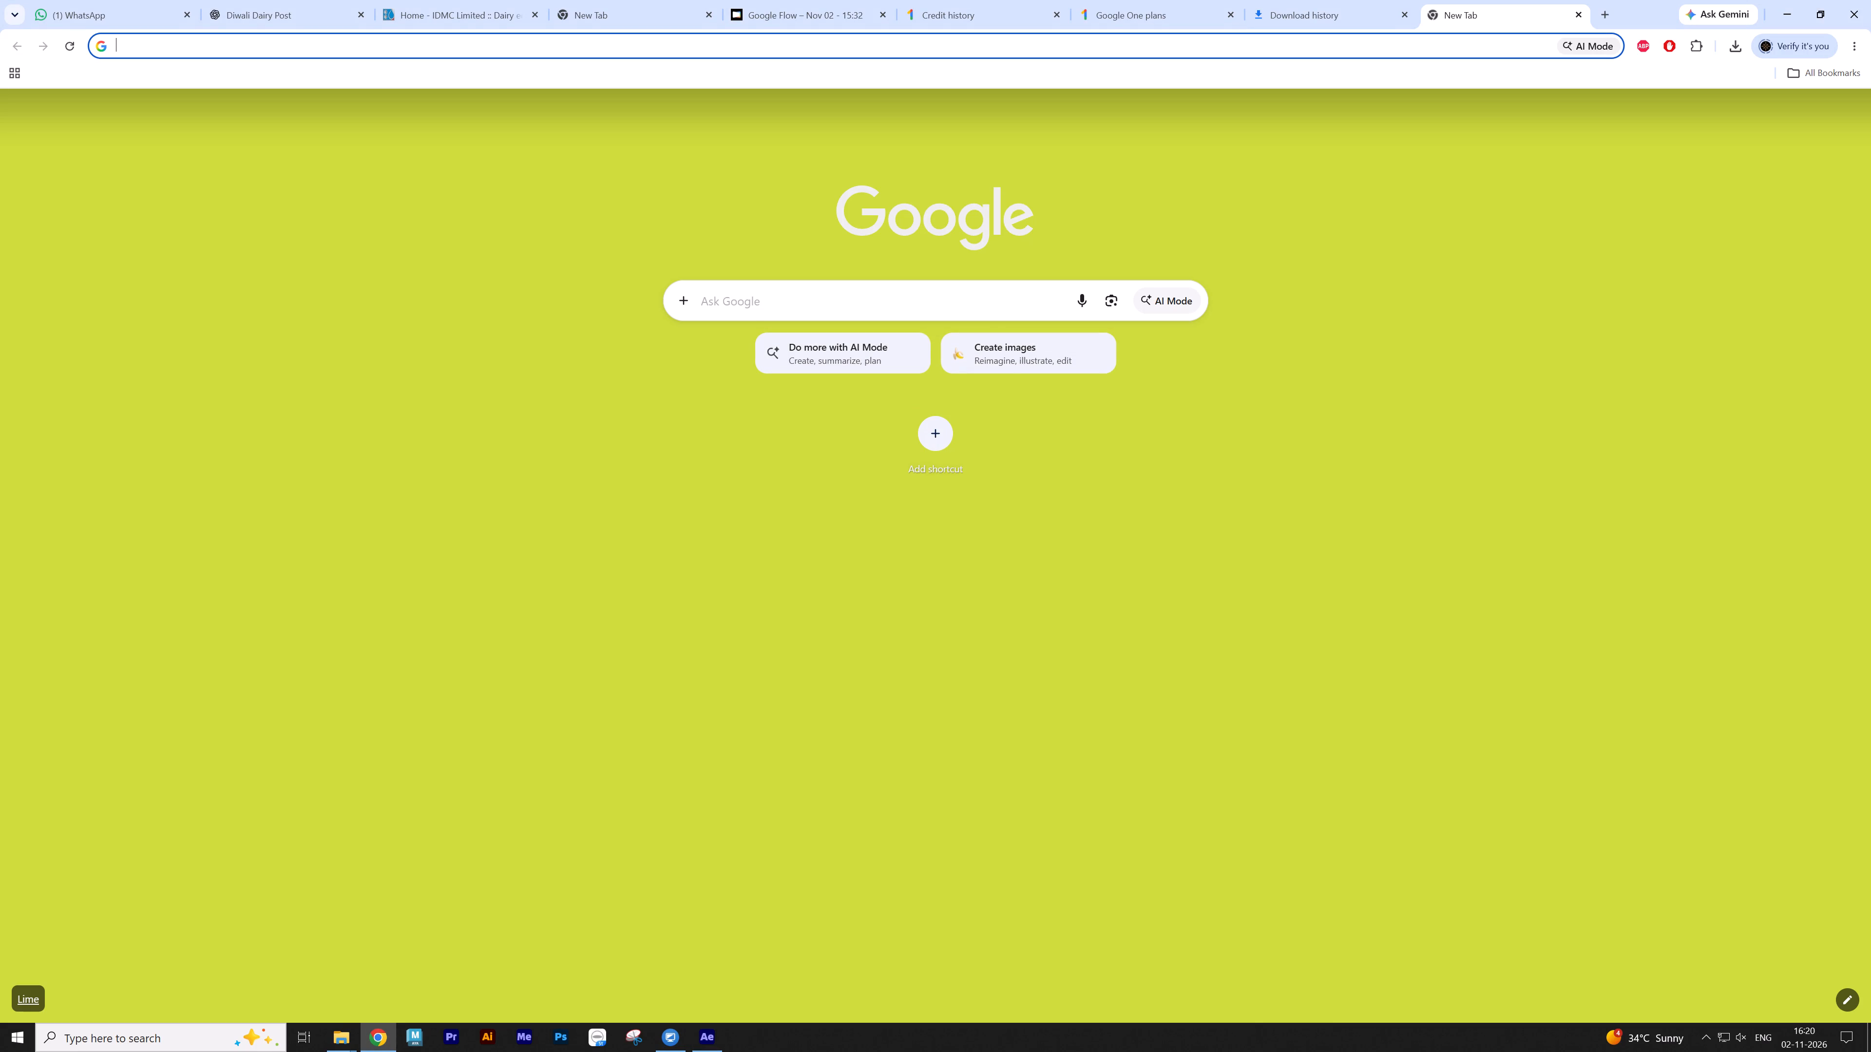
pyautogui.click(1332, 45)
pyautogui.press('e')
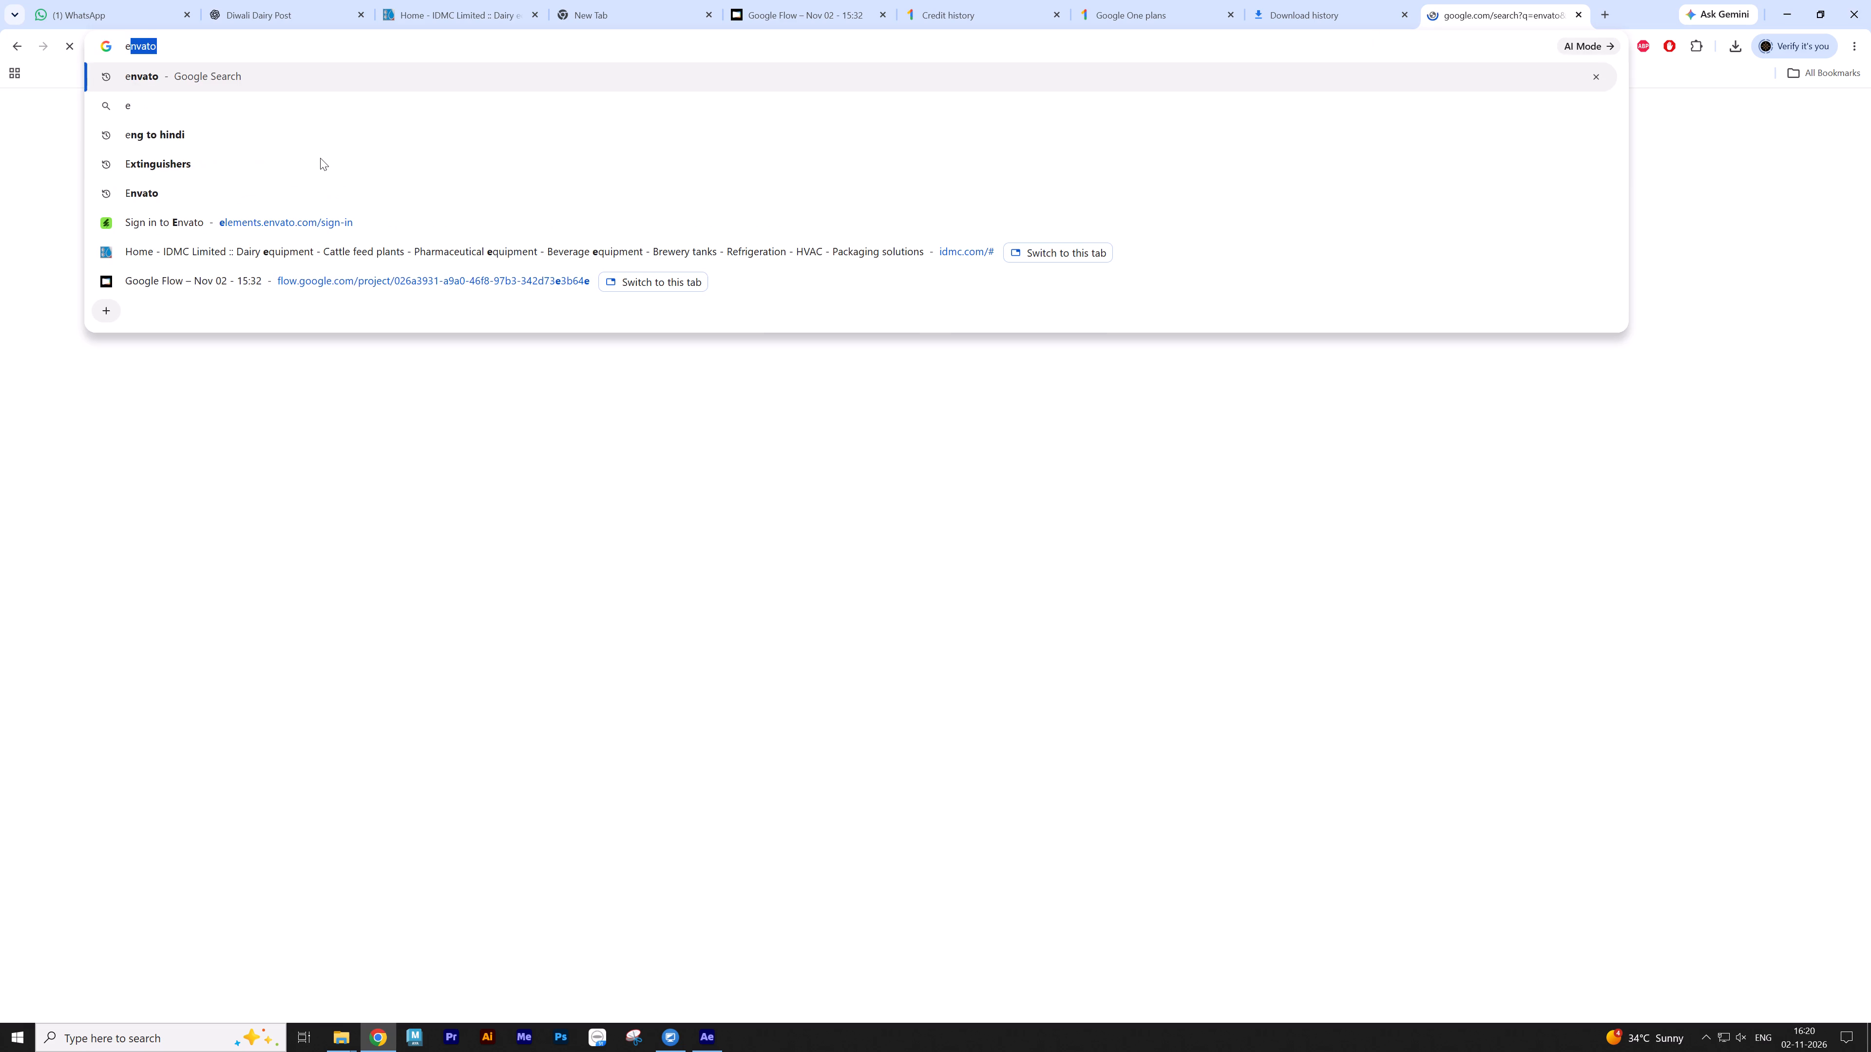
pyautogui.click(86, 485)
pyautogui.click(248, 557)
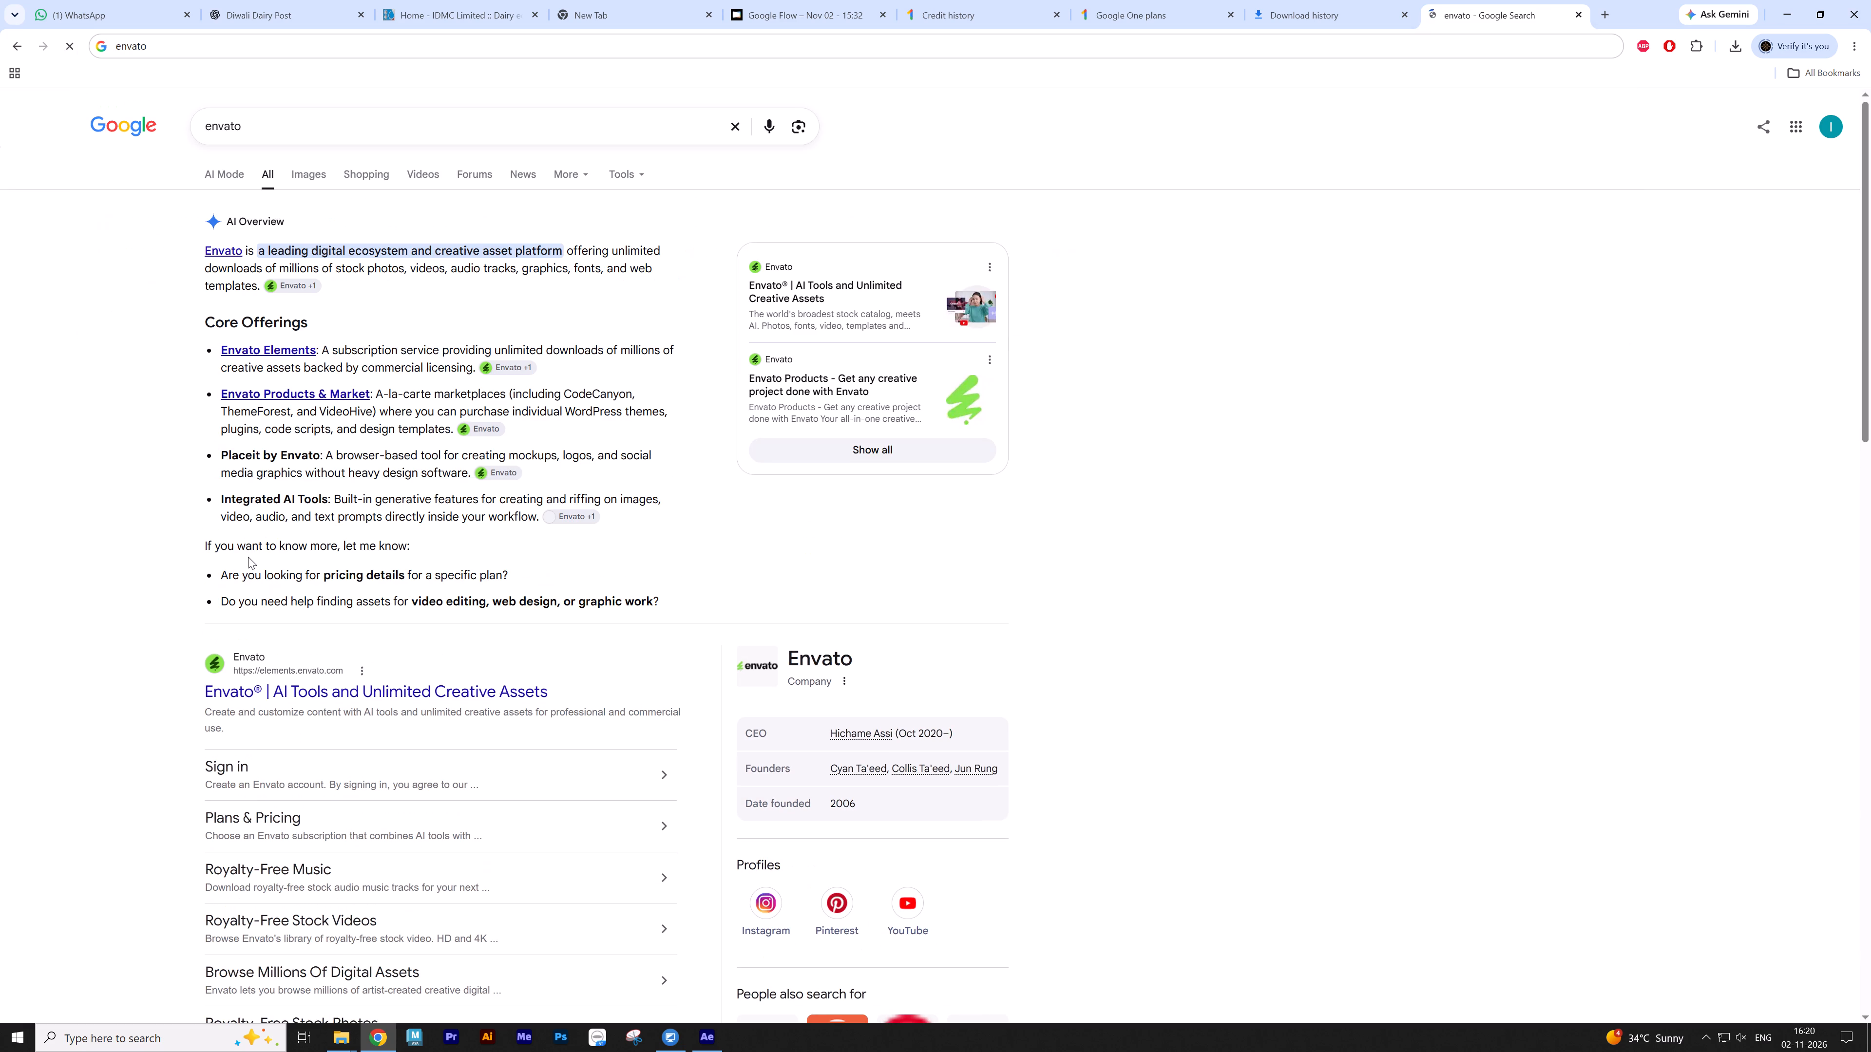
pyautogui.click(258, 691)
pyautogui.click(97, 718)
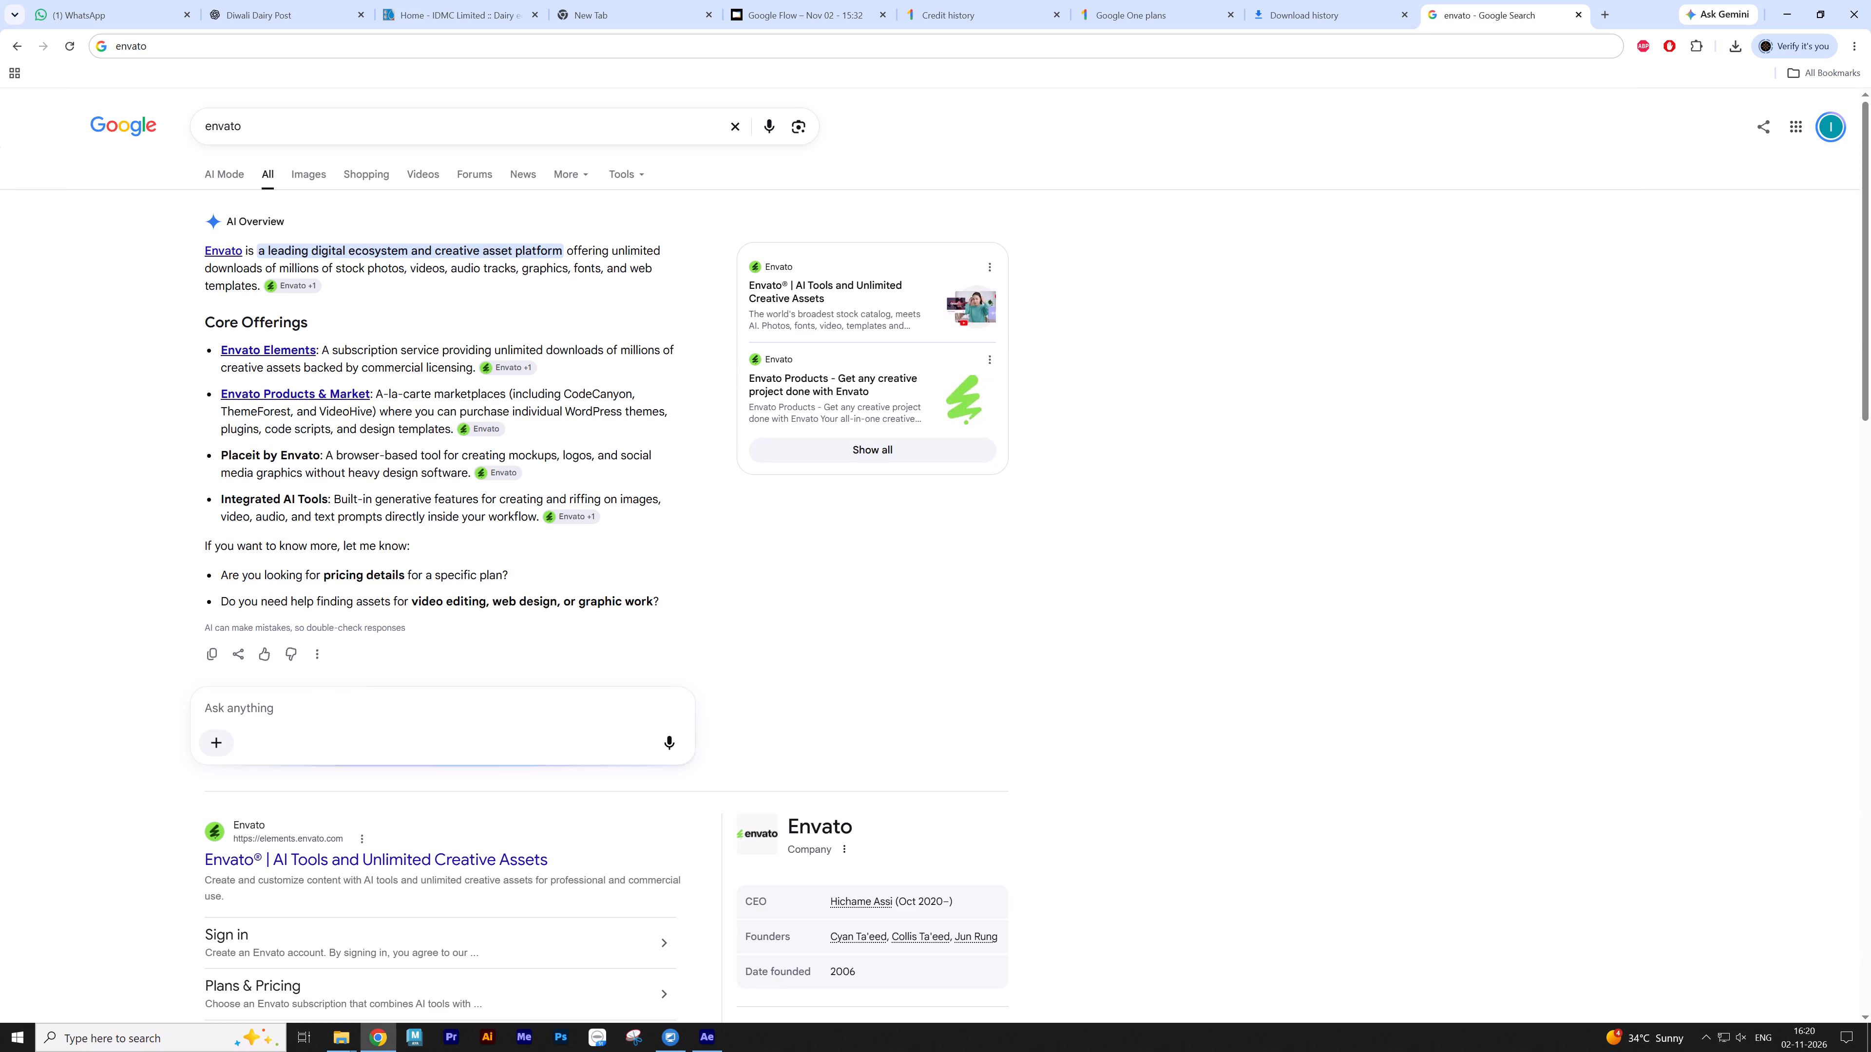
pyautogui.click(271, 867)
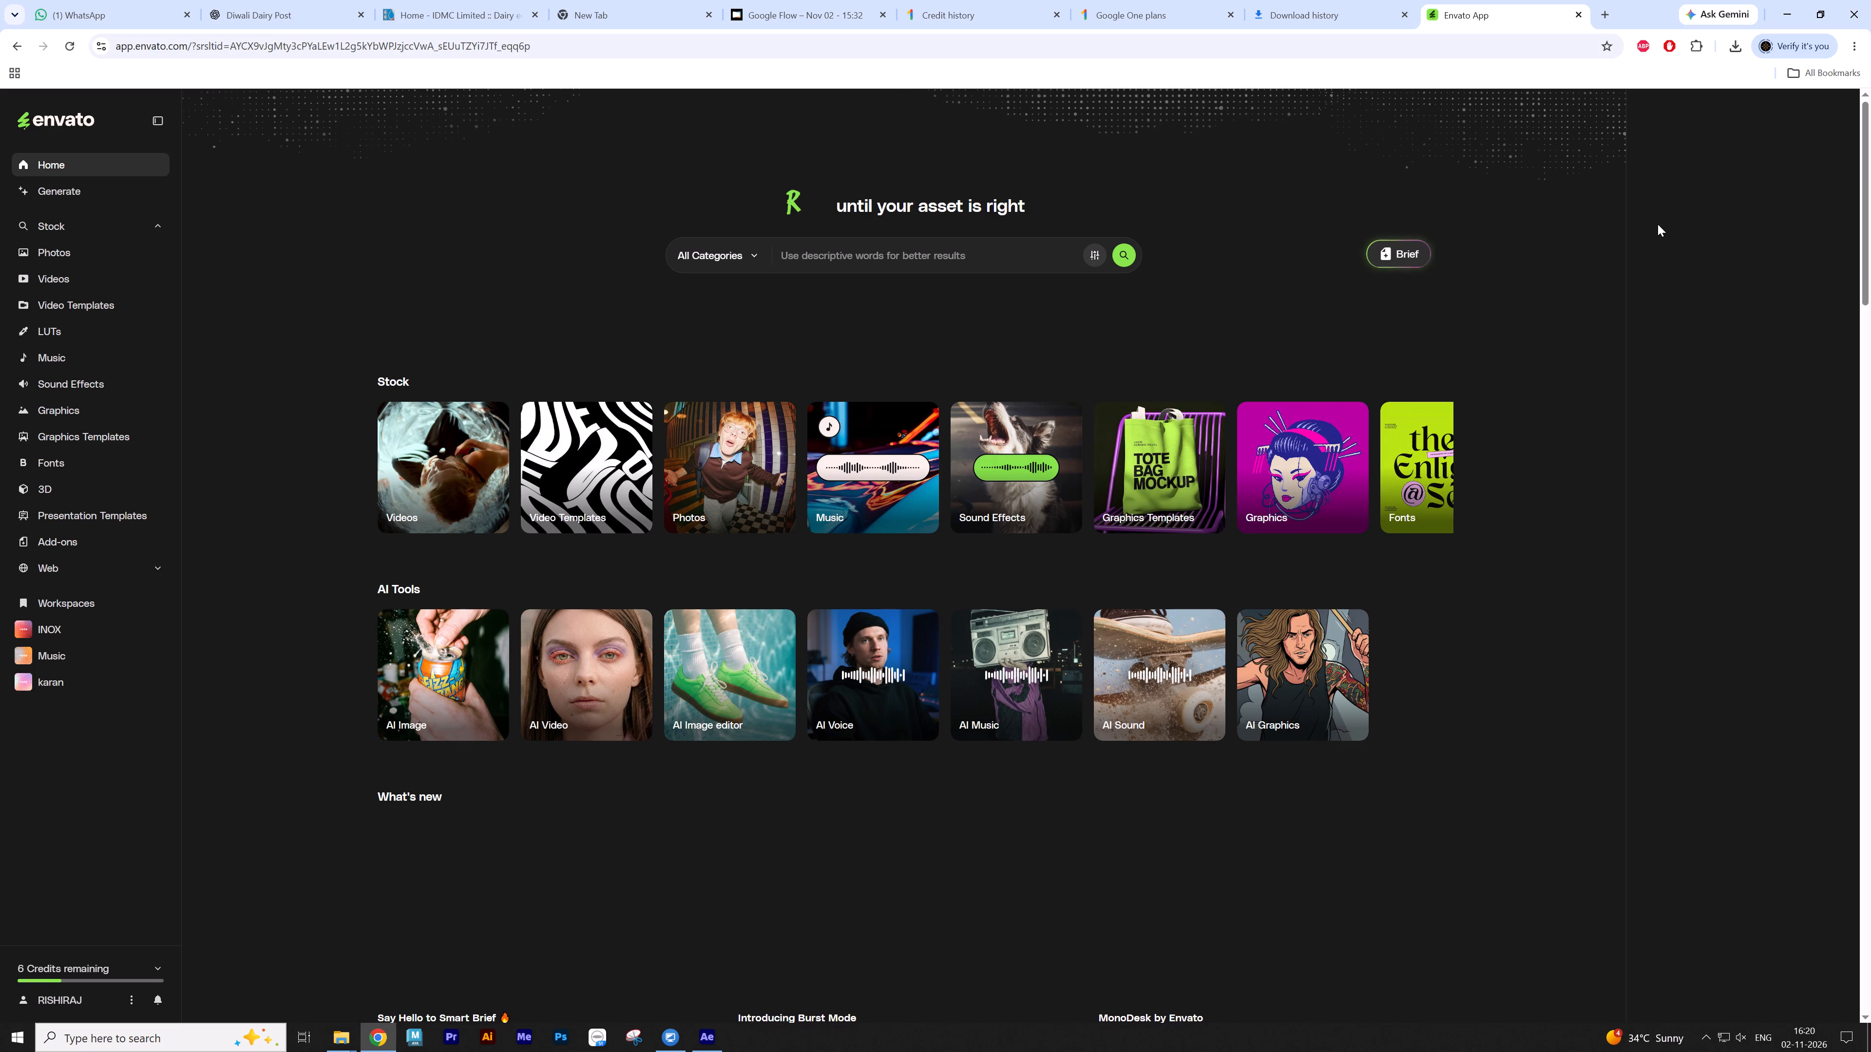
# Search Envato for Happy Diwali and narrow the results to Videos.
pyautogui.click(830, 253)
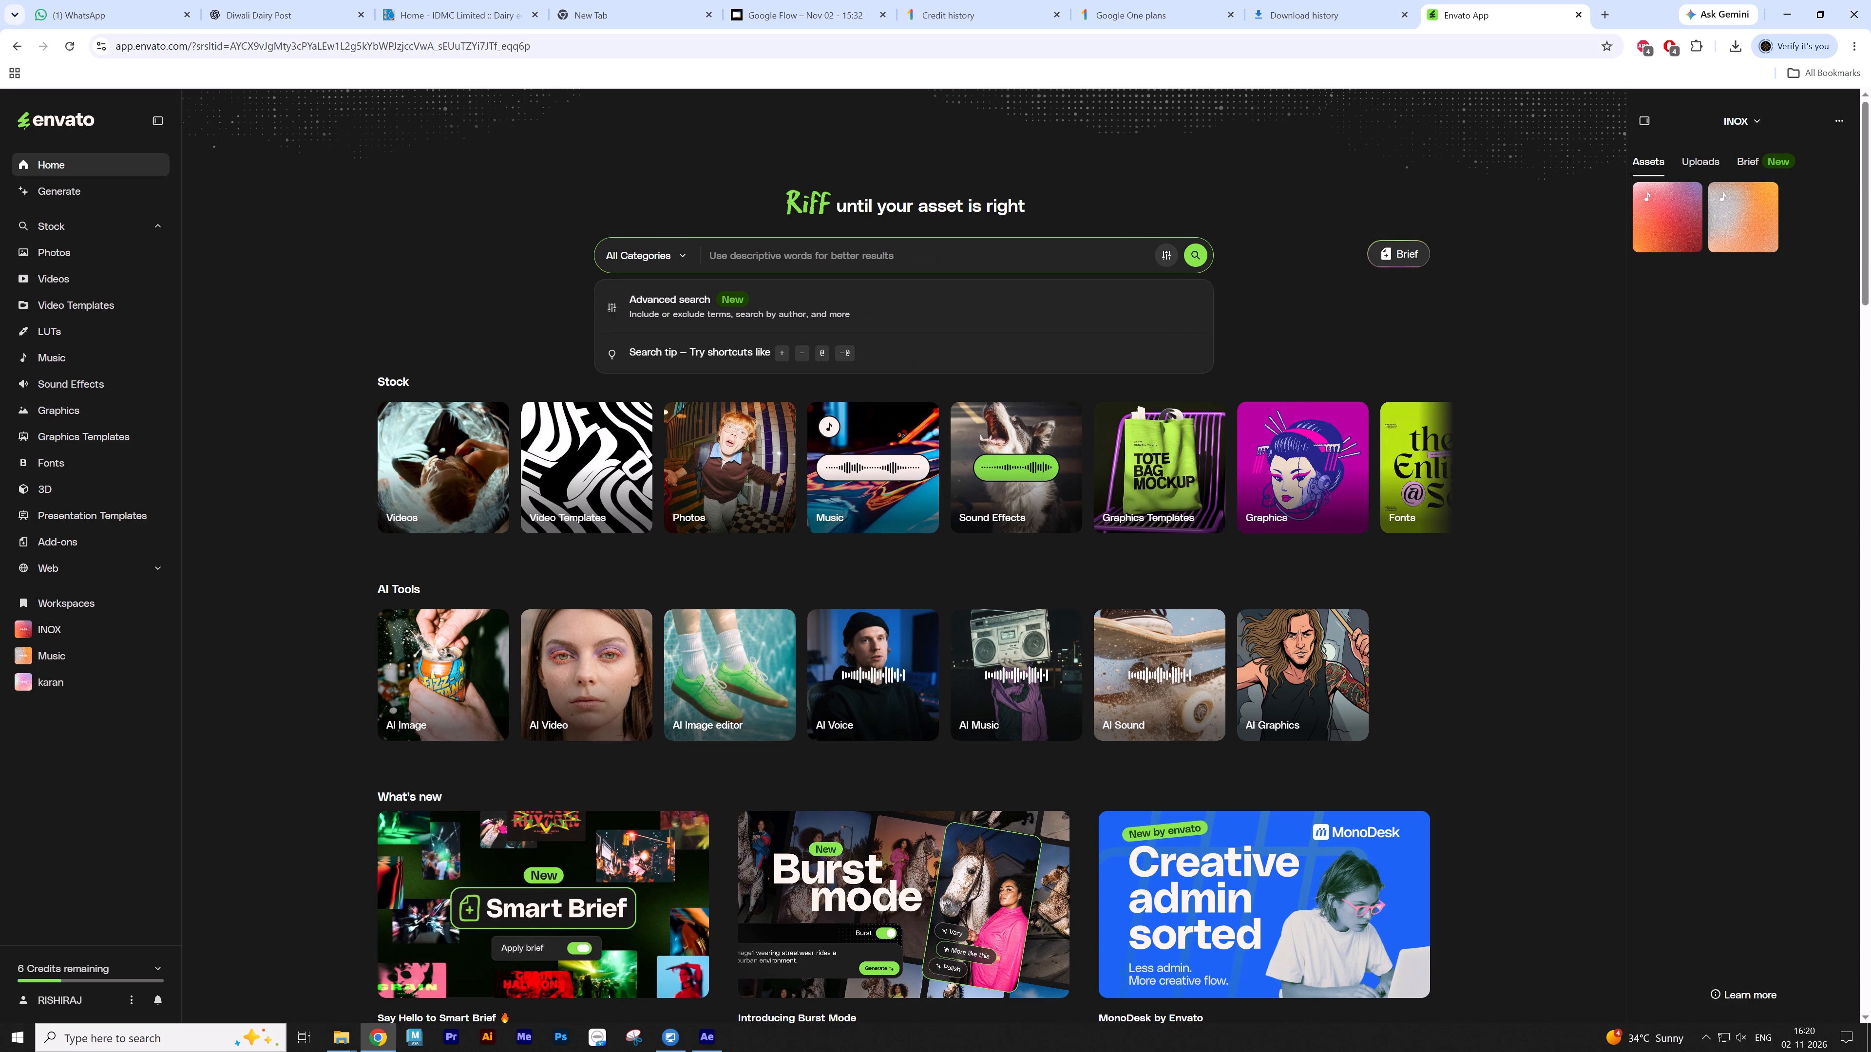
pyautogui.write('Happy')
pyautogui.press('space')
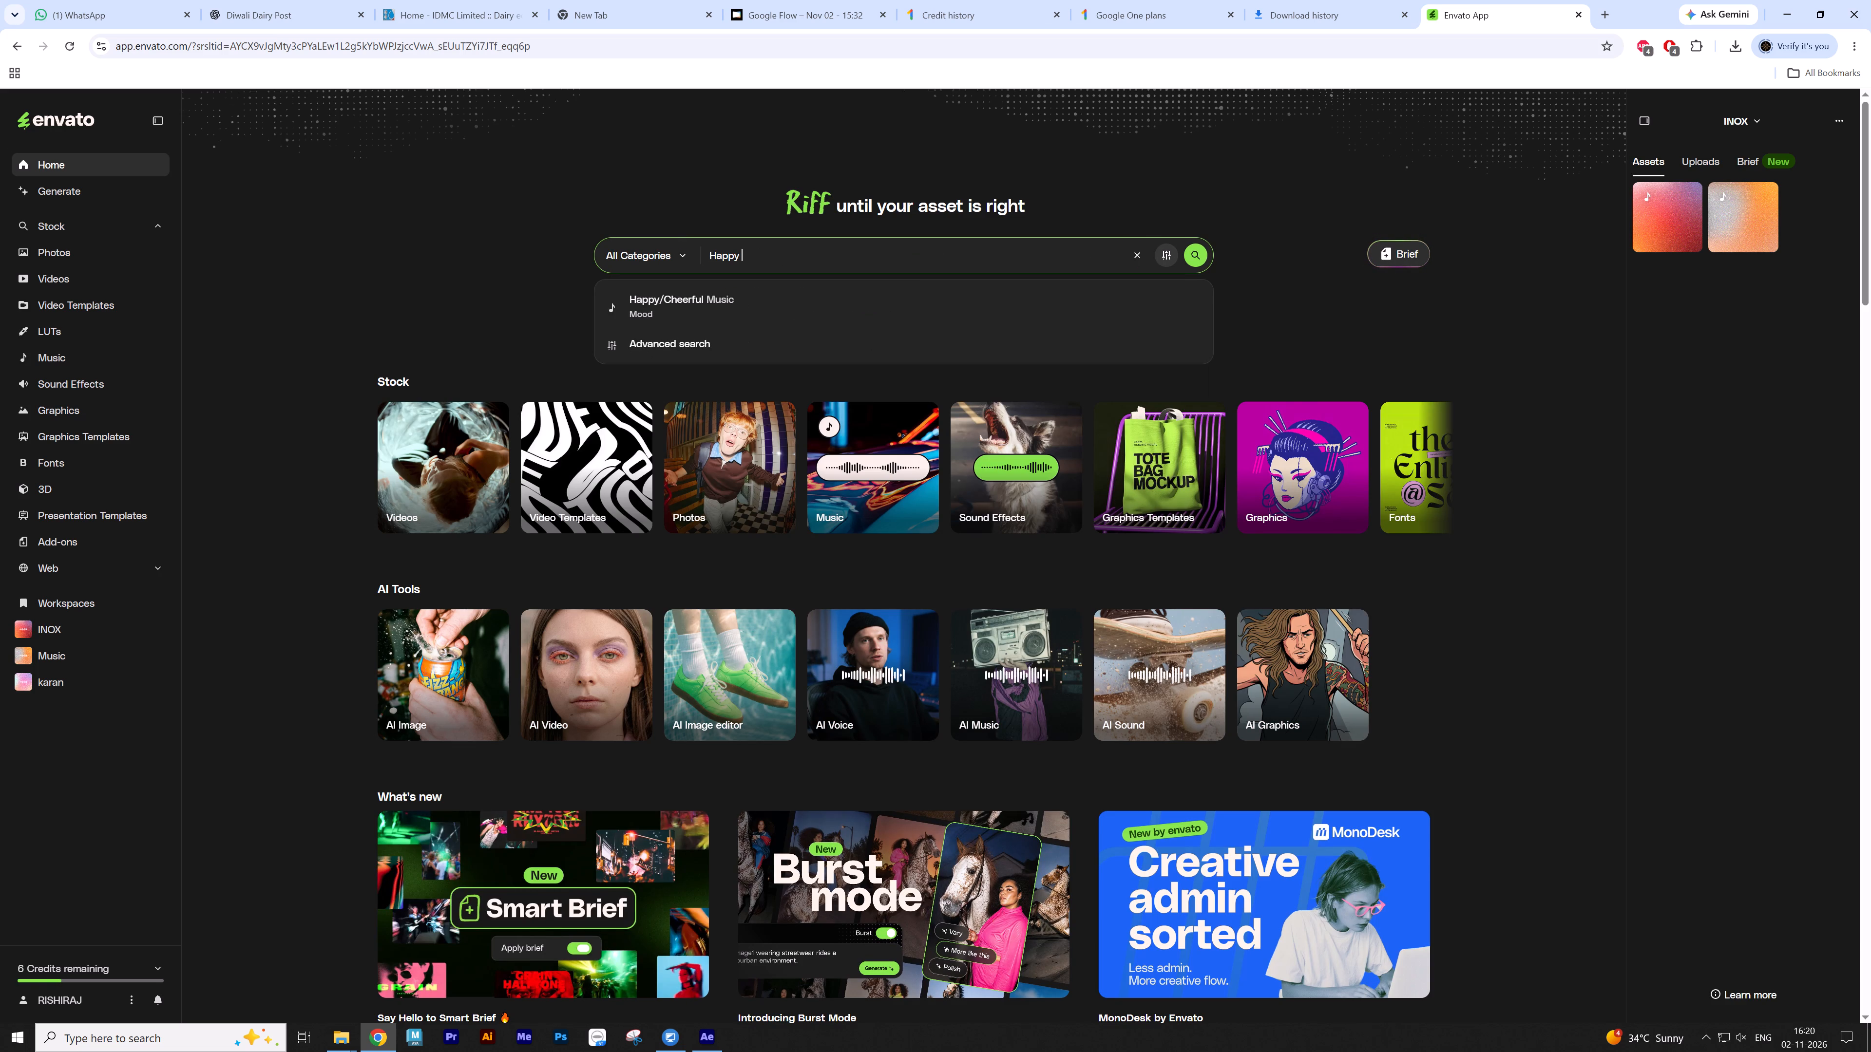
pyautogui.write('Diwali')
pyautogui.press('Return')
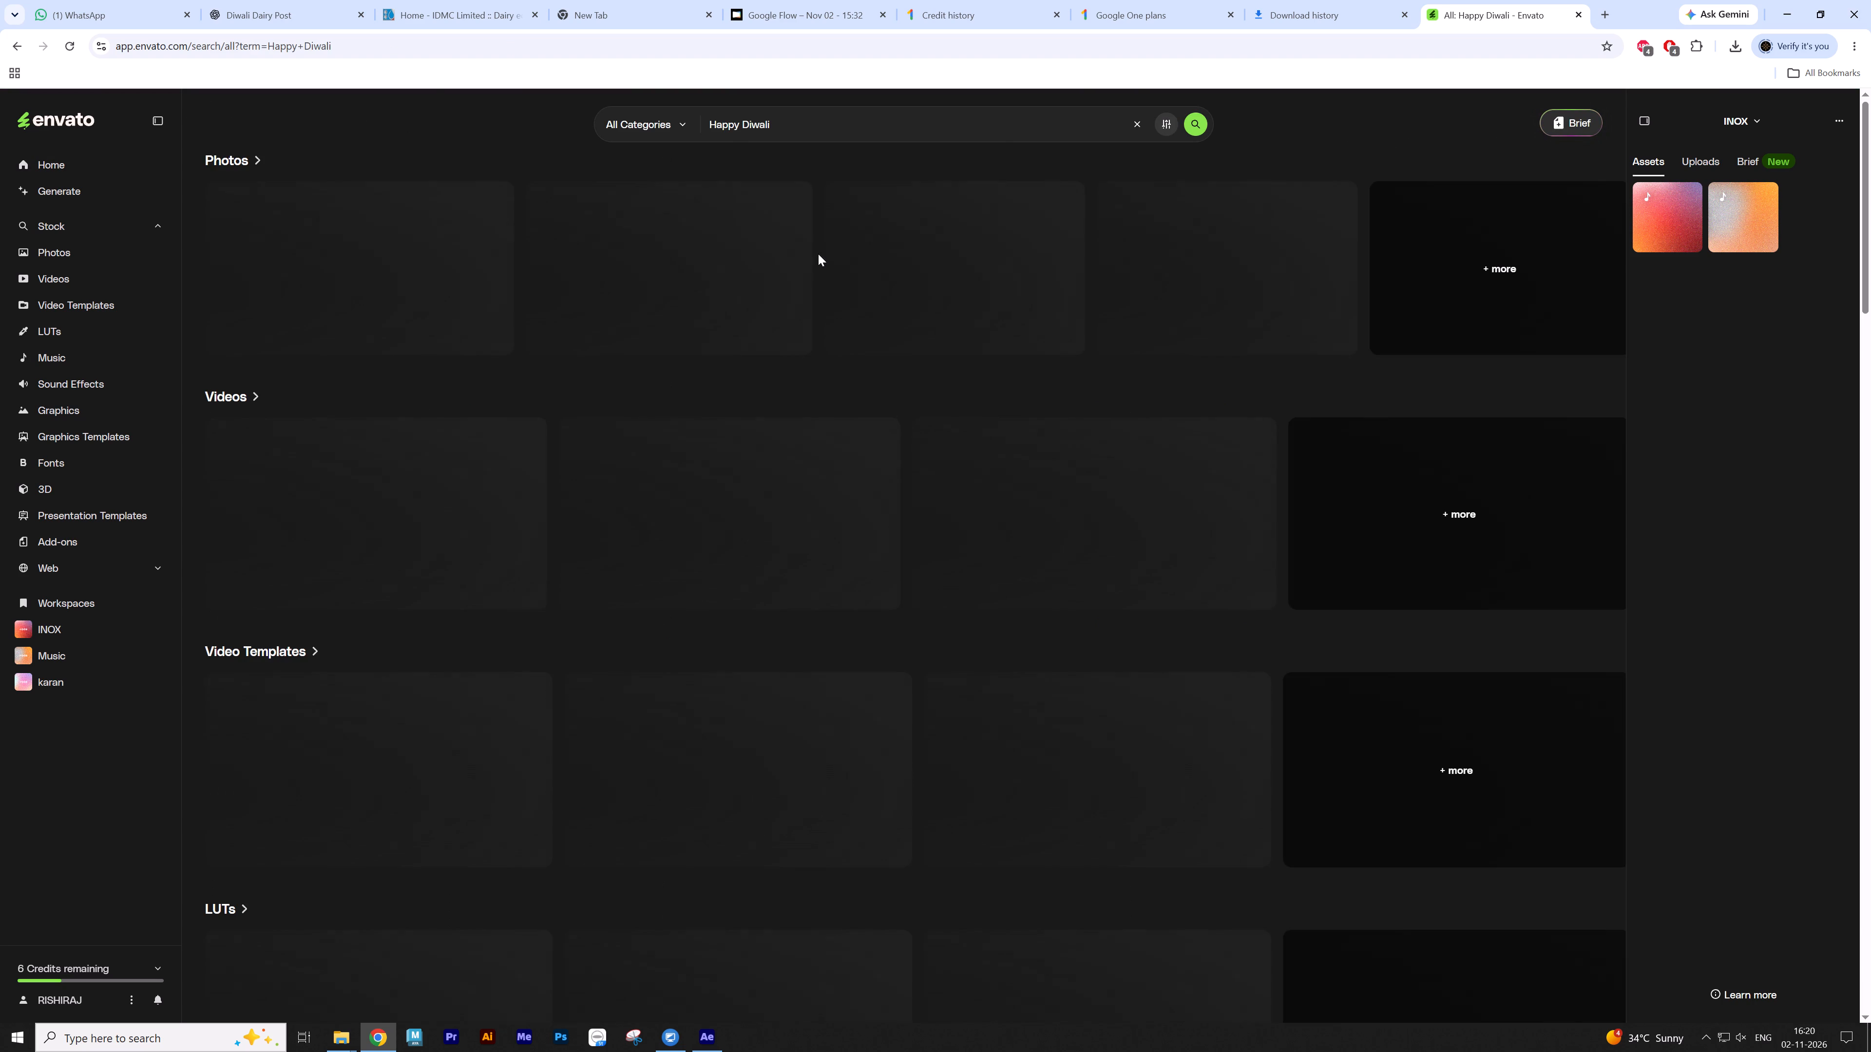
pyautogui.click(229, 397)
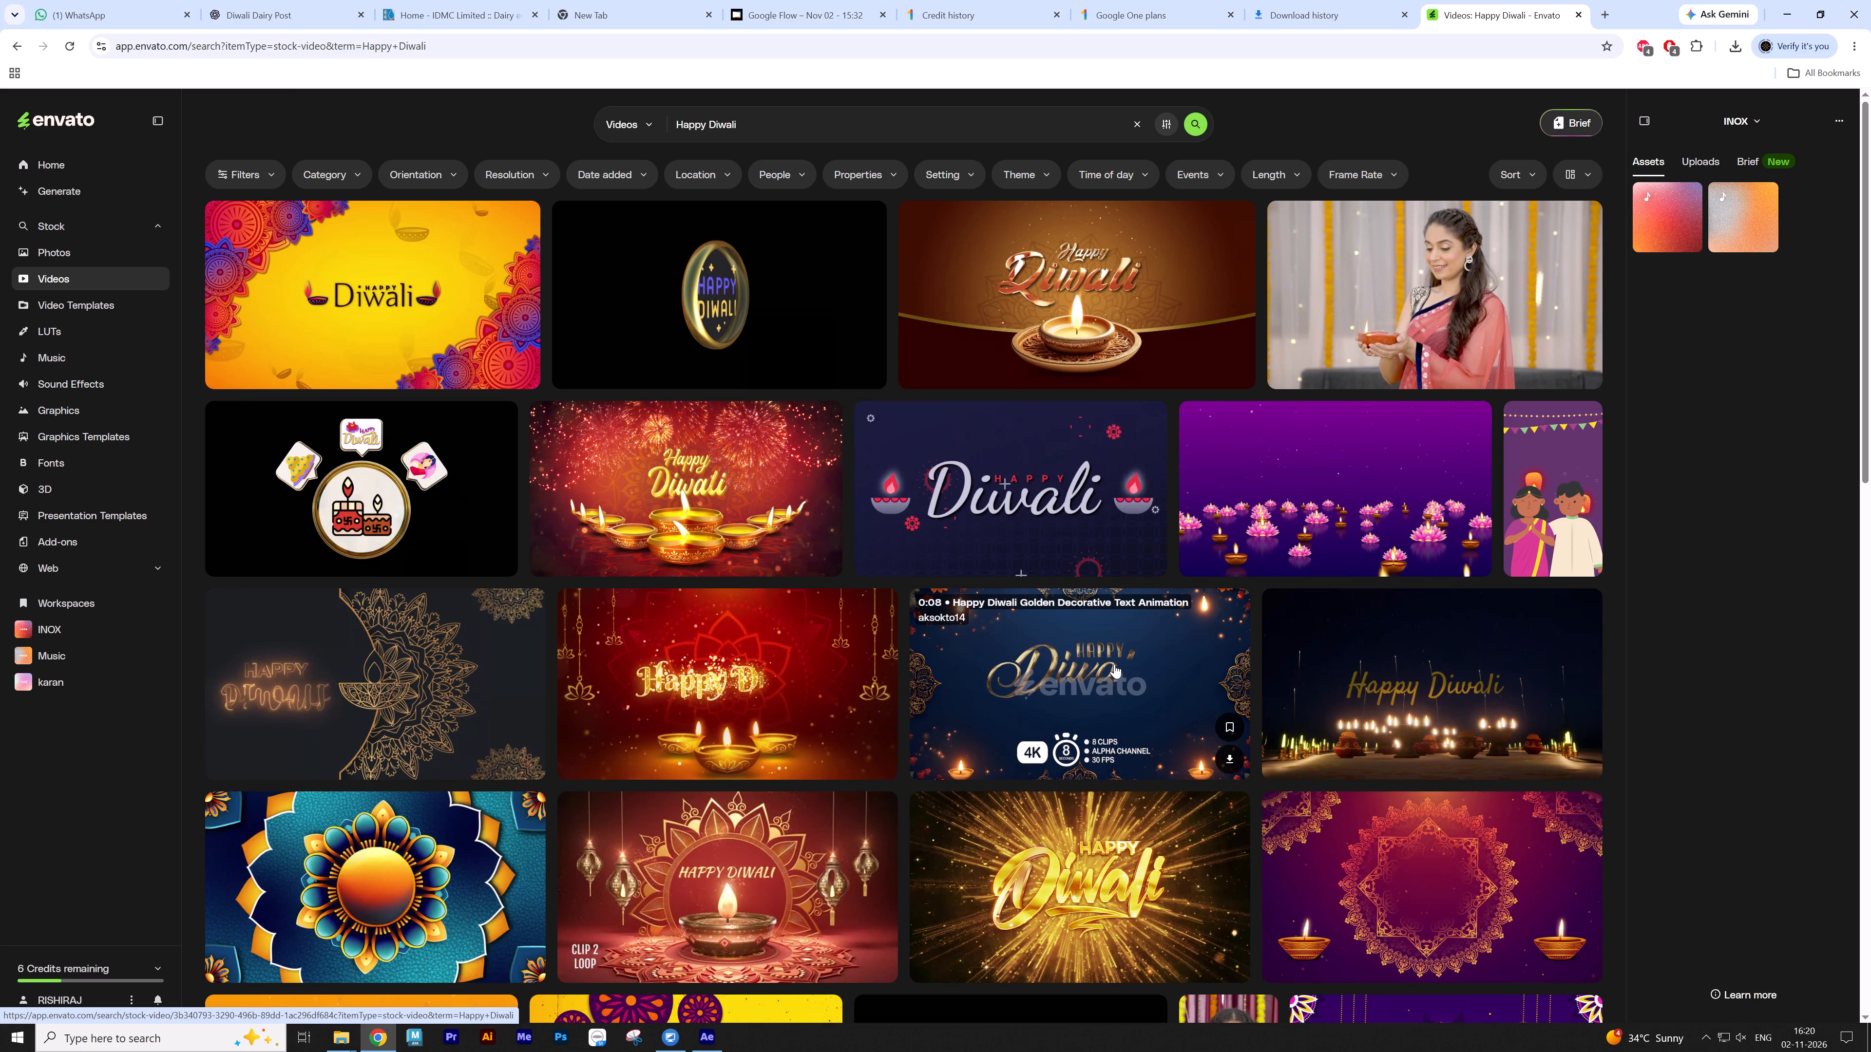
# Download the Elegant Multi-Color Happy Diwali Festival Title clip into a new Videos folder inside IDMC DIWALI, and check its download progress.
pyautogui.scroll(-6, 1114, 664)
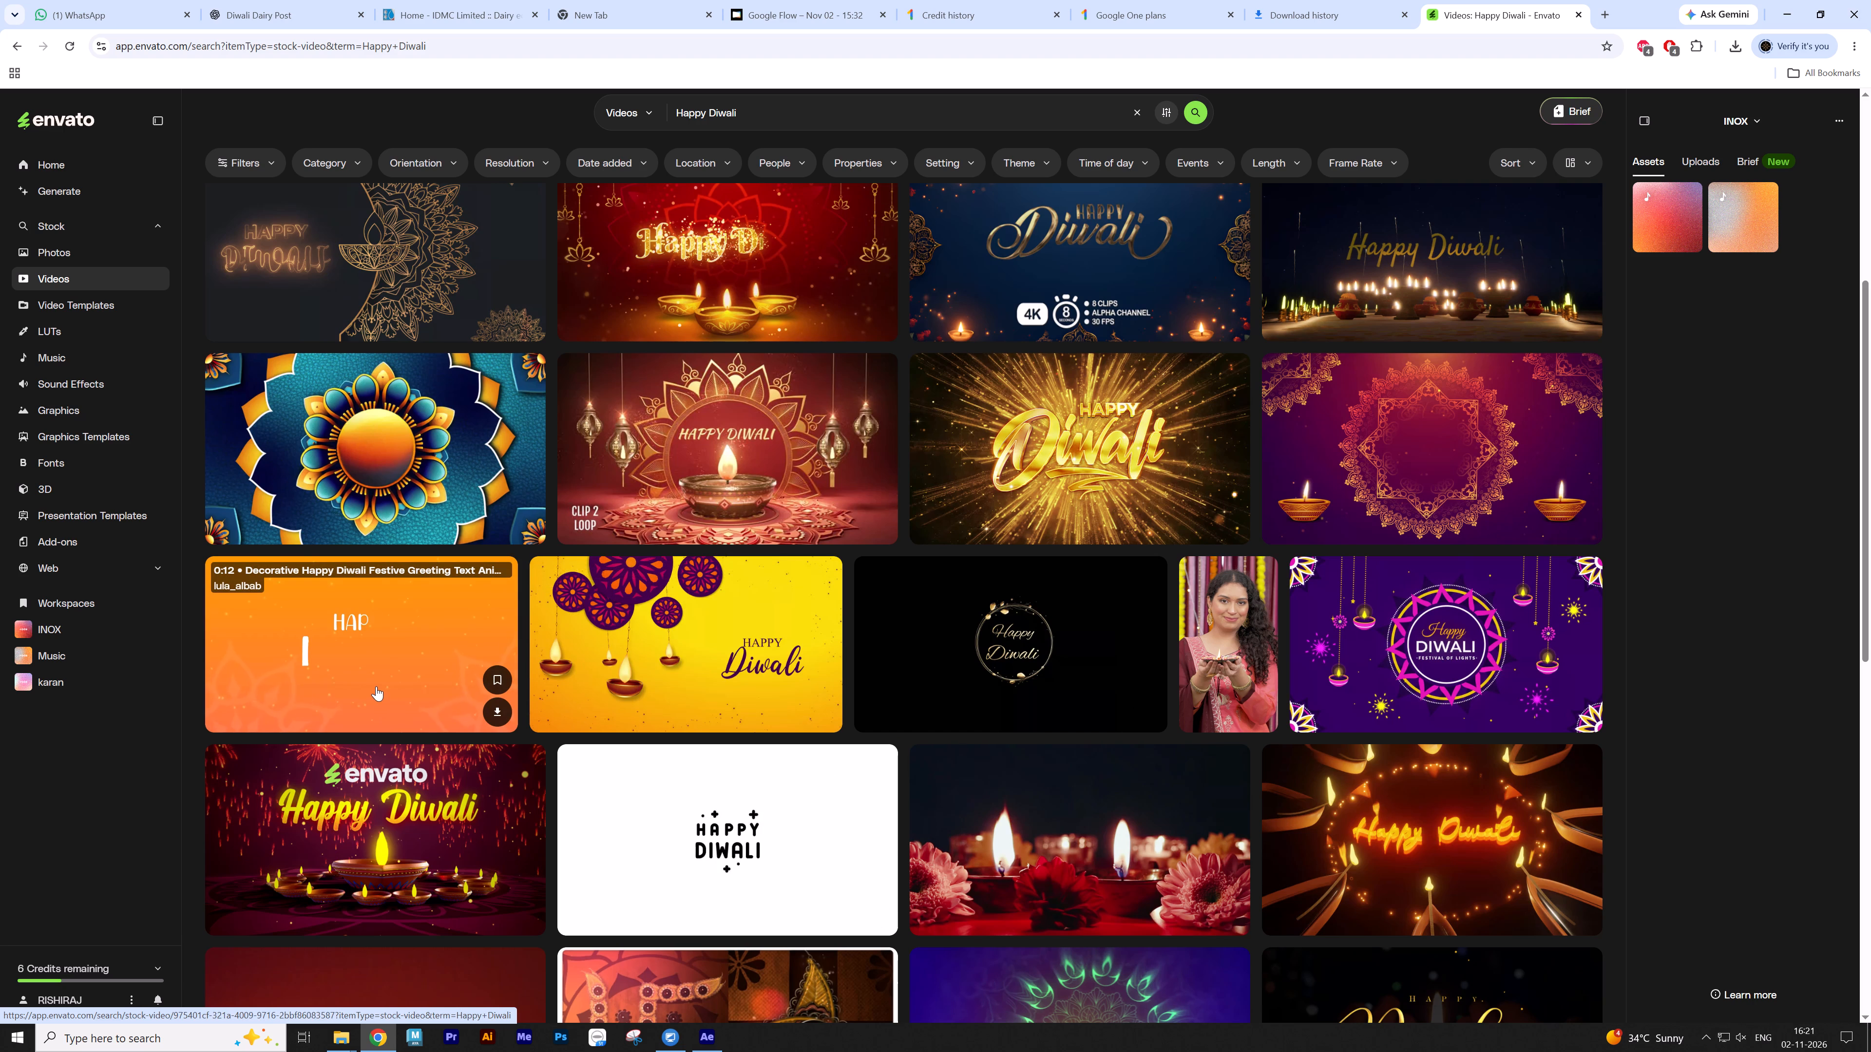
pyautogui.scroll(-5, 366, 691)
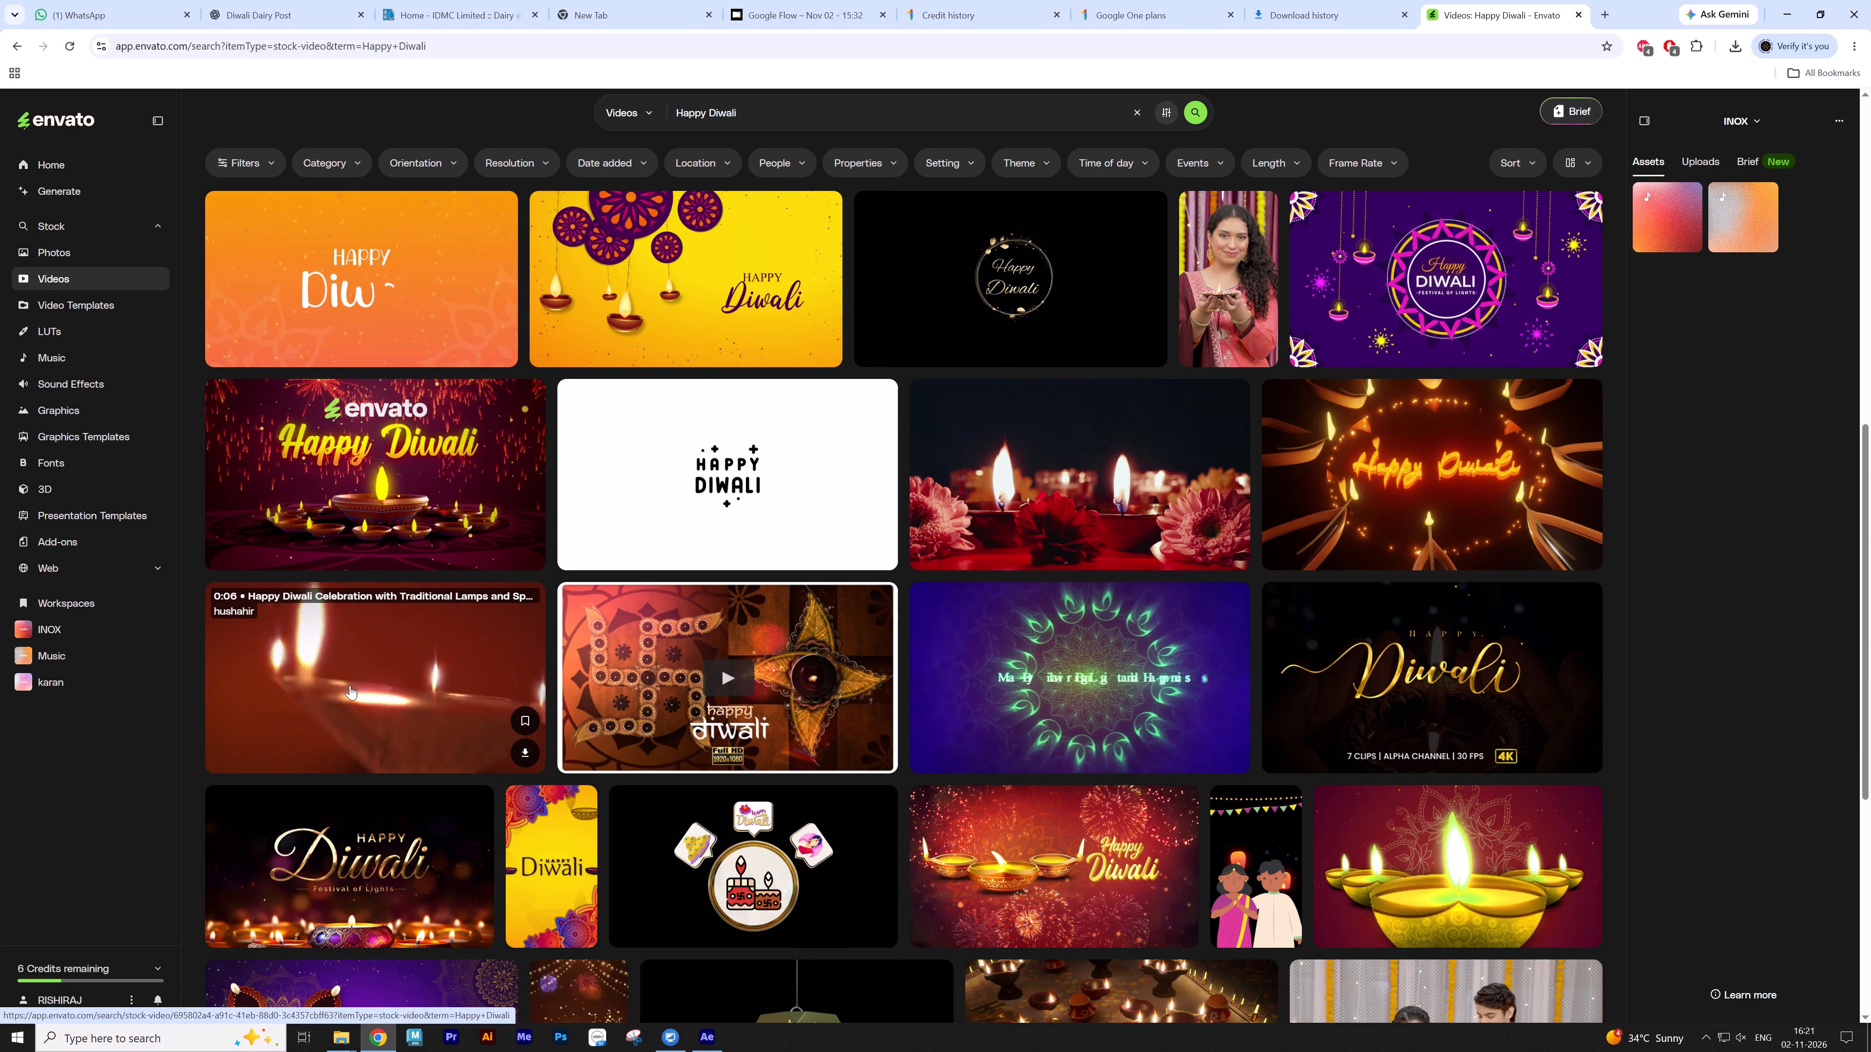
pyautogui.scroll(-3, 352, 696)
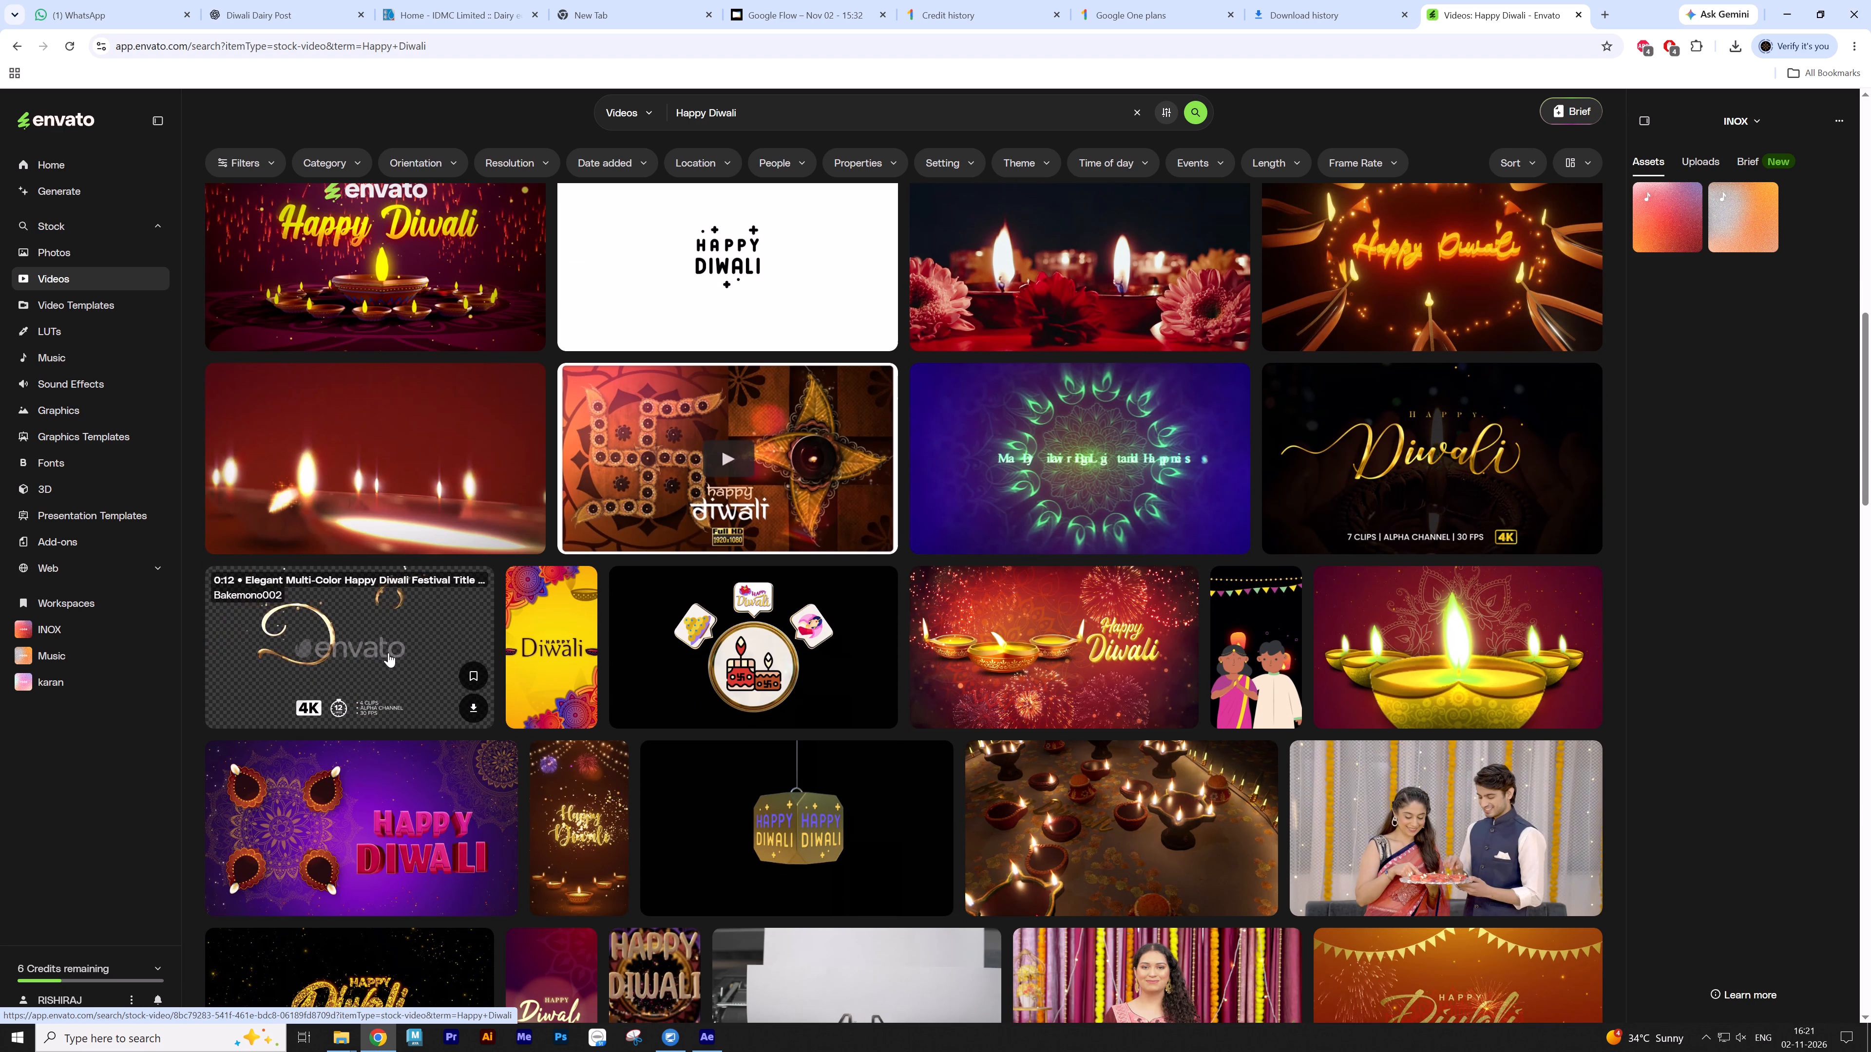
pyautogui.click(483, 703)
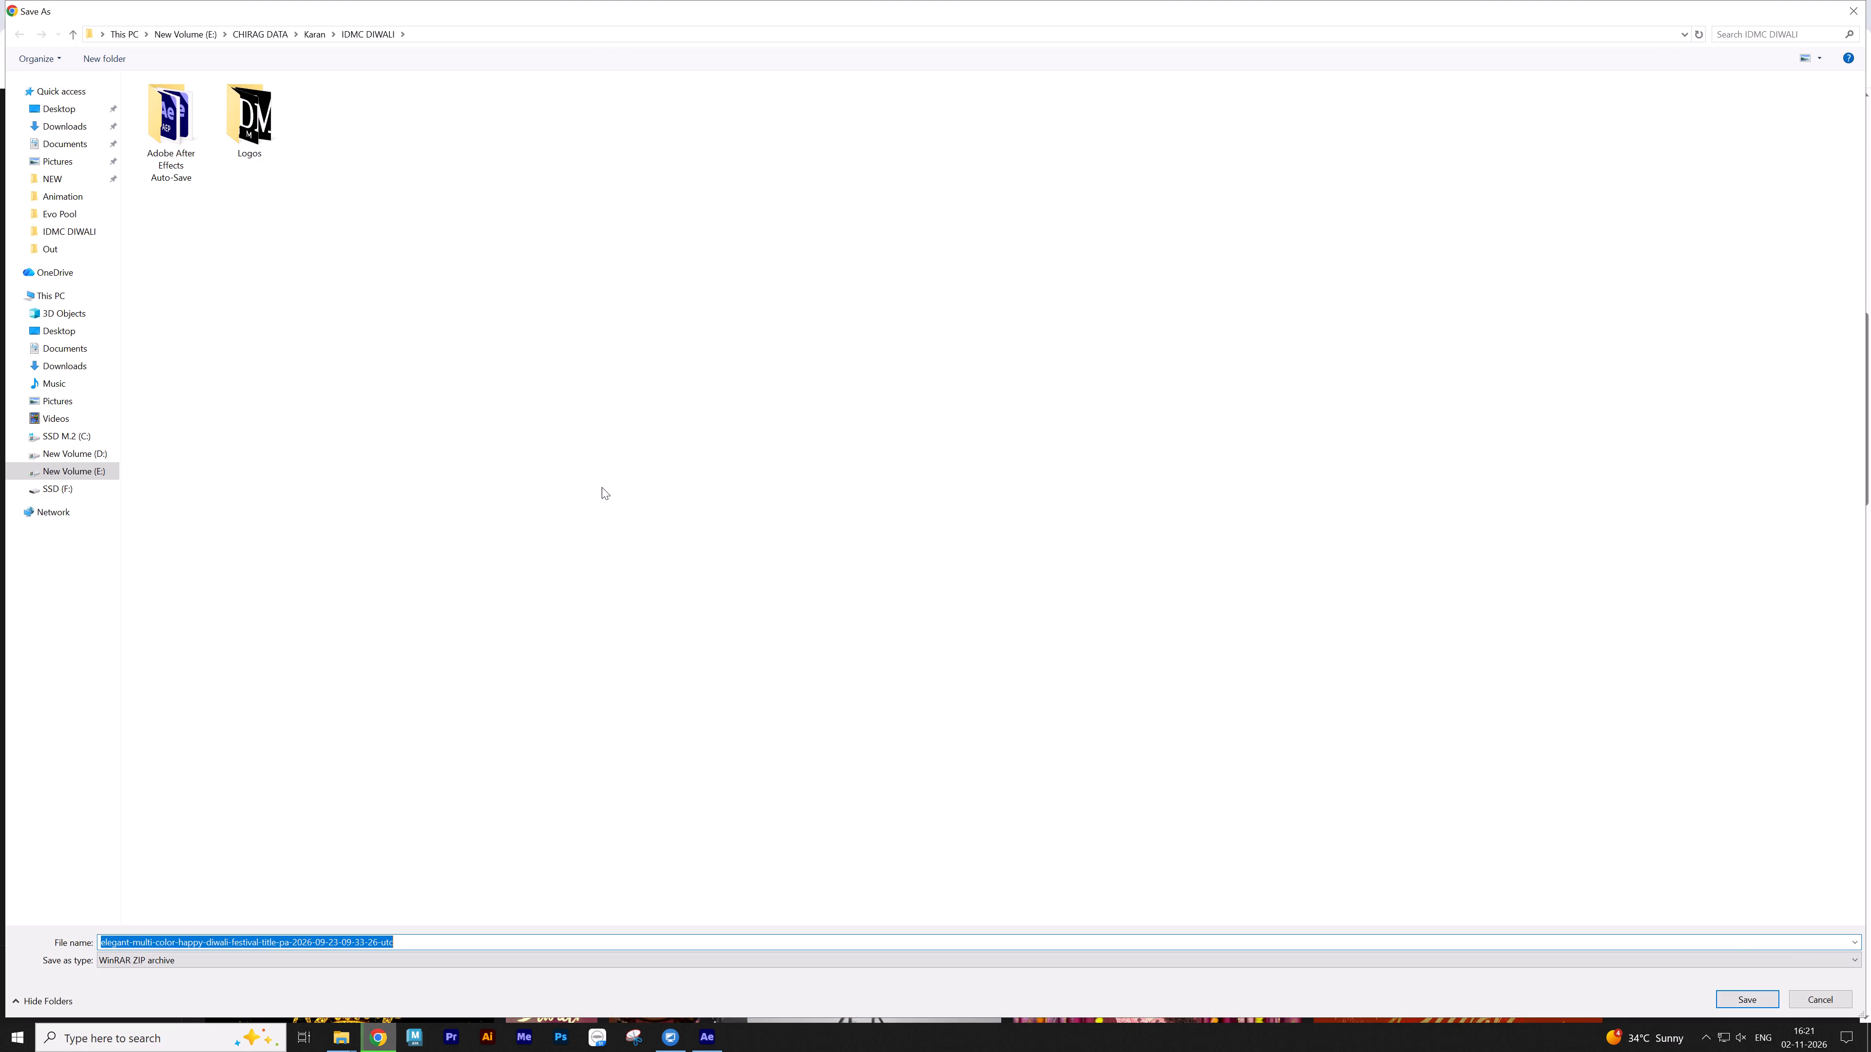
pyautogui.hotkey('ctrl', 'shift', 'n')
pyautogui.write('Videos')
pyautogui.press('Return')
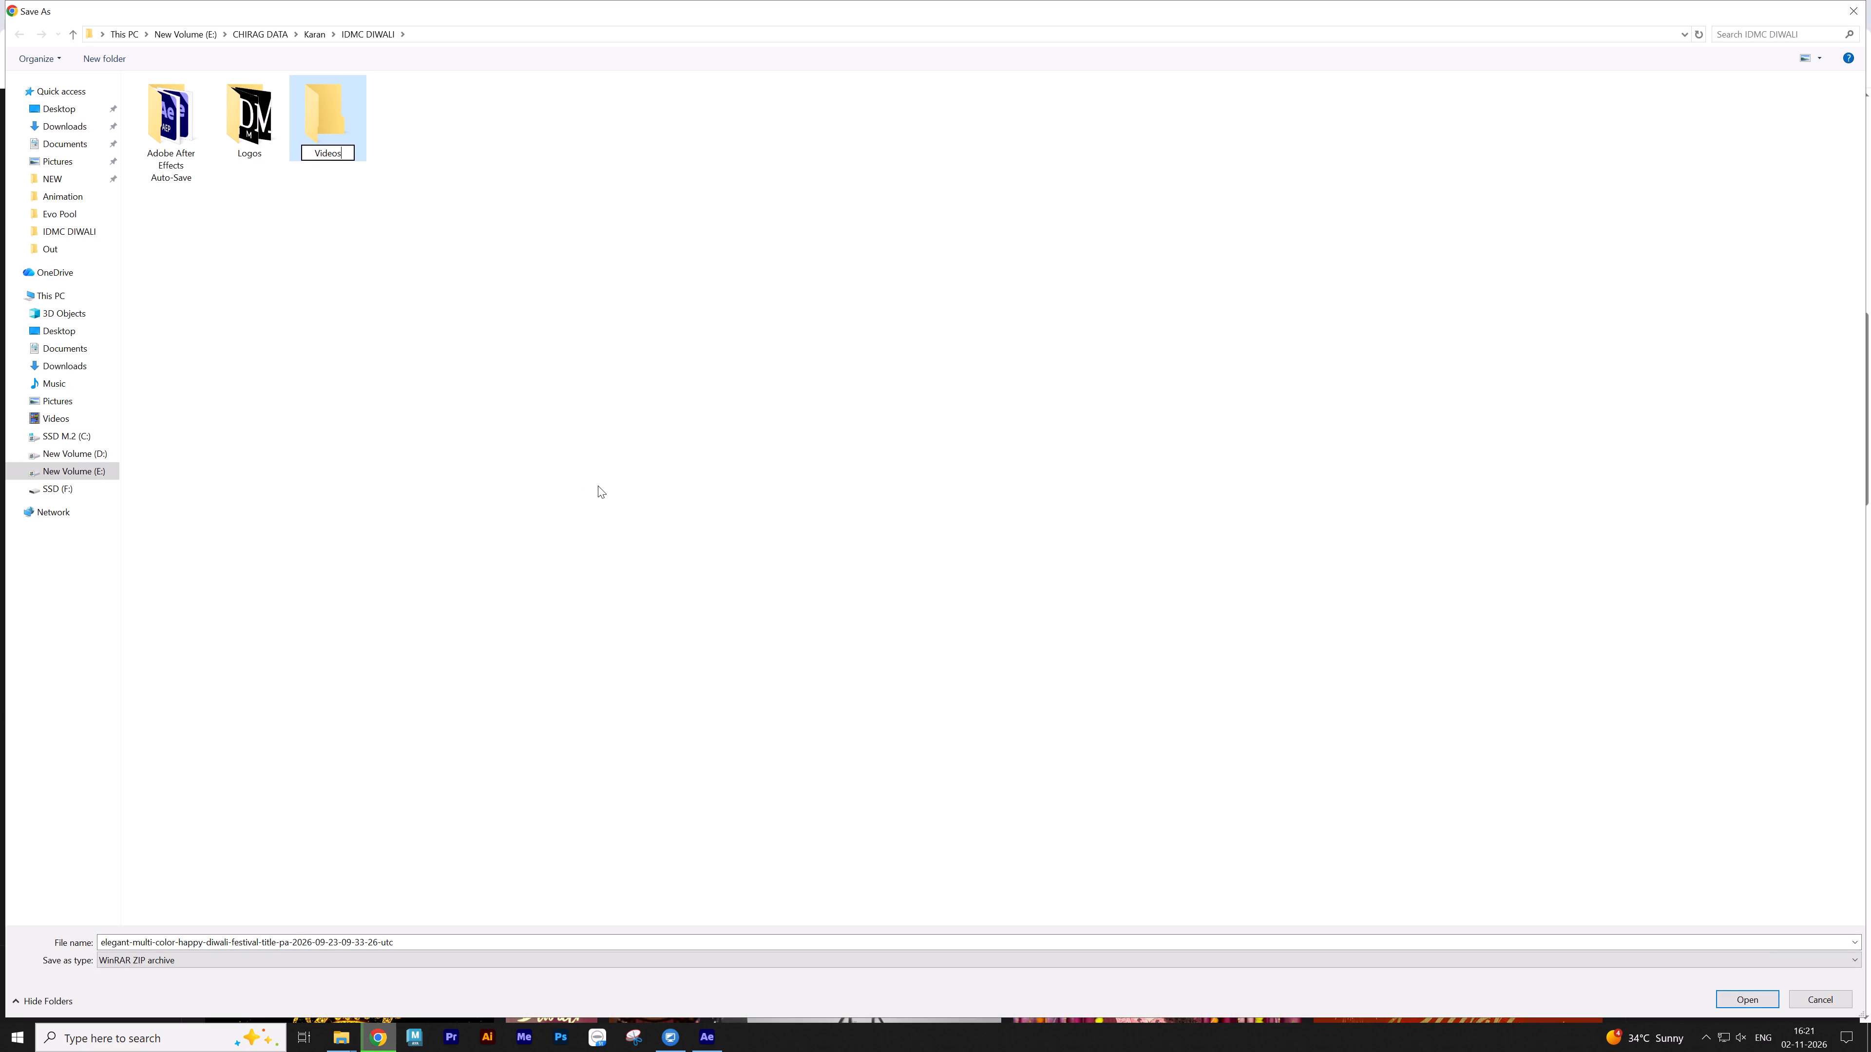
pyautogui.doubleClick(314, 135)
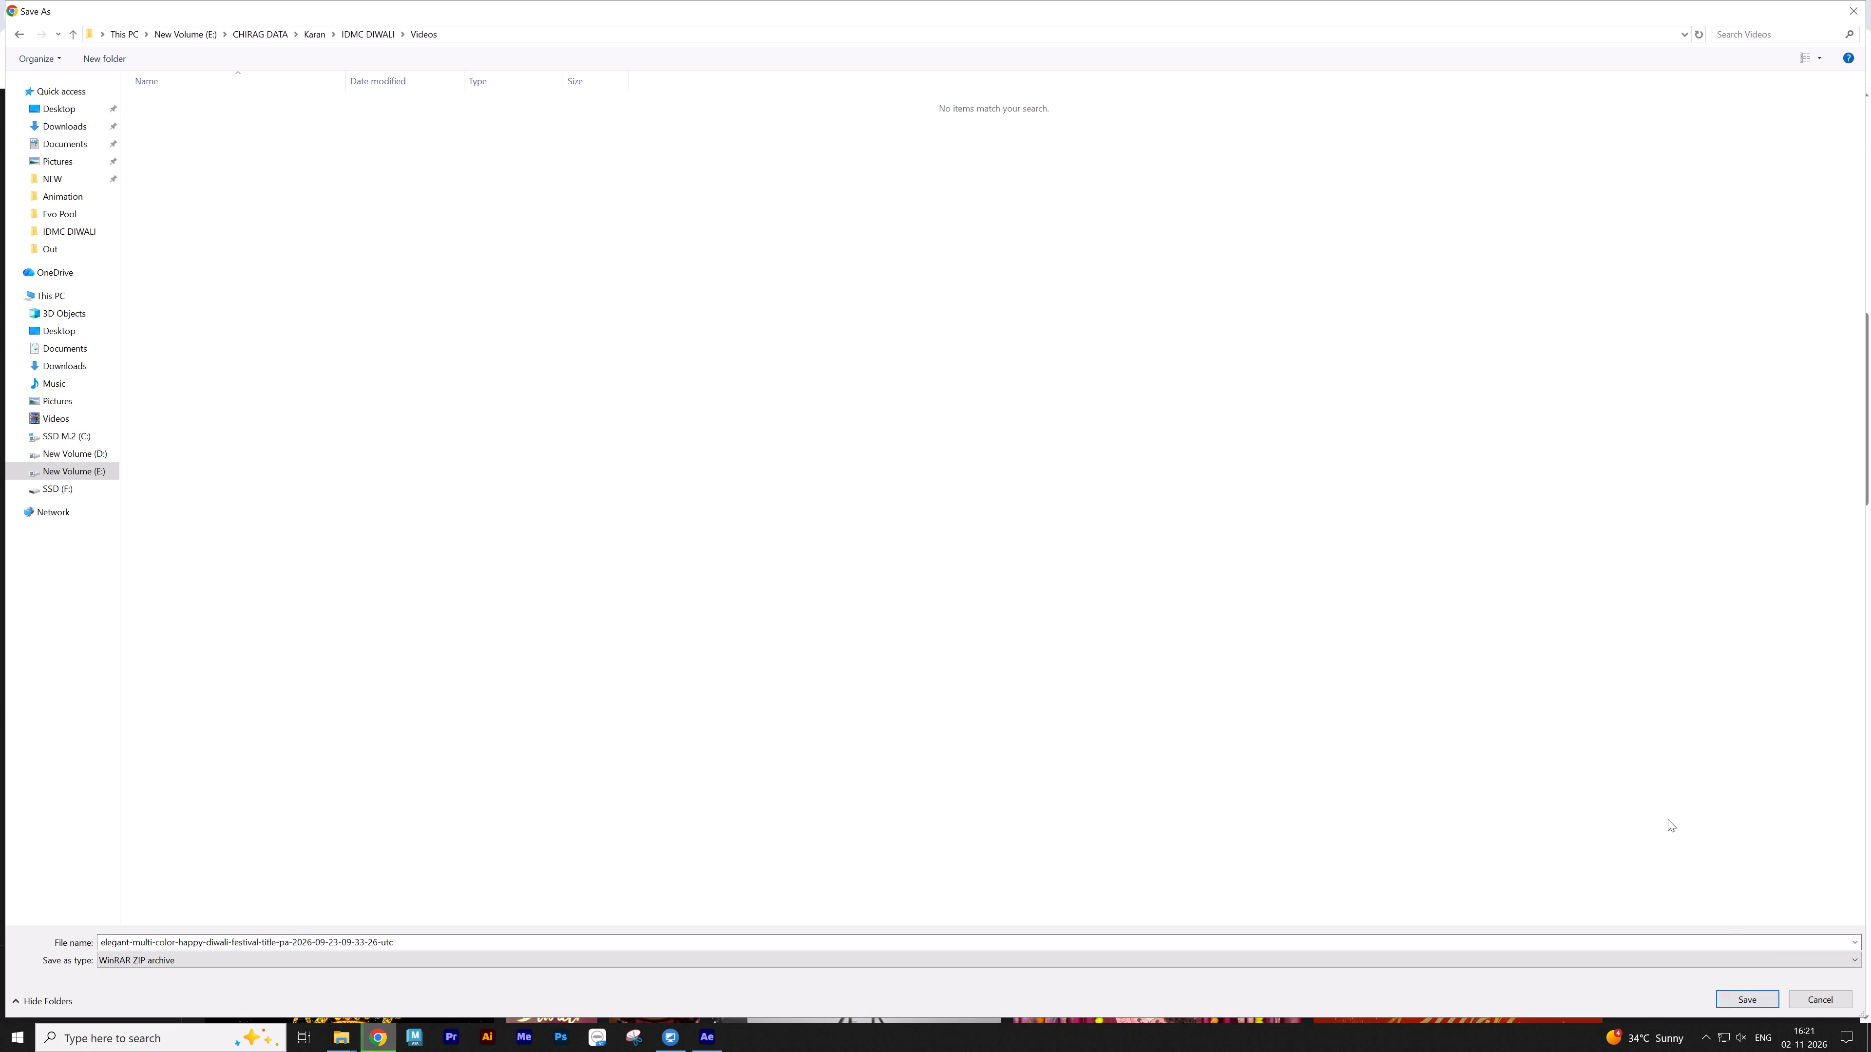
pyautogui.click(1742, 988)
pyautogui.click(1743, 996)
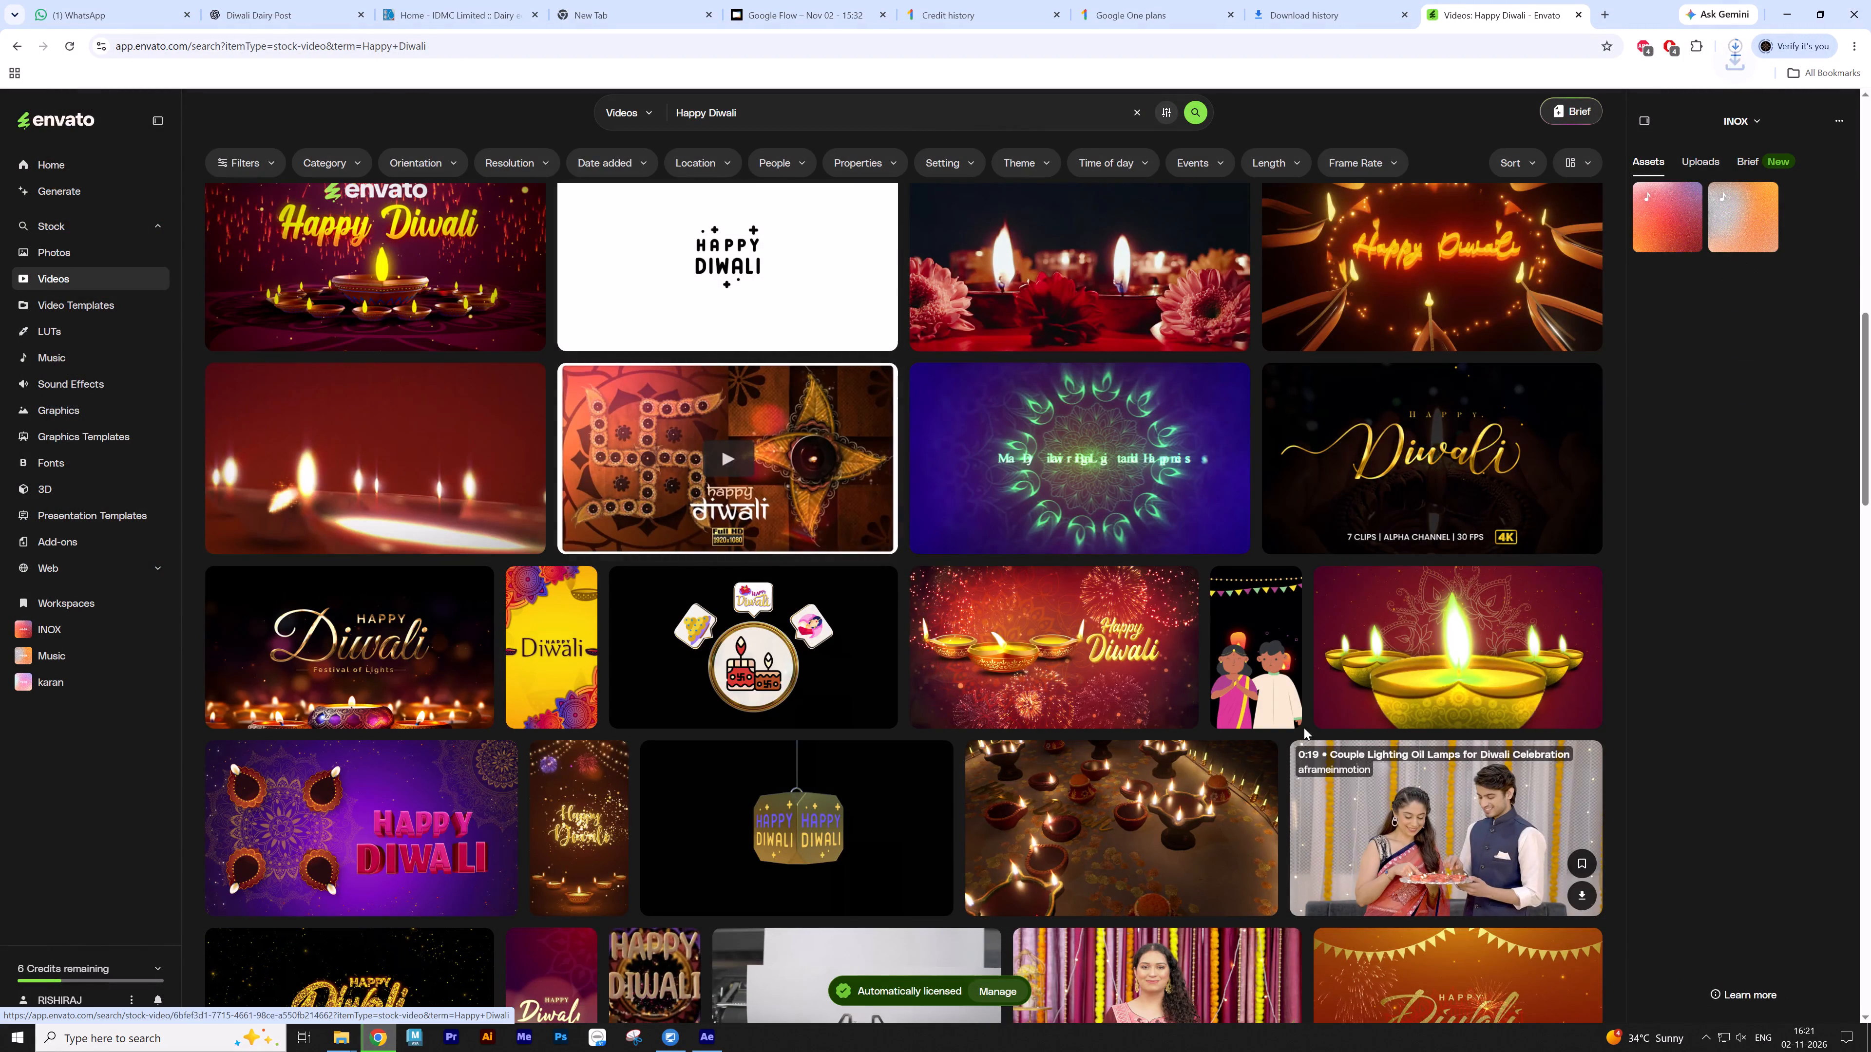
pyautogui.hotkey('ctrl', 'j')
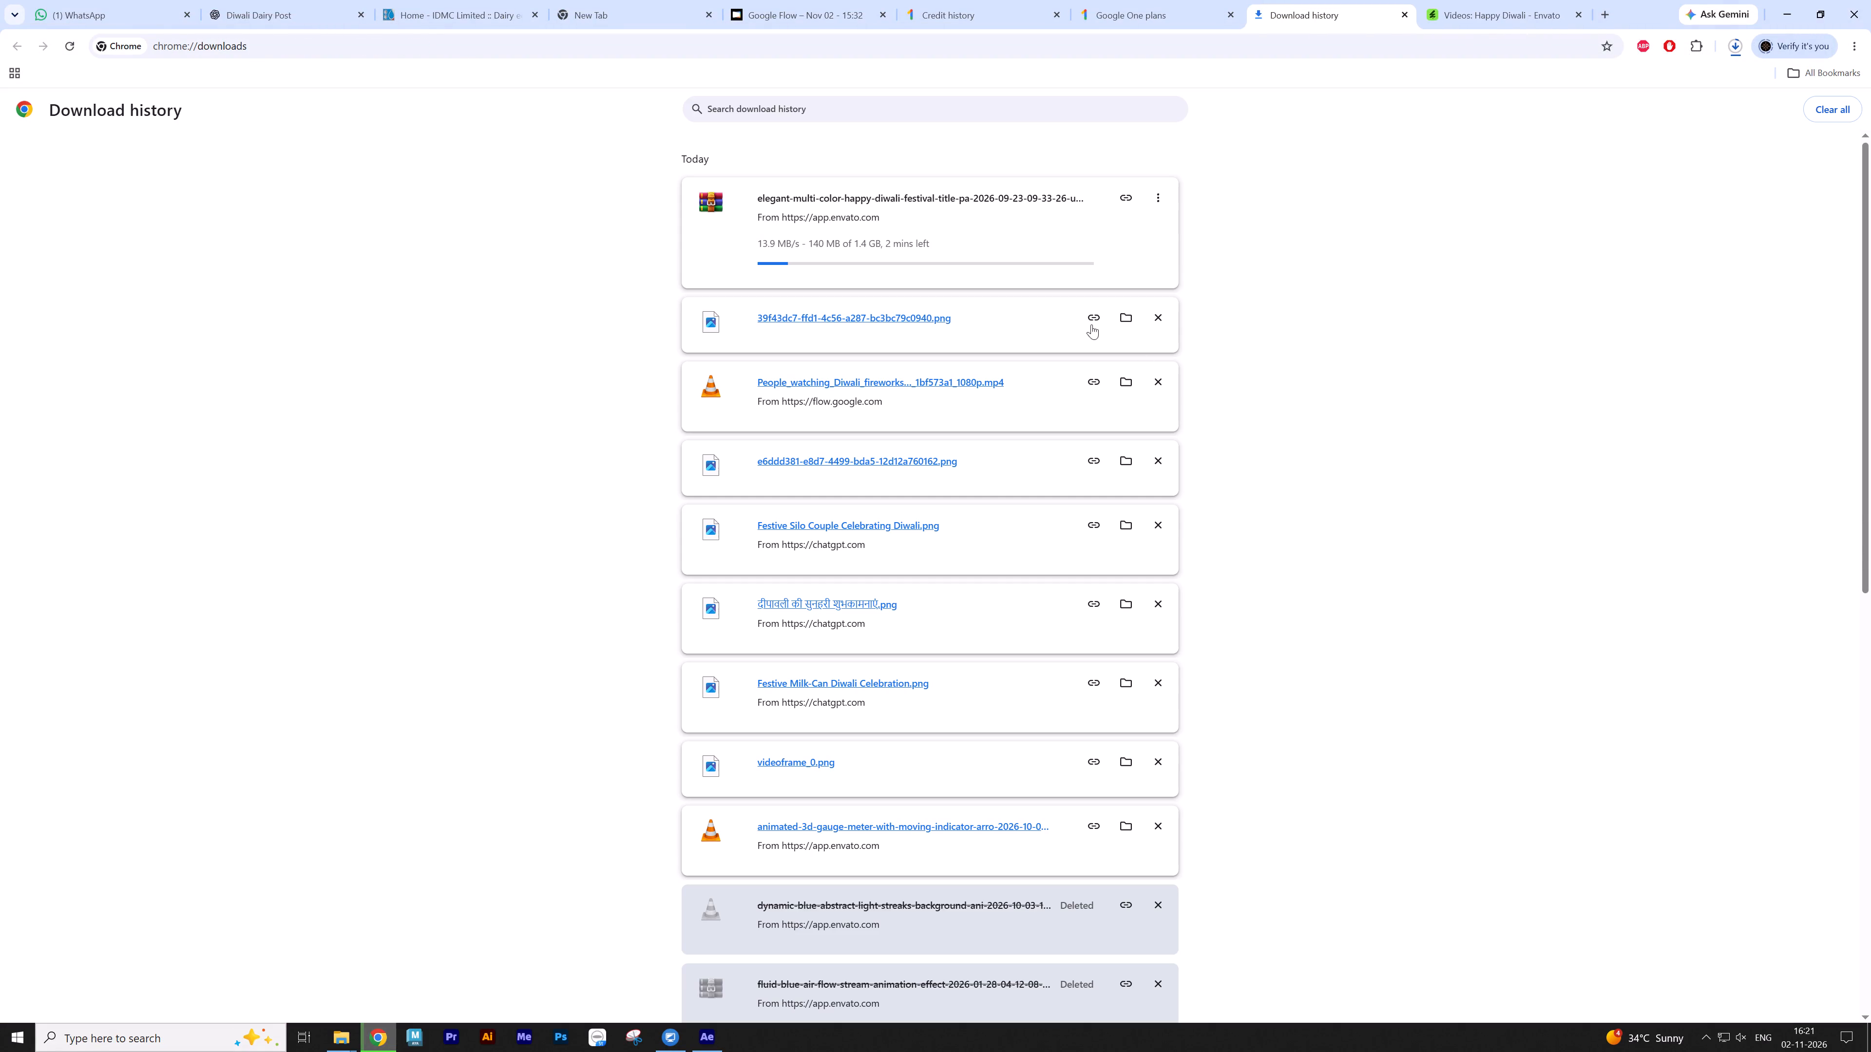
# Back in After Effects, apply the Ease Fade Together 3 From Start text preset as an In animation to both text layers, then collapse their properties.
pyautogui.hotkey('alt', 'Tab')
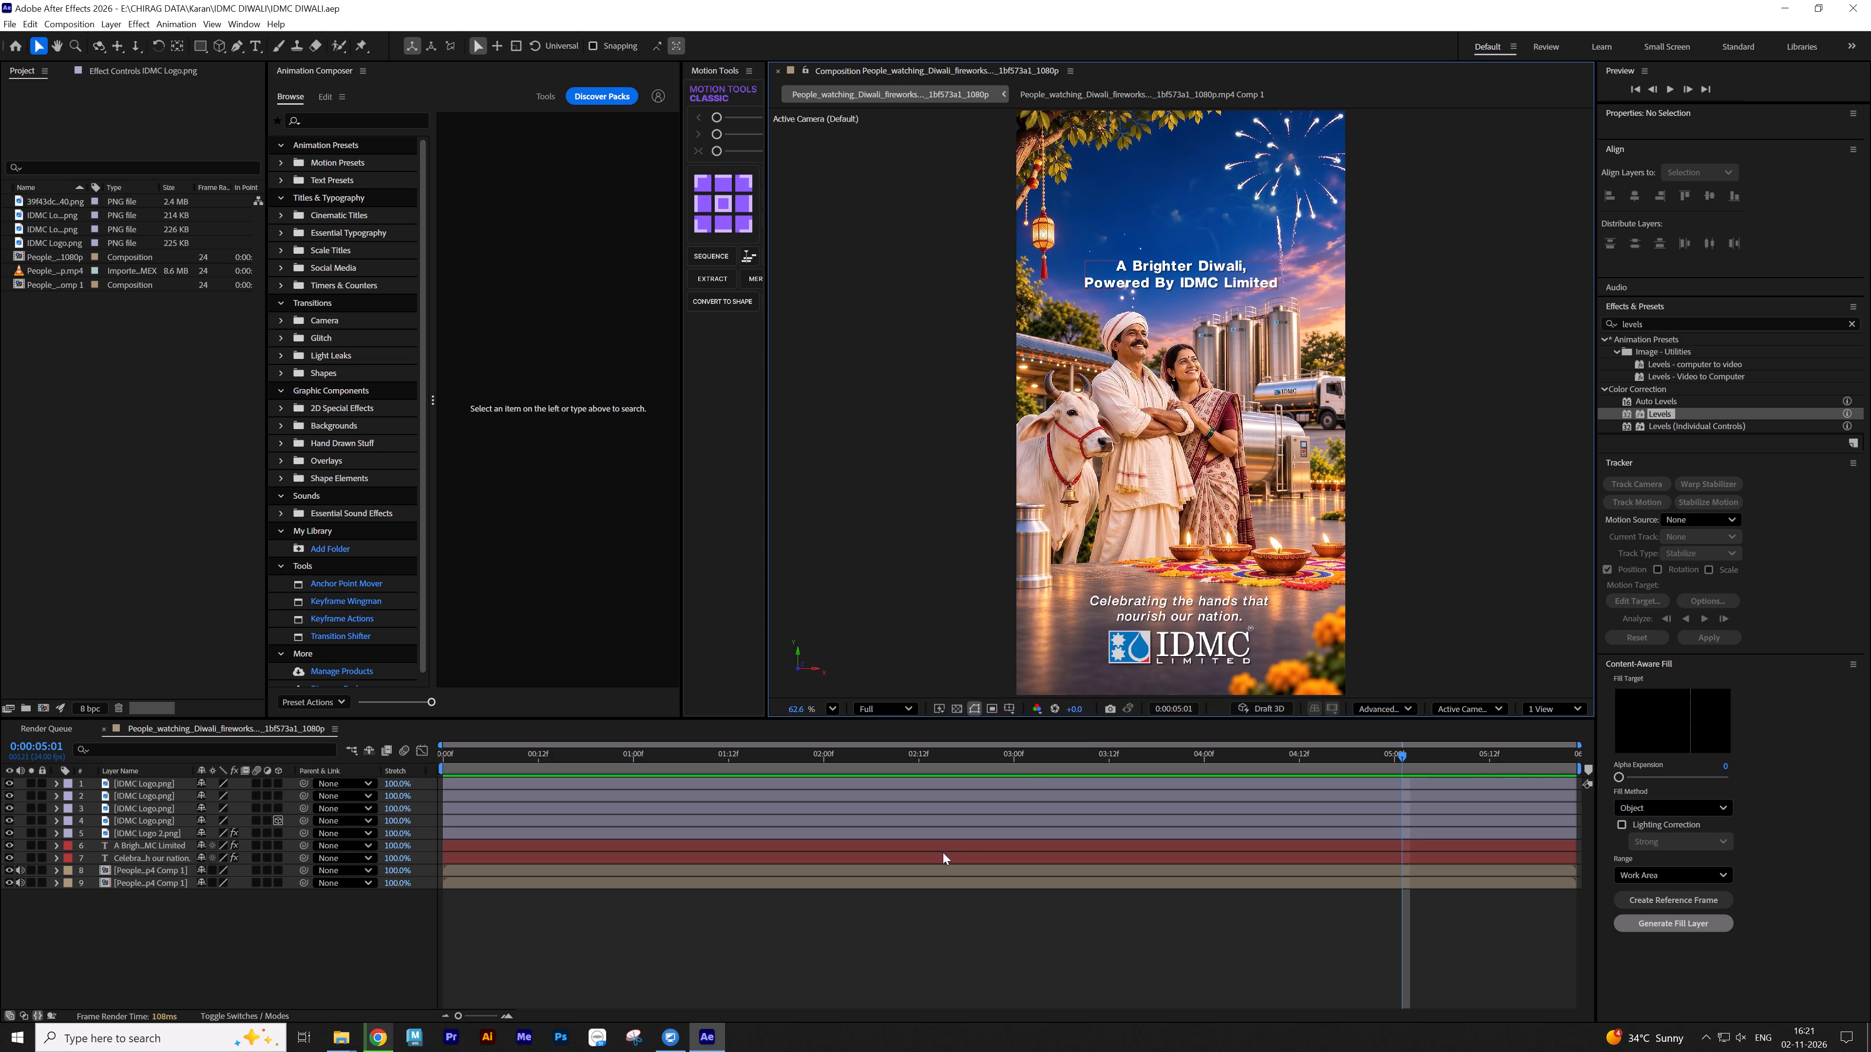
pyautogui.click(943, 855)
pyautogui.click(1217, 266)
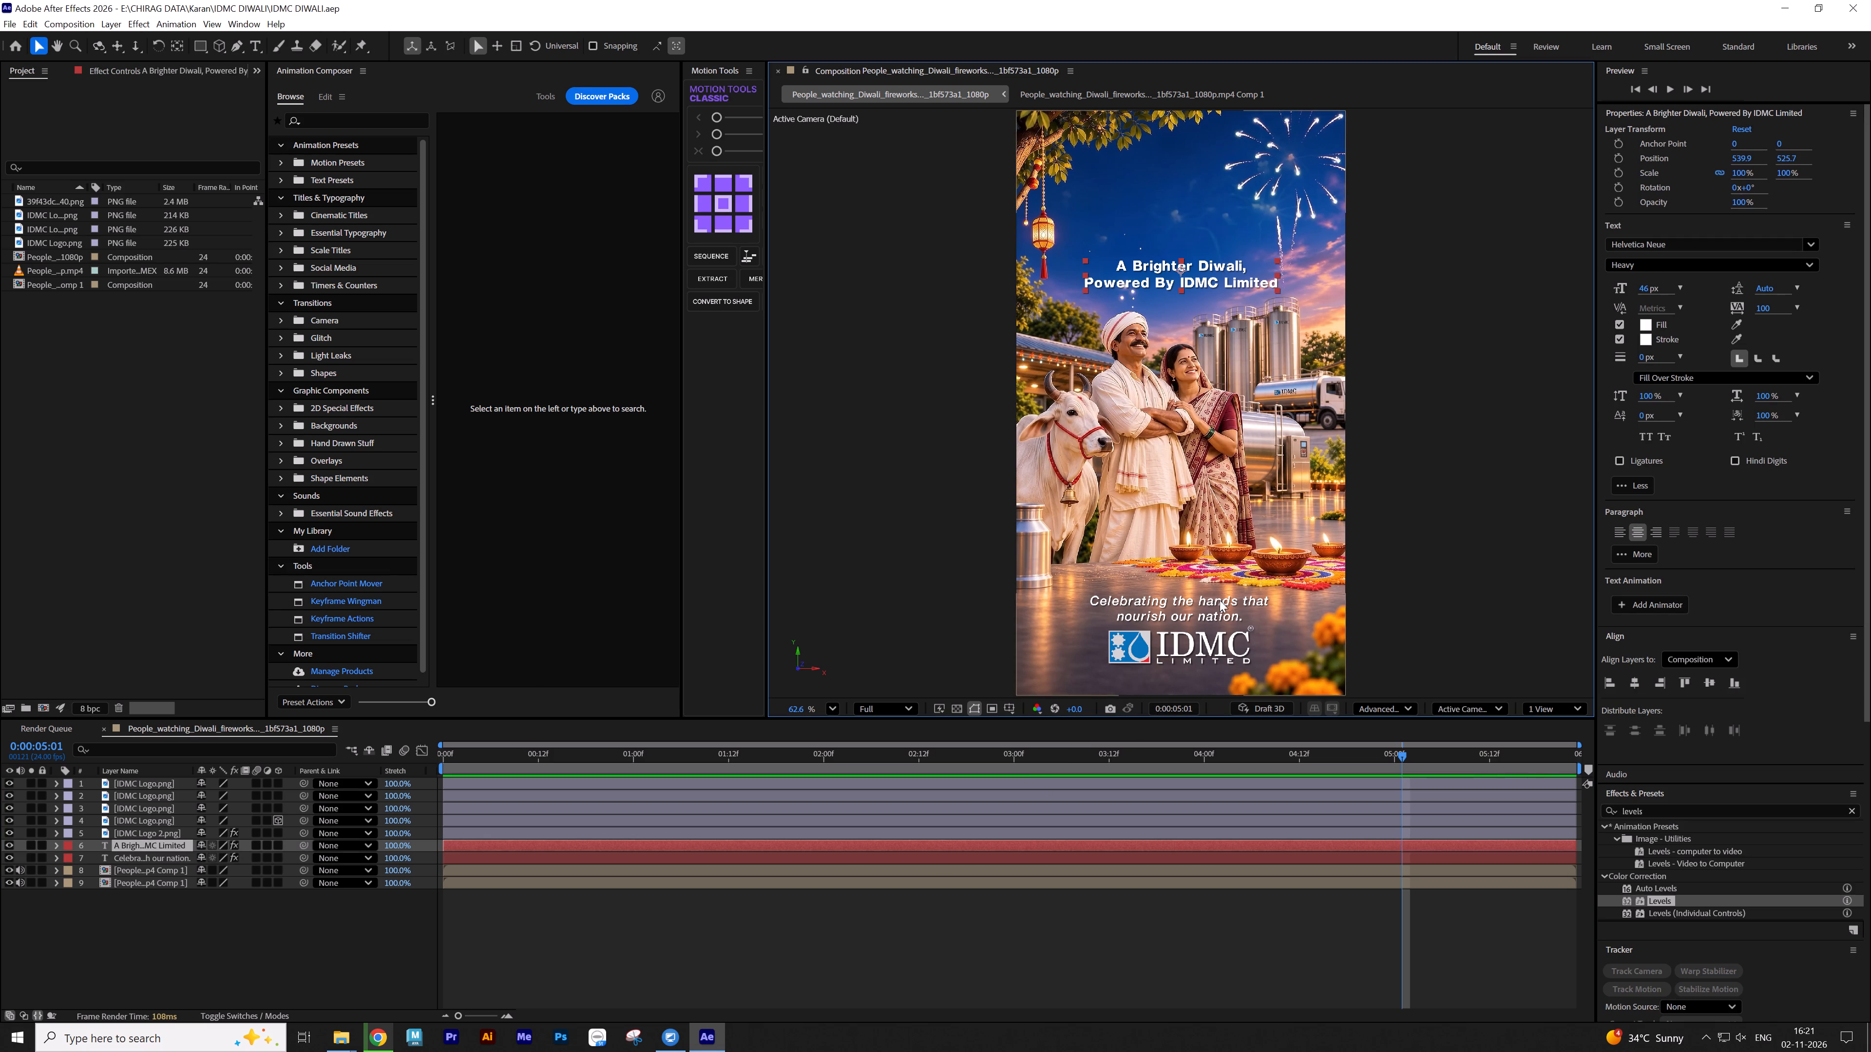
pyautogui.keyDown('shift'); pyautogui.click(1212, 605); pyautogui.keyUp('shift')
pyautogui.click(569, 927)
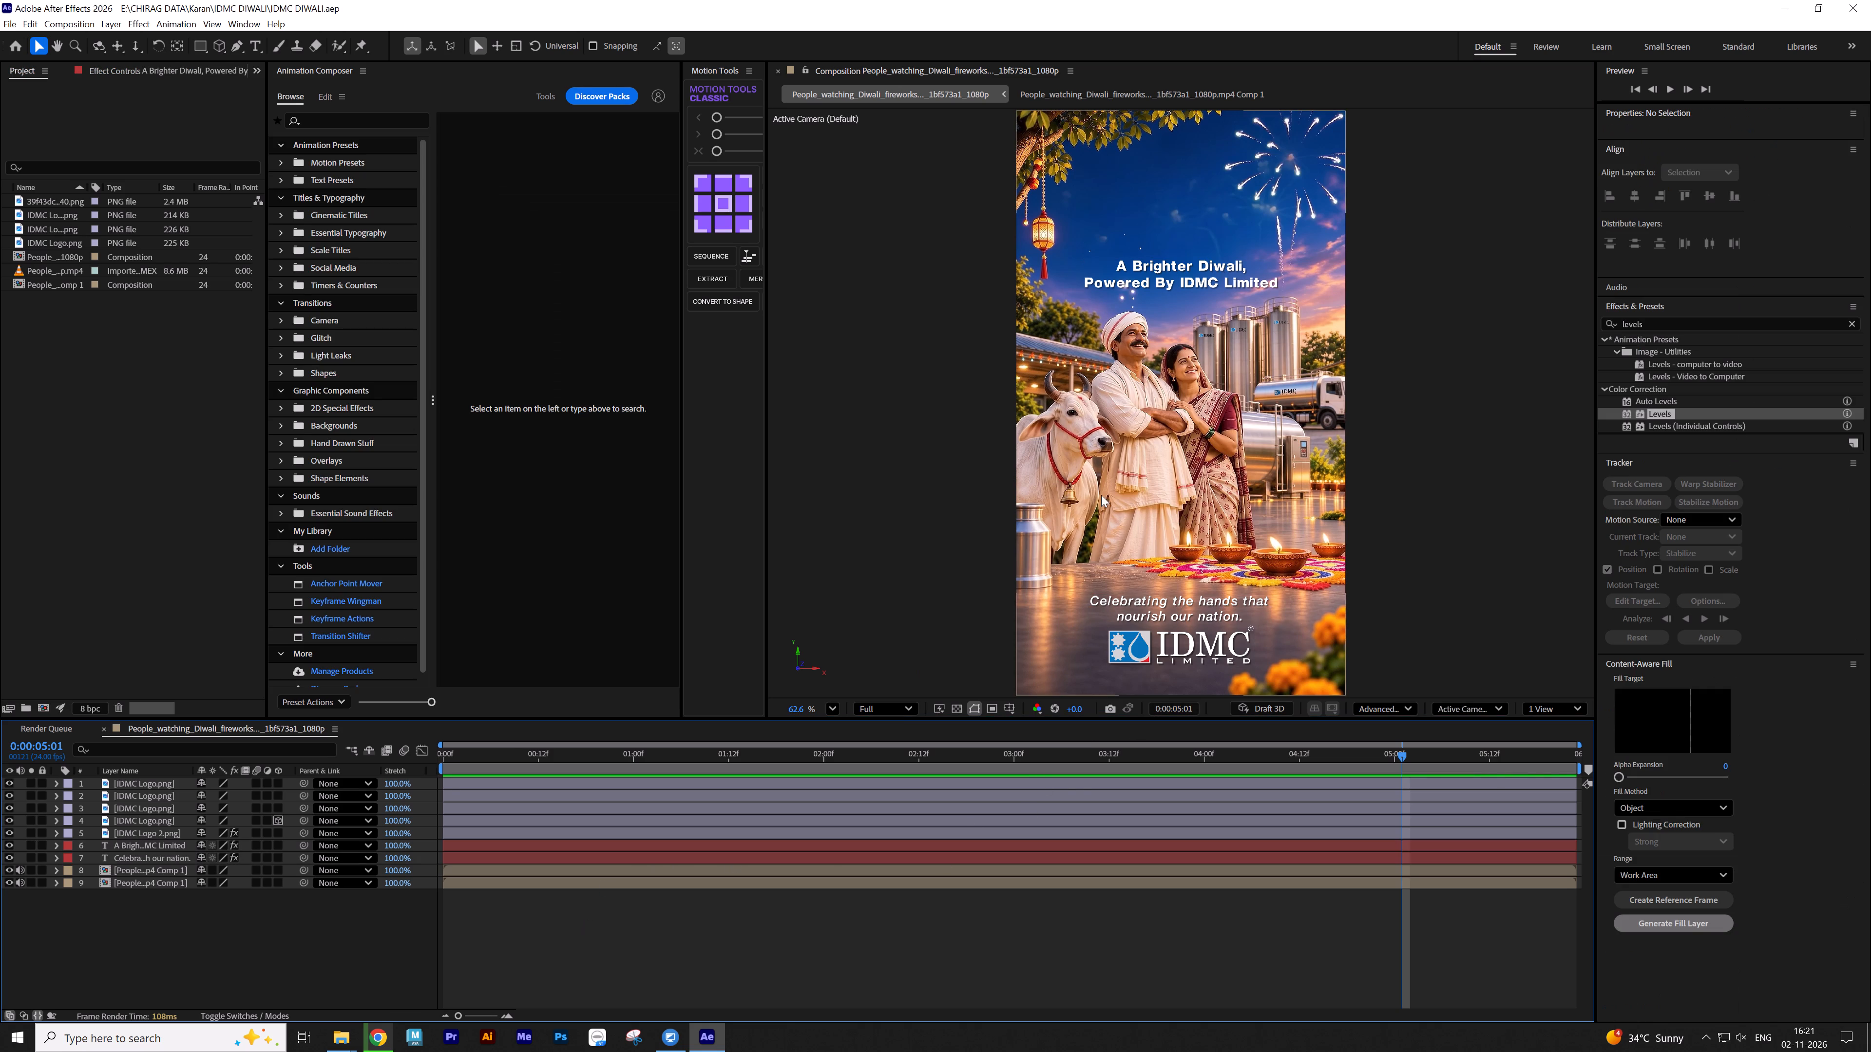
pyautogui.click(1232, 273)
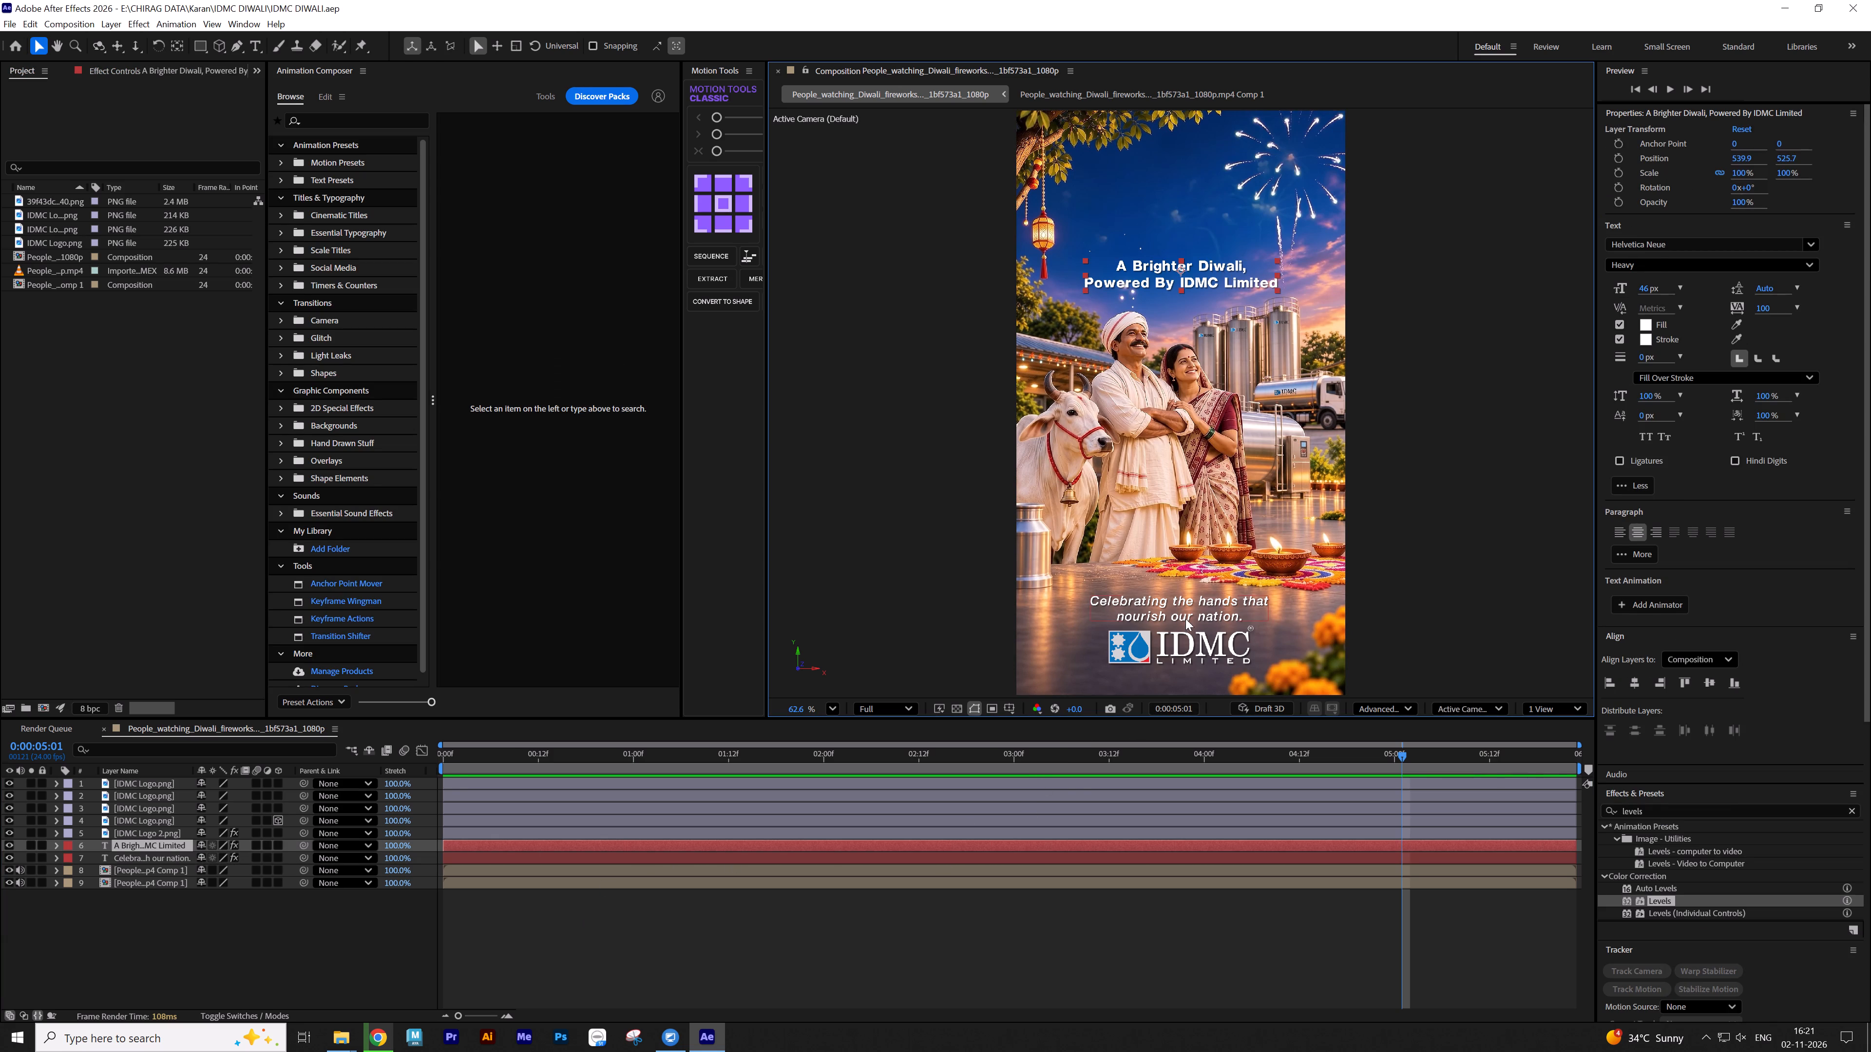
pyautogui.keyDown('shift'); pyautogui.click(1184, 615); pyautogui.keyUp('shift')
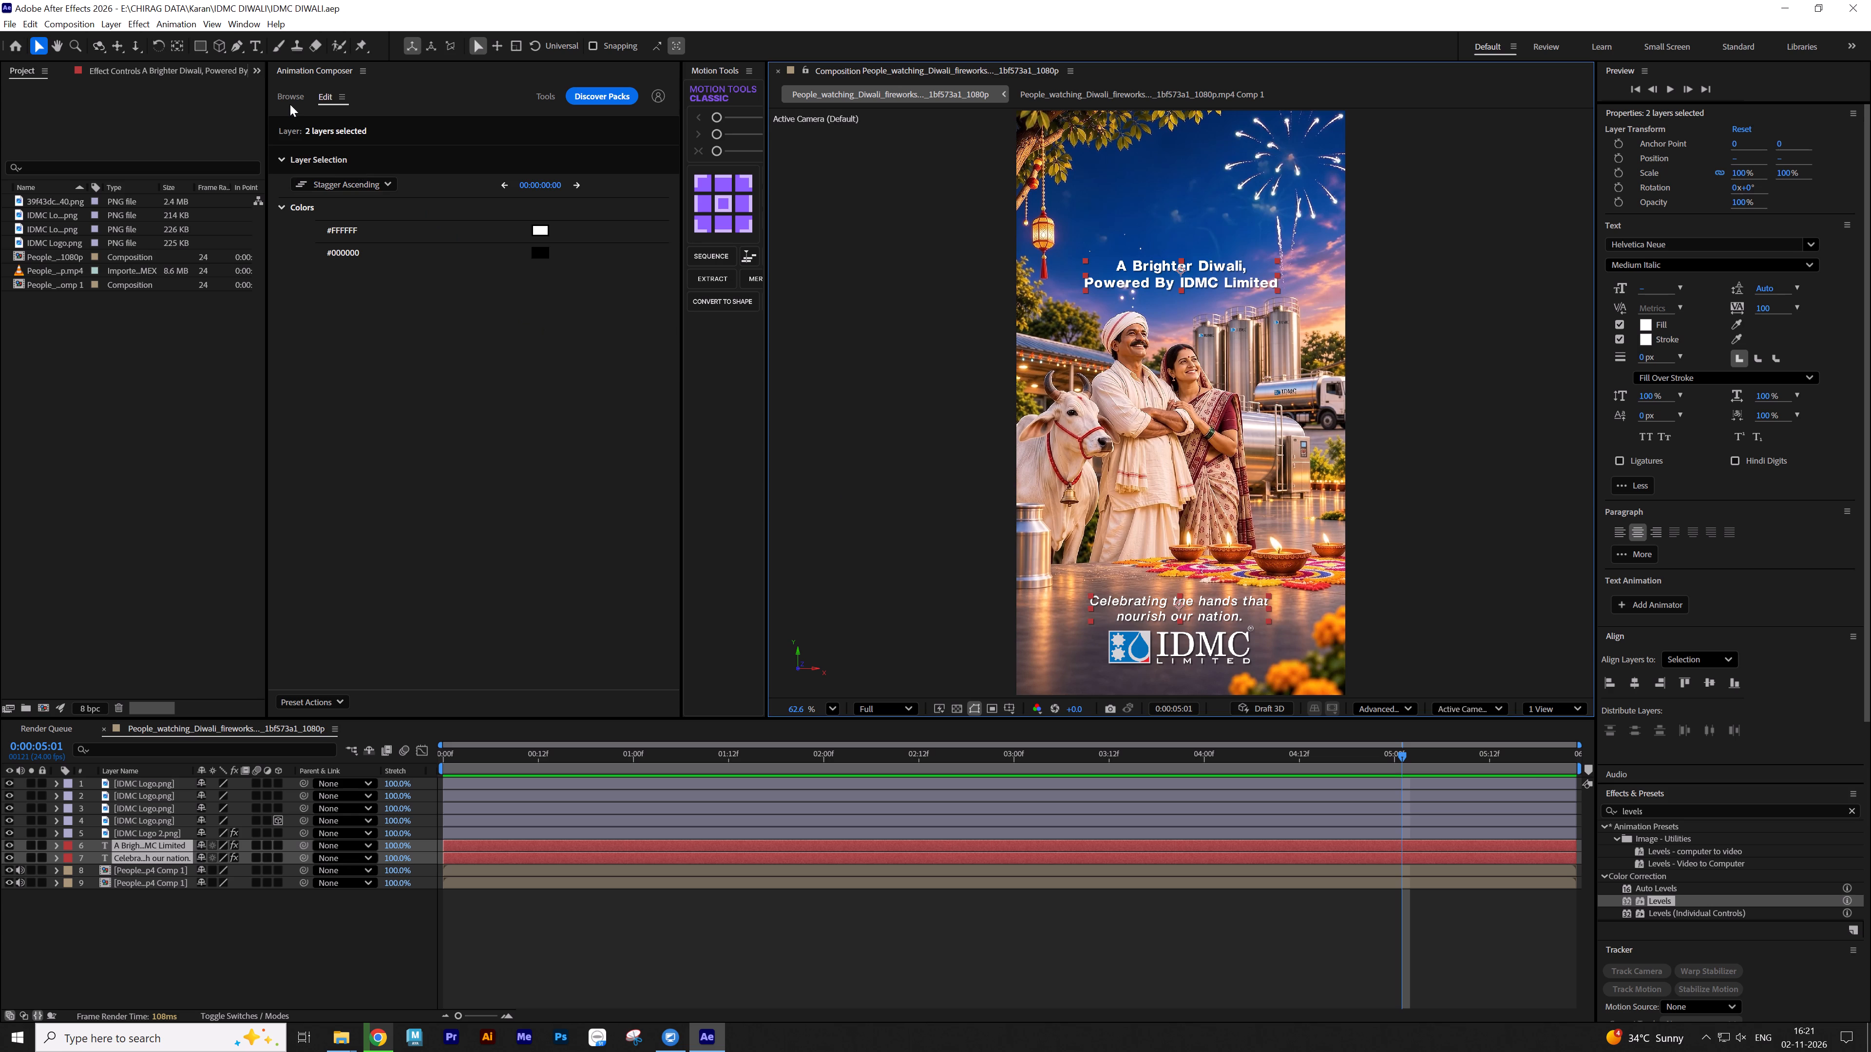
pyautogui.click(290, 104)
pyautogui.click(362, 177)
pyautogui.click(552, 330)
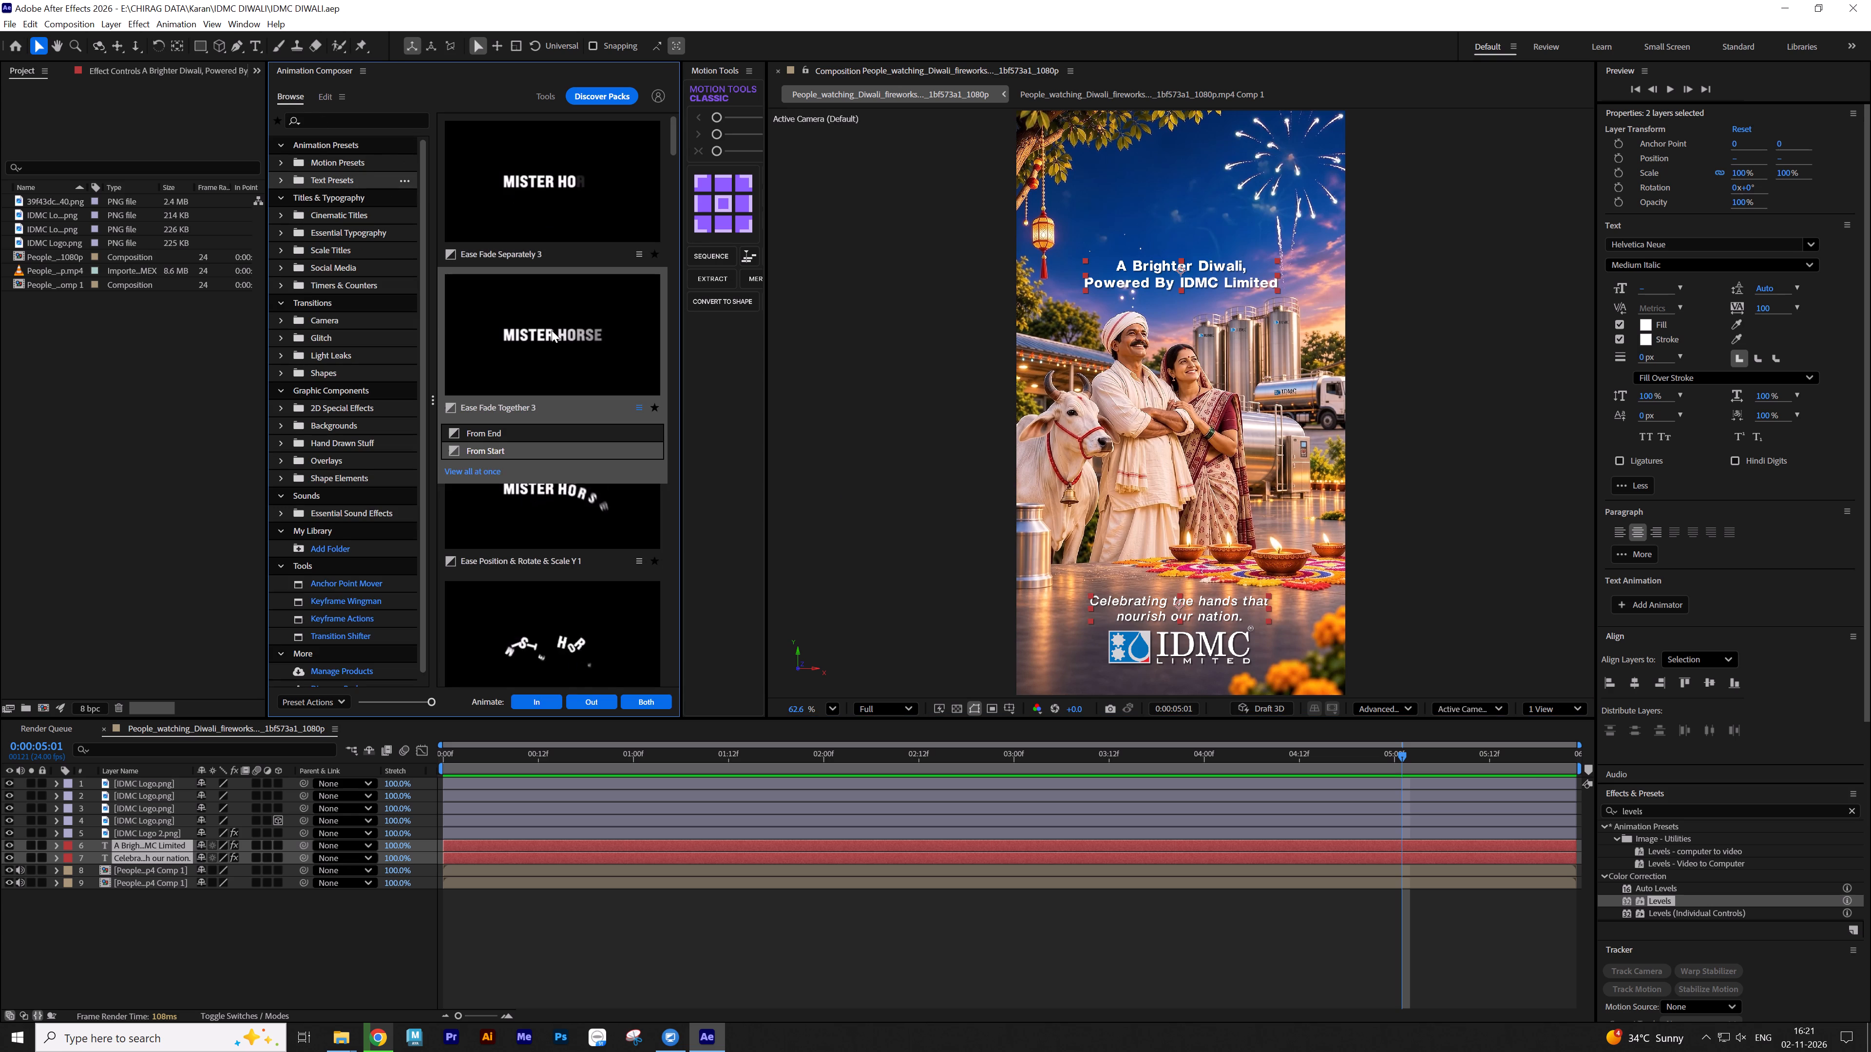
pyautogui.click(540, 705)
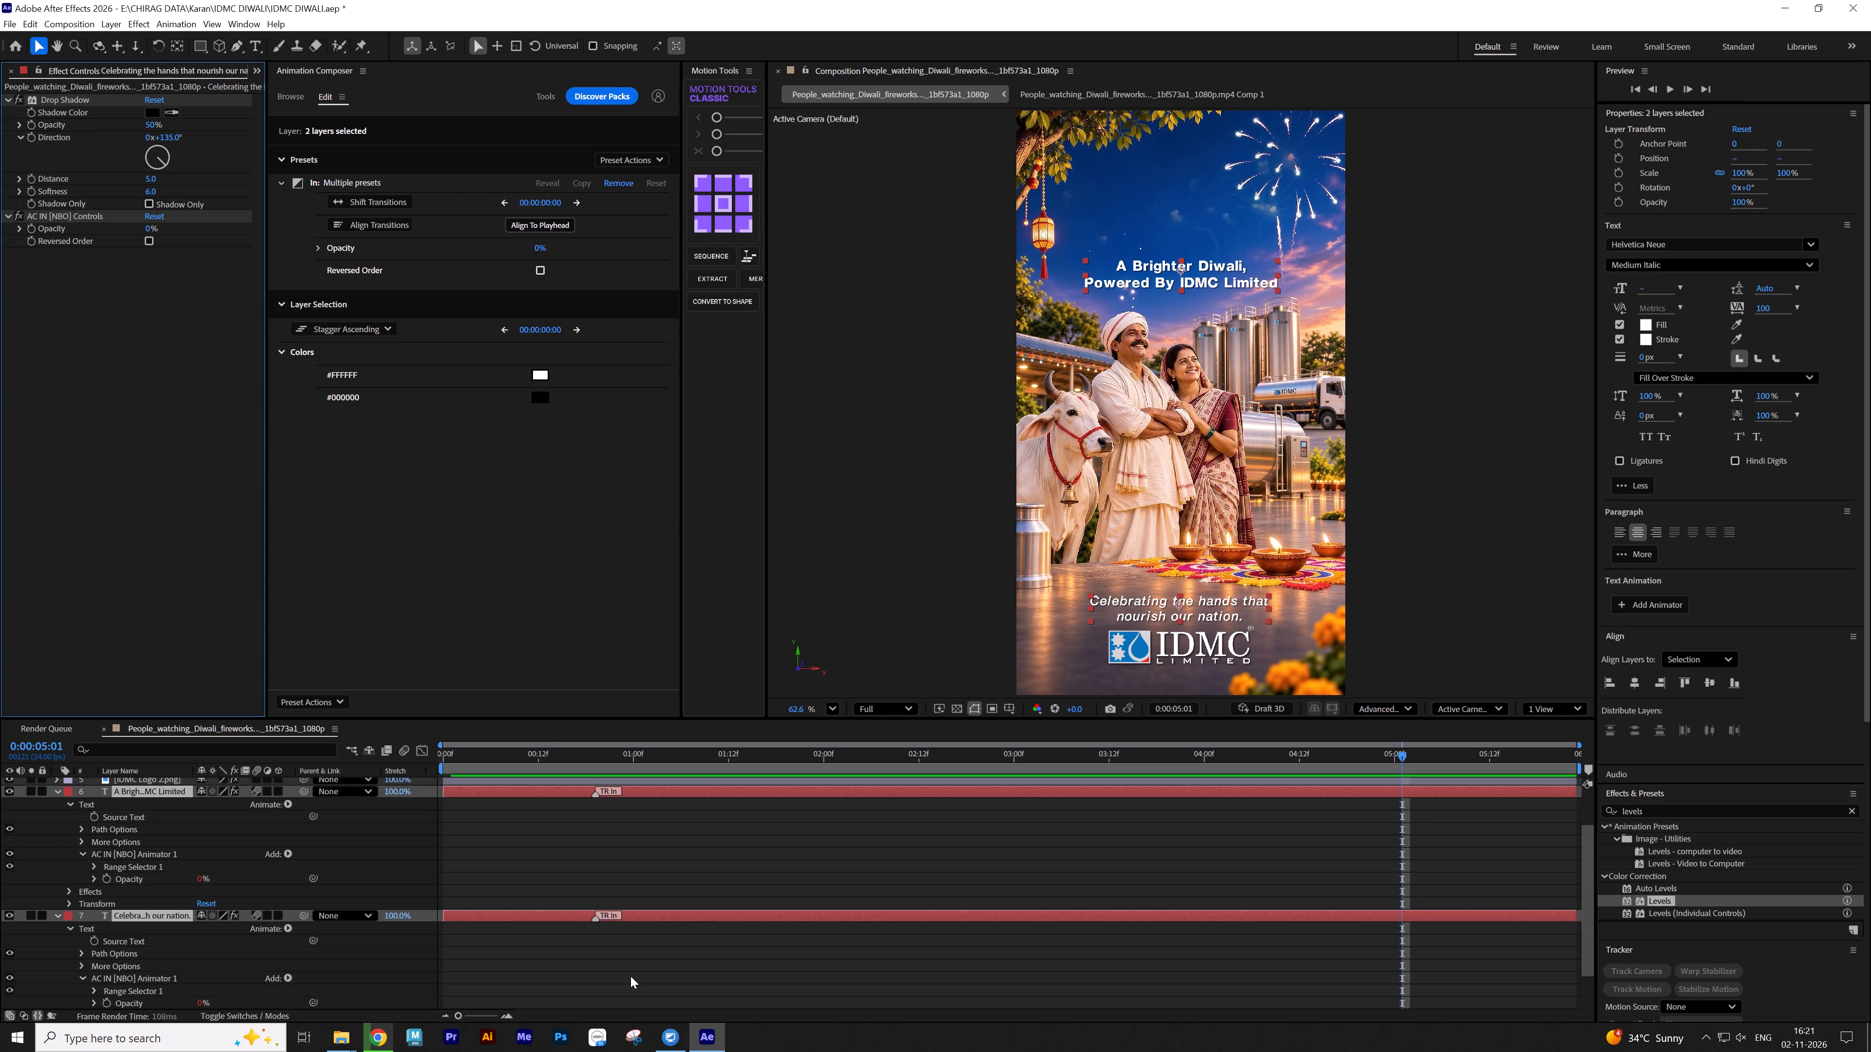
pyautogui.click(630, 976)
pyautogui.write('ss')
# Scrub through the text fades, then shift the headline layer to start at about 1:20 and the tagline layer at about 2:04.
pyautogui.moveTo(462, 756); pyautogui.dragTo(452, 756)
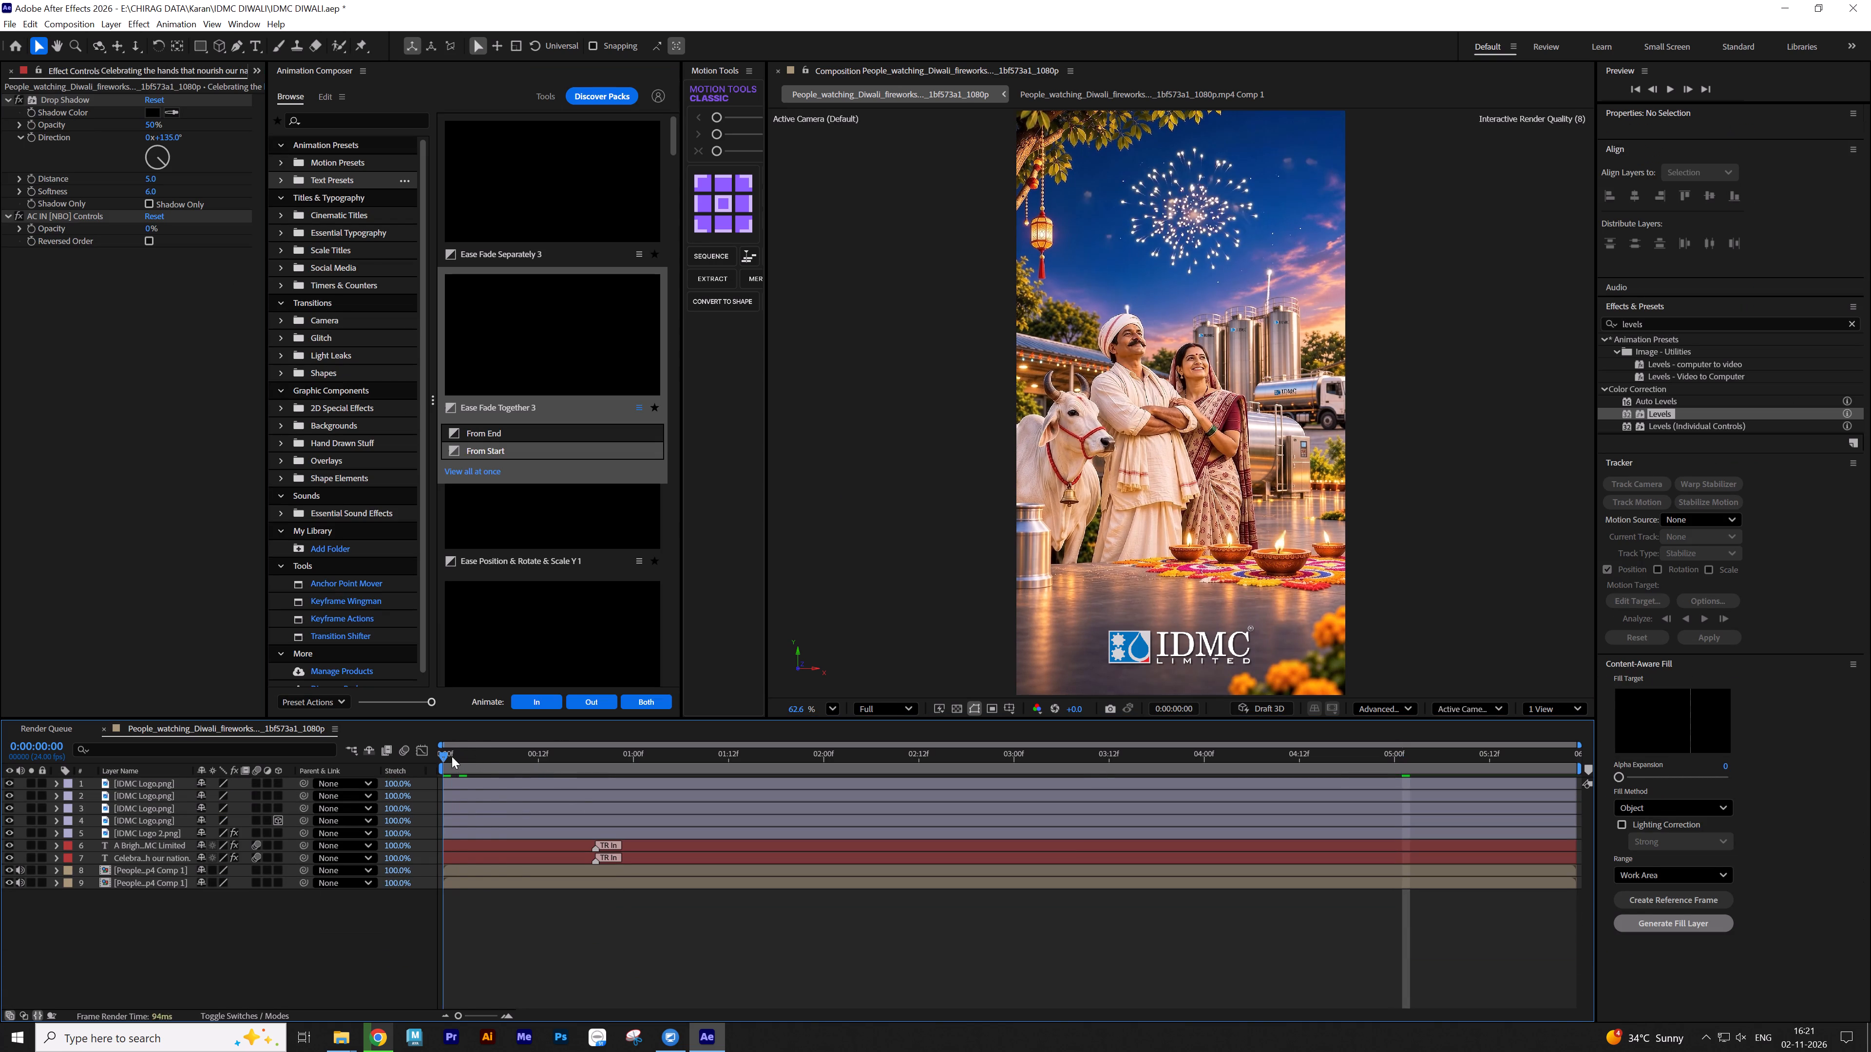
pyautogui.moveTo(452, 756); pyautogui.dragTo(823, 781)
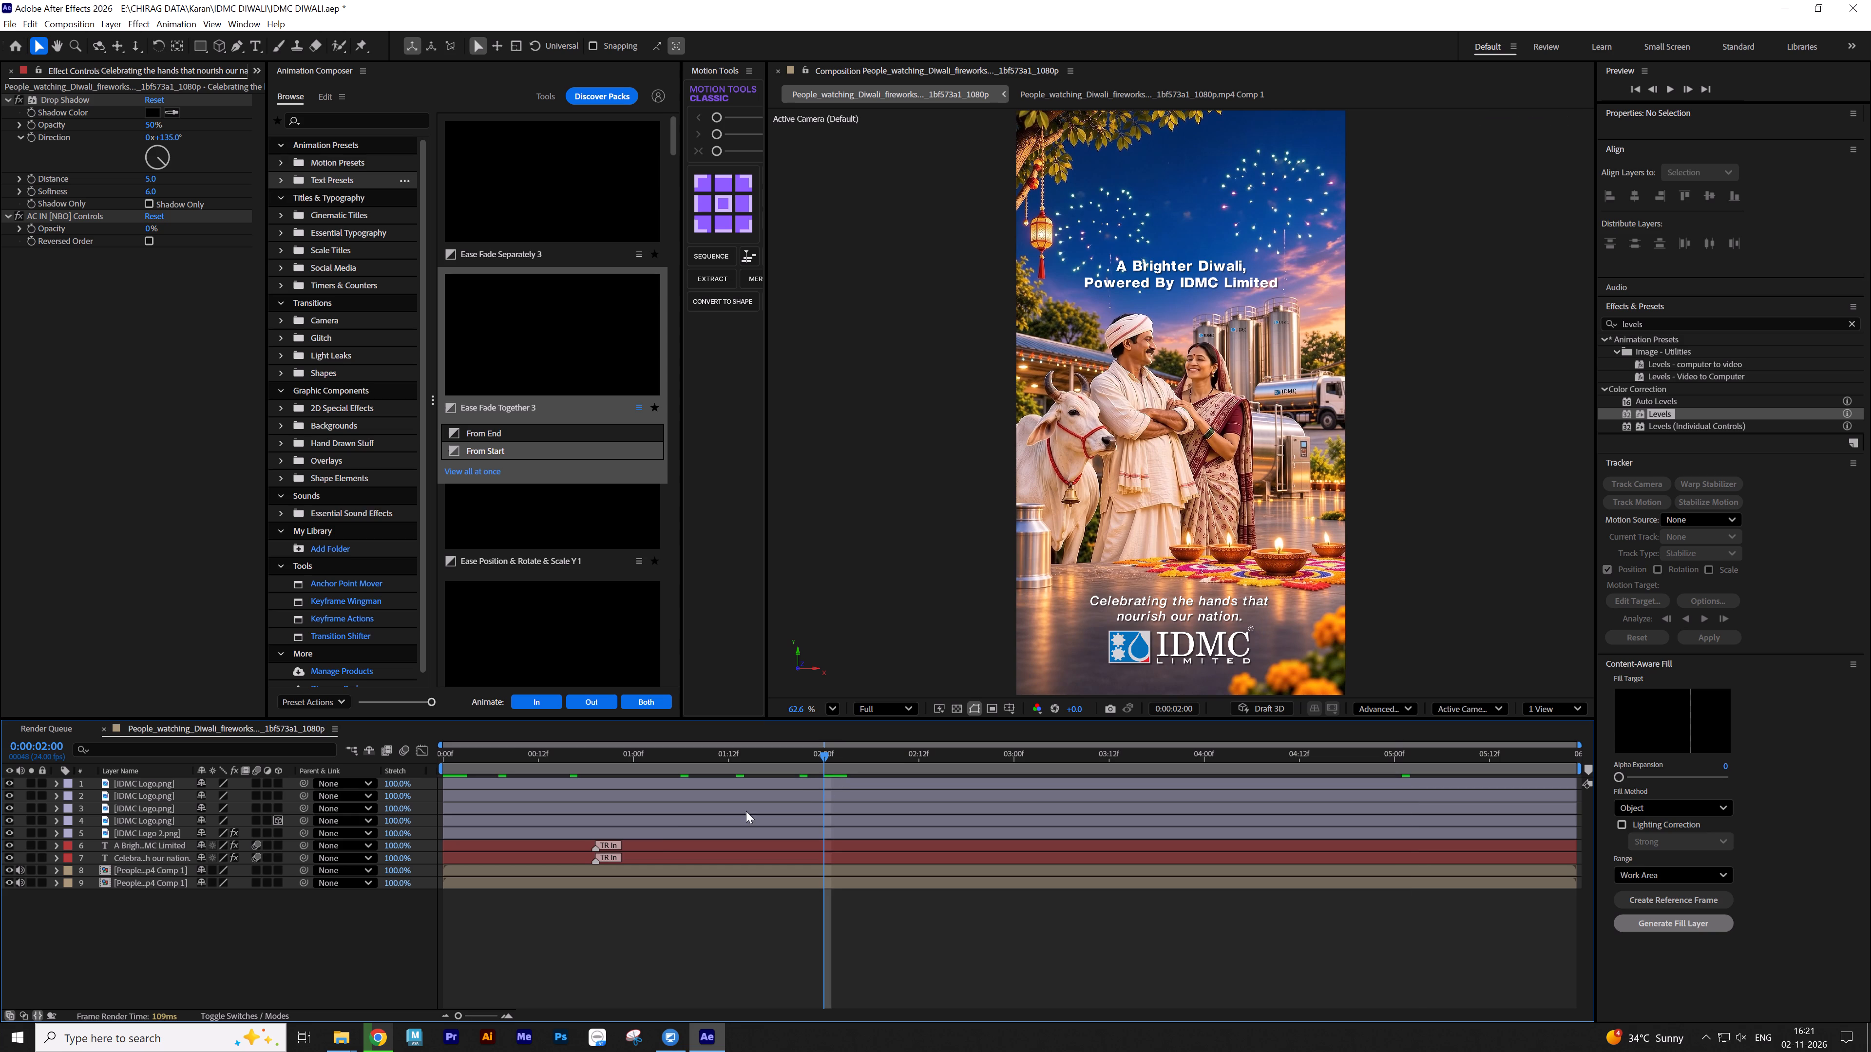
pyautogui.moveTo(663, 844); pyautogui.dragTo(1010, 854)
pyautogui.moveTo(675, 861); pyautogui.dragTo(1333, 879)
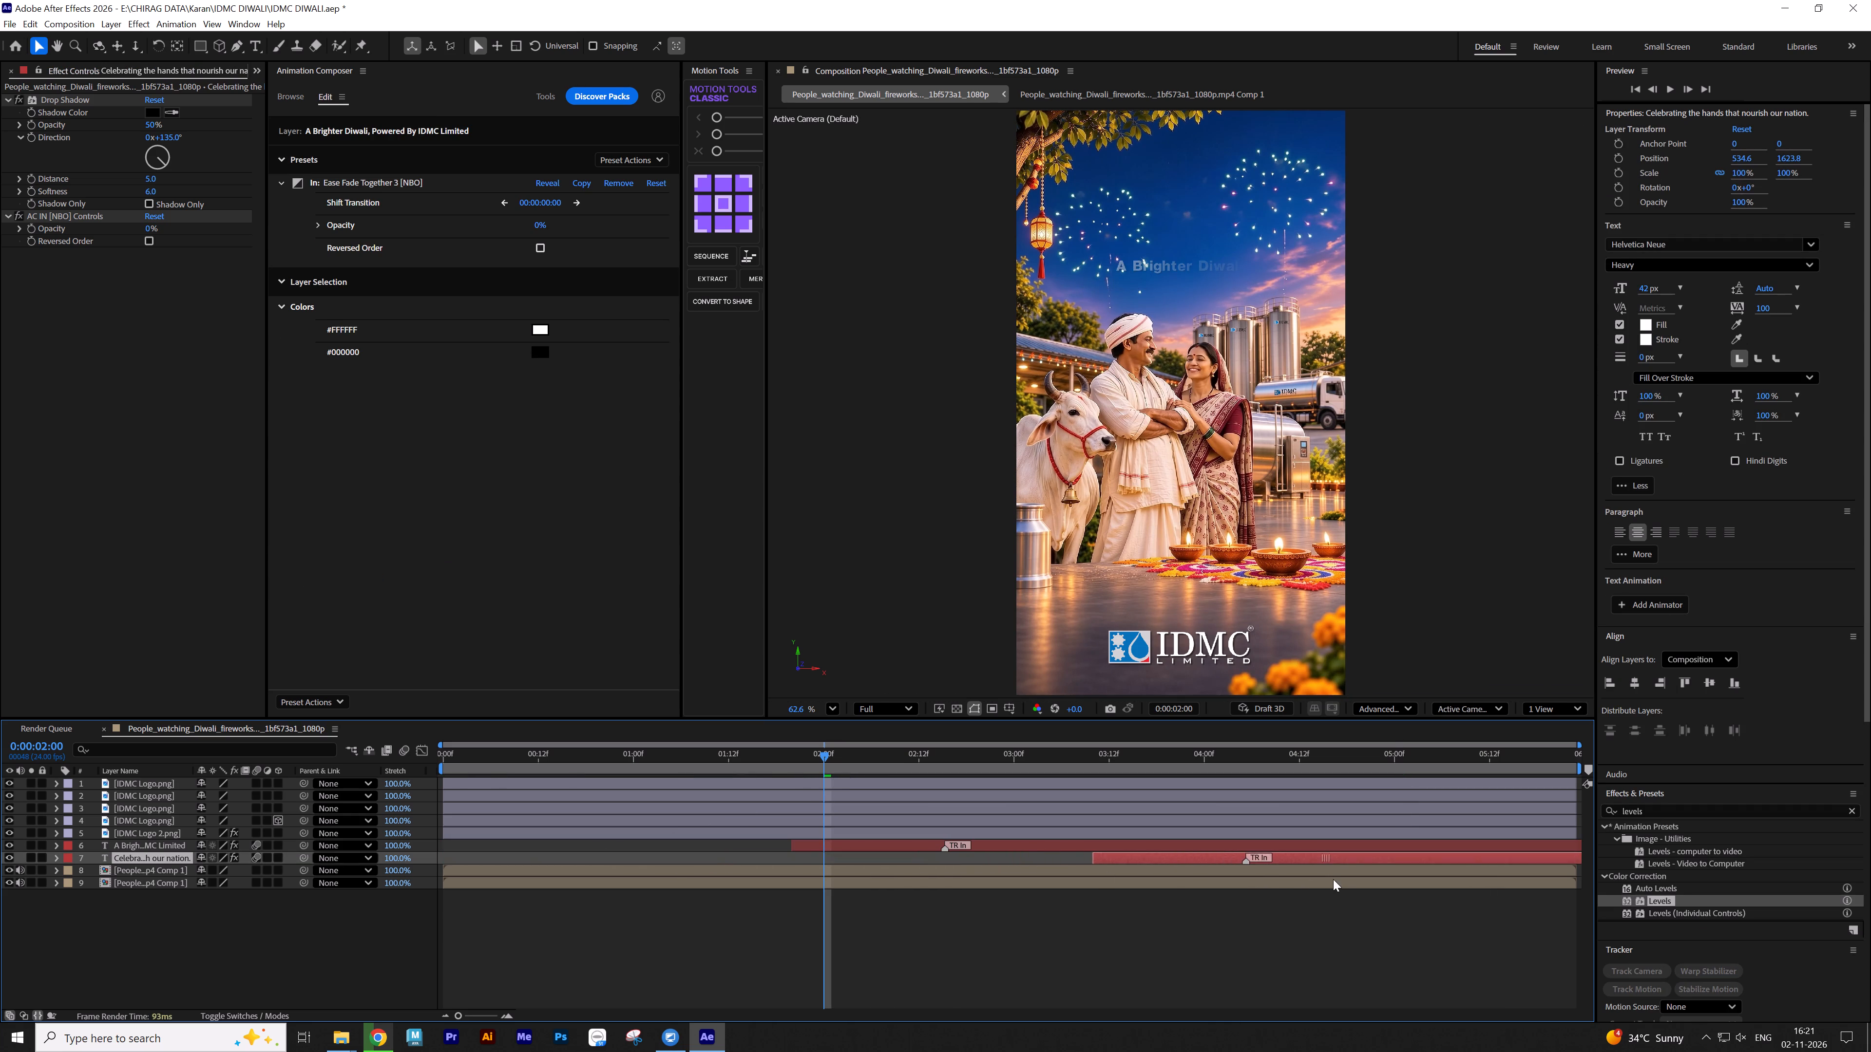
pyautogui.moveTo(1333, 879); pyautogui.dragTo(1088, 883)
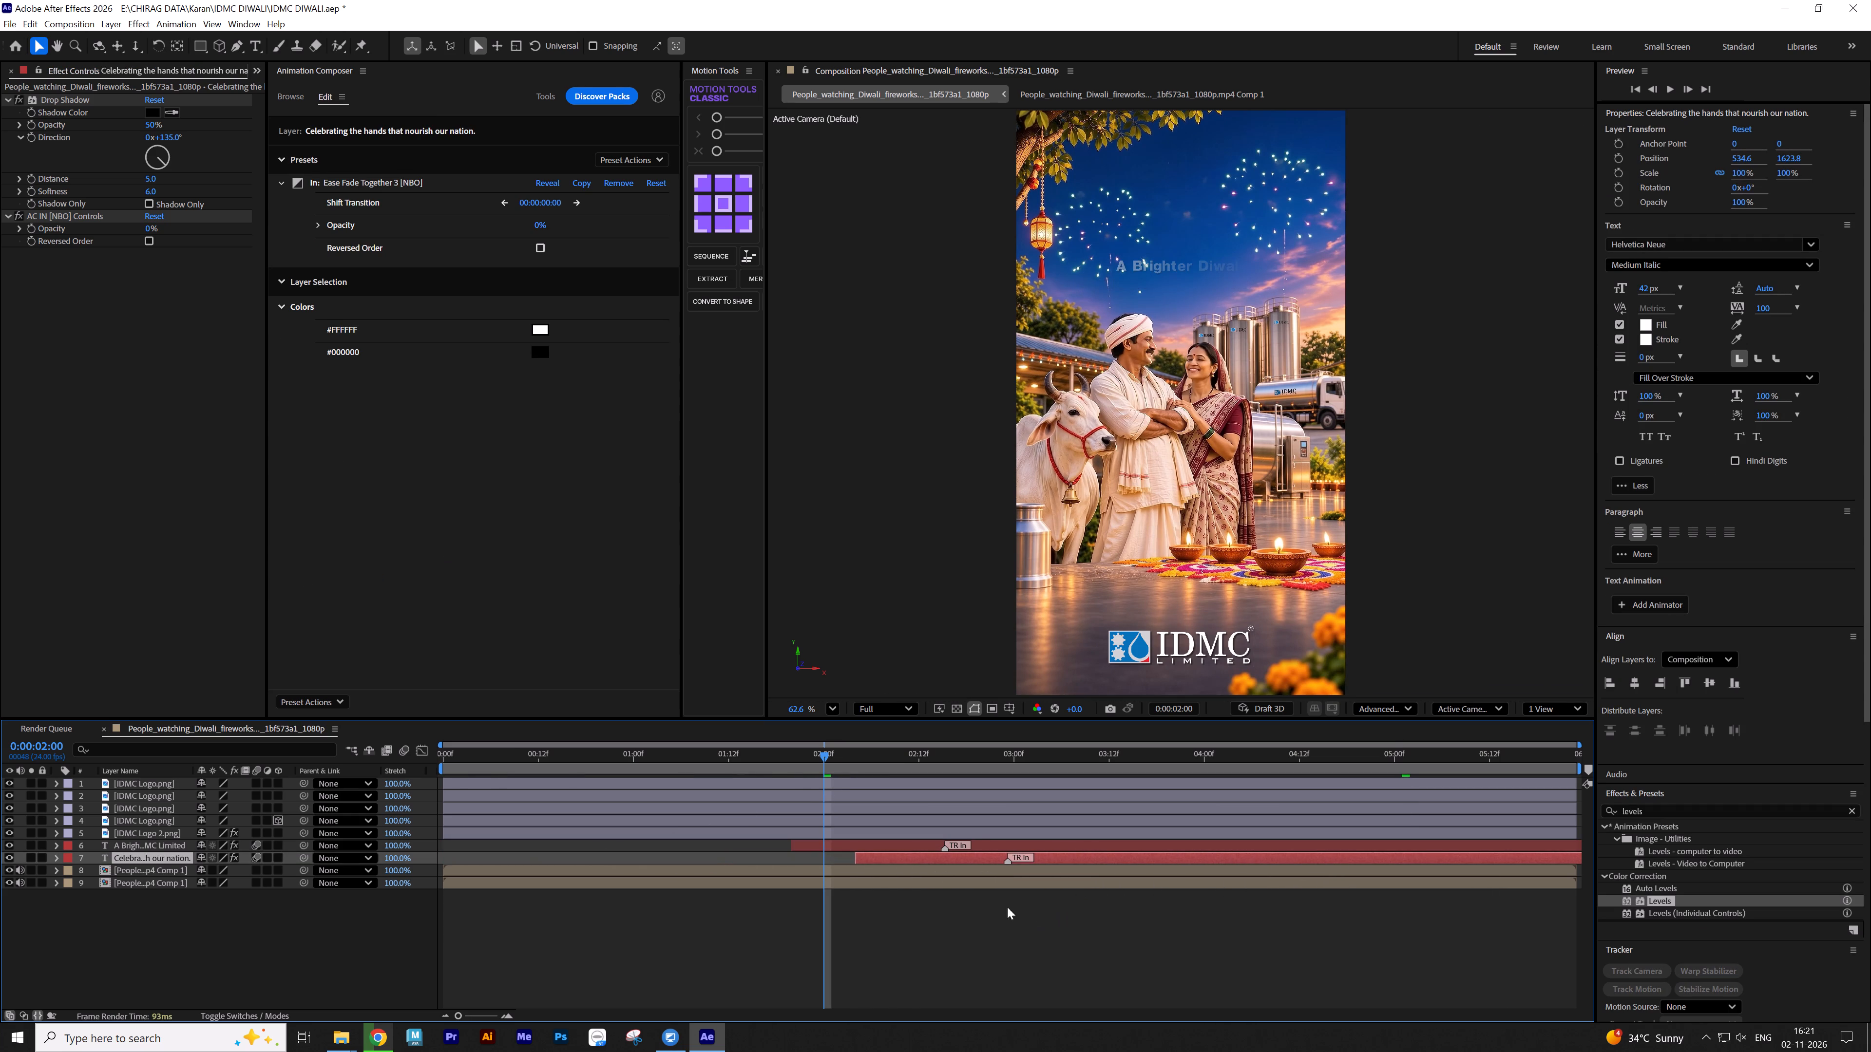
# Keyframe the IDMC Logo 2 layer's opacity from 0% at 0:00:02:12 to 100% at 0:00:03:02.
pyautogui.moveTo(910, 755); pyautogui.dragTo(918, 755)
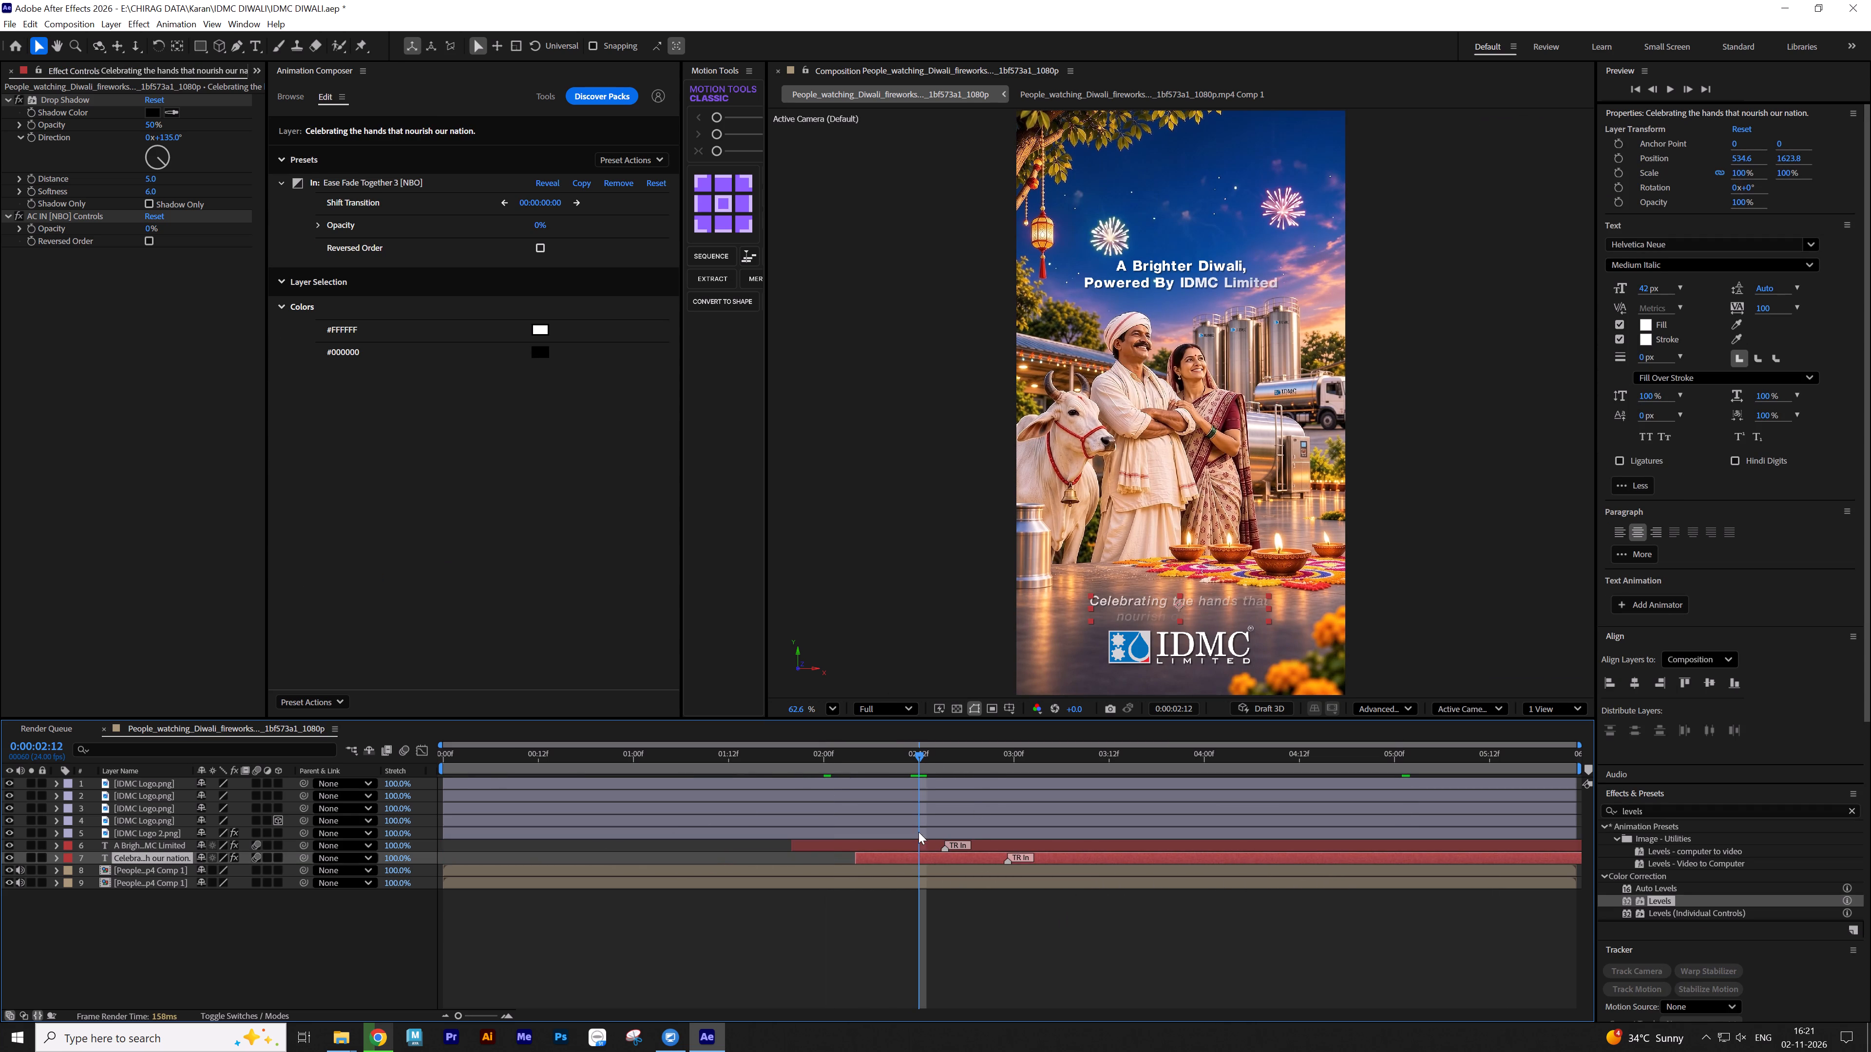
pyautogui.click(1225, 641)
pyautogui.press('t')
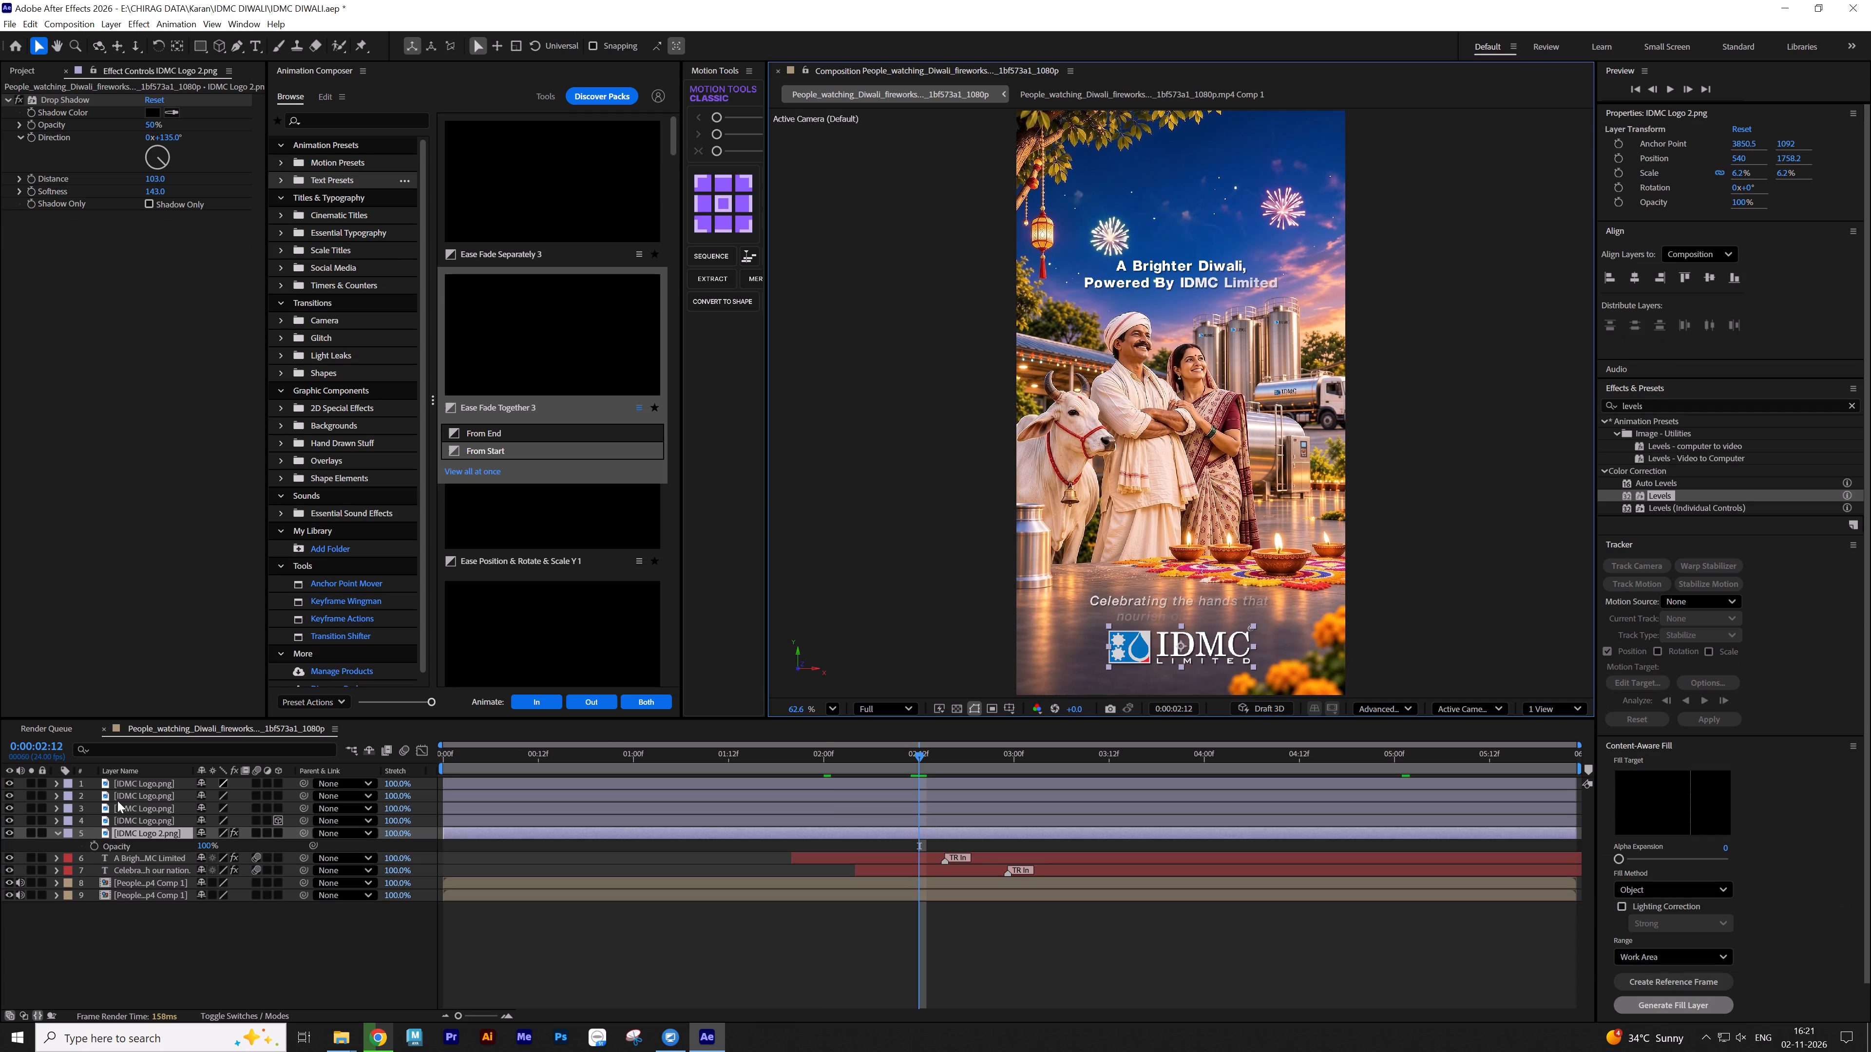
pyautogui.click(96, 846)
pyautogui.click(1017, 748)
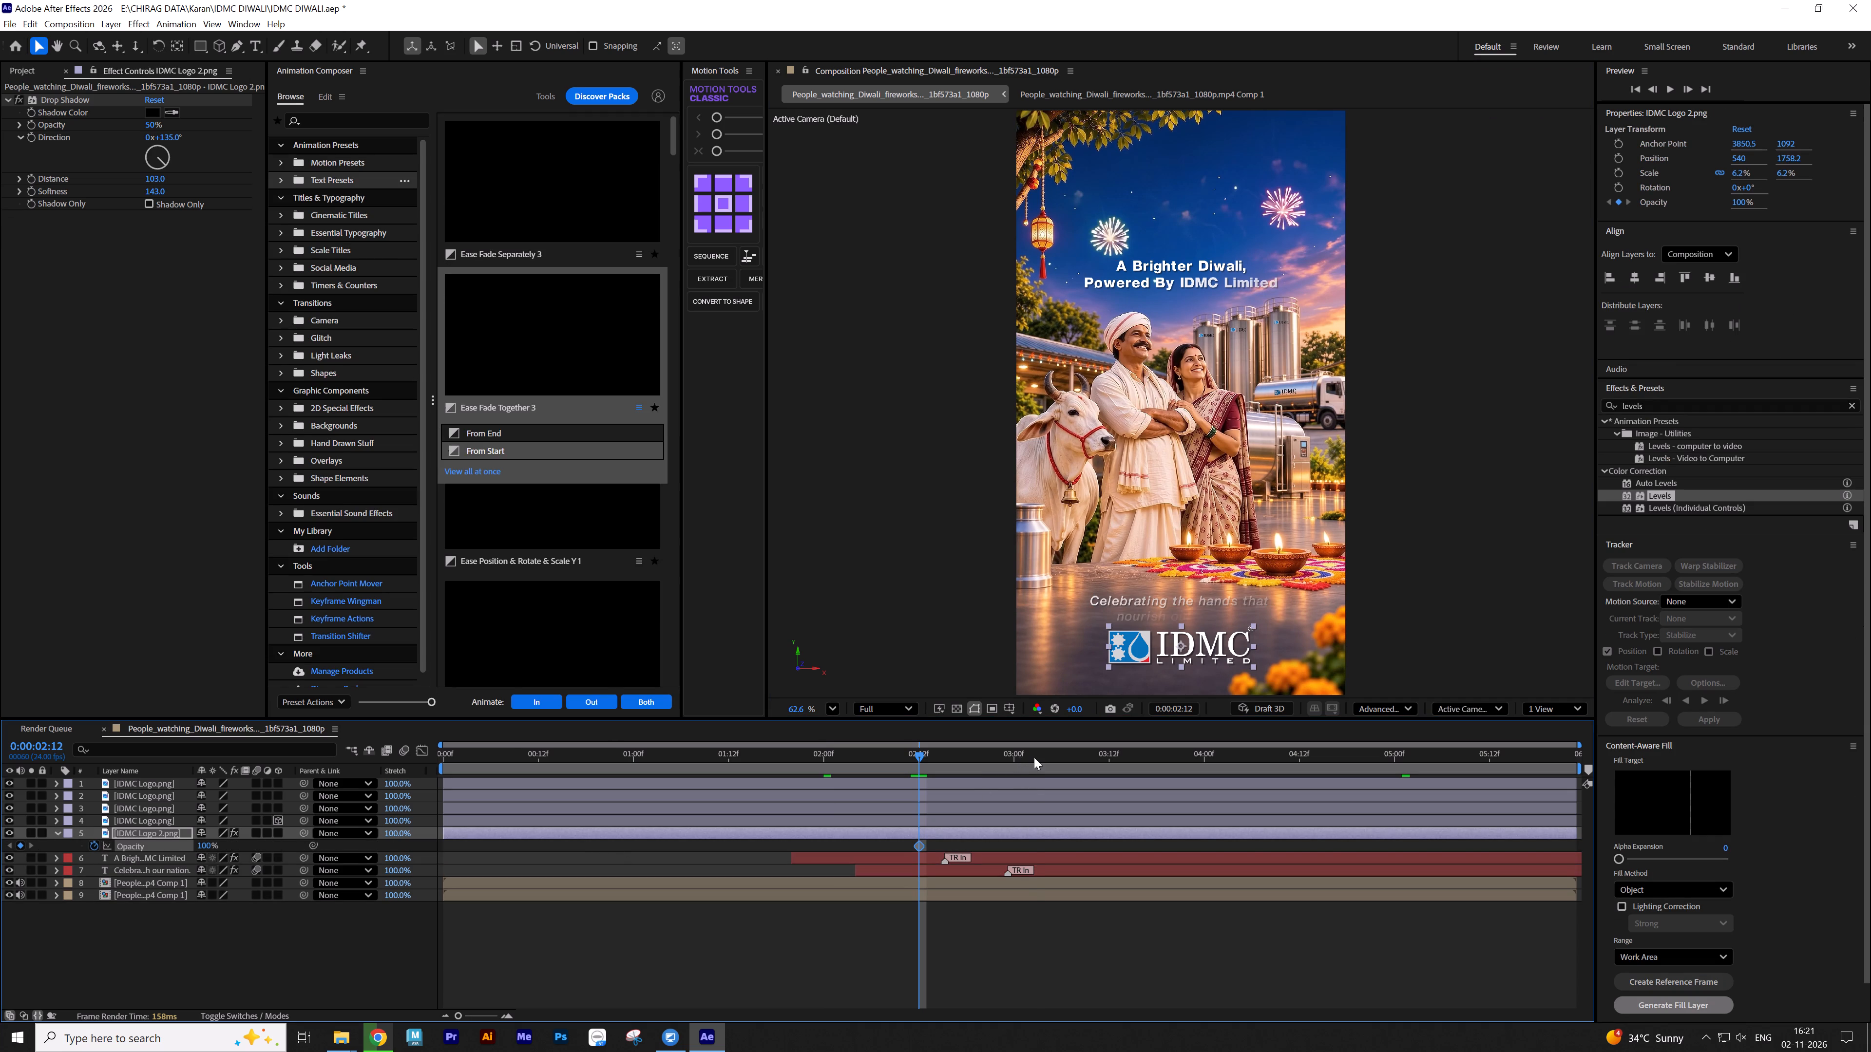
pyautogui.click(1034, 755)
pyautogui.click(19, 845)
pyautogui.press('j')
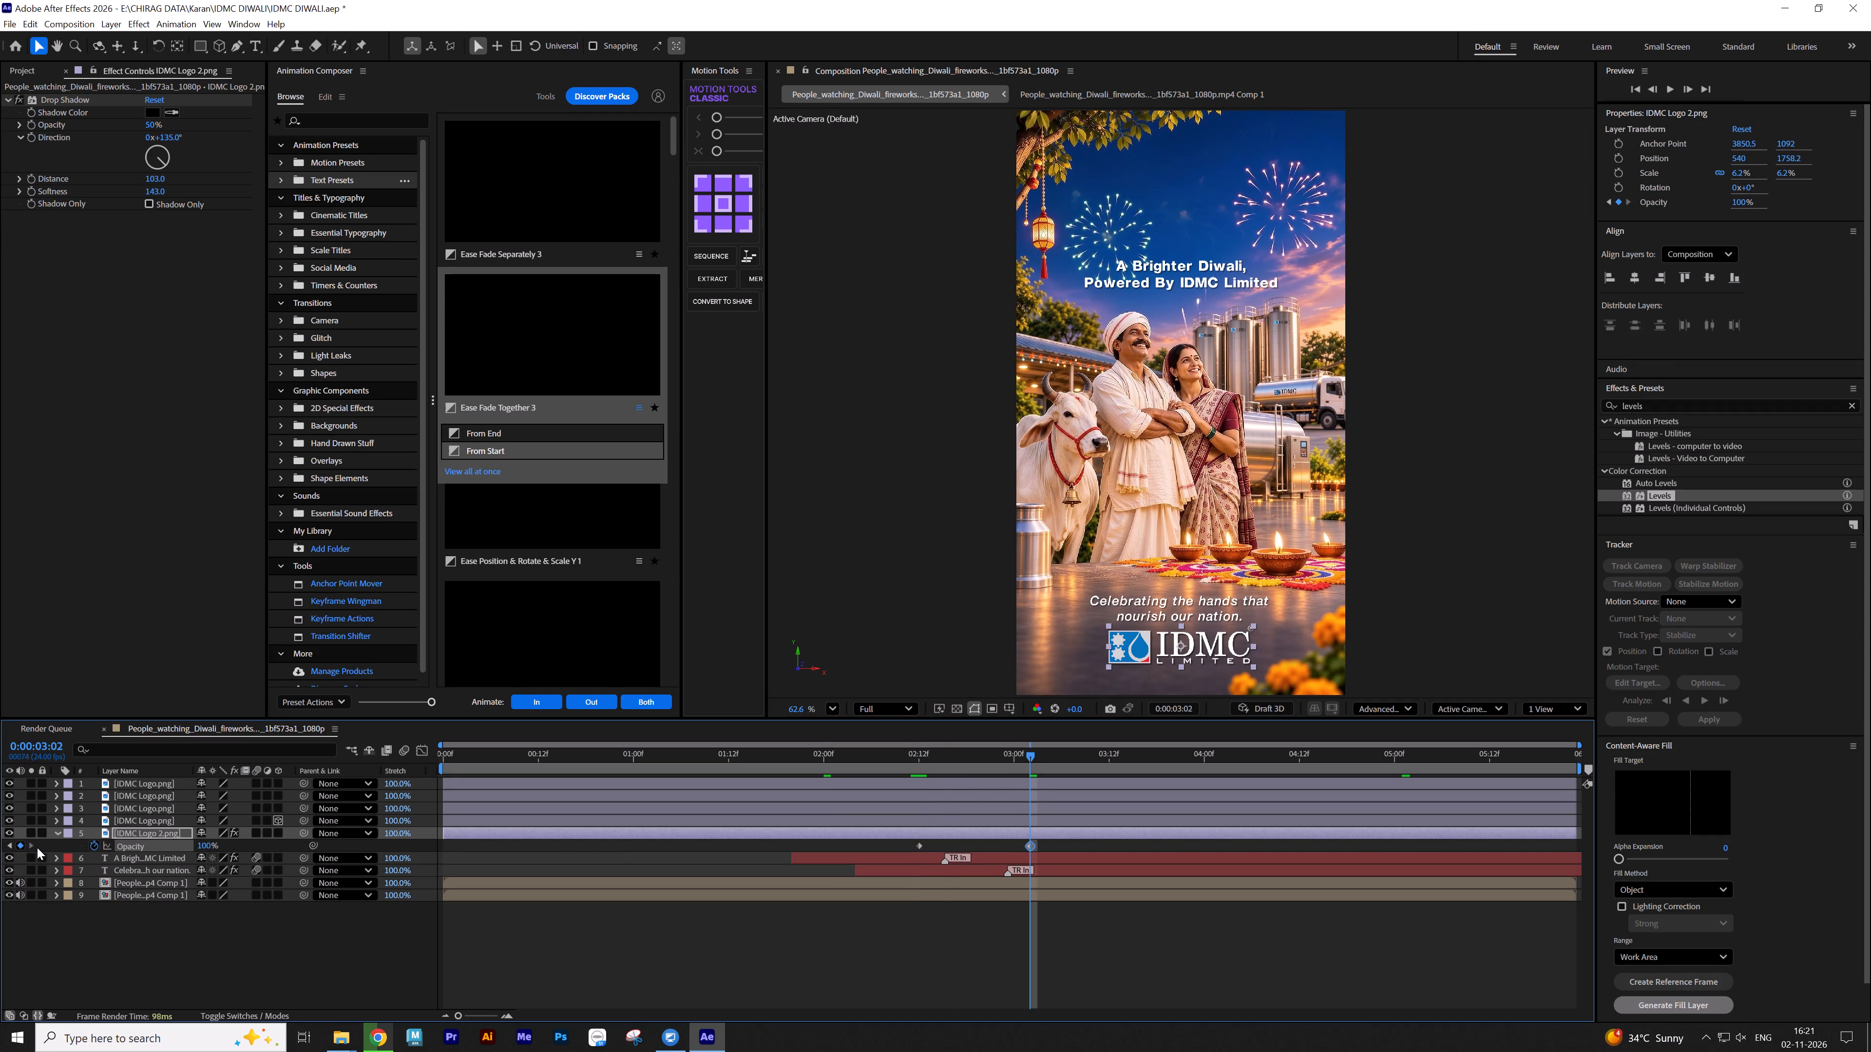
pyautogui.press('j')
pyautogui.press('j')
pyautogui.moveTo(204, 844); pyautogui.dragTo(0, 848)
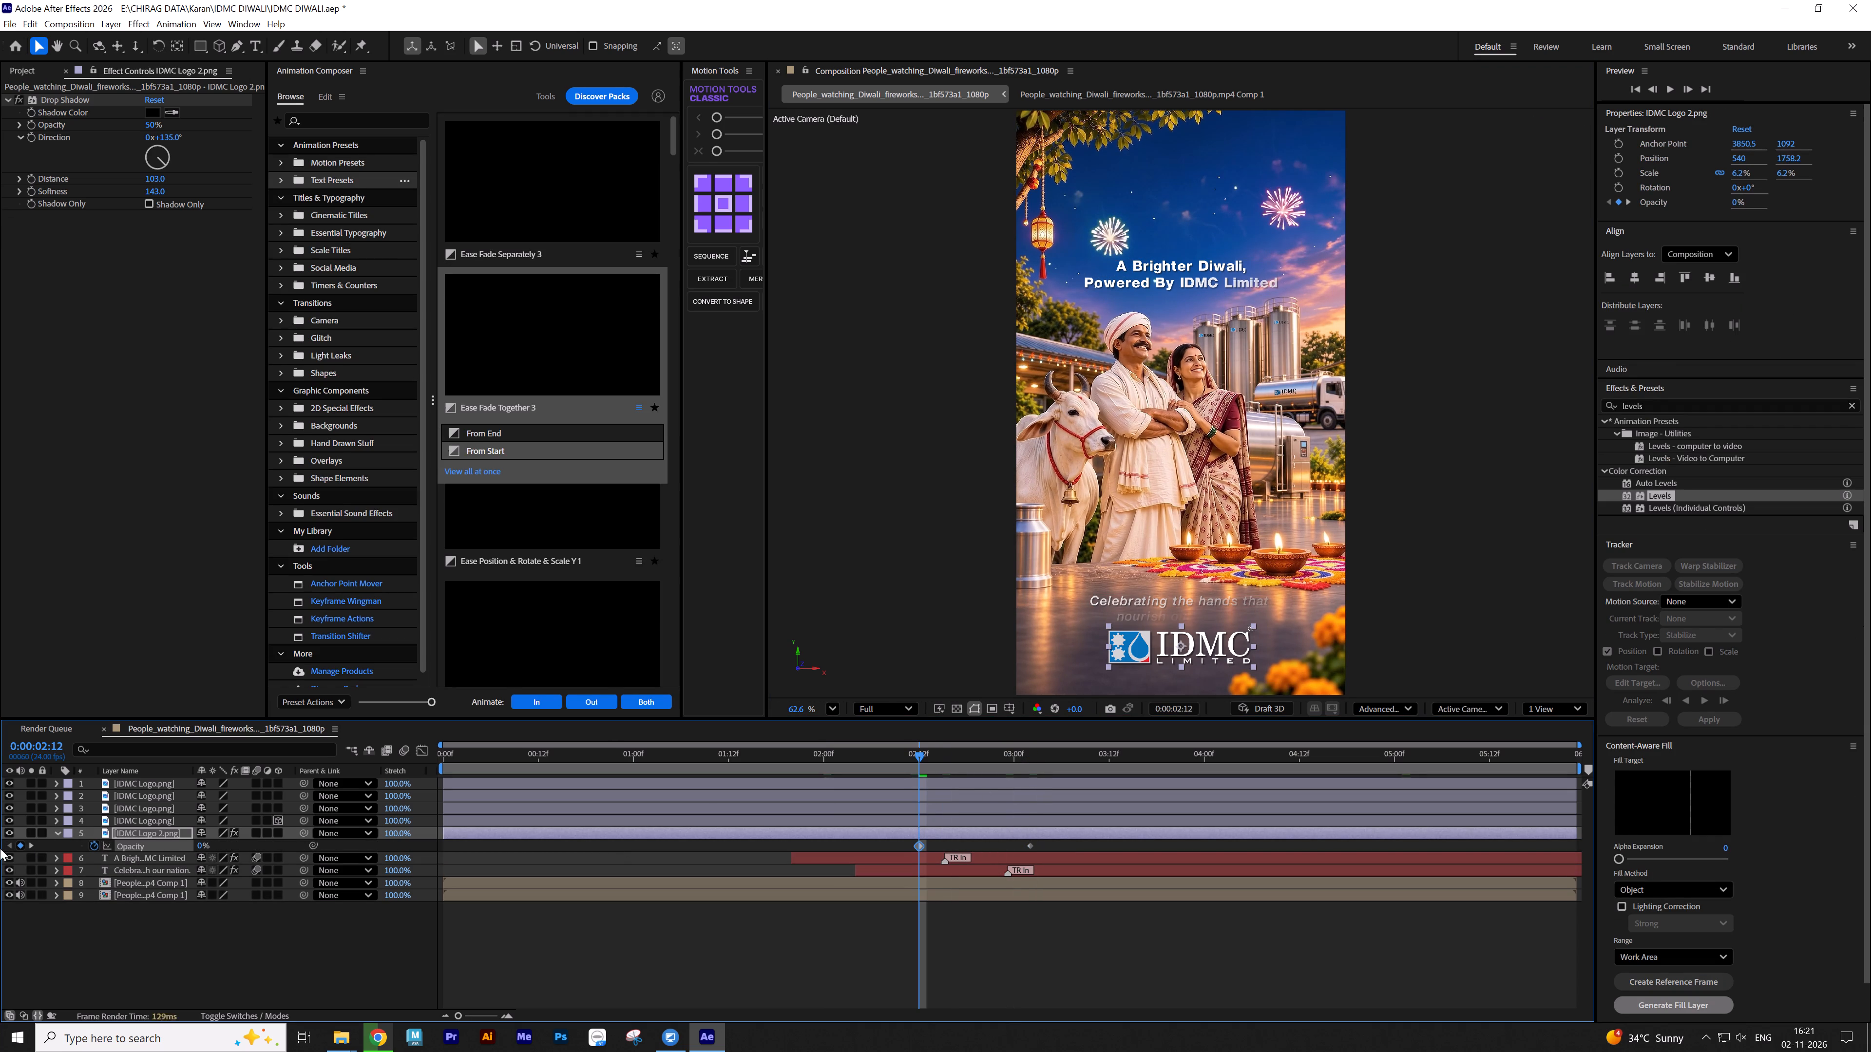
# Preview the text and logo fade-ins from 0:00:02:12, then scrub through the composition's ending and return to its first frame.
pyautogui.click(201, 963)
pyautogui.press('s')
pyautogui.press('s')
pyautogui.click(669, 960)
pyautogui.press('space')
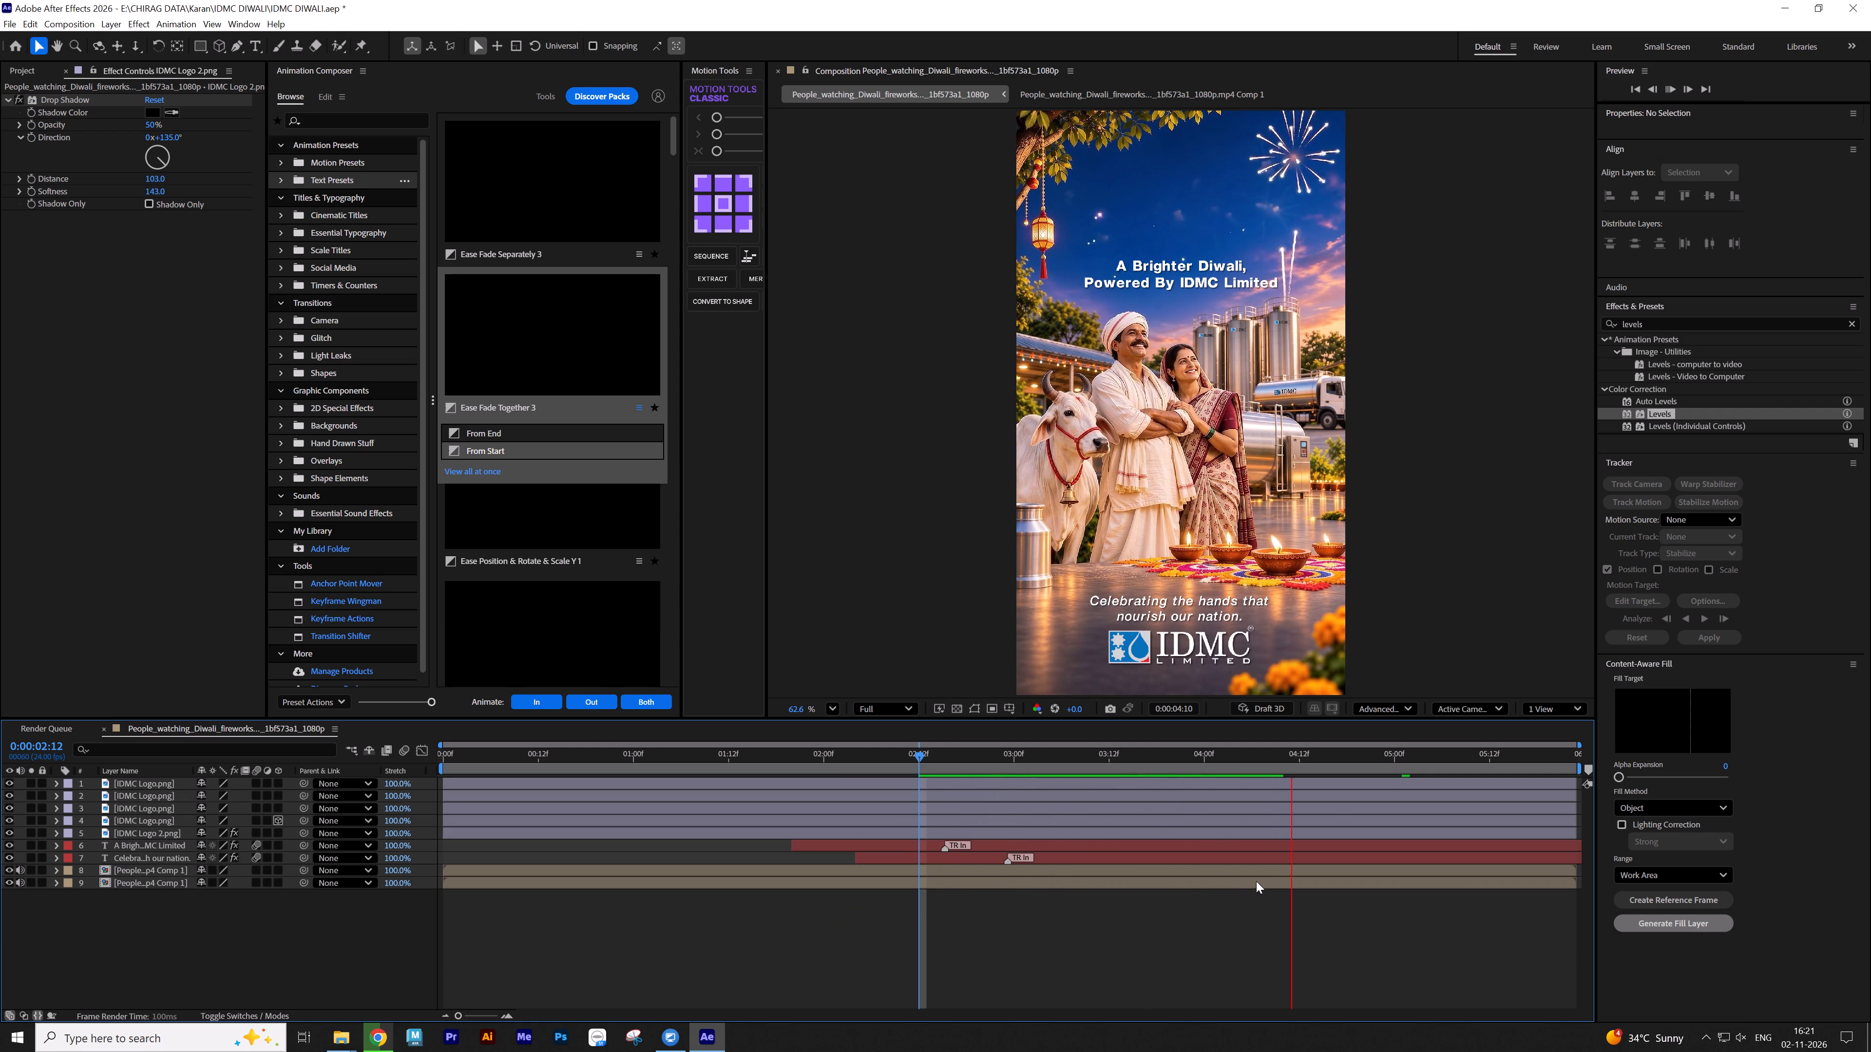
pyautogui.press('space')
pyautogui.moveTo(1538, 761); pyautogui.dragTo(1474, 760)
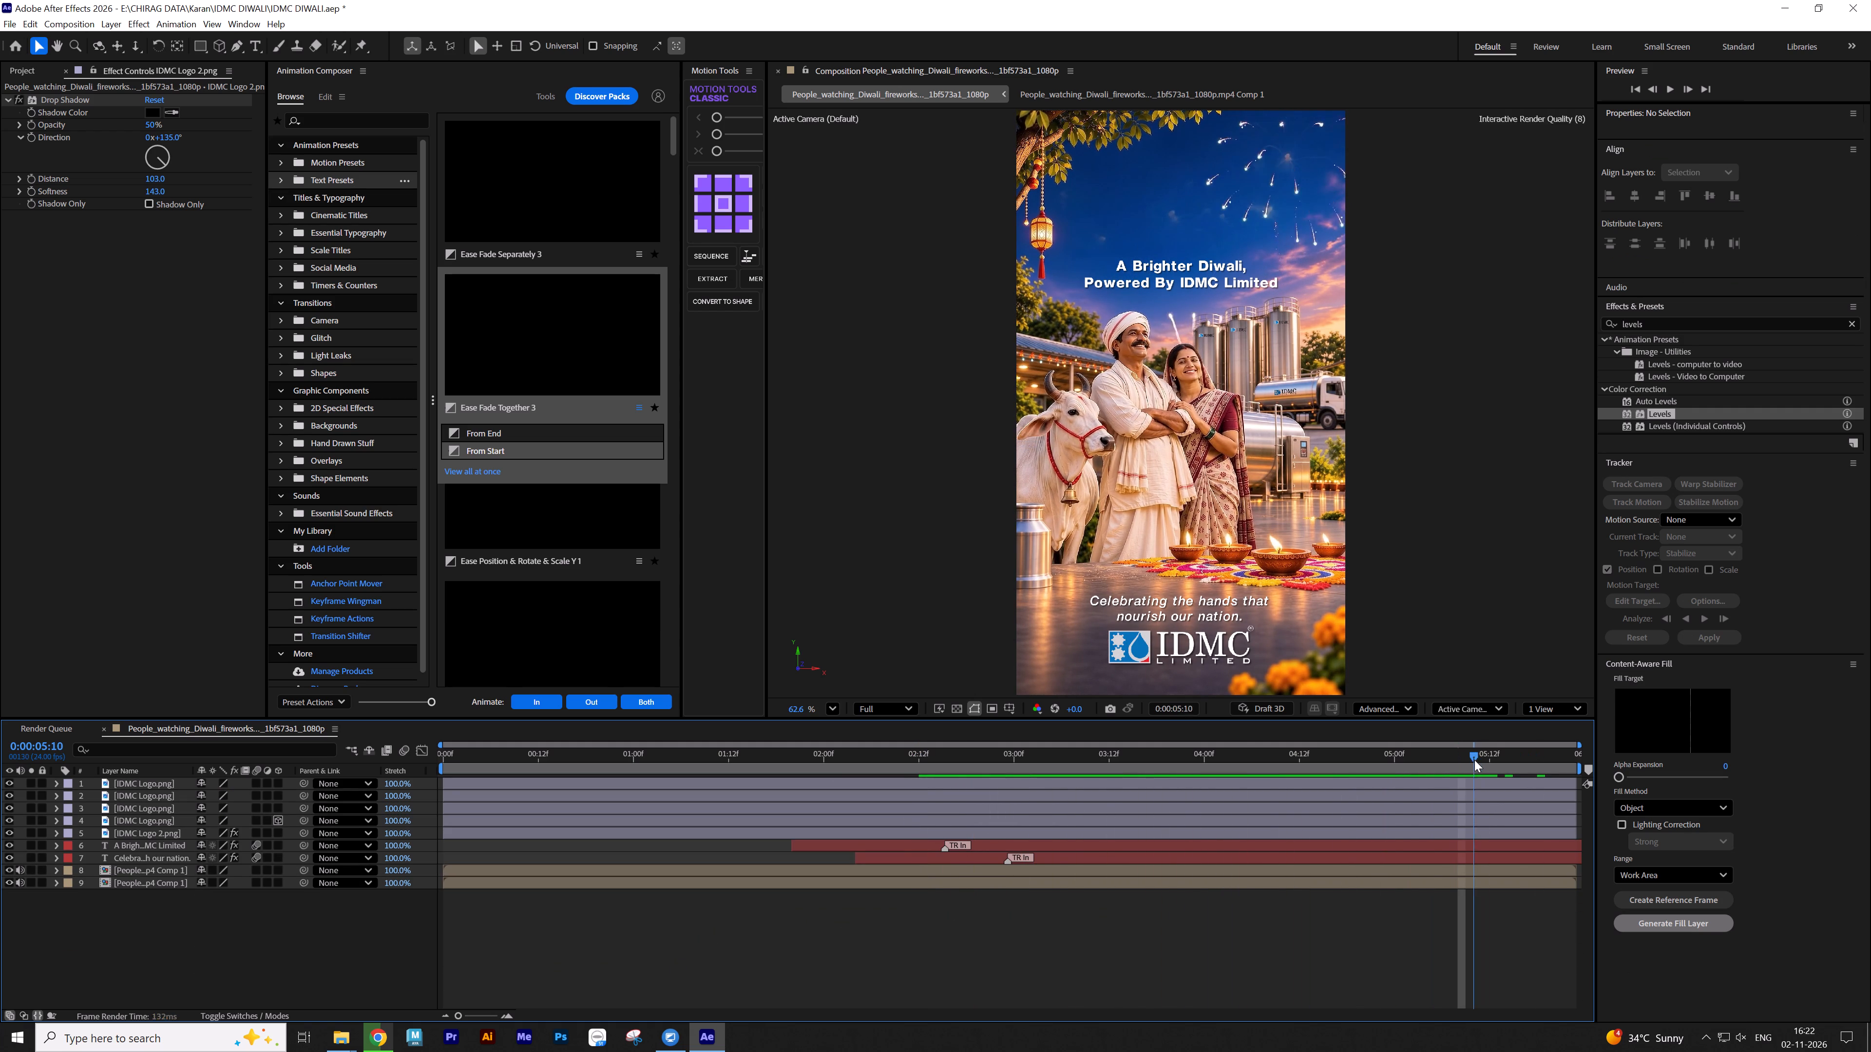
pyautogui.moveTo(1474, 760); pyautogui.dragTo(1536, 760)
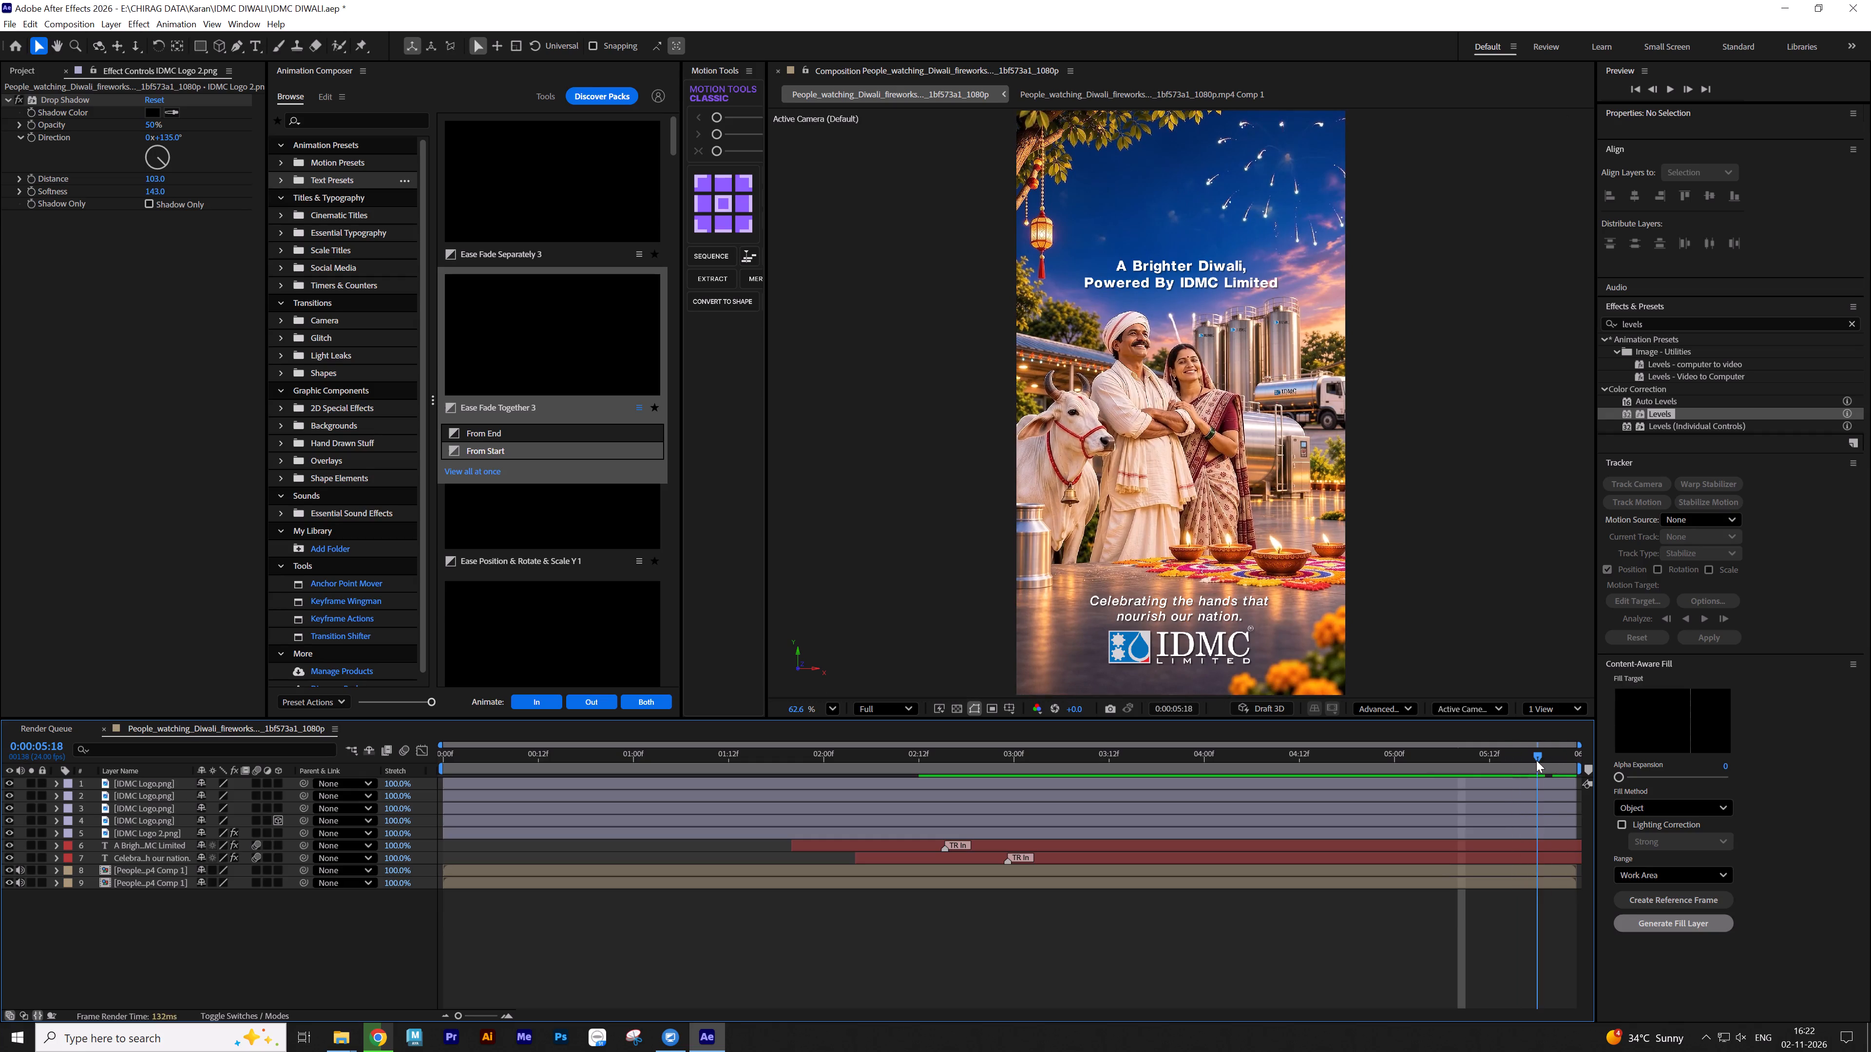
pyautogui.moveTo(1536, 760); pyautogui.dragTo(367, 767)
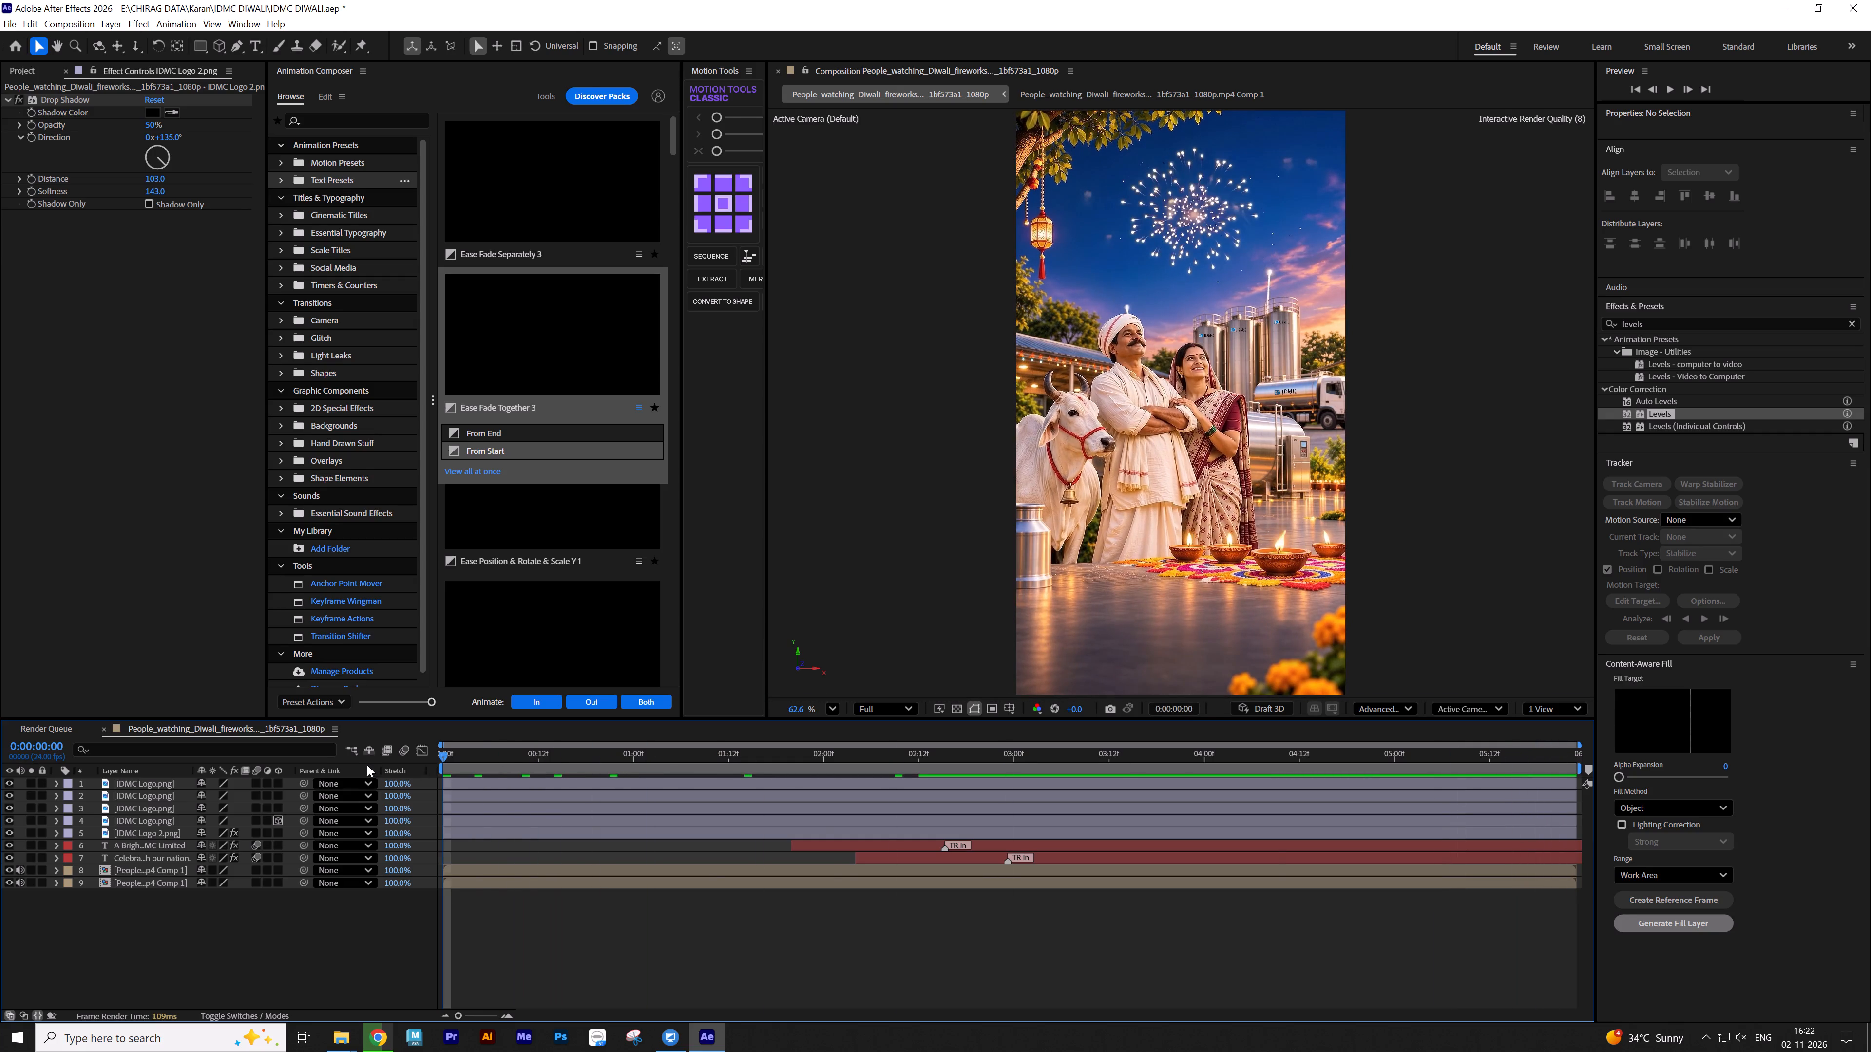
# Save the IDMC DIWALI project.
pyautogui.hotkey('ctrl', 's')
# Switch to Chrome's download history and close the Google One plans and Credit history tabs.
pyautogui.hotkey('alt', 'Tab')
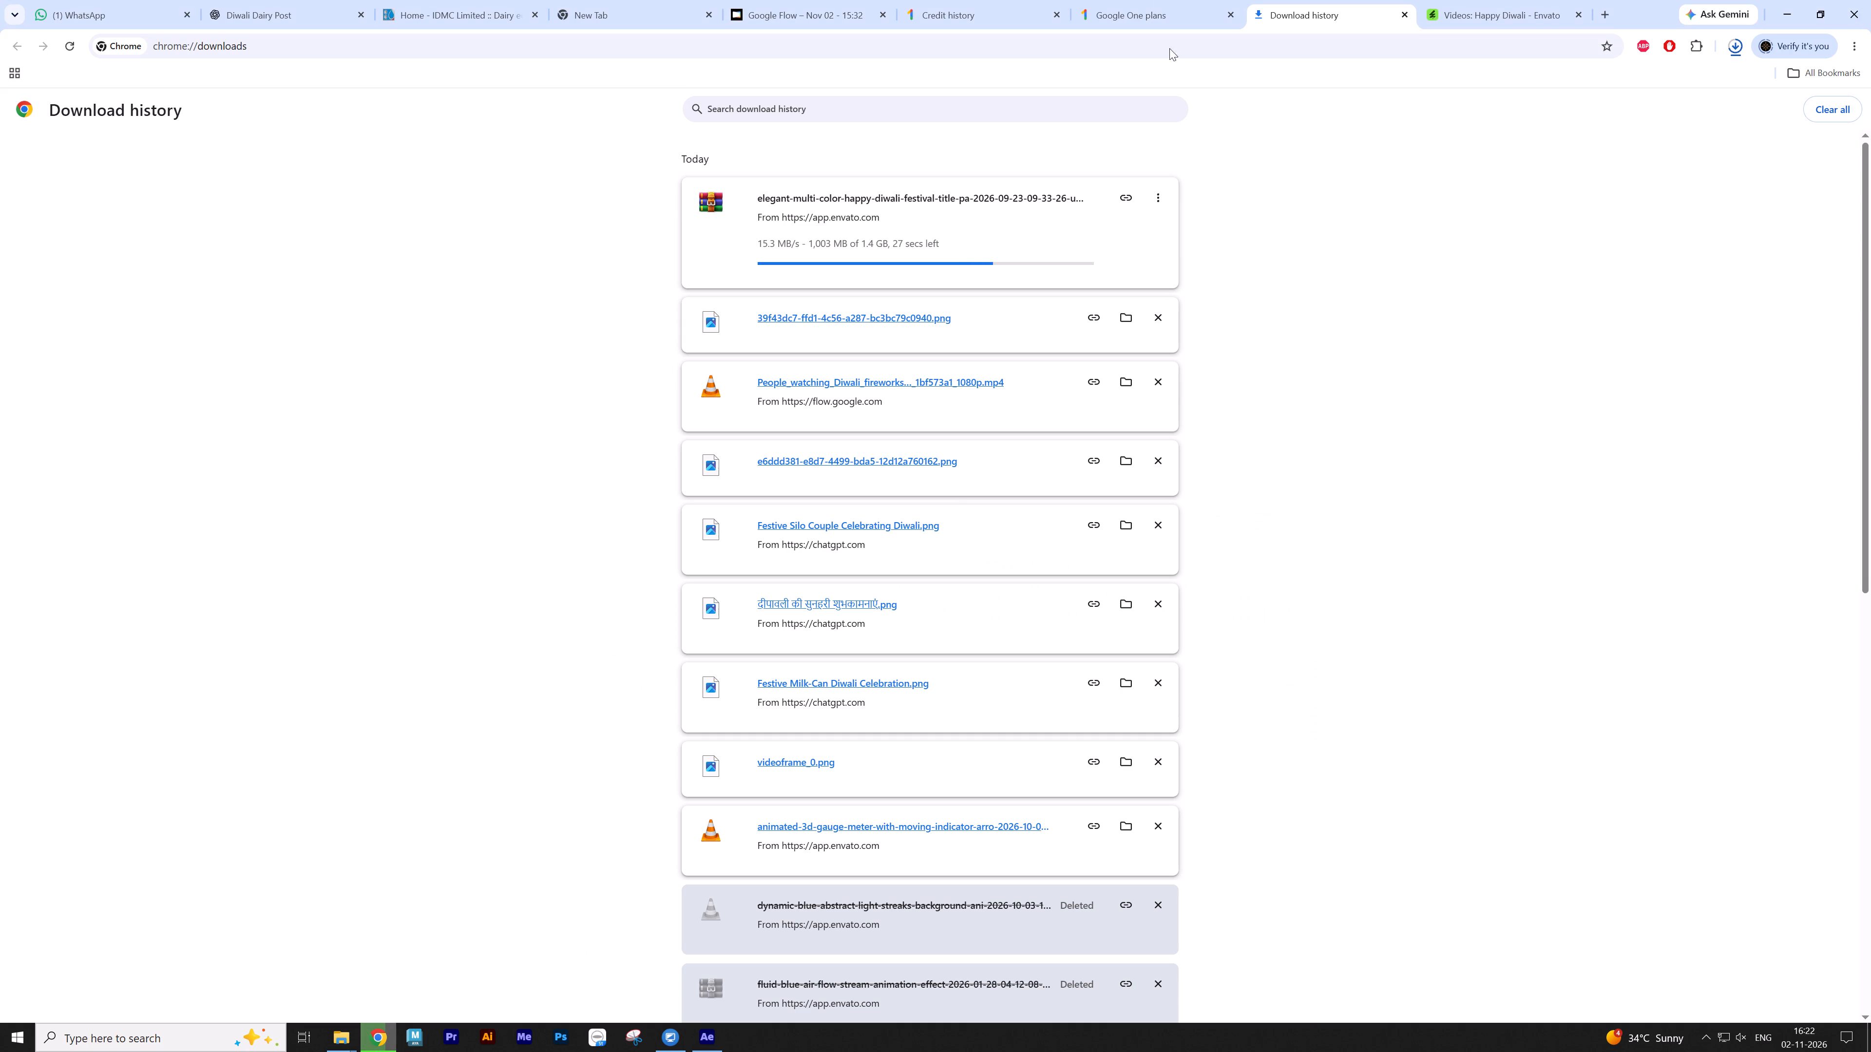
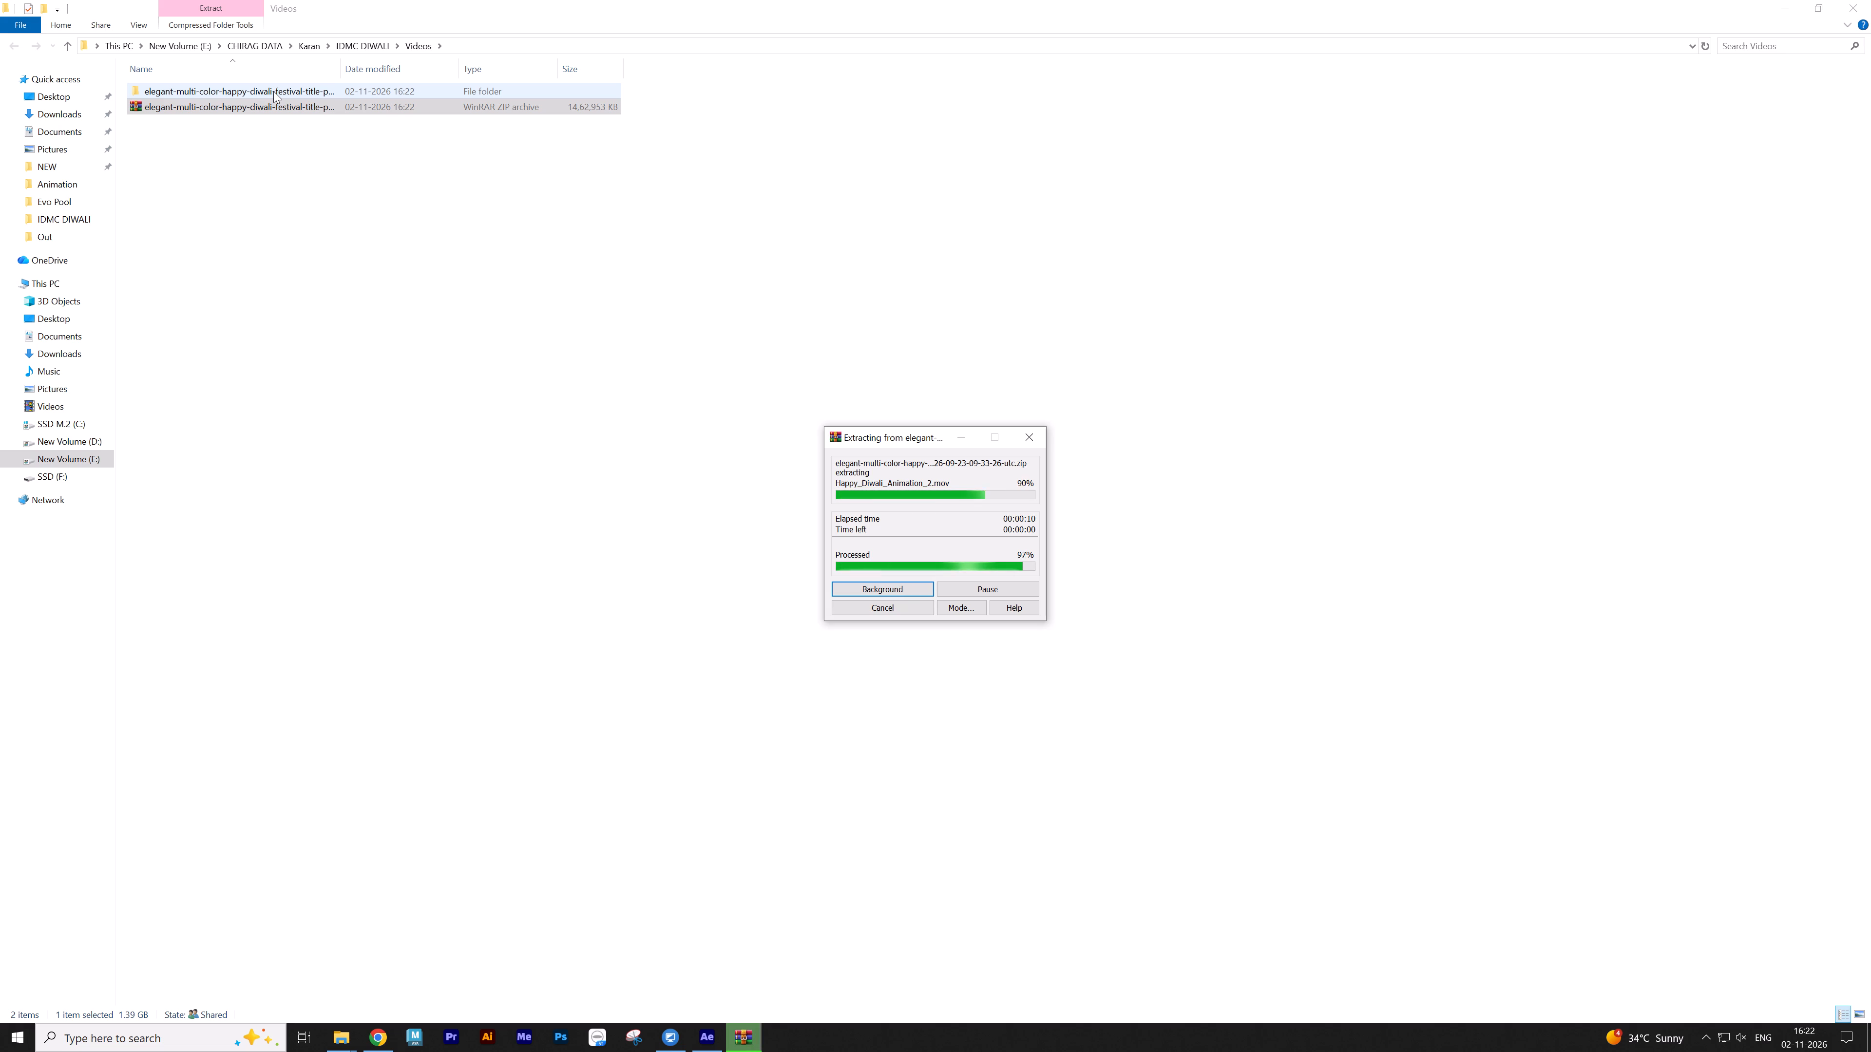
# Open the extracted elegant-multi-color-happy-diwali-festival-title folder in the IDMC DIWALI Videos directory.
pyautogui.doubleClick(273, 91)
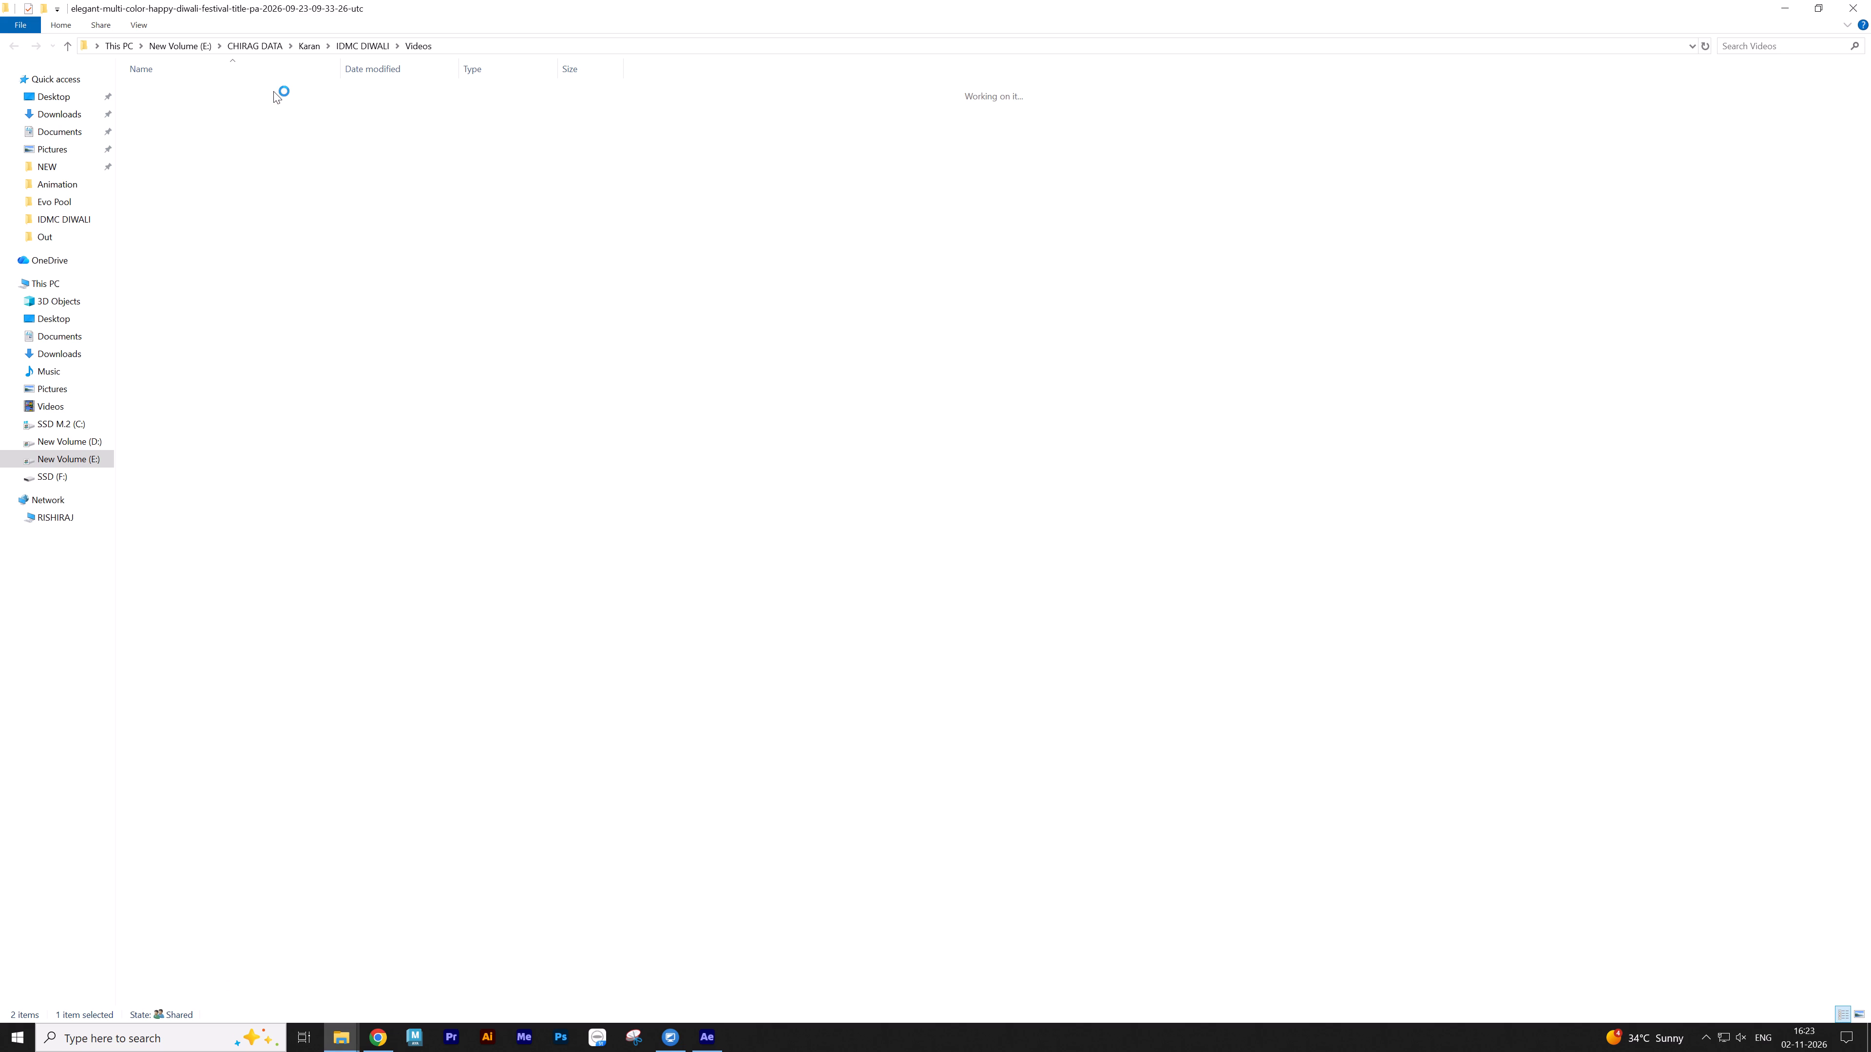
# Bring the Happy_Diwali_Animation_1 clip from the Happy Diwali title folder into the After Effects composition as its top layer.
pyautogui.moveTo(166, 102); pyautogui.dragTo(351, 269)
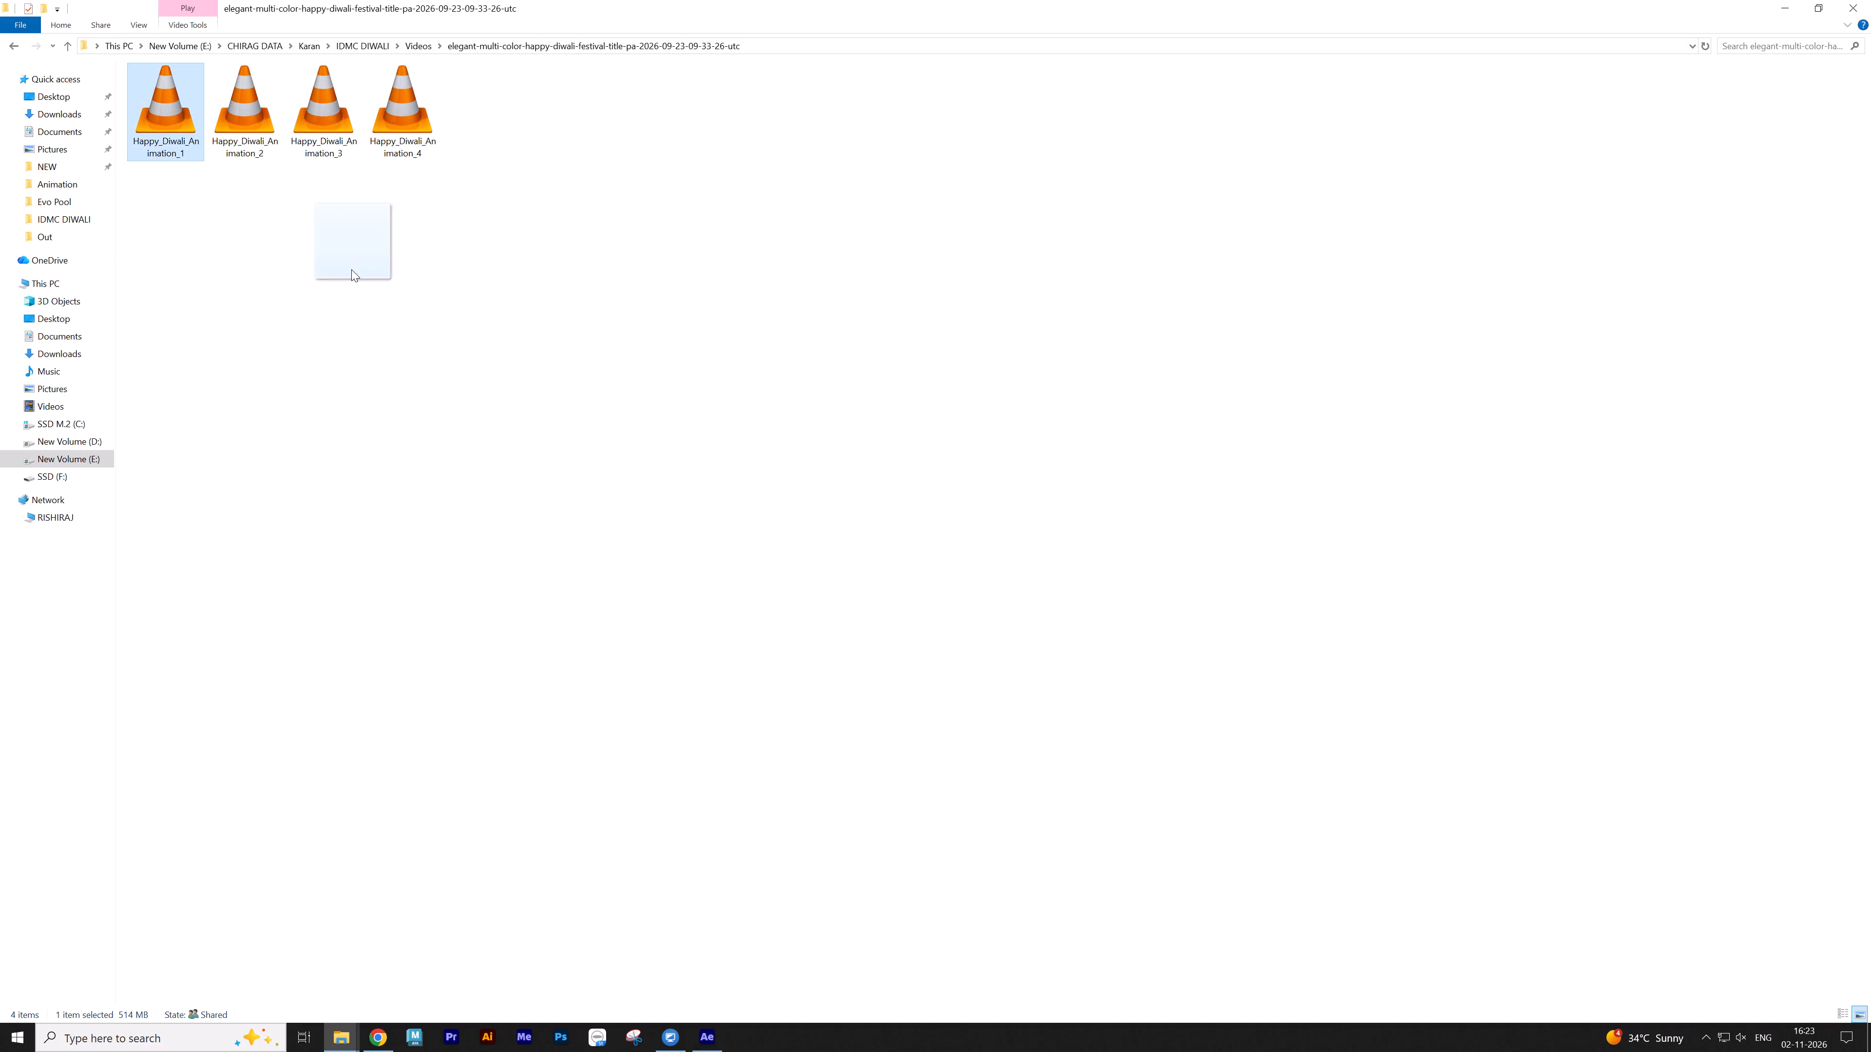
pyautogui.moveTo(351, 269); pyautogui.dragTo(584, 872)
pyautogui.hotkey('alt', 'Tab')
pyautogui.hotkey('alt', 'Tab')
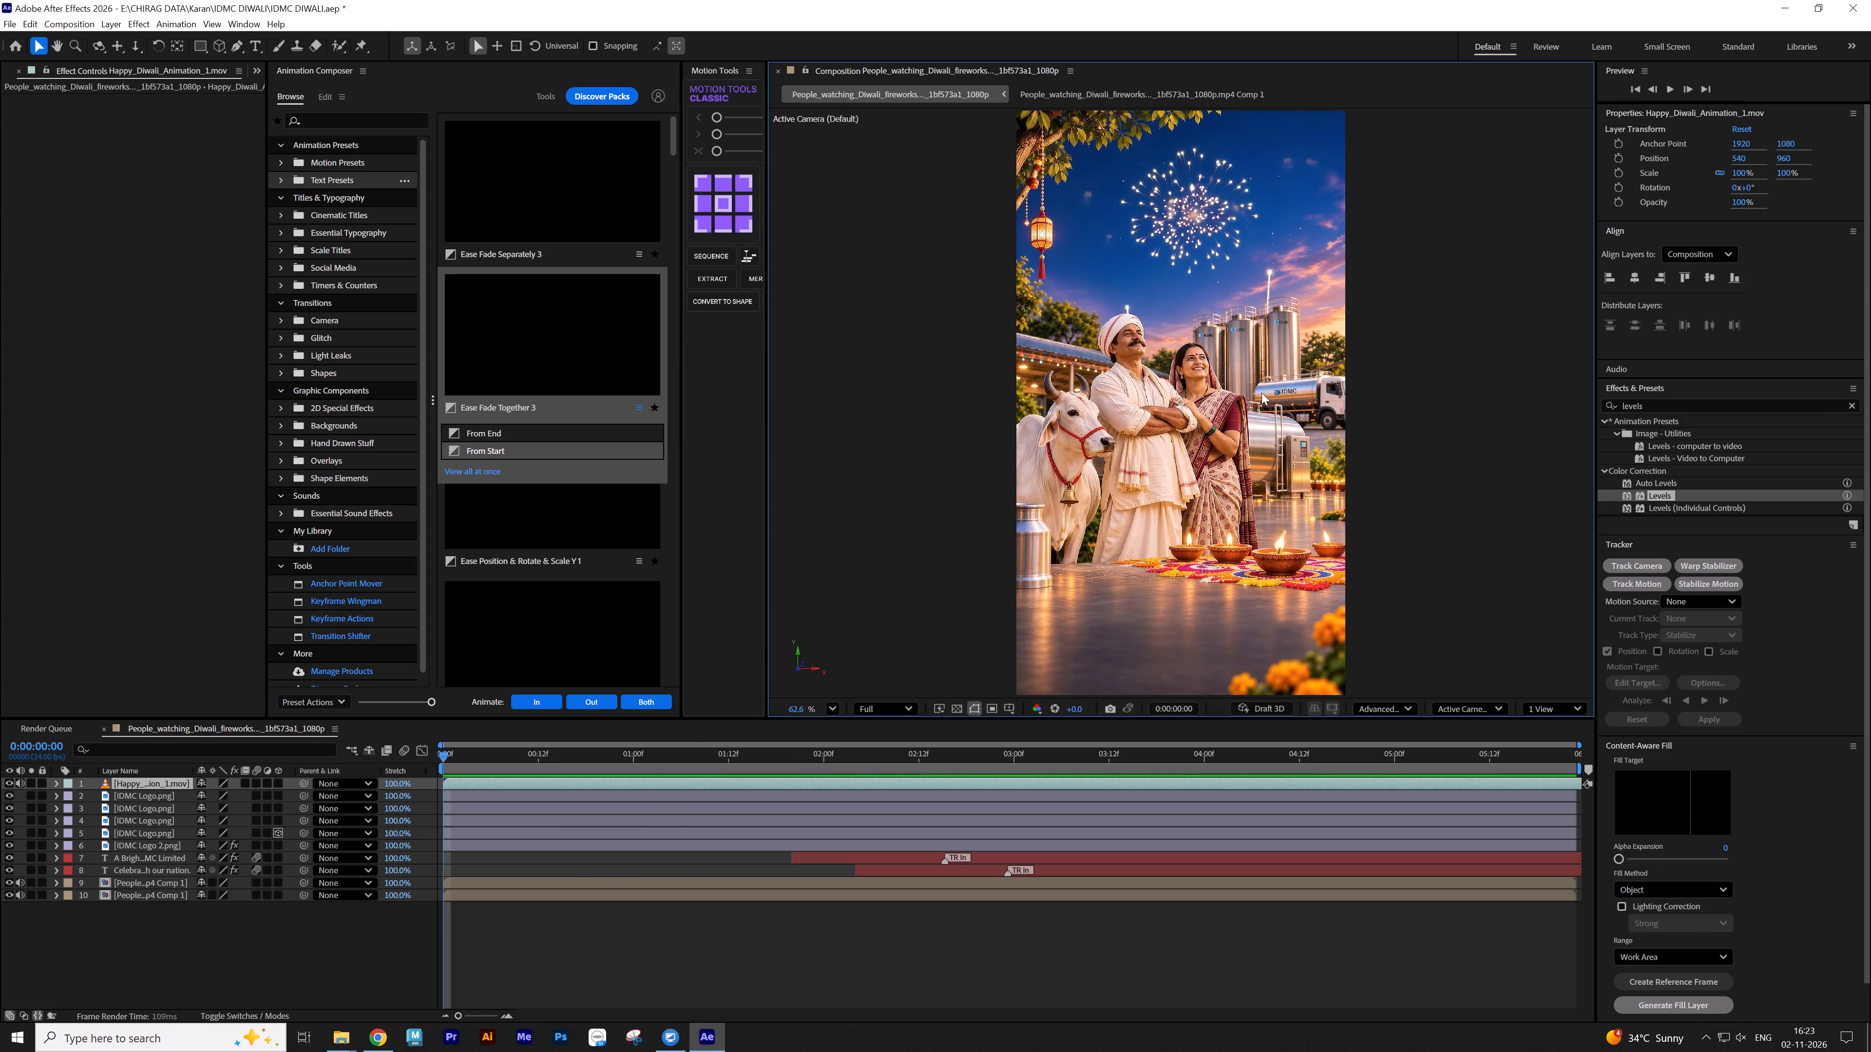
# Scale the Happy_Diwali_Animation_1 layer down to 26%.
pyautogui.press('s')
pyautogui.moveTo(248, 797); pyautogui.dragTo(235, 799)
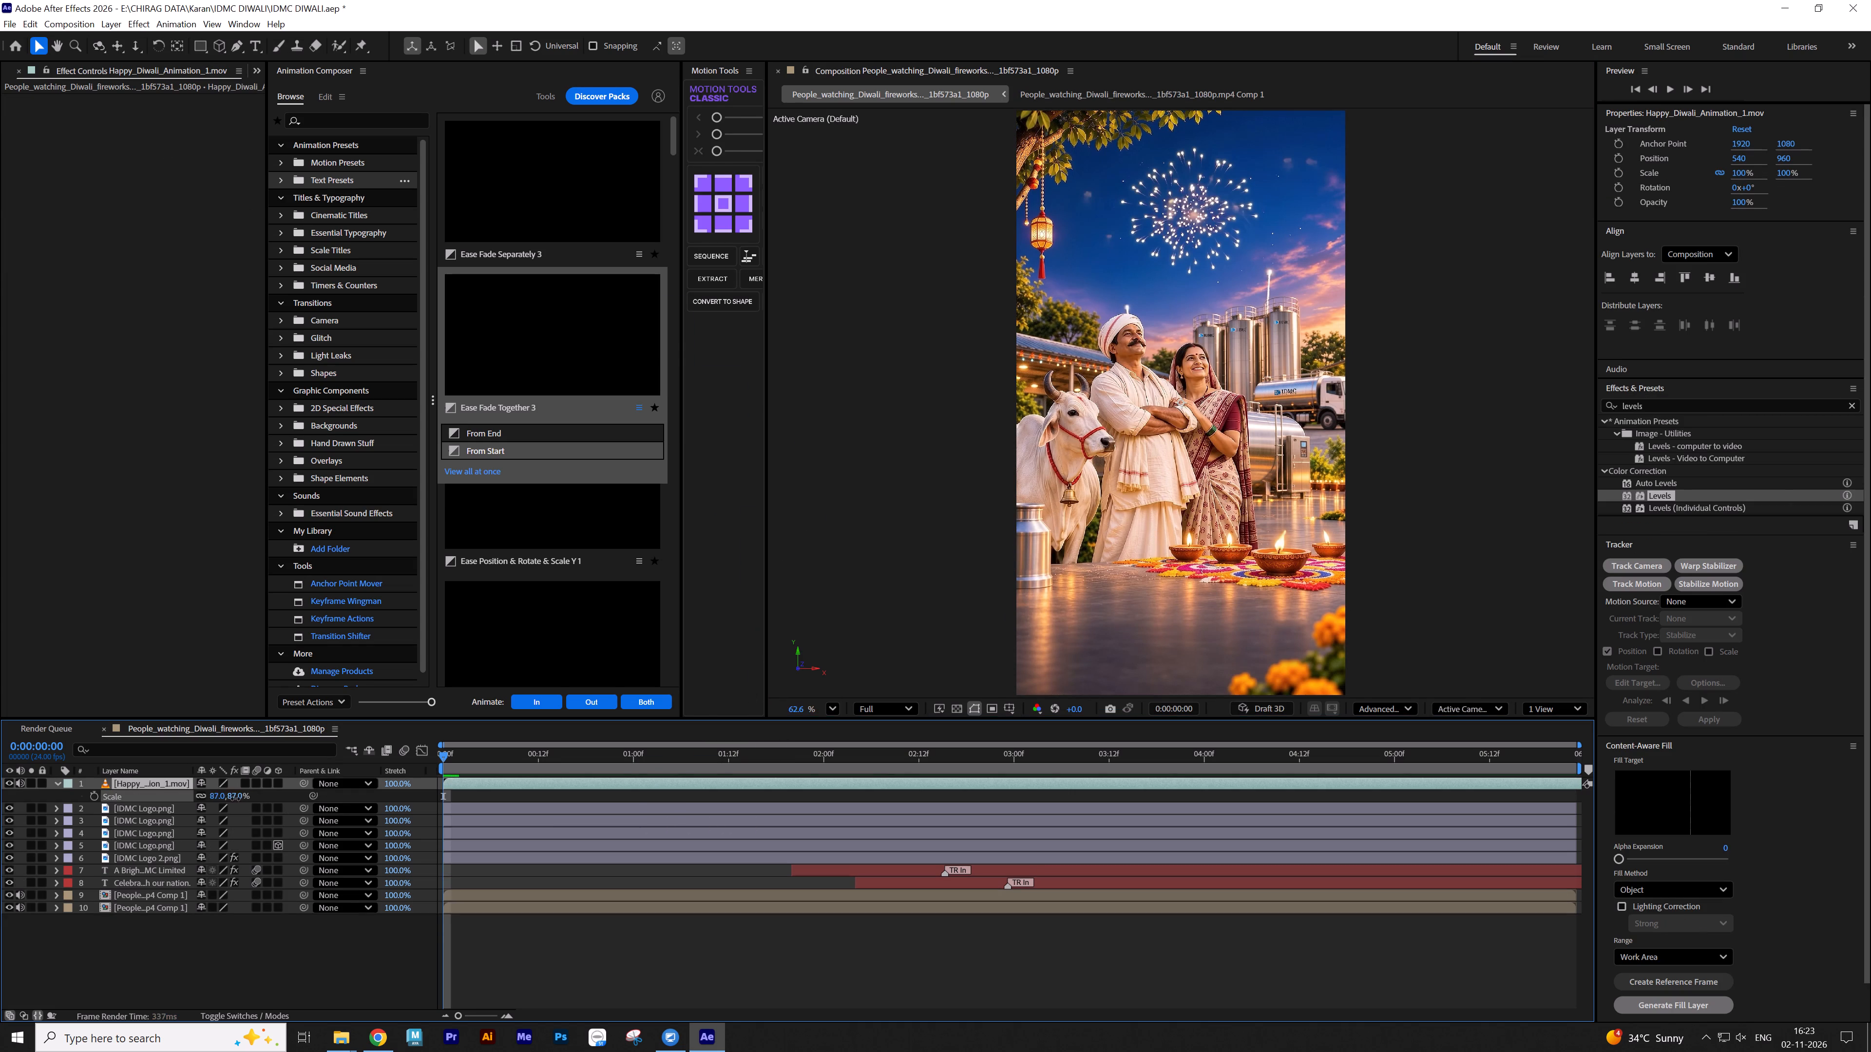
pyautogui.moveTo(235, 799); pyautogui.dragTo(204, 808)
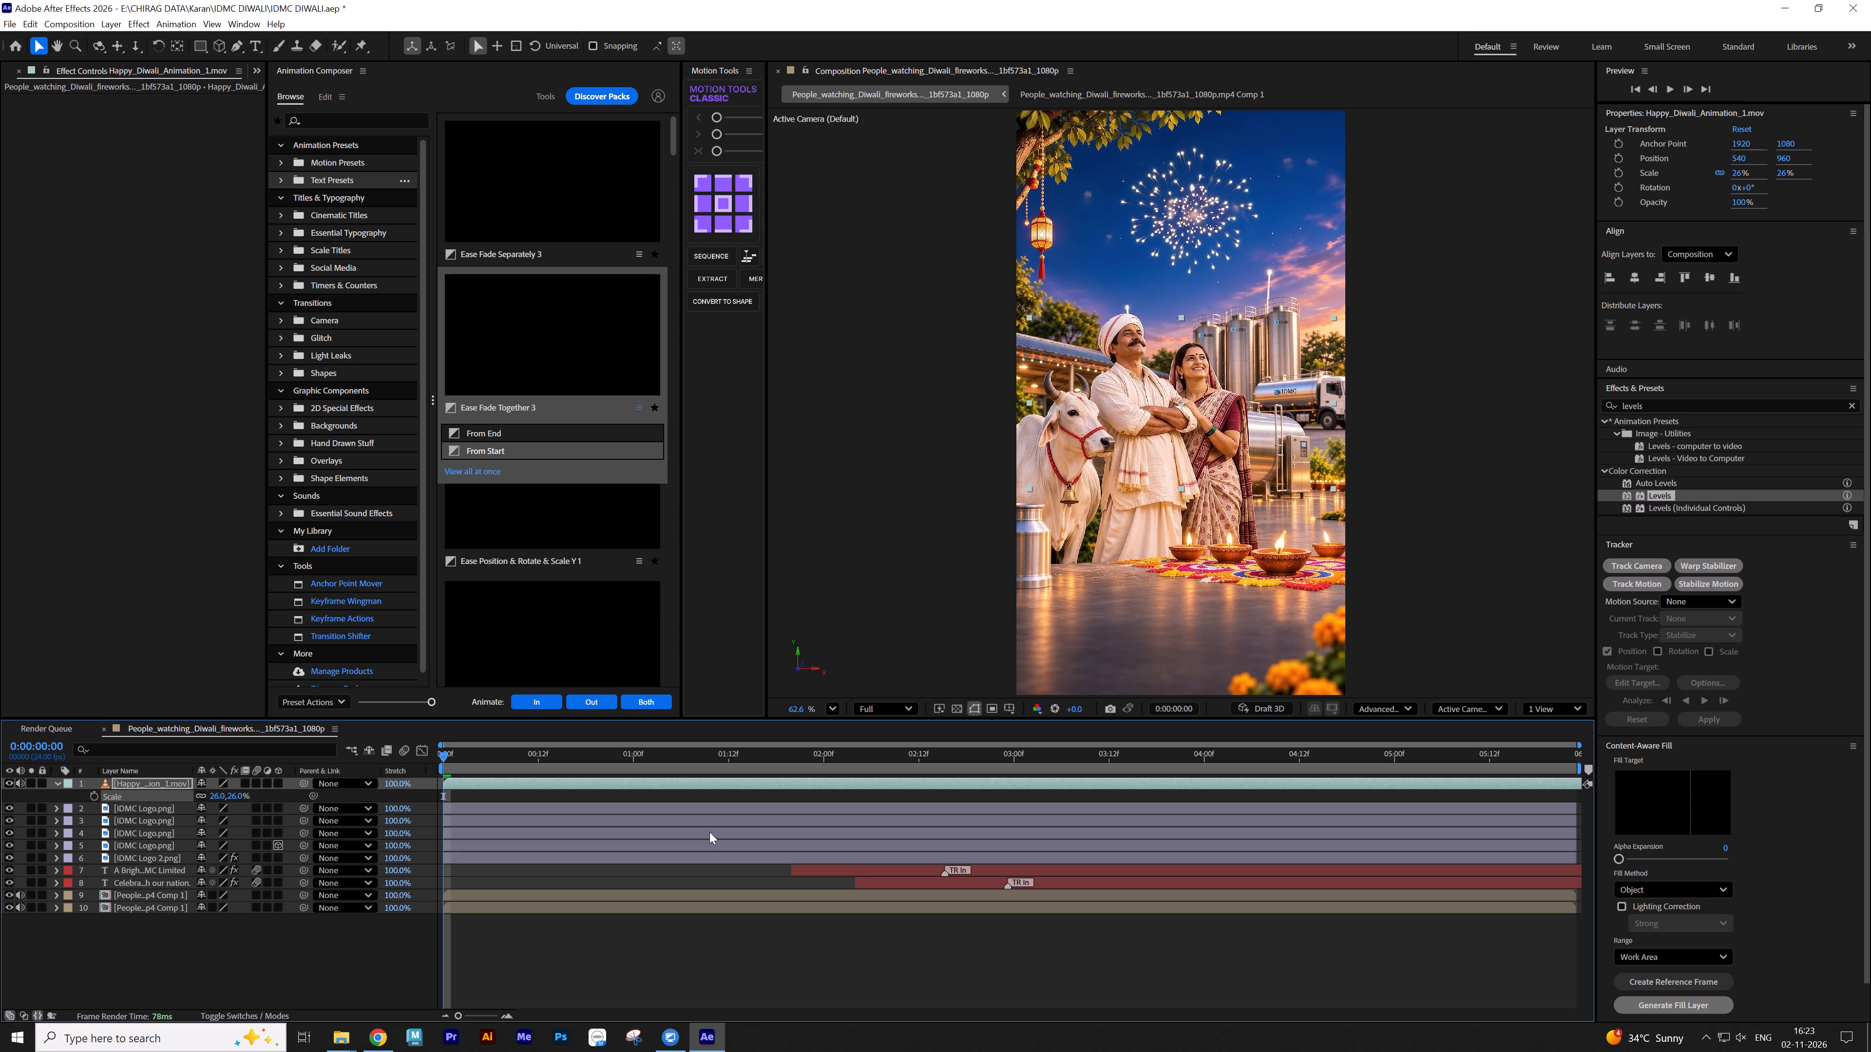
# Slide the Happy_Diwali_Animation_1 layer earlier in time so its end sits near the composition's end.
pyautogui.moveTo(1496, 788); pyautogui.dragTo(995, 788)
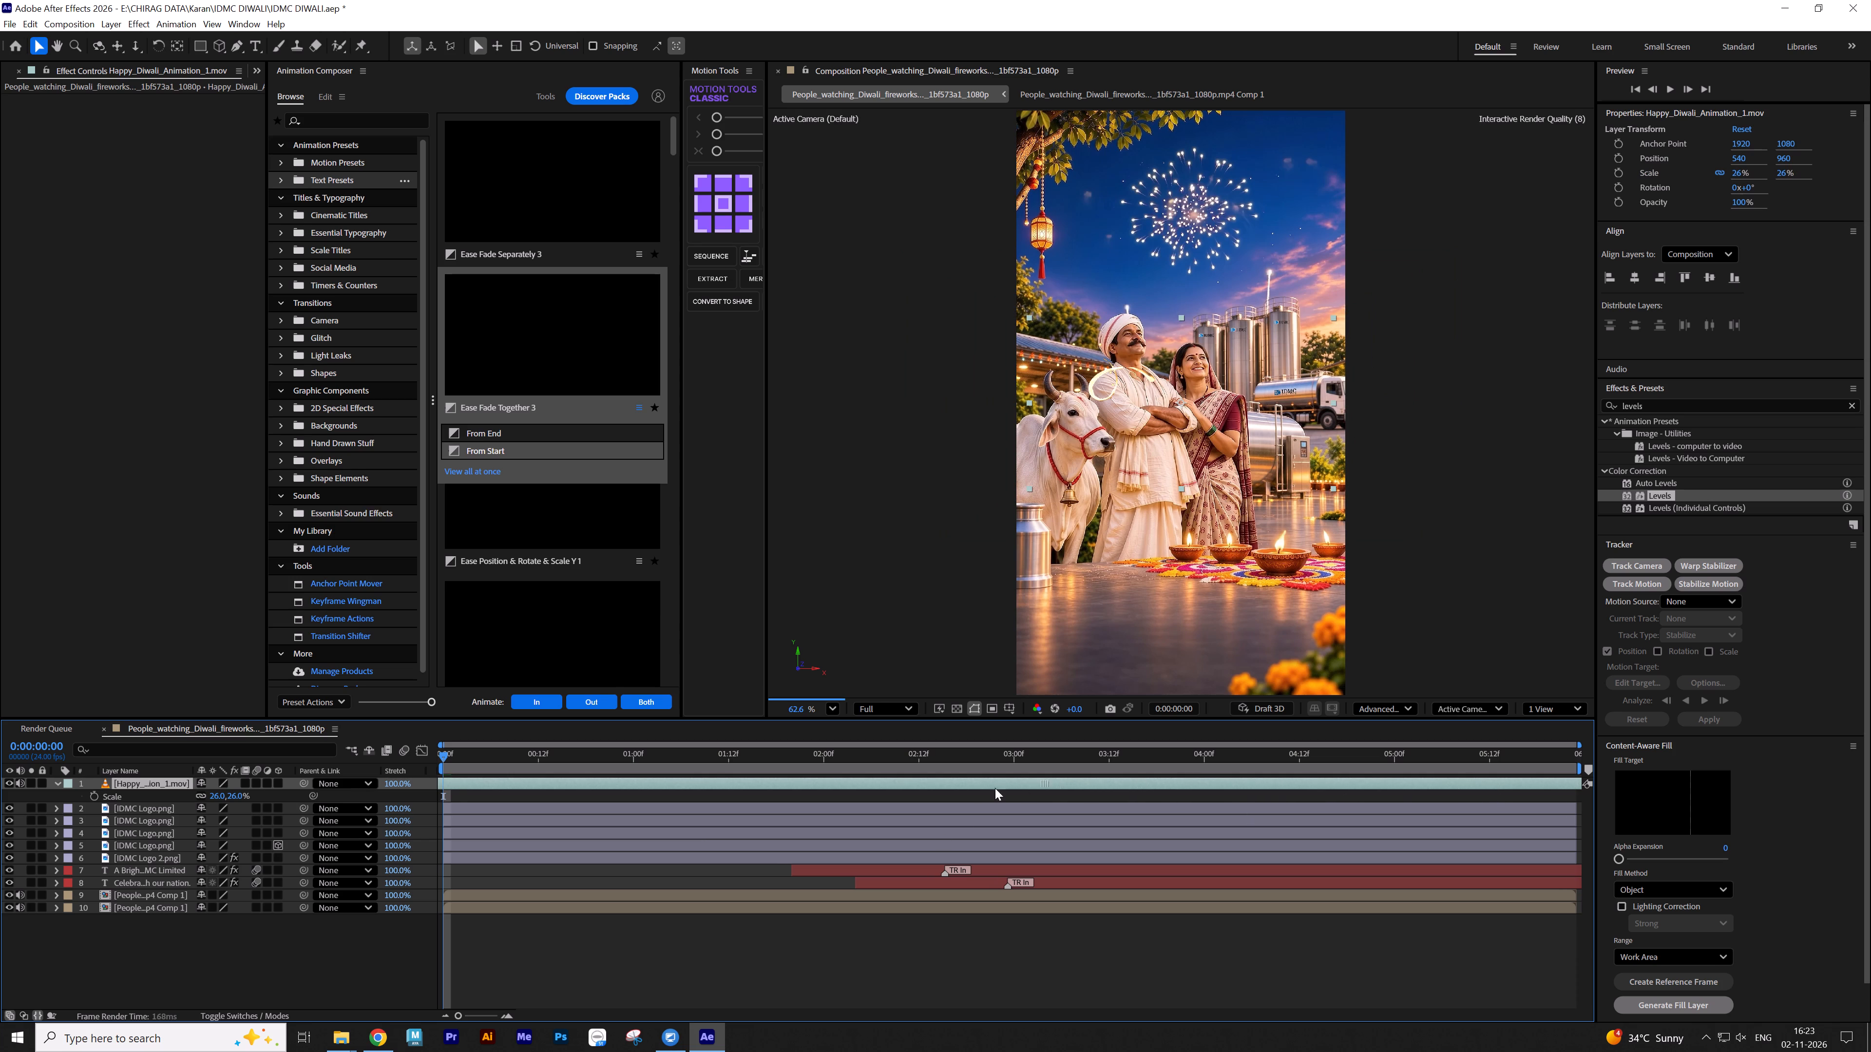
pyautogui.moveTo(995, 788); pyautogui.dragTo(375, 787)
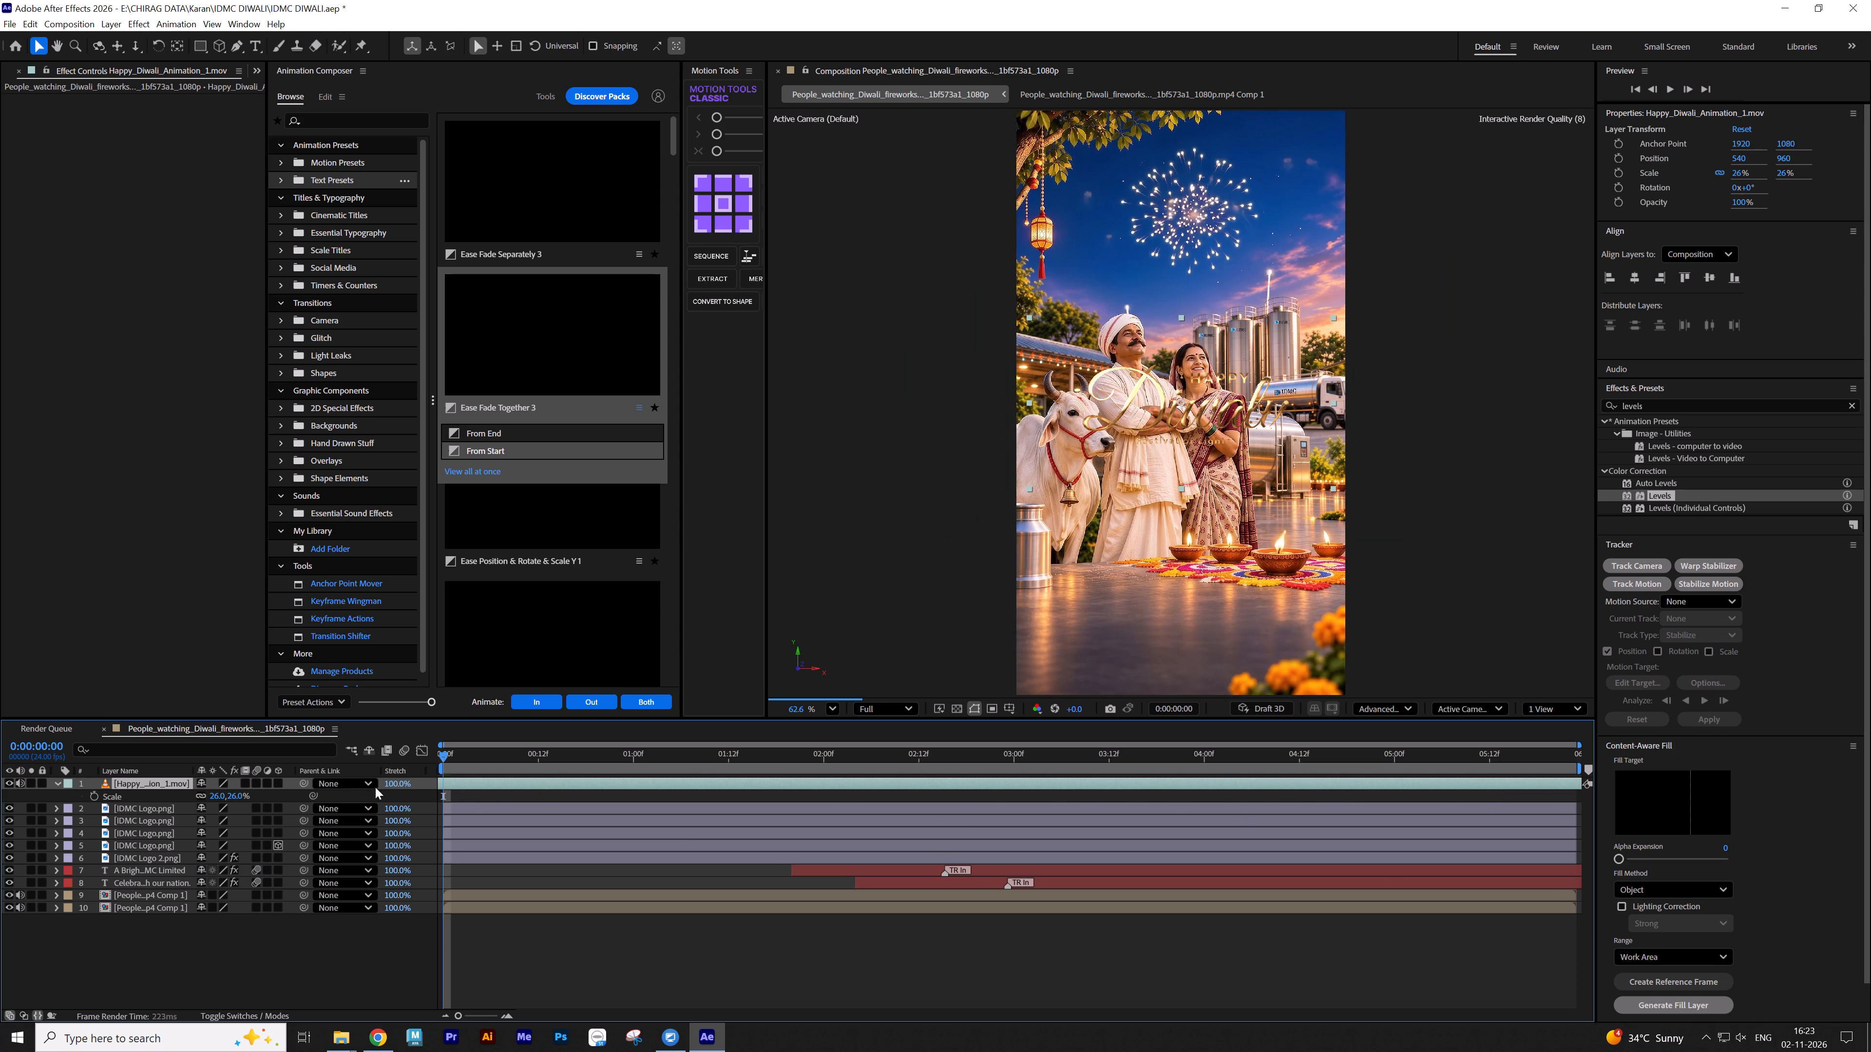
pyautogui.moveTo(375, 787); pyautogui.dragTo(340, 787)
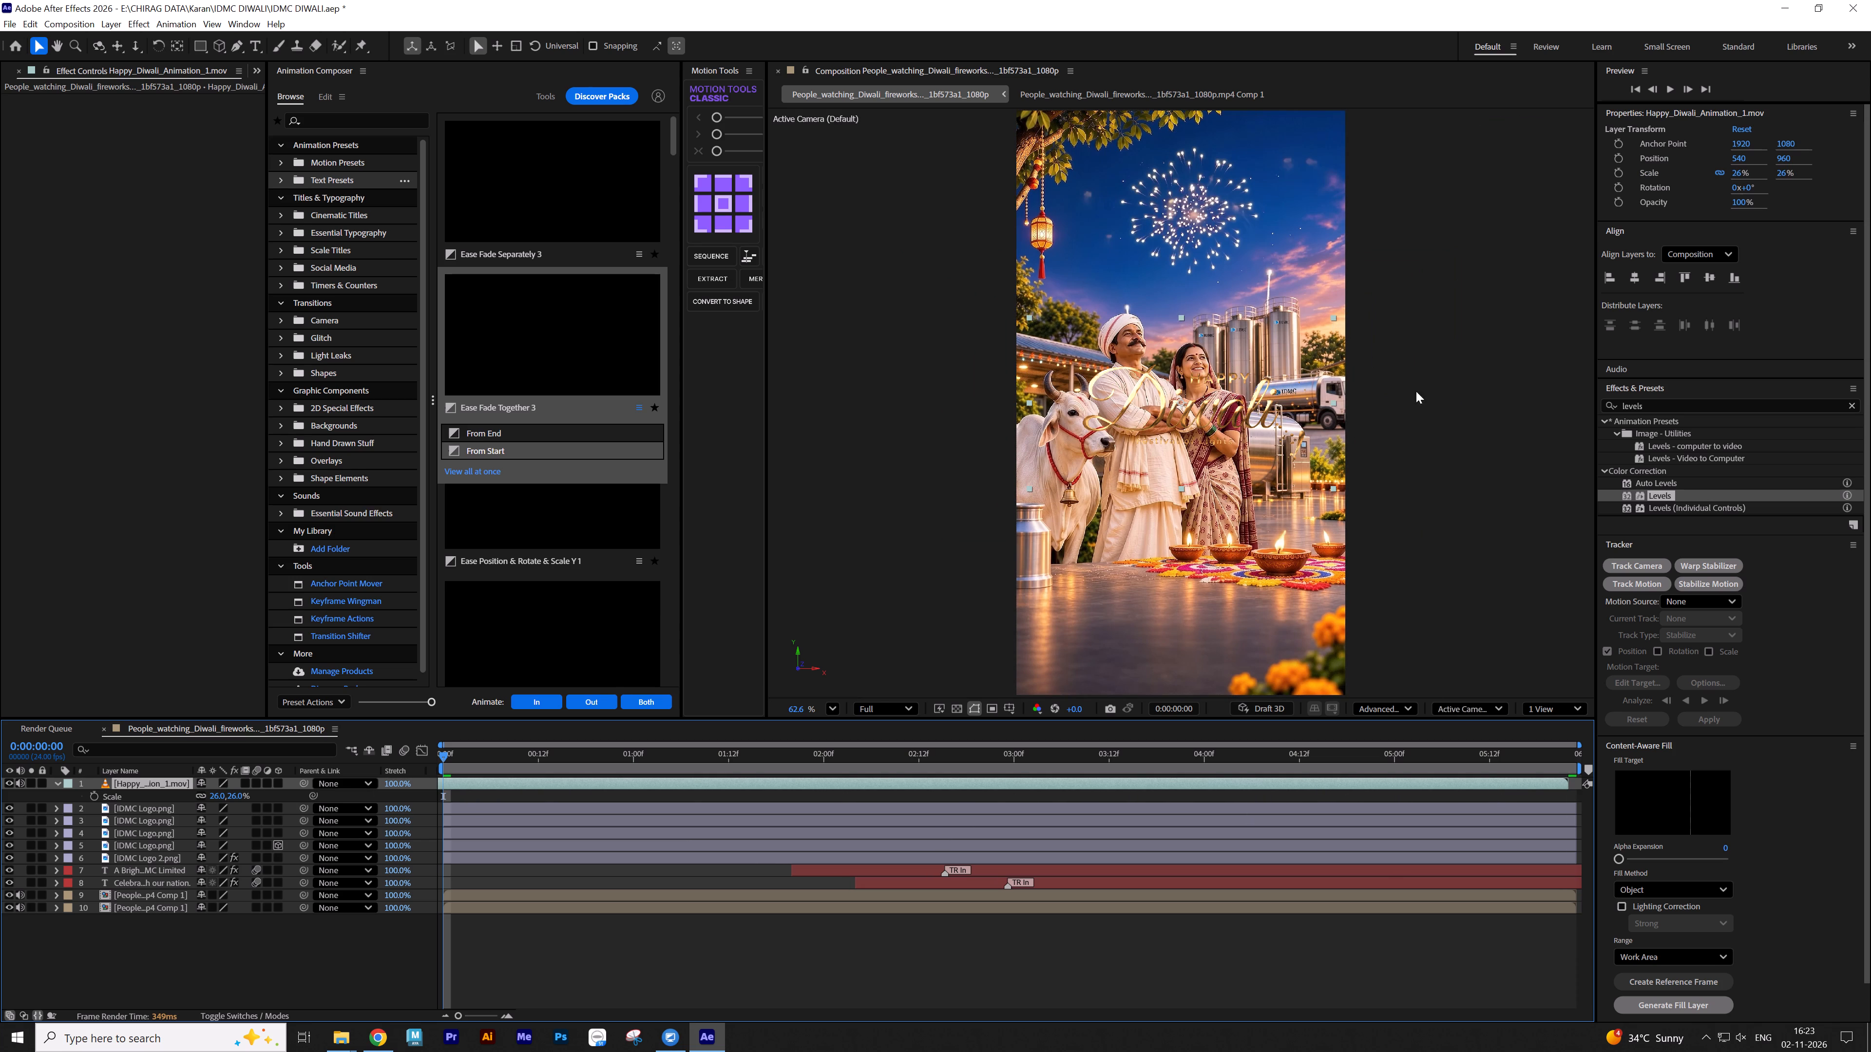
# Place the Happy Diwali title over the fireworks above the greeting text, at about 540, 304.5 and 26% scale.
pyautogui.moveTo(1335, 319); pyautogui.dragTo(1279, 376)
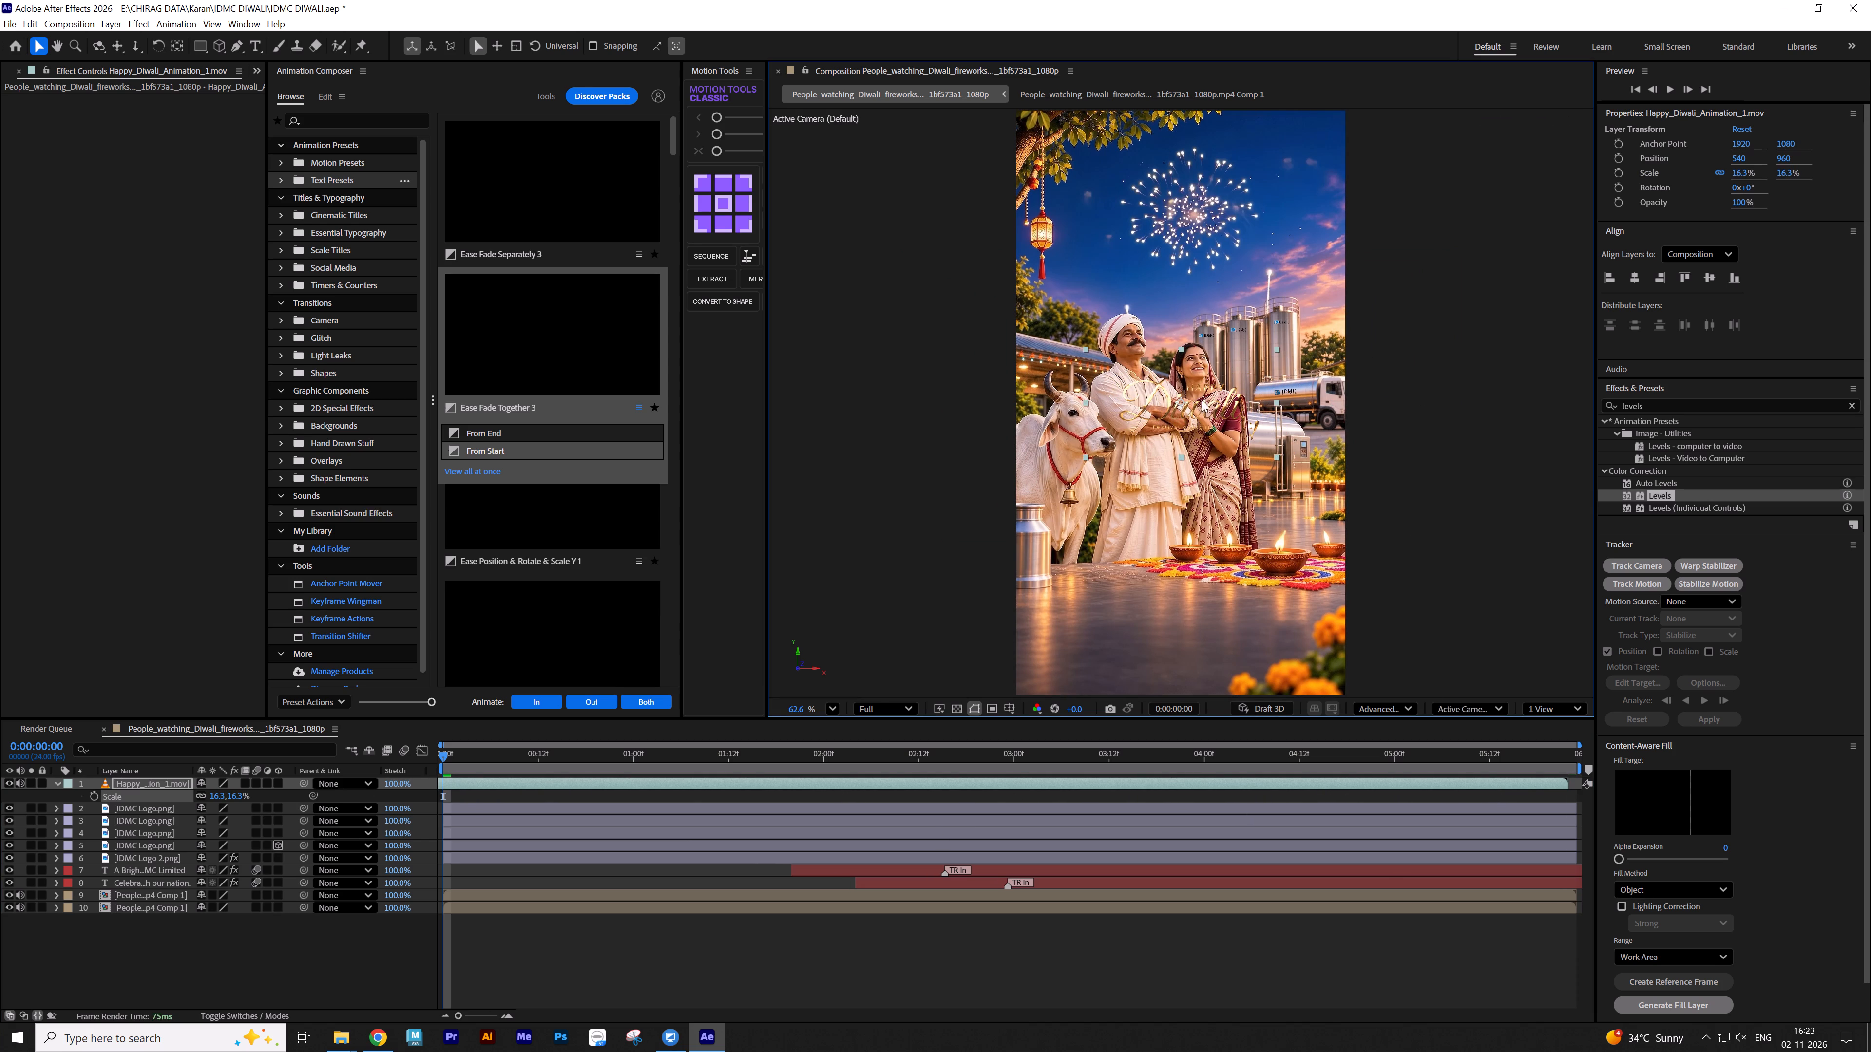
pyautogui.moveTo(1202, 400); pyautogui.dragTo(1211, 194)
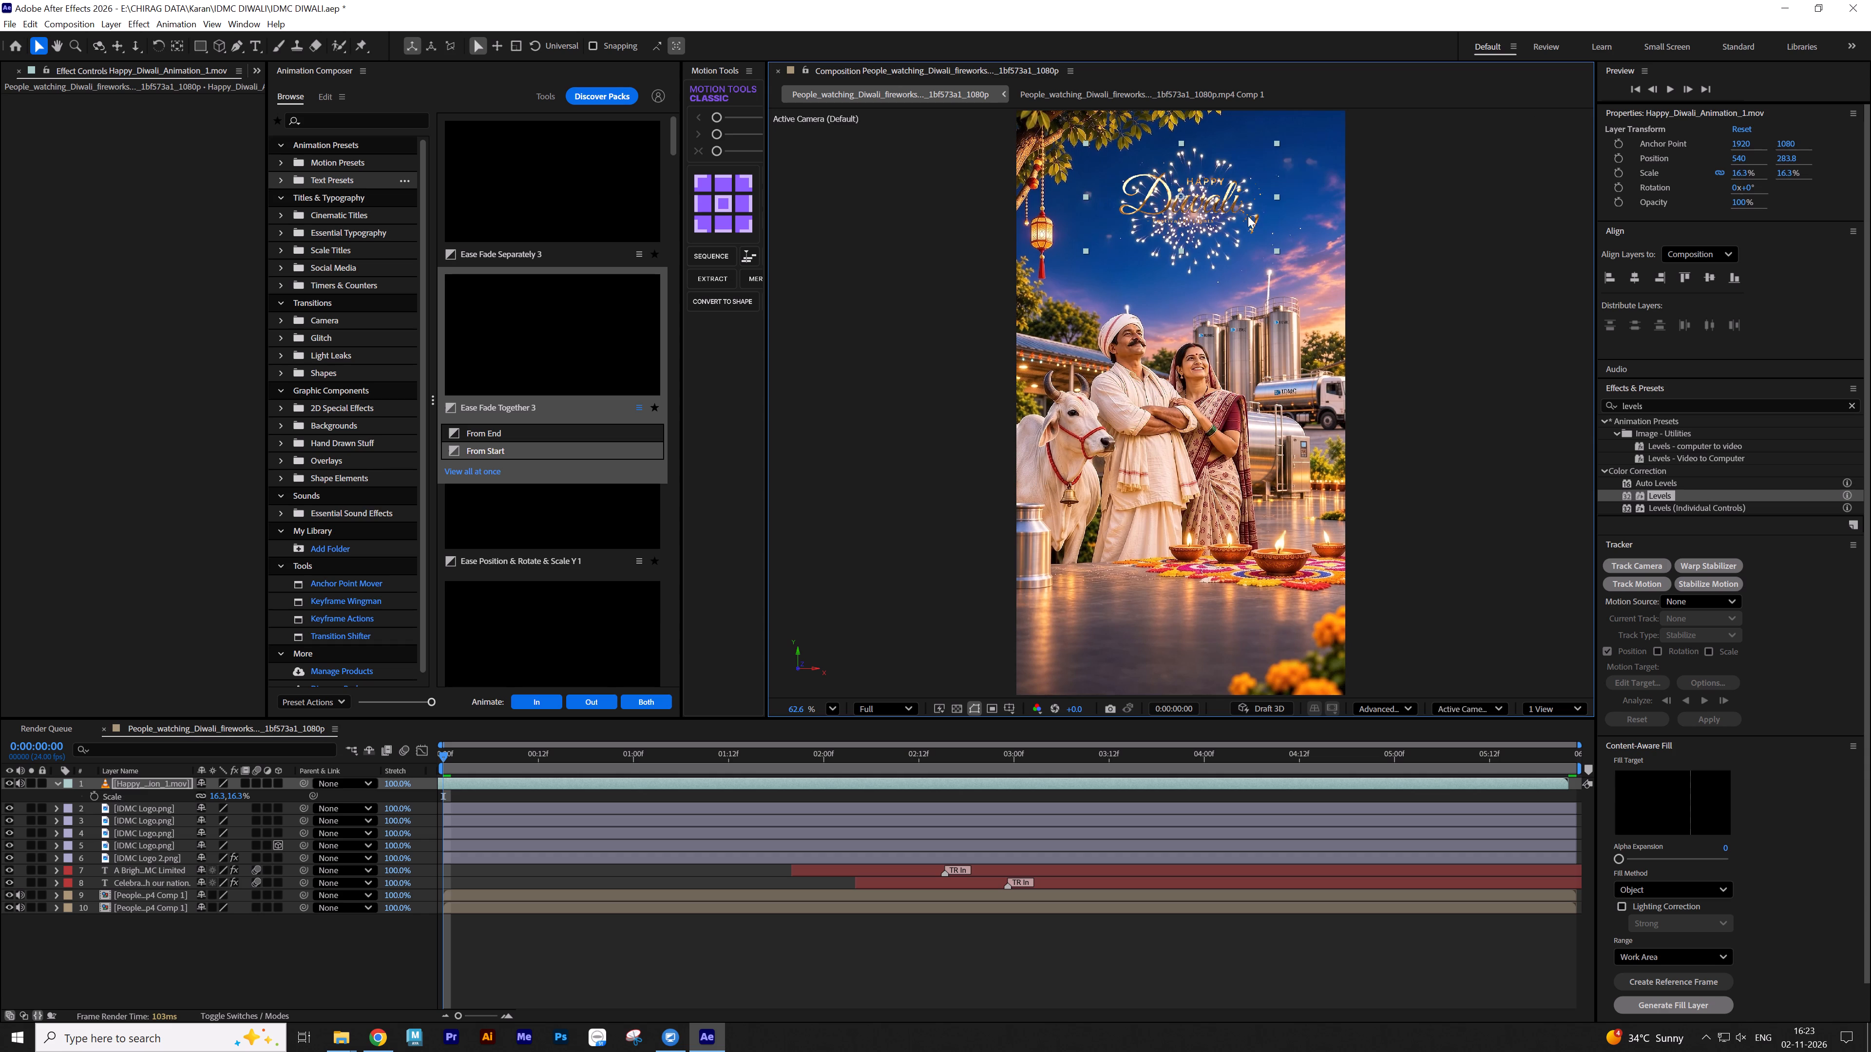
pyautogui.moveTo(1276, 249); pyautogui.dragTo(1287, 257)
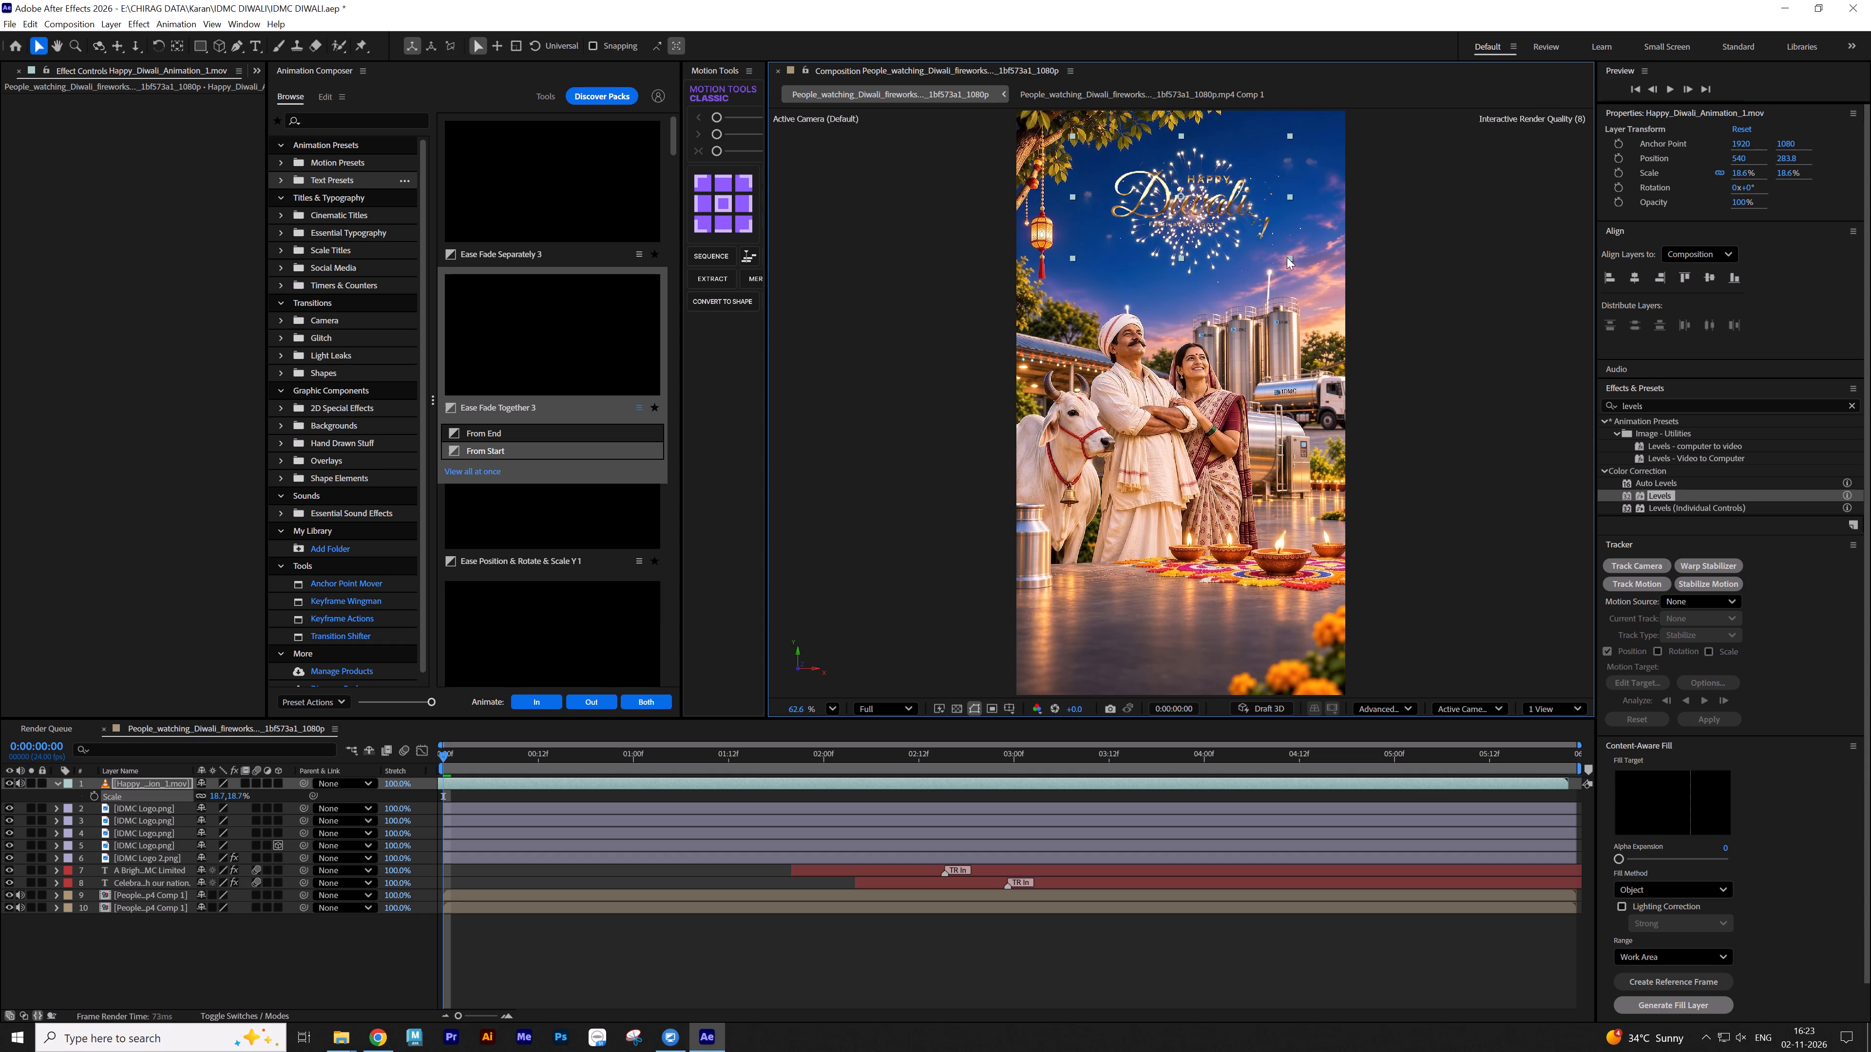
pyautogui.moveTo(1287, 257); pyautogui.dragTo(1296, 263)
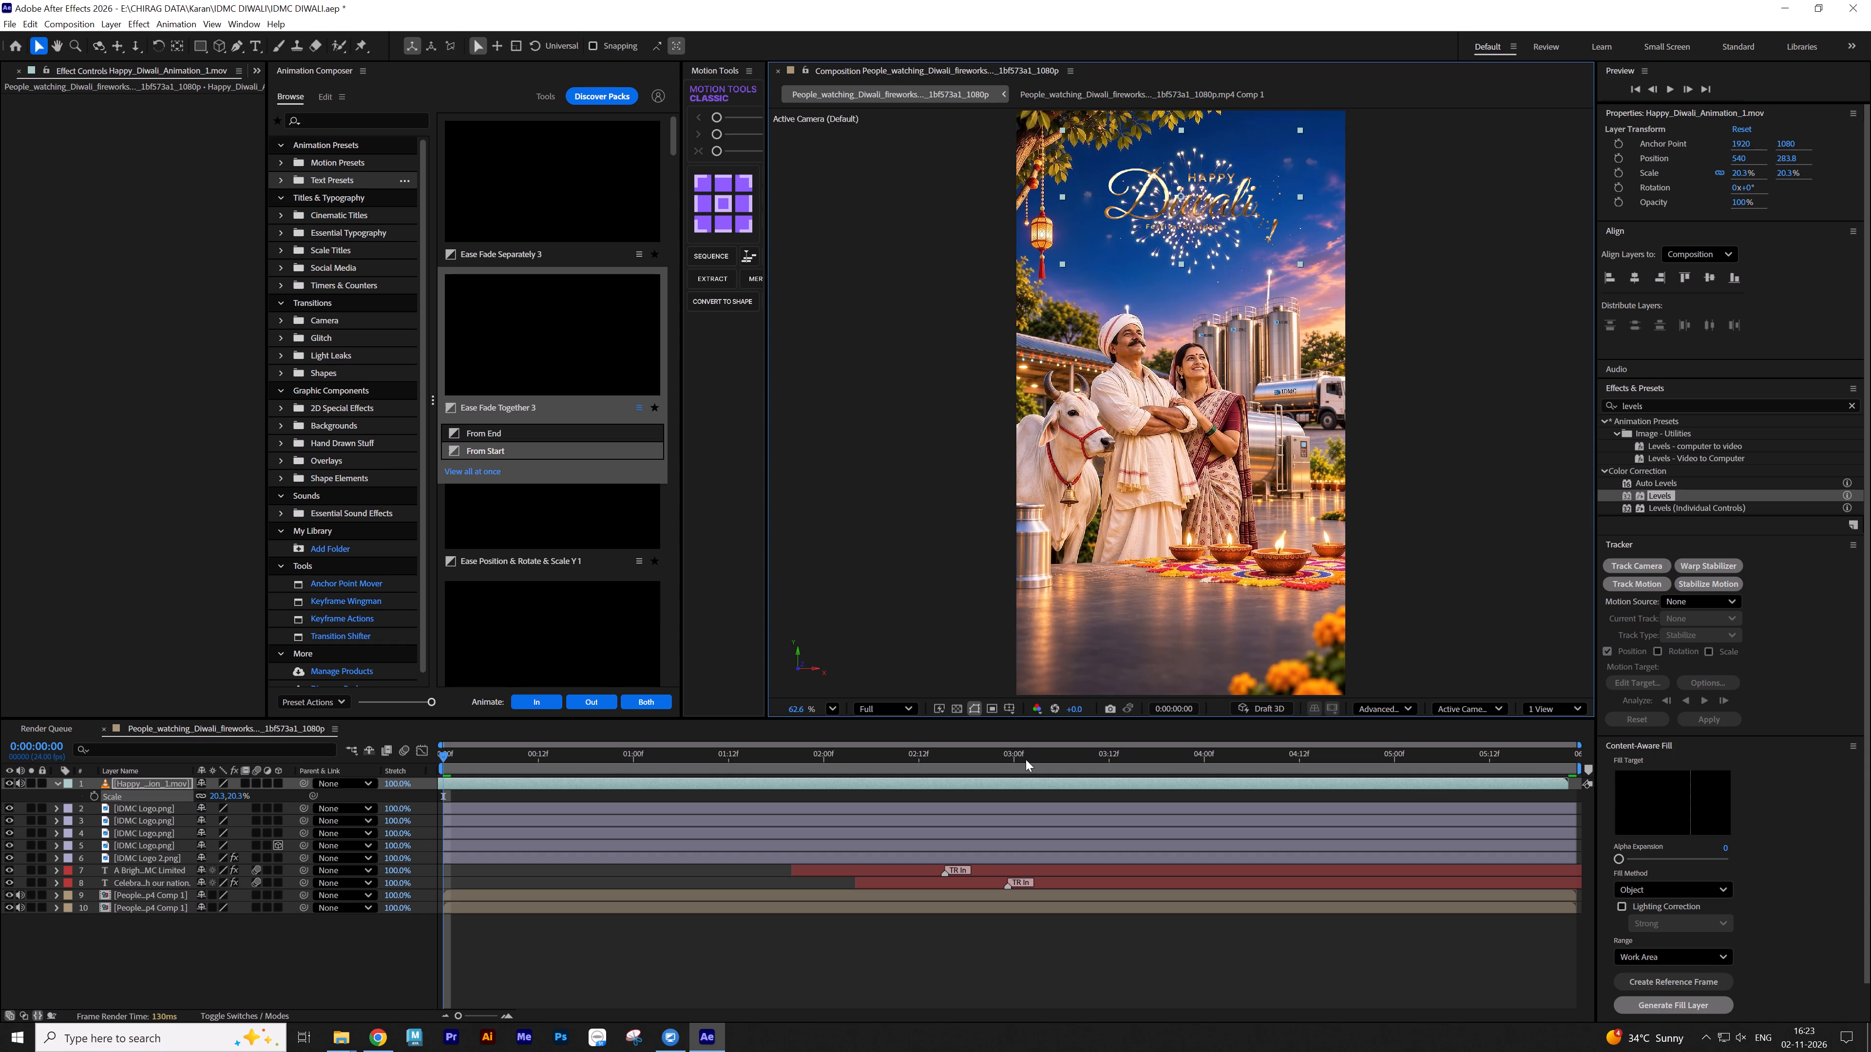
pyautogui.moveTo(1026, 759); pyautogui.dragTo(1083, 764)
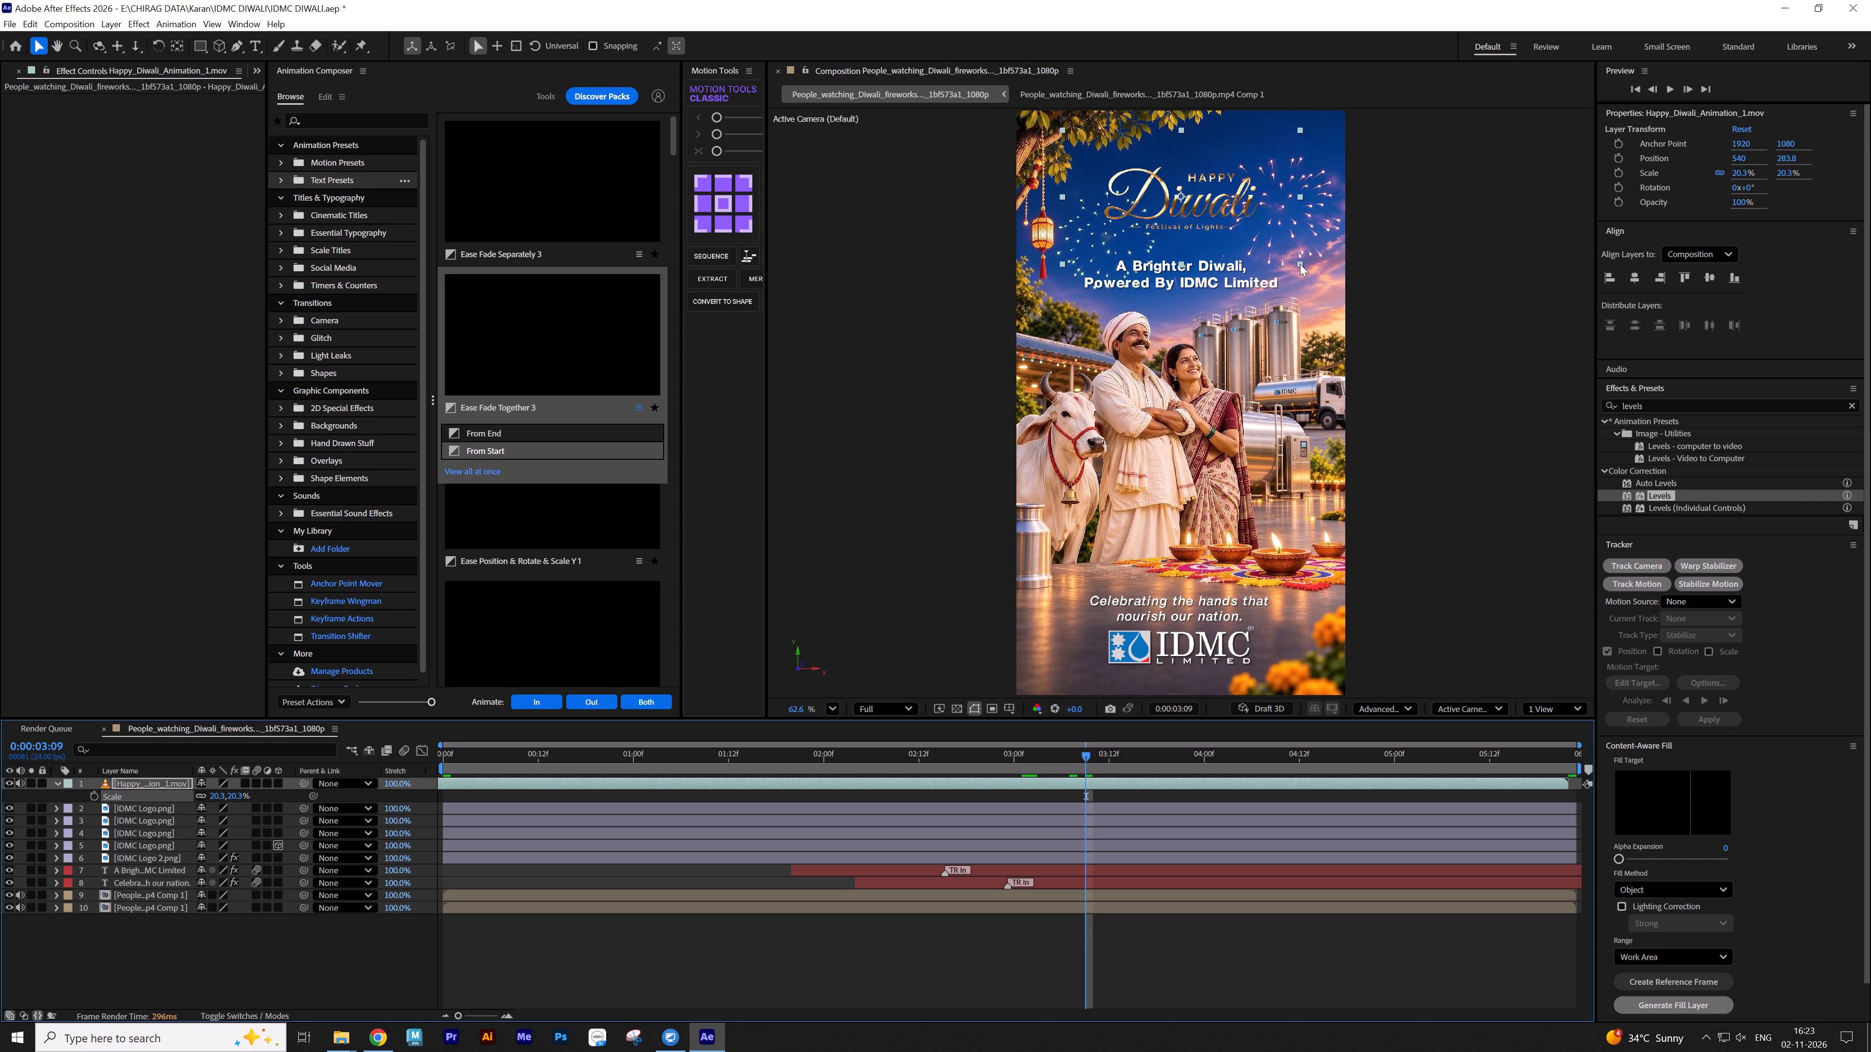
pyautogui.moveTo(1300, 264); pyautogui.dragTo(1323, 282)
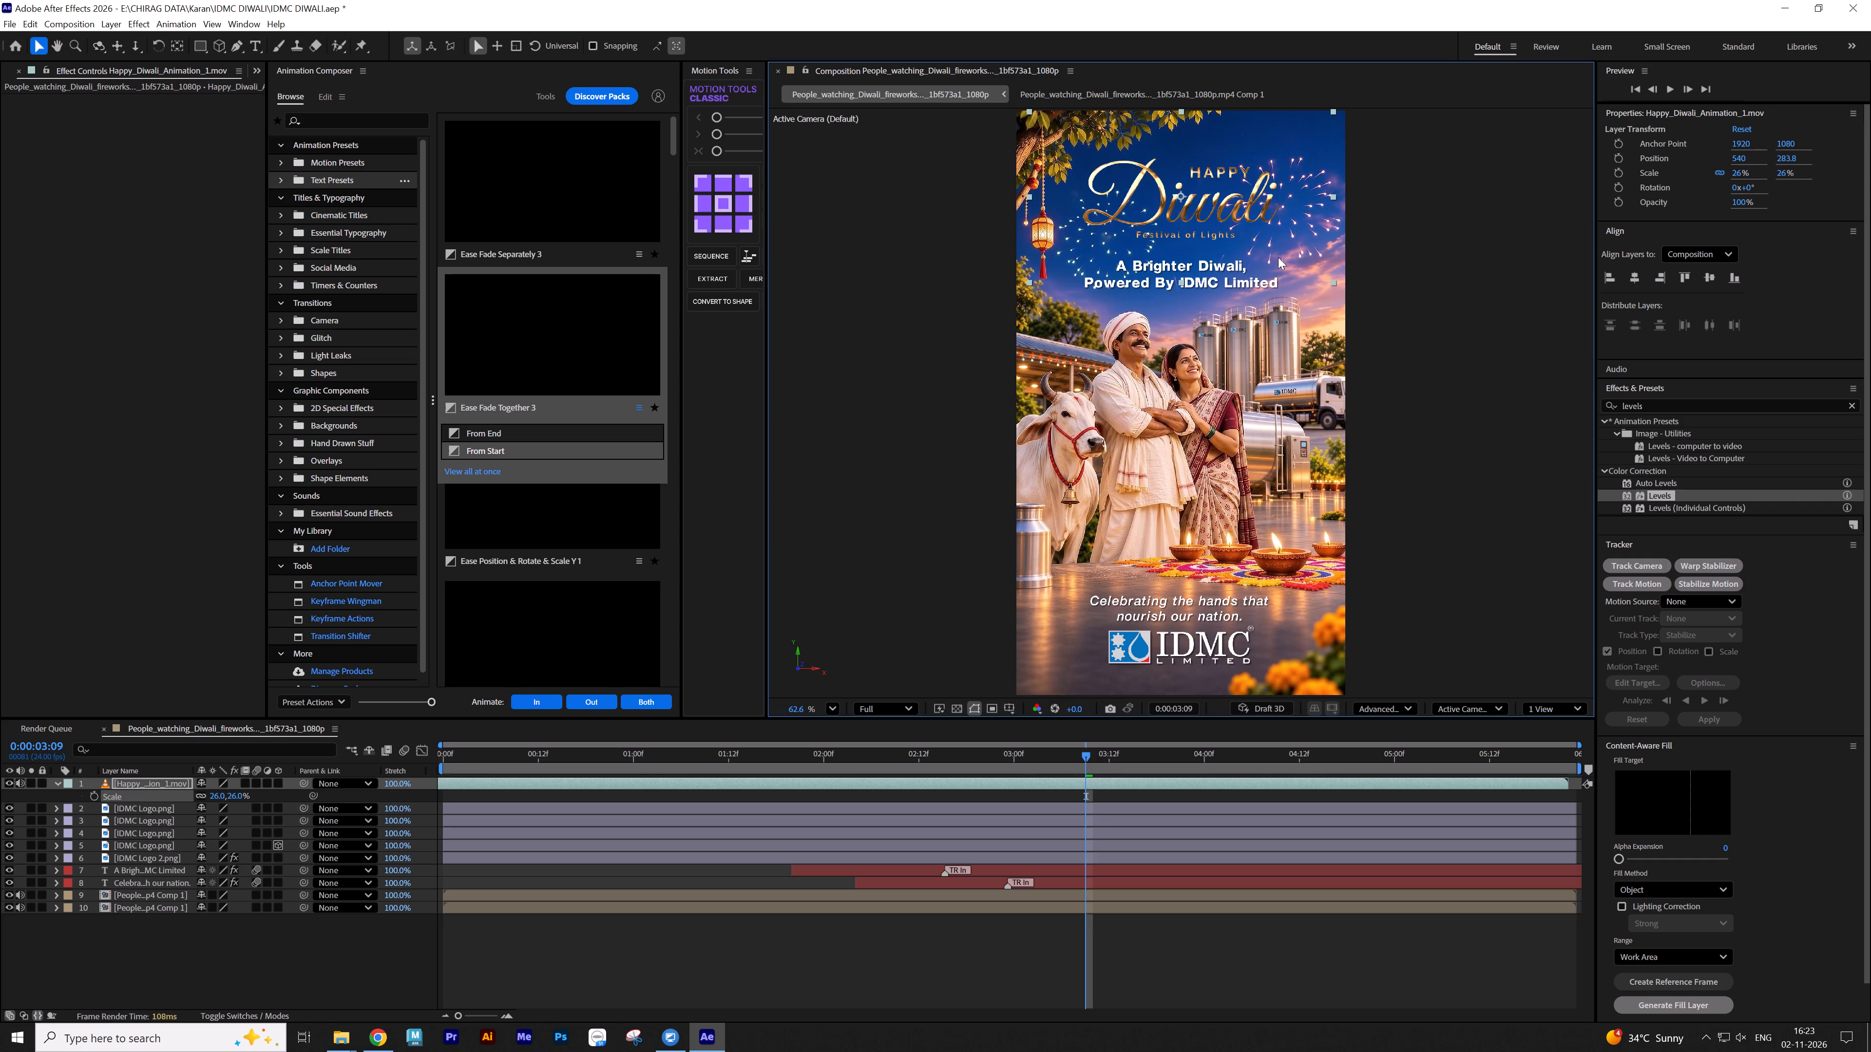
pyautogui.moveTo(1201, 217); pyautogui.dragTo(1202, 227)
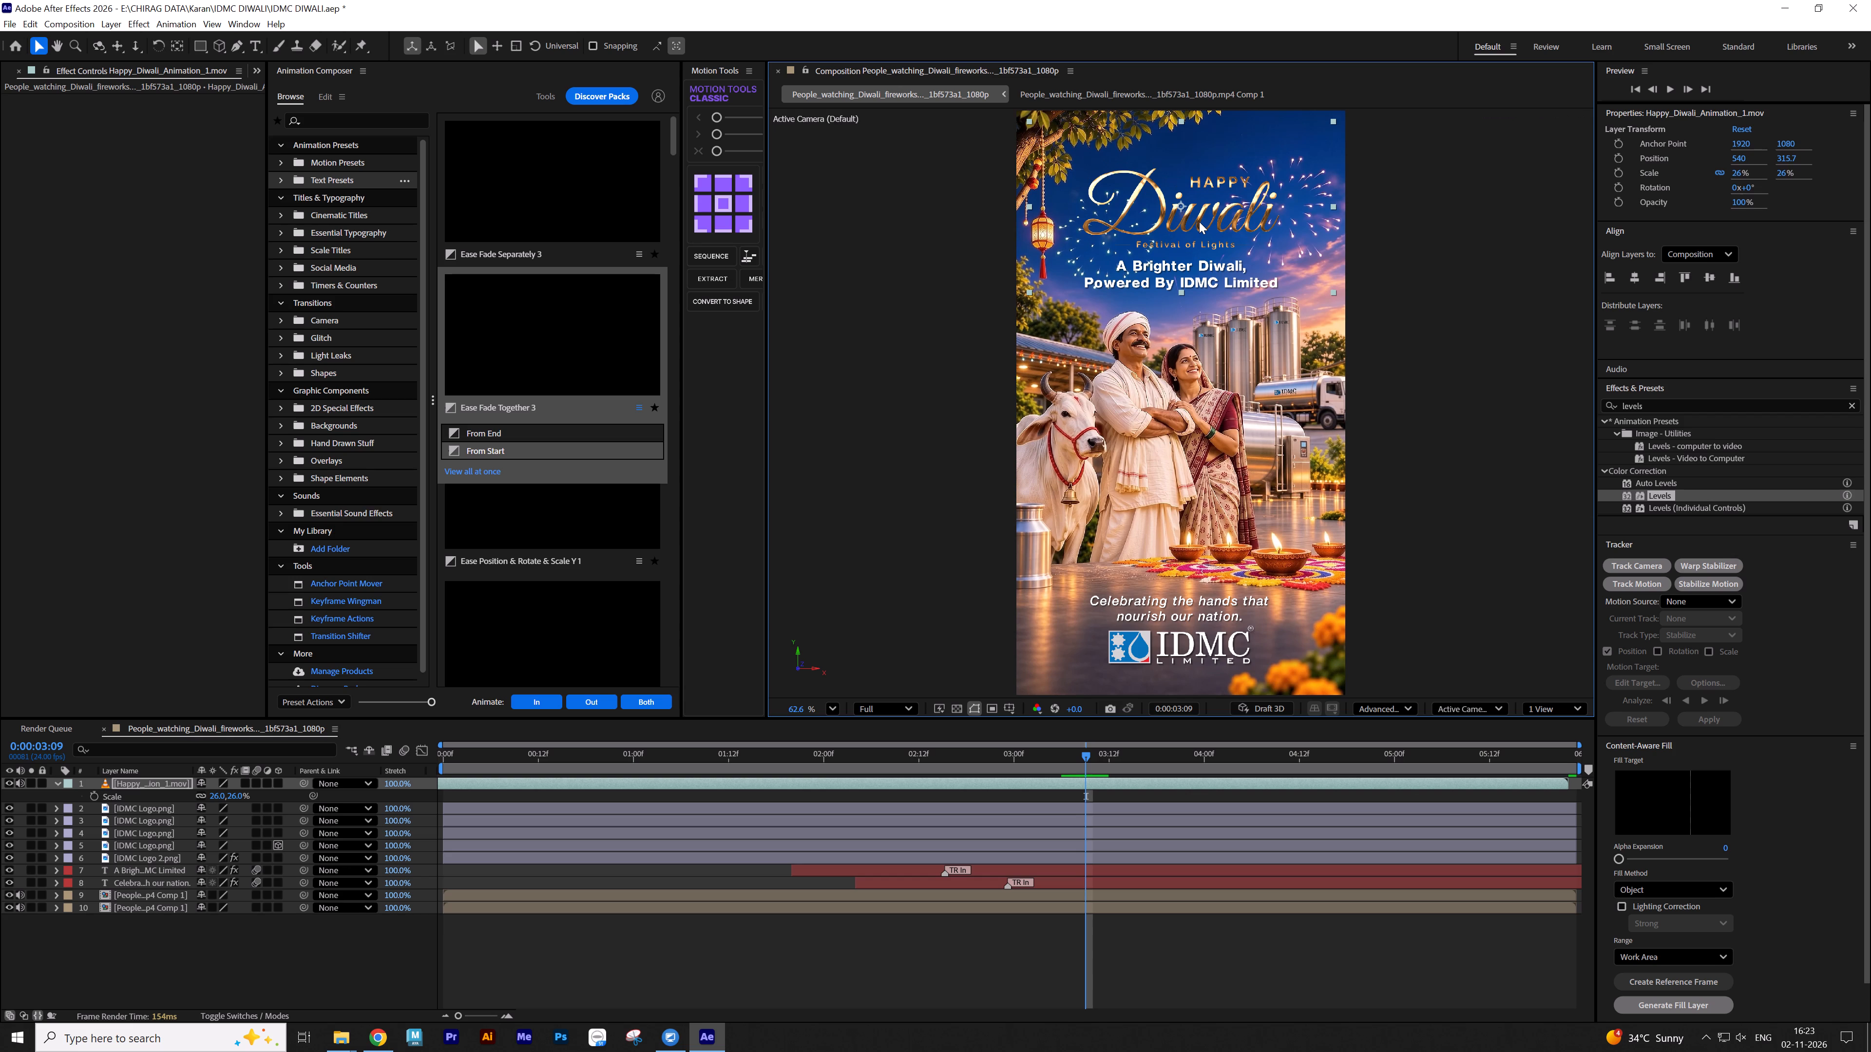
pyautogui.click(1232, 220)
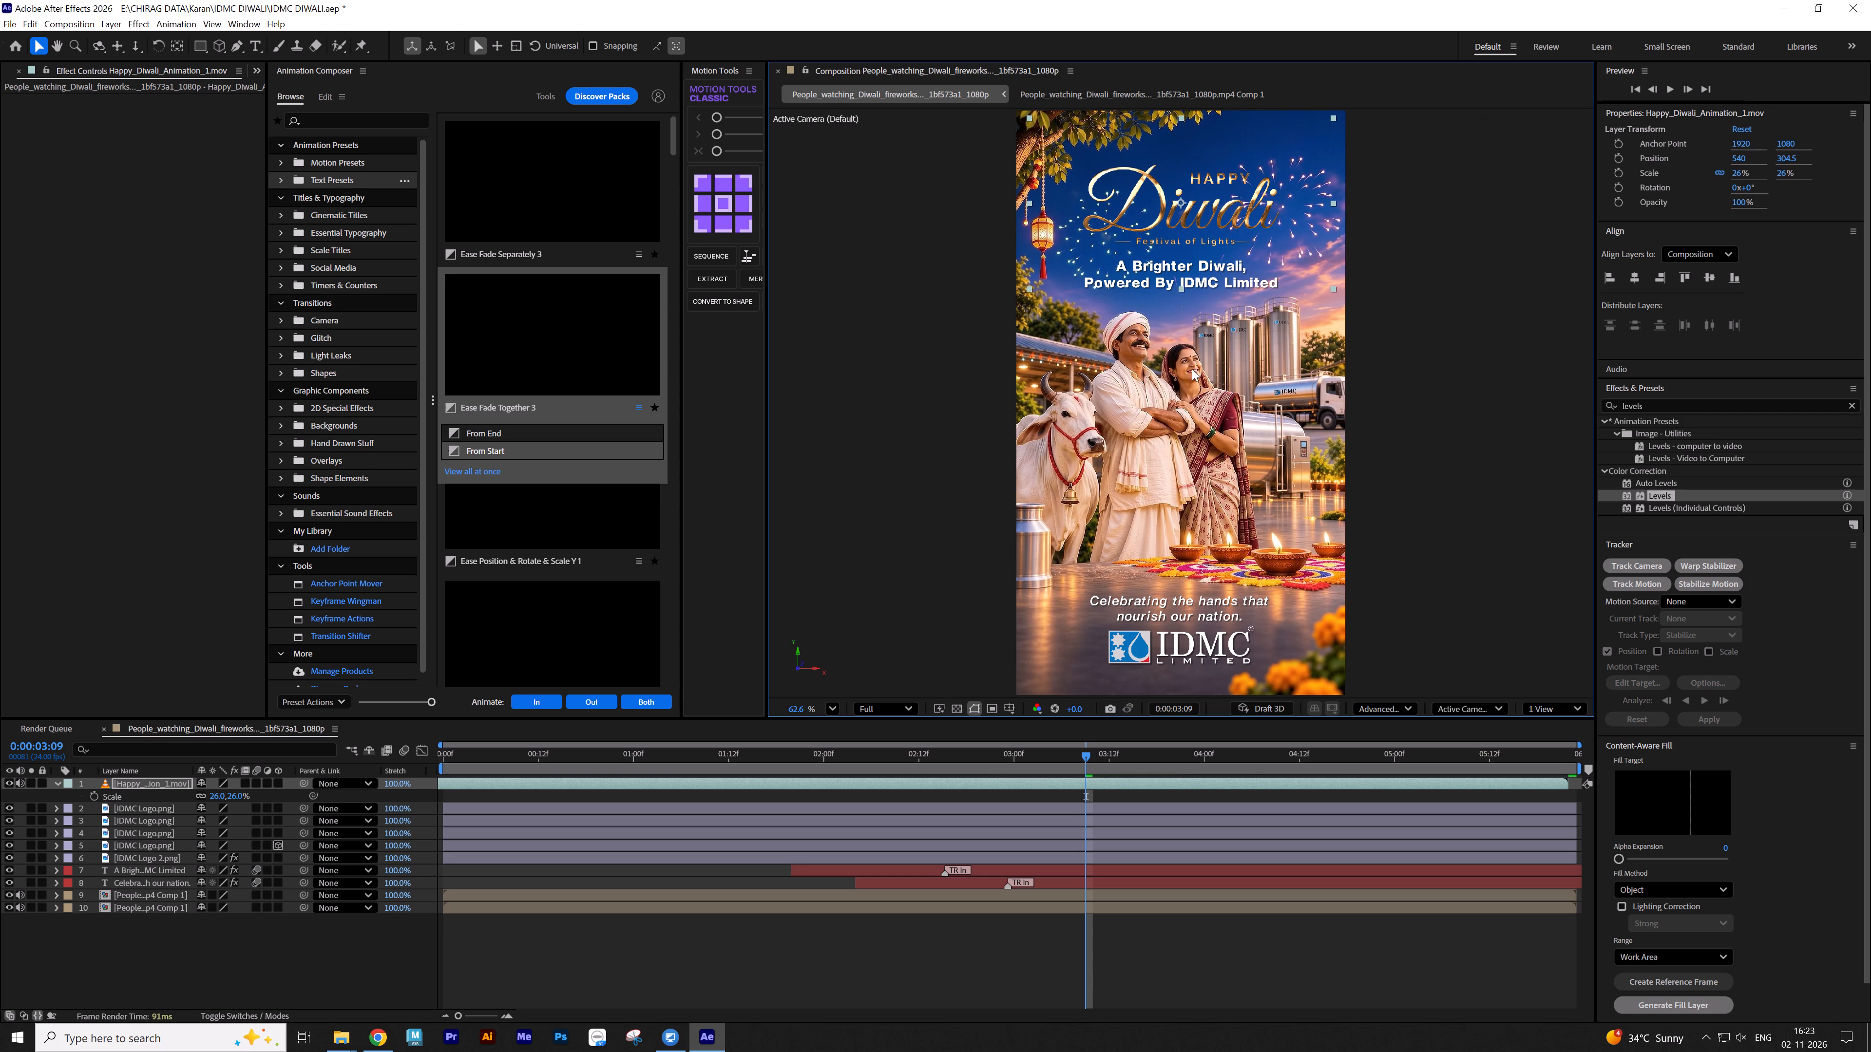
# Start the Happy_Diwali_Animation_1 layer at 0:00:00:00 and set its time stretch to 46%.
pyautogui.moveTo(579, 758); pyautogui.dragTo(483, 758)
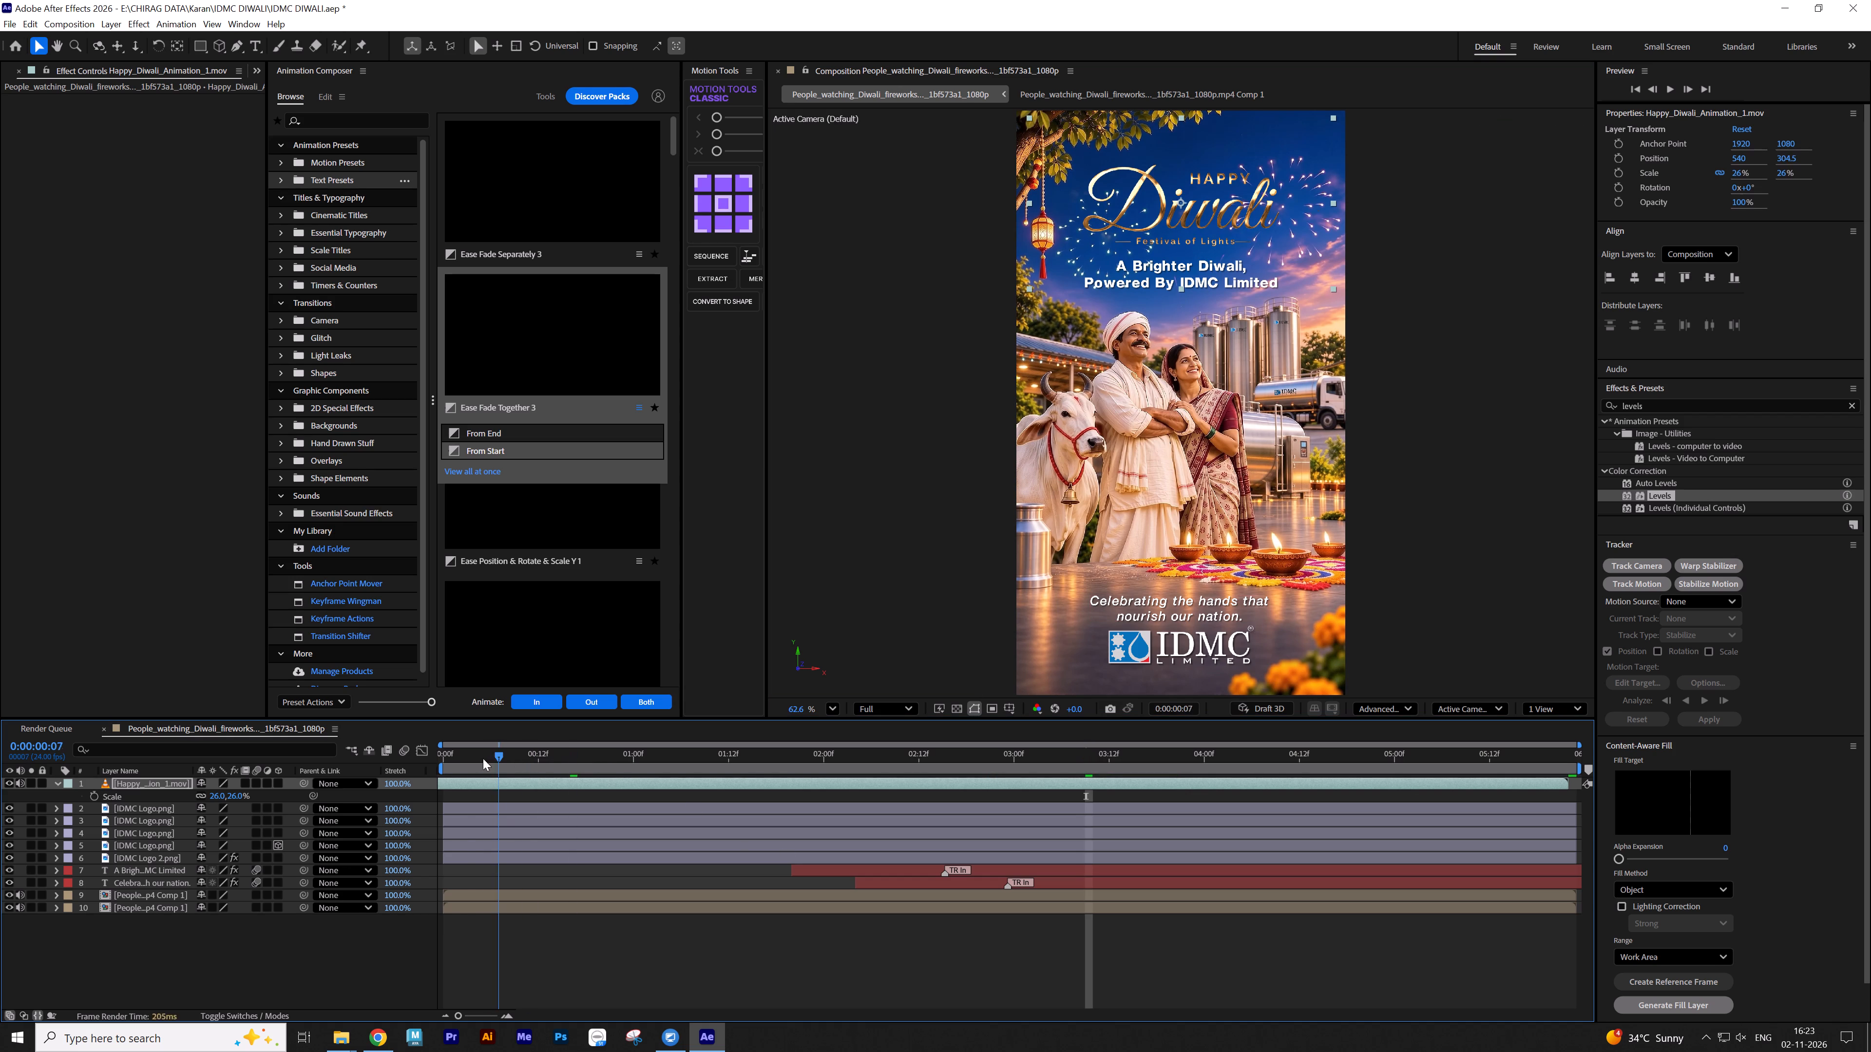
pyautogui.moveTo(483, 758); pyautogui.dragTo(426, 763)
pyautogui.press('[')
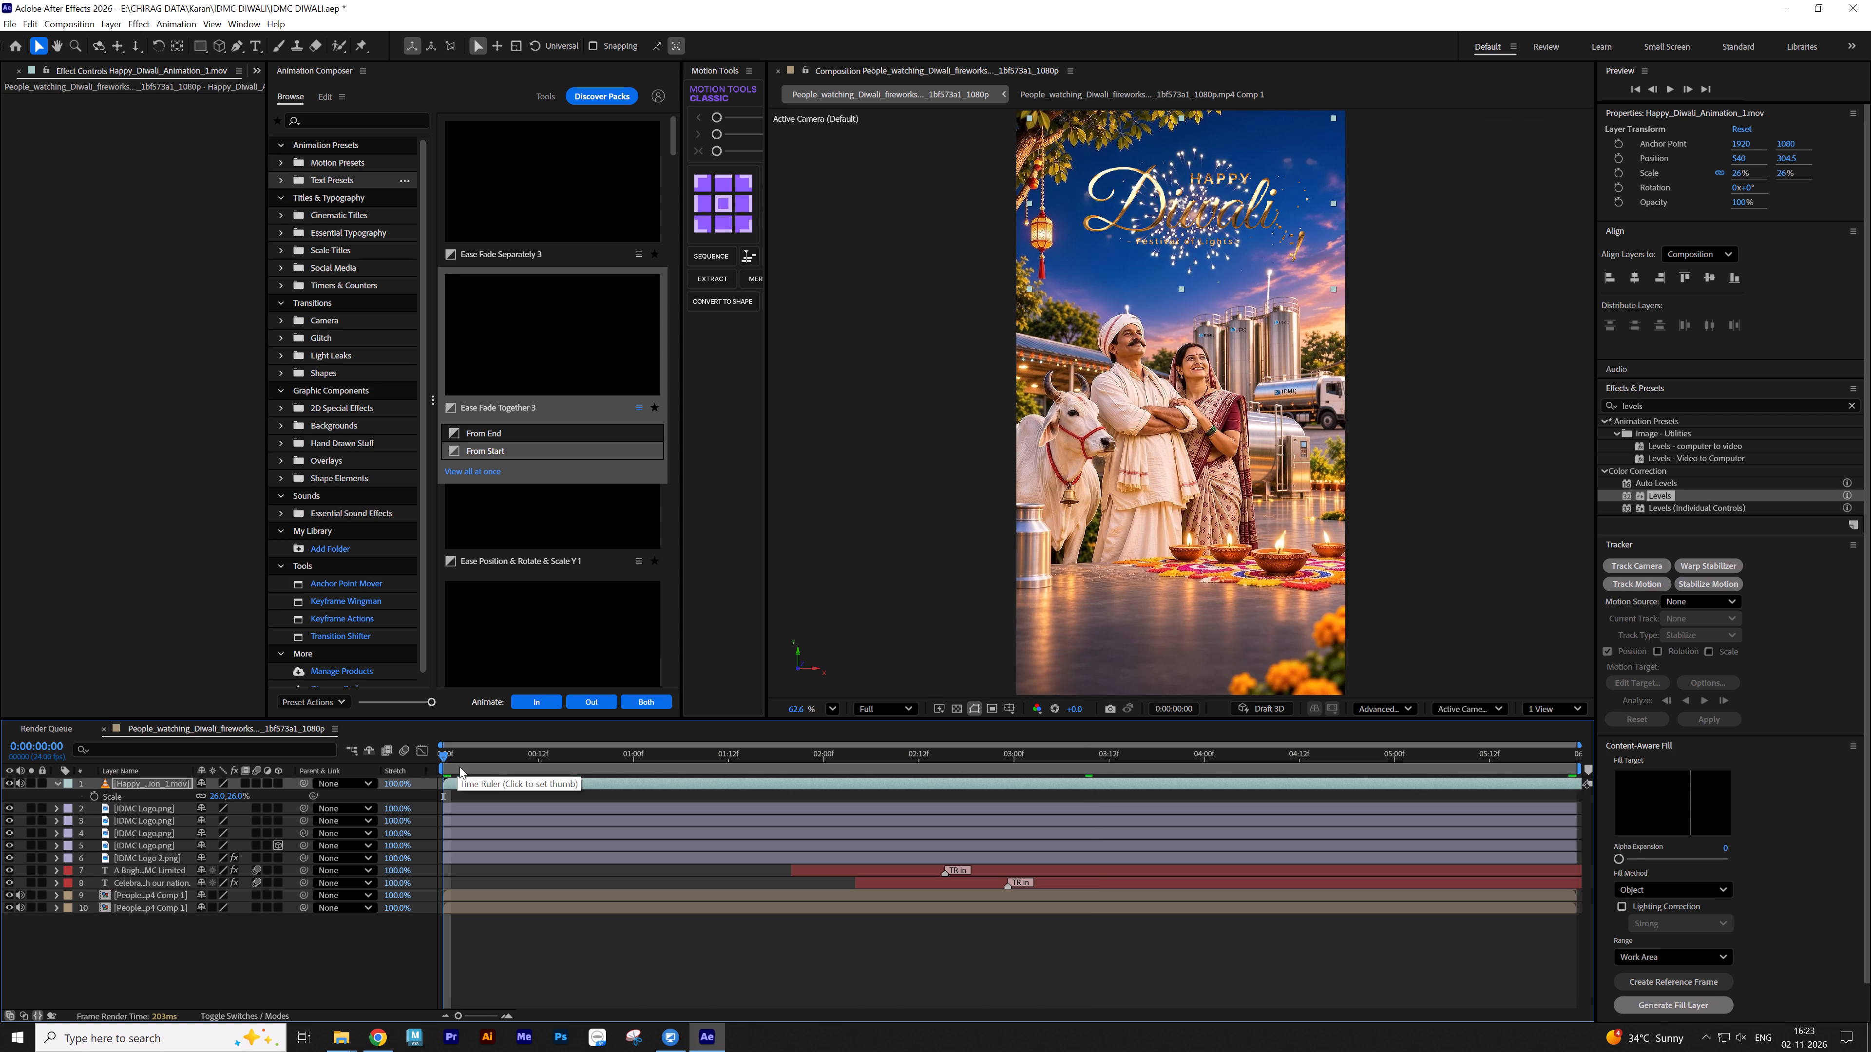
pyautogui.moveTo(400, 785); pyautogui.dragTo(355, 788)
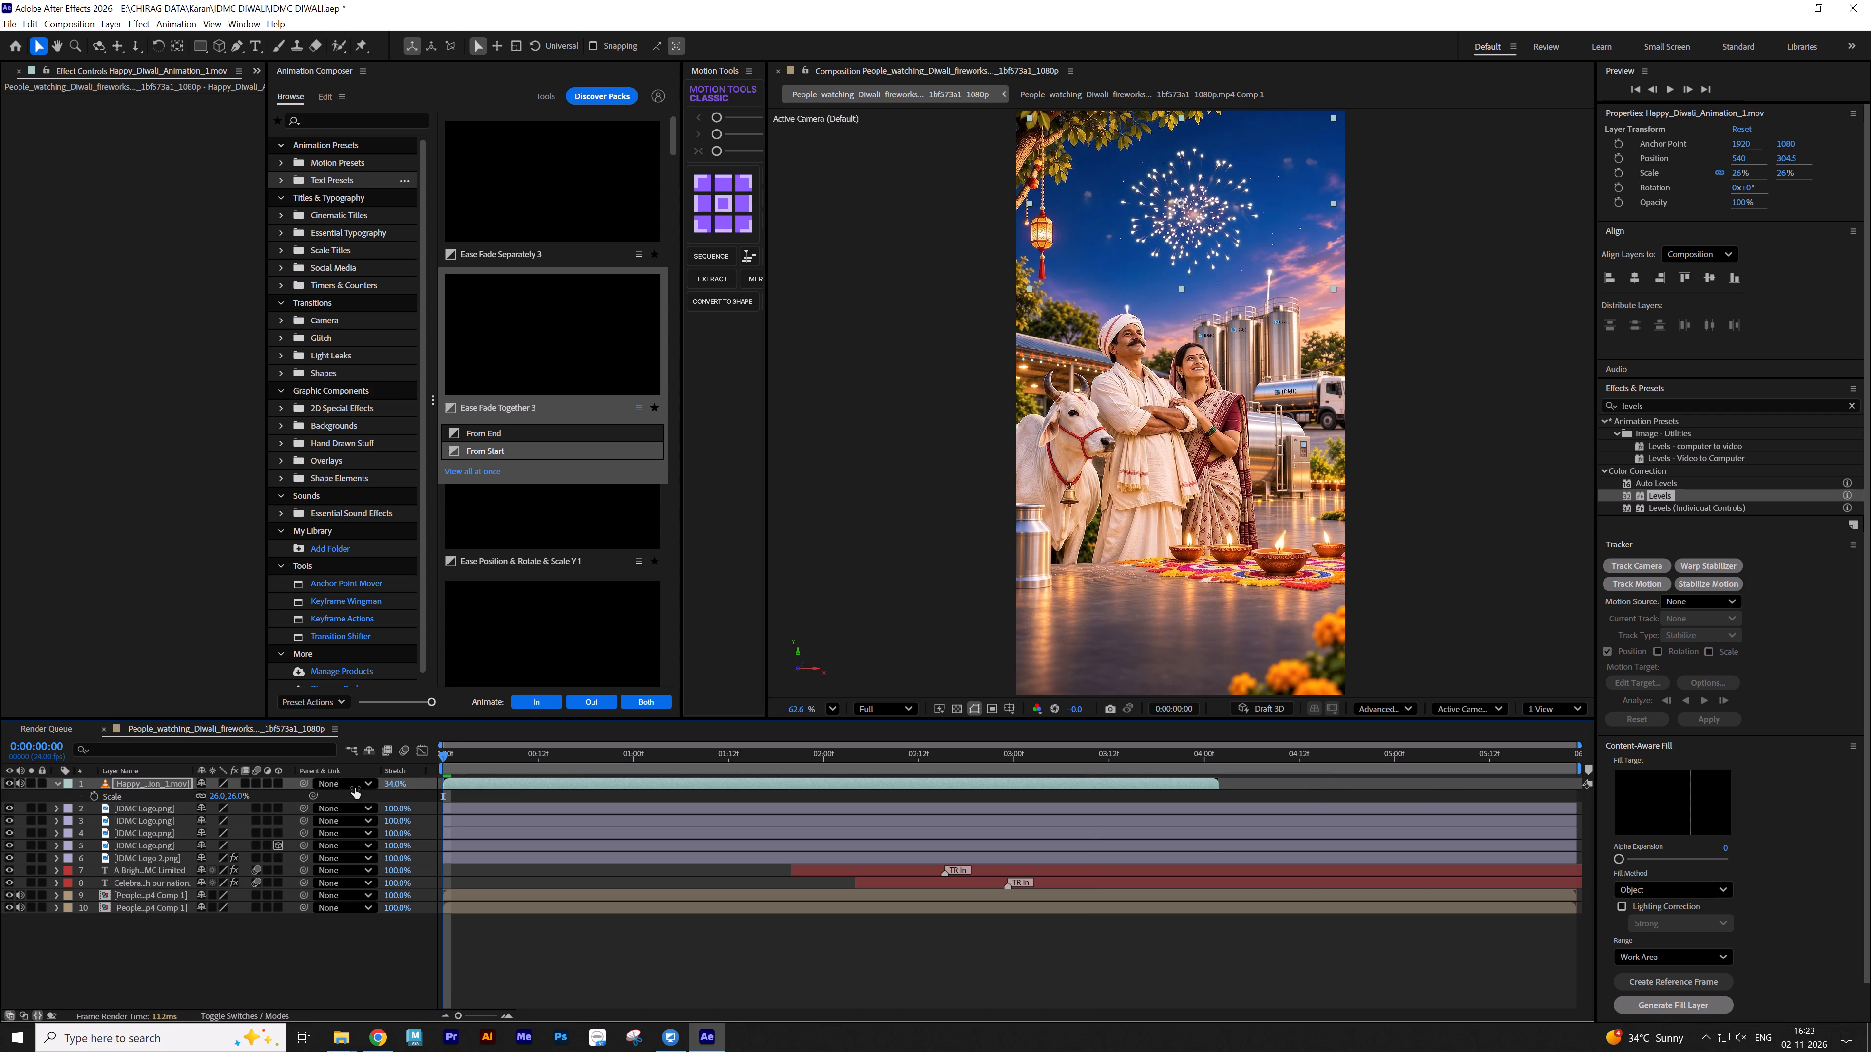
pyautogui.moveTo(355, 788); pyautogui.dragTo(365, 787)
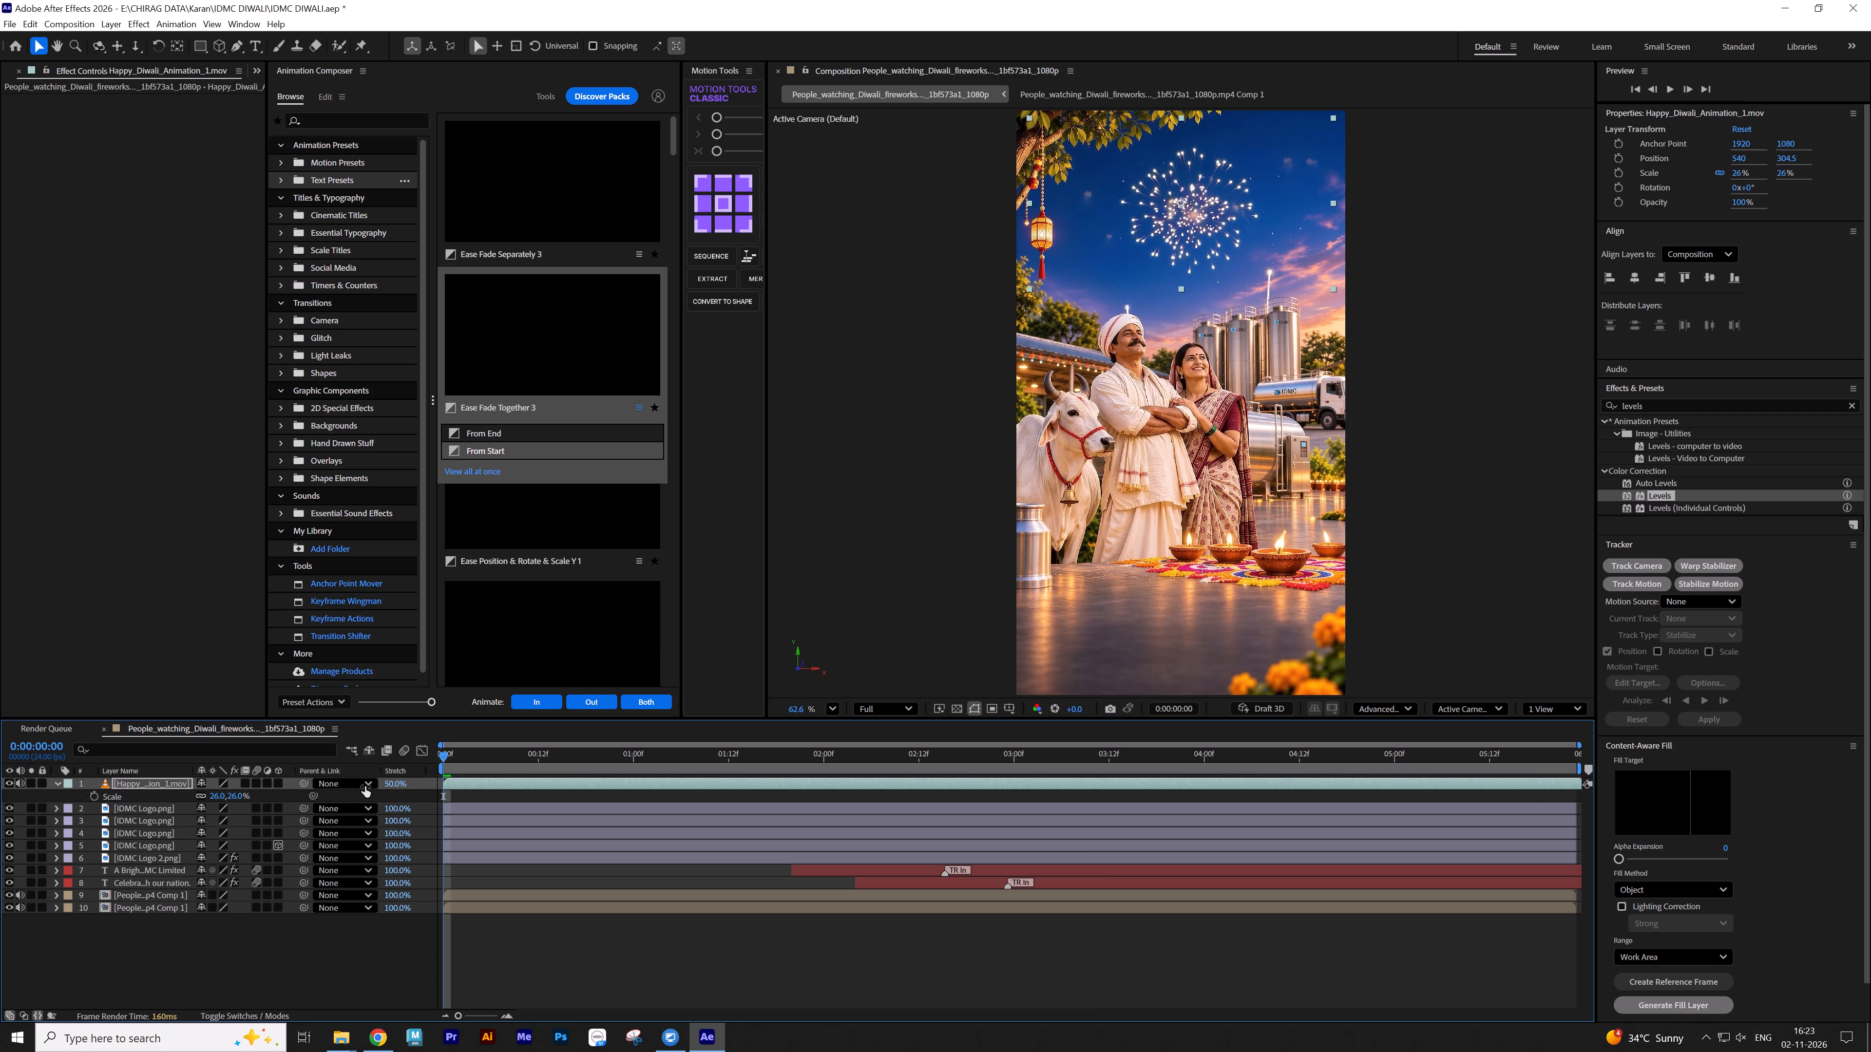
pyautogui.moveTo(365, 787); pyautogui.dragTo(364, 787)
pyautogui.moveTo(364, 787); pyautogui.dragTo(362, 787)
# Apply Freeze On Last Frame to the Happy_Diwali_Animation_1 layer and collapse its properties.
pyautogui.rightClick(822, 787)
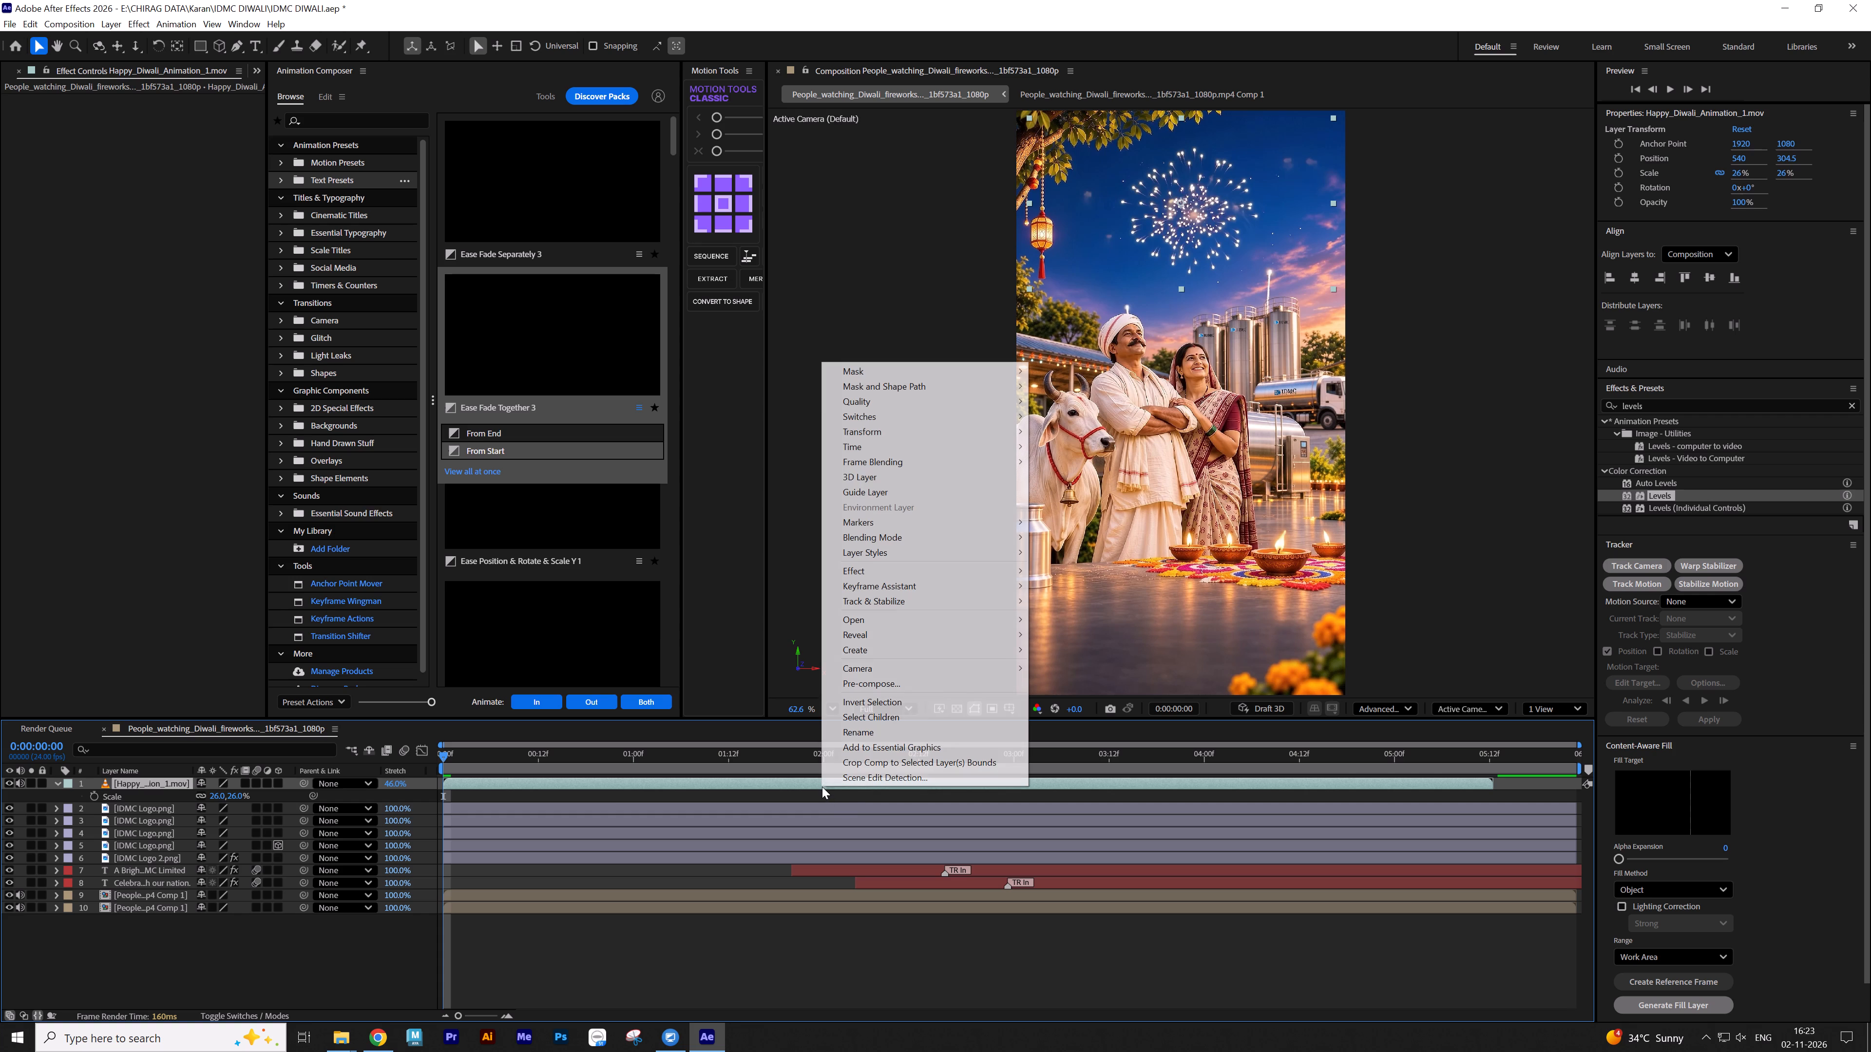
pyautogui.click(919, 449)
pyautogui.click(931, 433)
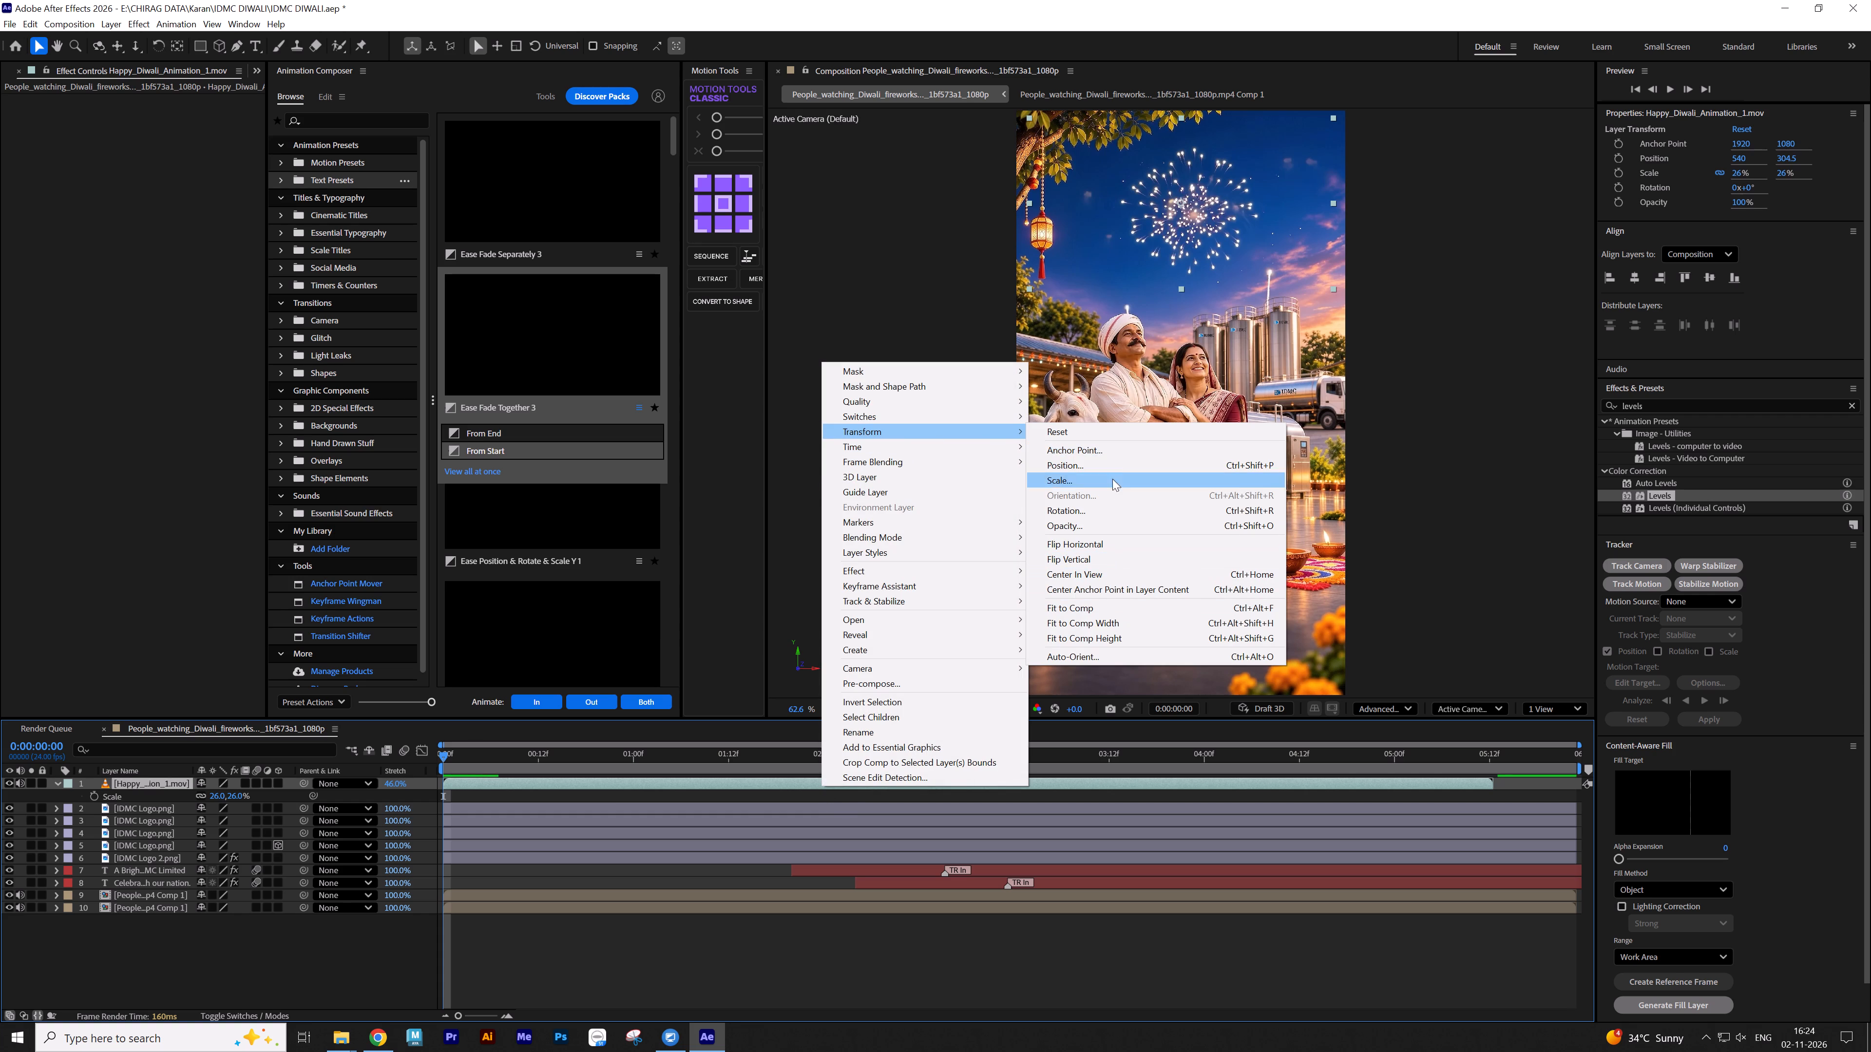
pyautogui.click(928, 446)
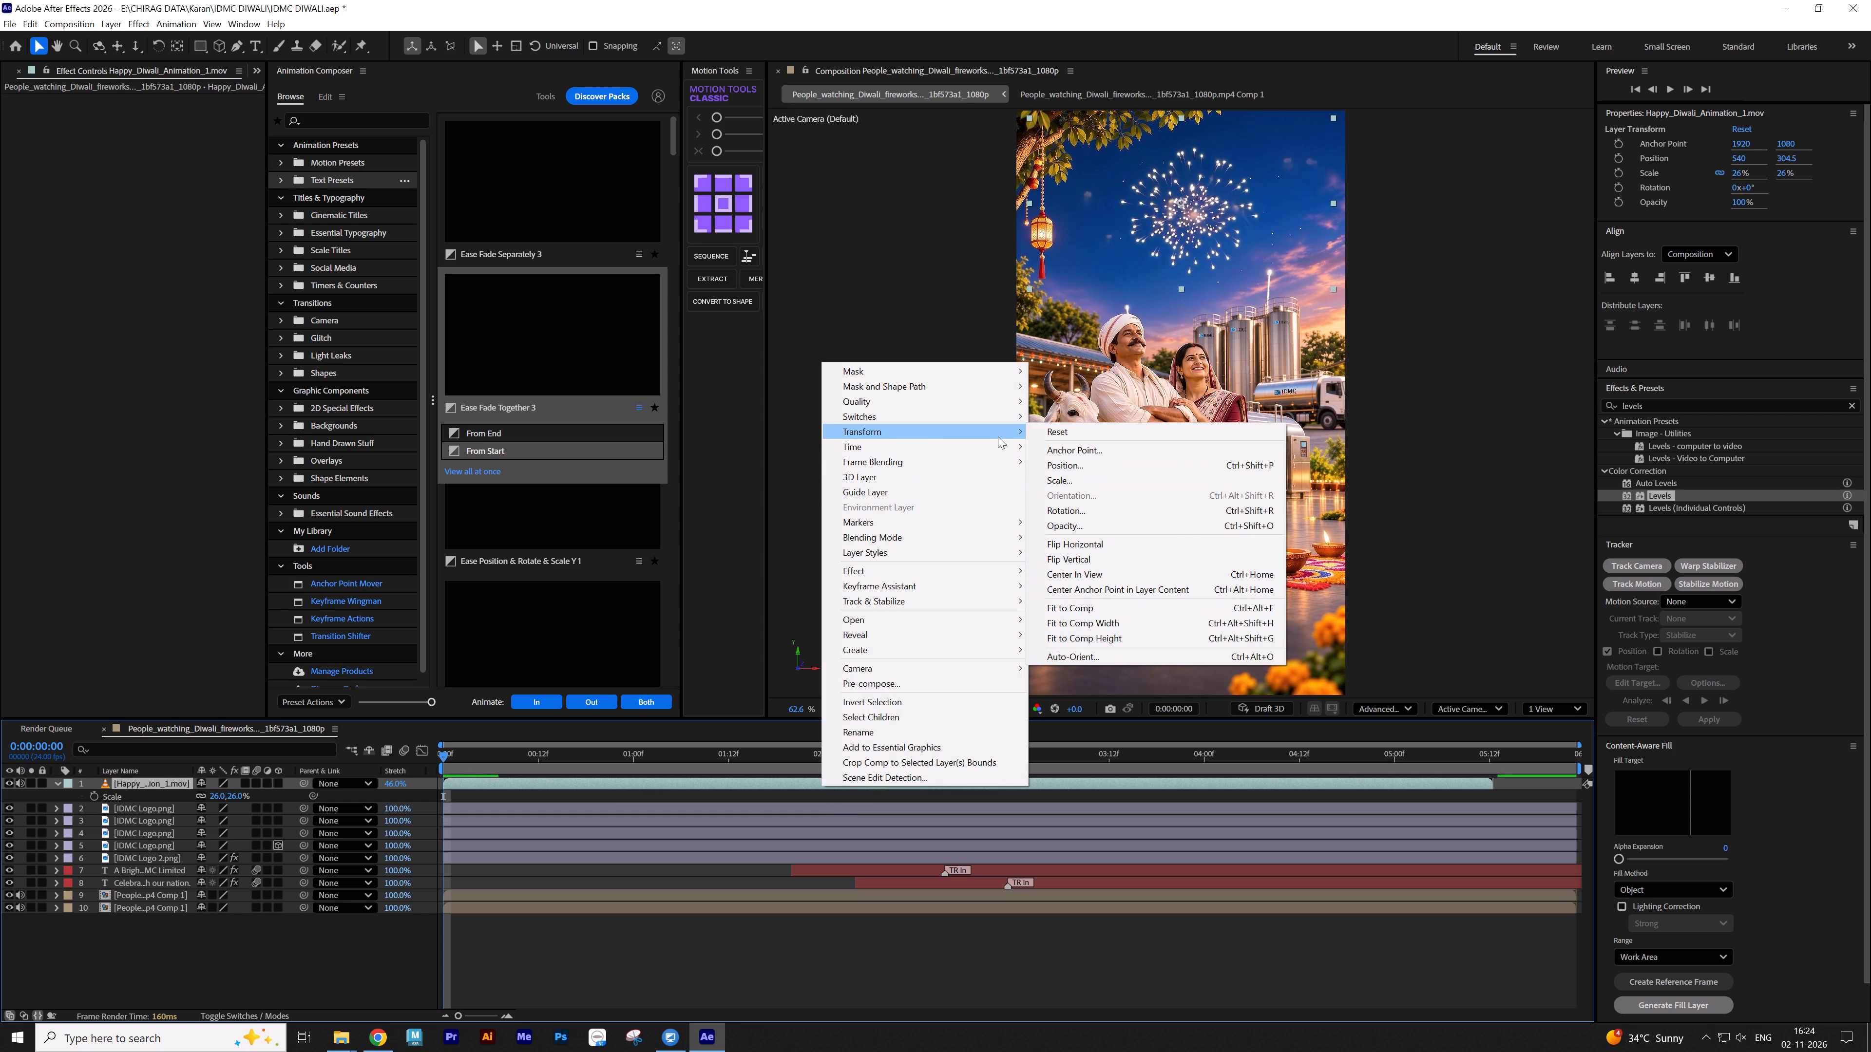
pyautogui.click(992, 442)
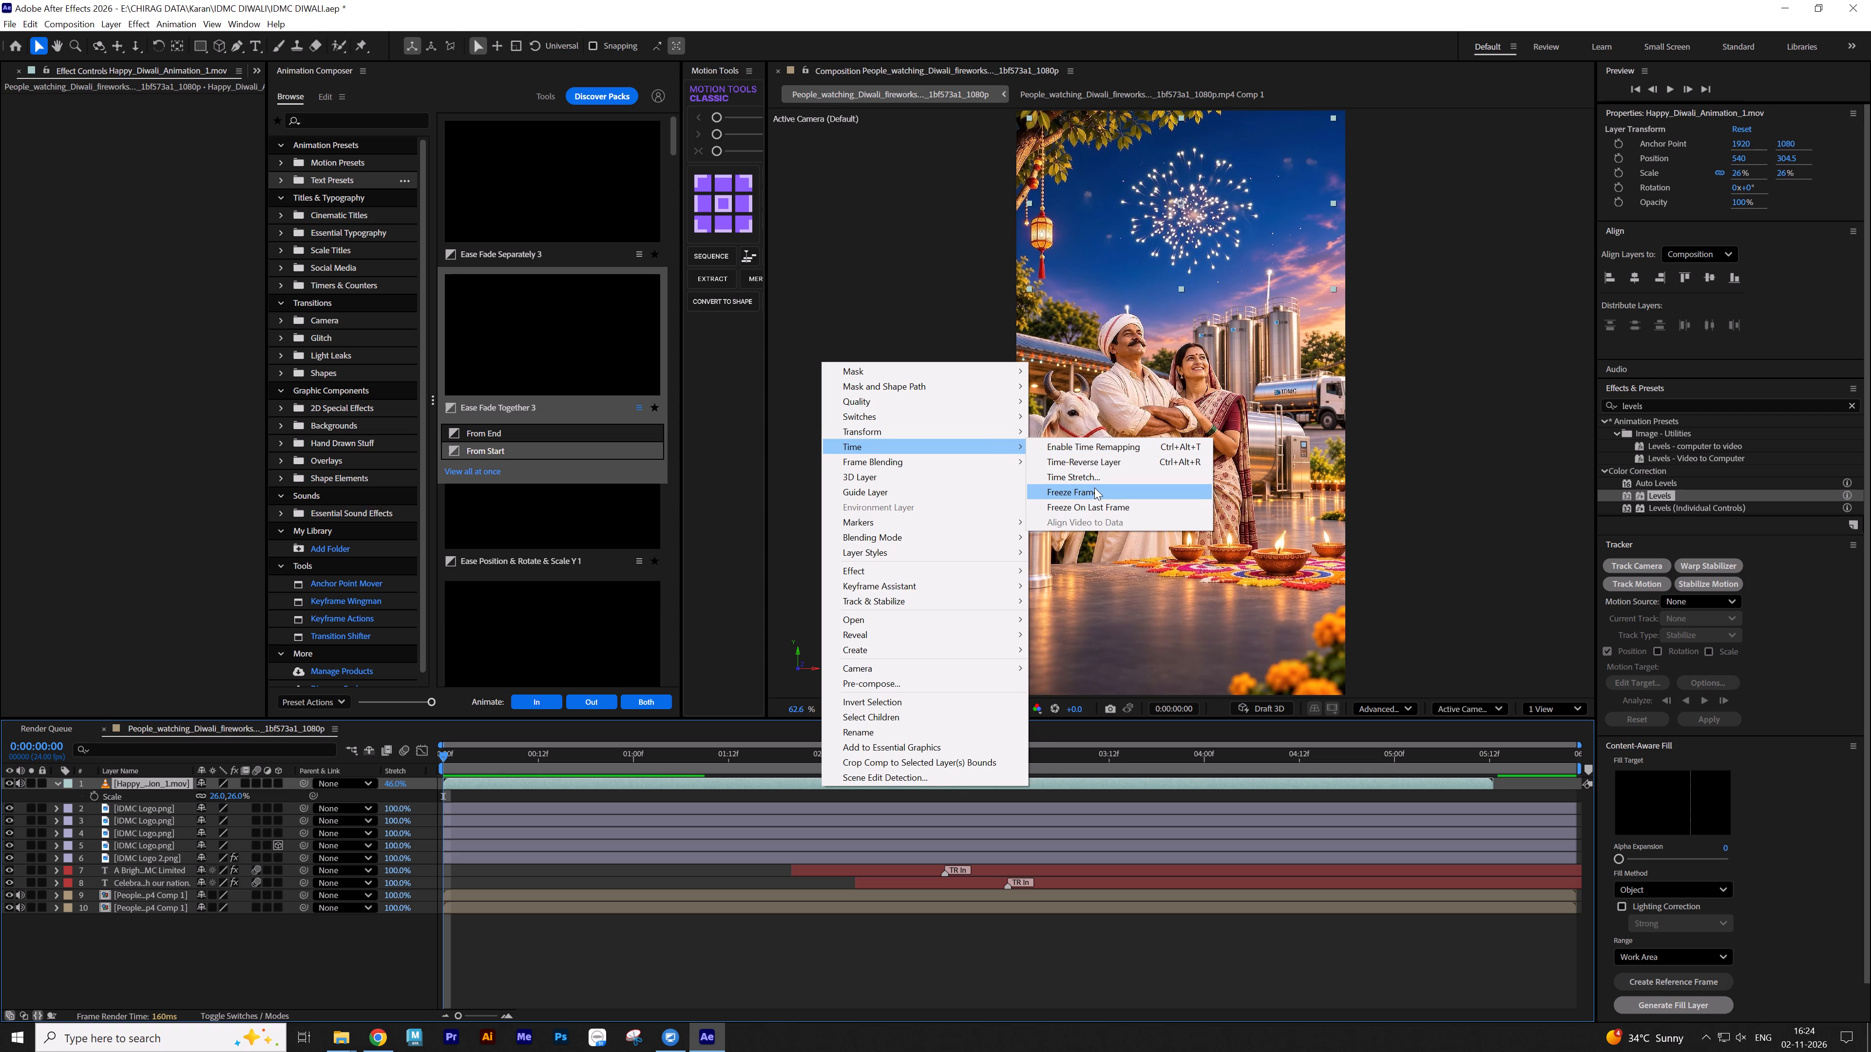
pyautogui.click(1098, 507)
pyautogui.click(1120, 801)
pyautogui.press('s')
pyautogui.press('s')
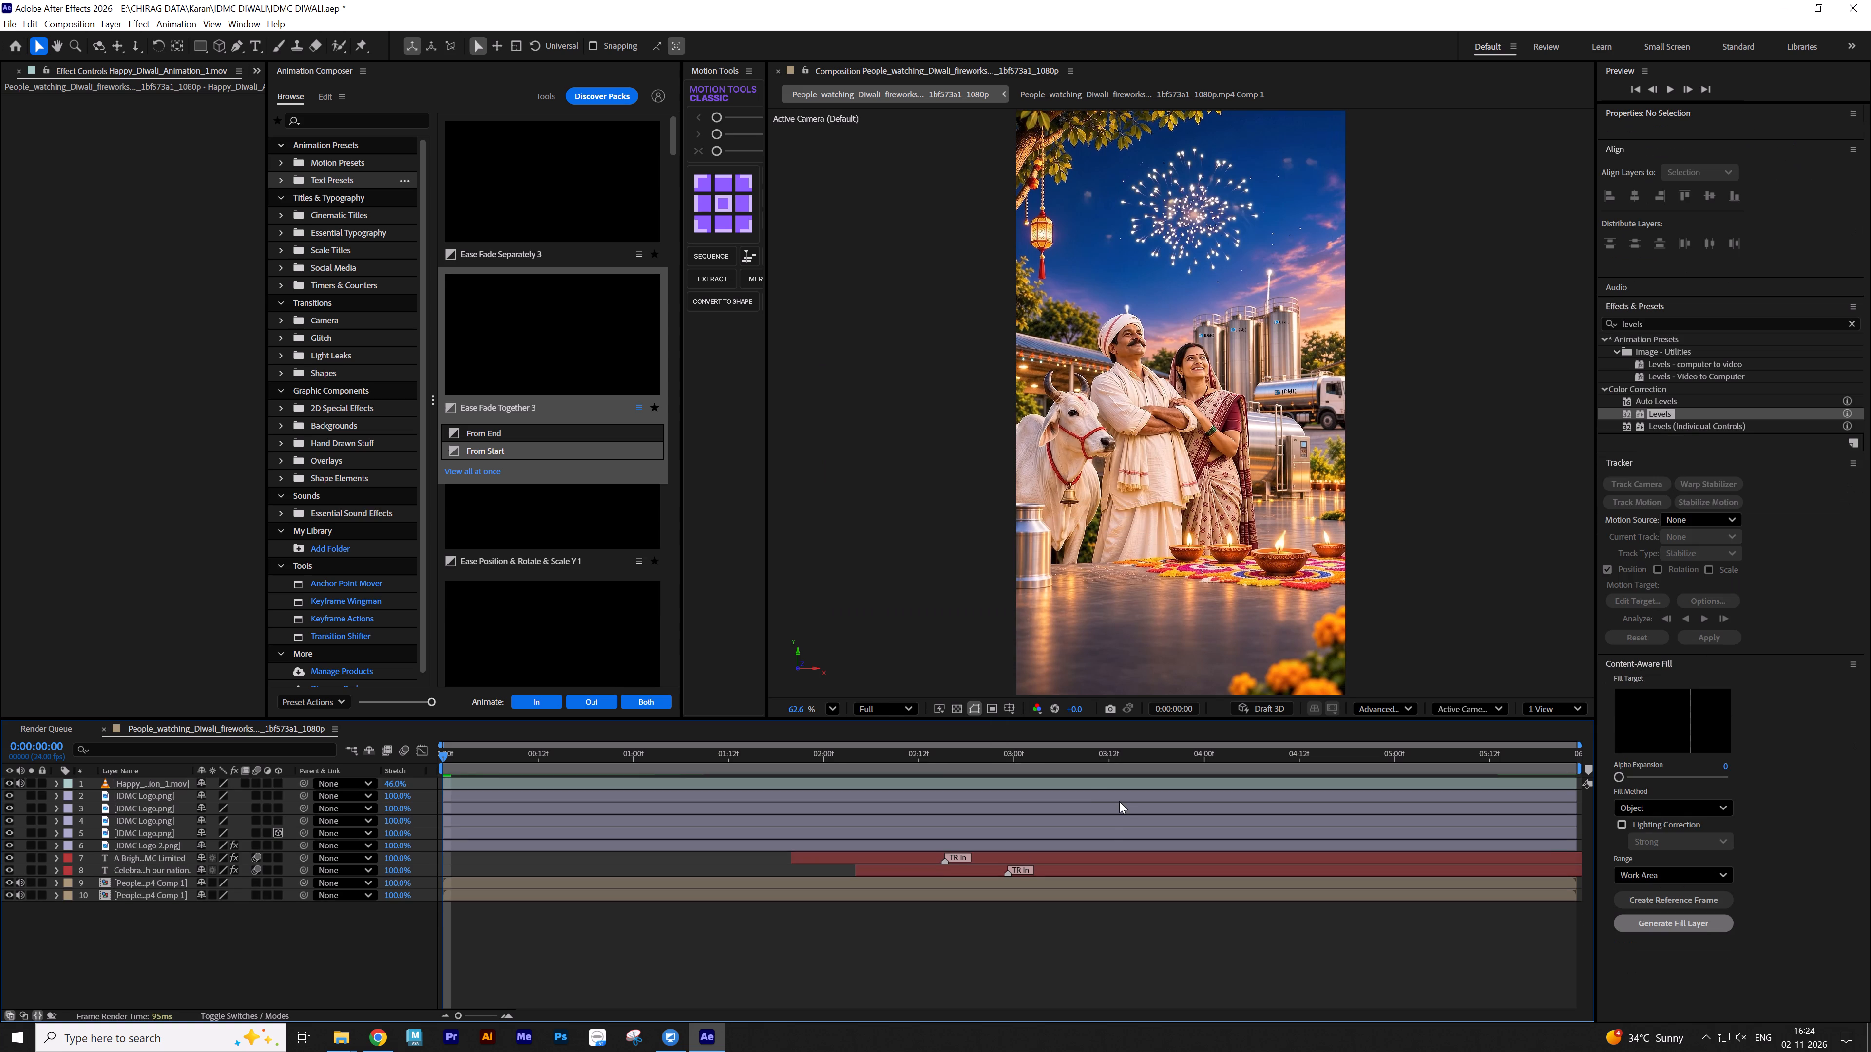
# Preview the Happy Diwali title's timing from the first frame through the greeting text and IDMC logo fade-ins.
pyautogui.press('space')
pyautogui.moveTo(468, 759); pyautogui.dragTo(502, 759)
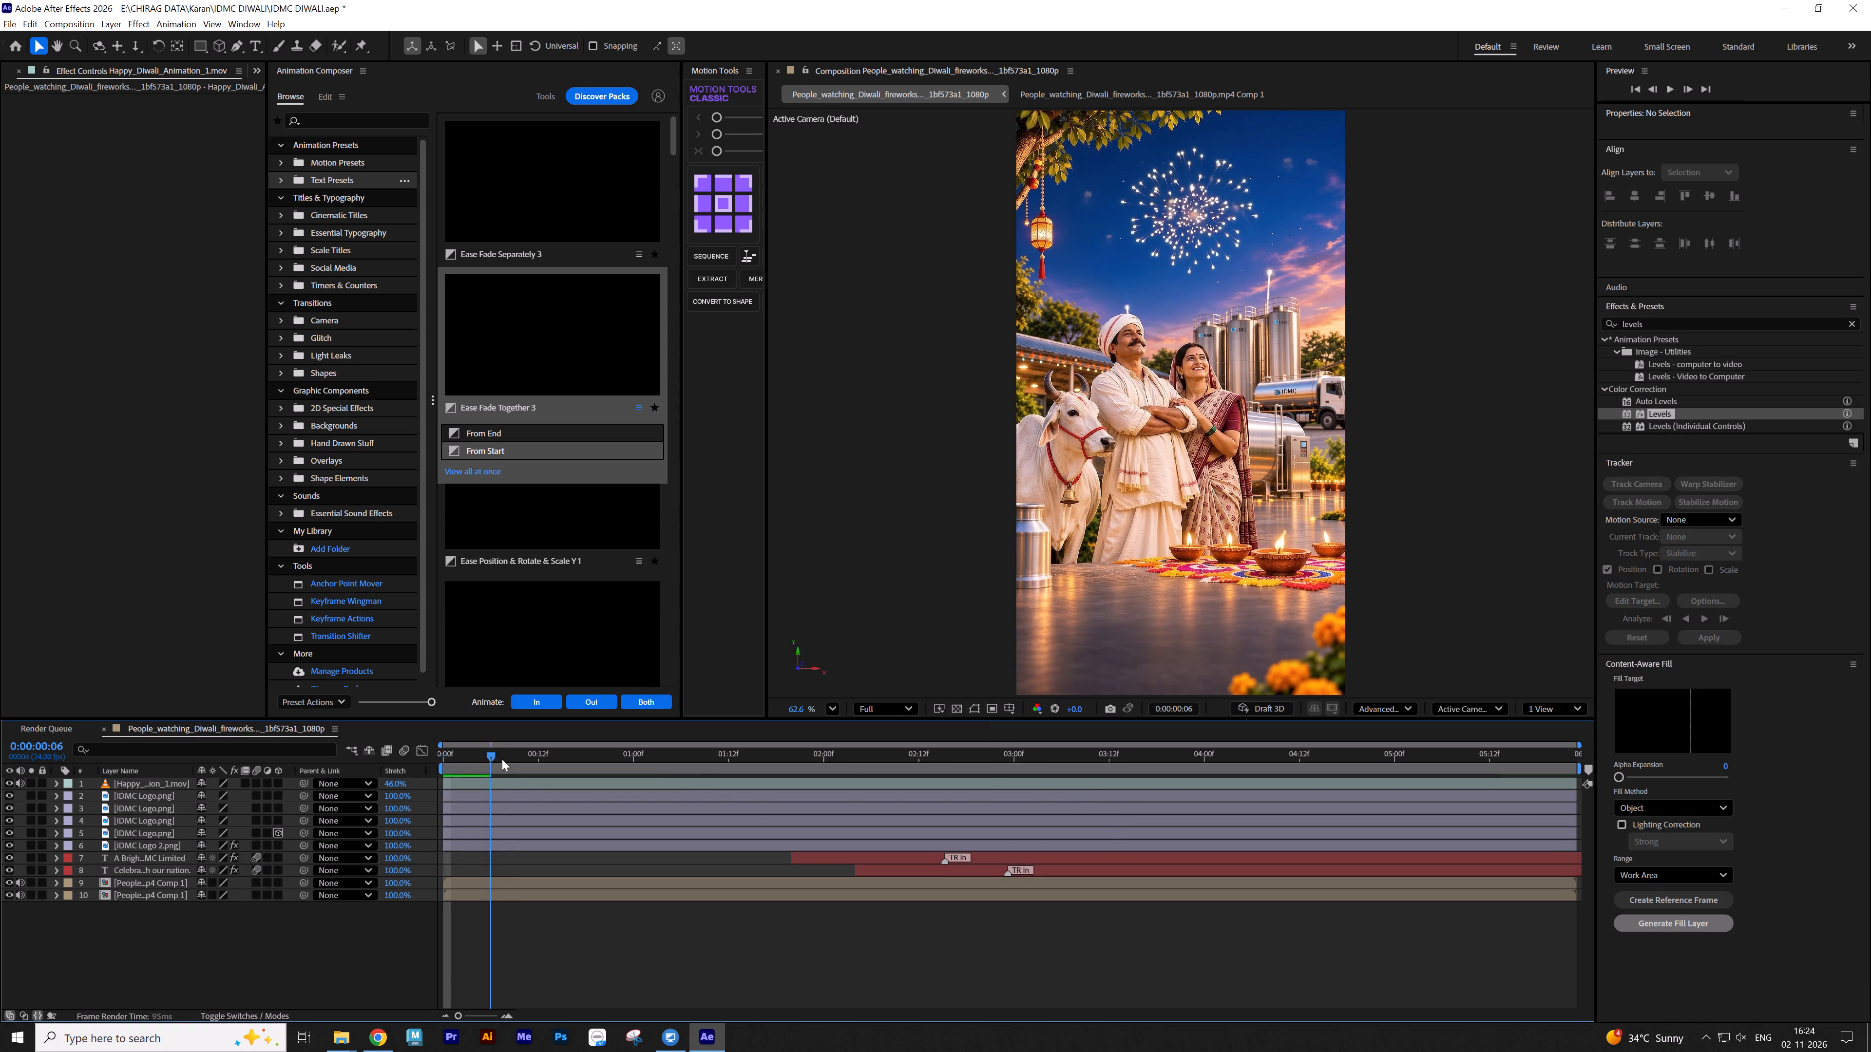
pyautogui.moveTo(502, 759); pyautogui.dragTo(662, 767)
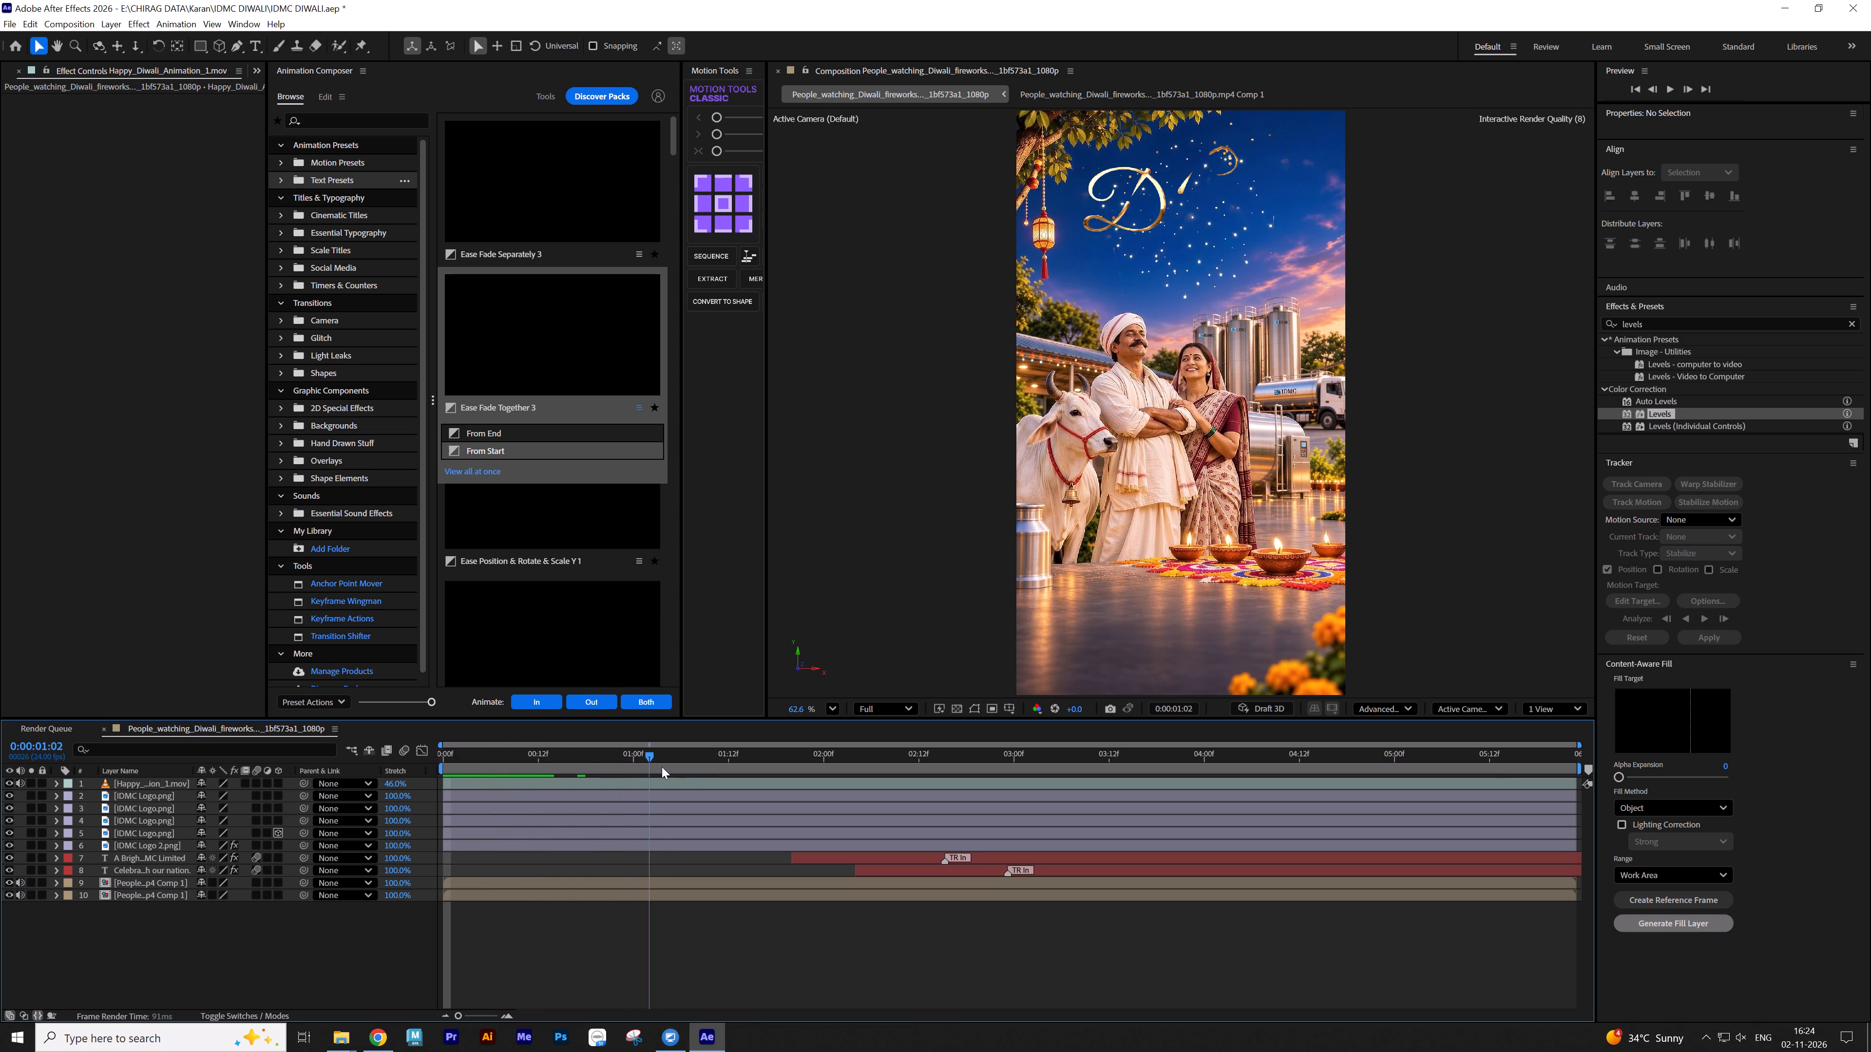
pyautogui.moveTo(662, 767); pyautogui.dragTo(584, 798)
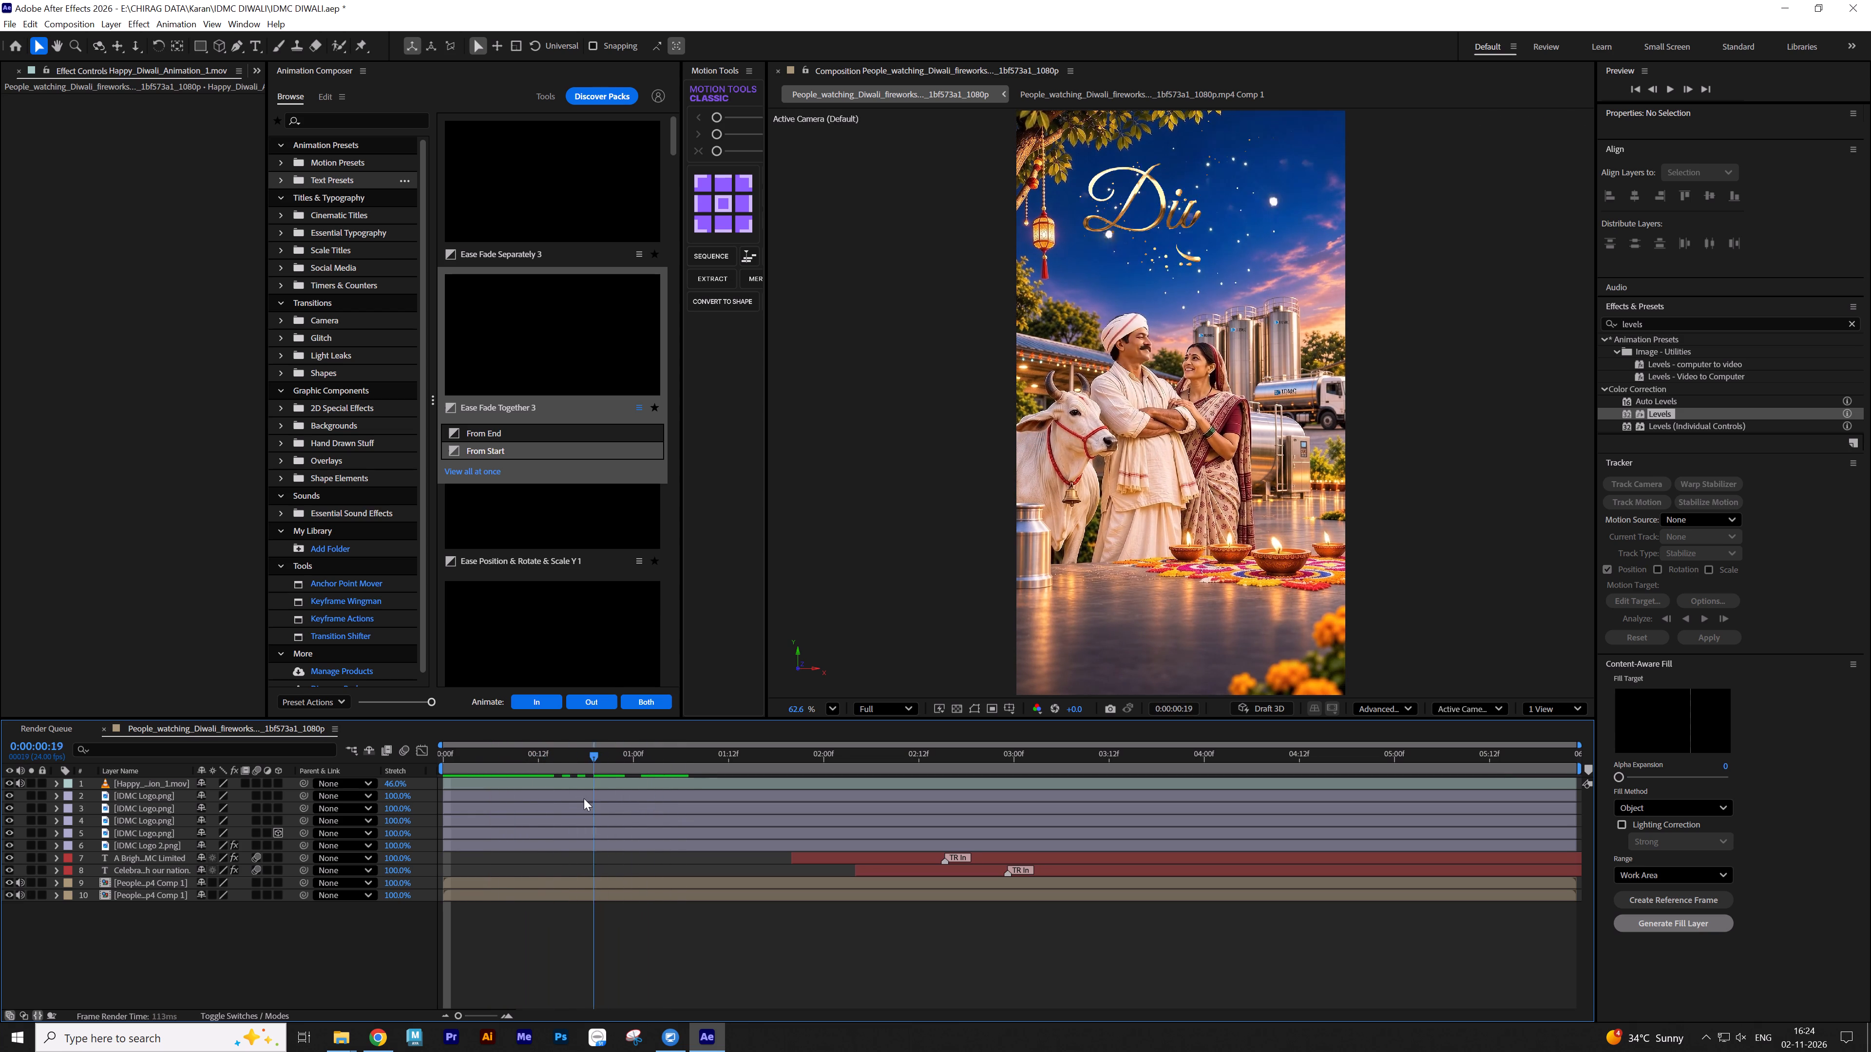
pyautogui.moveTo(584, 798); pyautogui.dragTo(343, 805)
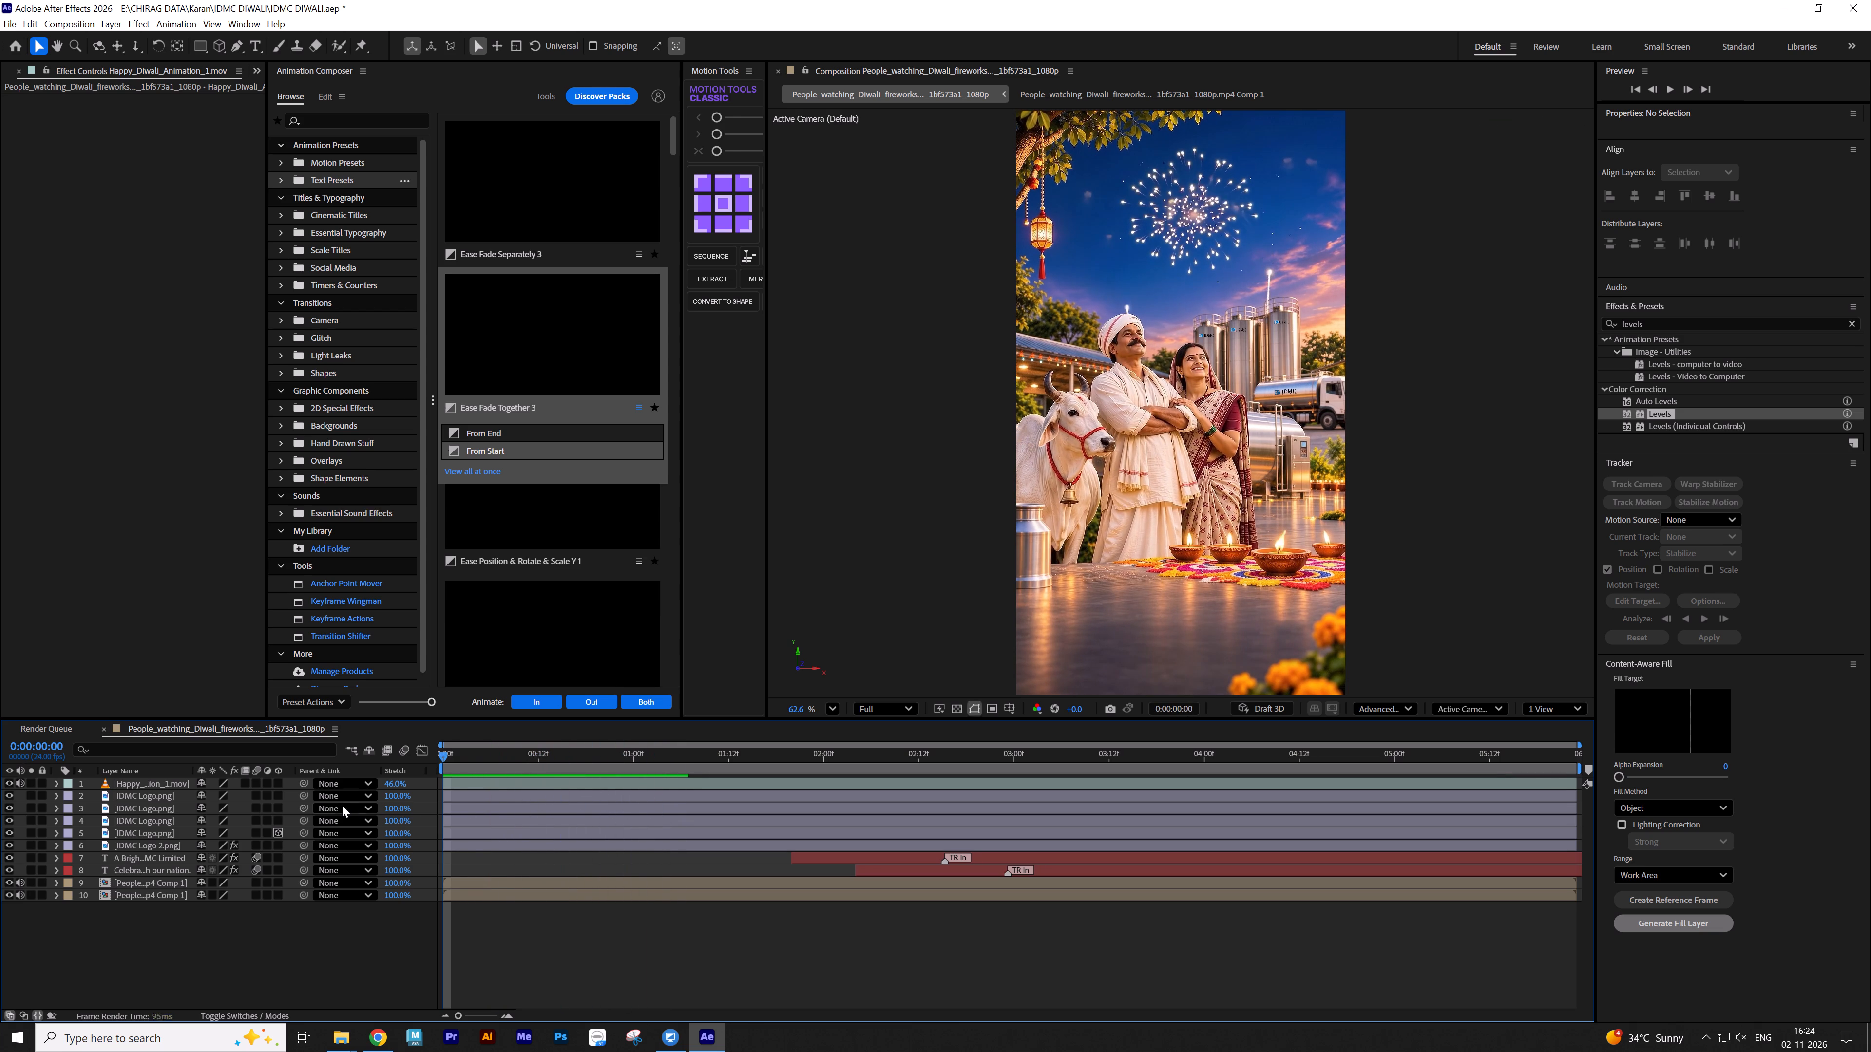
pyautogui.press('space')
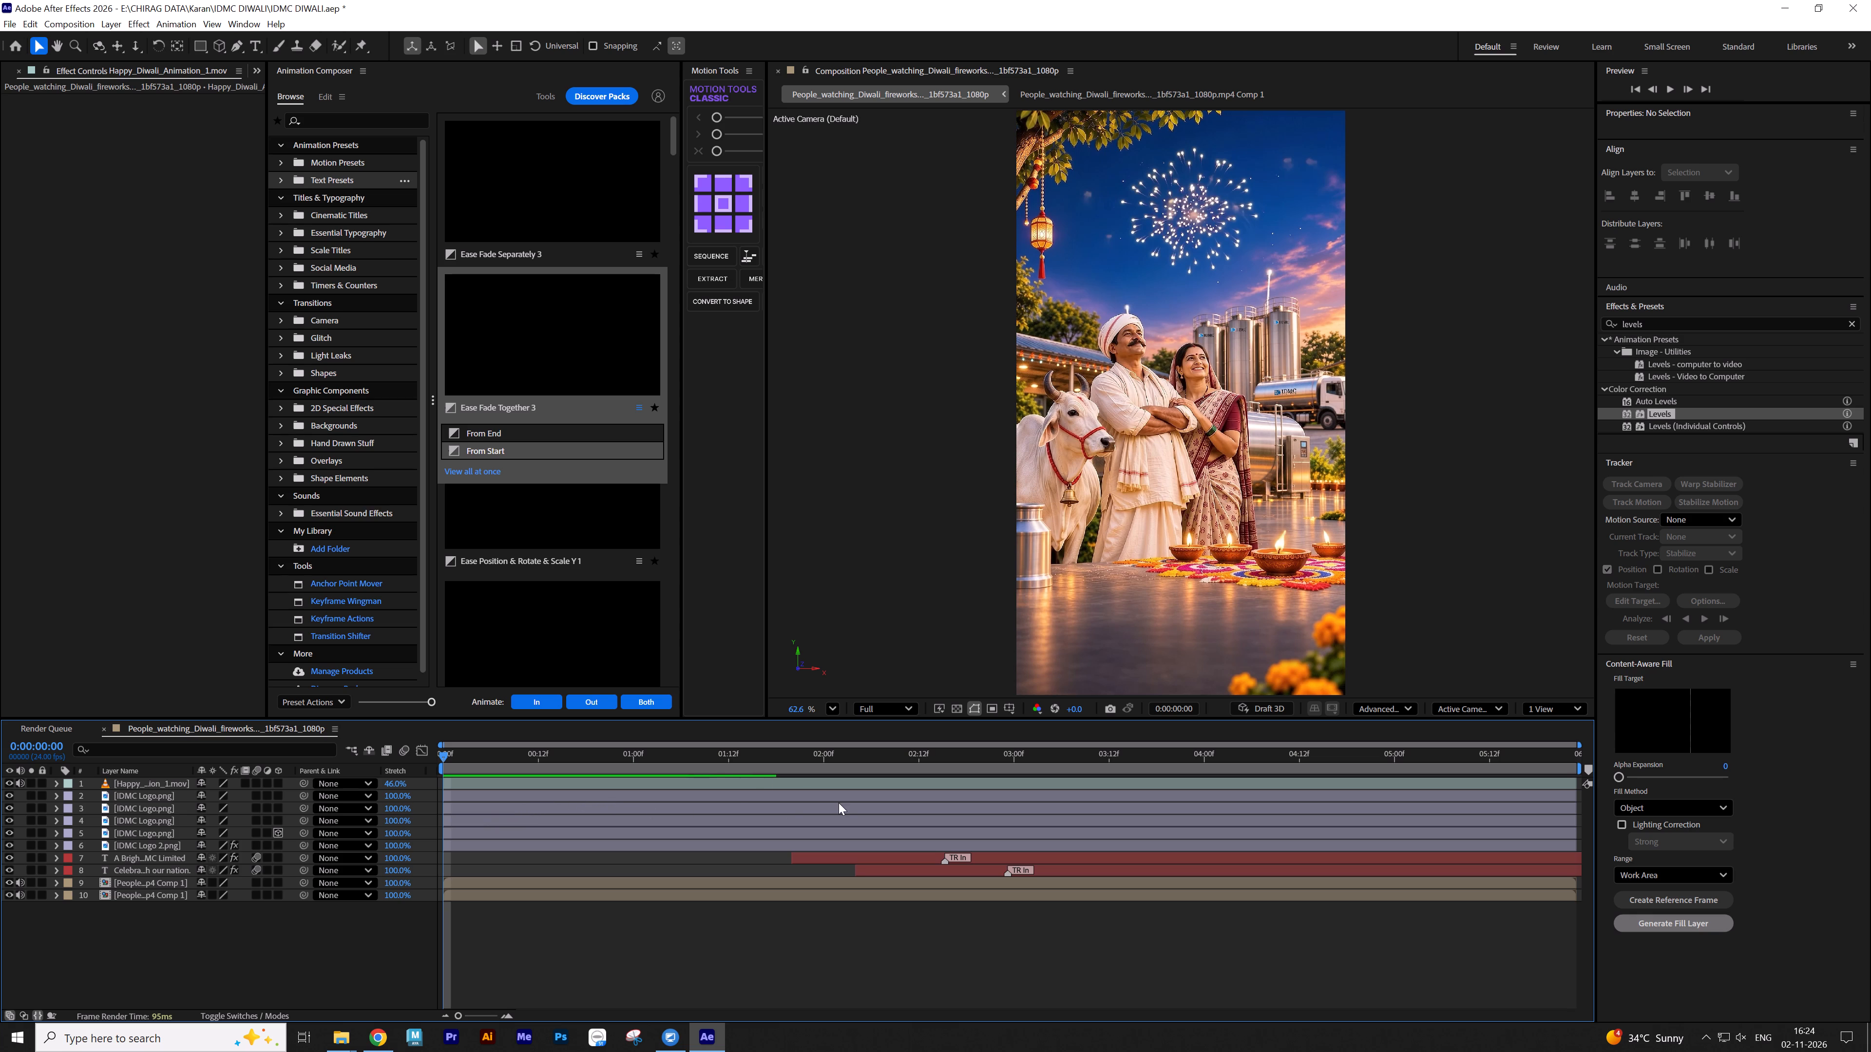
pyautogui.moveTo(716, 761); pyautogui.dragTo(801, 761)
pyautogui.moveTo(801, 761); pyautogui.dragTo(929, 766)
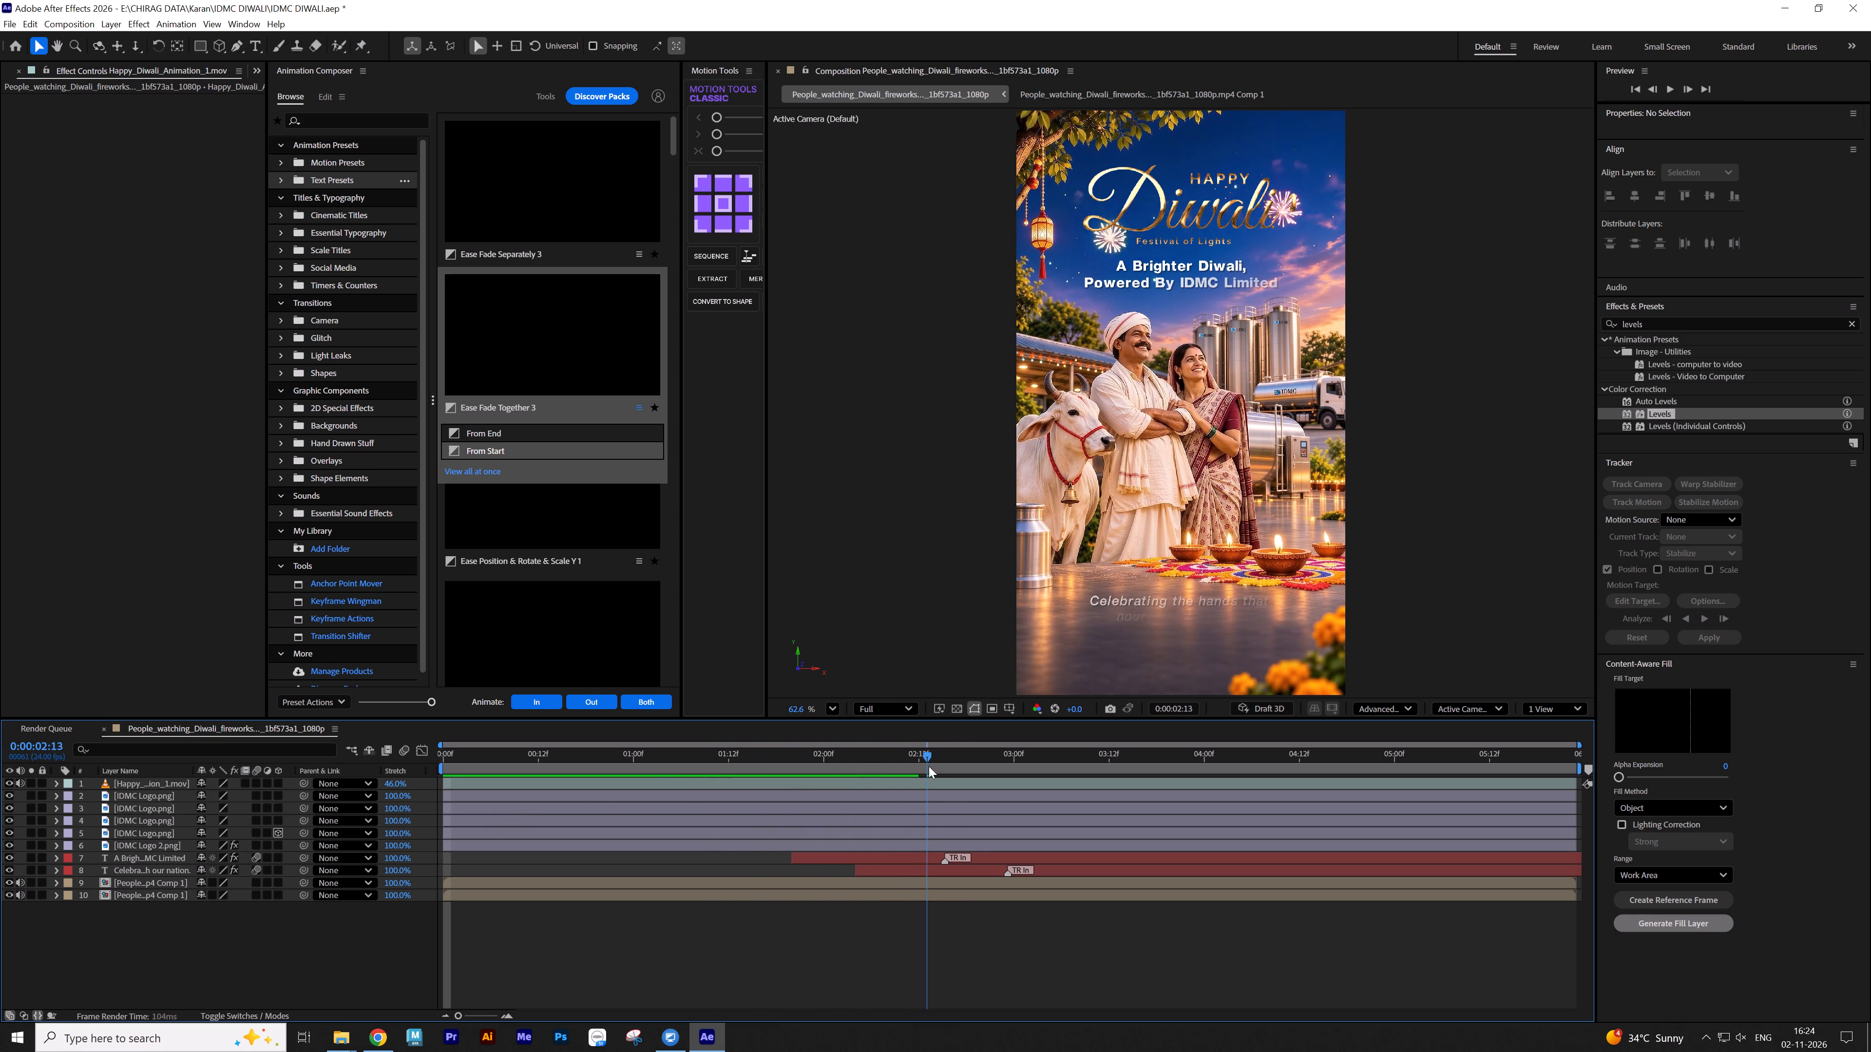
pyautogui.moveTo(929, 766); pyautogui.dragTo(936, 779)
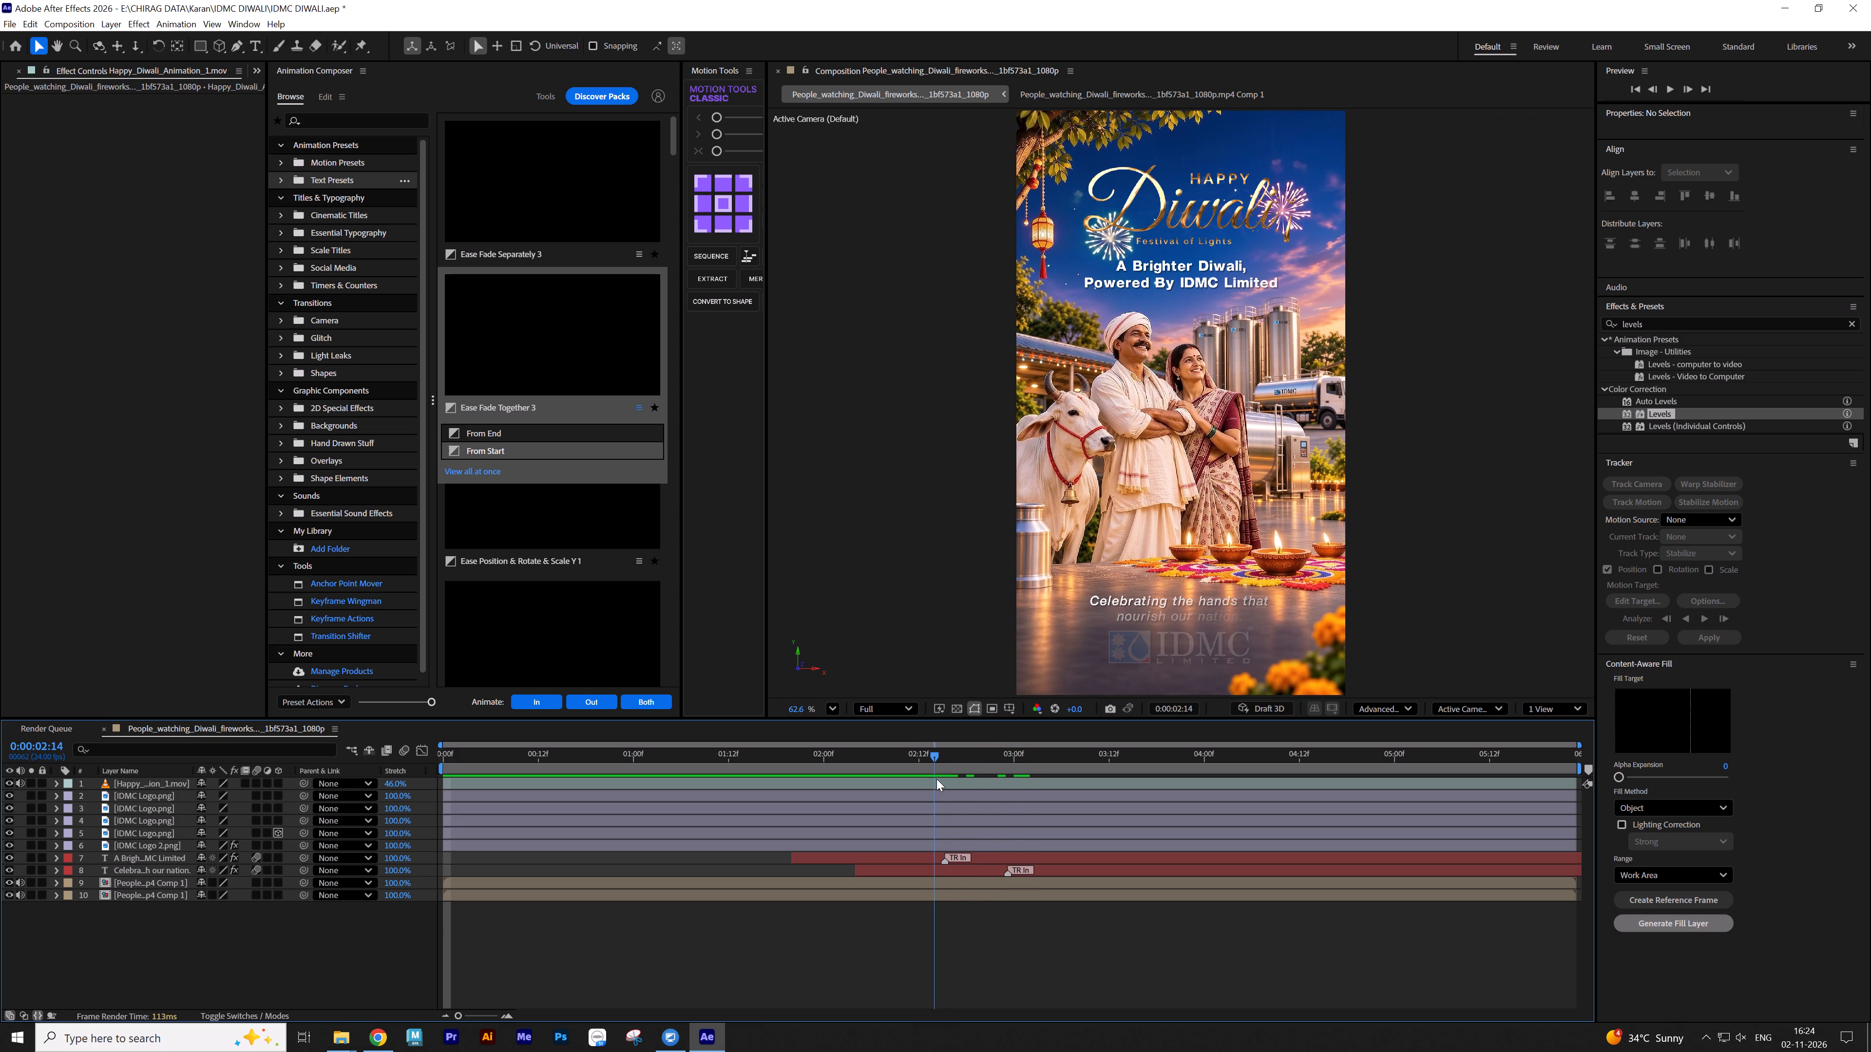
pyautogui.moveTo(936, 779); pyautogui.dragTo(997, 779)
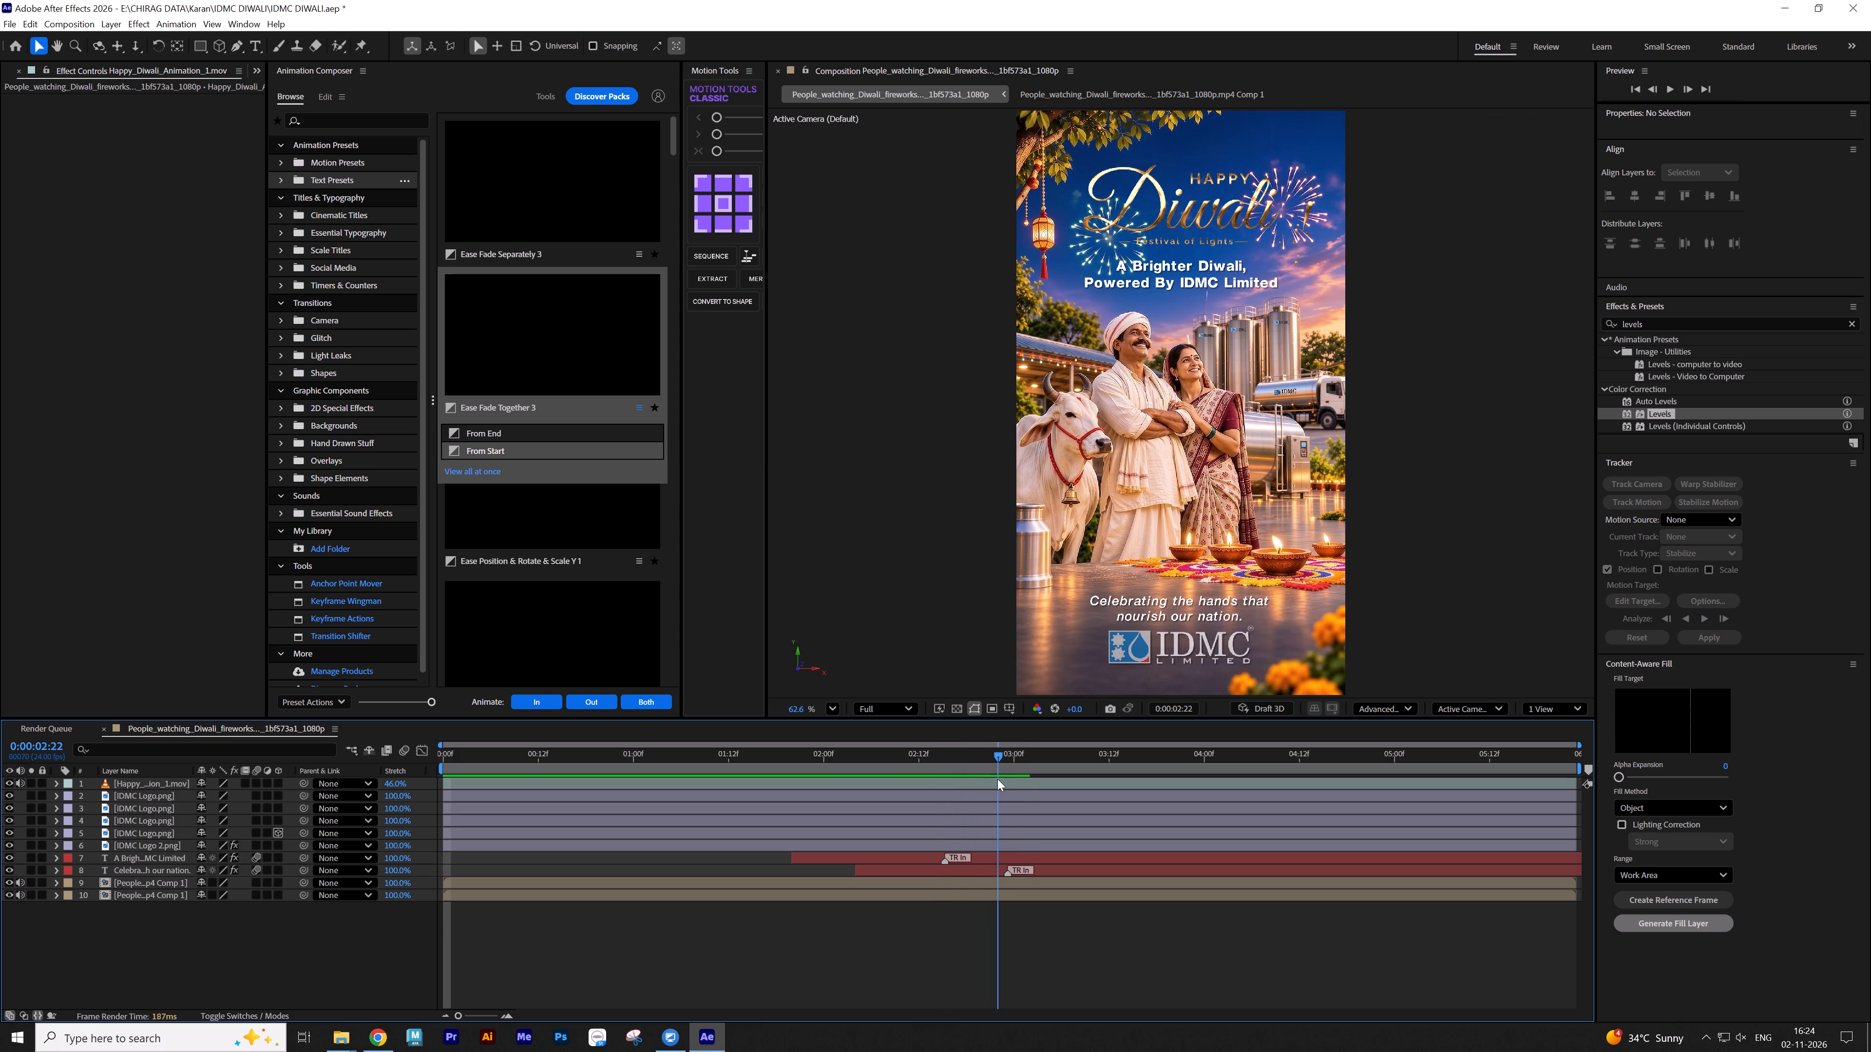
# Examine the Happy Diwali title's legibility against the fireworks from 0:00:02:22 to the end of the composition.
pyautogui.moveTo(997, 779); pyautogui.dragTo(1179, 779)
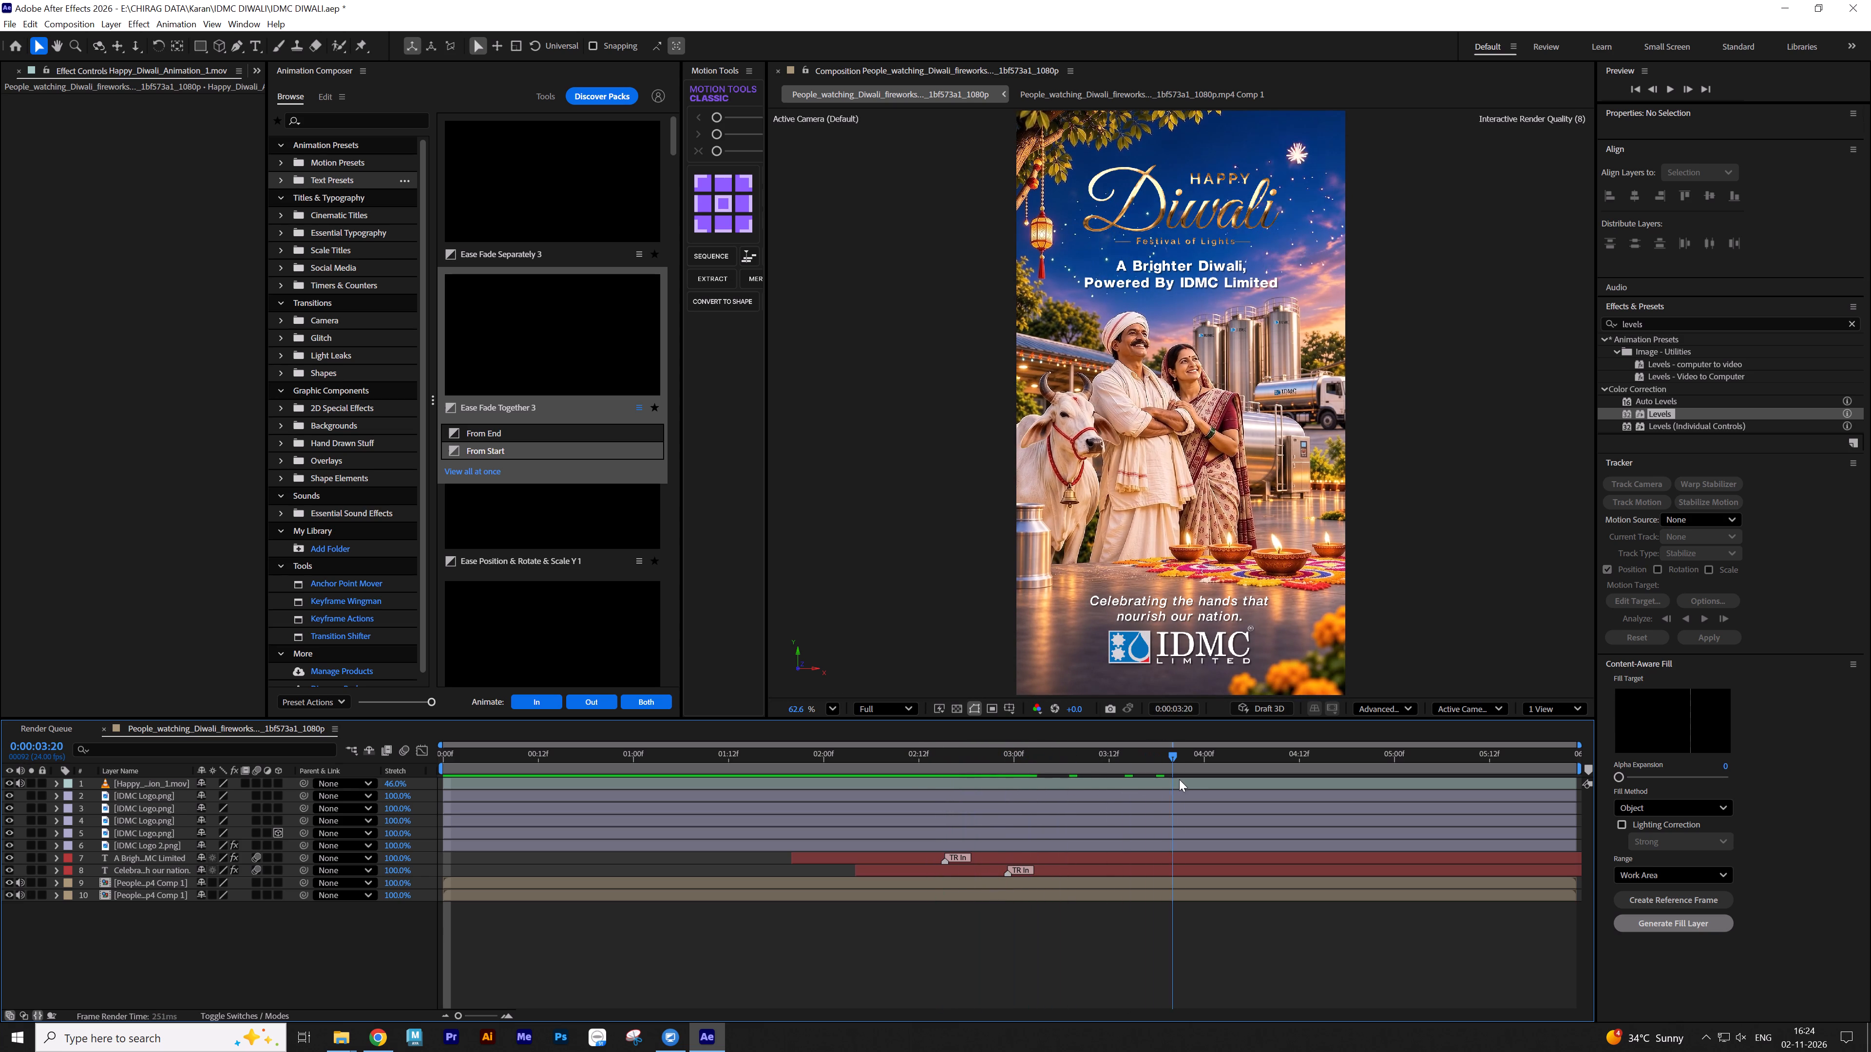
pyautogui.moveTo(1179, 779); pyautogui.dragTo(1139, 789)
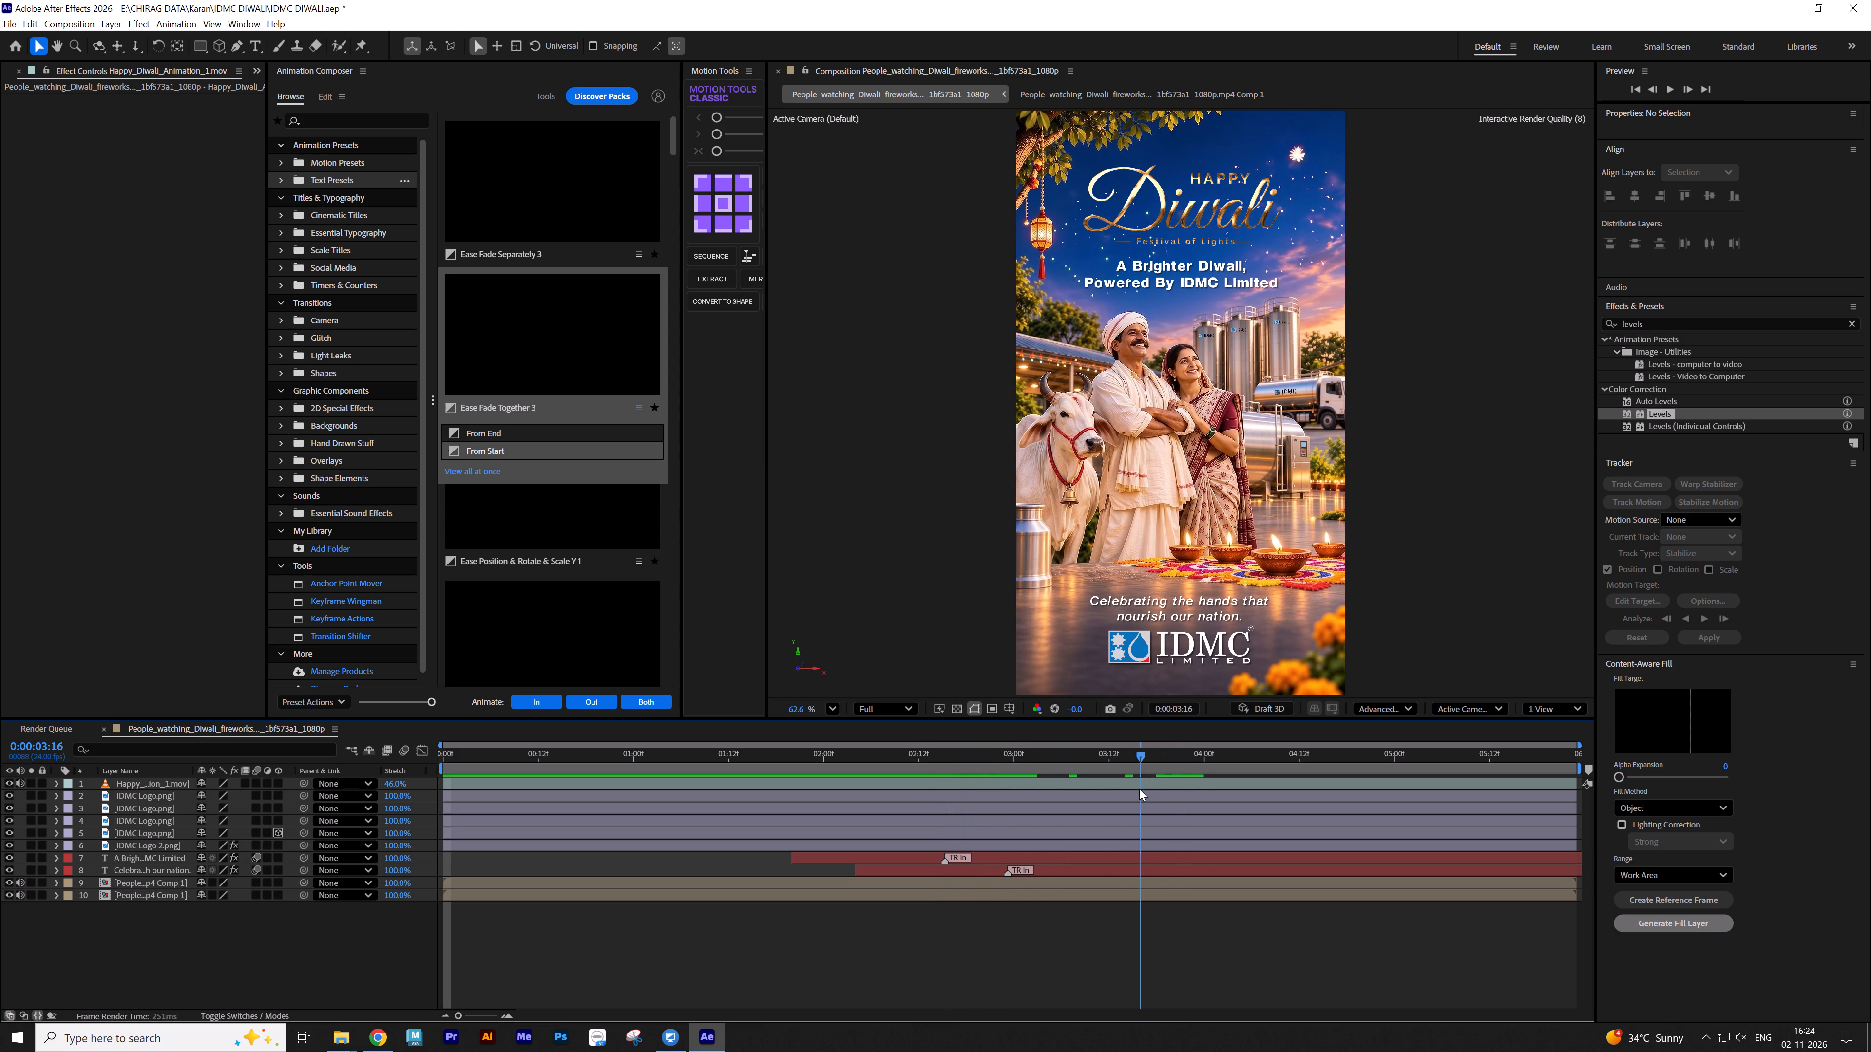
pyautogui.moveTo(1139, 789); pyautogui.dragTo(1083, 790)
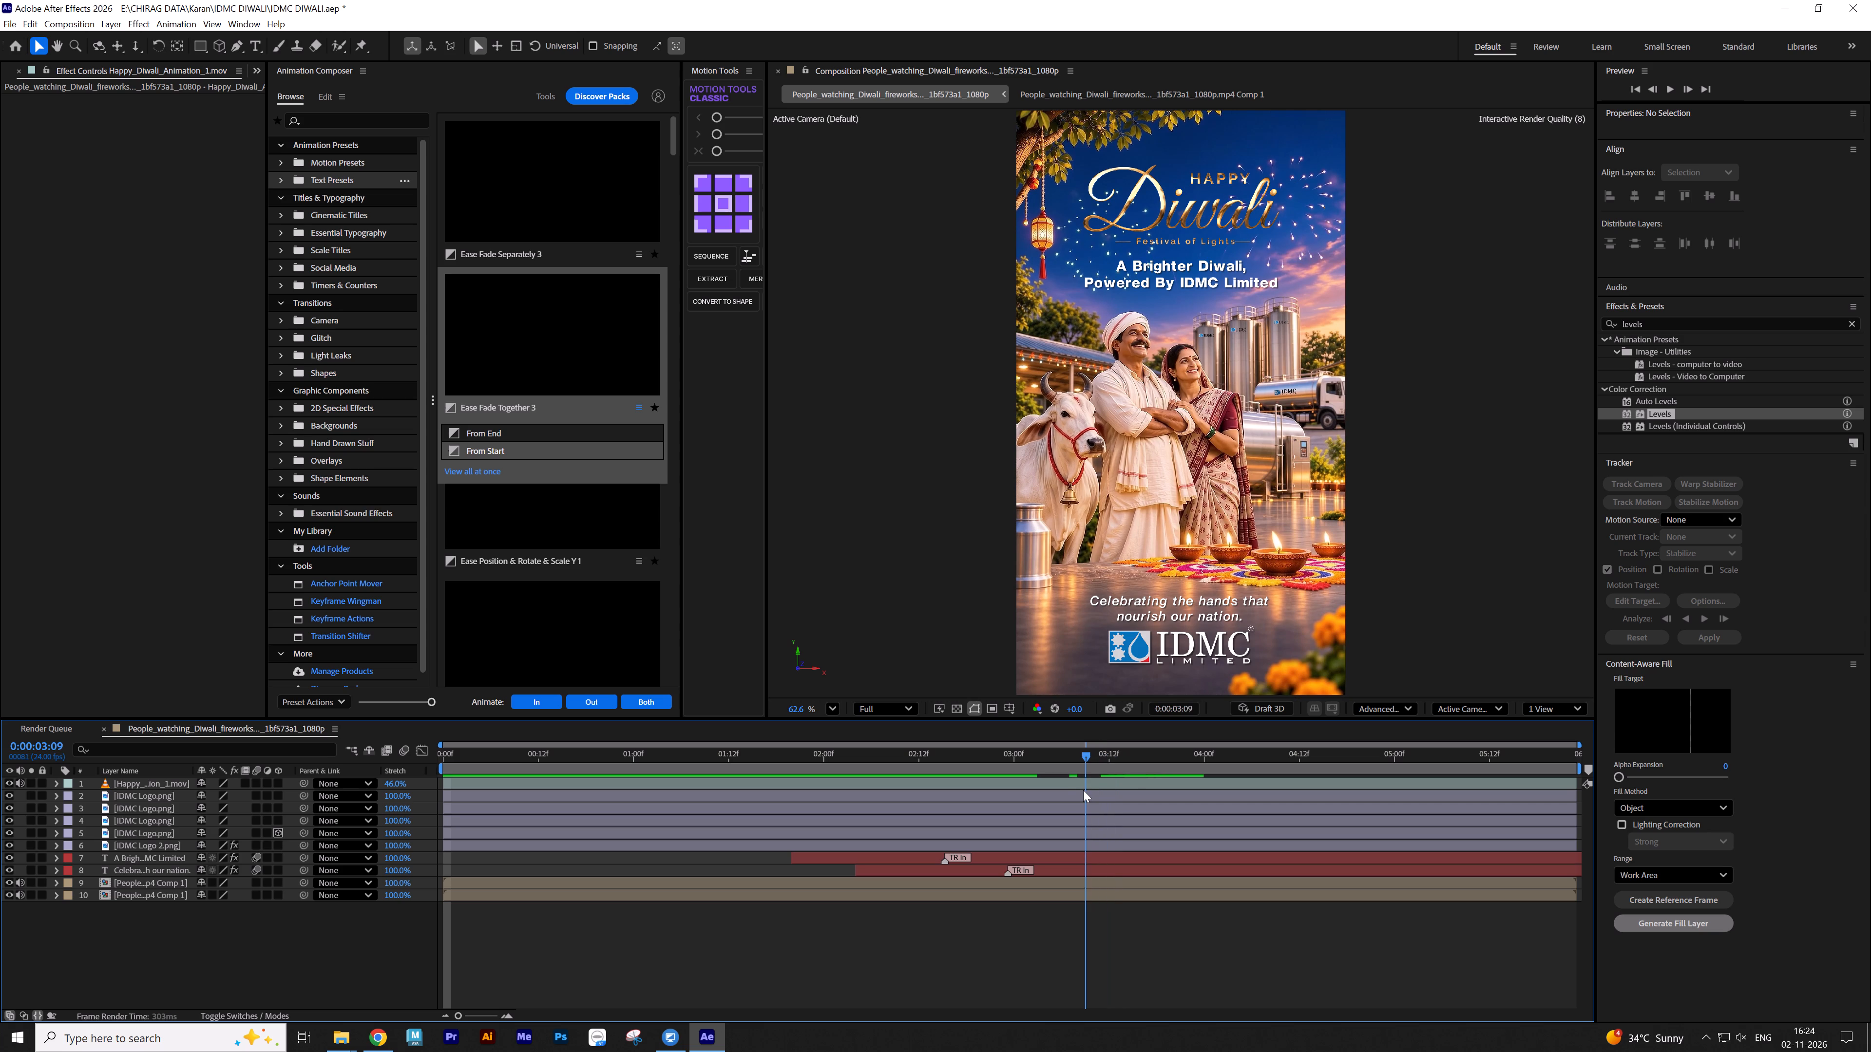
pyautogui.moveTo(1083, 790); pyautogui.dragTo(1045, 790)
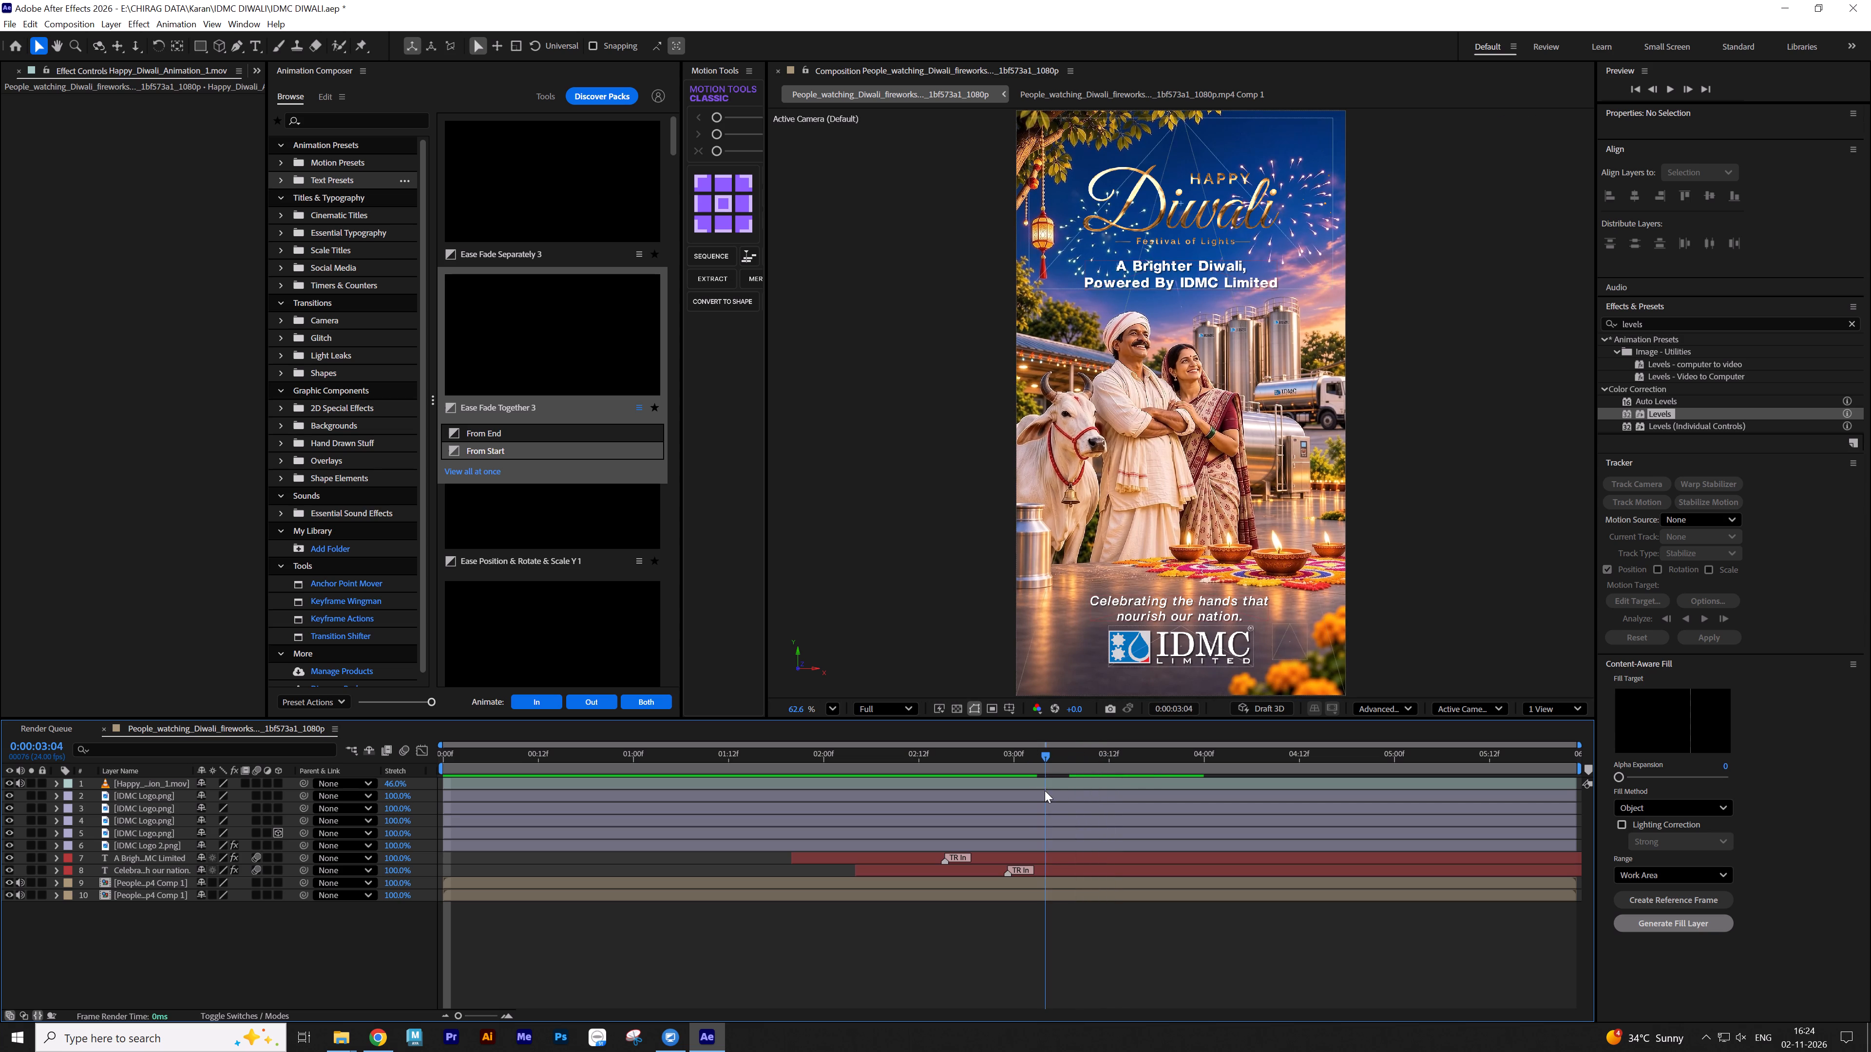
pyautogui.moveTo(1045, 790); pyautogui.dragTo(1191, 791)
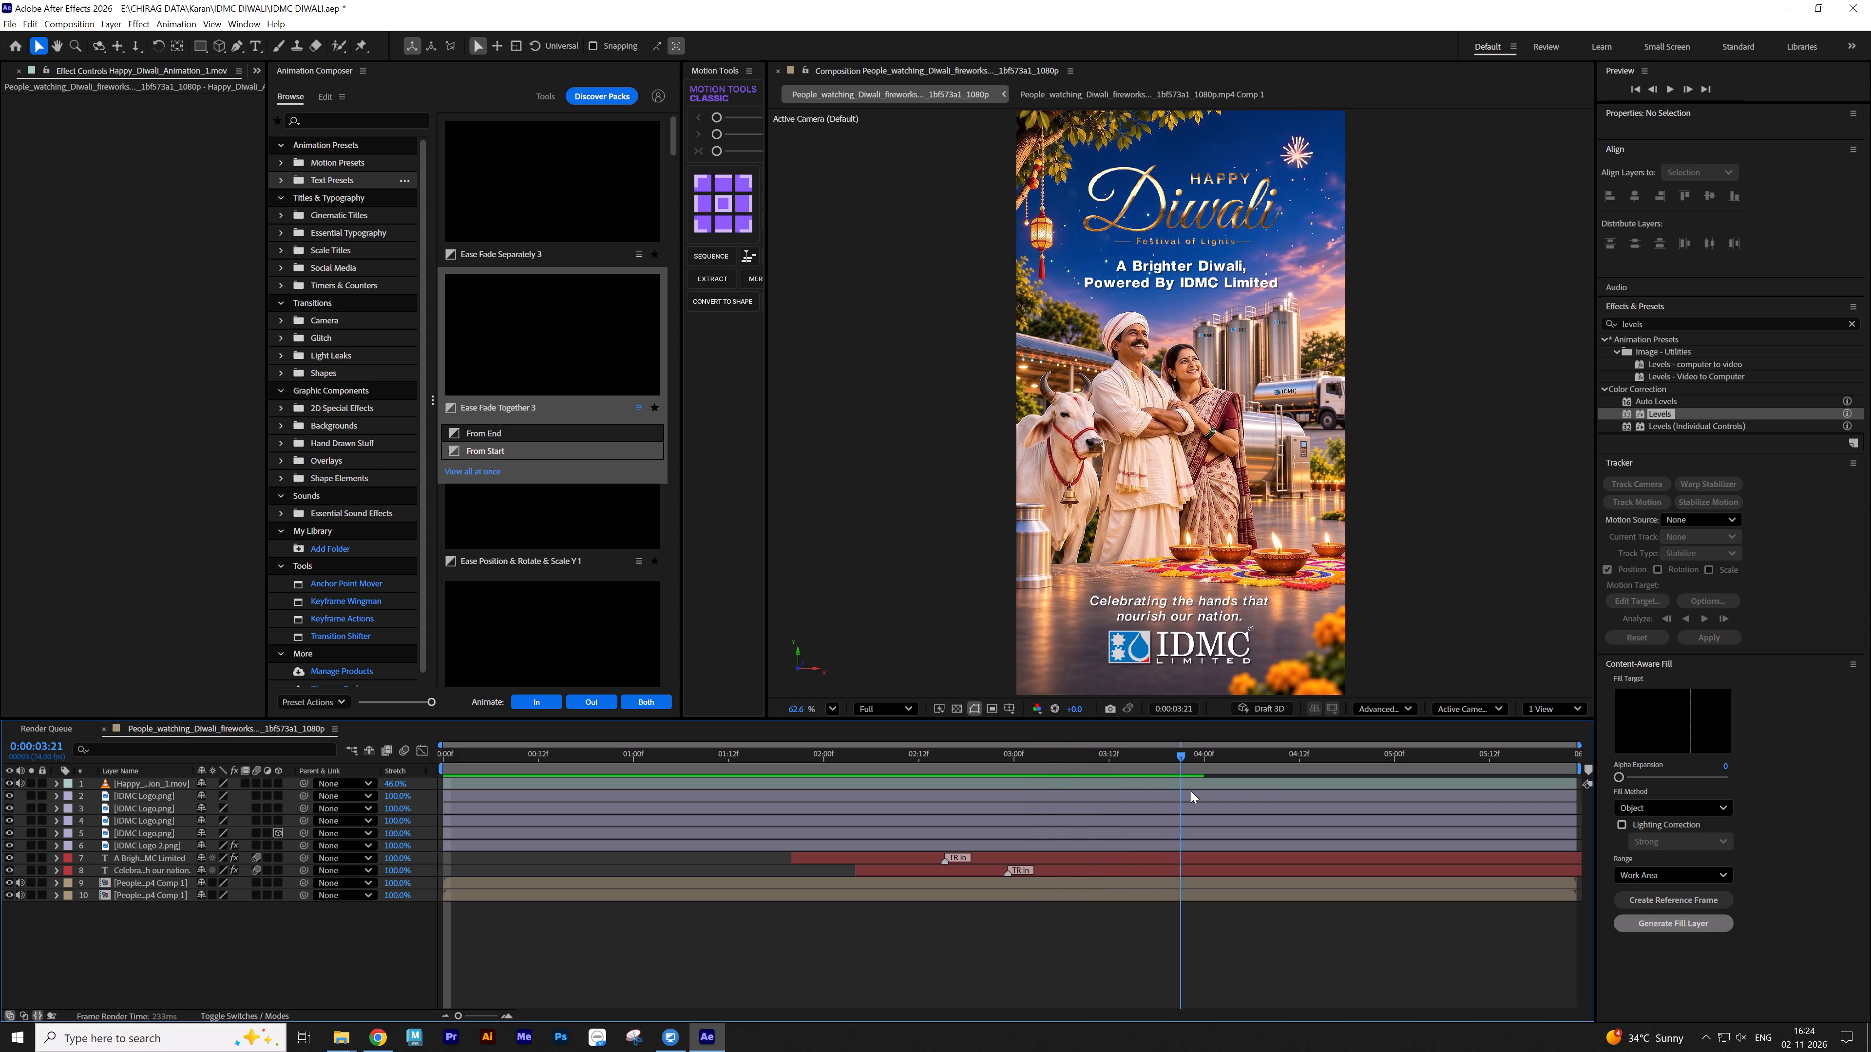
pyautogui.moveTo(1191, 791); pyautogui.dragTo(1622, 791)
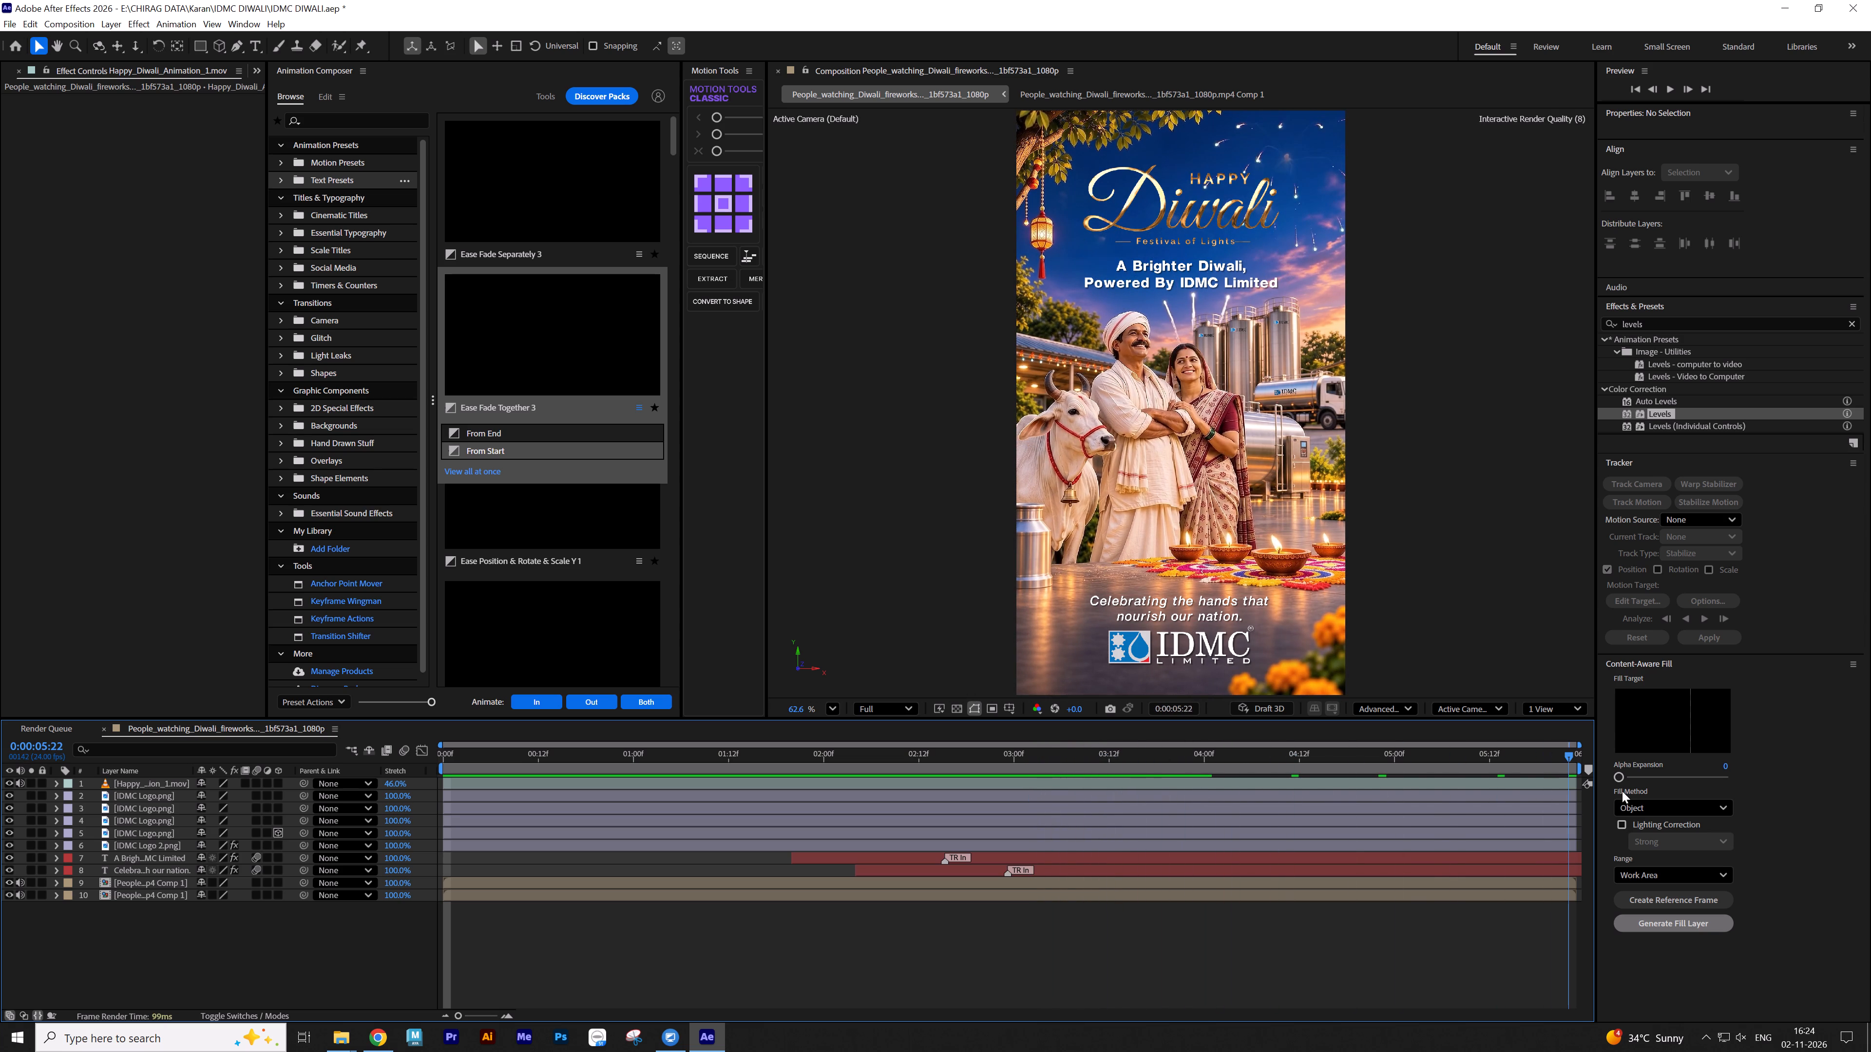
pyautogui.moveTo(1622, 791); pyautogui.dragTo(1404, 817)
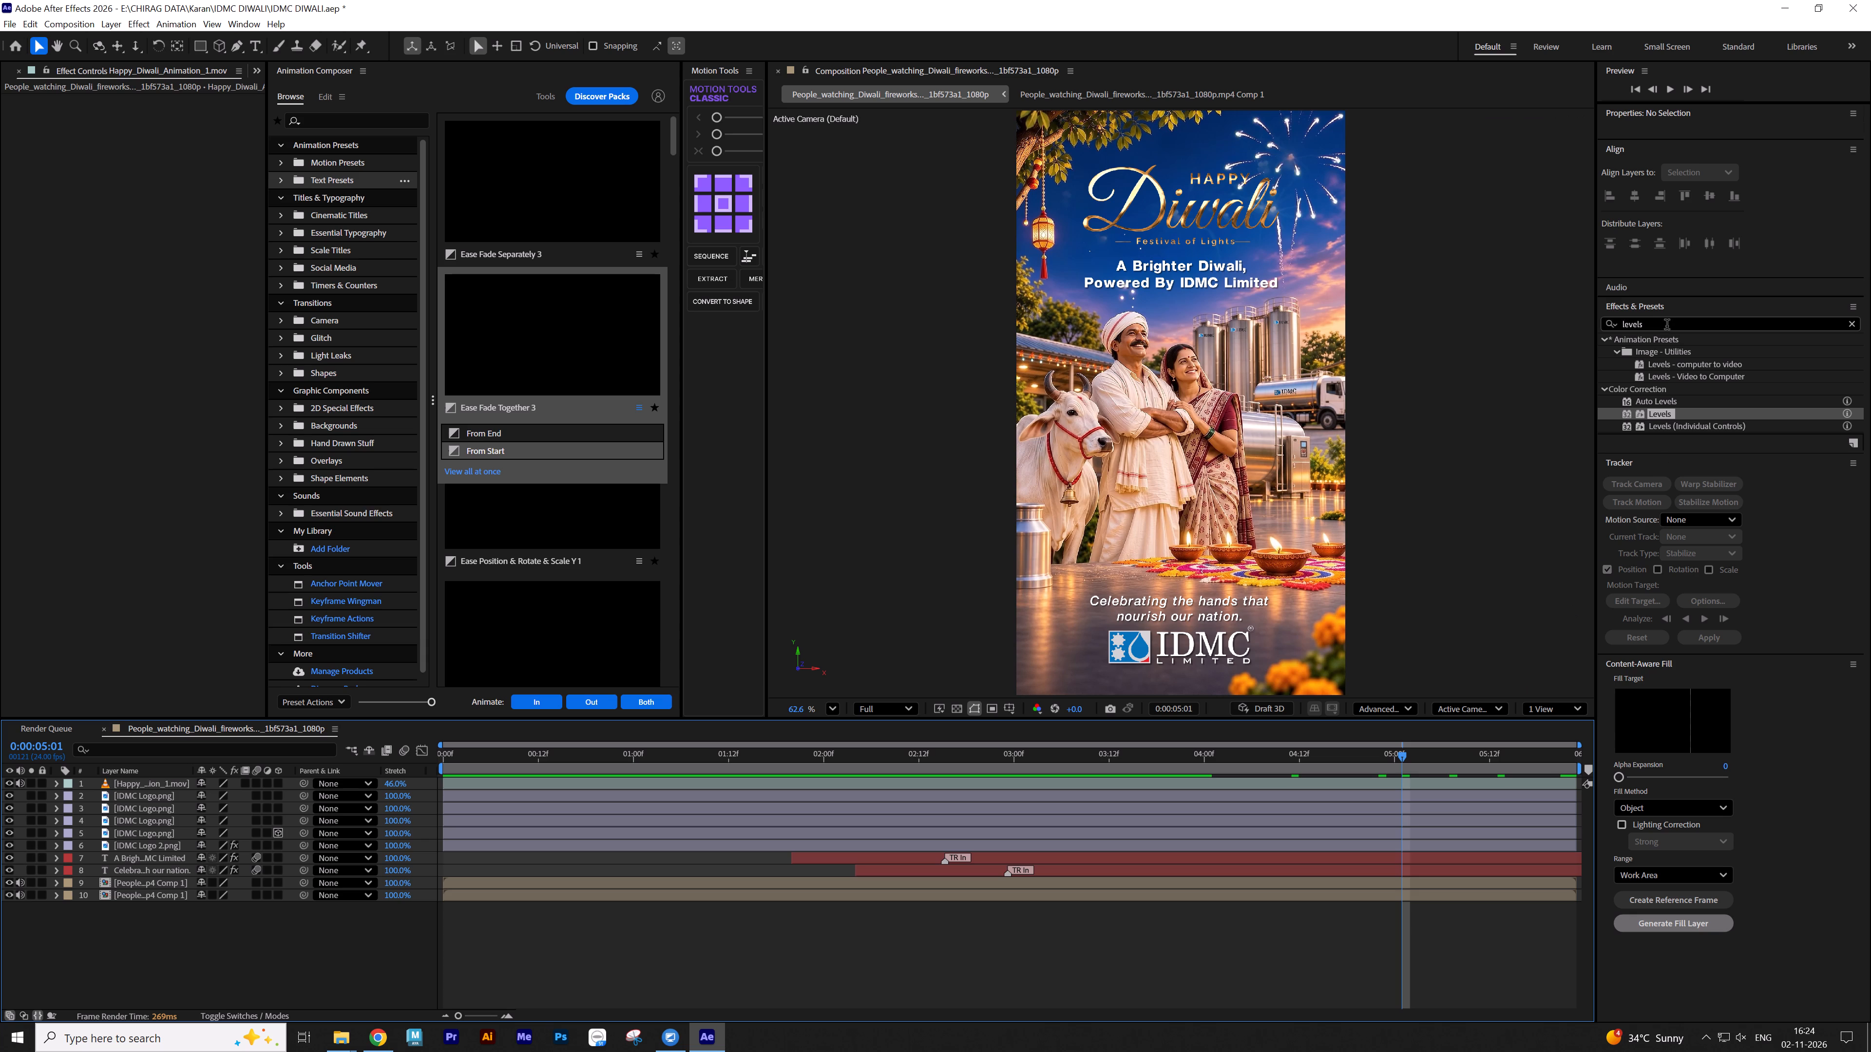
# Apply the Levels effect to the Happy_Diwali_Animation_1 layer and brighten the title with a gamma of 2.60.
pyautogui.moveTo(1665, 324); pyautogui.dragTo(1570, 325)
pyautogui.write('levels')
pyautogui.moveTo(1658, 413); pyautogui.dragTo(1224, 214)
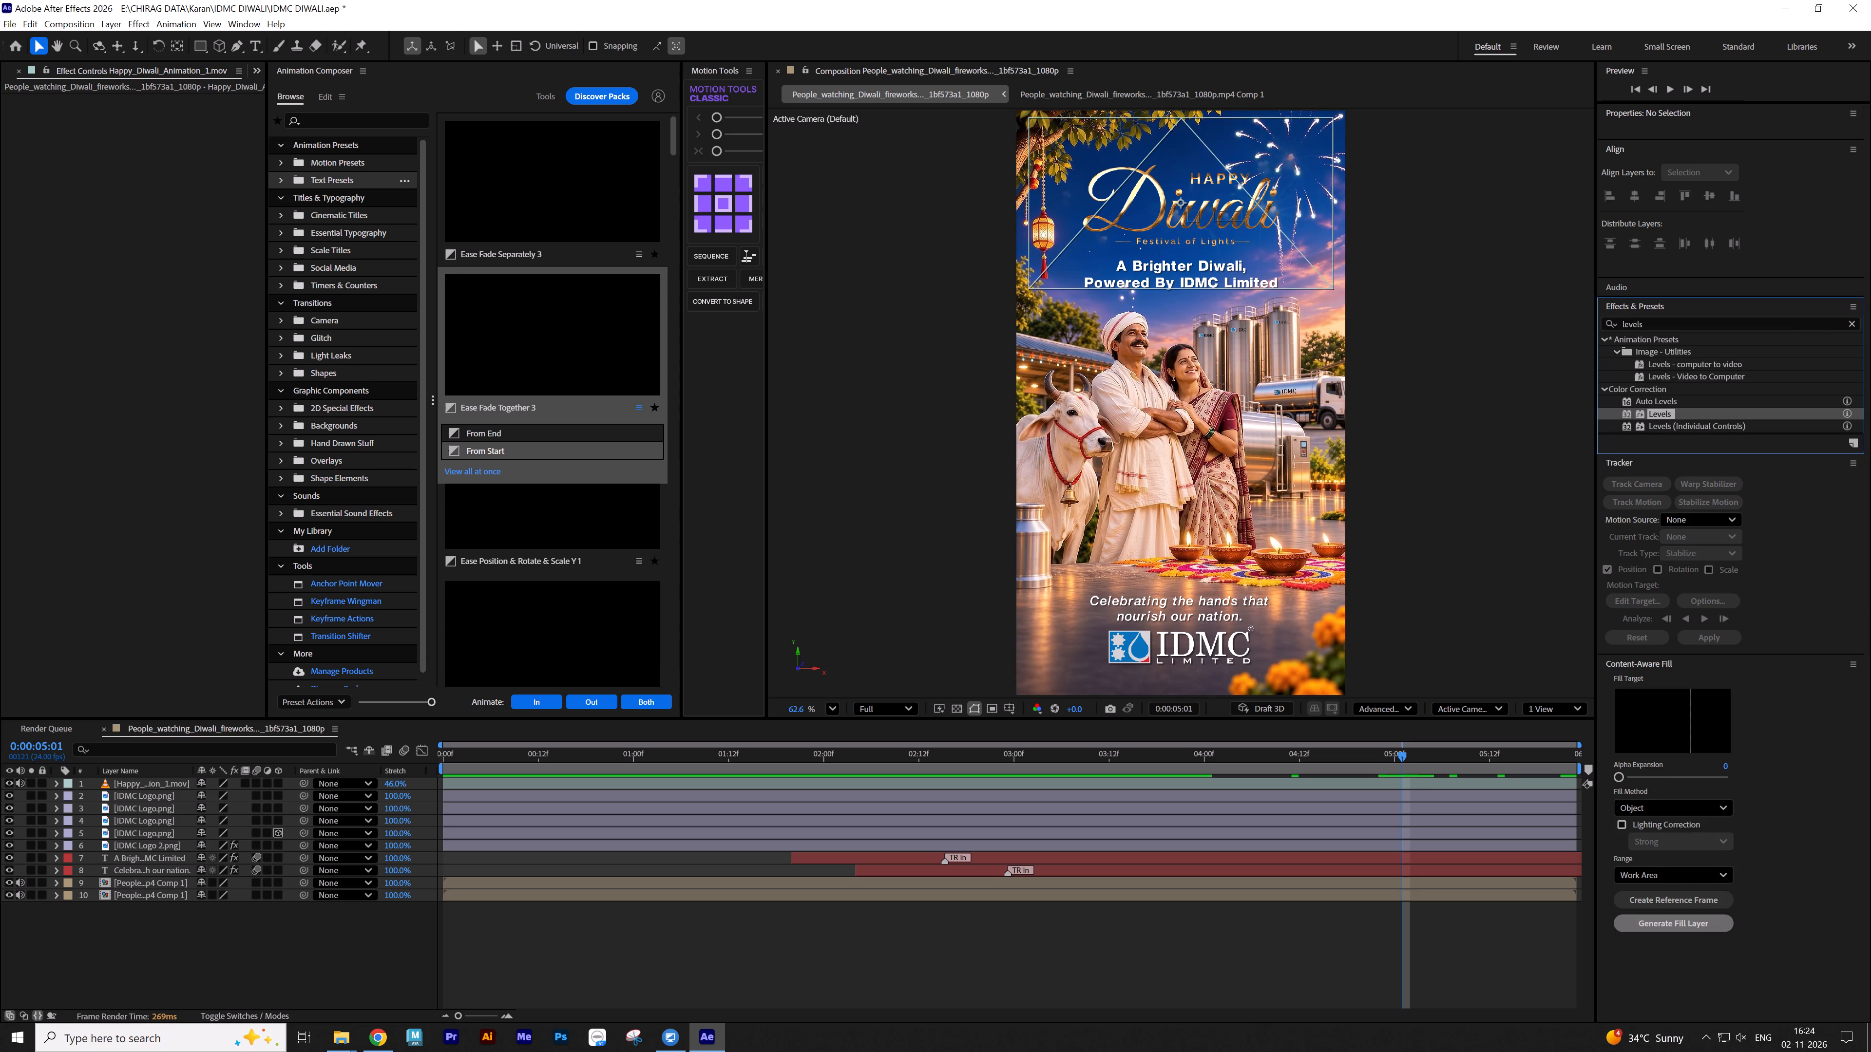
pyautogui.moveTo(1224, 214); pyautogui.dragTo(1222, 214)
pyautogui.moveTo(136, 183); pyautogui.dragTo(164, 183)
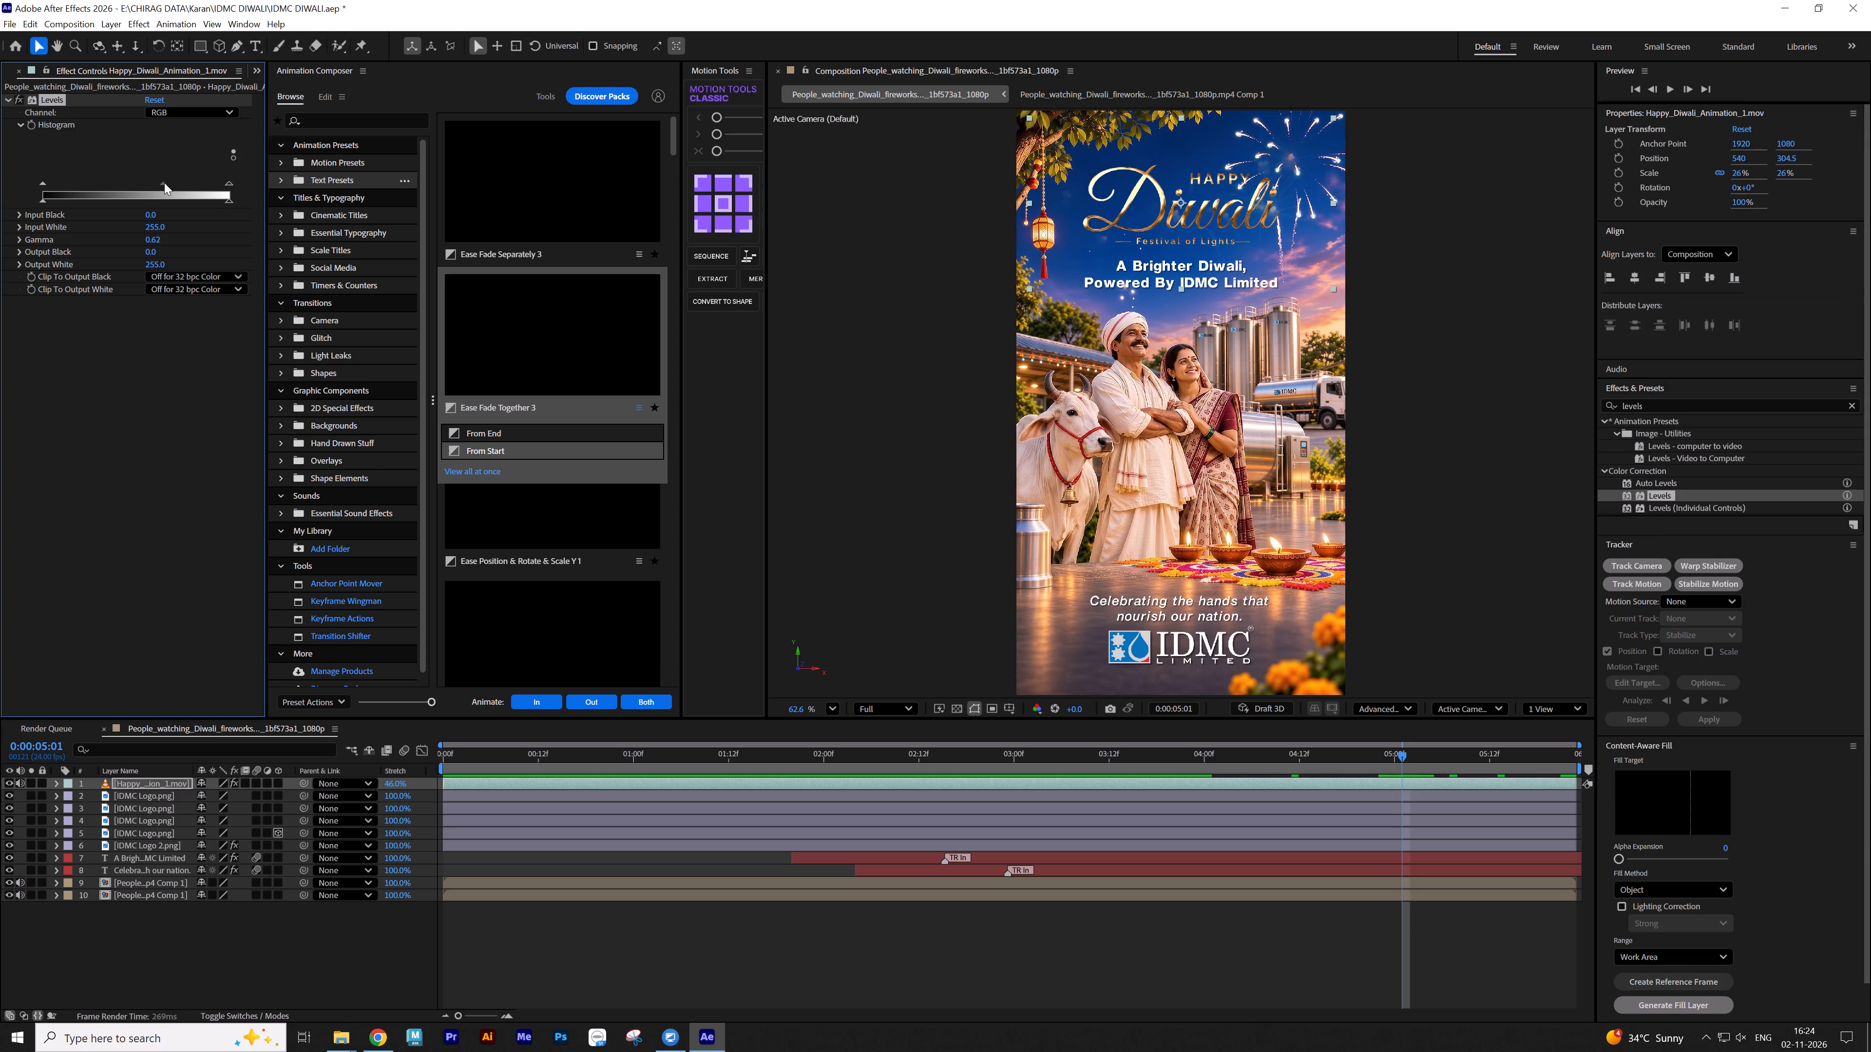
pyautogui.moveTo(164, 183); pyautogui.dragTo(82, 184)
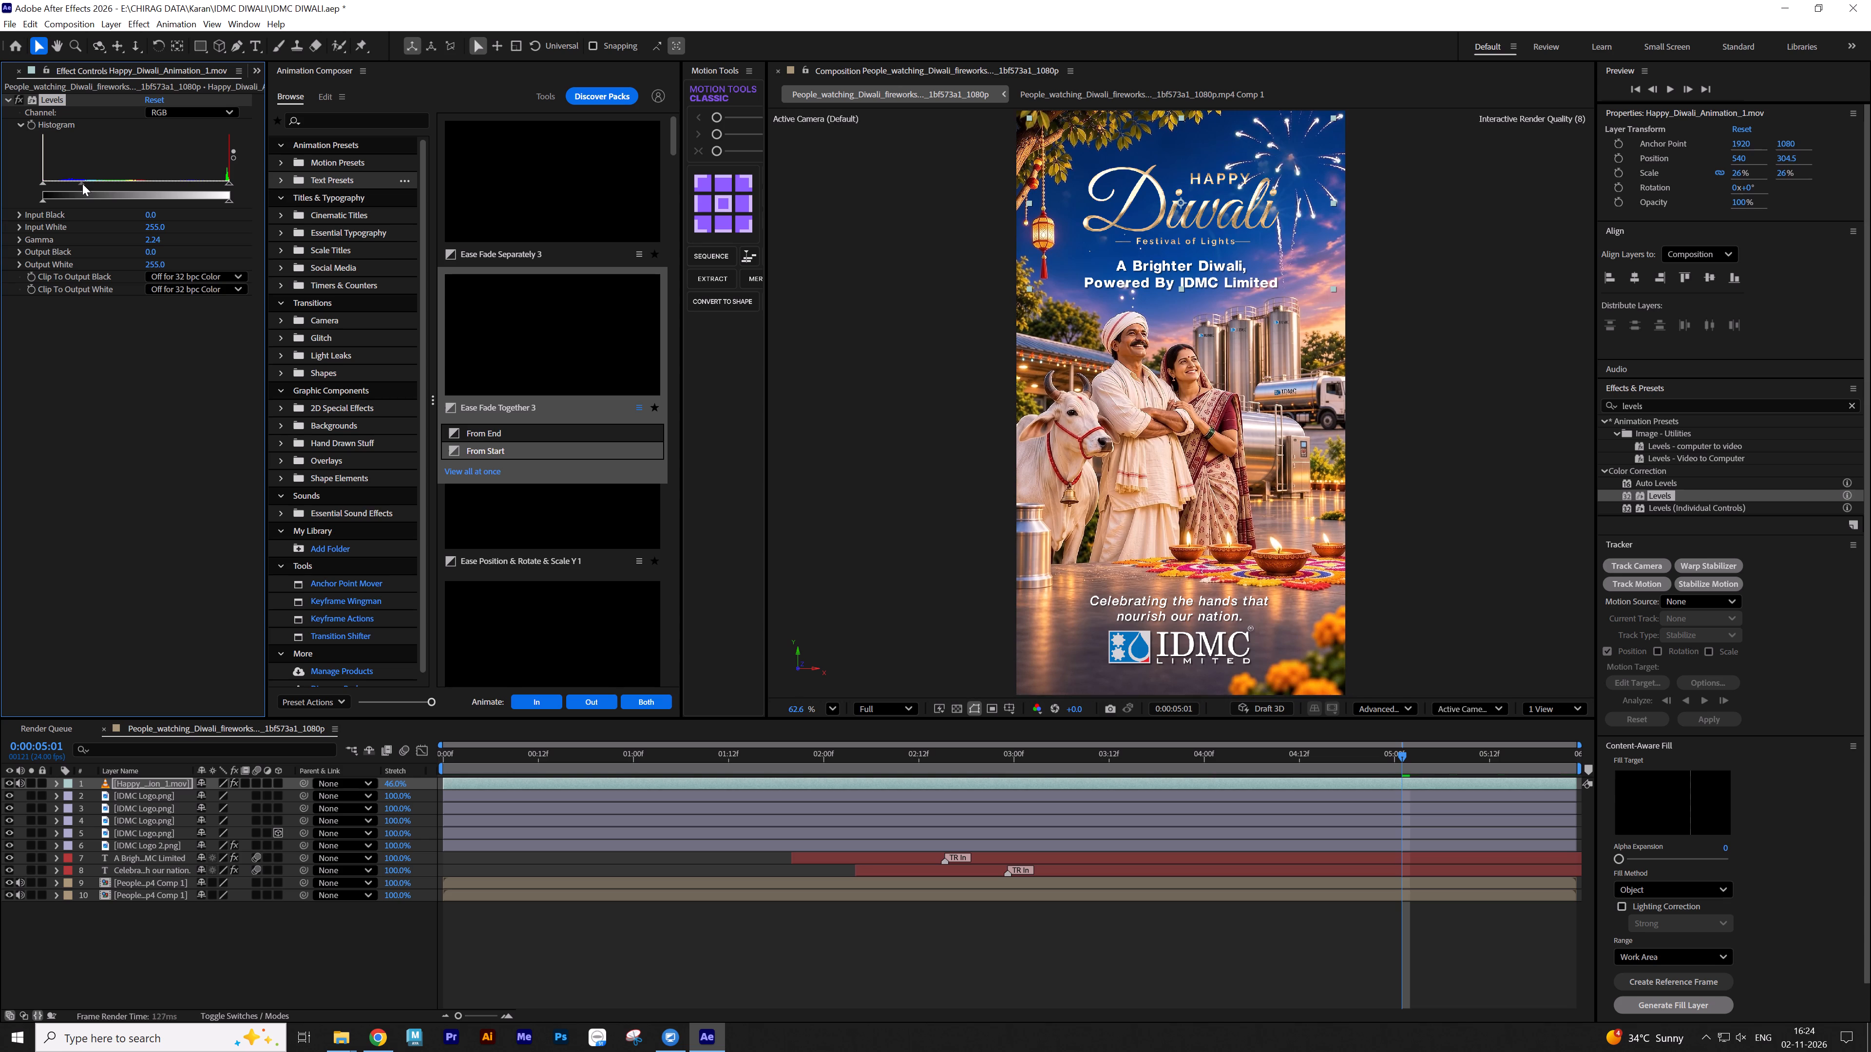
pyautogui.moveTo(82, 184); pyautogui.dragTo(51, 183)
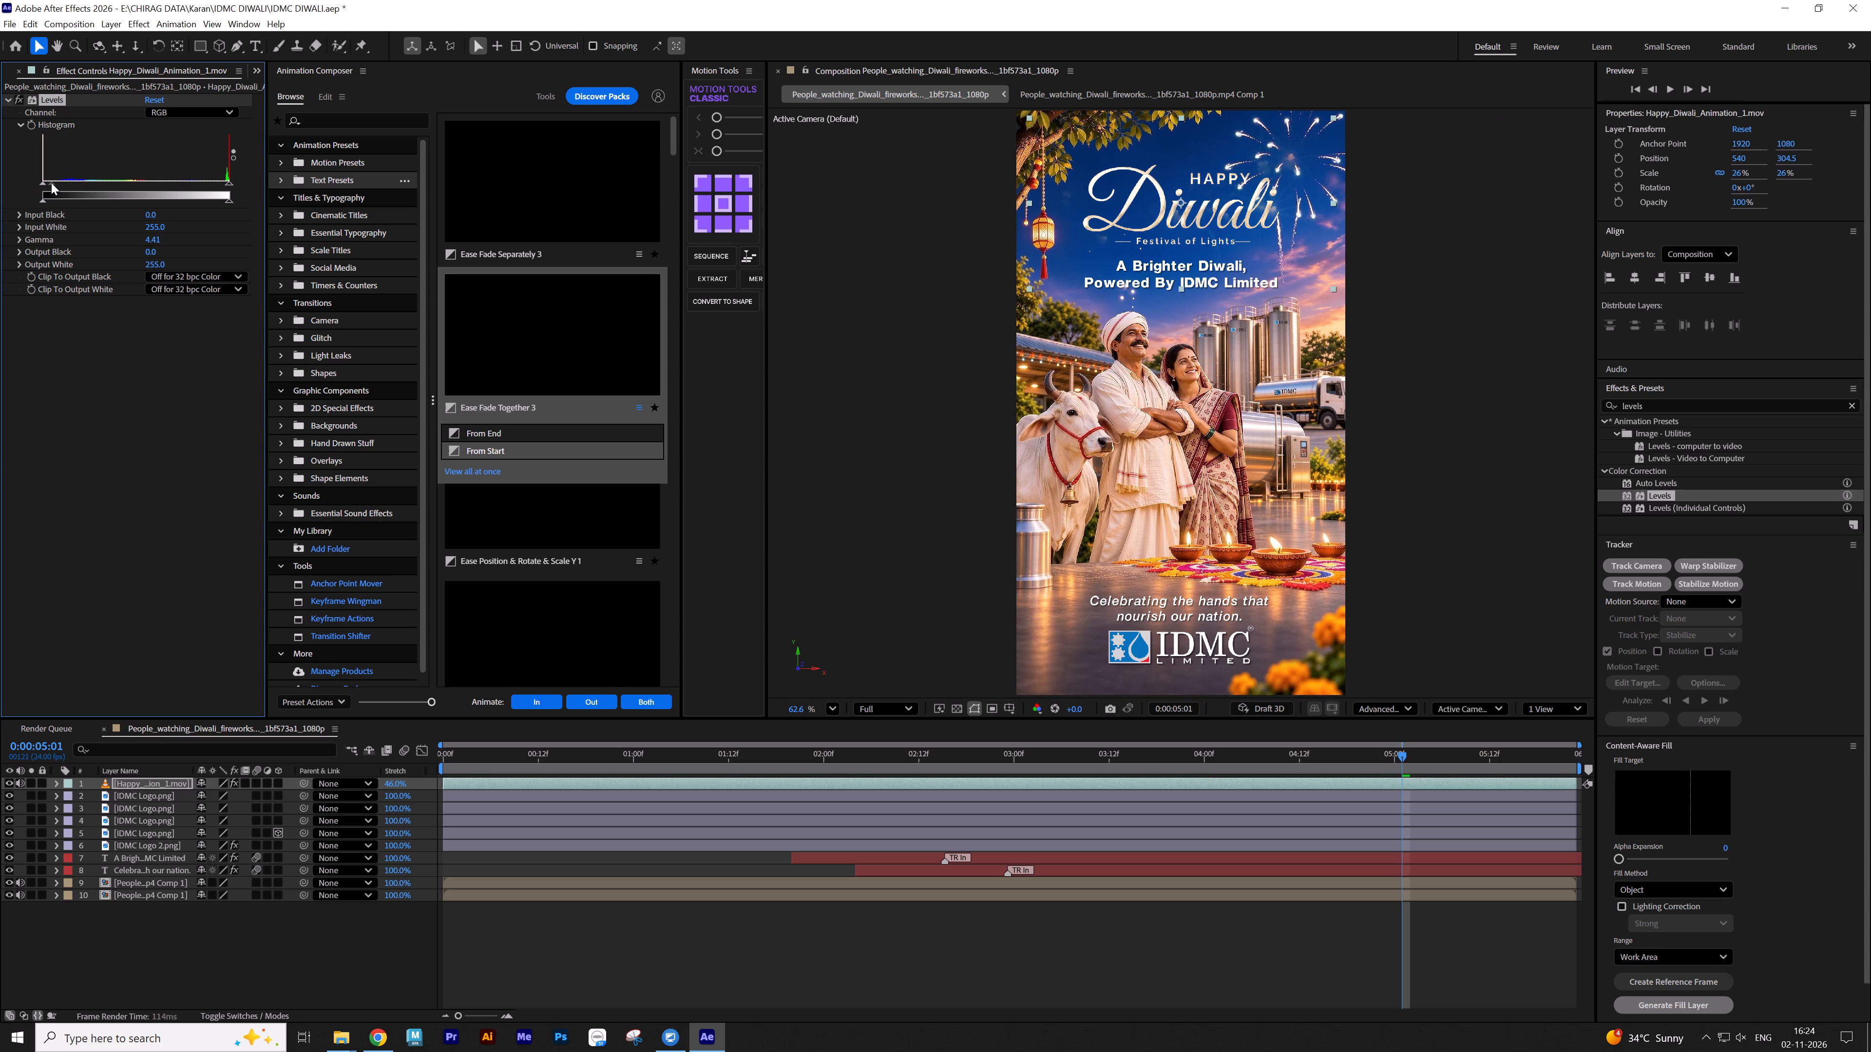
pyautogui.moveTo(51, 183); pyautogui.dragTo(74, 183)
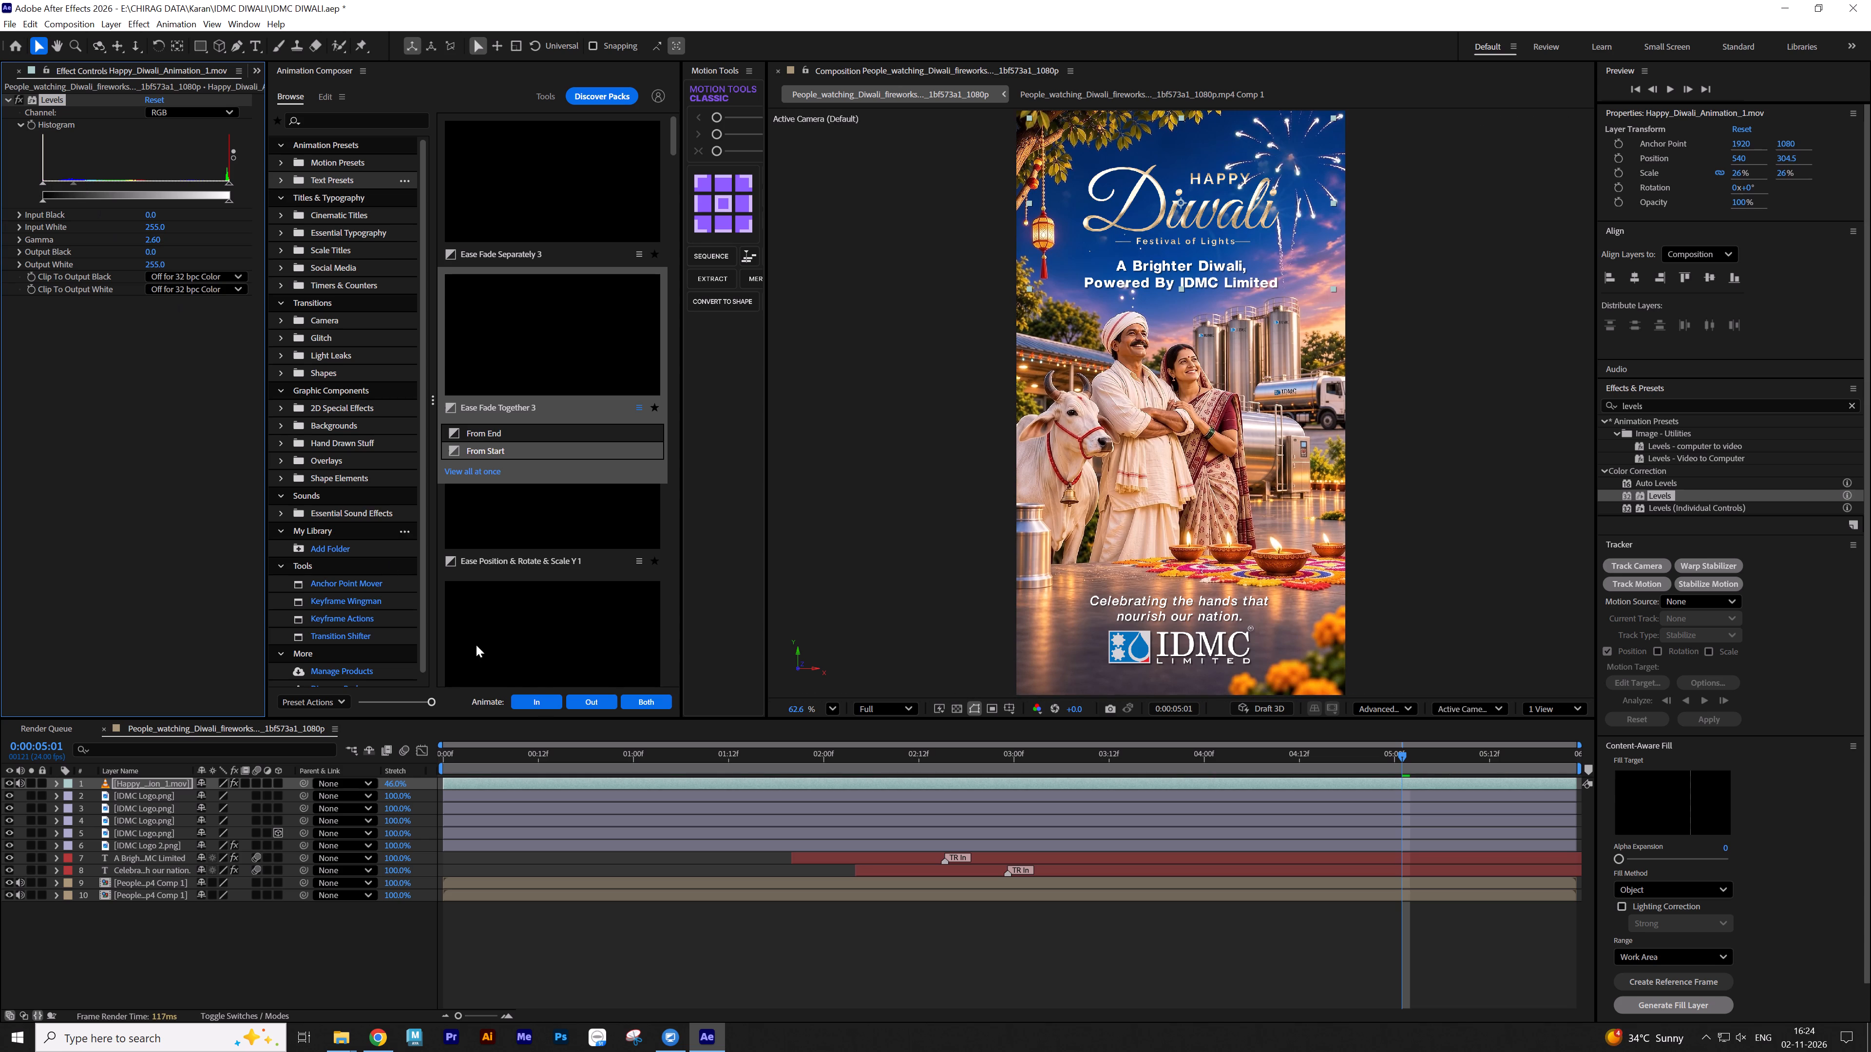
pyautogui.click(341, 932)
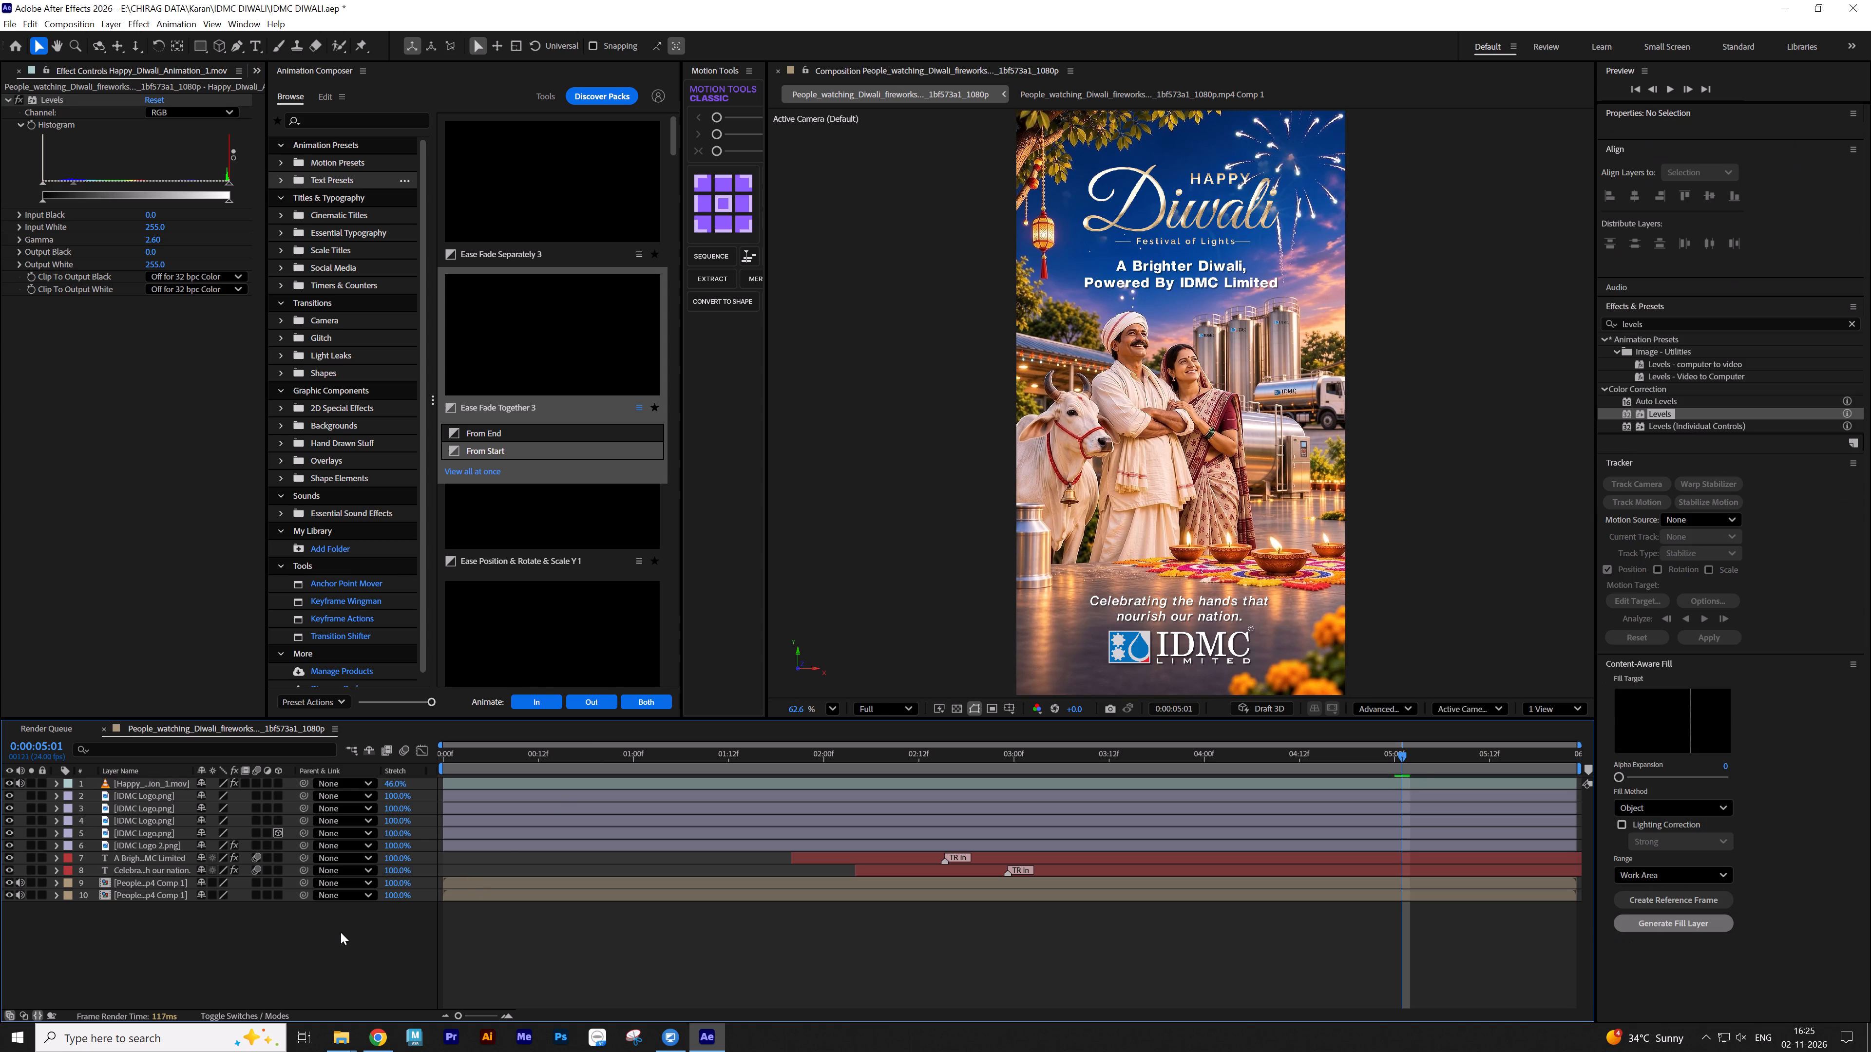
# Review the brightened Happy Diwali title across the composition, ending at the first frame.
pyautogui.moveTo(1399, 756); pyautogui.dragTo(1166, 757)
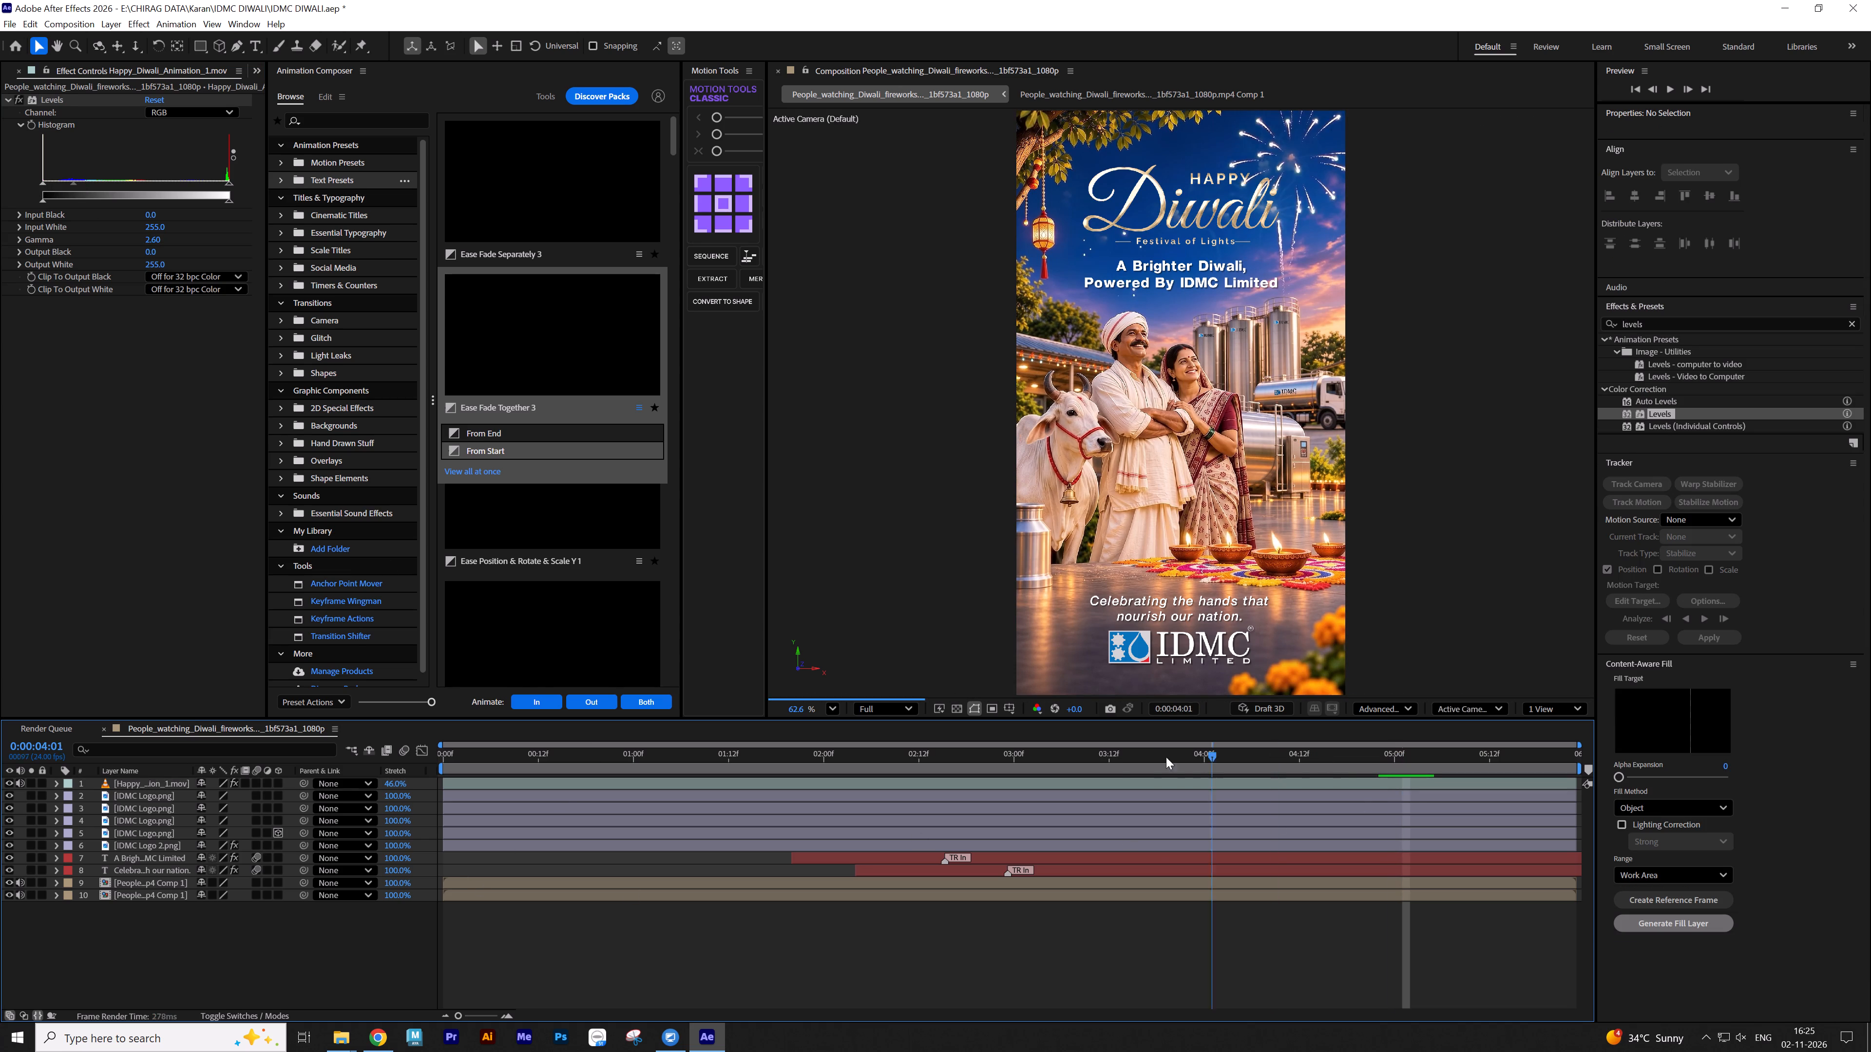
pyautogui.moveTo(1166, 757); pyautogui.dragTo(1090, 757)
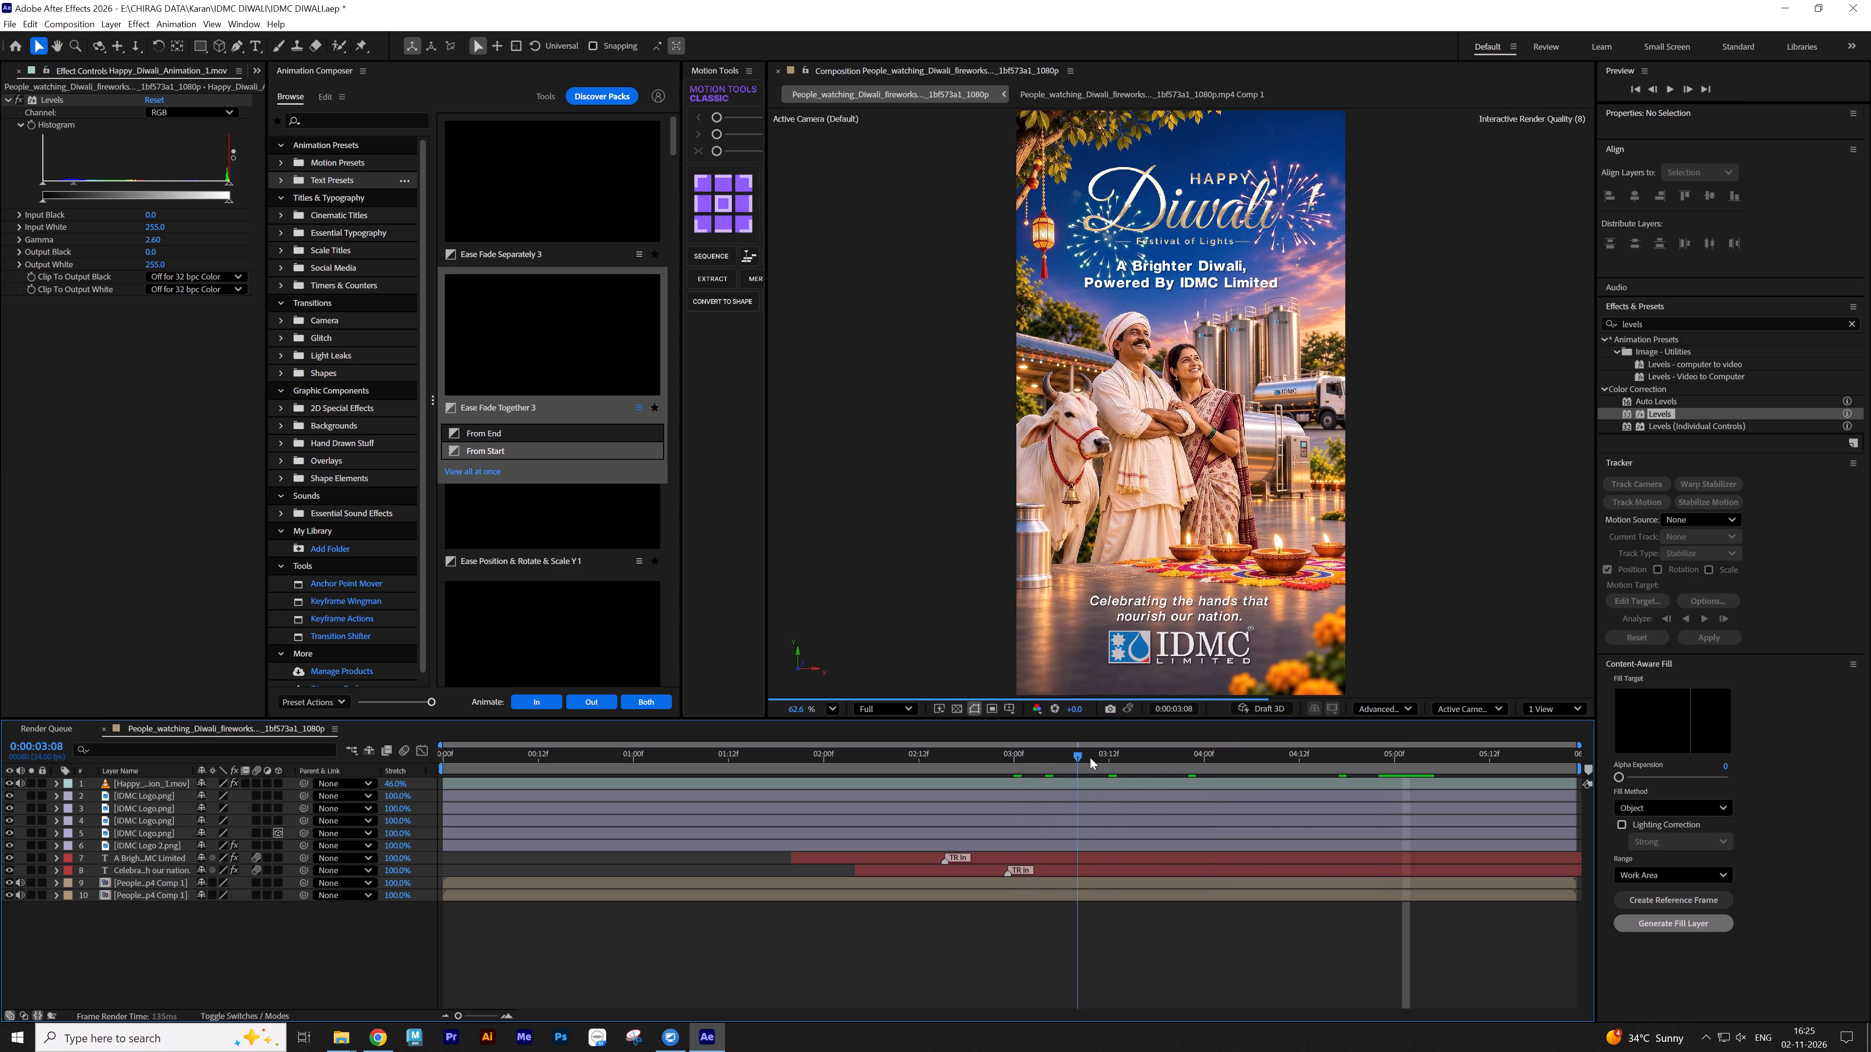
pyautogui.moveTo(1090, 757); pyautogui.dragTo(1519, 762)
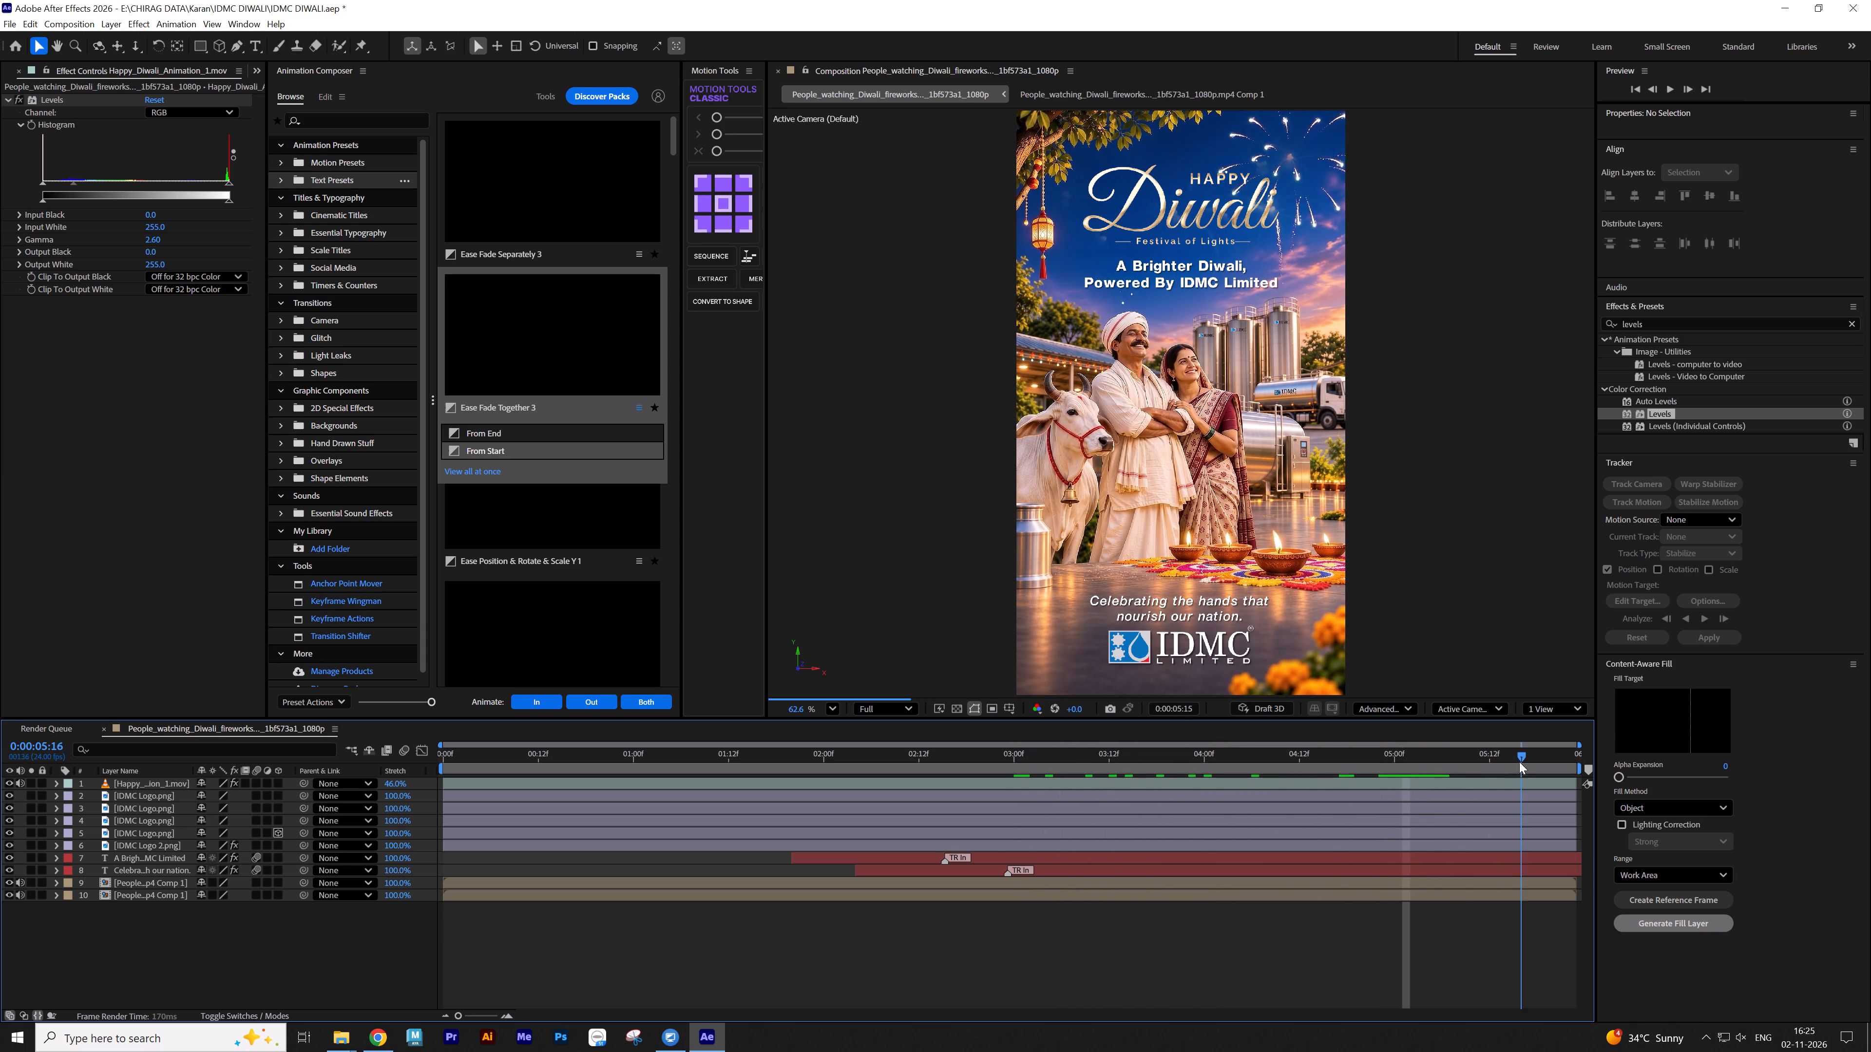
pyautogui.moveTo(1519, 762); pyautogui.dragTo(520, 778)
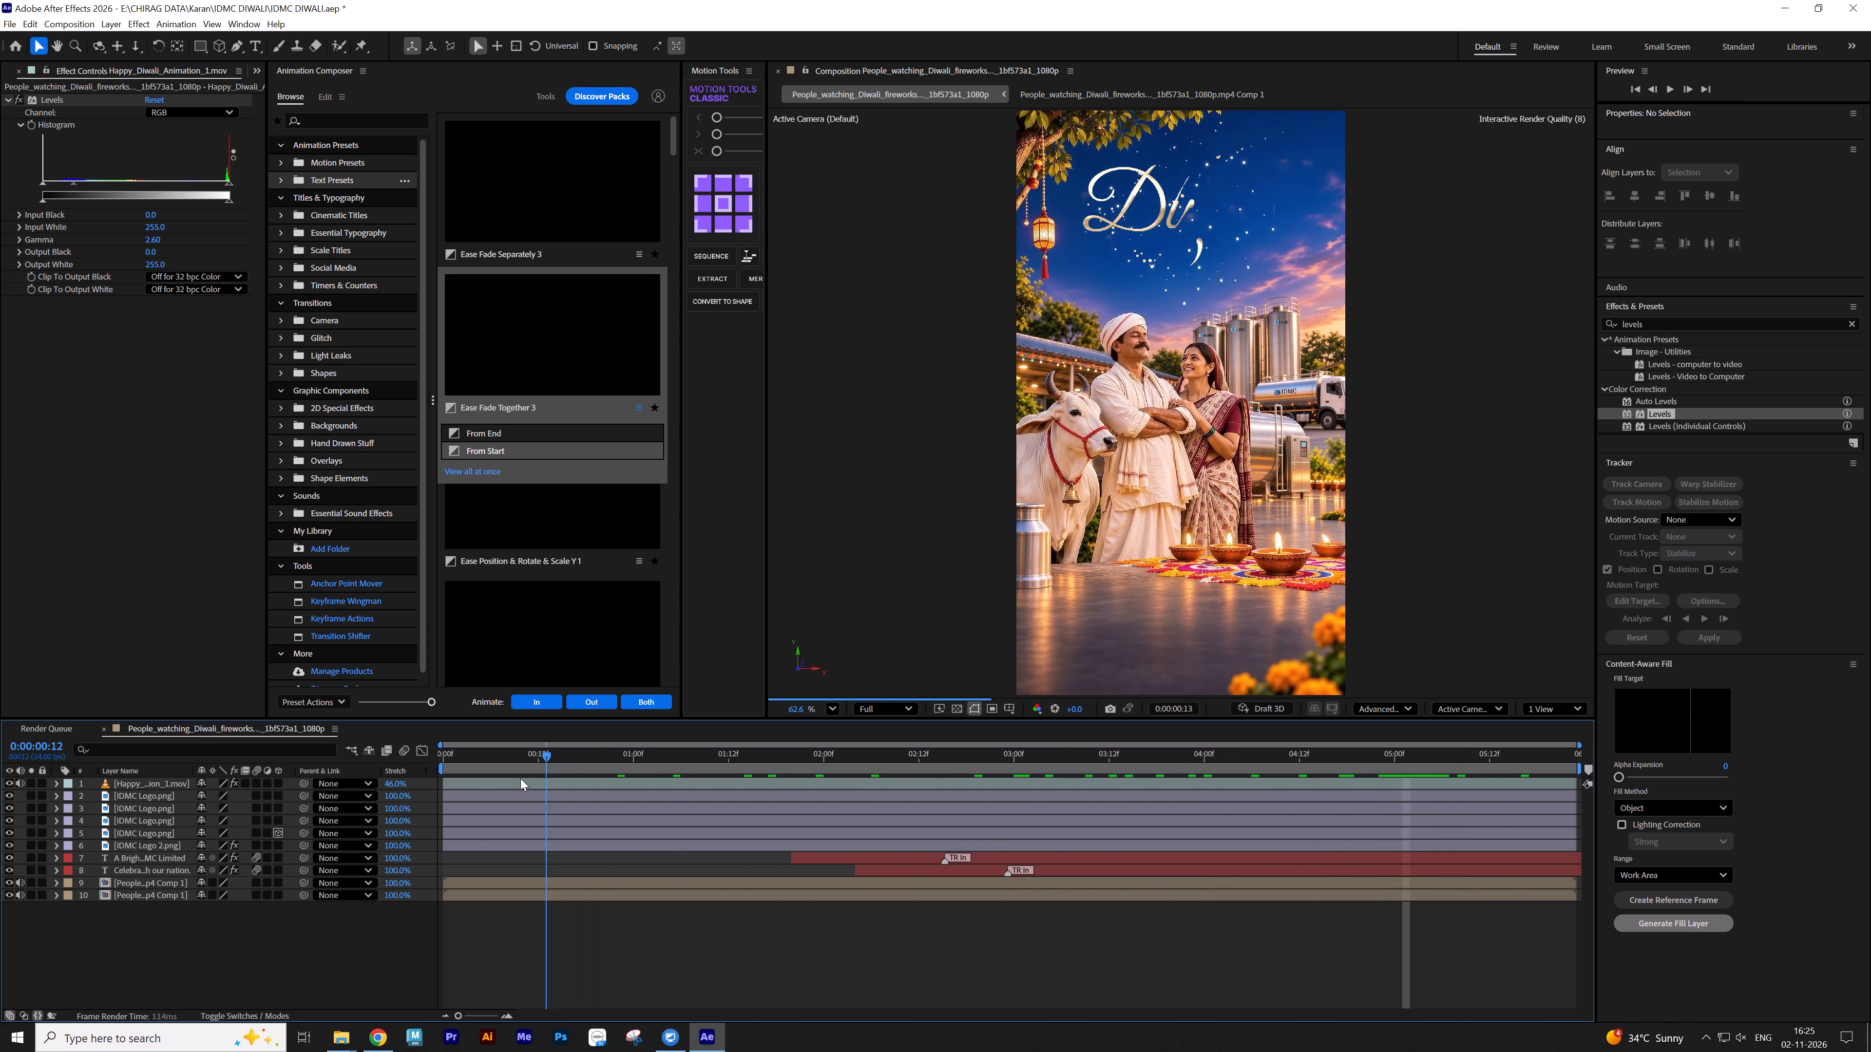
pyautogui.moveTo(520, 778); pyautogui.dragTo(312, 789)
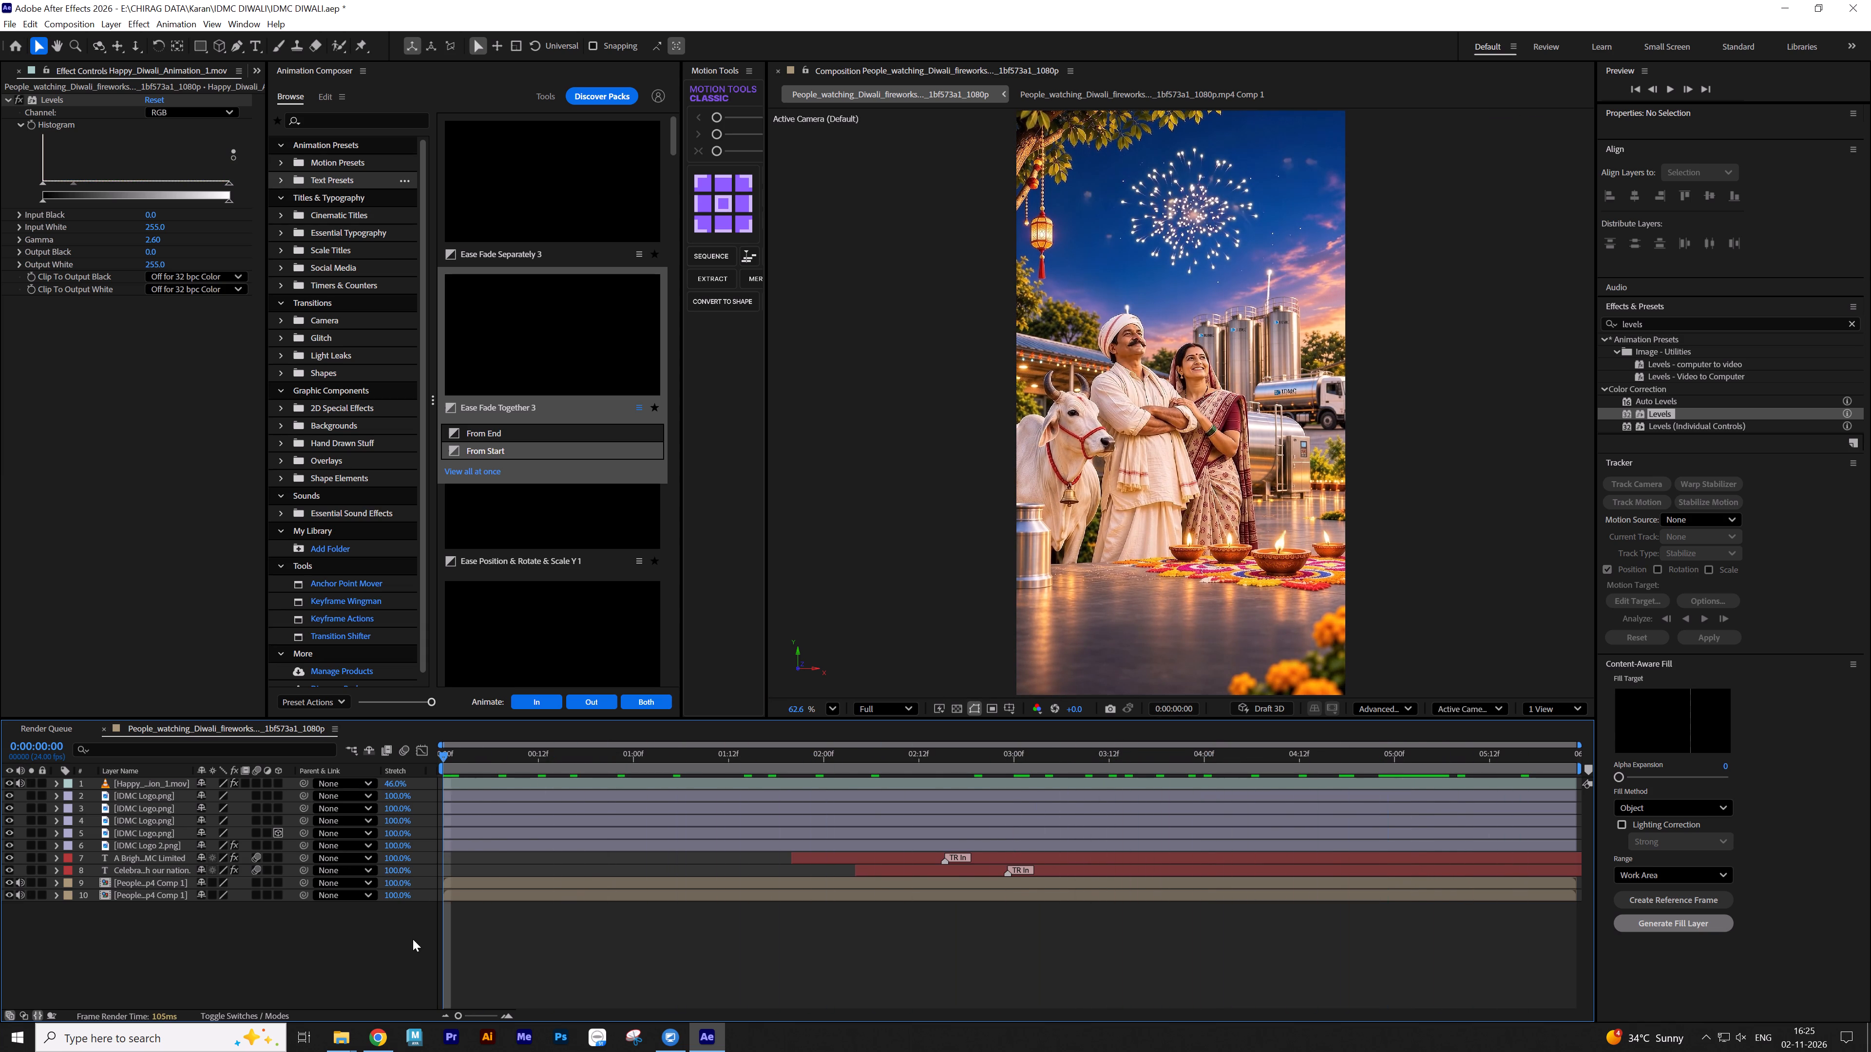
# Set the composition preview to Quarter resolution and Fit up to 100% magnification, saving the project.
pyautogui.click(329, 947)
pyautogui.hotkey('ctrl', 's')
pyautogui.click(870, 707)
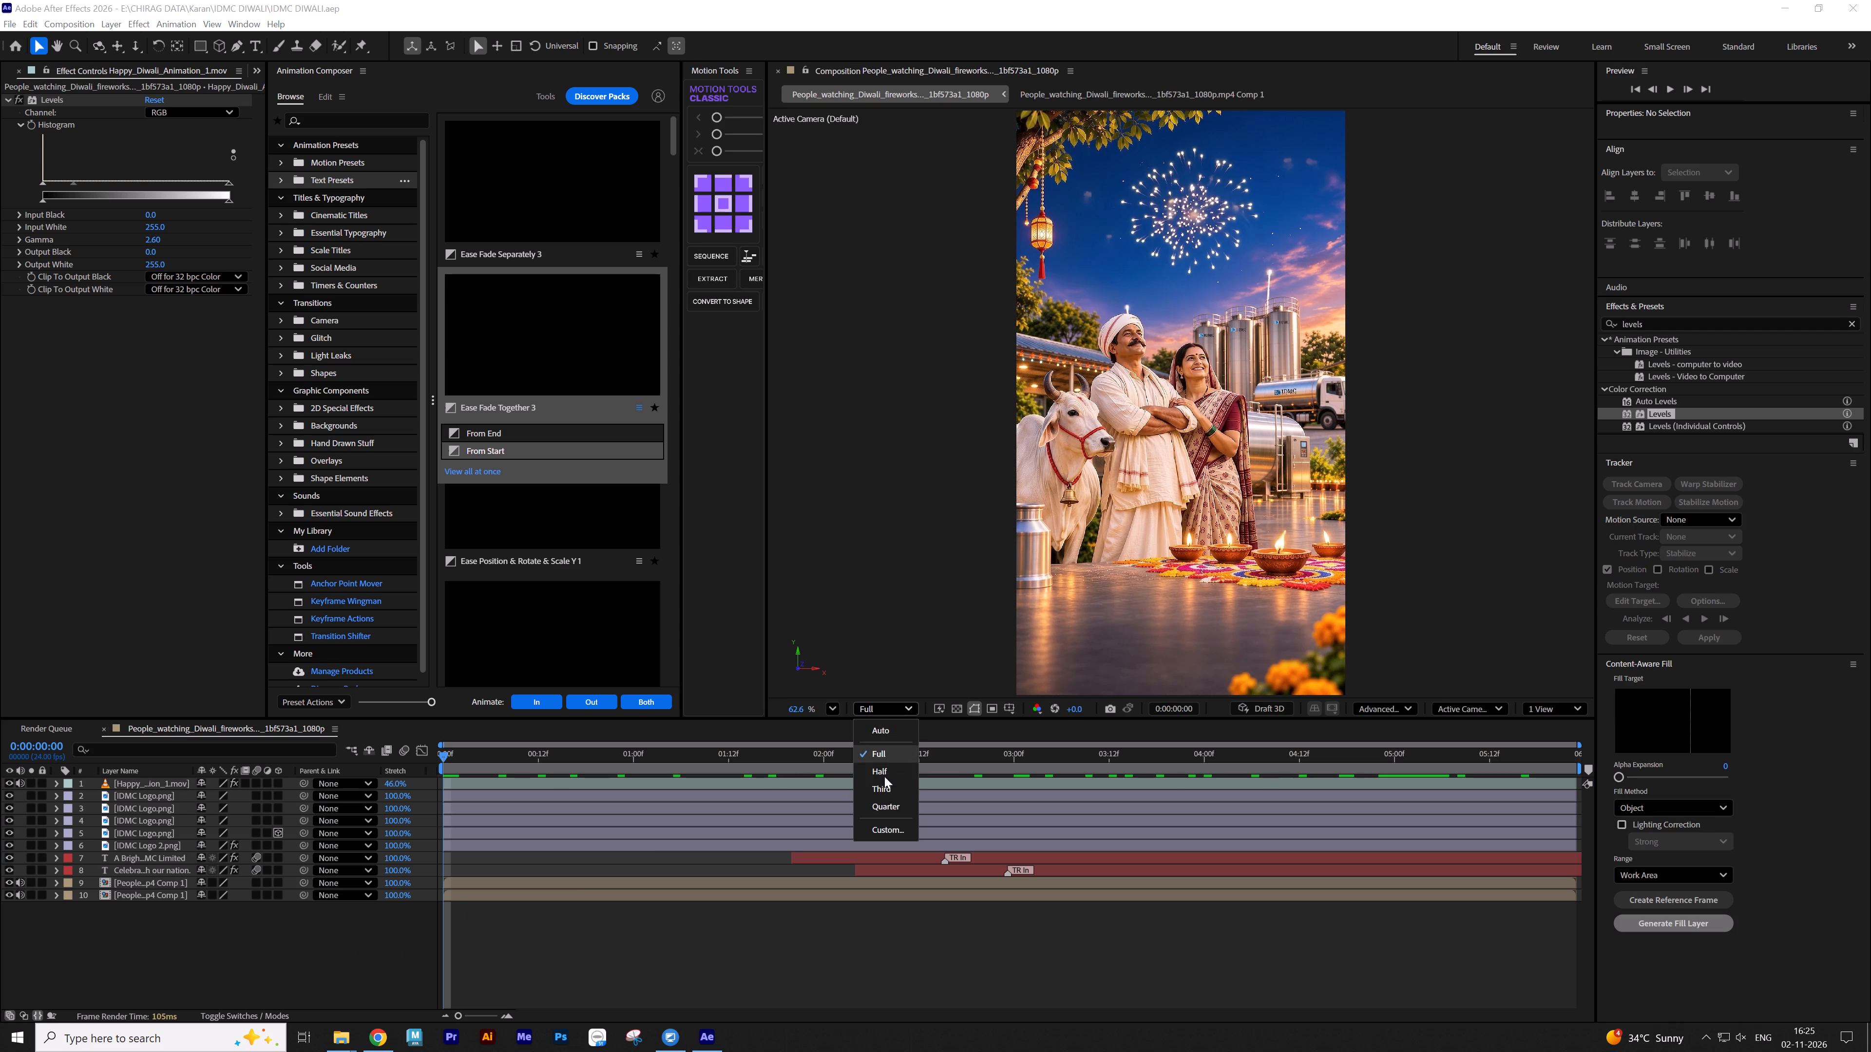
pyautogui.click(890, 810)
pyautogui.click(838, 711)
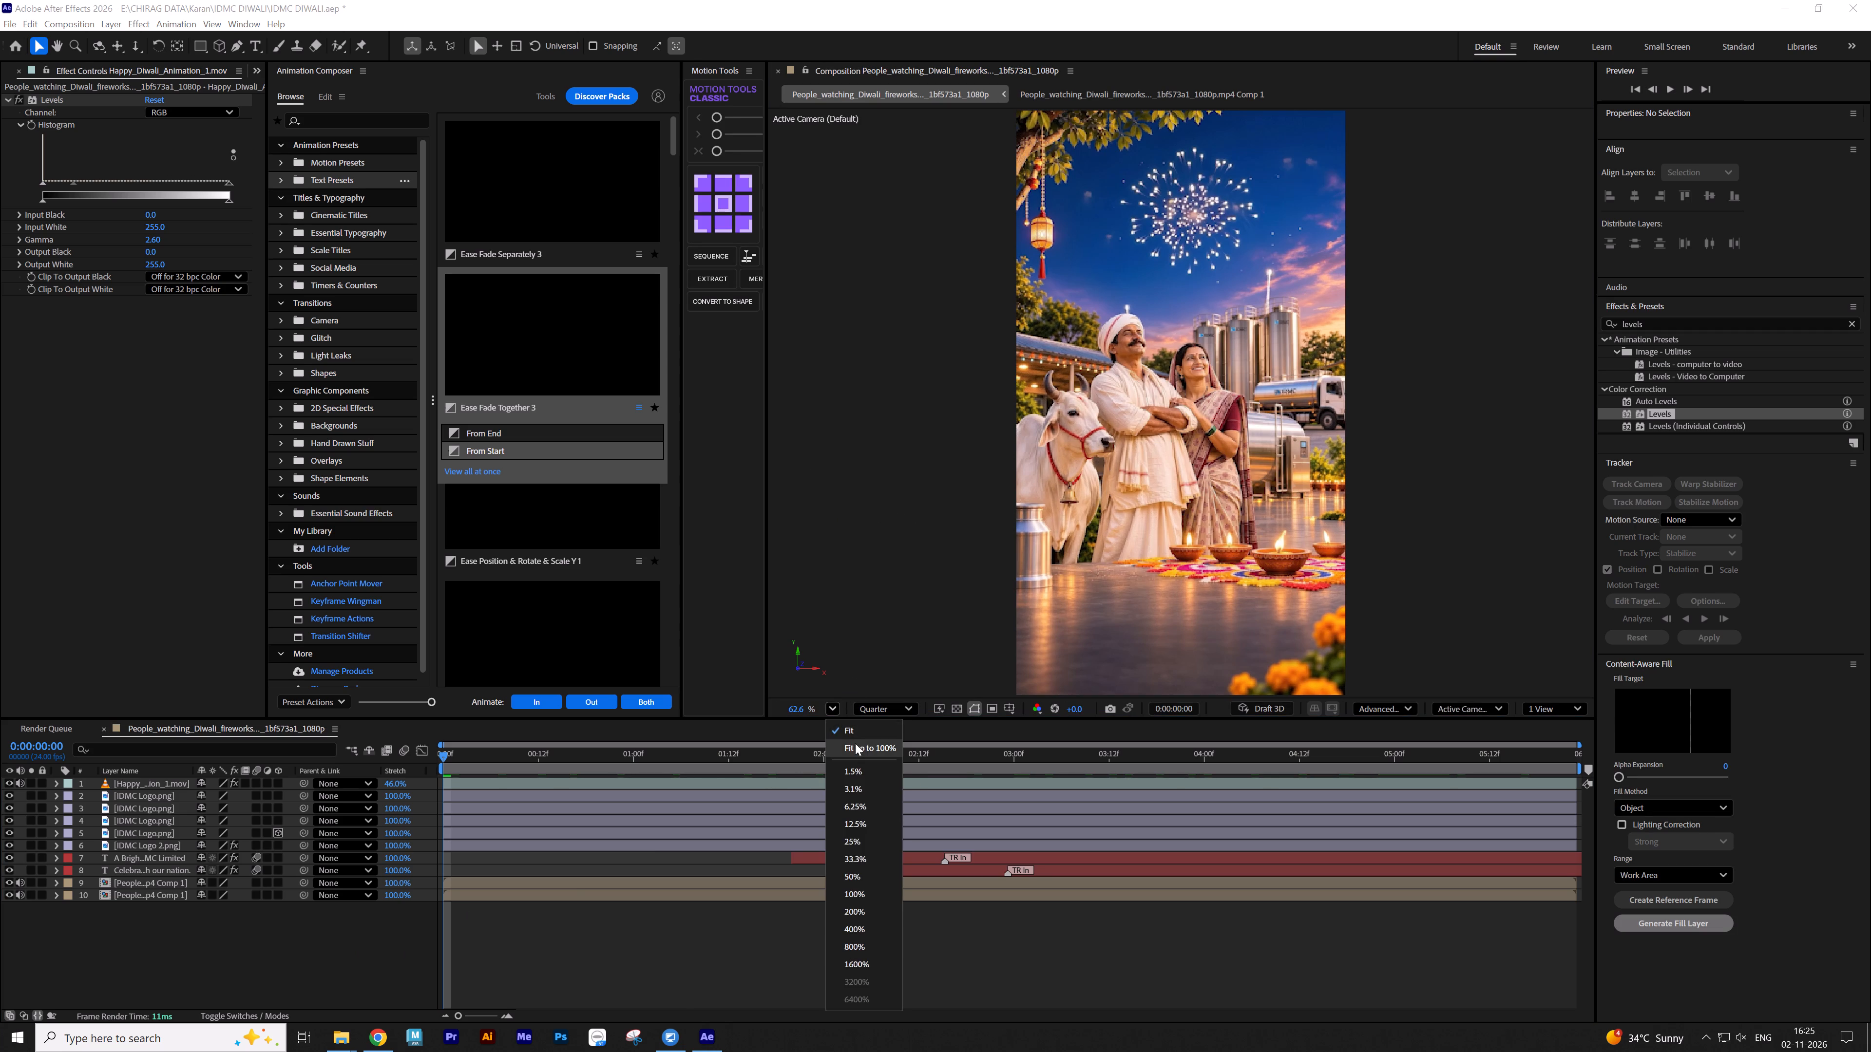
pyautogui.click(855, 743)
pyautogui.hotkey('ctrl', 's')
# Purge the project's cached memory.
pyautogui.click(41, 29)
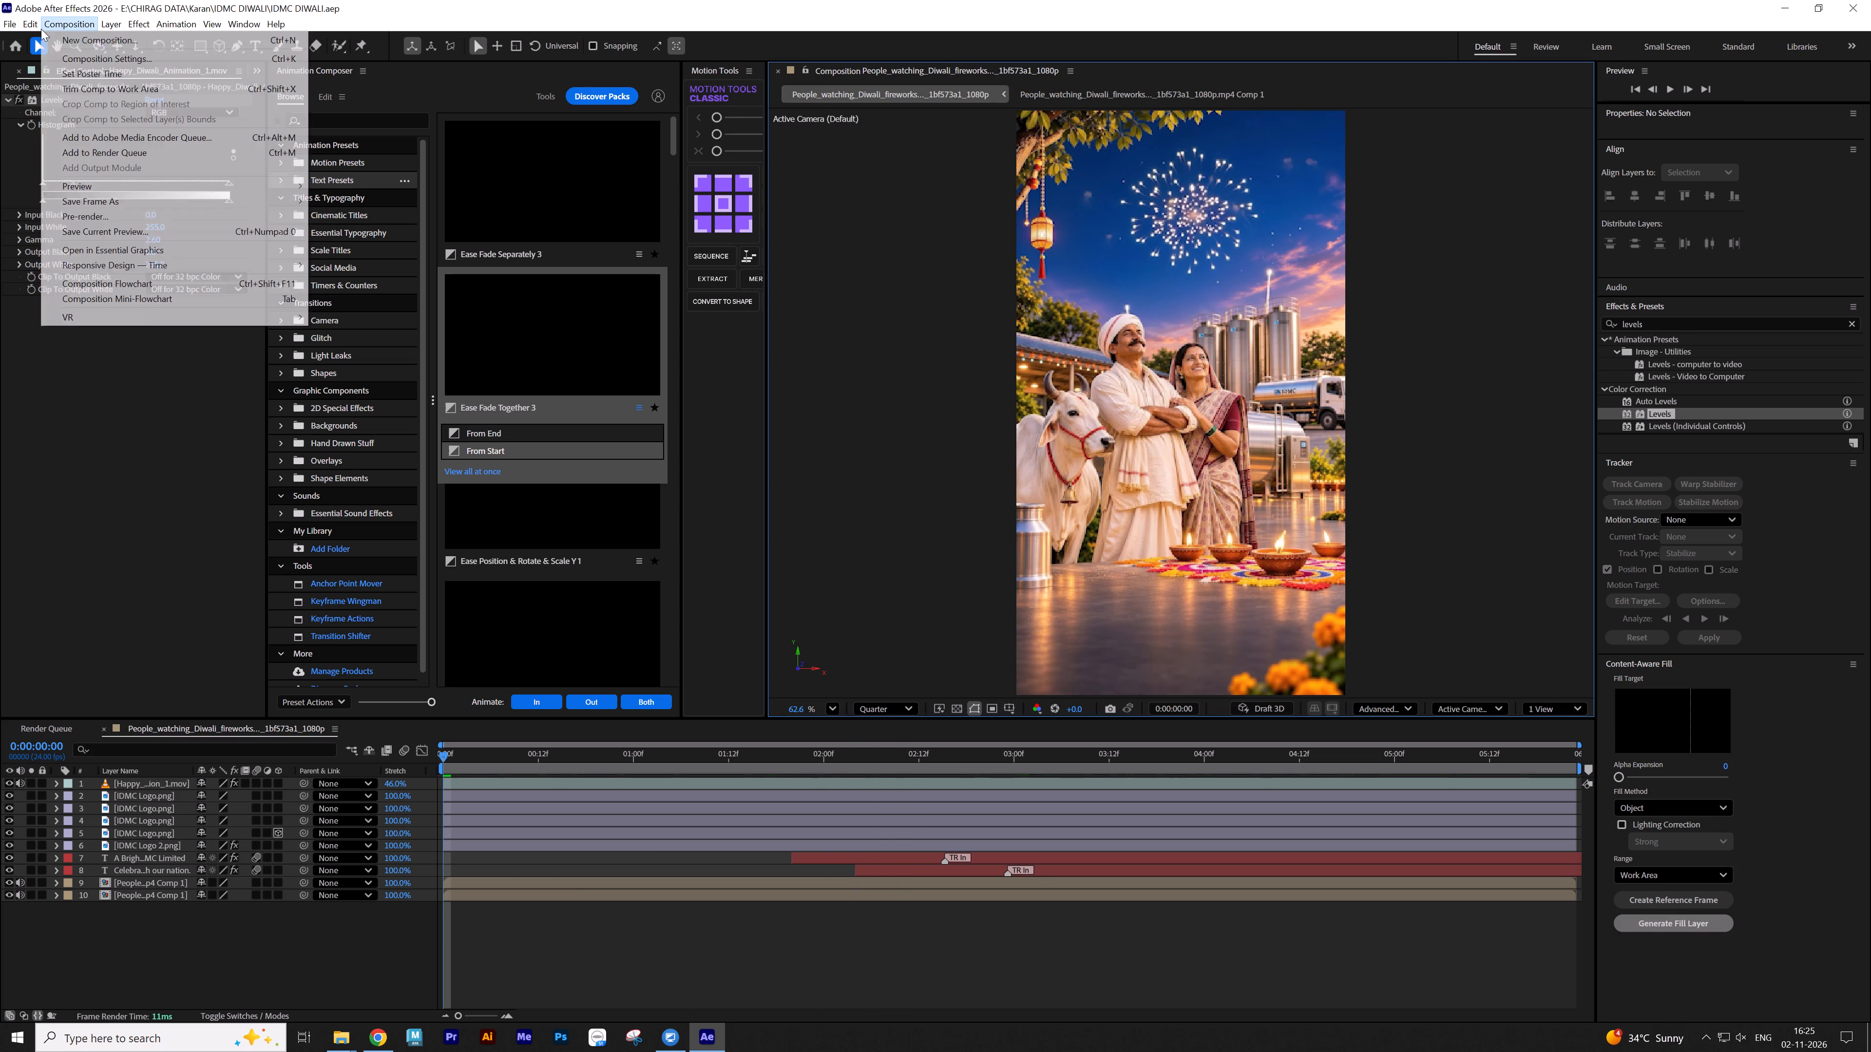
pyautogui.click(134, 373)
pyautogui.click(299, 372)
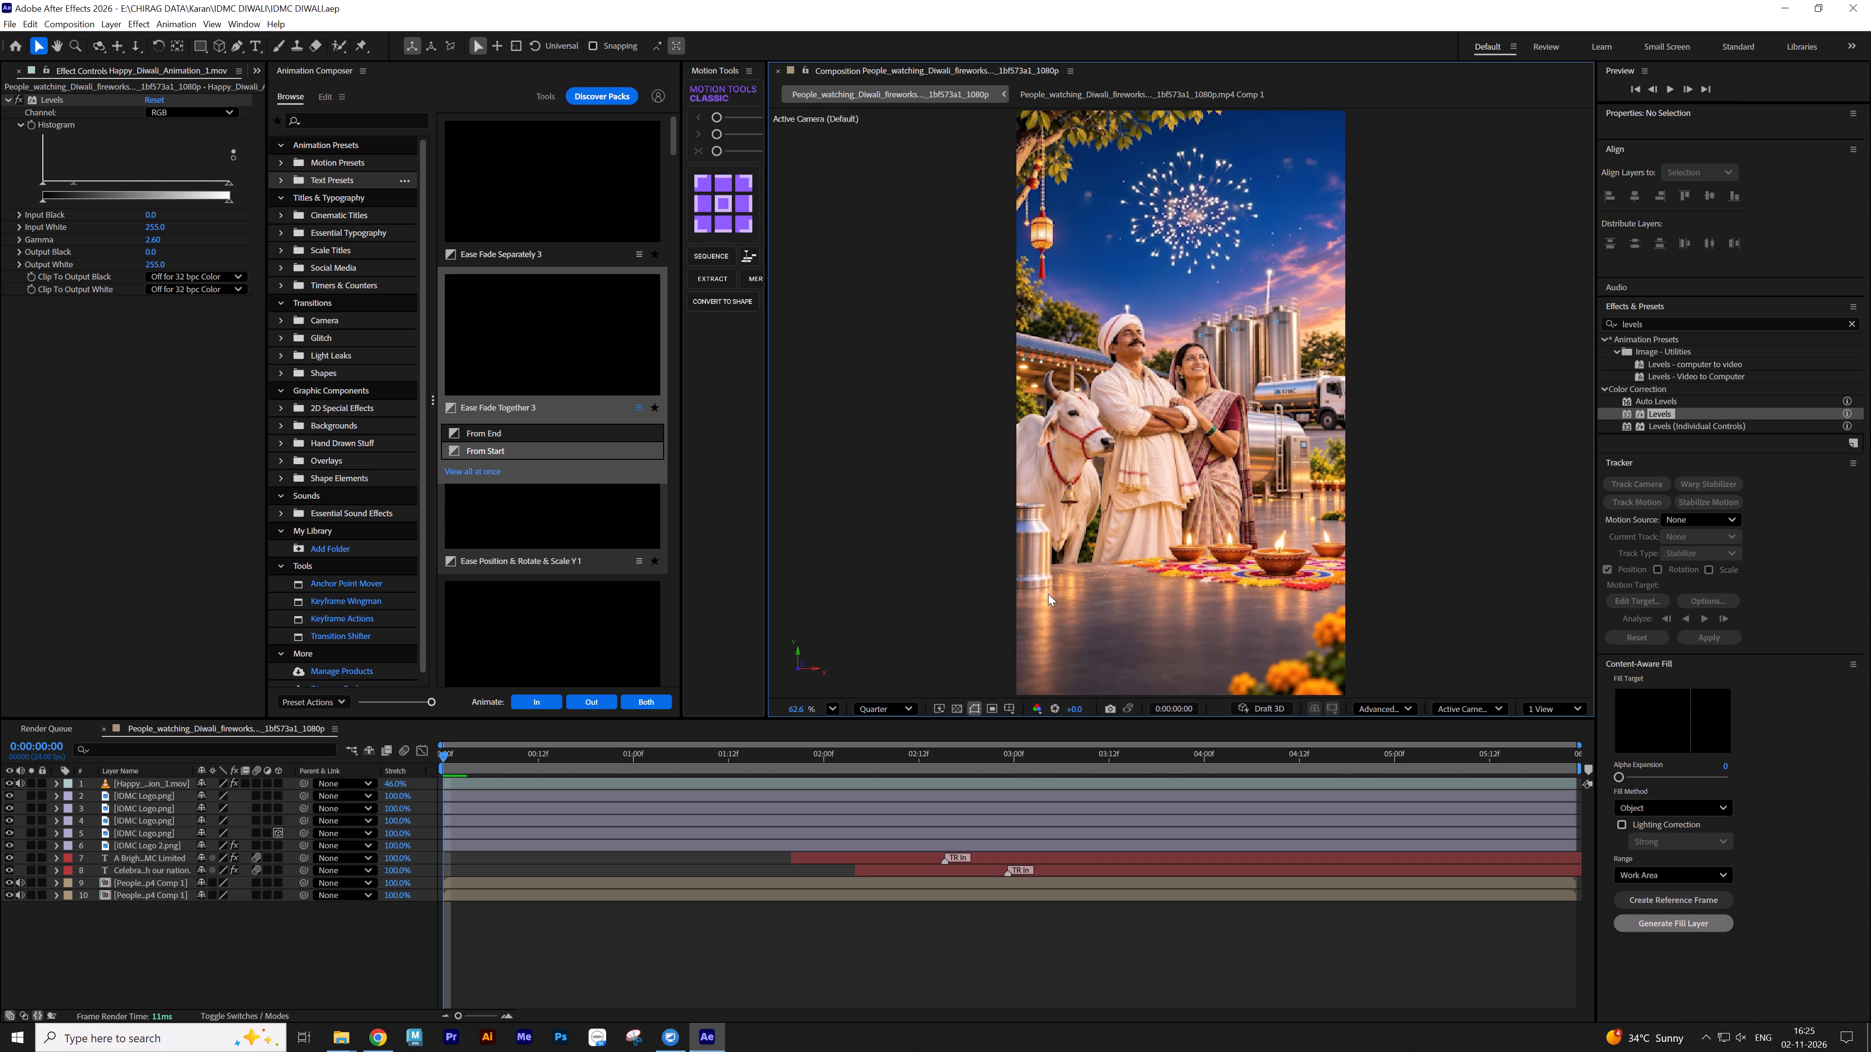
pyautogui.click(1006, 547)
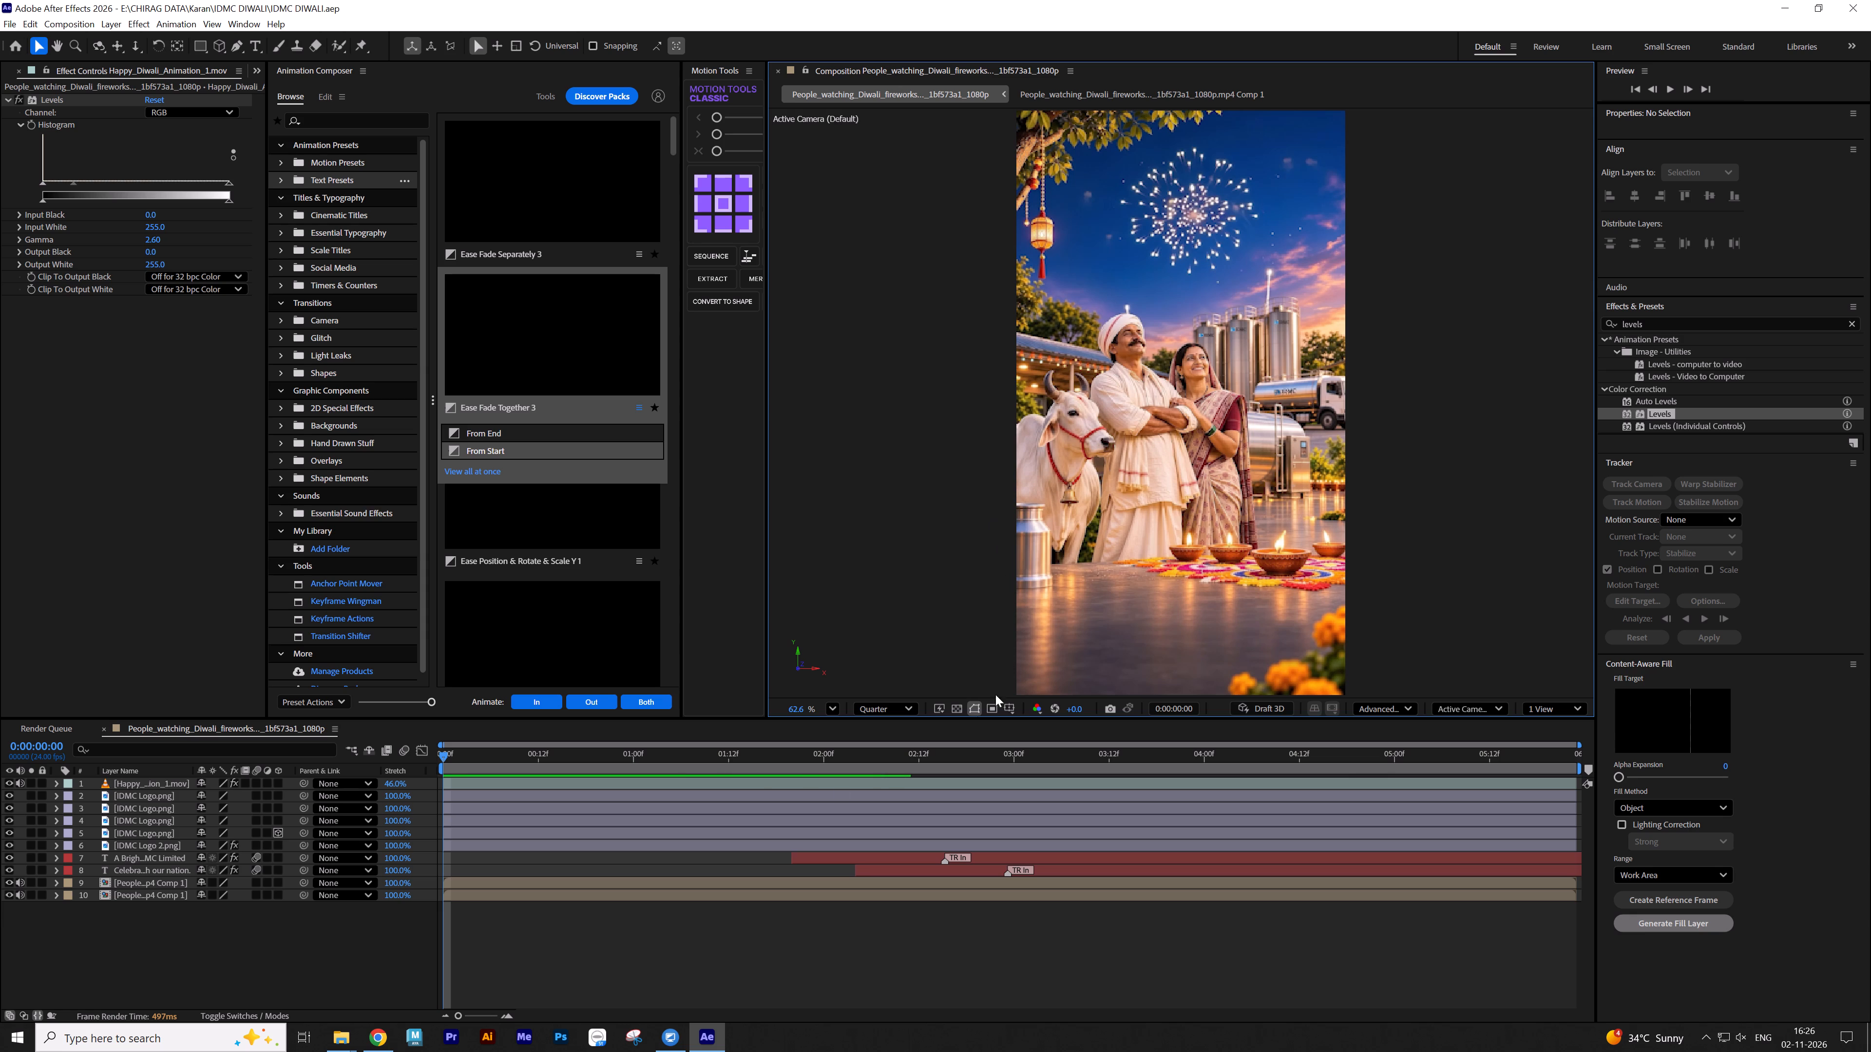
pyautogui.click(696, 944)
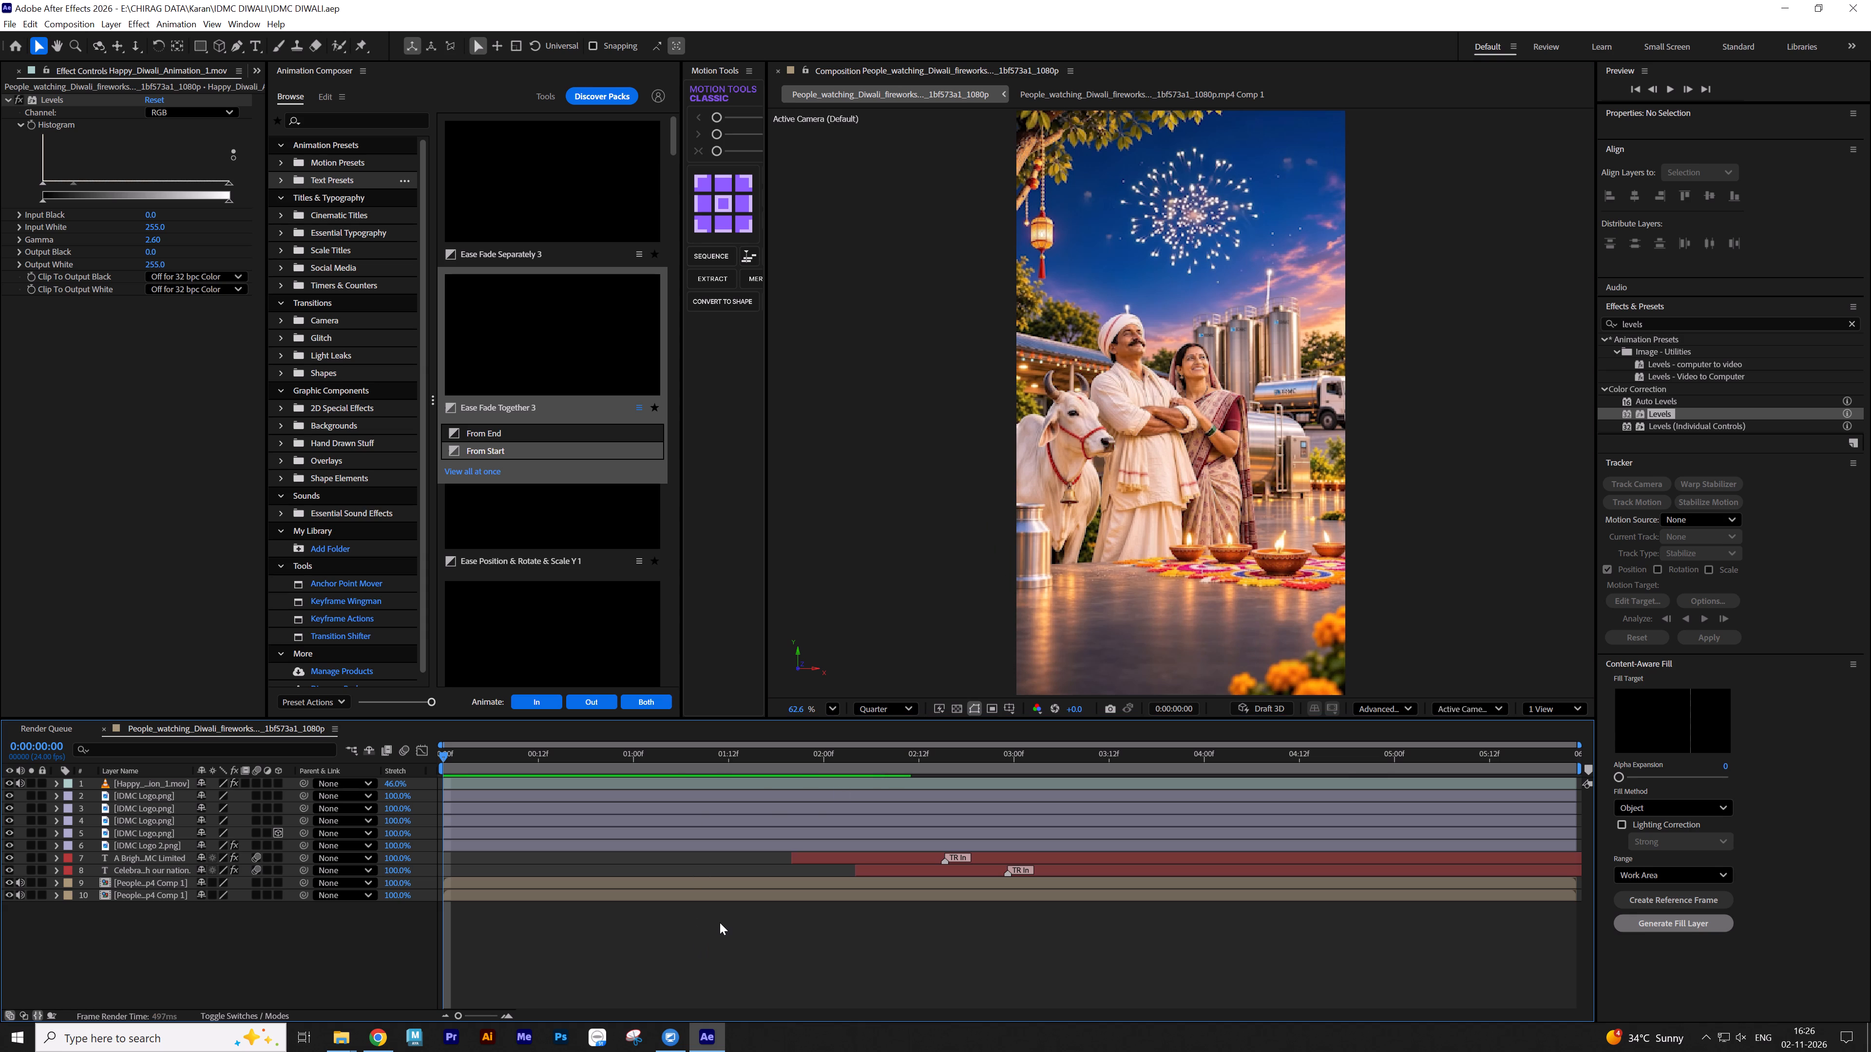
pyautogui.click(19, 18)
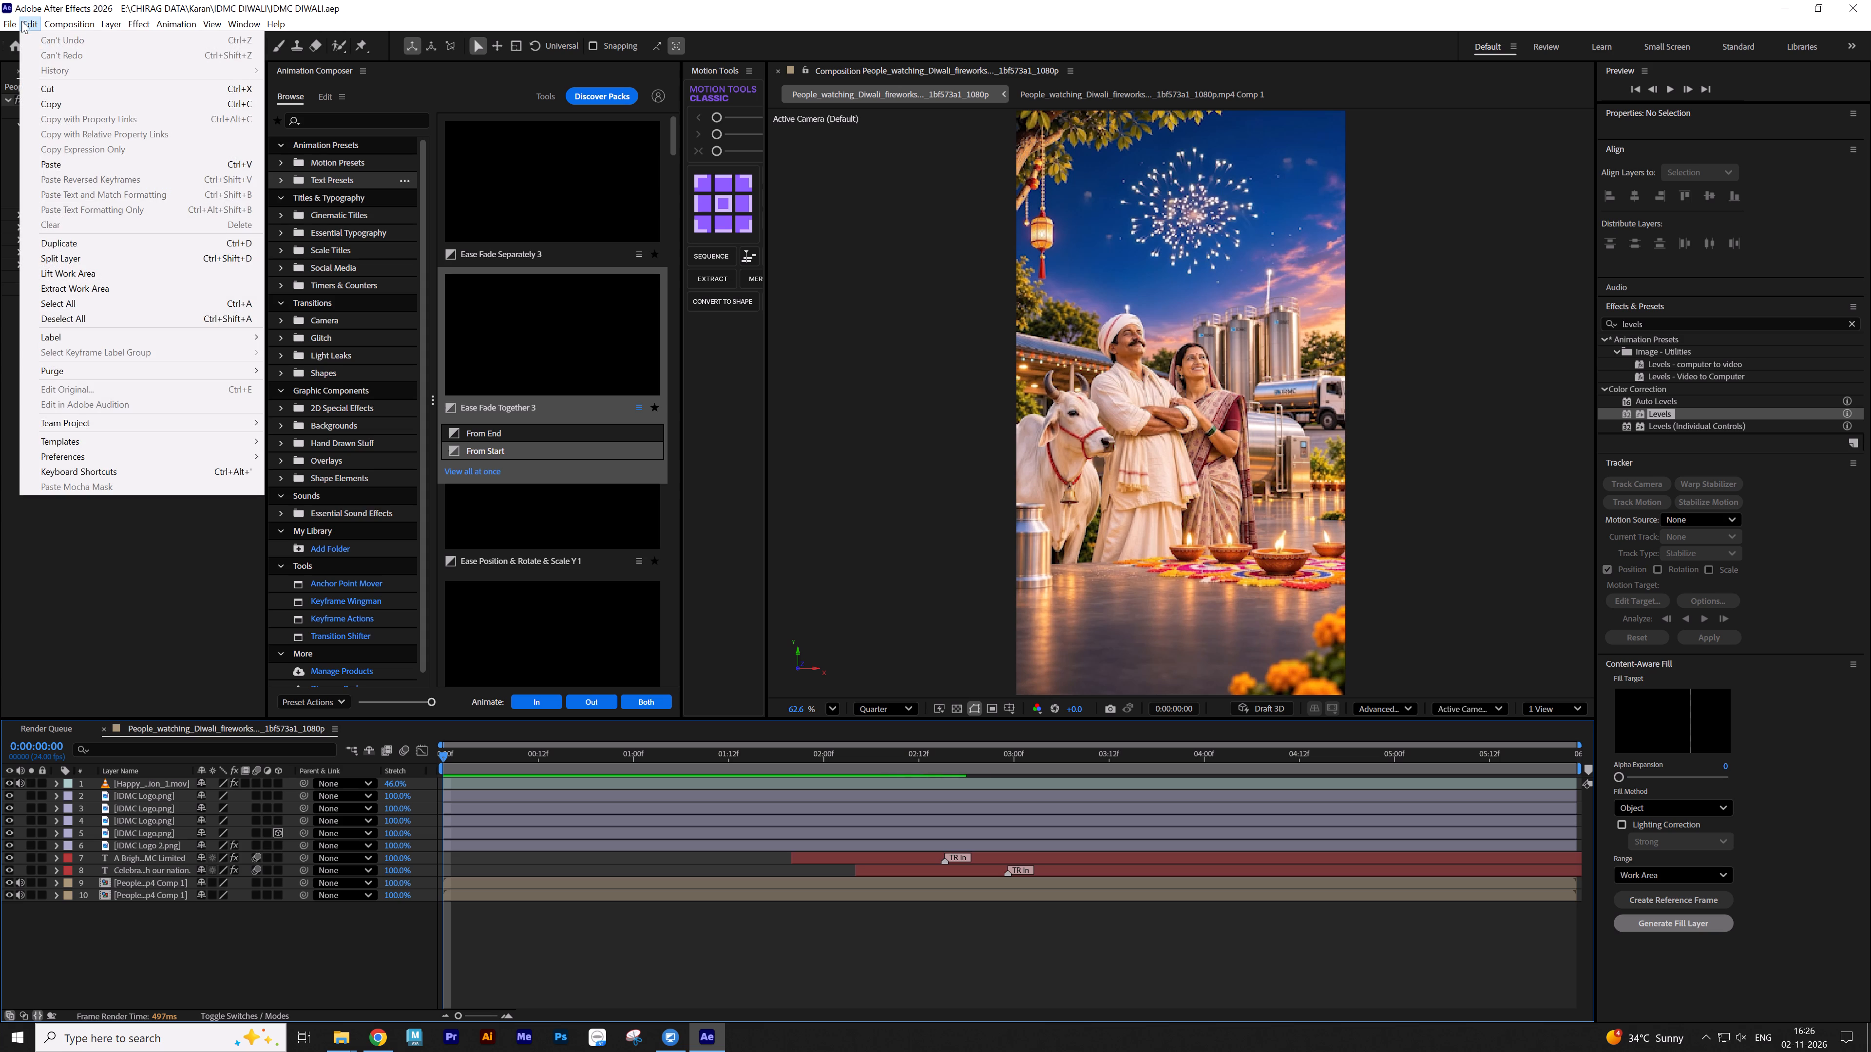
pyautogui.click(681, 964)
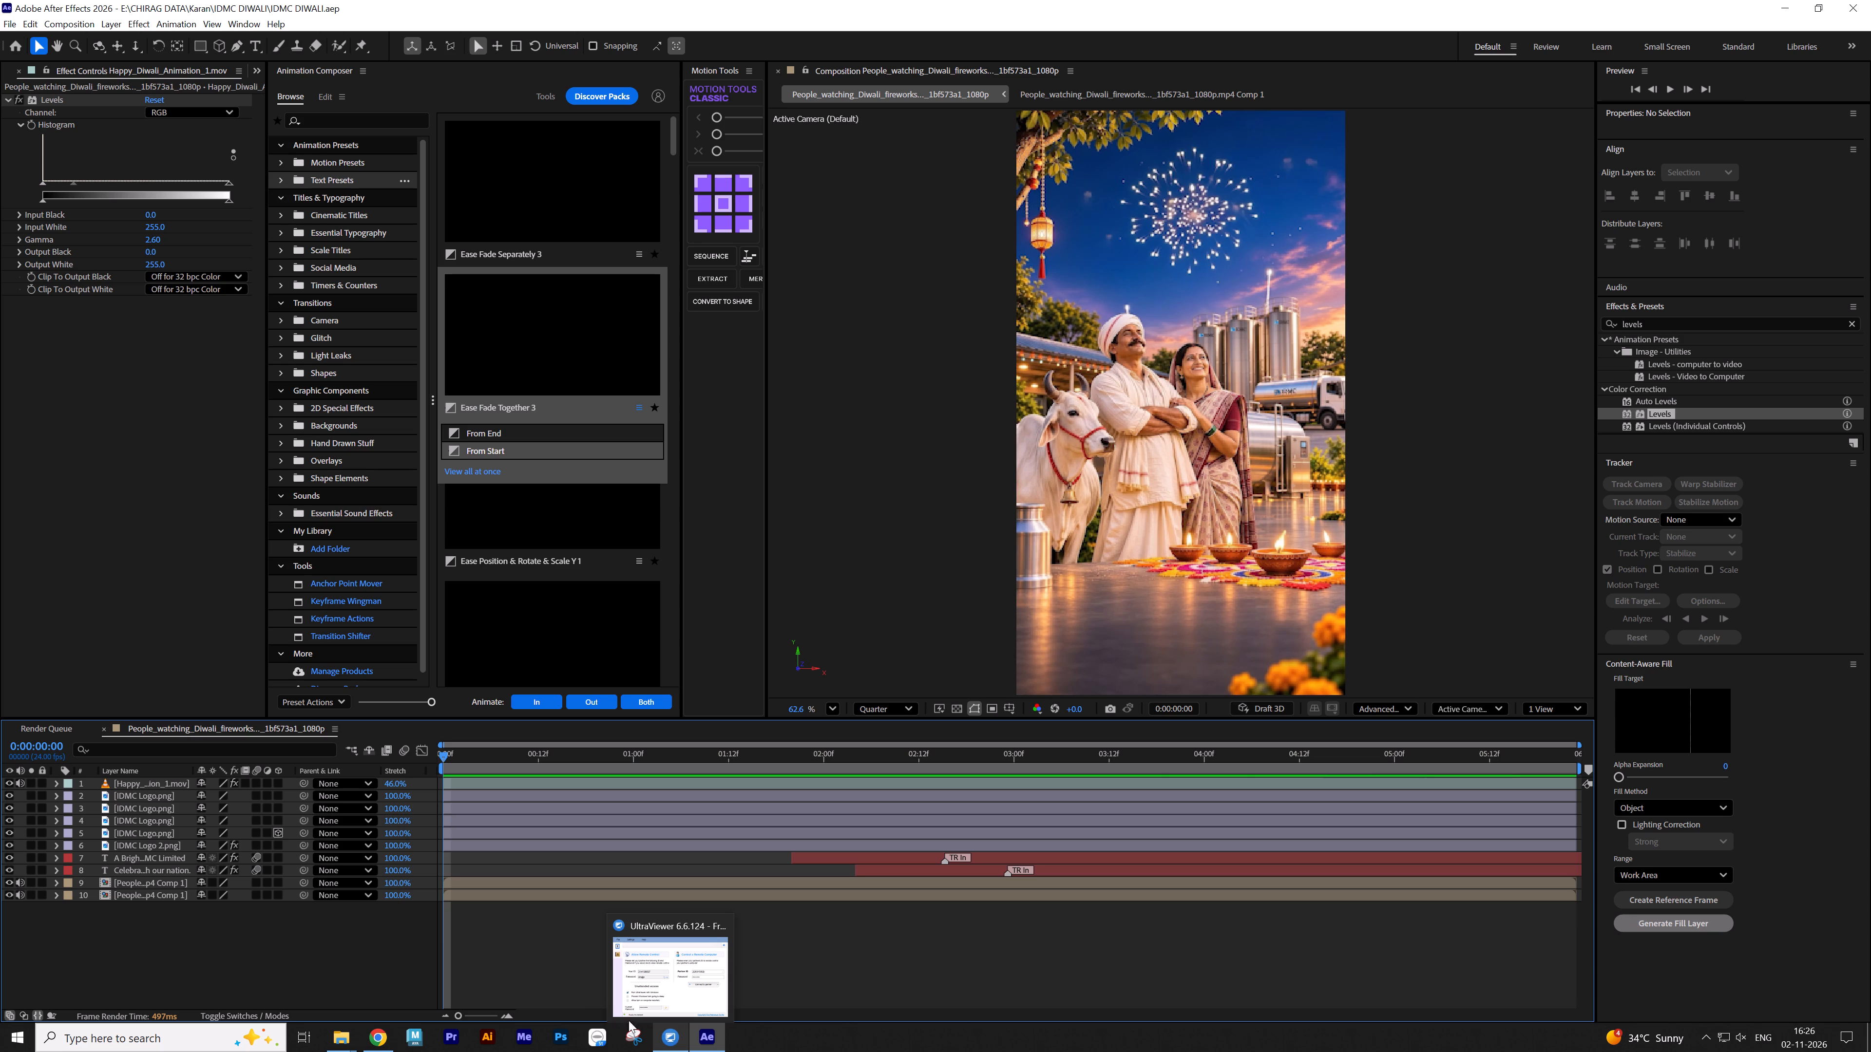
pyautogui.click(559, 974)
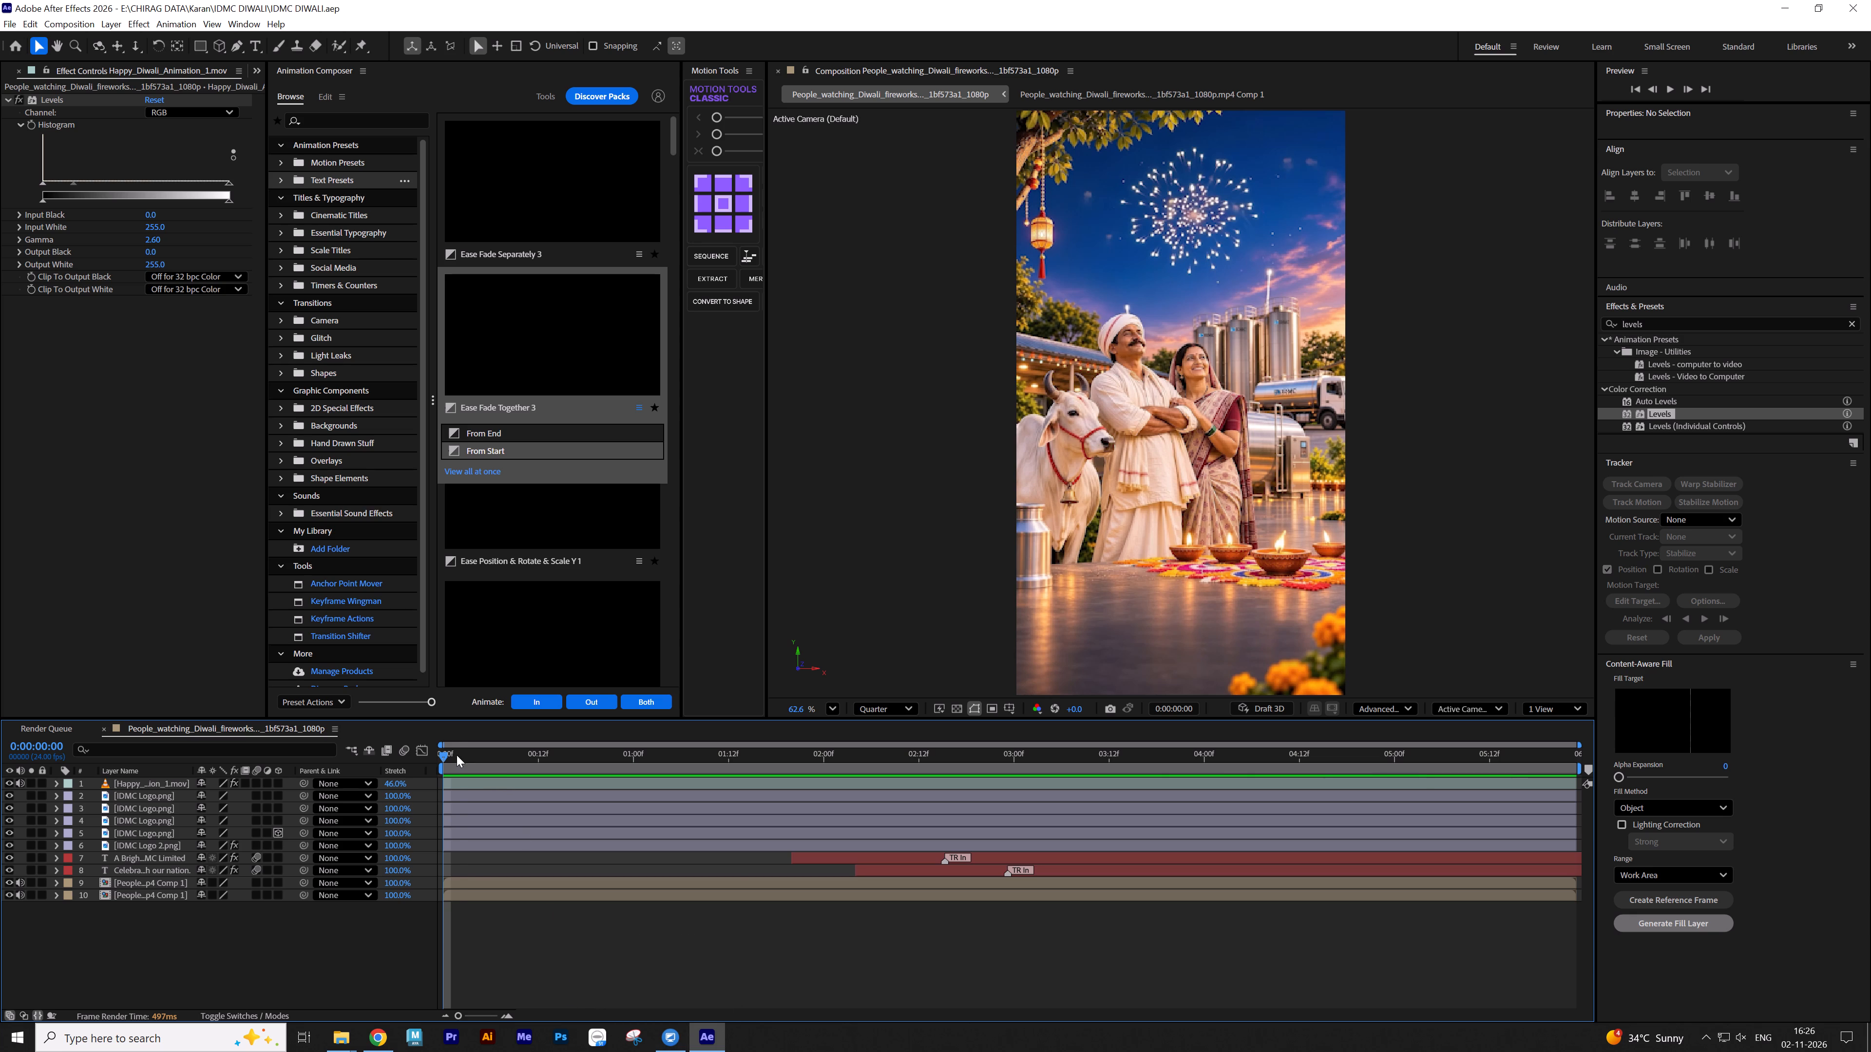
# Review the full greeting video, checking the title, text and logo animations from the first frame to the end.
pyautogui.moveTo(456, 754); pyautogui.dragTo(655, 781)
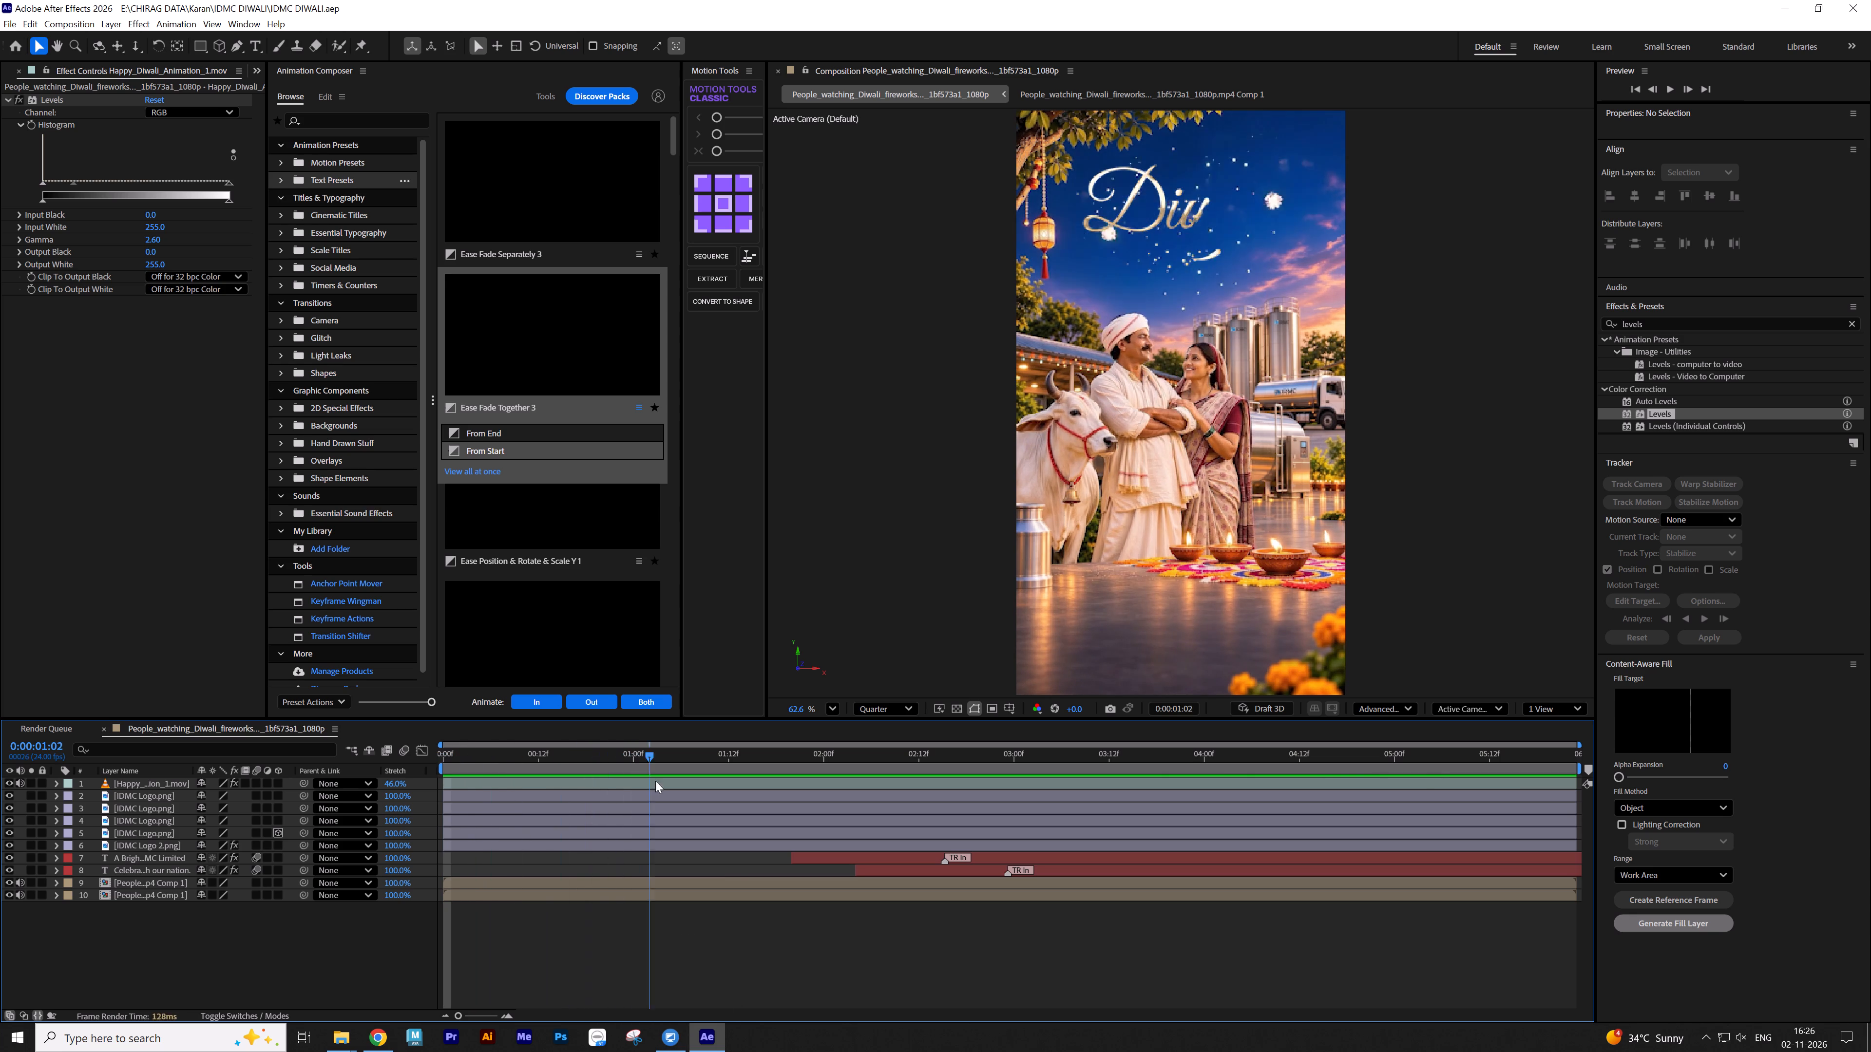
pyautogui.moveTo(655, 781); pyautogui.dragTo(877, 764)
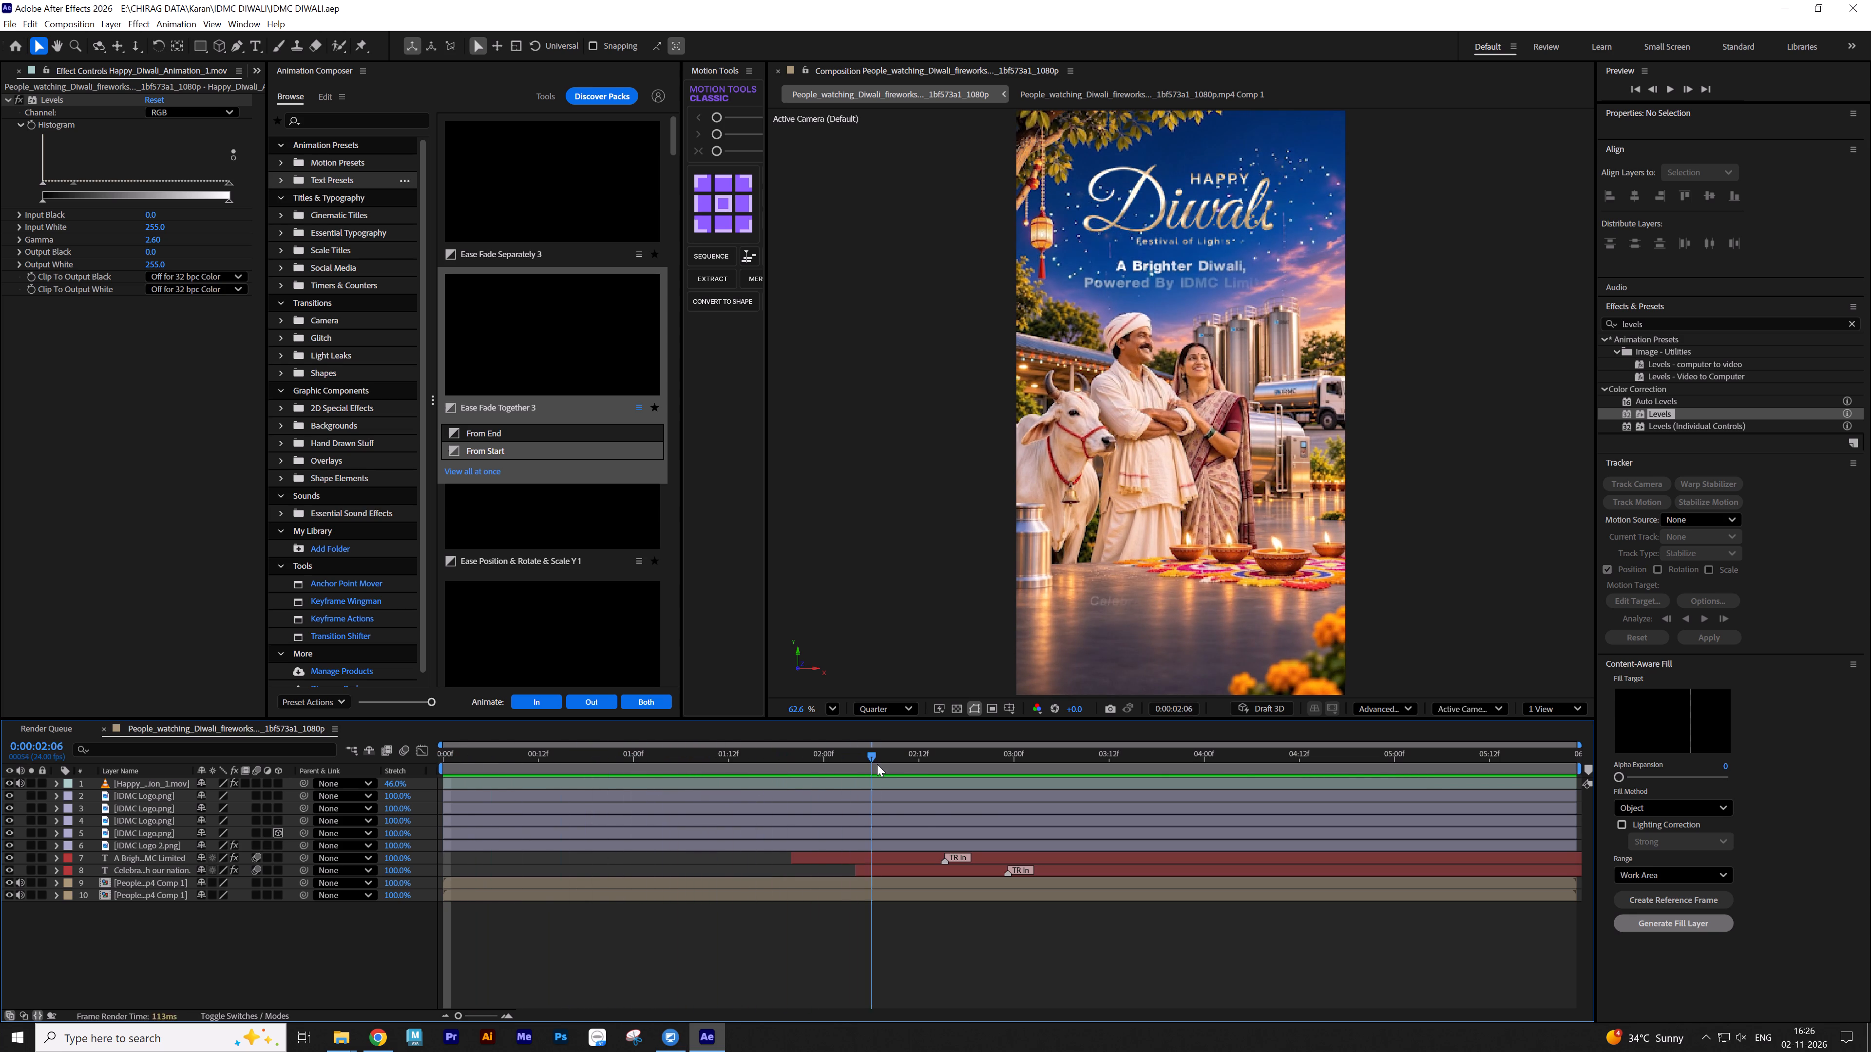
pyautogui.moveTo(877, 764); pyautogui.dragTo(1280, 764)
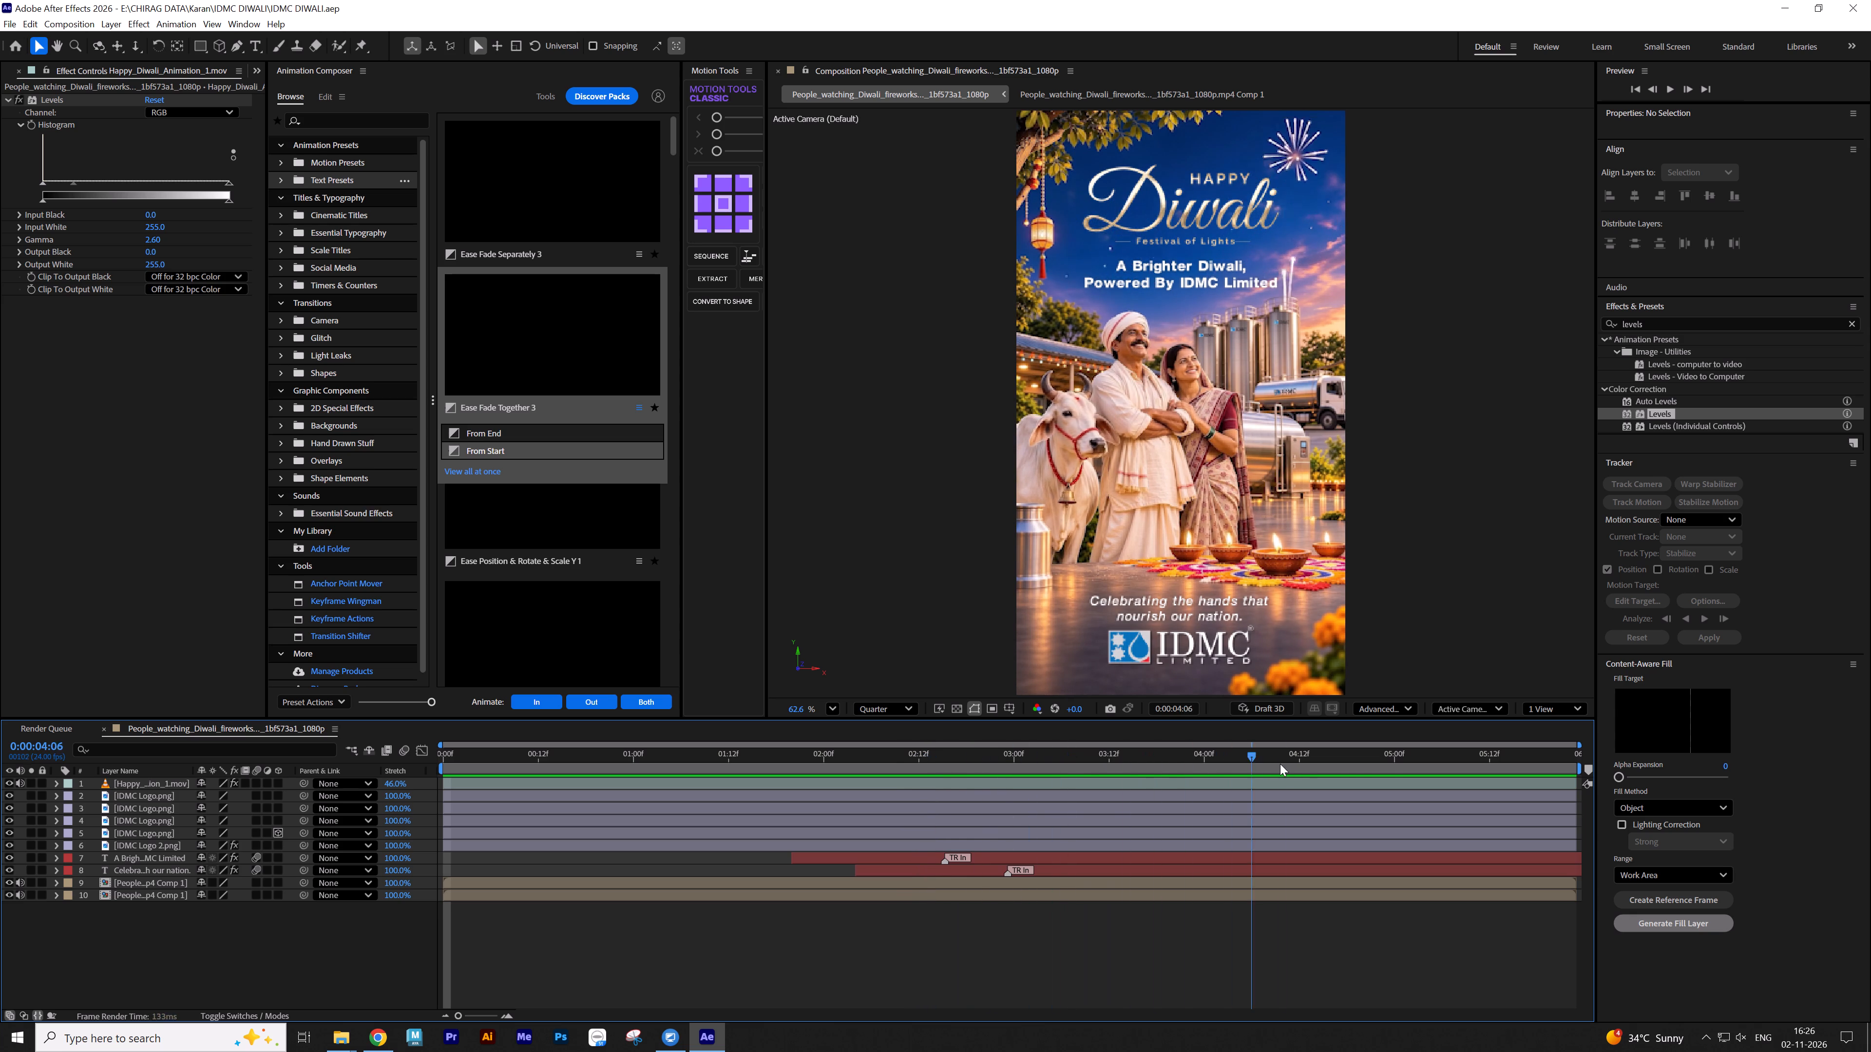
pyautogui.moveTo(1280, 764); pyautogui.dragTo(1726, 756)
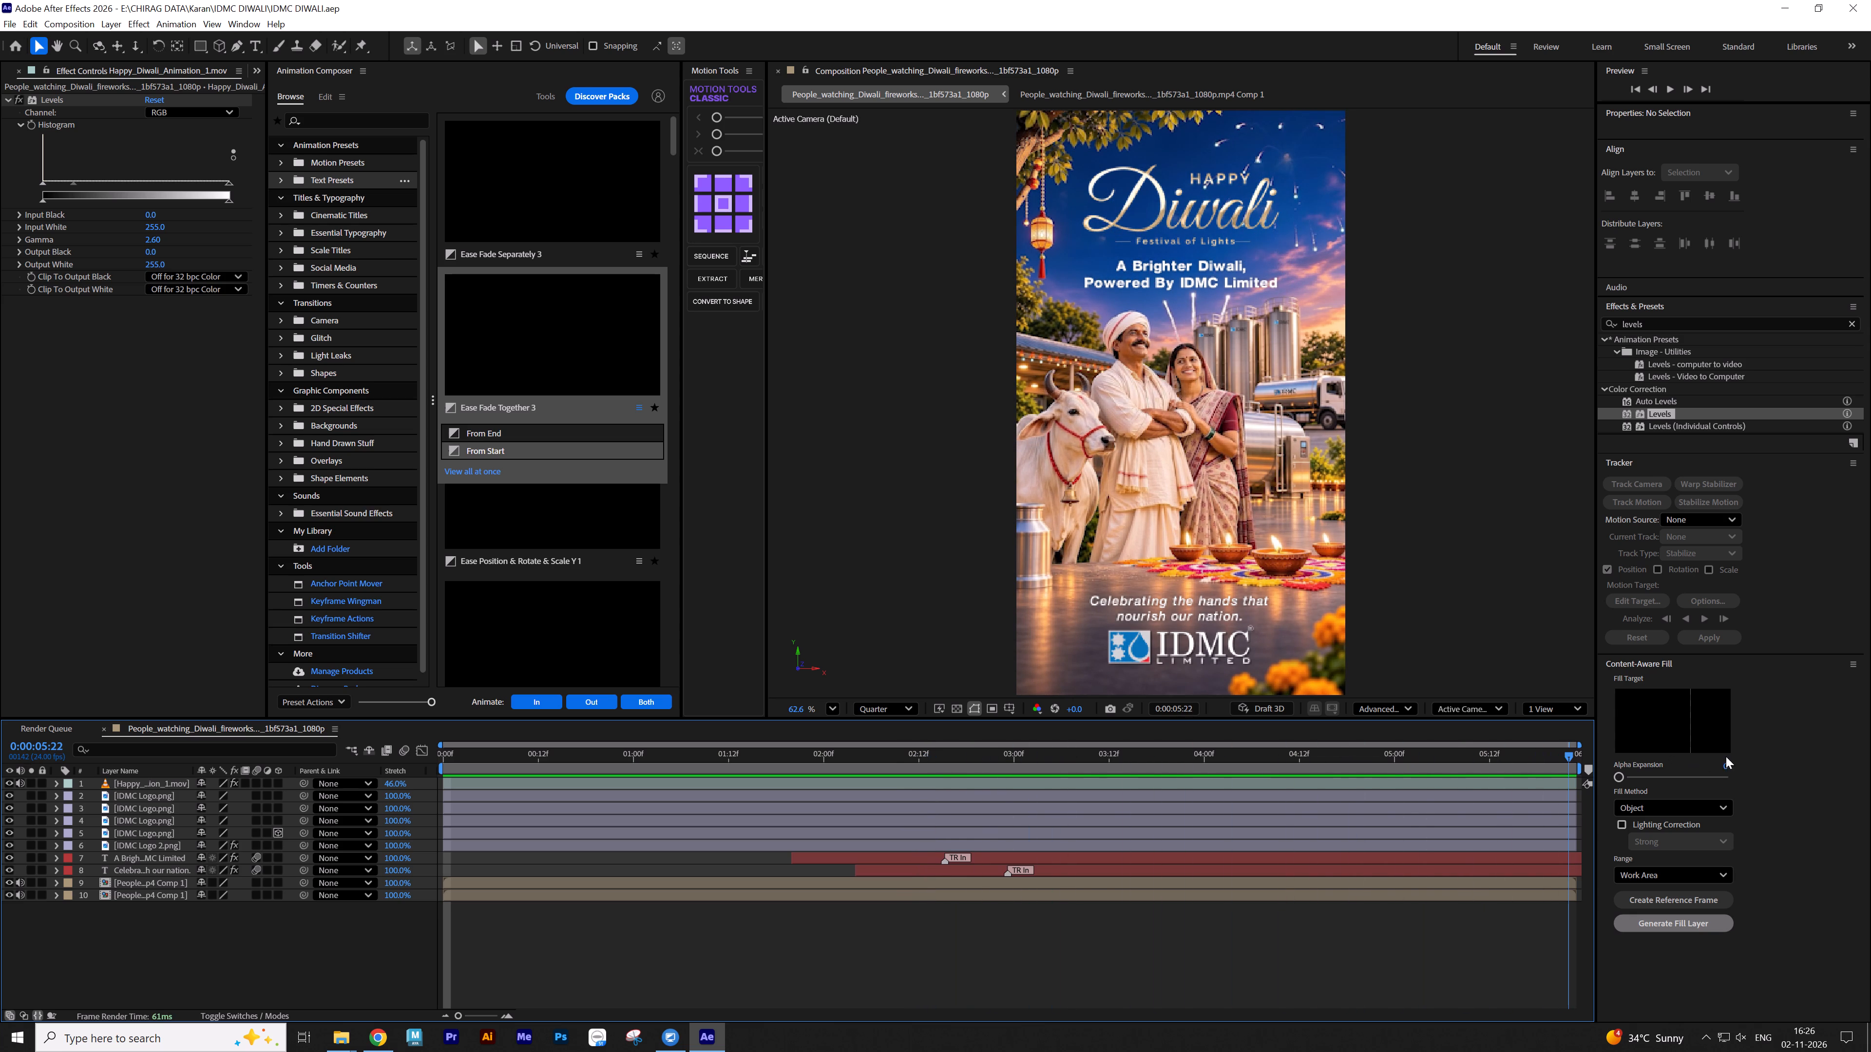
pyautogui.moveTo(1726, 756); pyautogui.dragTo(514, 792)
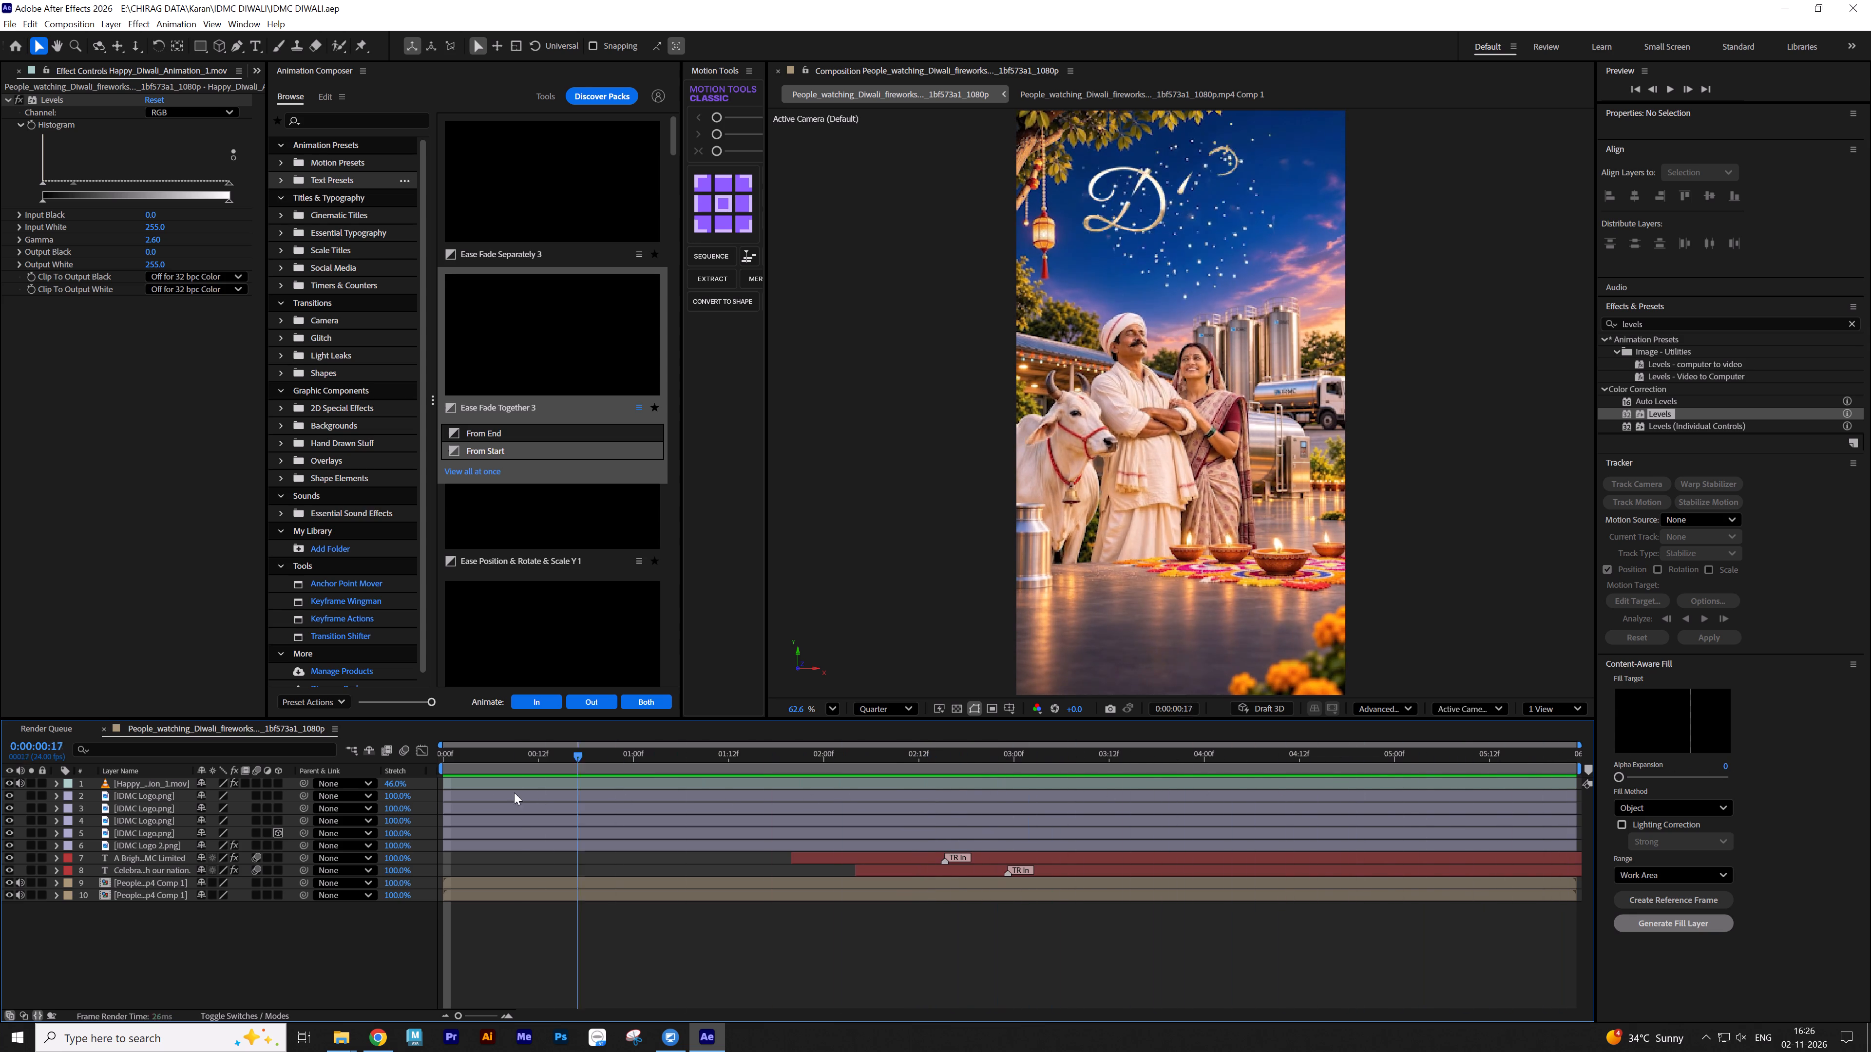
pyautogui.moveTo(514, 792); pyautogui.dragTo(997, 788)
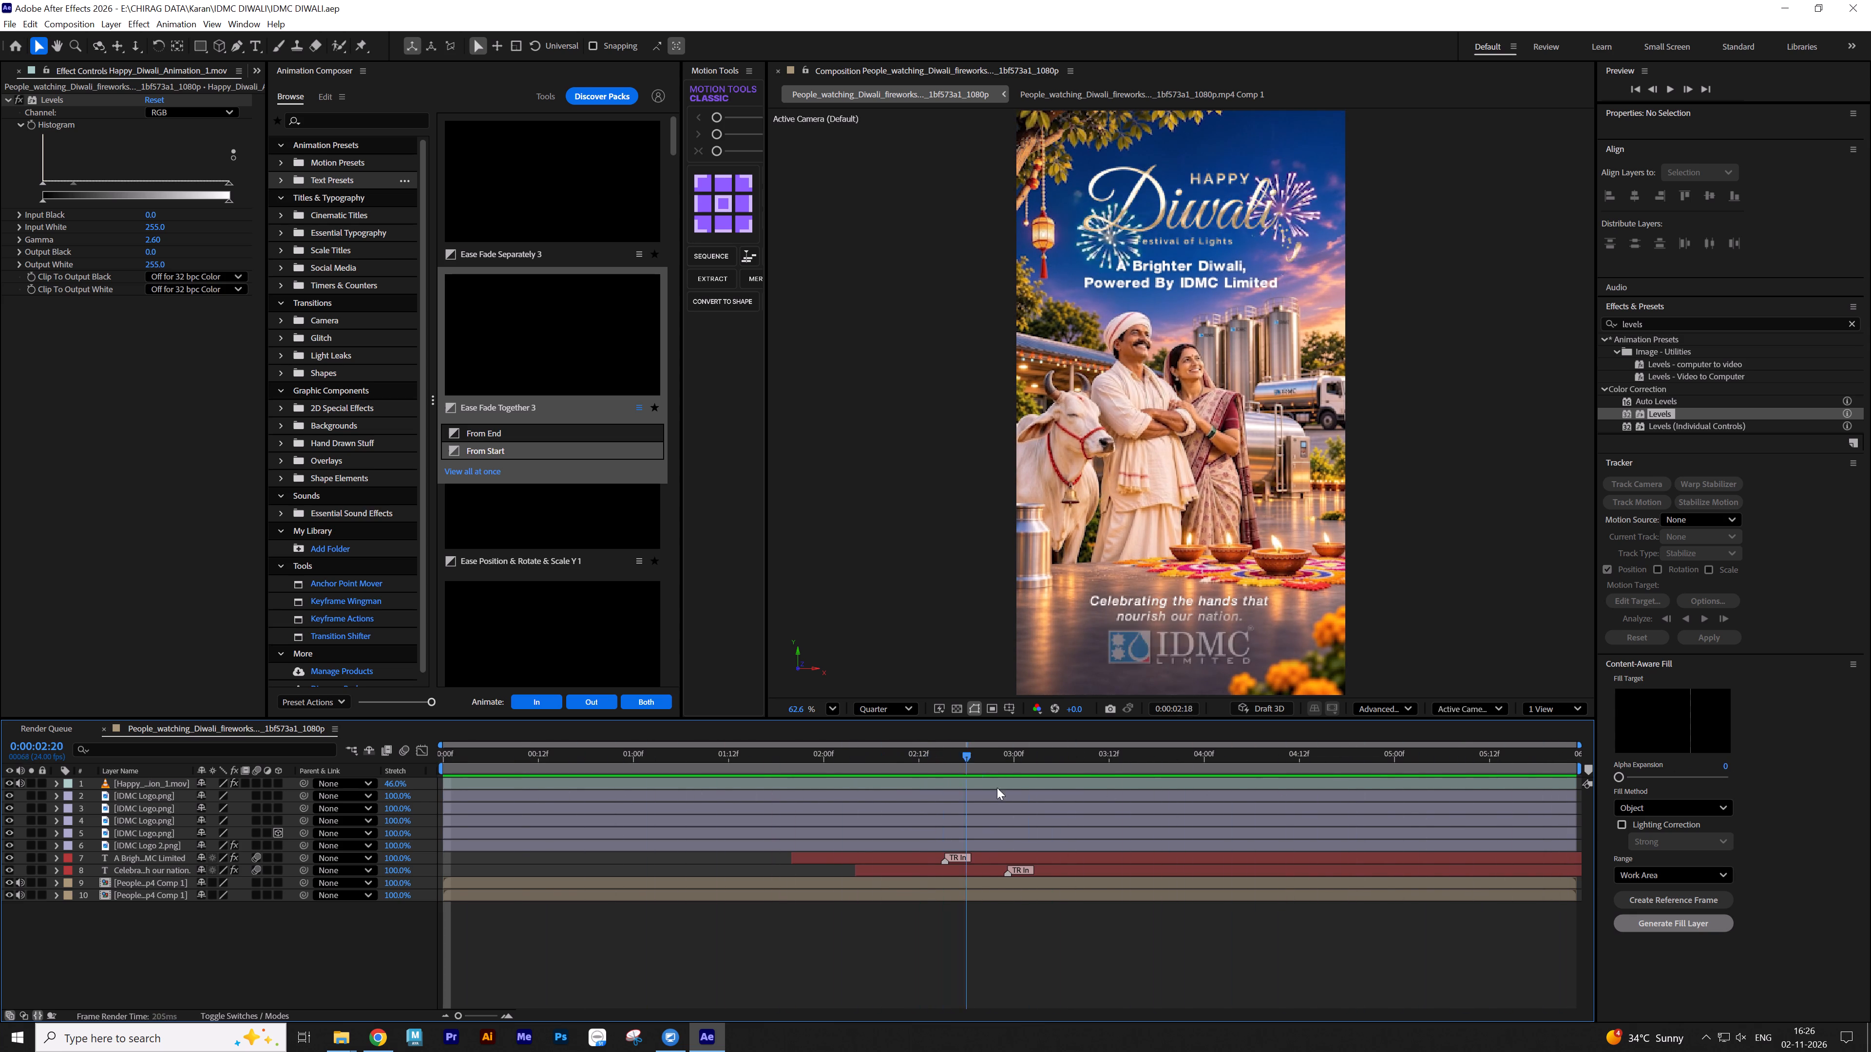
pyautogui.moveTo(997, 788); pyautogui.dragTo(1320, 781)
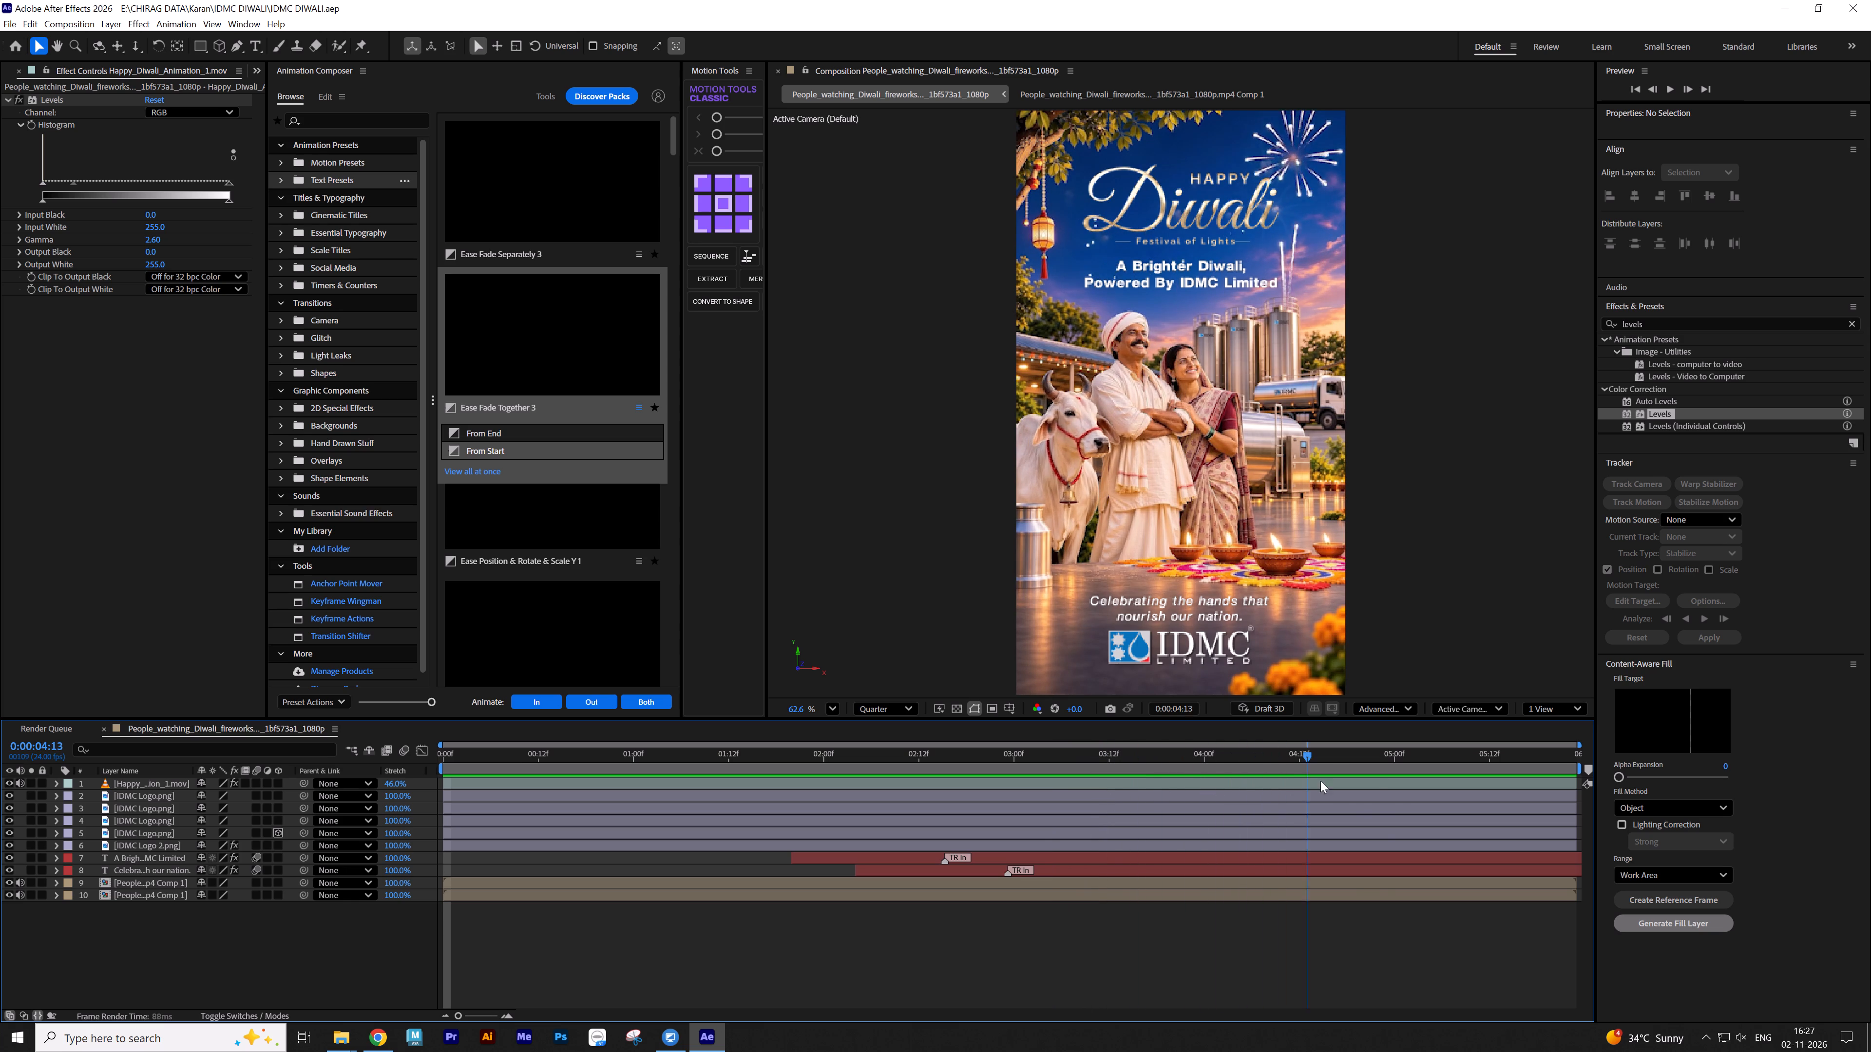
pyautogui.moveTo(1320, 781); pyautogui.dragTo(344, 831)
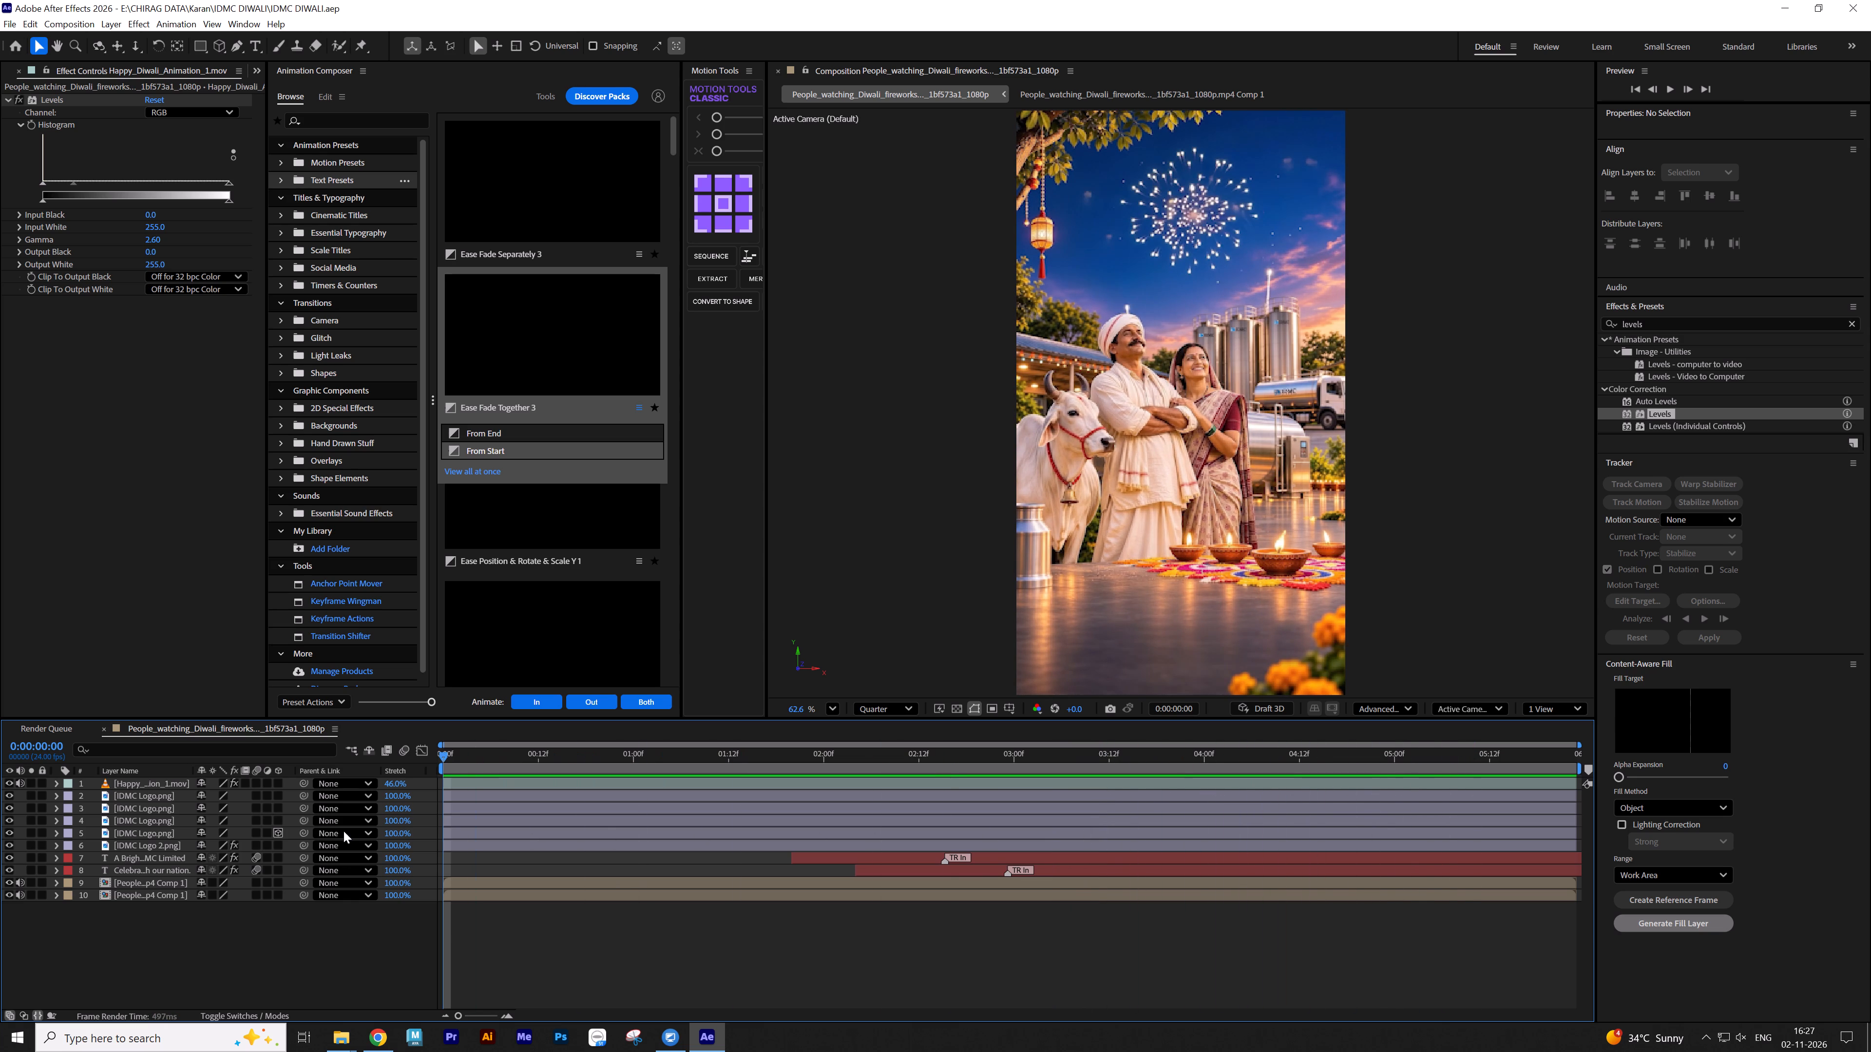
# Preview the opening of the greeting video from the first frame, checking when the Happy Diwali title starts writing on.
pyautogui.moveTo(344, 831); pyautogui.dragTo(330, 827)
pyautogui.press('space')
pyautogui.press('space')
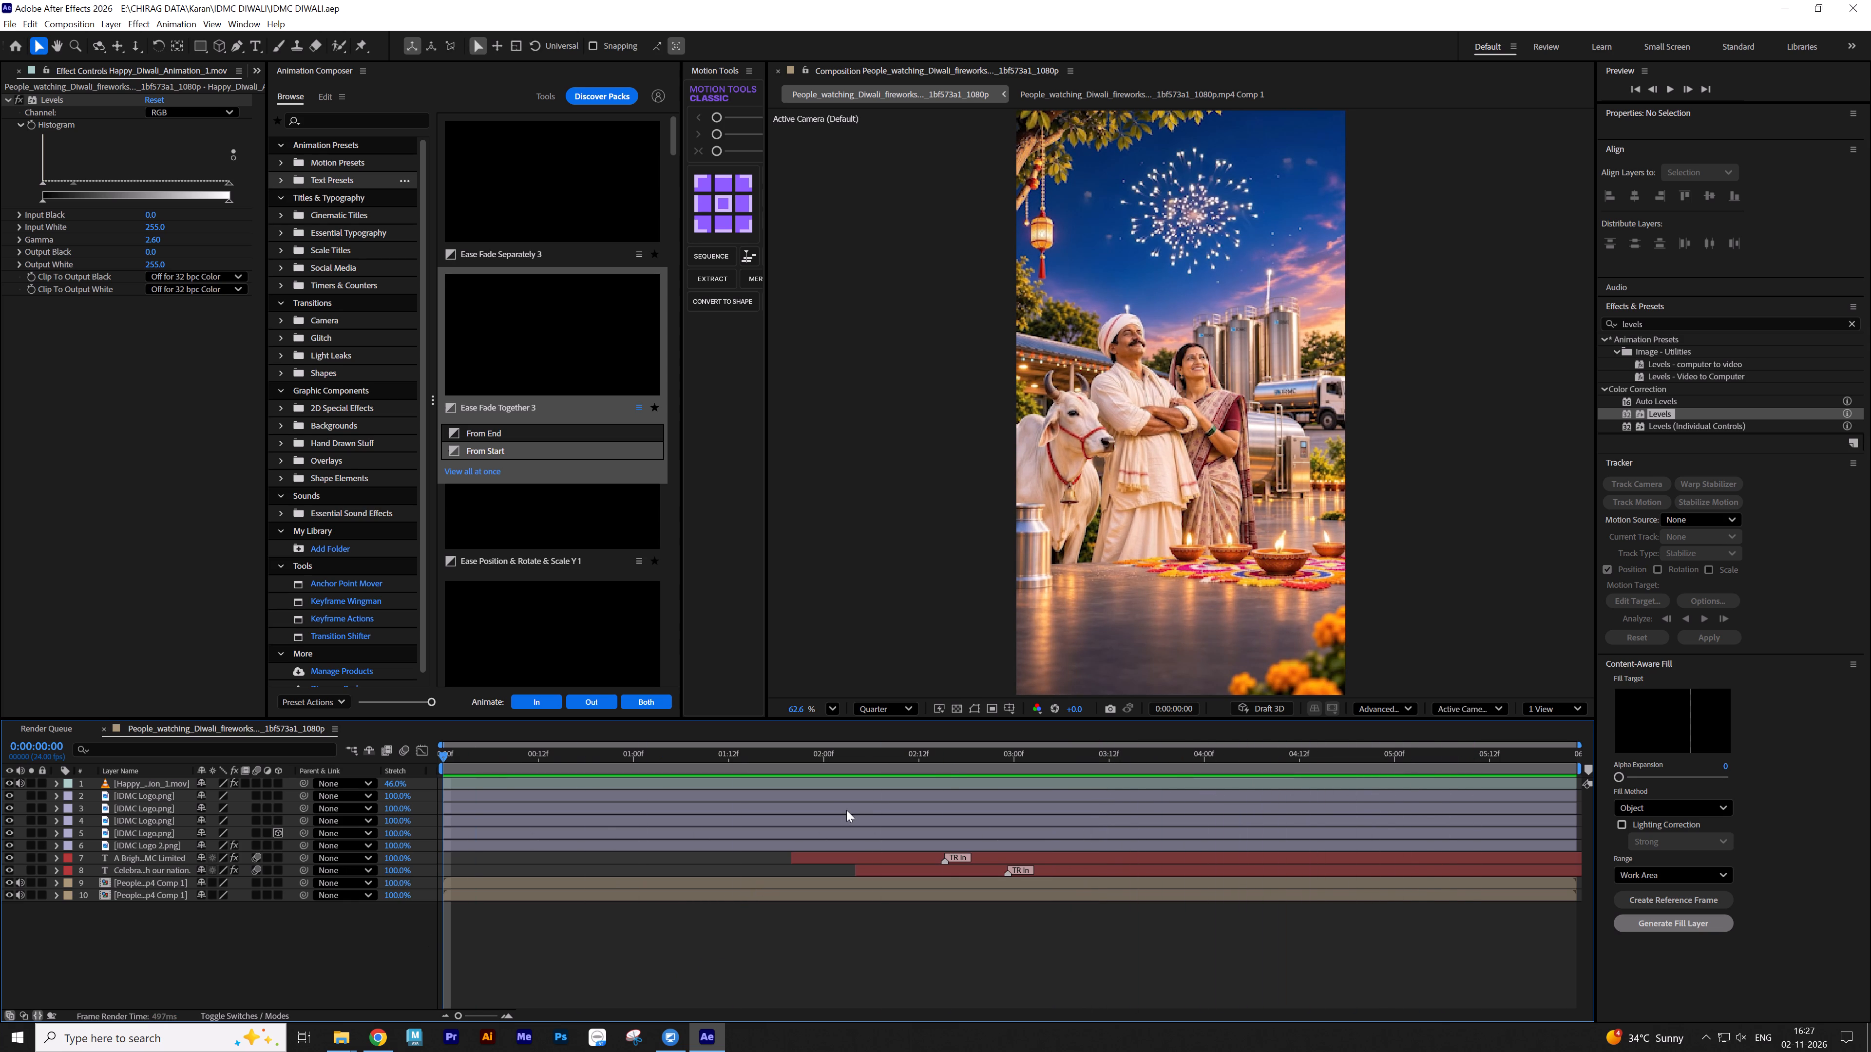
pyautogui.click(1677, 87)
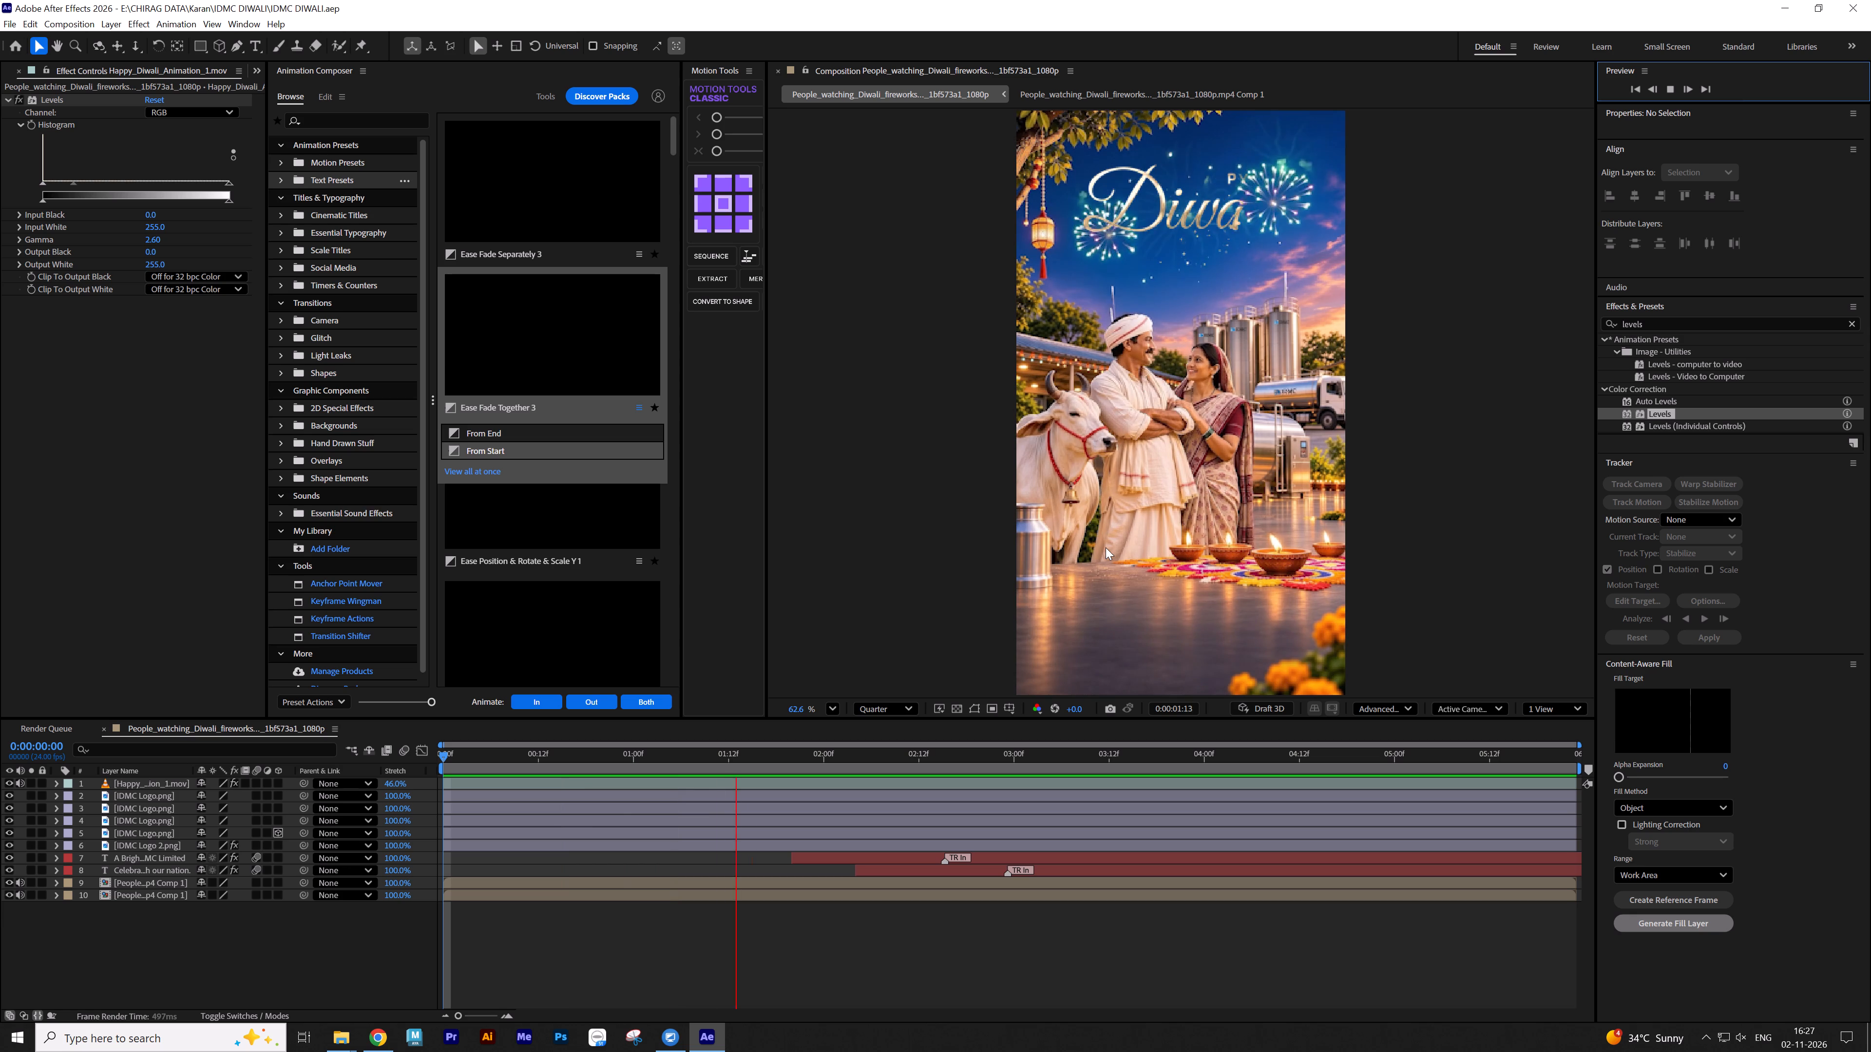
pyautogui.press('space')
# Trim the Happy Diwali title's start at 0:00:00:06, shift it to the composition's first frame, and extend its end to the composition's end.
pyautogui.moveTo(458, 752); pyautogui.dragTo(506, 752)
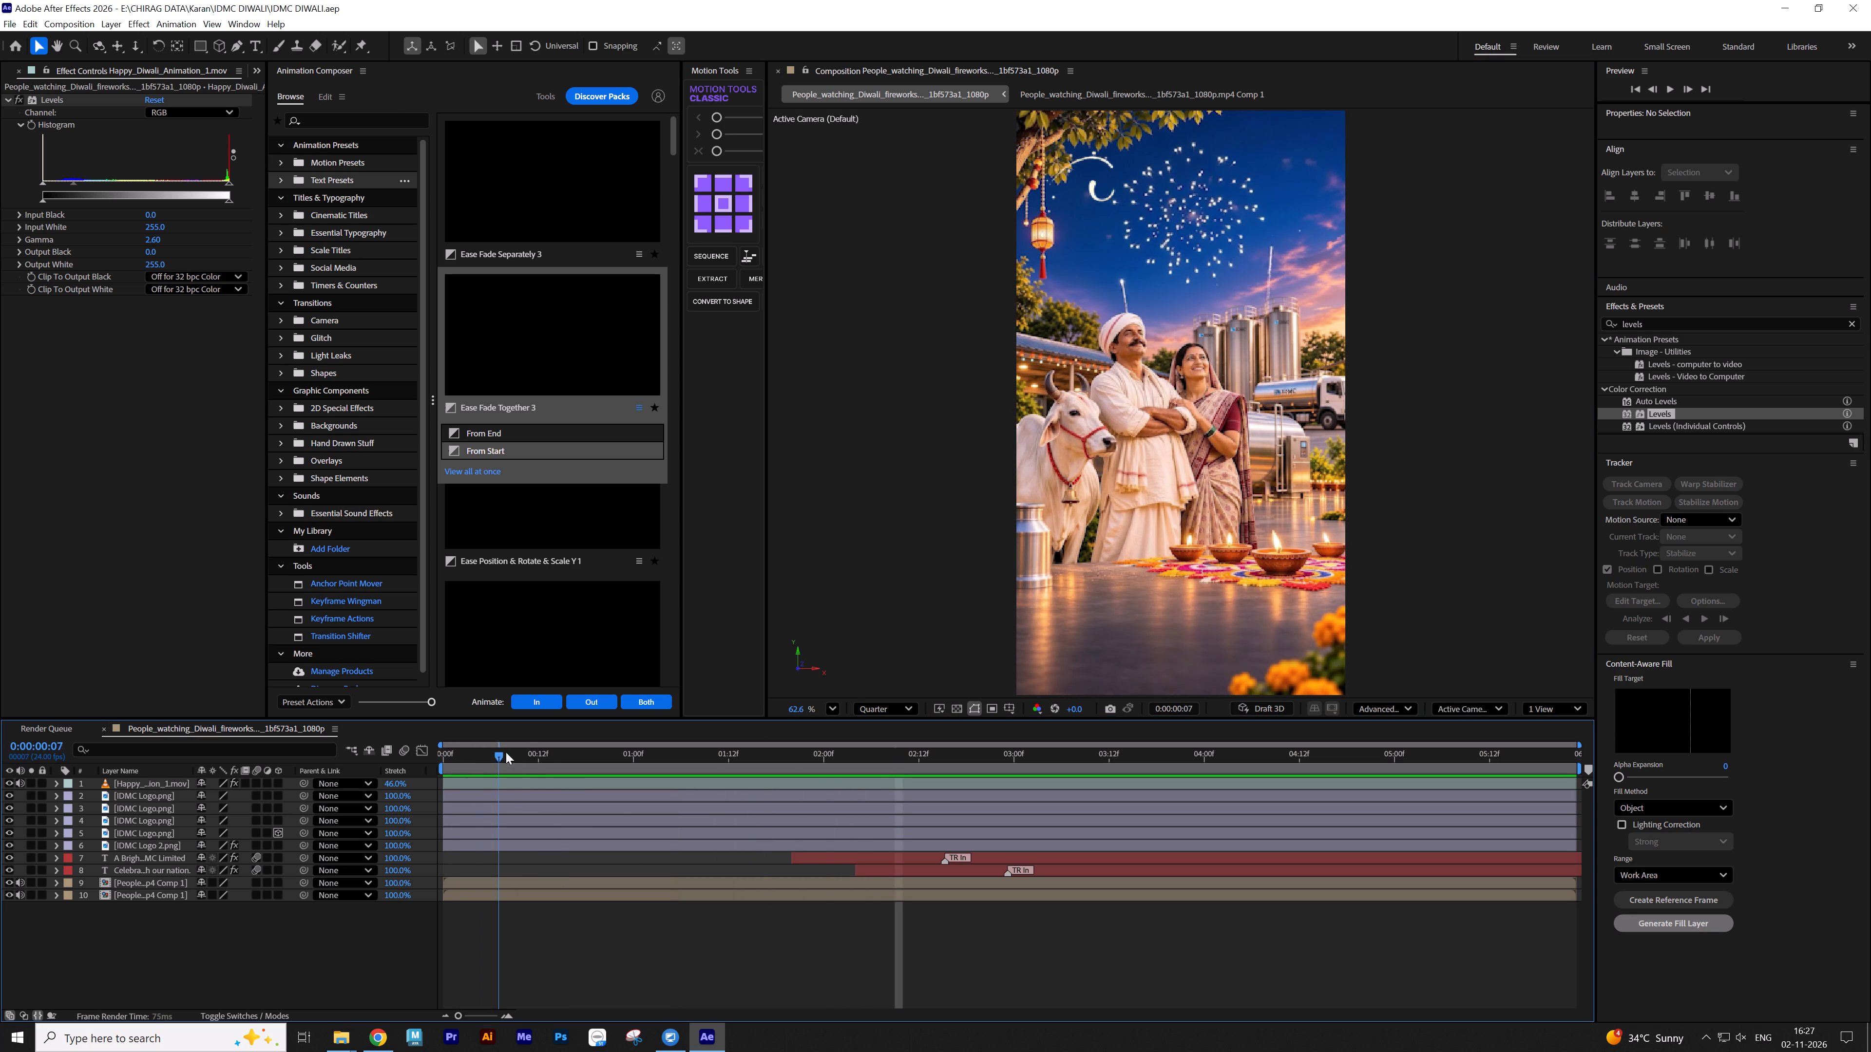
pyautogui.moveTo(506, 752); pyautogui.dragTo(498, 764)
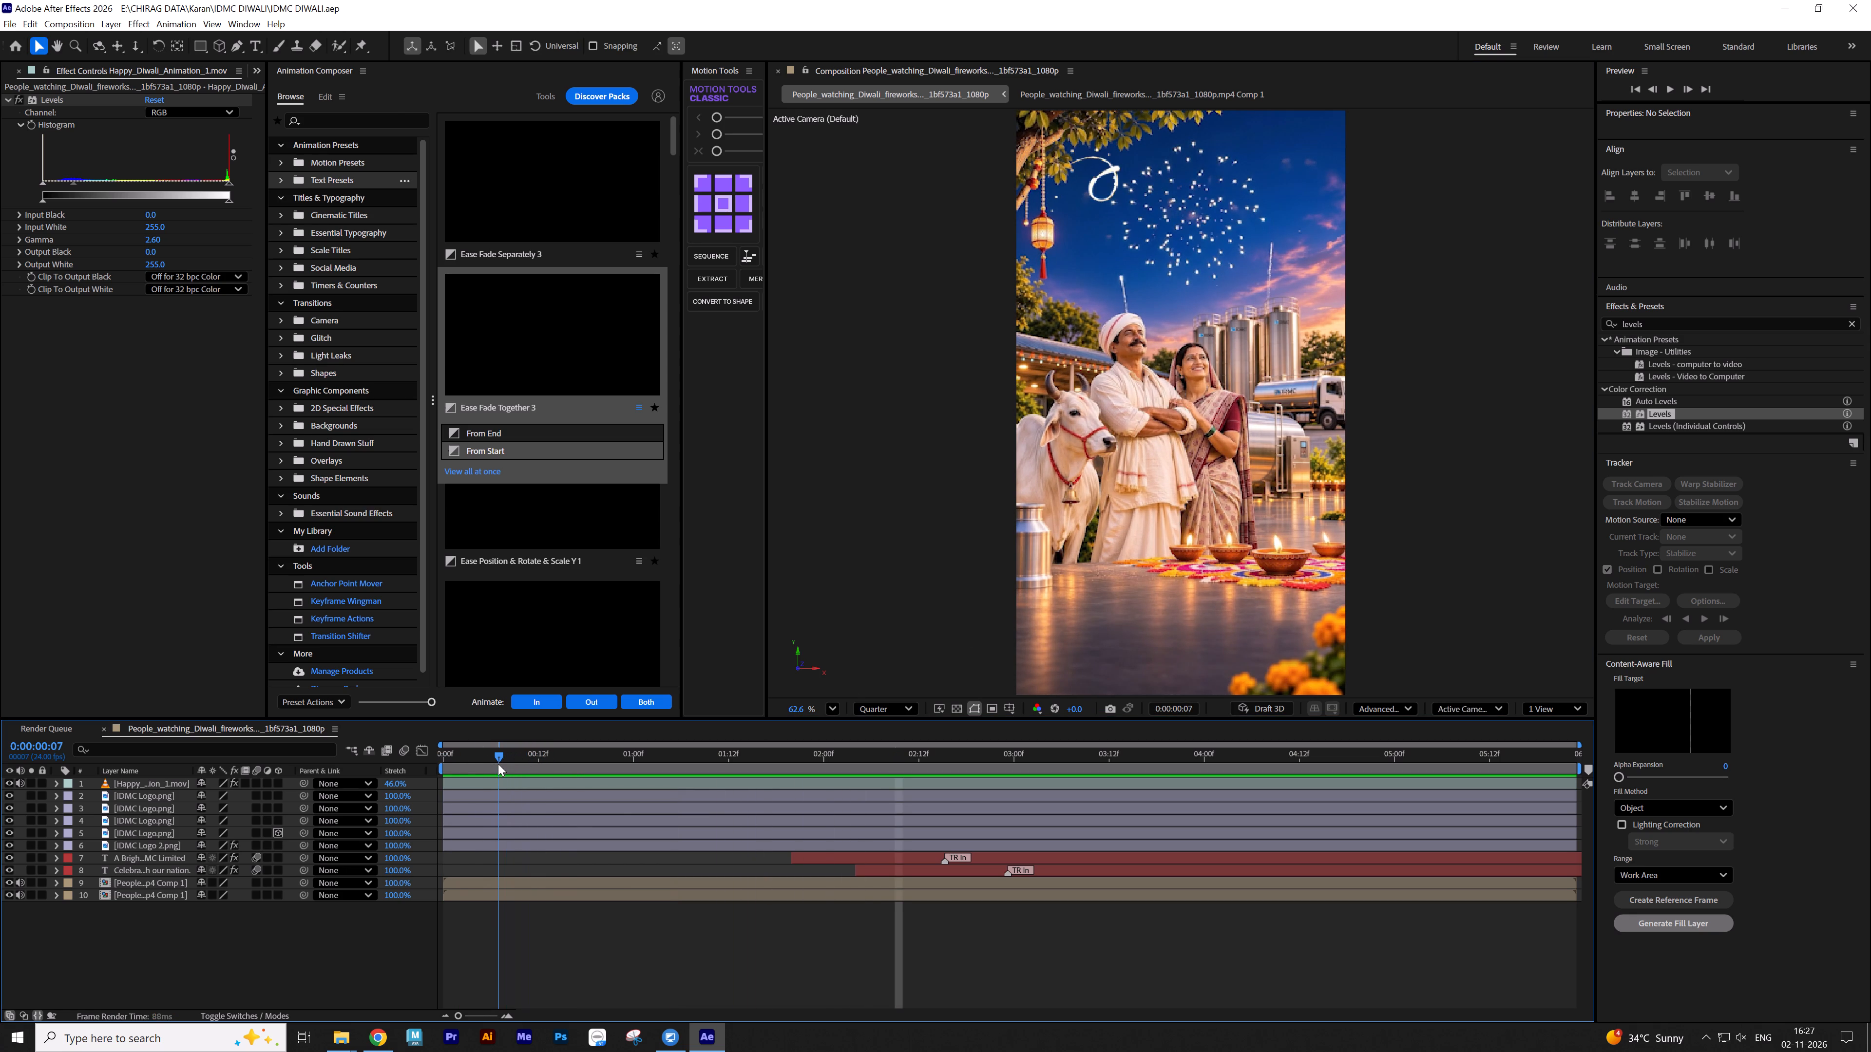
pyautogui.moveTo(498, 764); pyautogui.dragTo(487, 768)
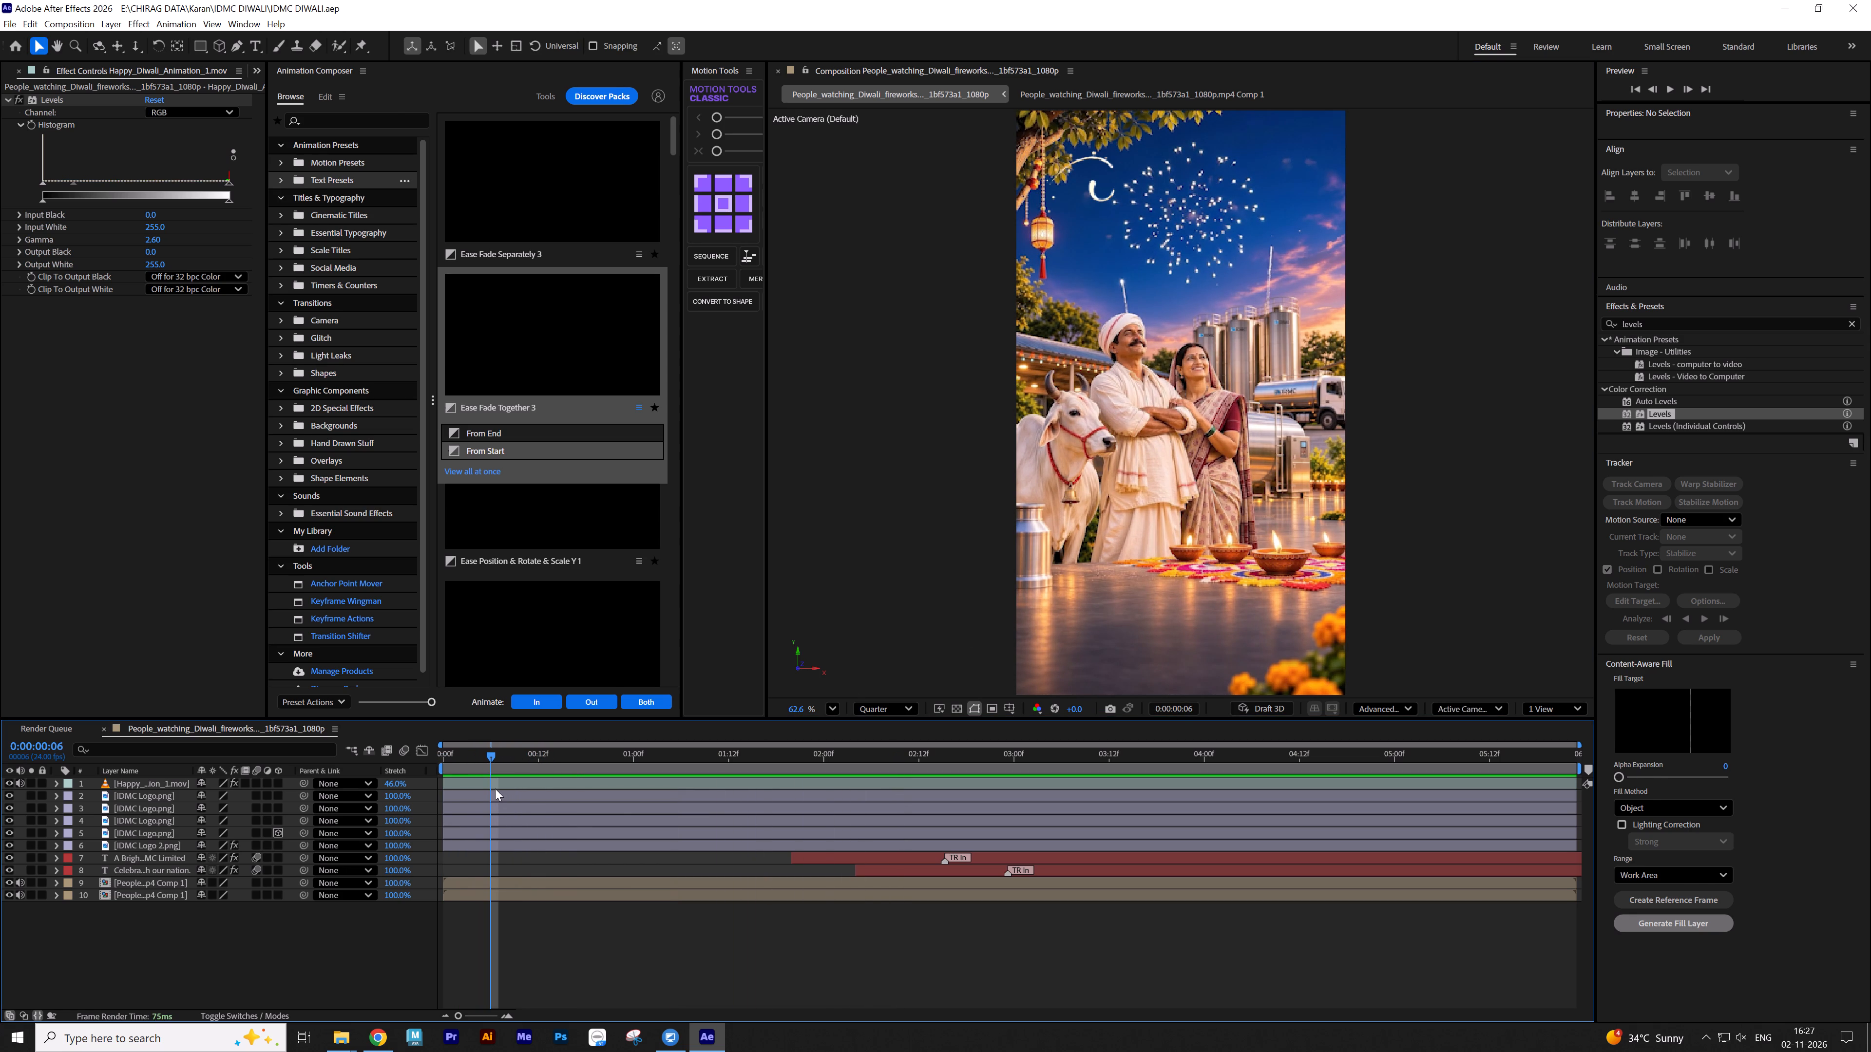
pyautogui.click(495, 788)
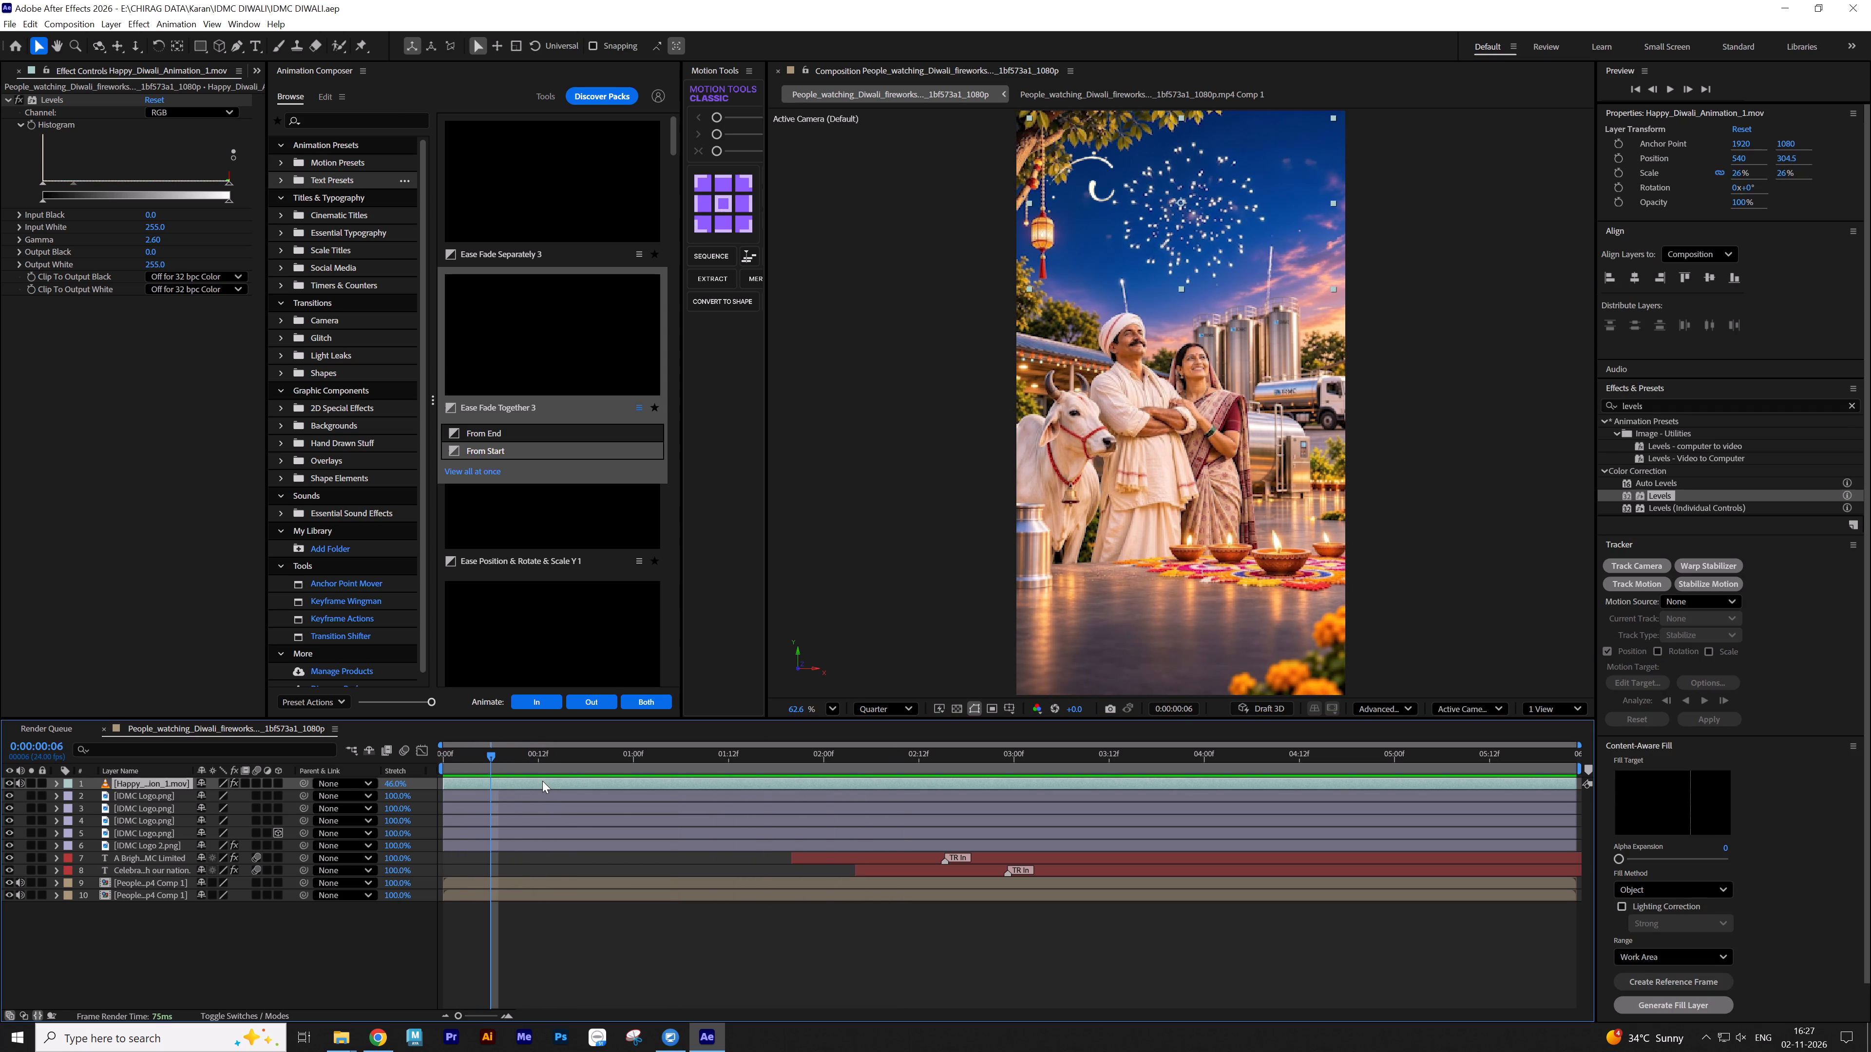
pyautogui.hotkey('alt', 'p')
pyautogui.hotkey('alt', '[')
pyautogui.moveTo(542, 781); pyautogui.dragTo(487, 789)
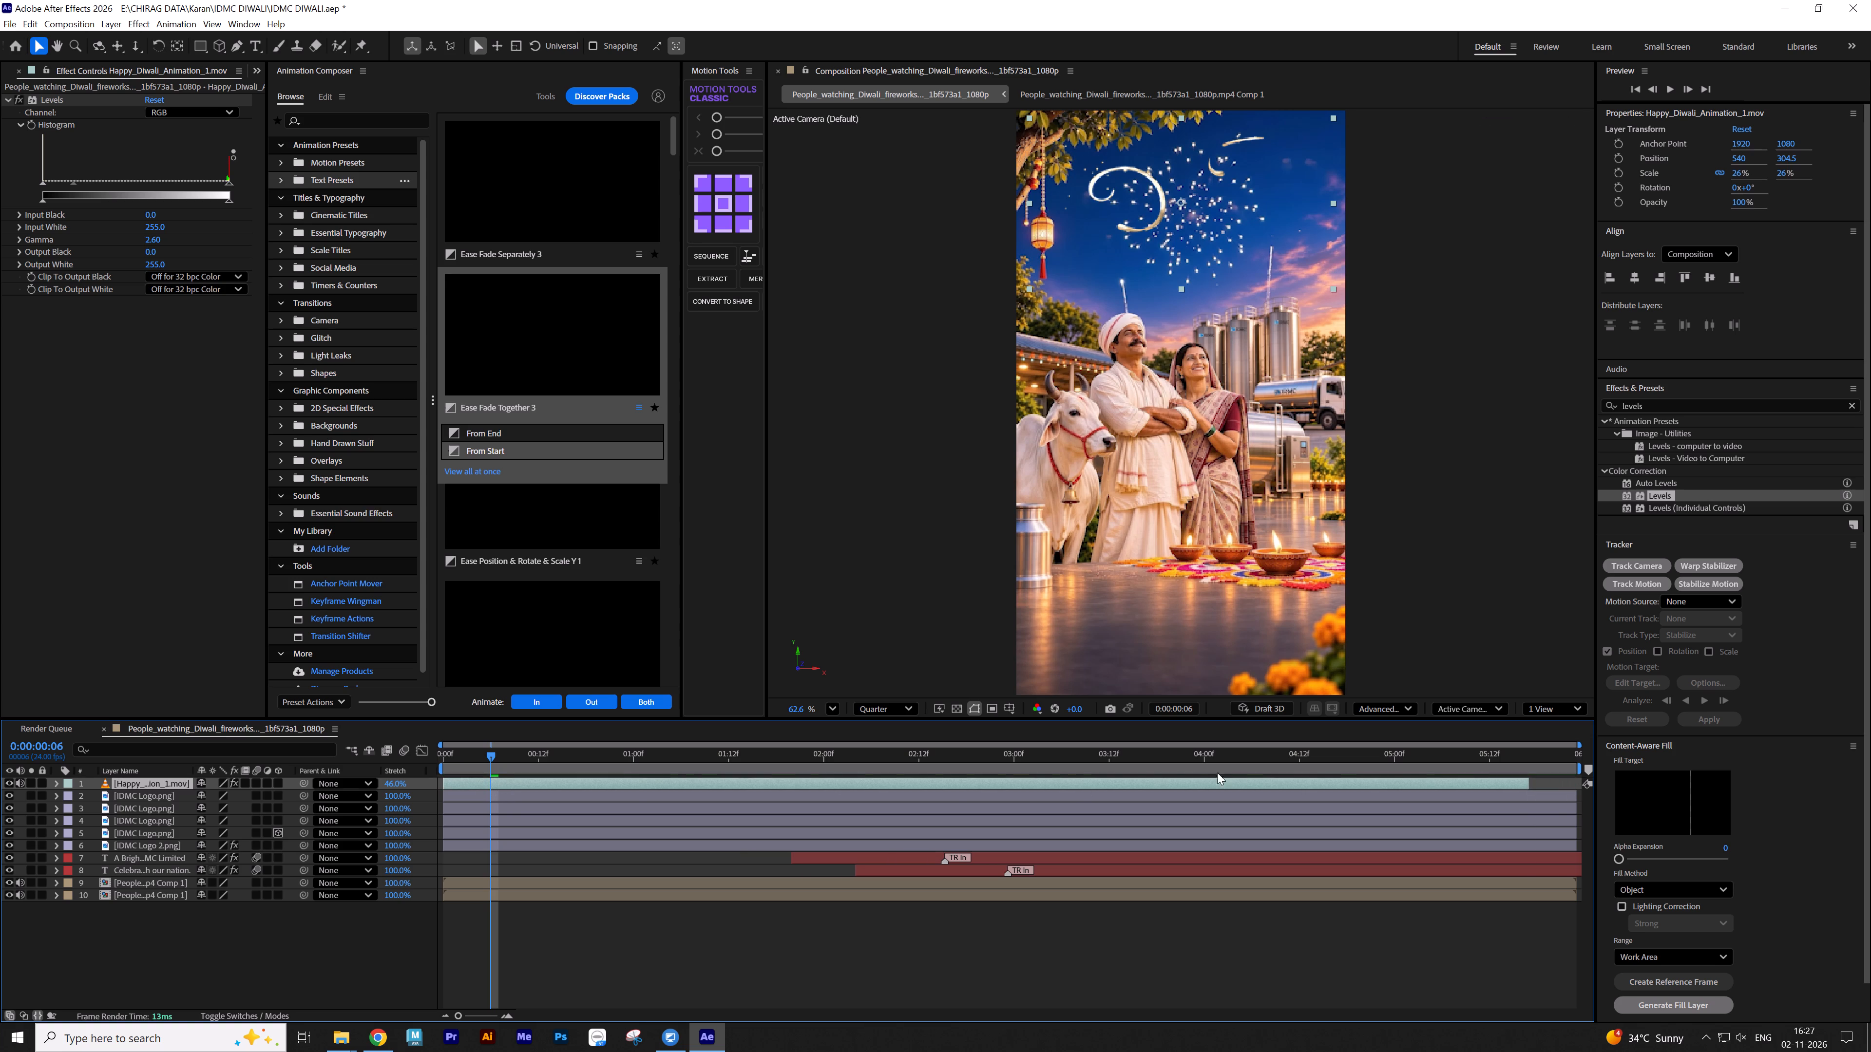
pyautogui.moveTo(1531, 779); pyautogui.dragTo(1582, 783)
# Review the greeting video from the first frame, checking the retimed title with the text and logo animations.
pyautogui.moveTo(1413, 757); pyautogui.dragTo(1332, 757)
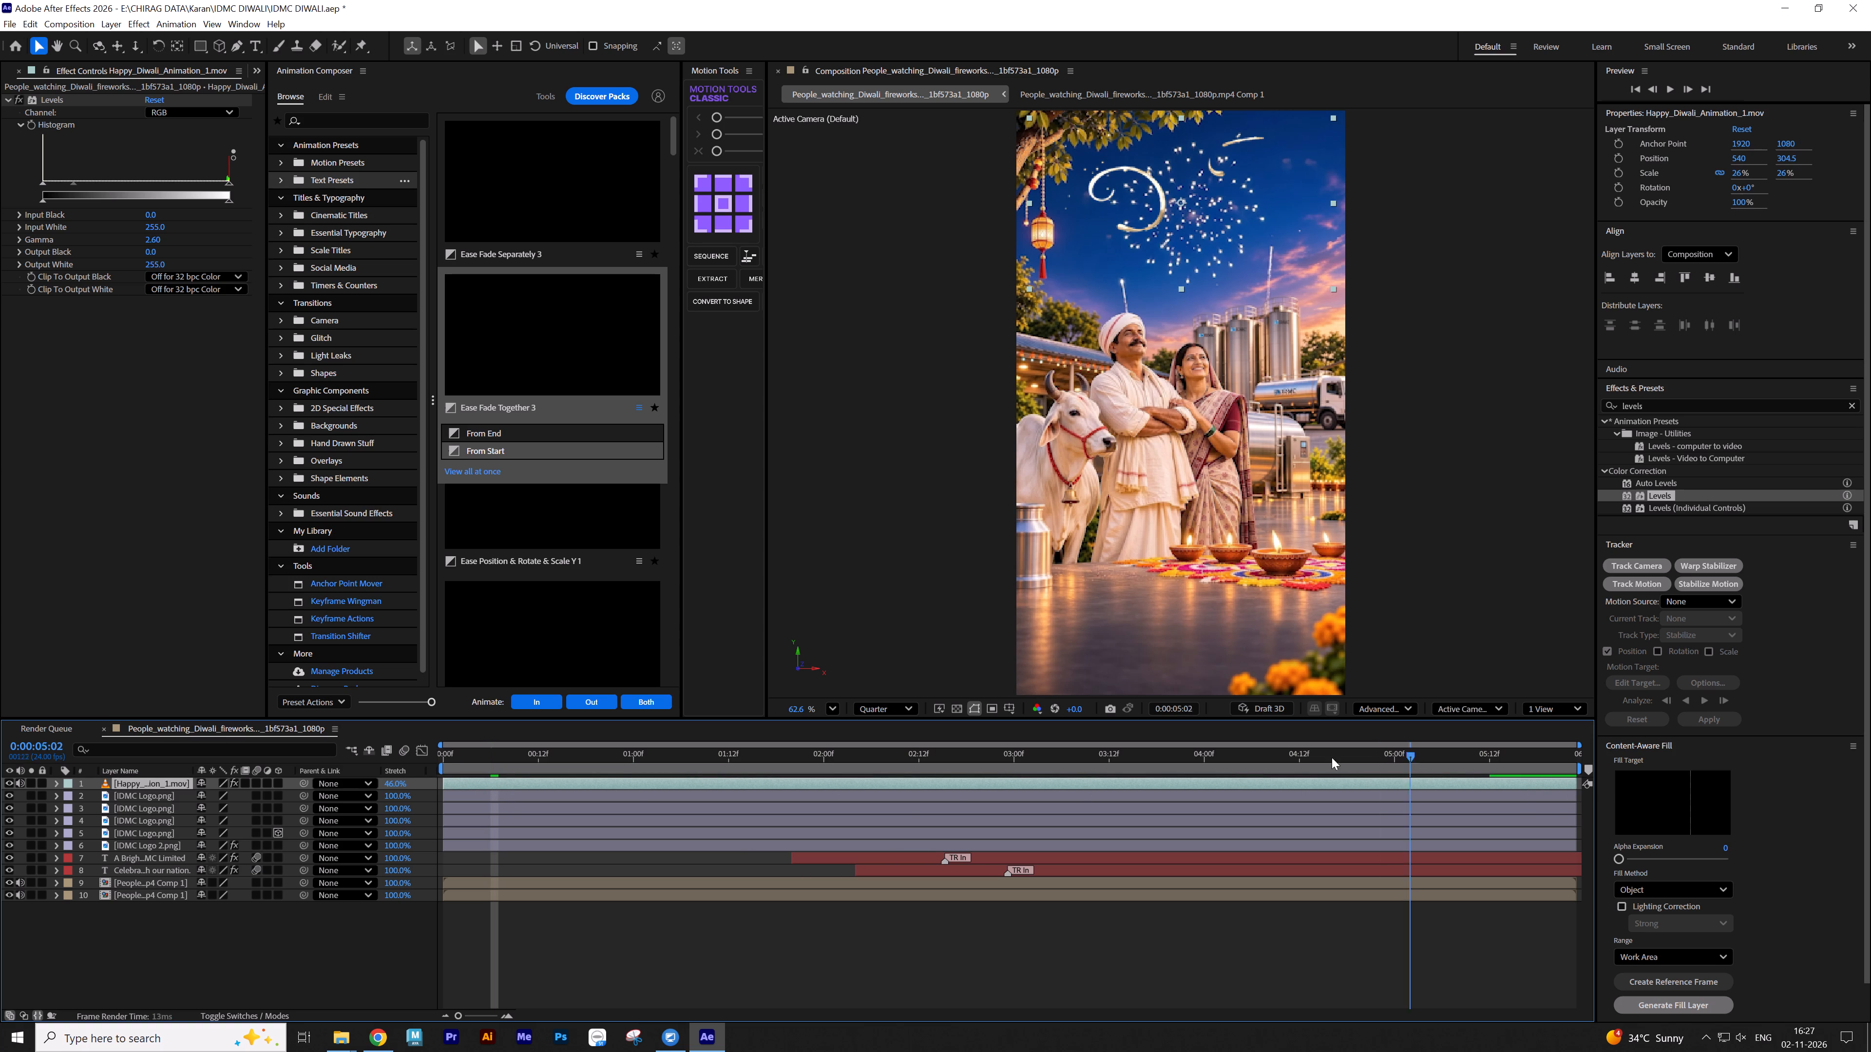
pyautogui.moveTo(1332, 757); pyautogui.dragTo(236, 755)
pyautogui.press('space')
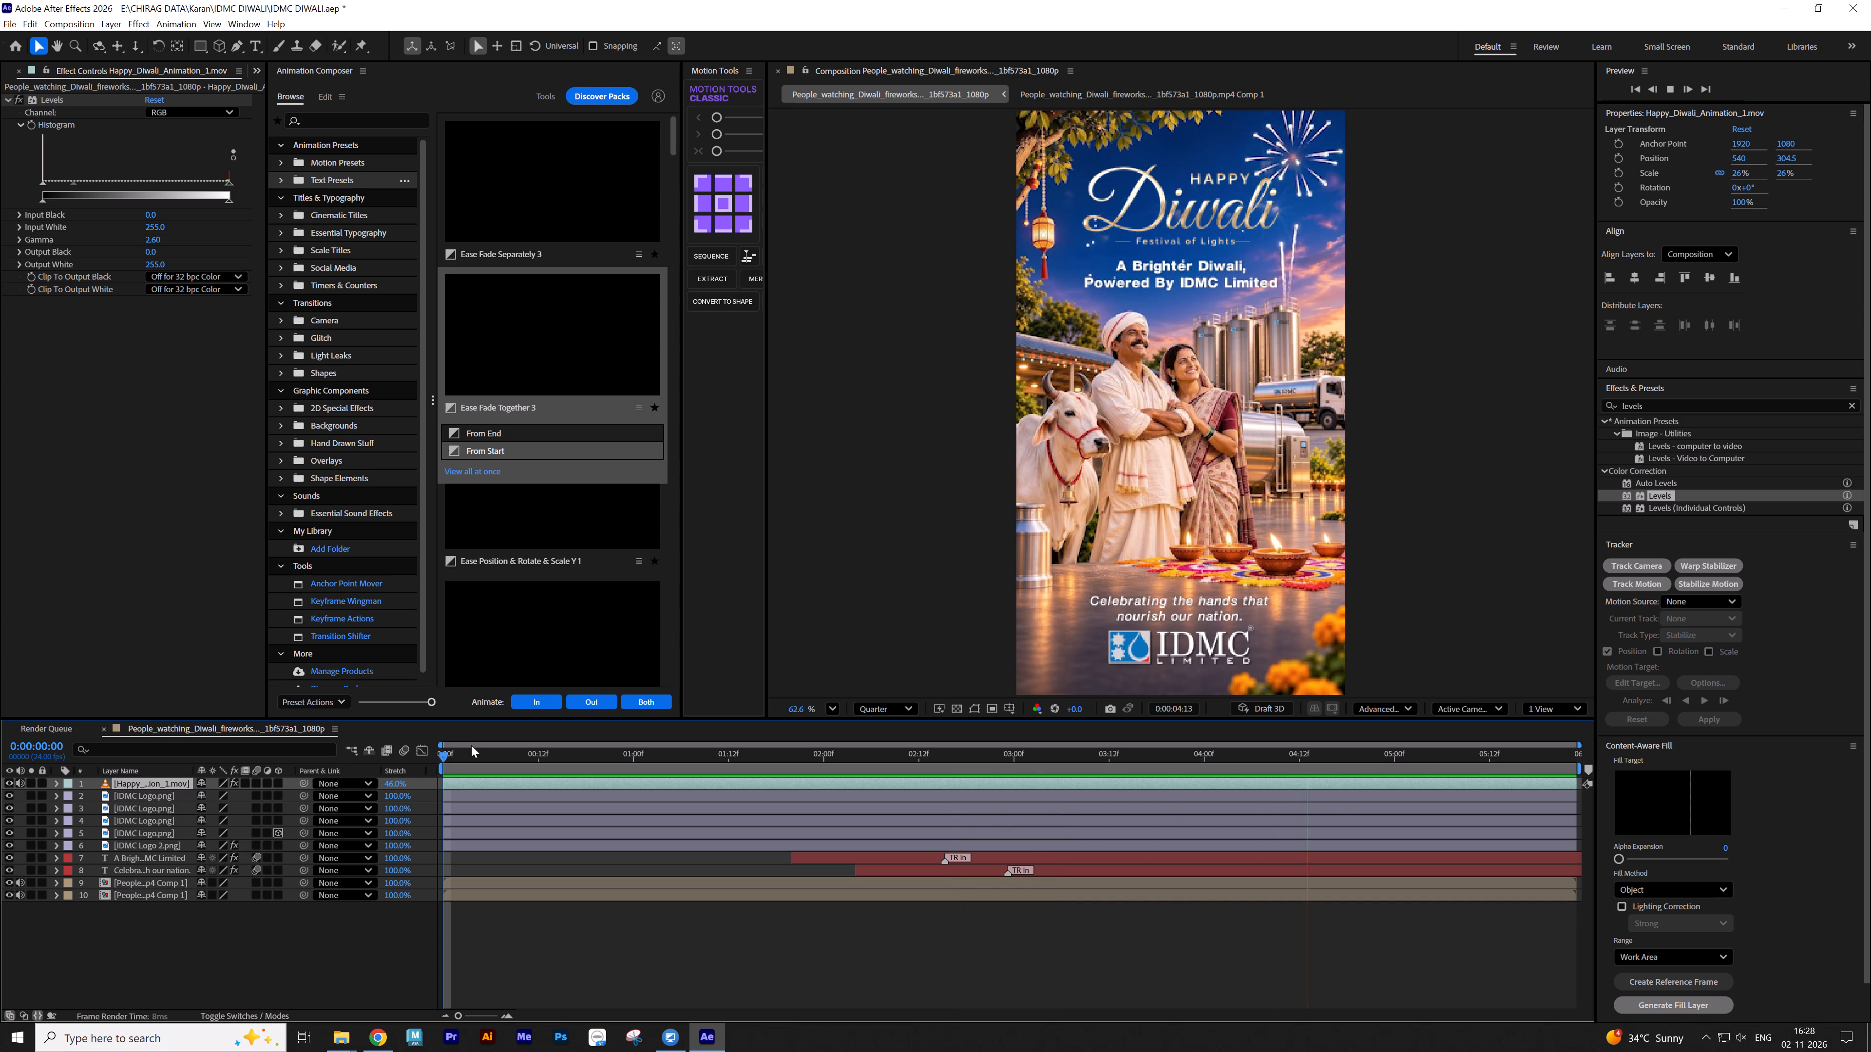
pyautogui.press('space')
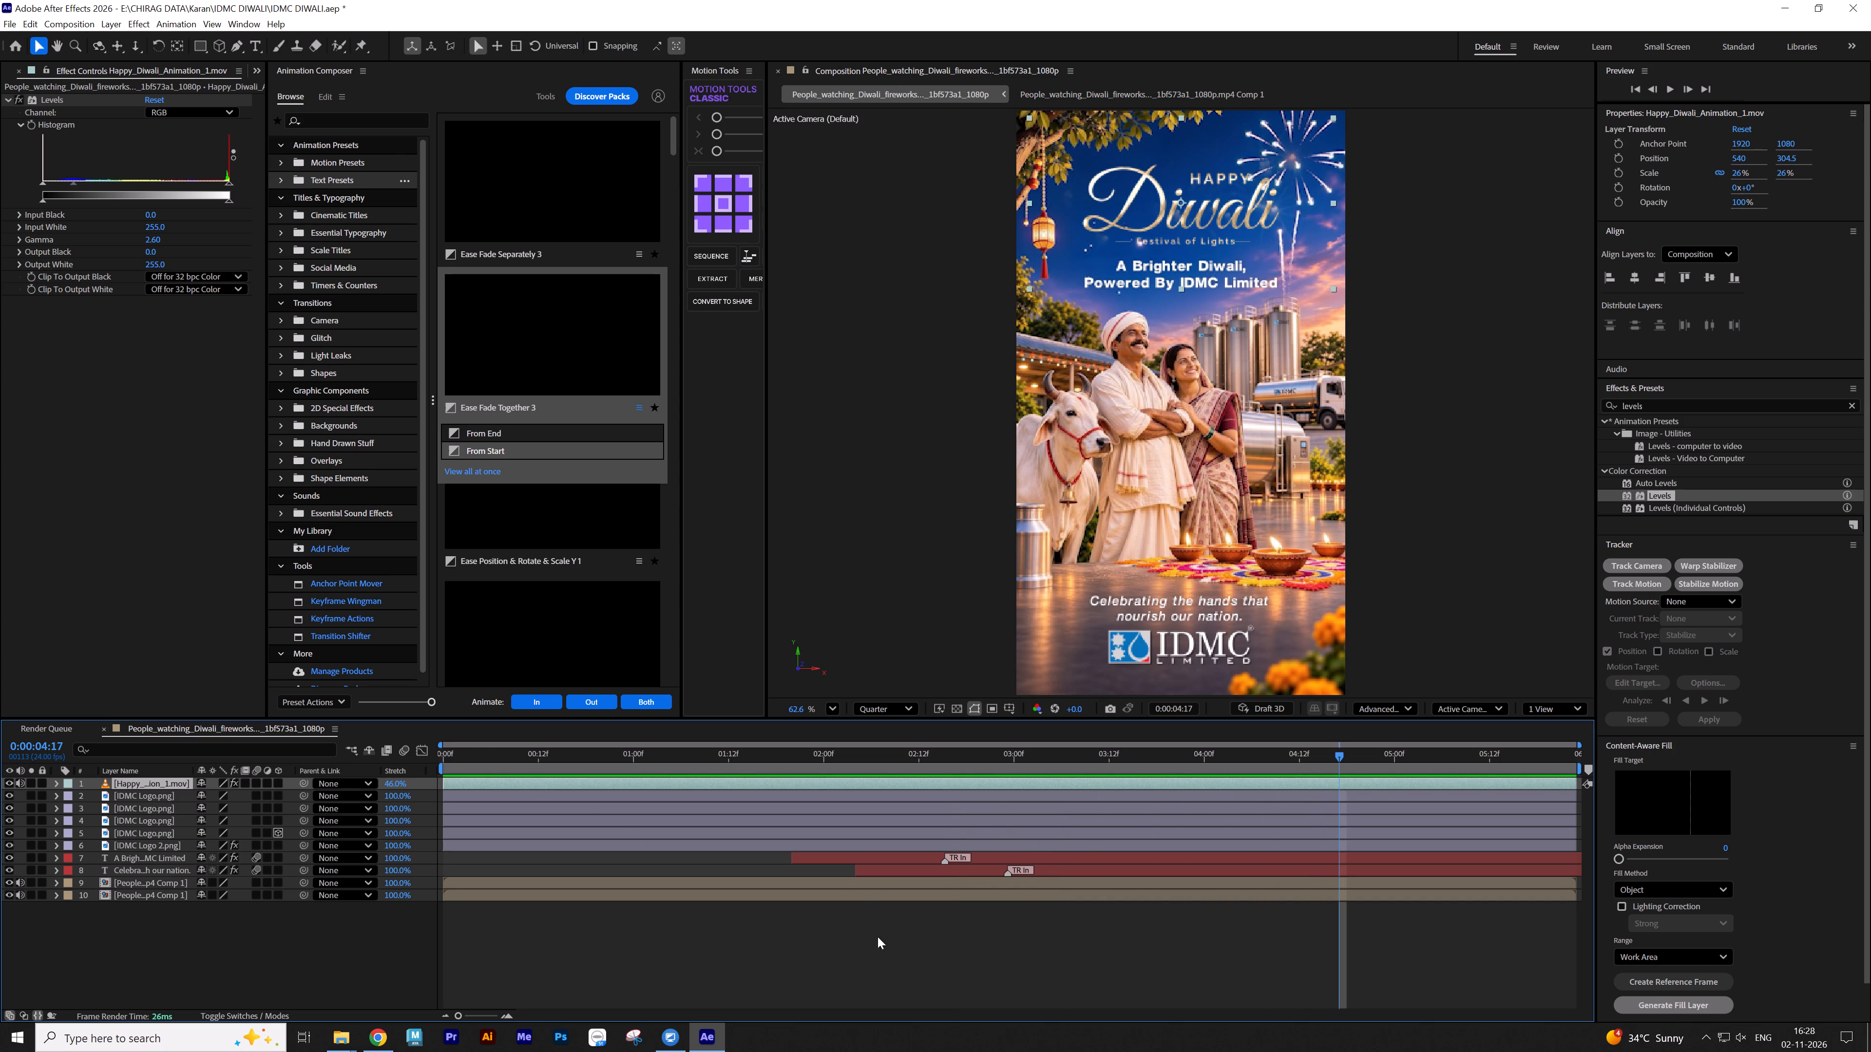
pyautogui.click(891, 959)
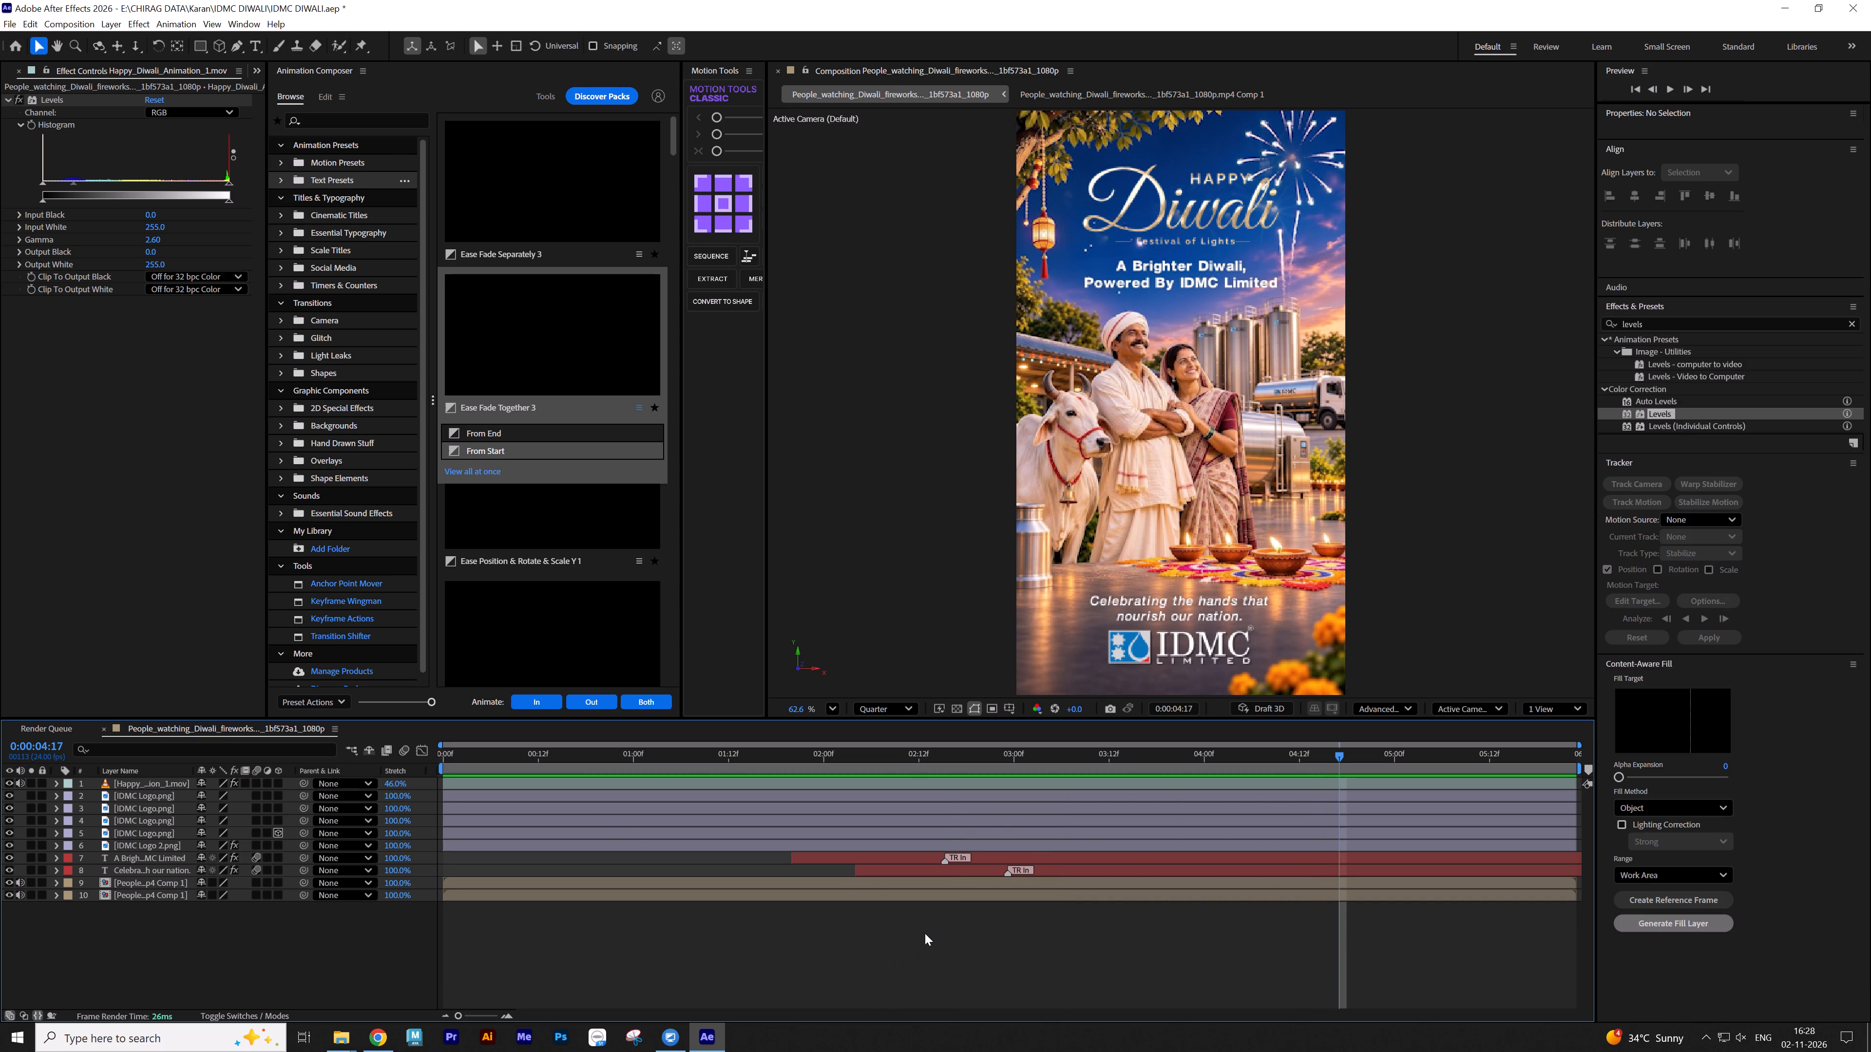
pyautogui.press('s')
pyautogui.press('s')
pyautogui.moveTo(1042, 757); pyautogui.dragTo(397, 778)
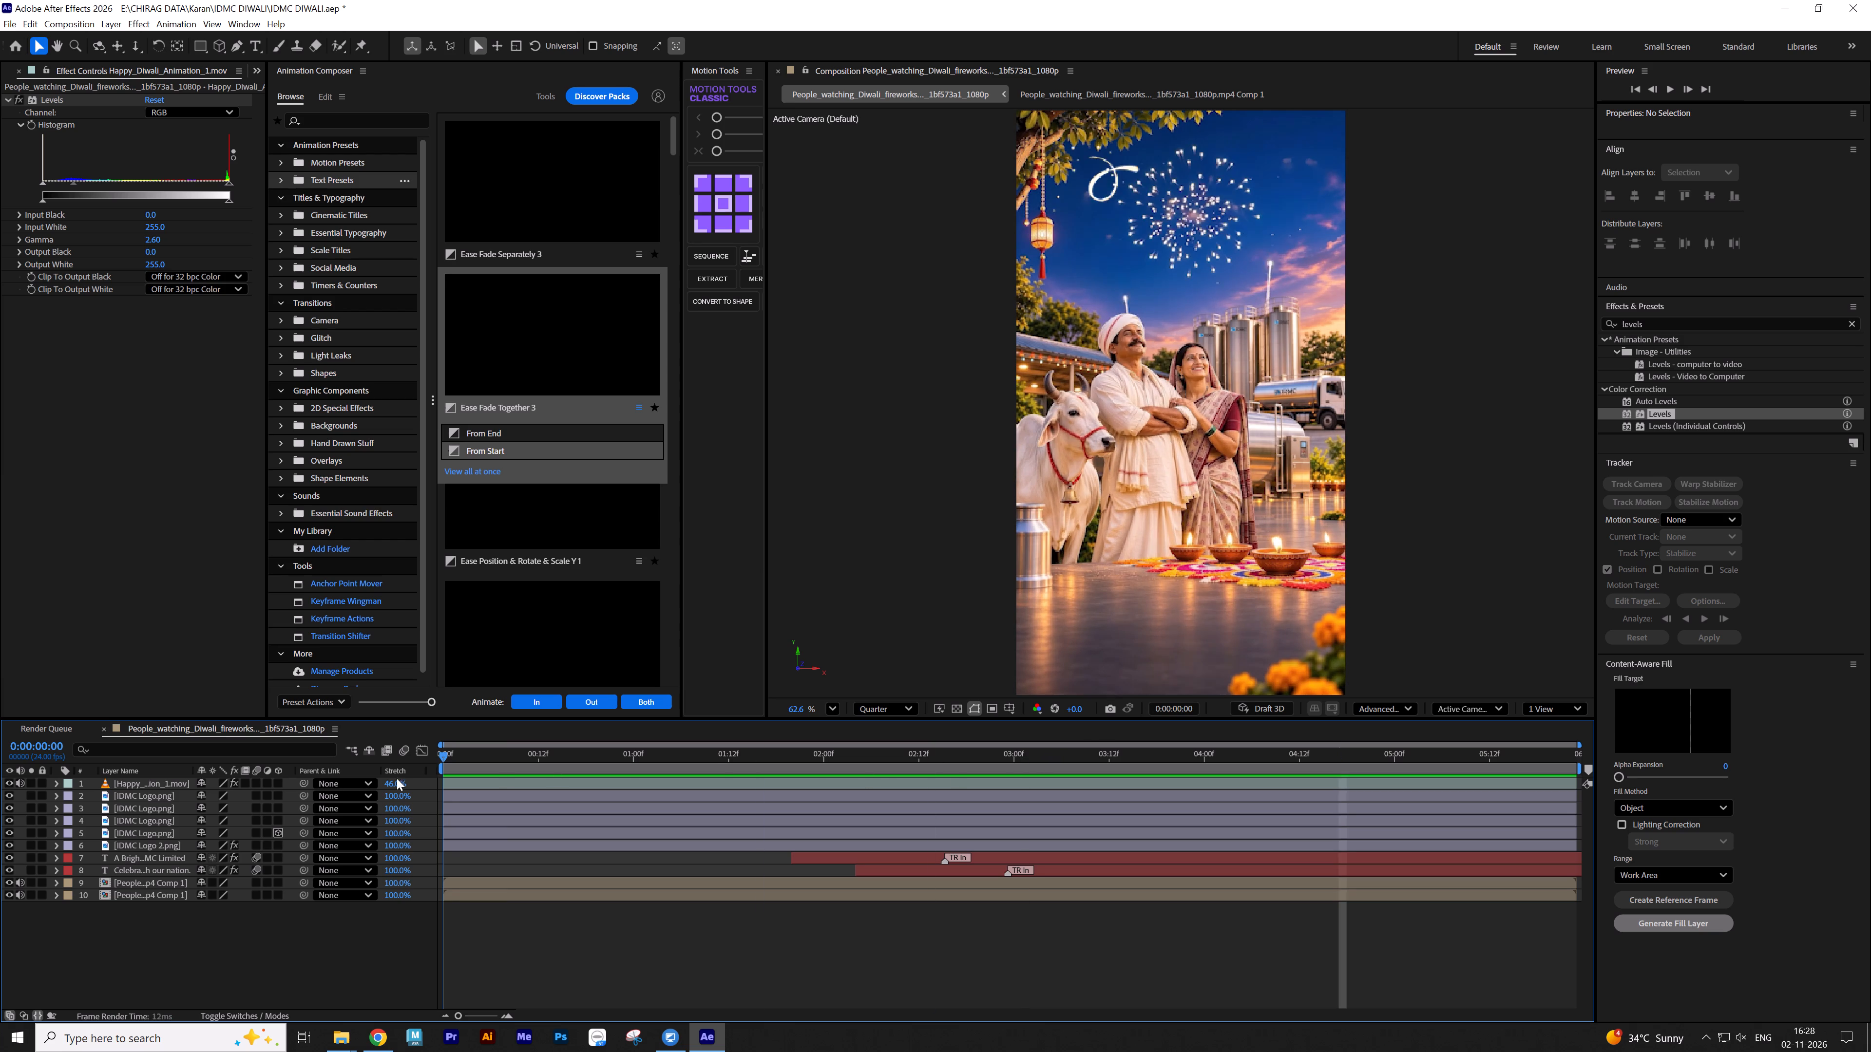
pyautogui.moveTo(397, 778); pyautogui.dragTo(396, 778)
pyautogui.press('space')
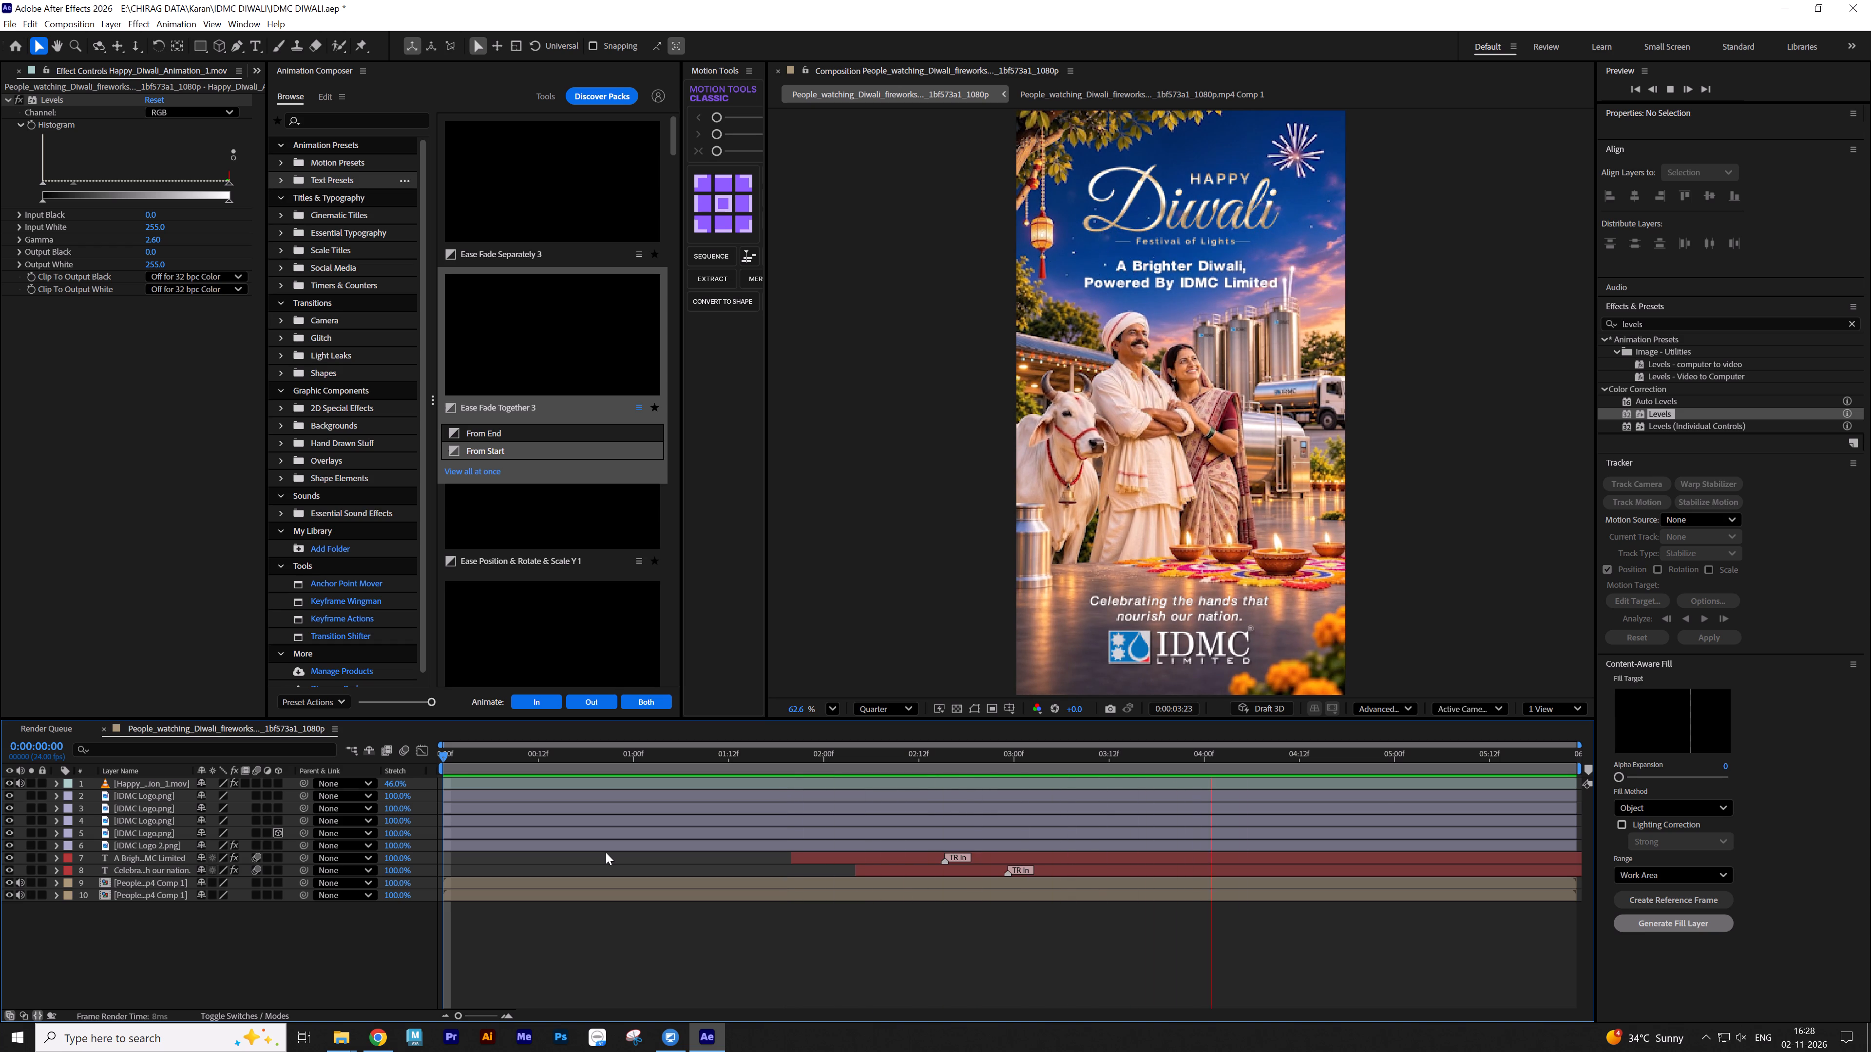
pyautogui.press('space')
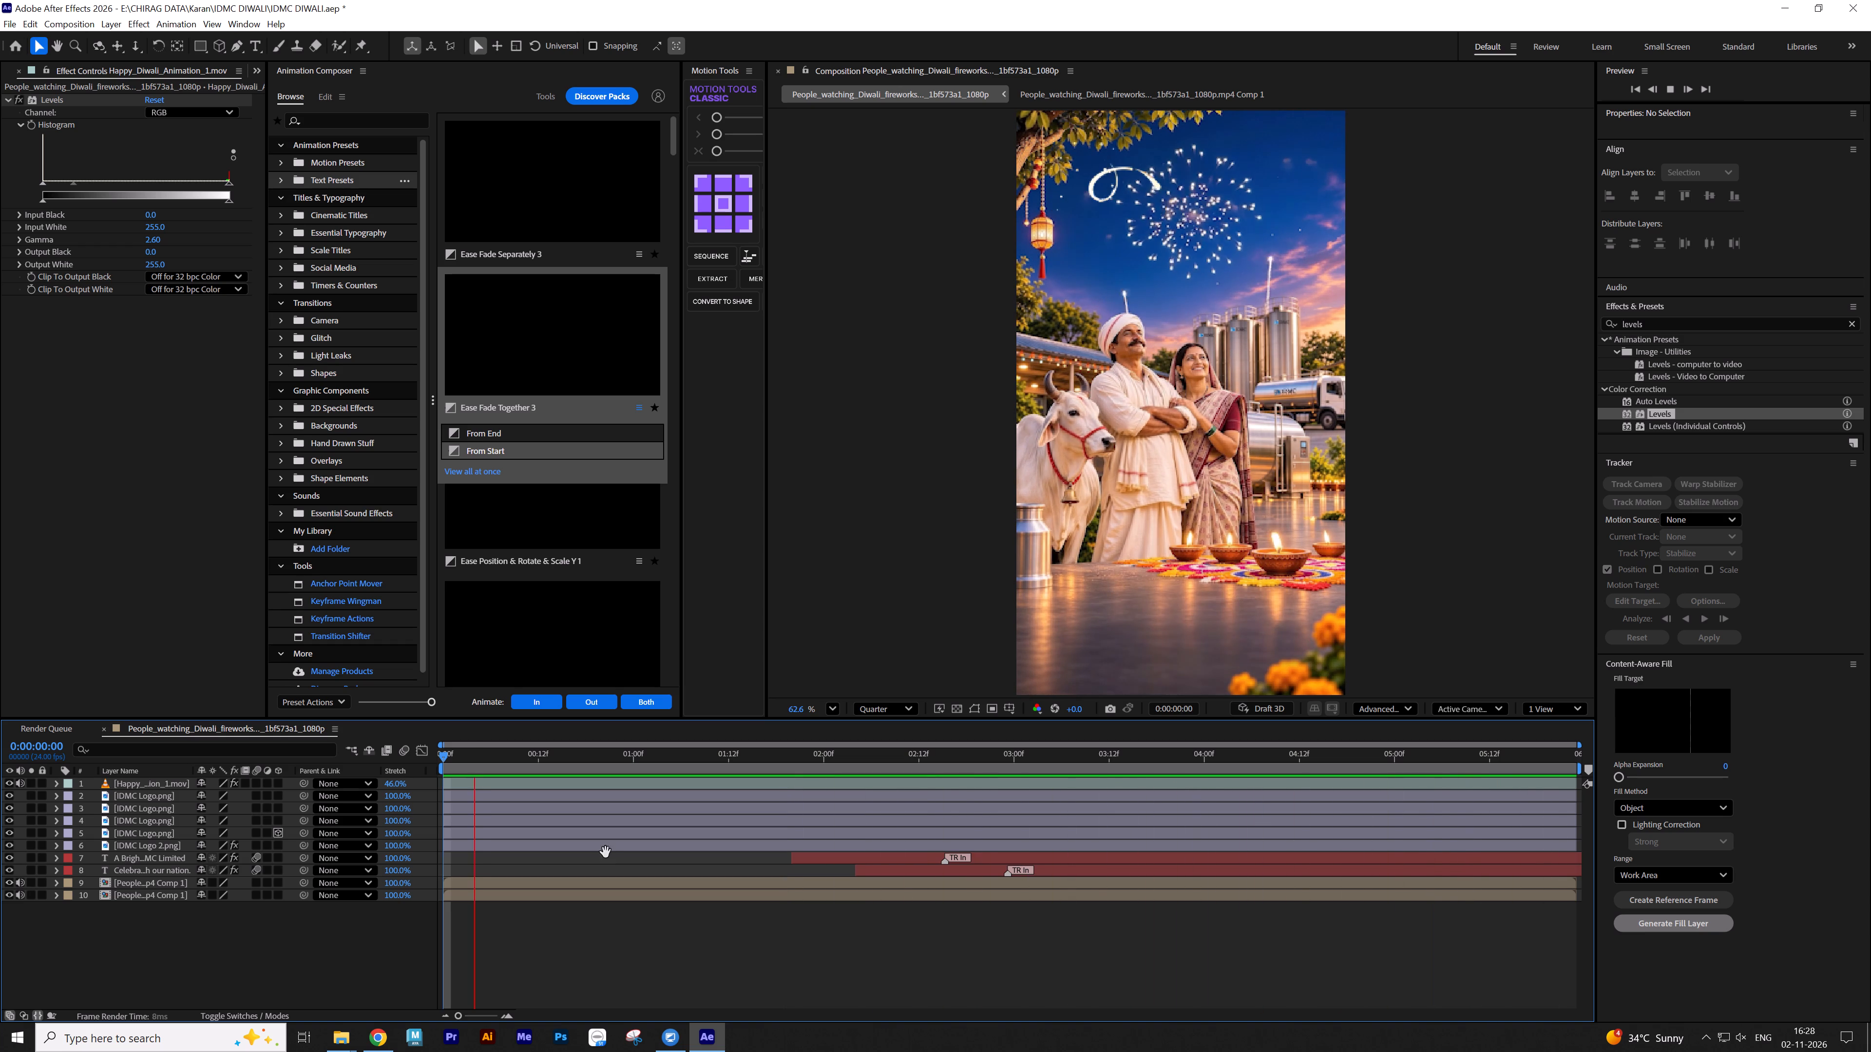
pyautogui.press('space')
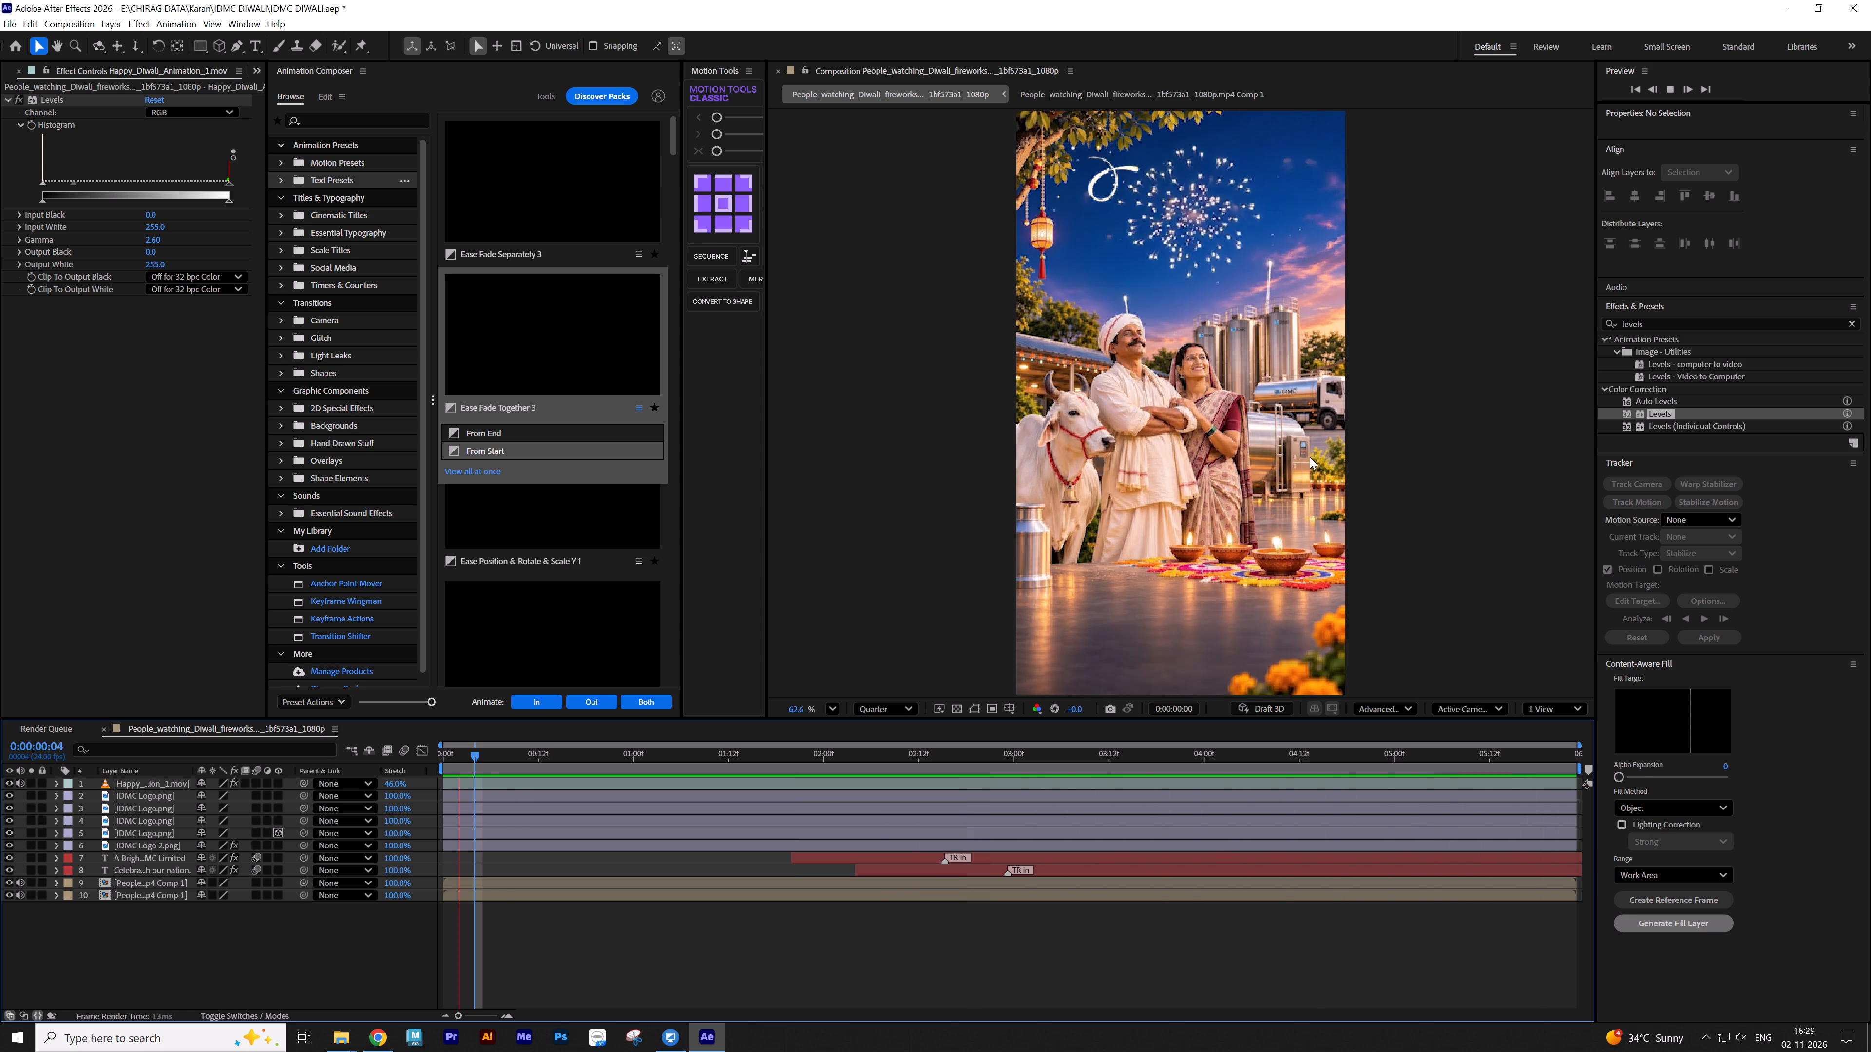
pyautogui.press('space')
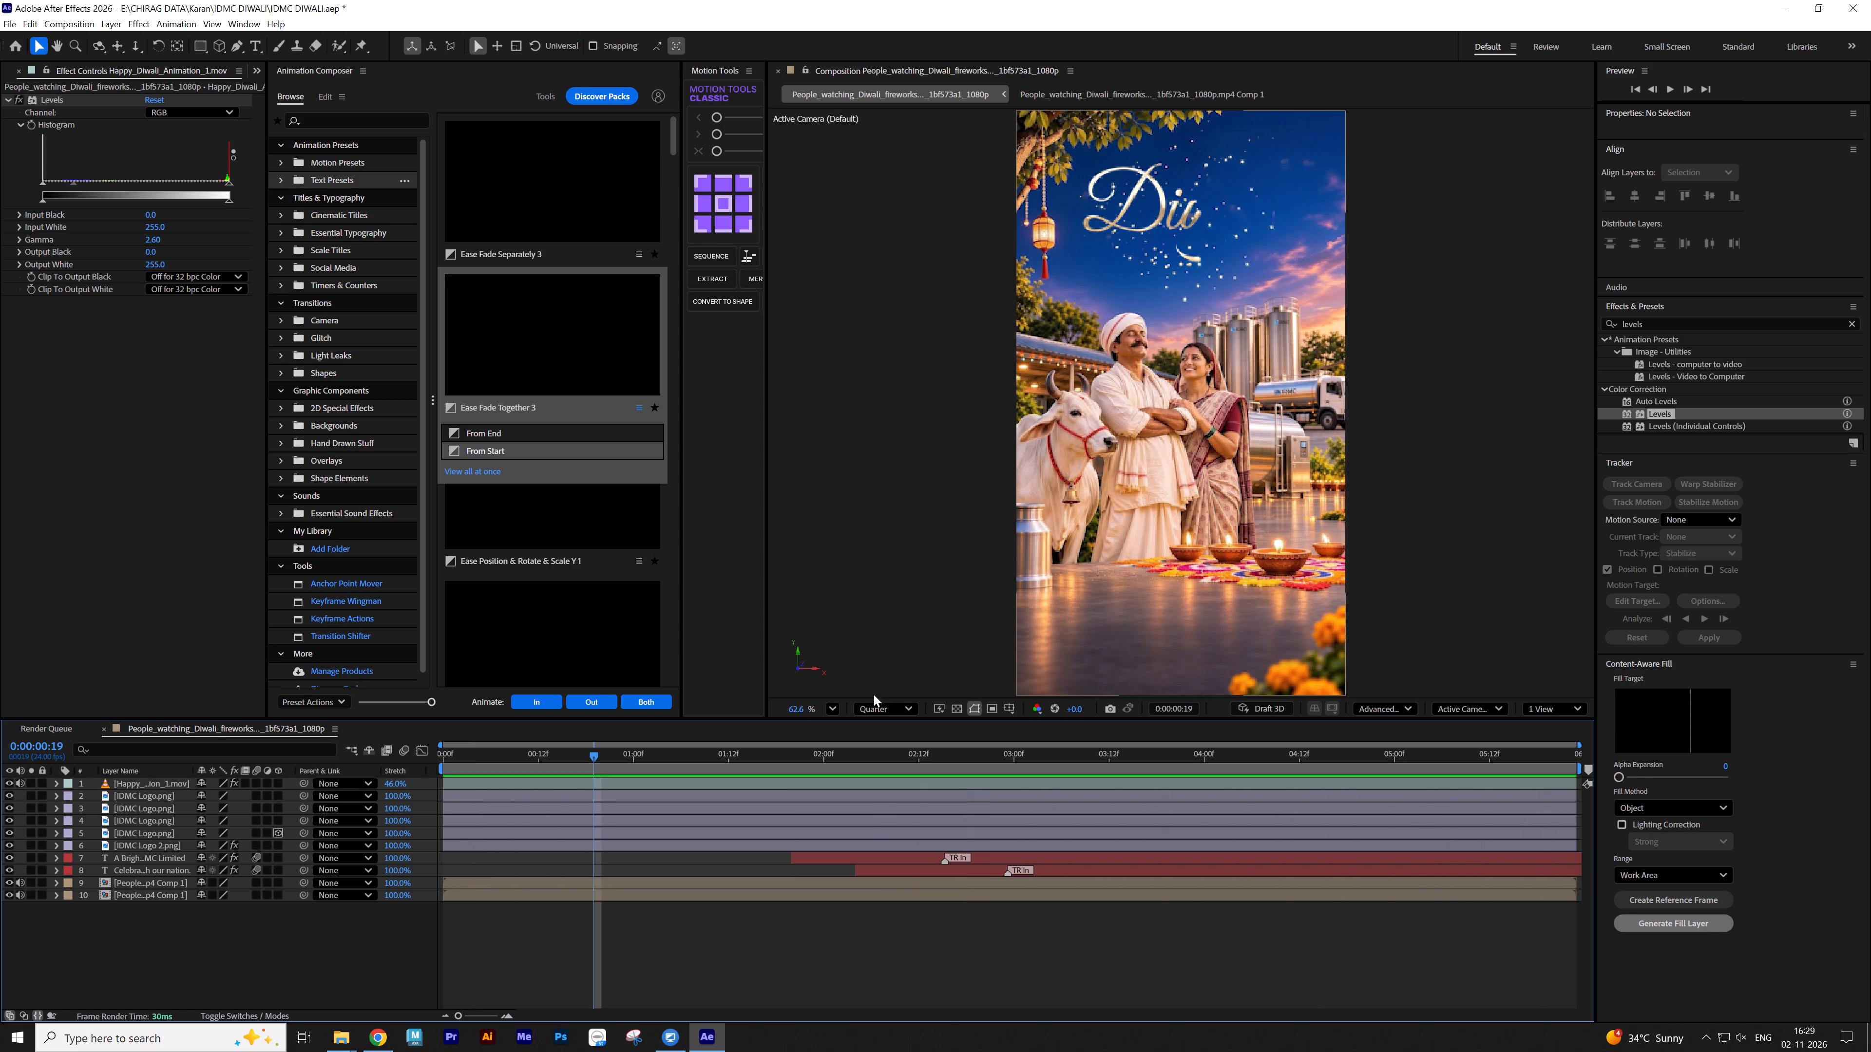
# Set the composition preview resolution to Full.
pyautogui.click(878, 702)
pyautogui.click(895, 755)
pyautogui.click(878, 939)
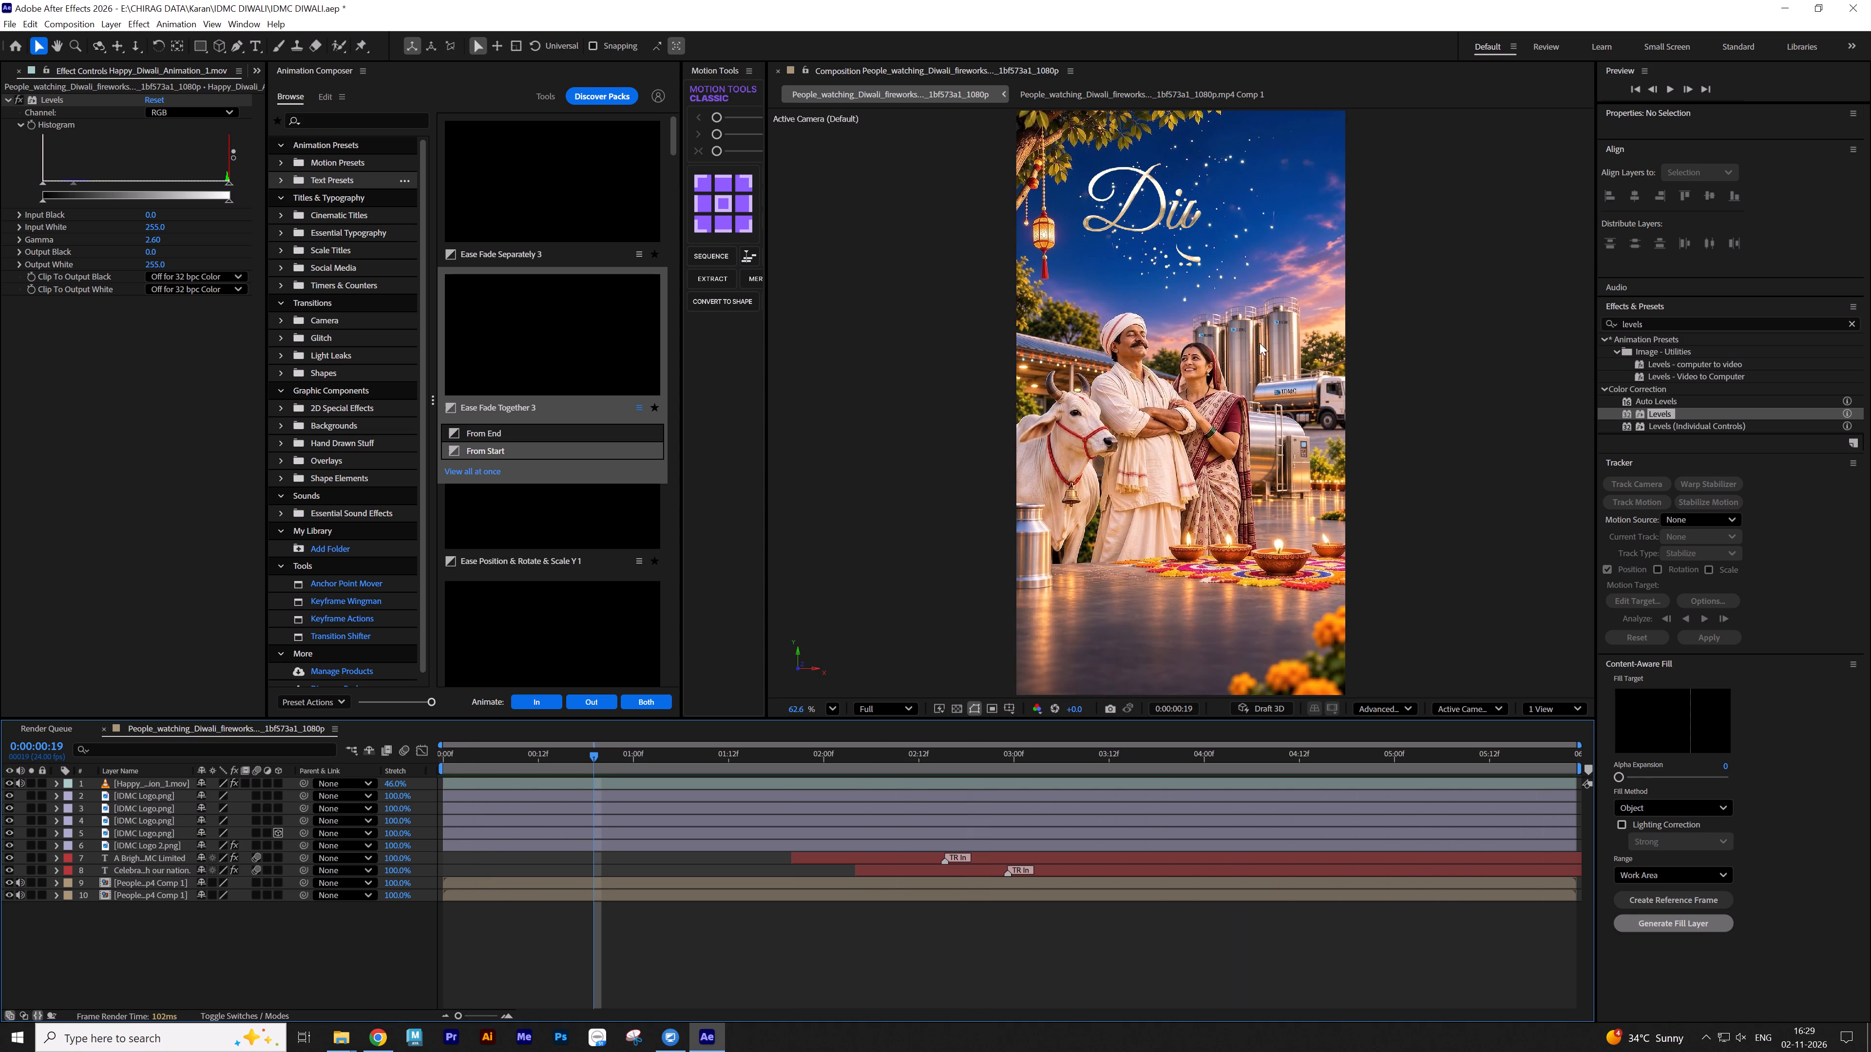
# Examine the tank and truck logos up close and the ending's tagline and logo at 0:00:05:22, finishing with the whole frame fitted in view.
pyautogui.scroll(9, 1279, 367)
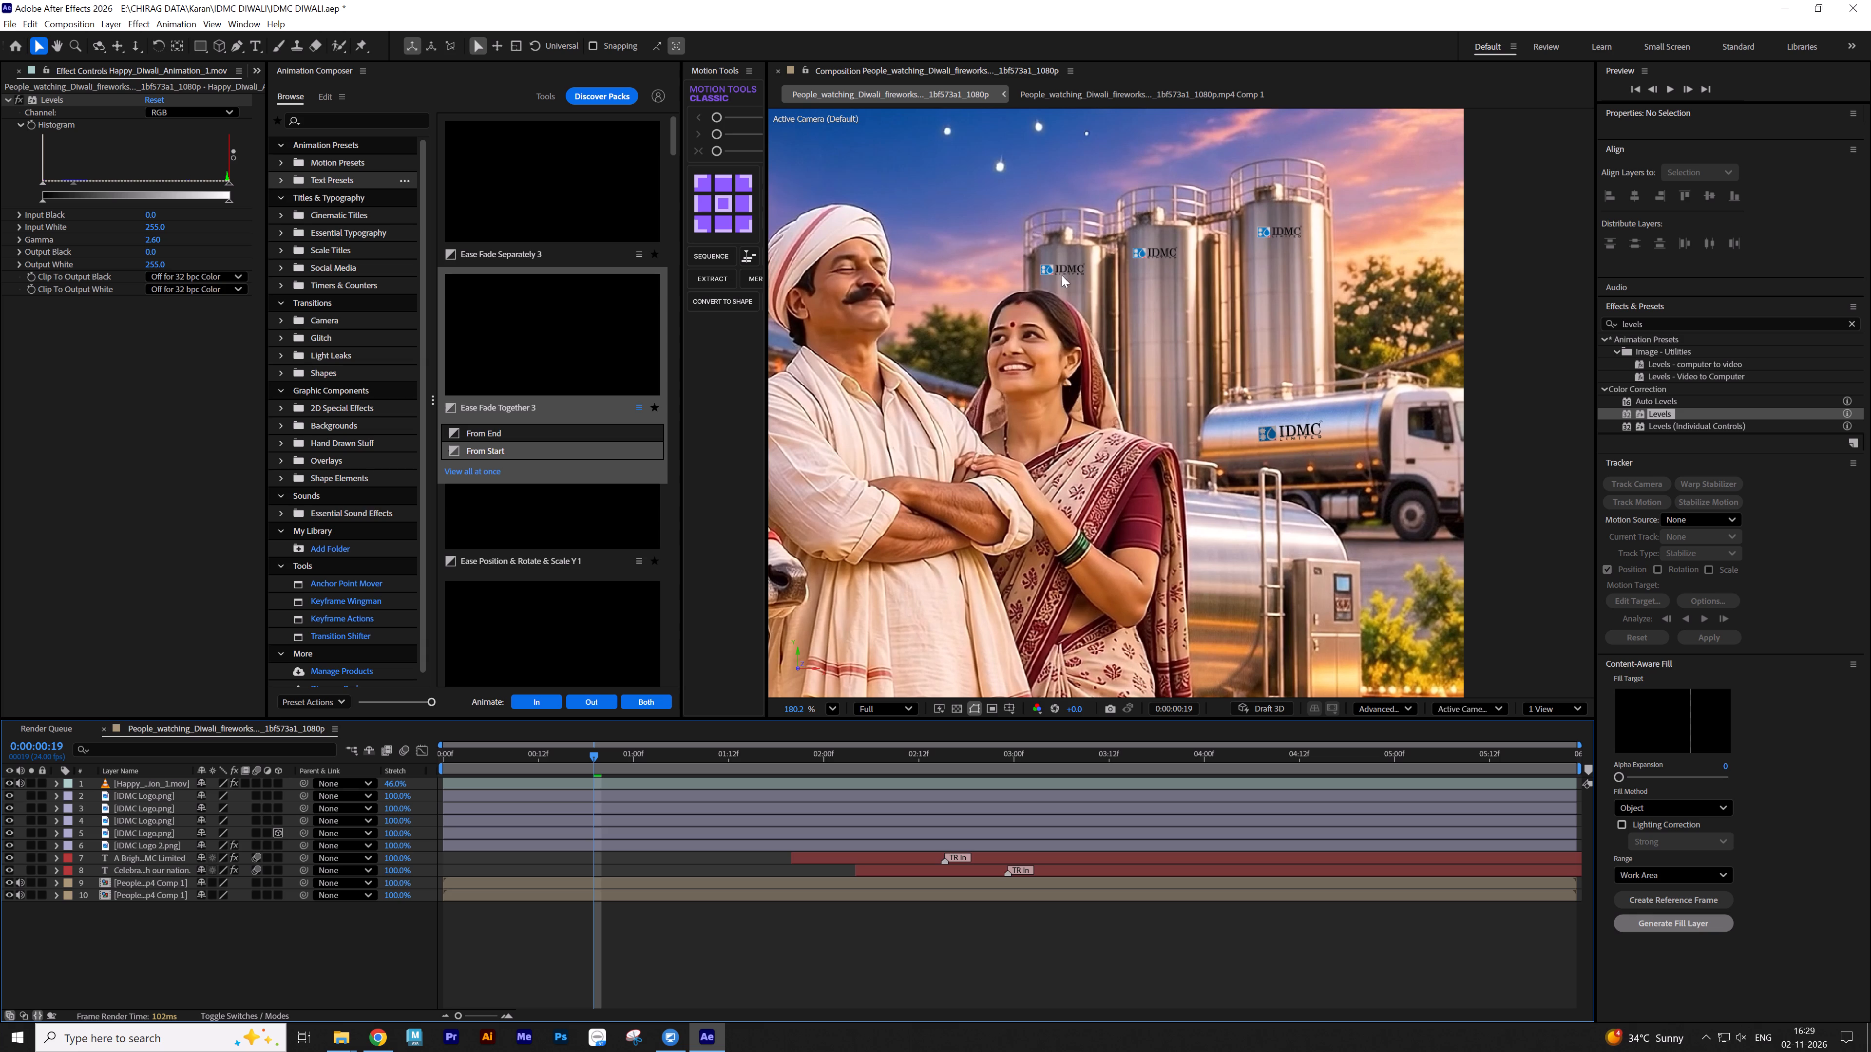
pyautogui.scroll(-2, 1226, 391)
pyautogui.moveTo(1091, 301); pyautogui.dragTo(1163, 460, button='middle')
pyautogui.scroll(-3, 1145, 438)
pyautogui.moveTo(1193, 564); pyautogui.dragTo(1188, 330, button='middle')
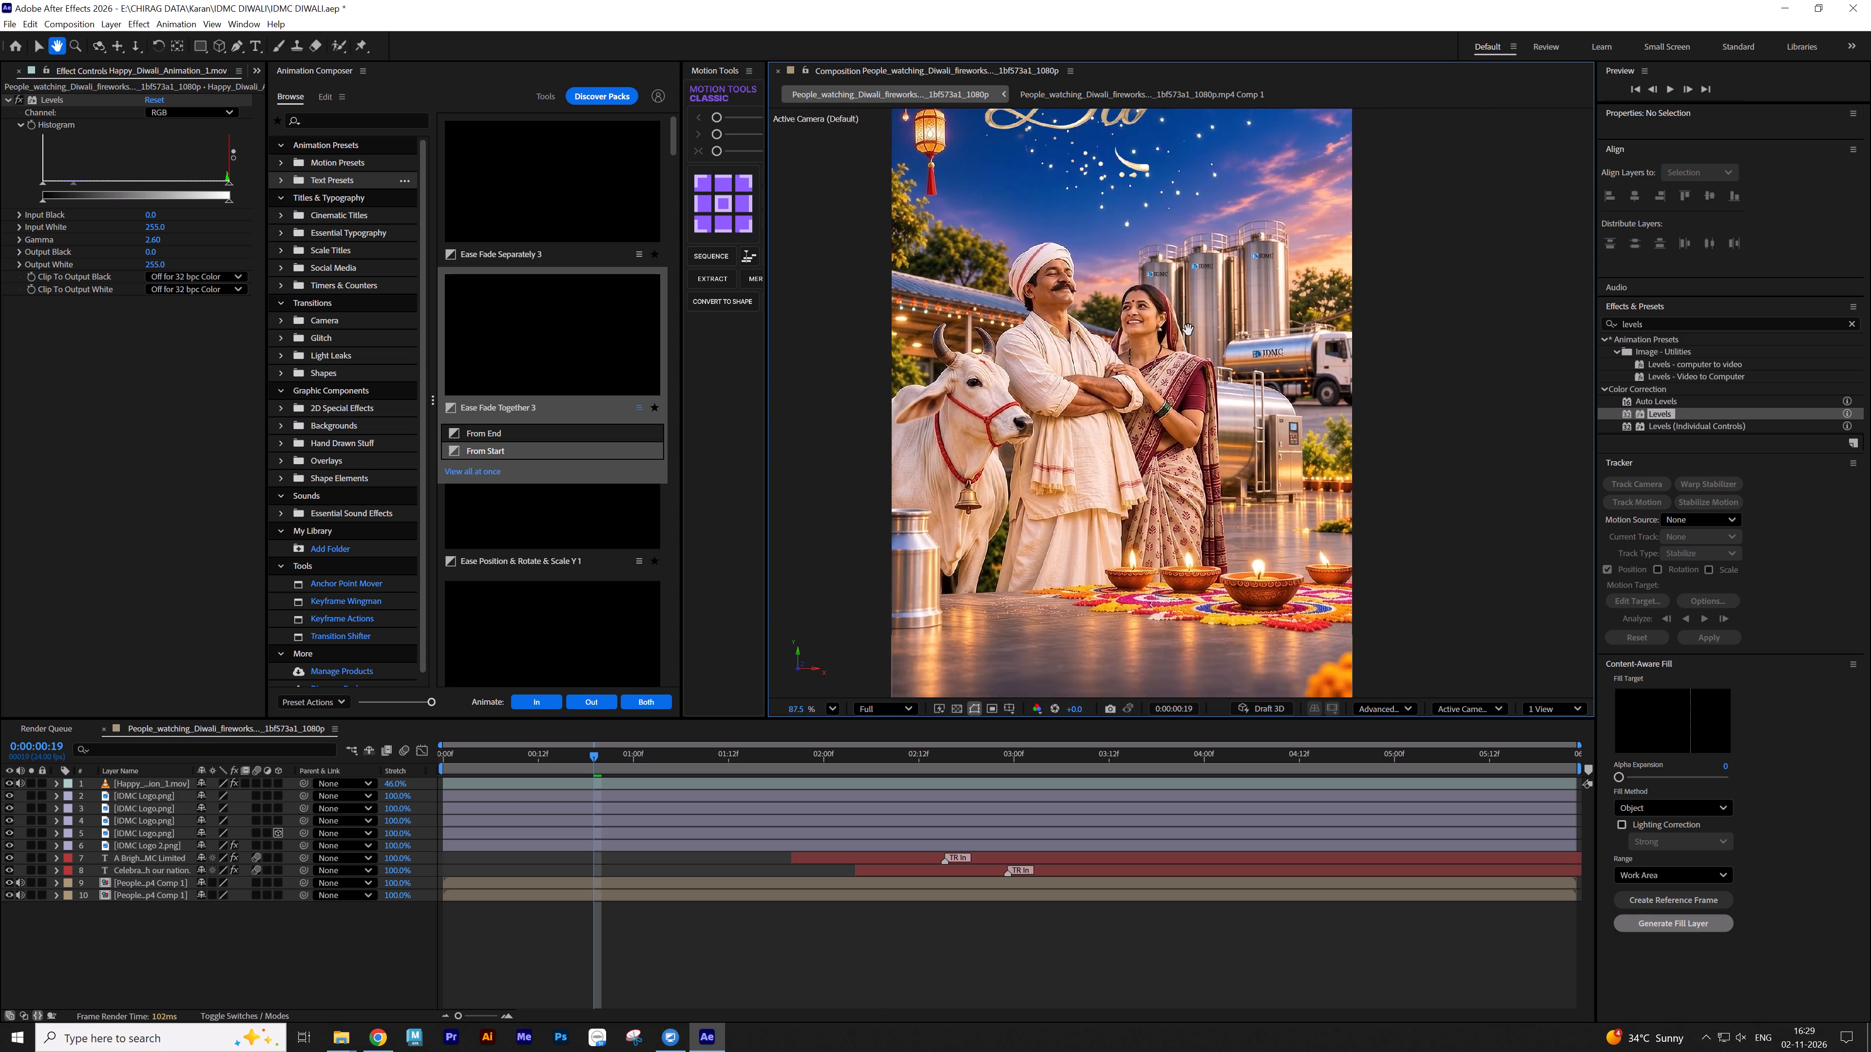
pyautogui.moveTo(1188, 330); pyautogui.dragTo(1188, 329, button='middle')
pyautogui.moveTo(1339, 758); pyautogui.dragTo(1647, 758)
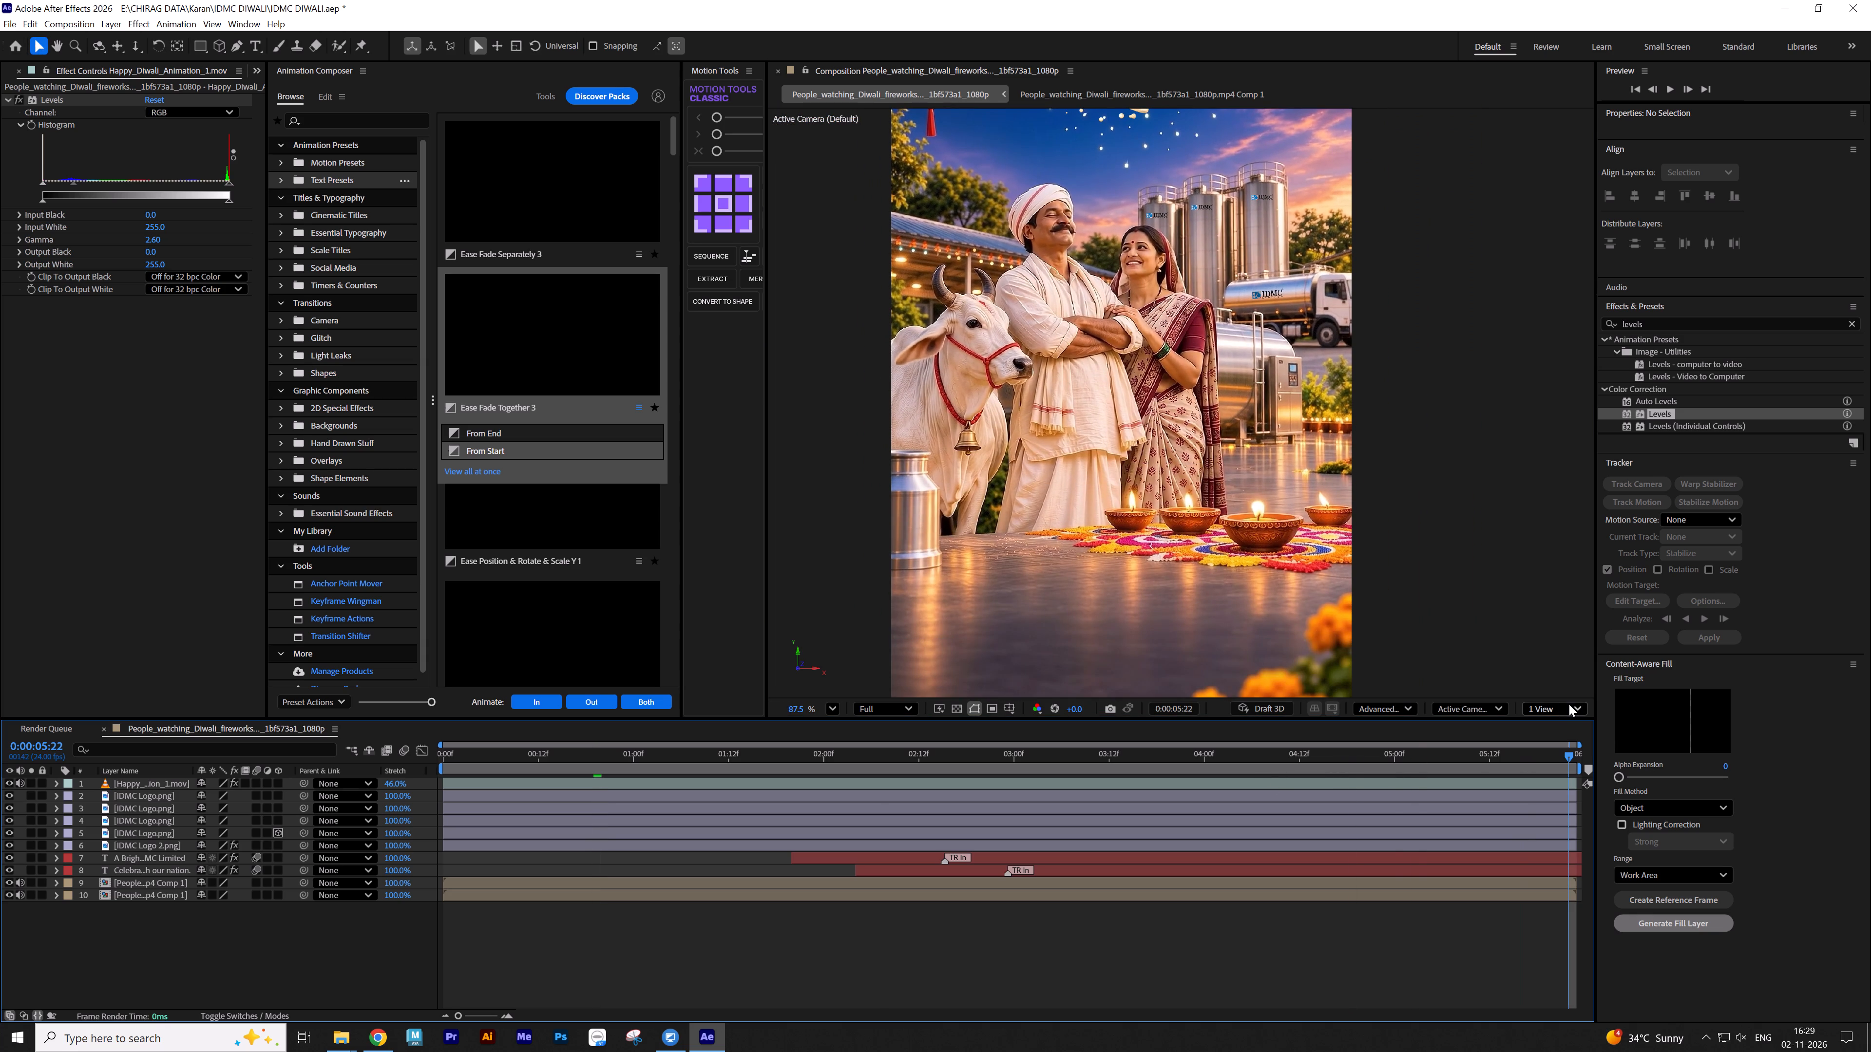
pyautogui.moveTo(1284, 522); pyautogui.dragTo(1273, 416, button='middle')
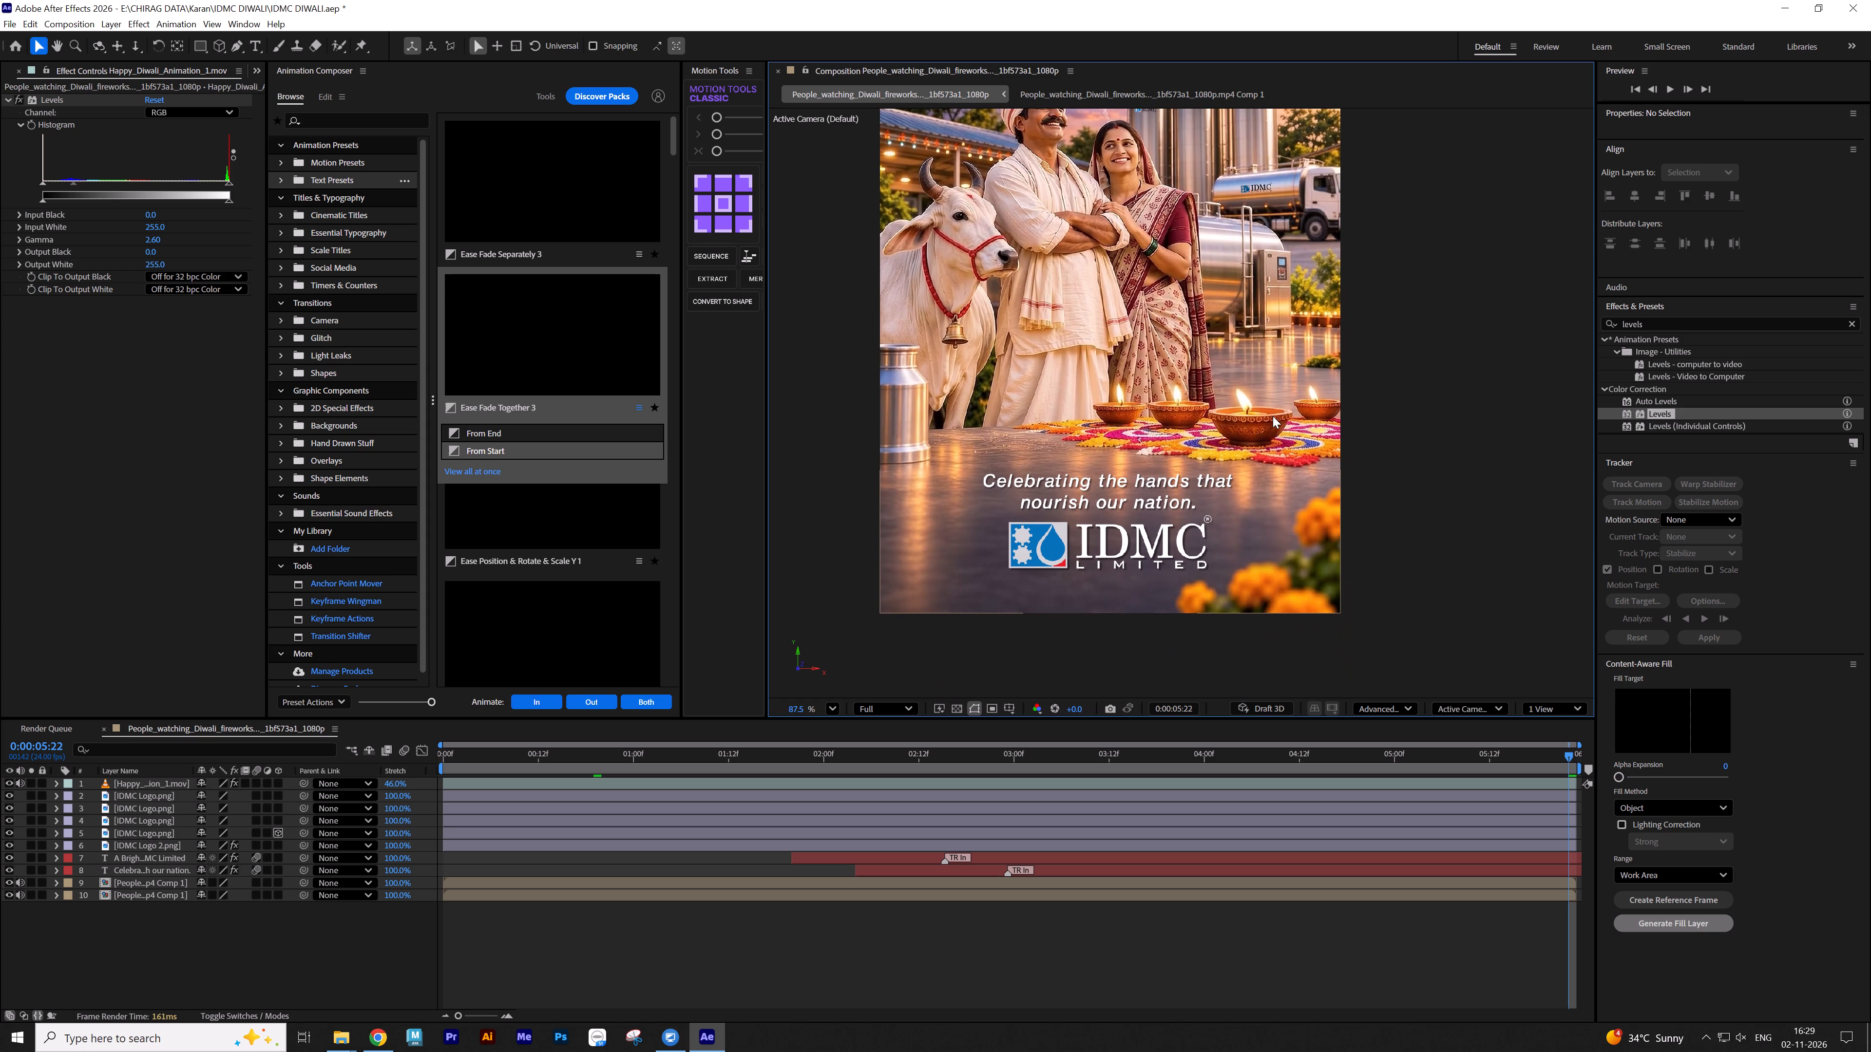
pyautogui.click(837, 709)
pyautogui.click(840, 724)
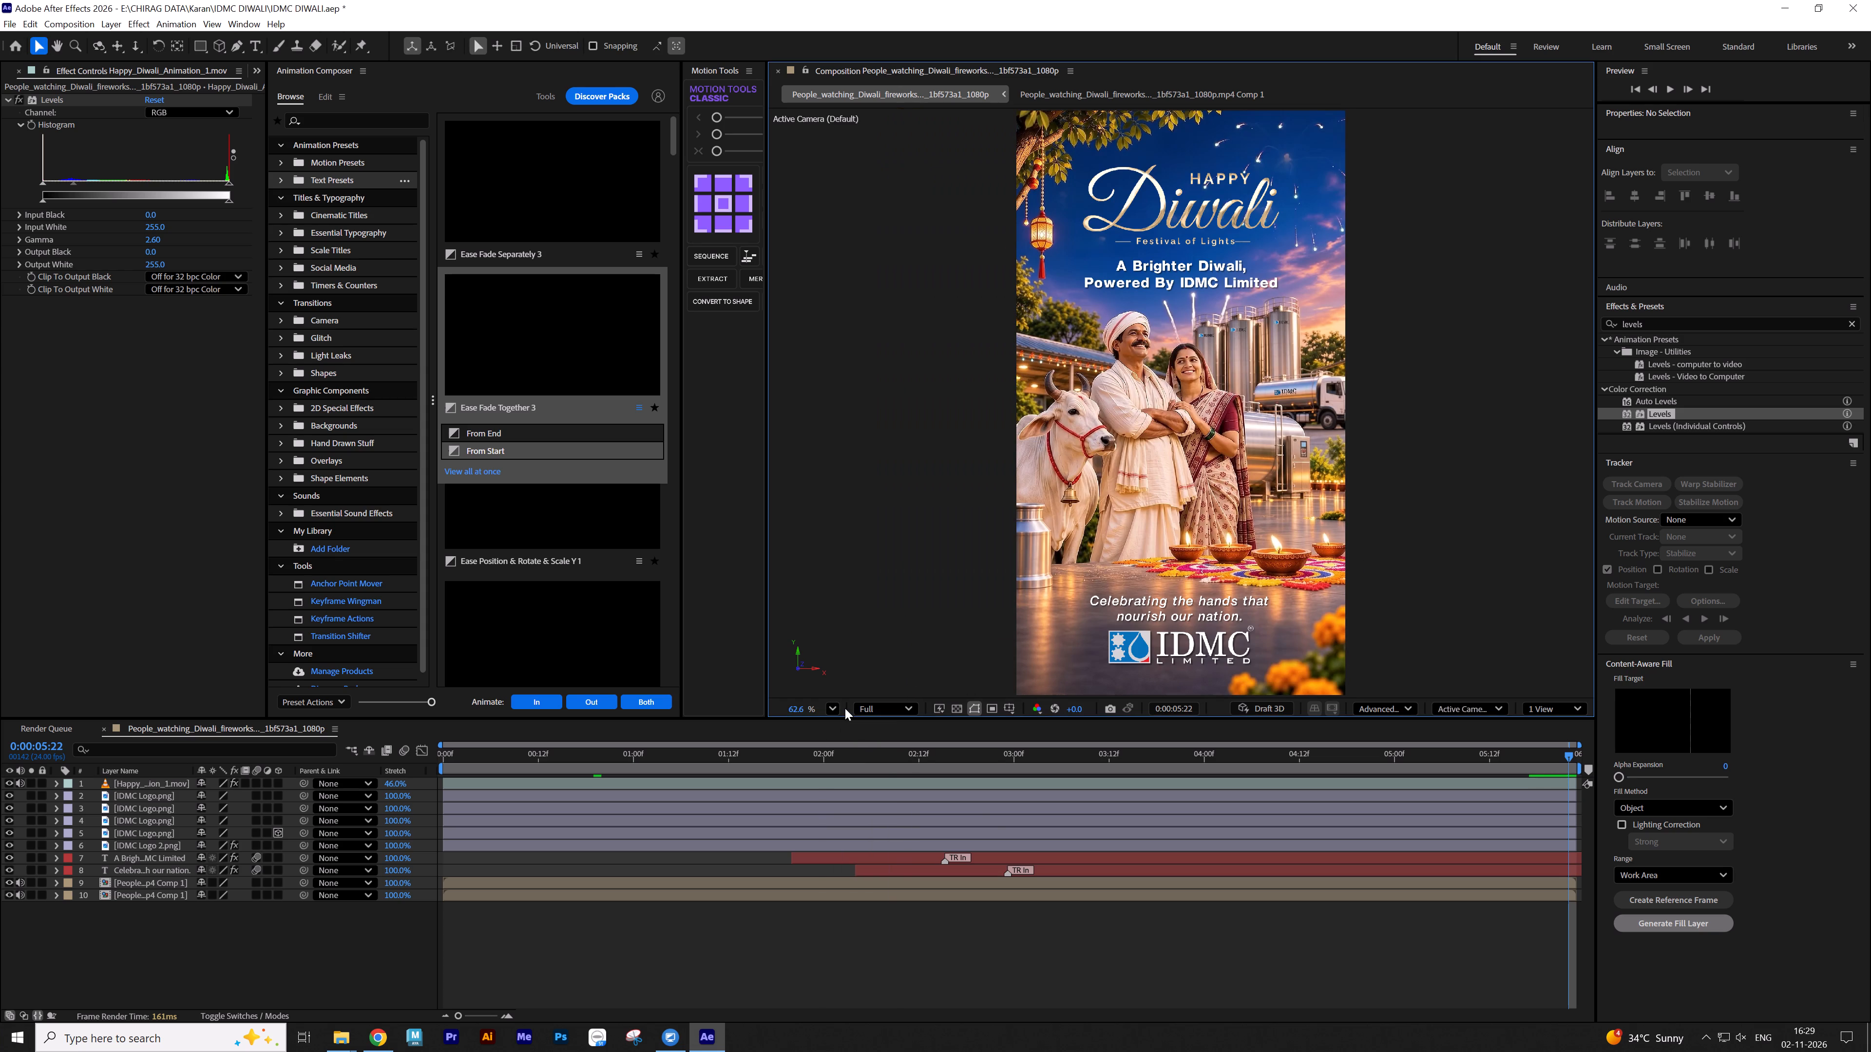
pyautogui.click(790, 965)
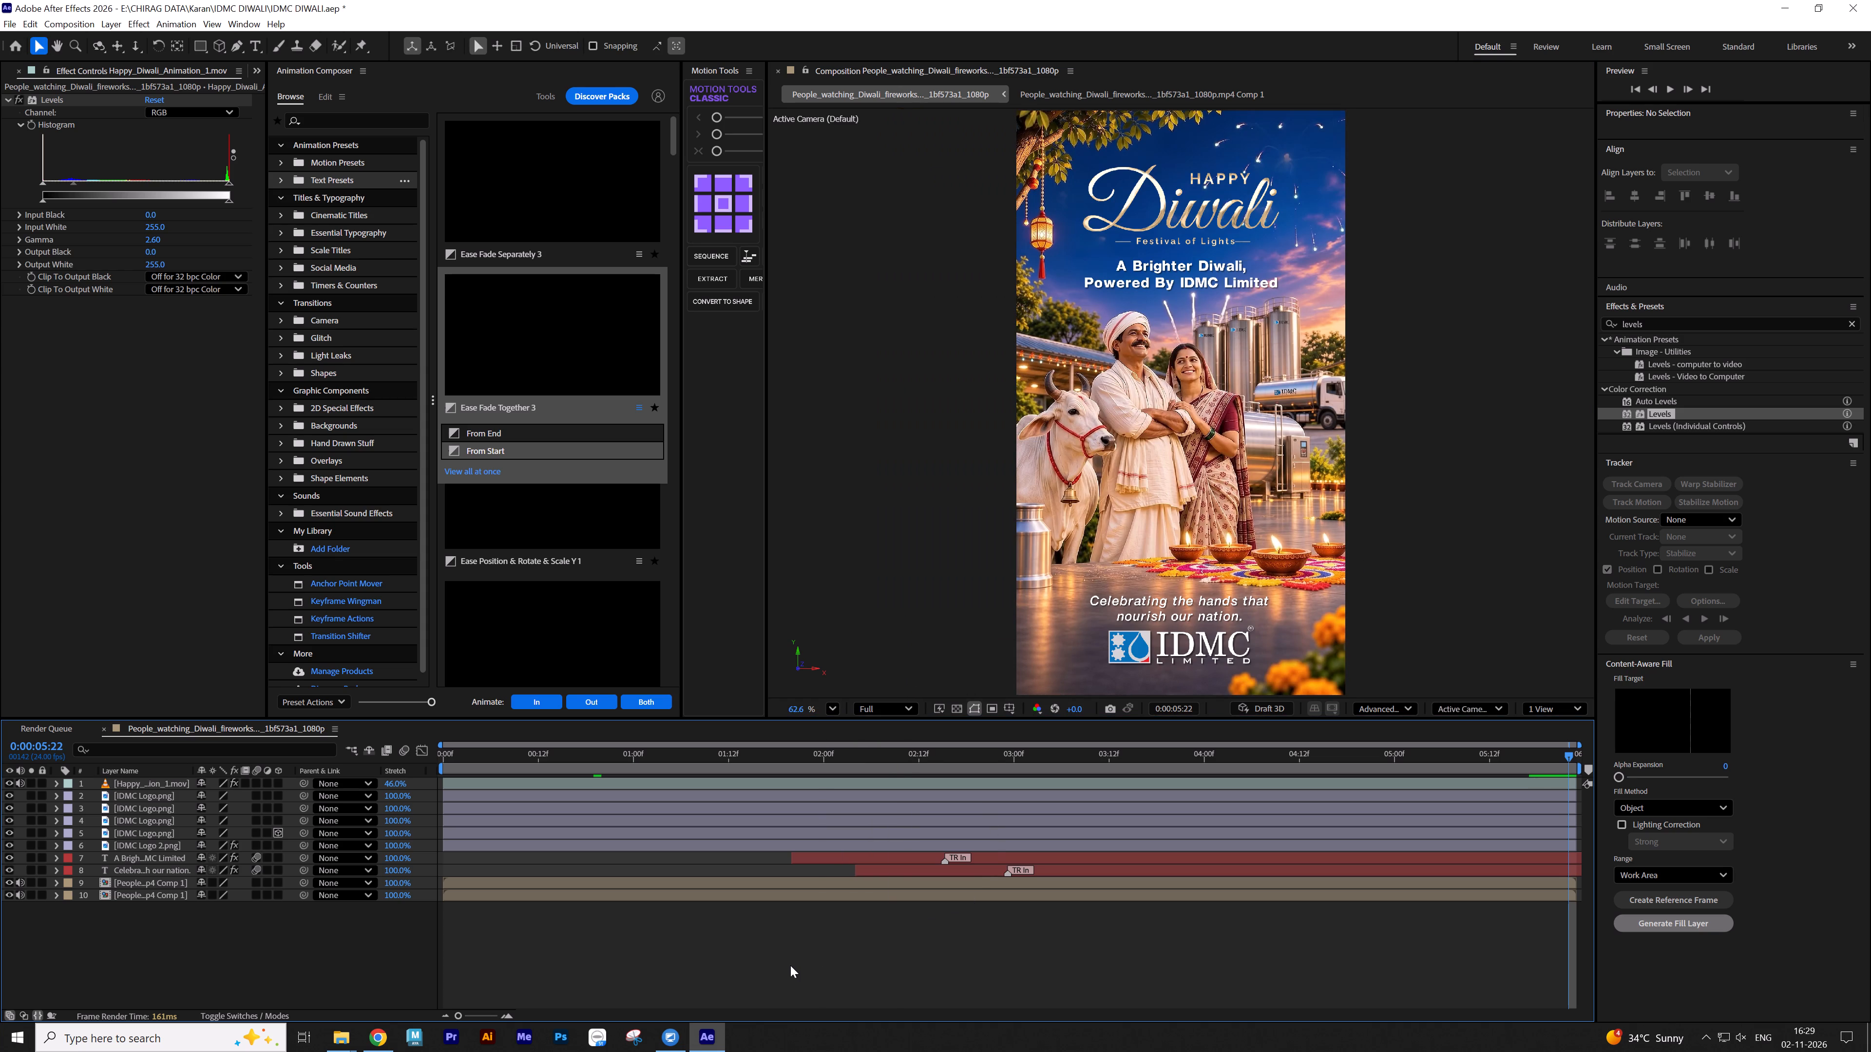
# Save the project.
pyautogui.hotkey('ctrl', 's')
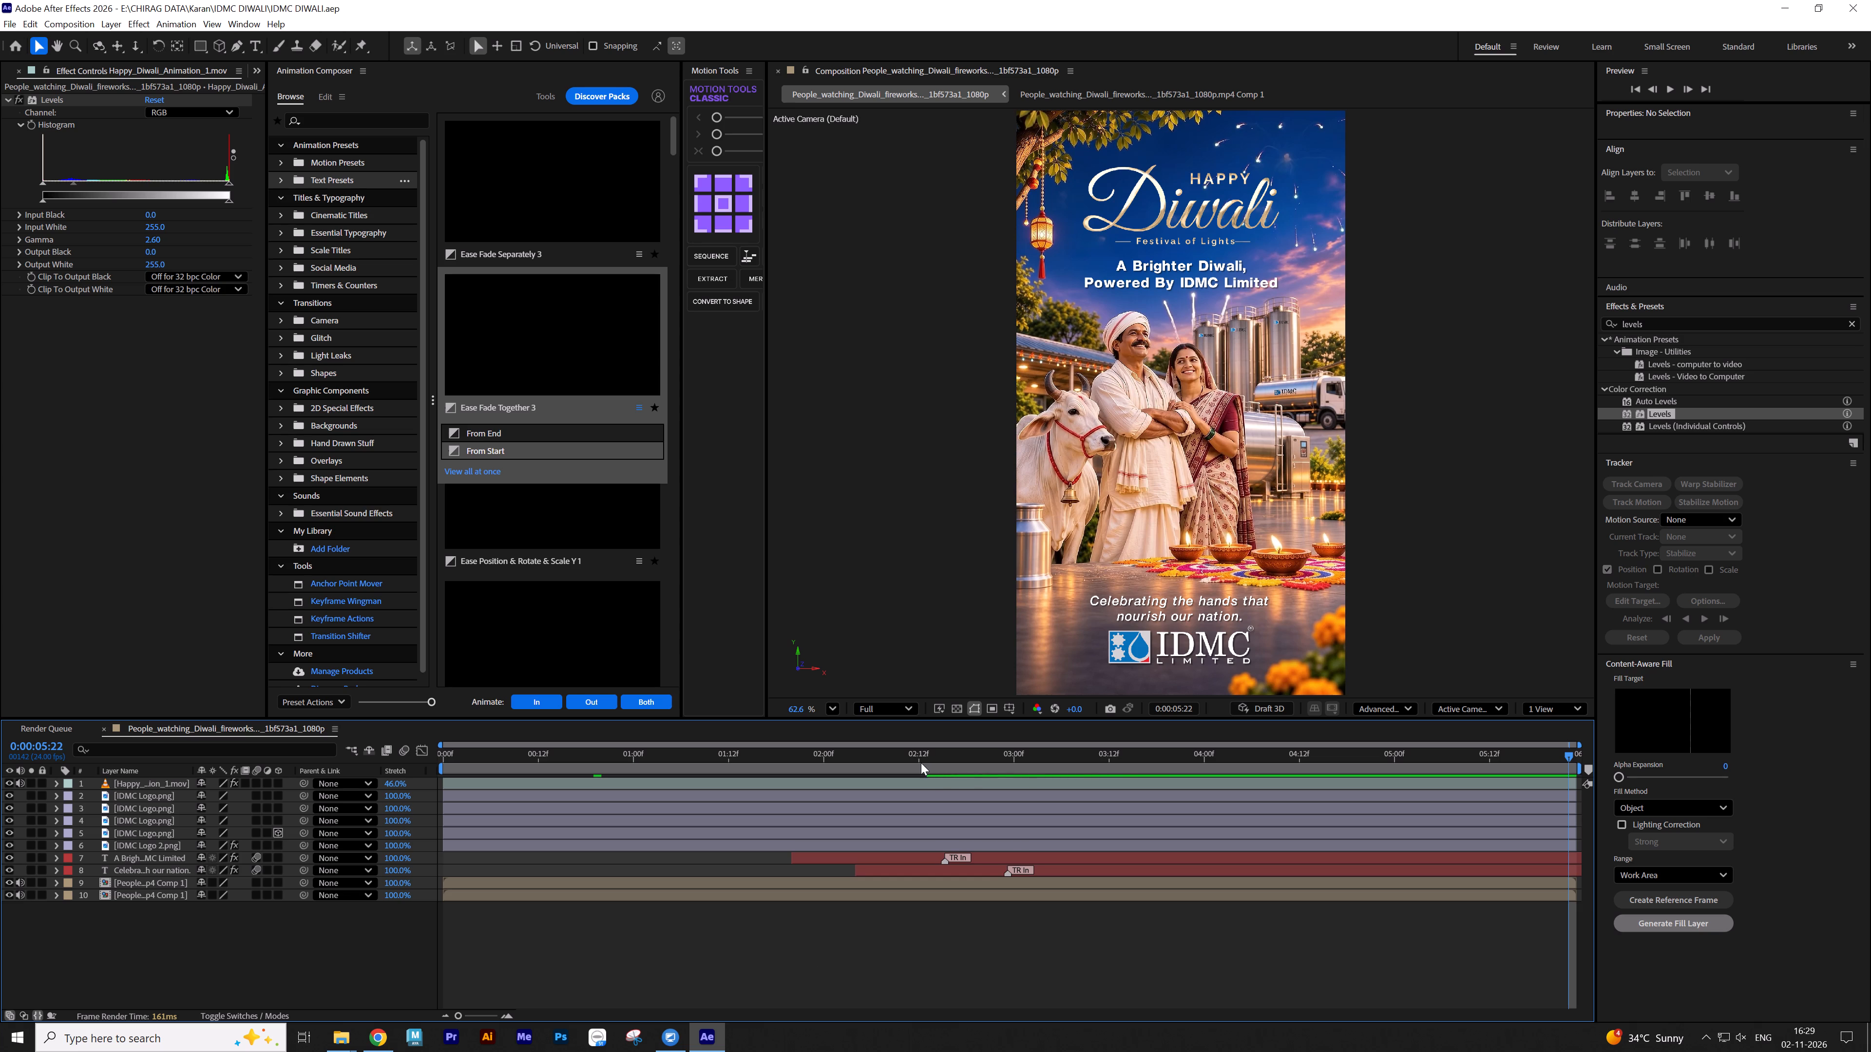
# Add a rectangular mask to the Happy Diwali title layer and raise its bottom edge to hide the "Festival of Lights" line.
pyautogui.click(910, 786)
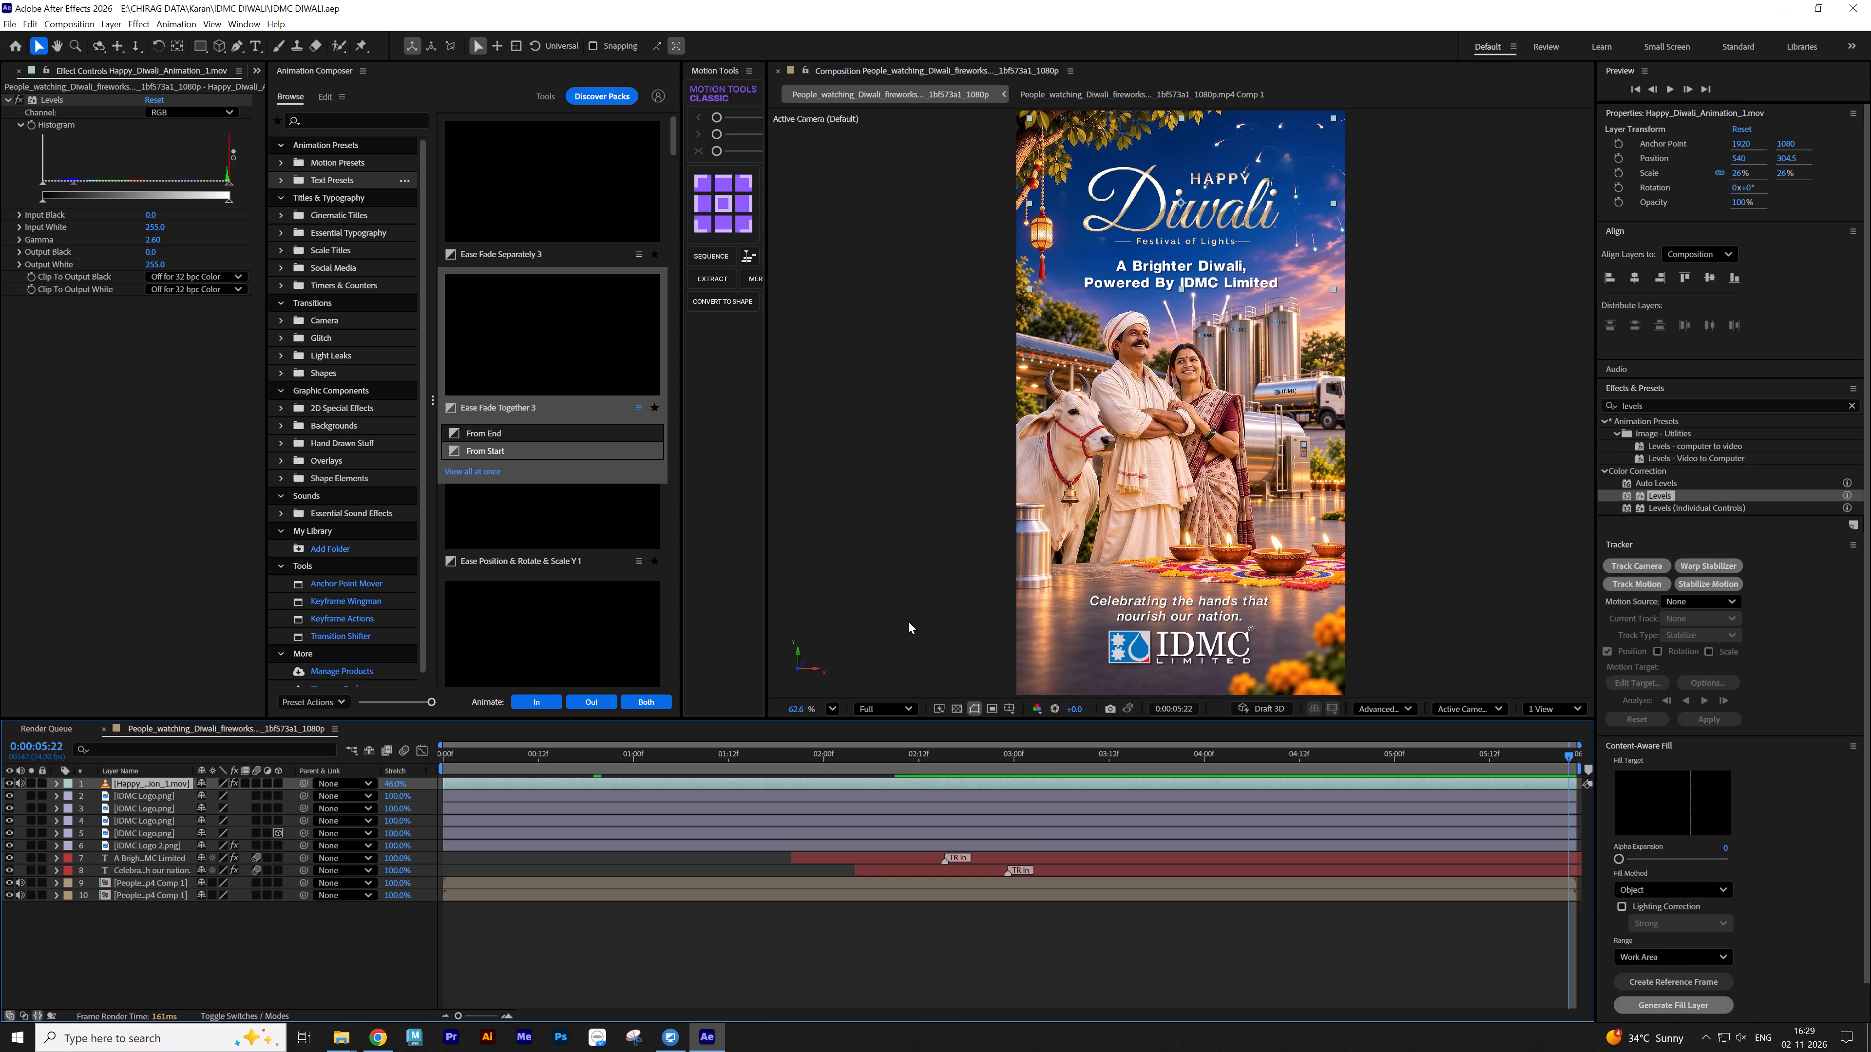
pyautogui.doubleClick(194, 46)
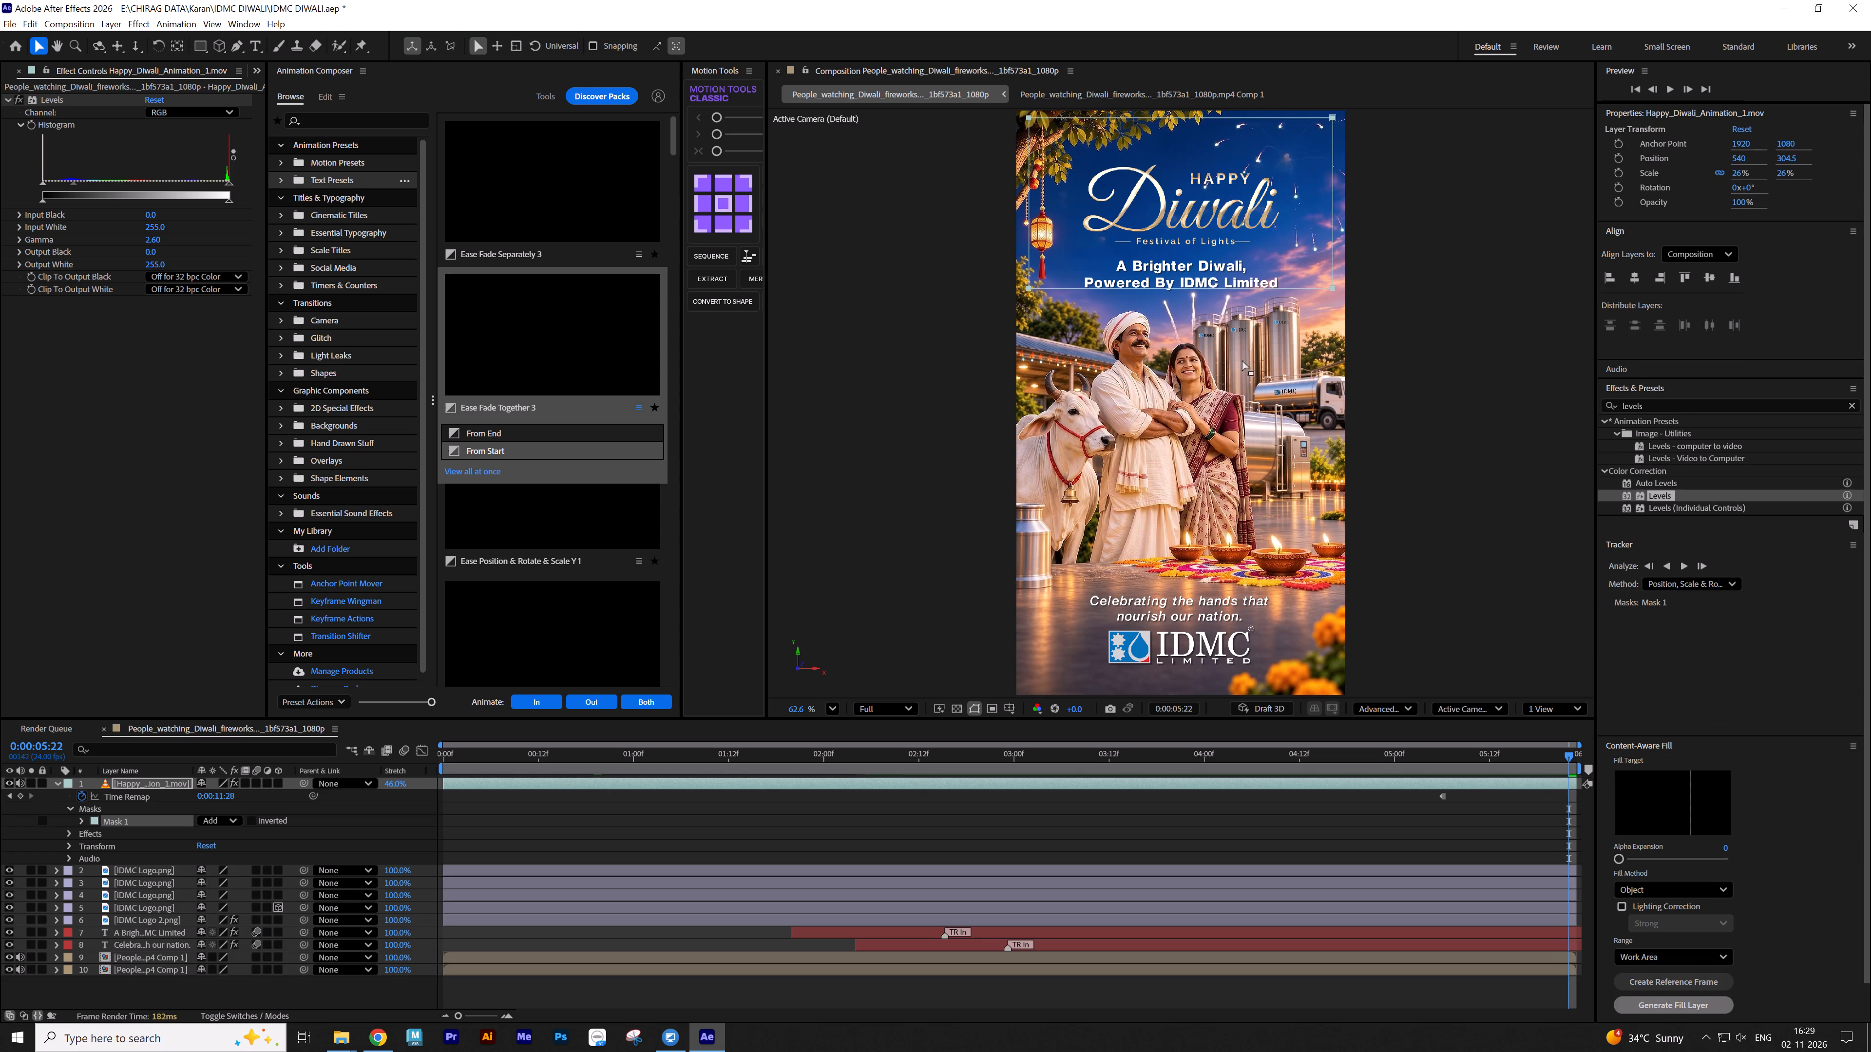
pyautogui.moveTo(1415, 288); pyautogui.dragTo(887, 369)
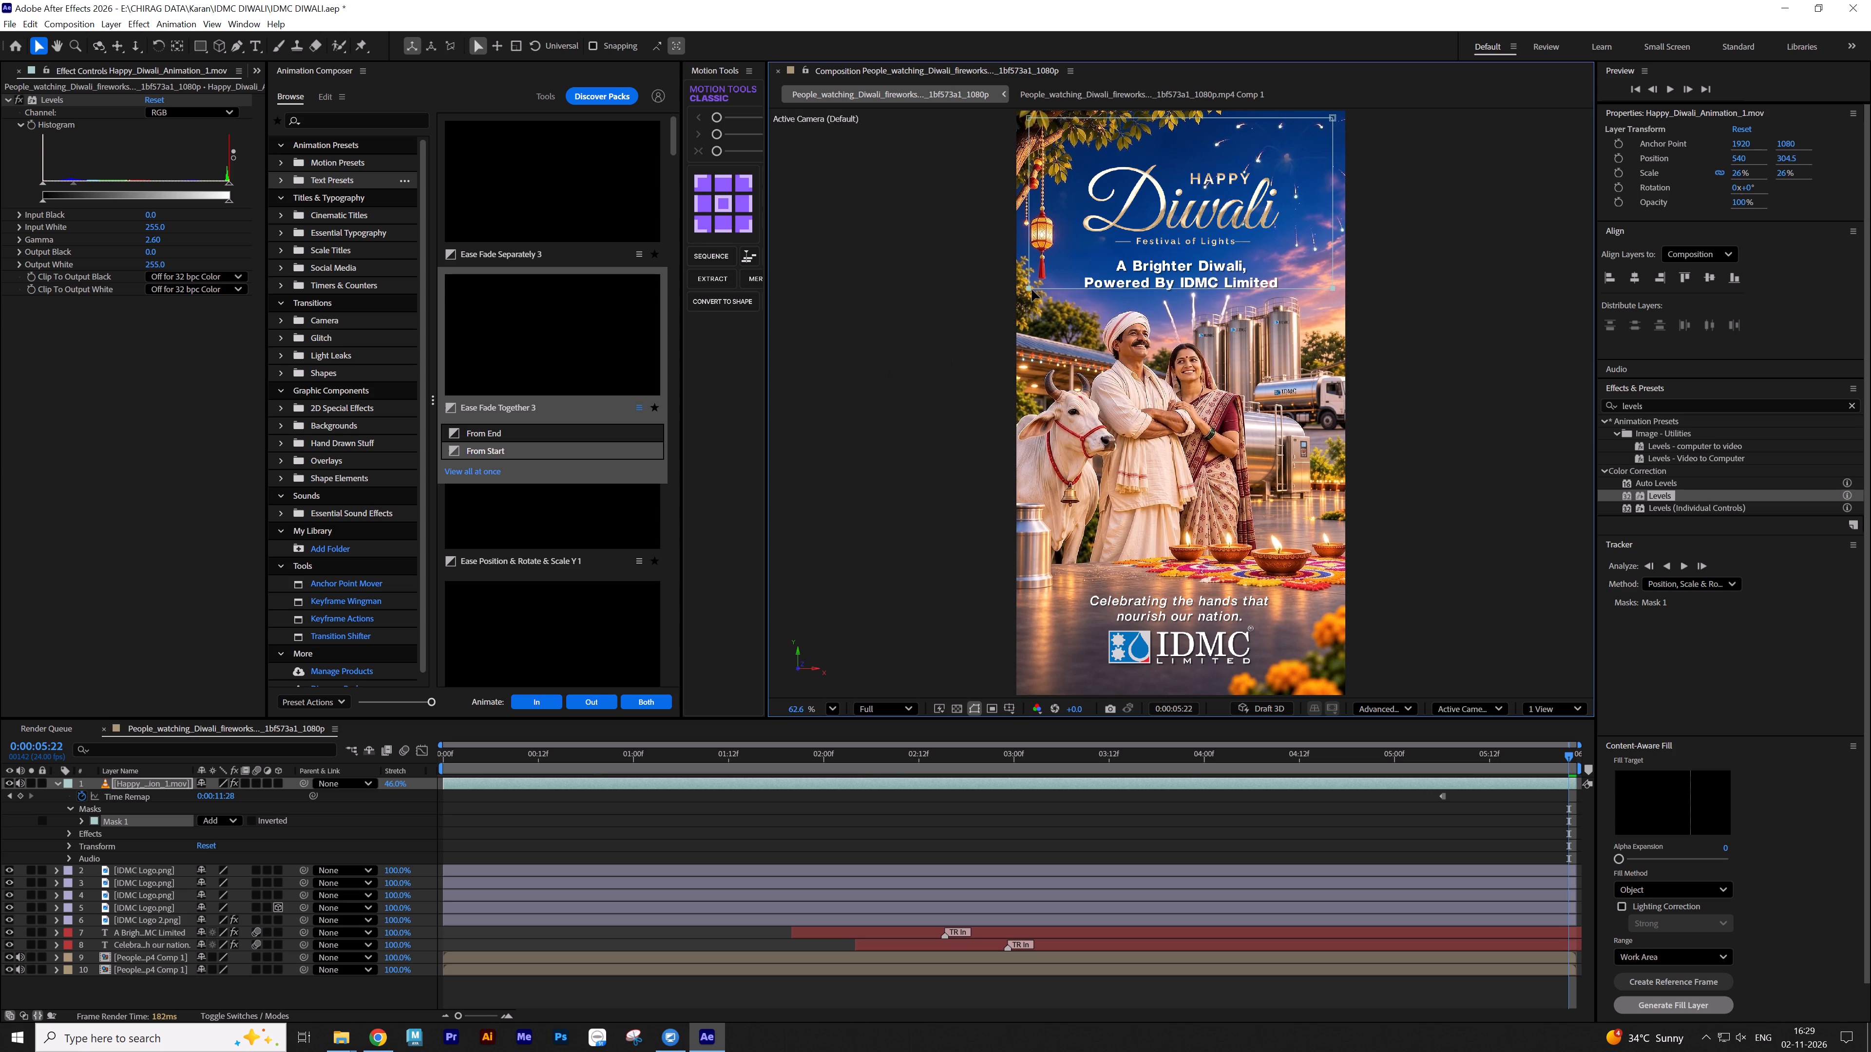
pyautogui.moveTo(1032, 290); pyautogui.dragTo(1034, 235)
pyautogui.click(1065, 809)
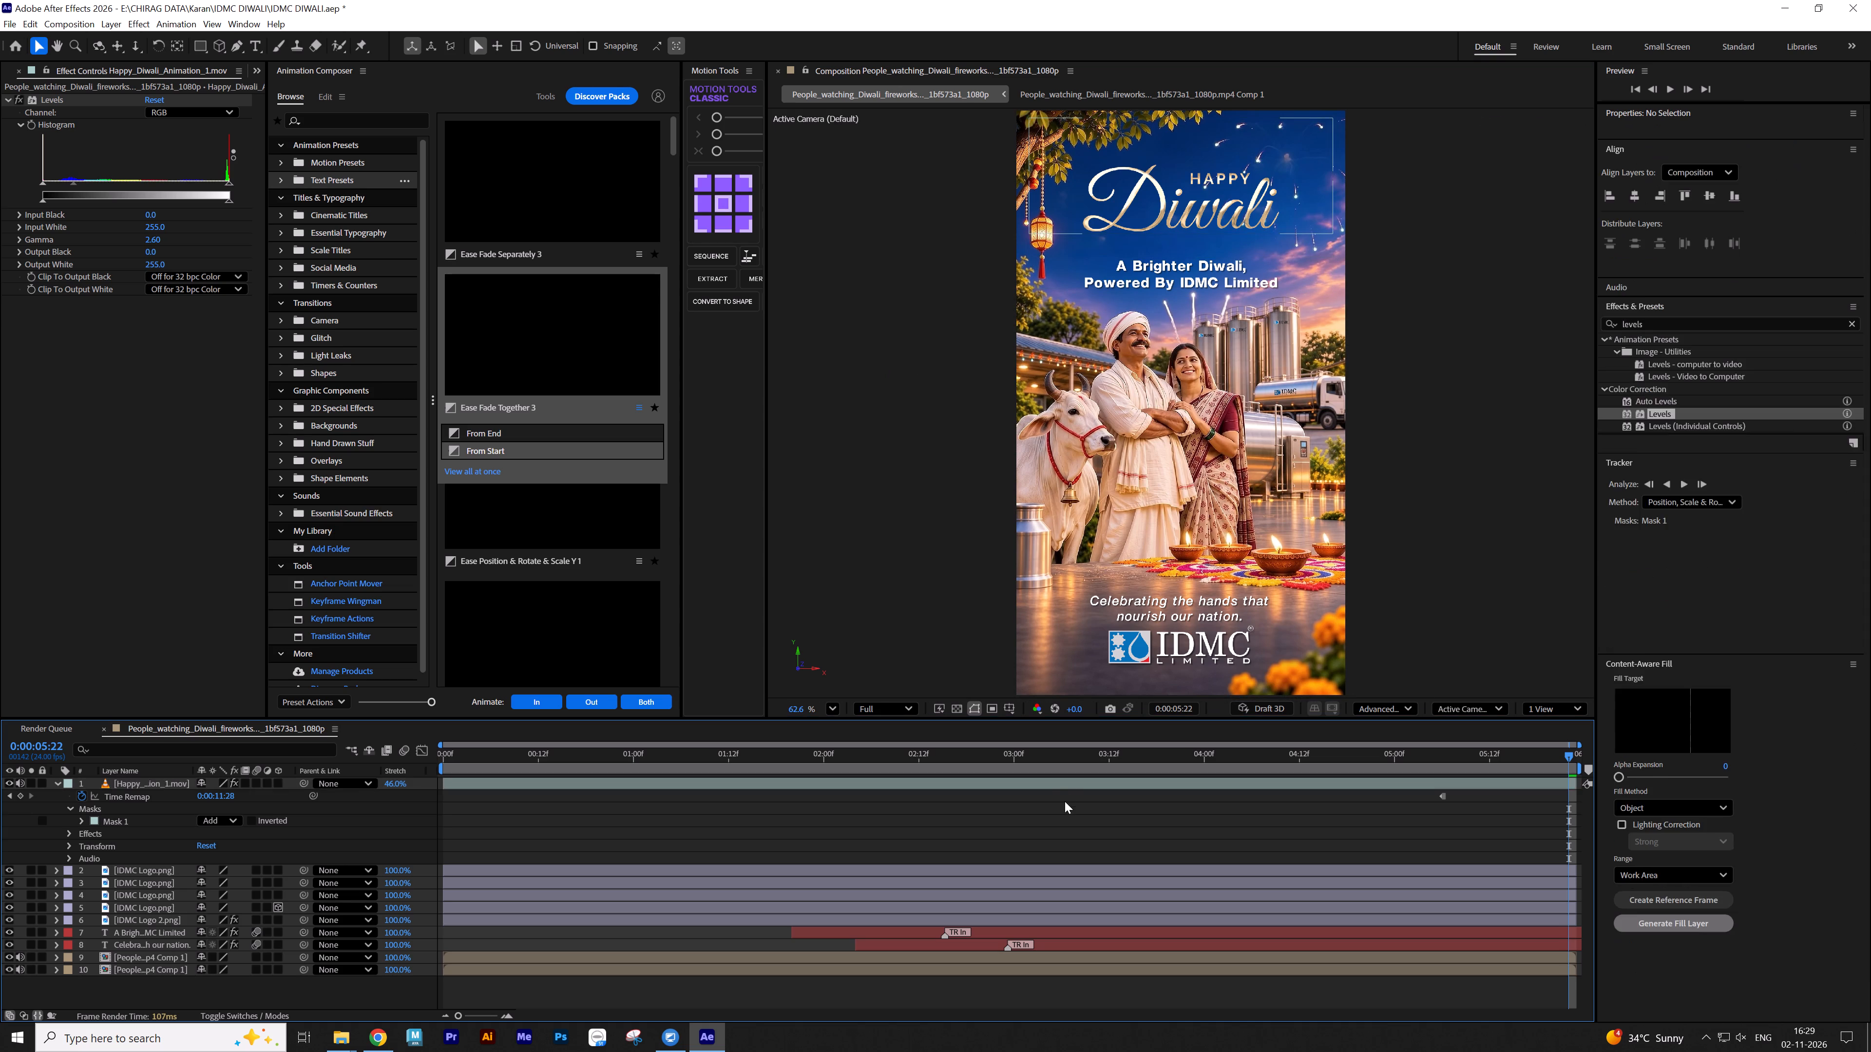
# Move the masked Happy Diwali title down, closer to the "A Brighter Diwali" text, to position about 540, 359.
pyautogui.click(1065, 787)
pyautogui.moveTo(1167, 184); pyautogui.dragTo(1166, 197)
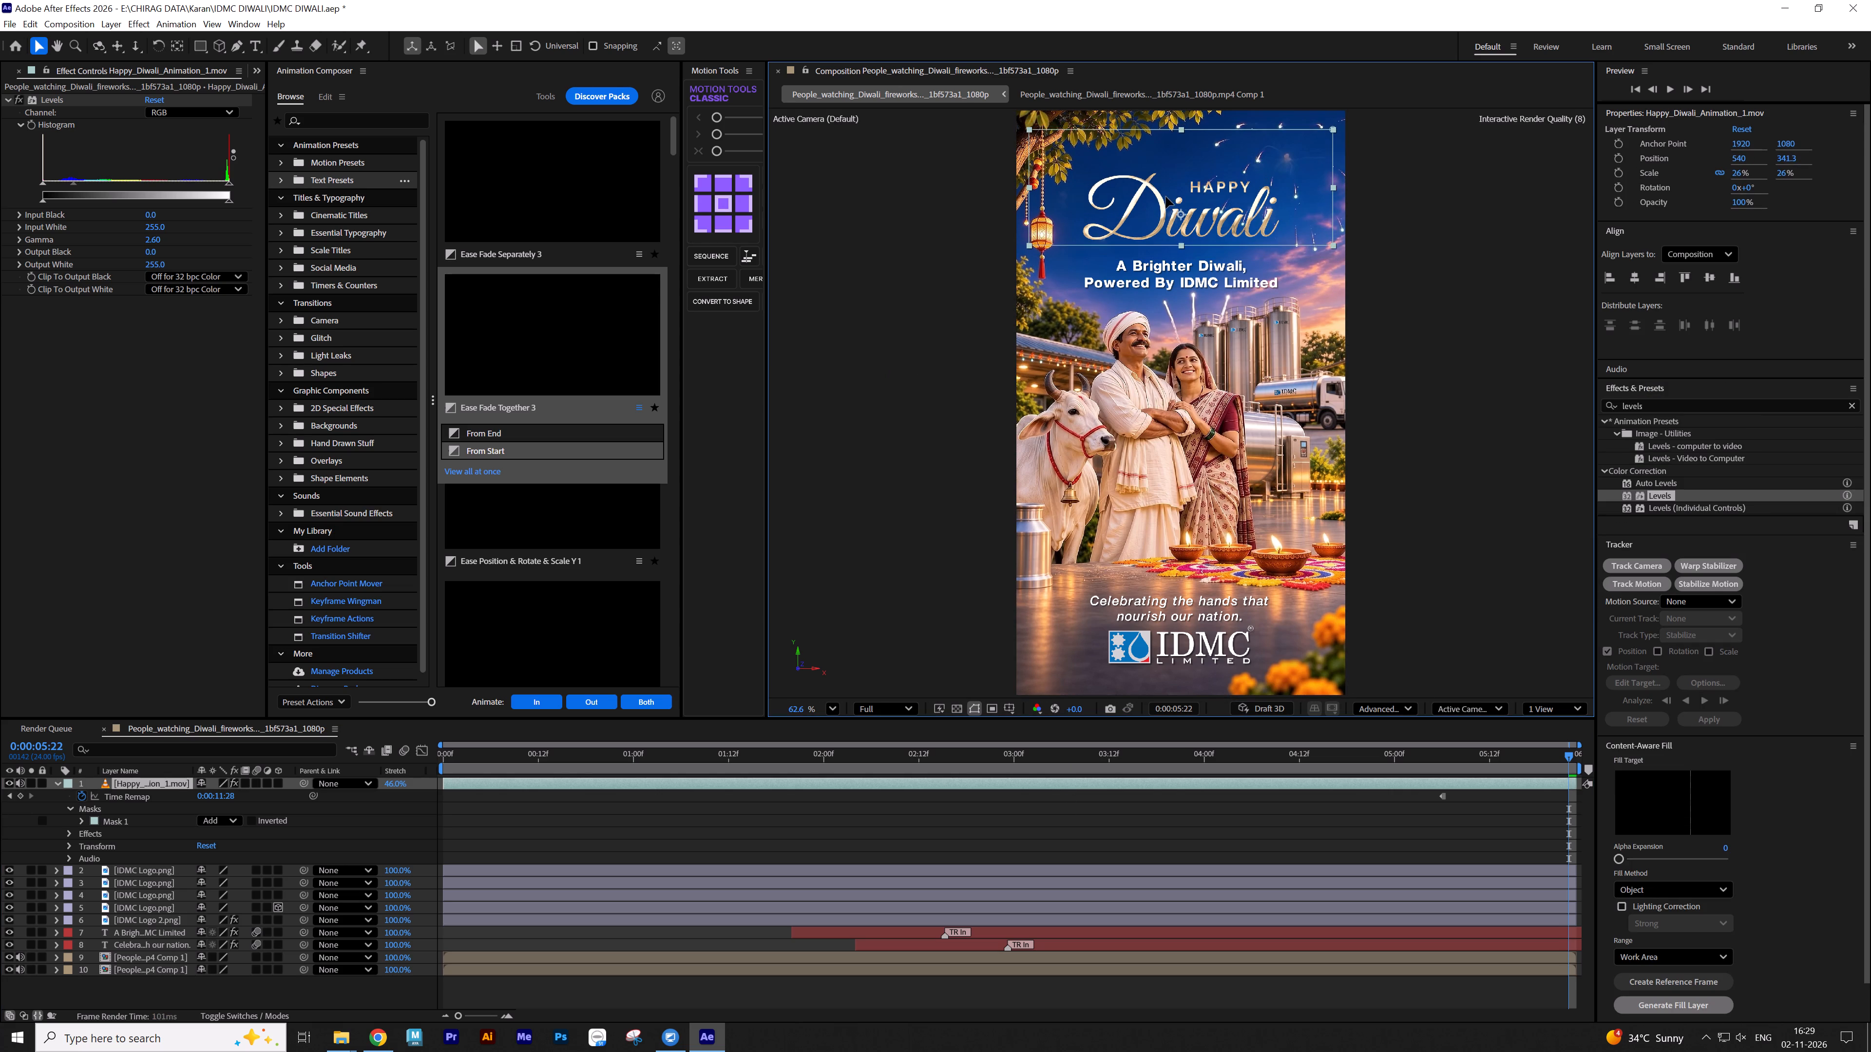
pyautogui.moveTo(1166, 197); pyautogui.dragTo(1165, 197)
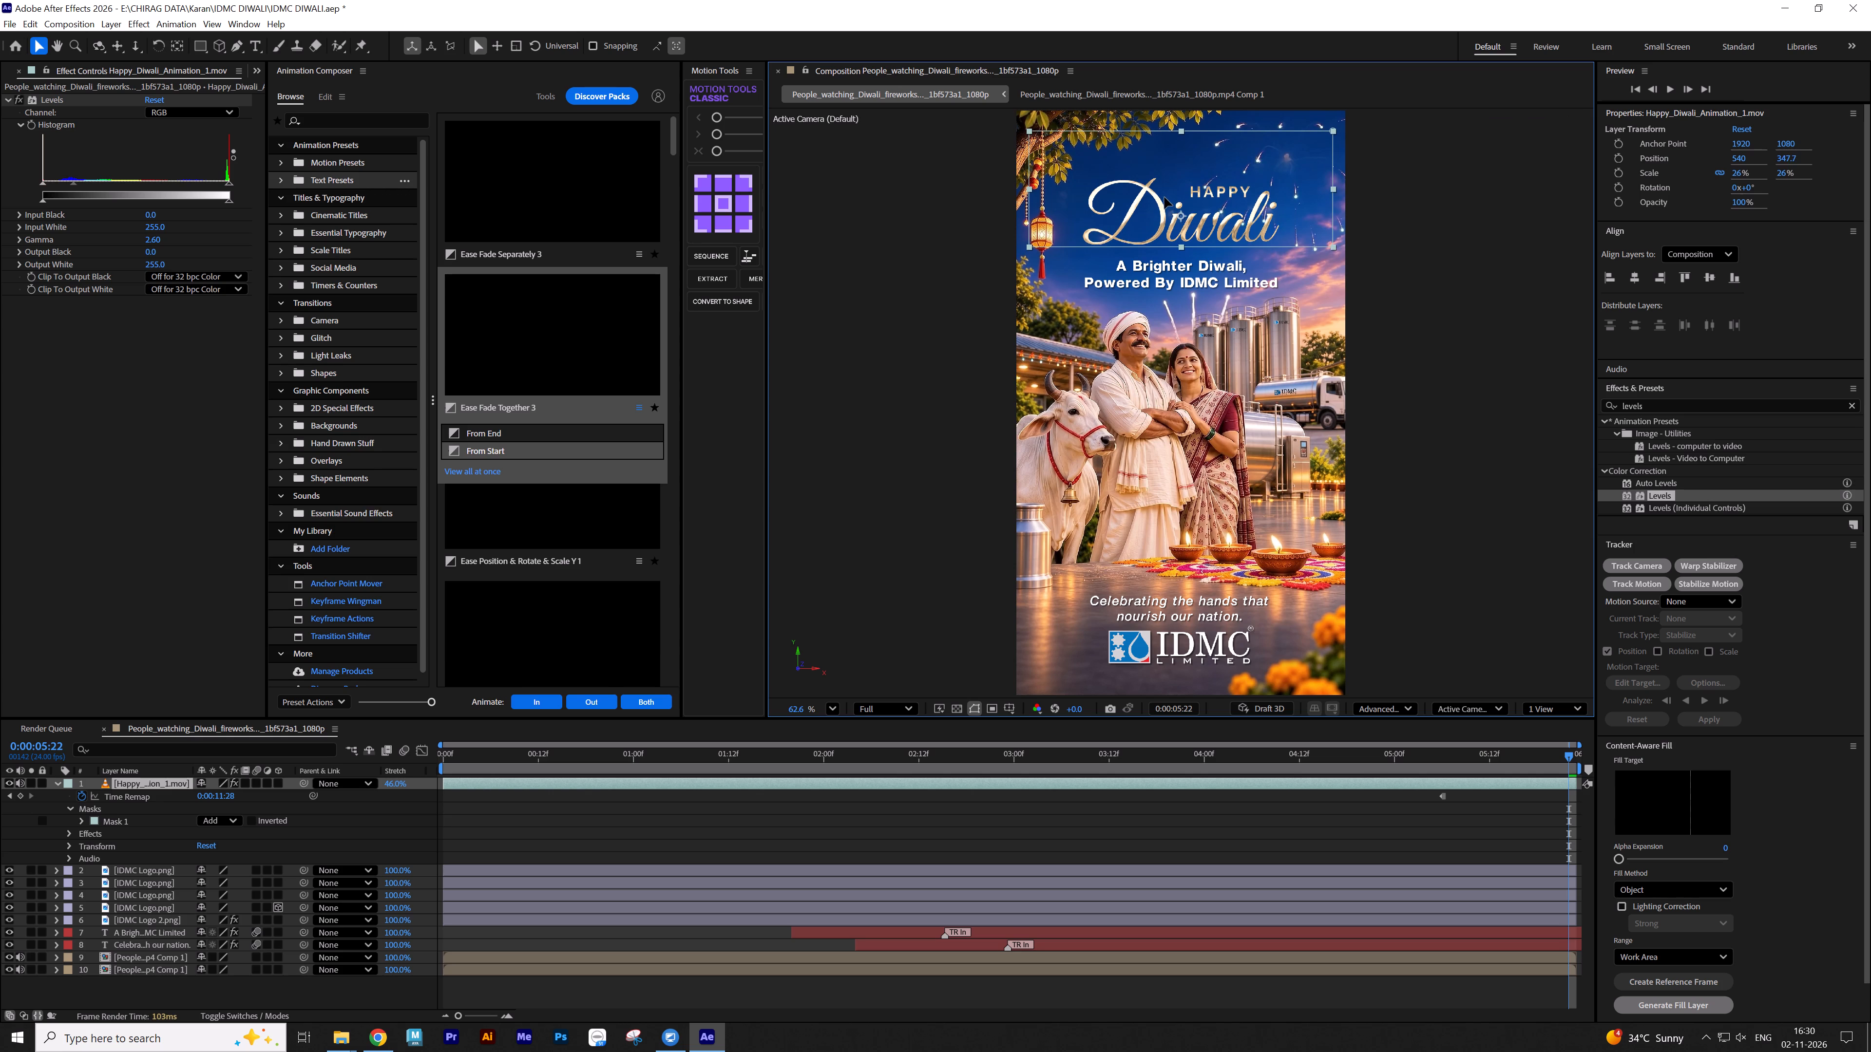
pyautogui.moveTo(1165, 197); pyautogui.dragTo(1164, 201)
# Move the Happy Diwali title's anchor point down to the mask's bottom edge, at about 1920, 1464.
pyautogui.press('y')
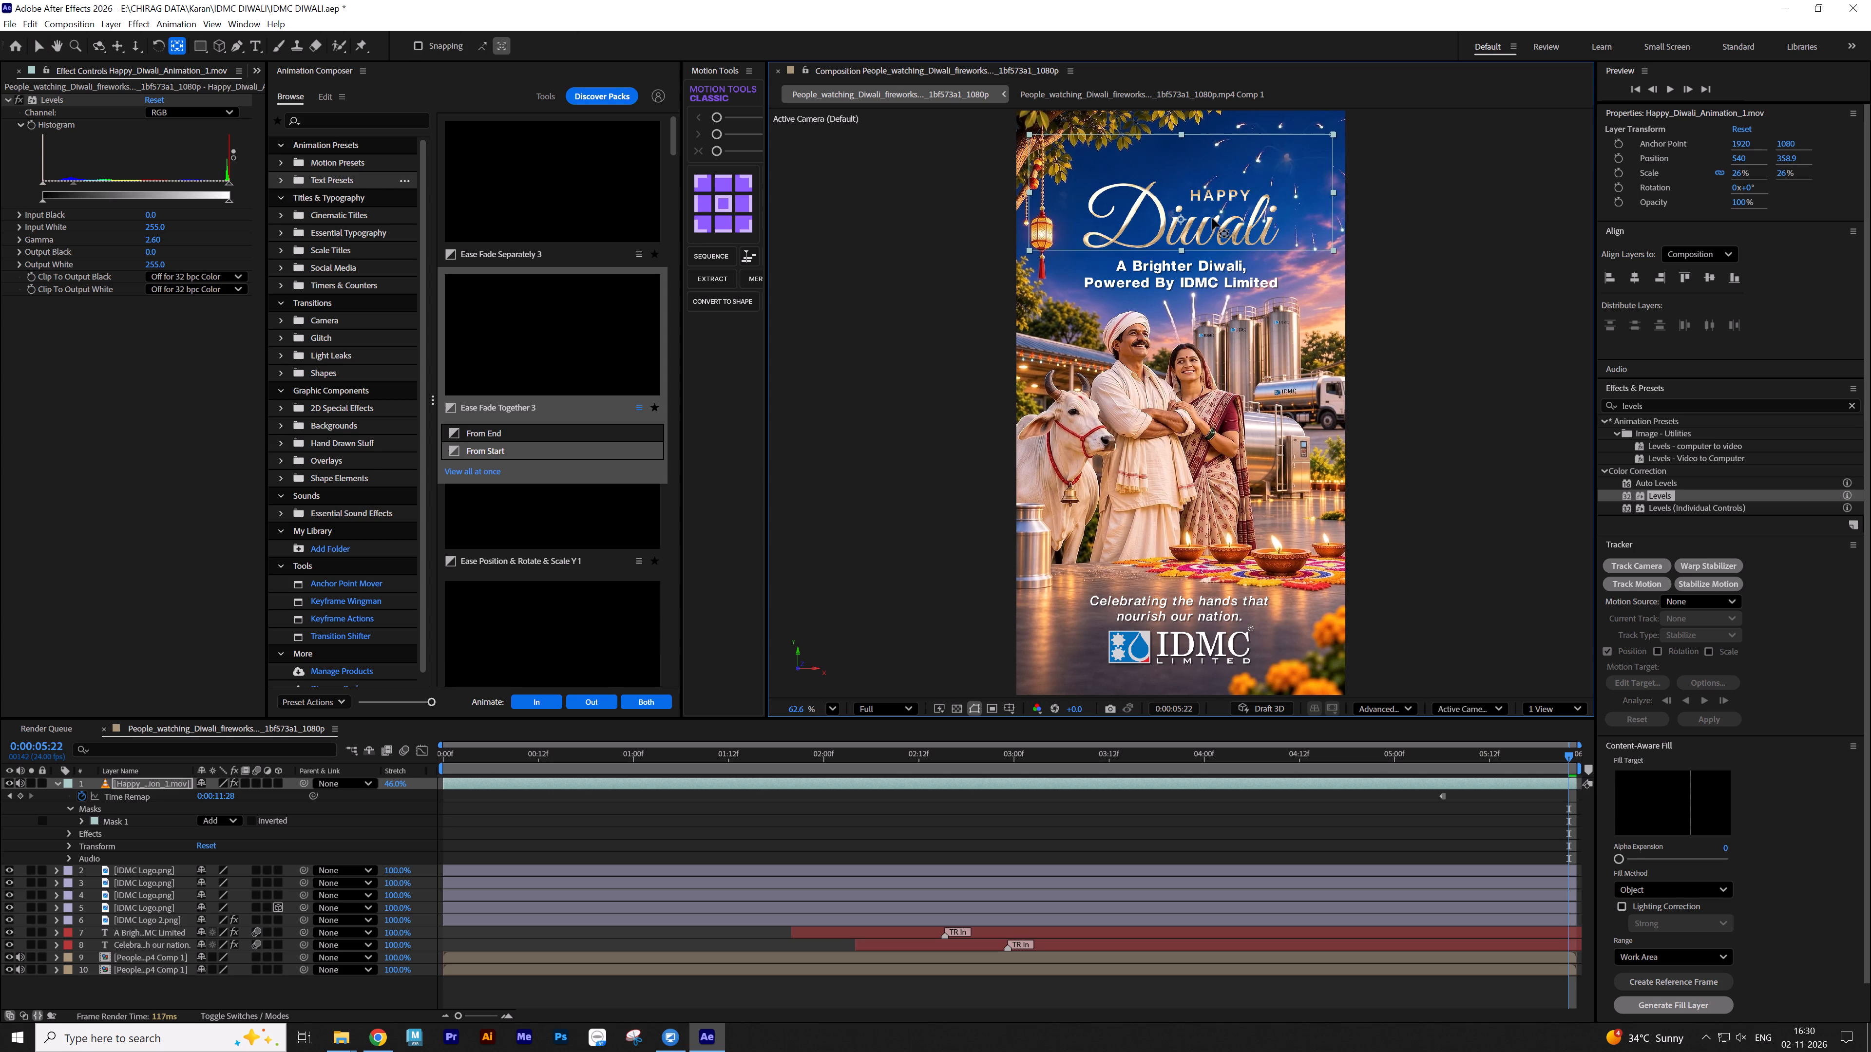
pyautogui.moveTo(1184, 221); pyautogui.dragTo(1184, 247)
pyautogui.press('v')
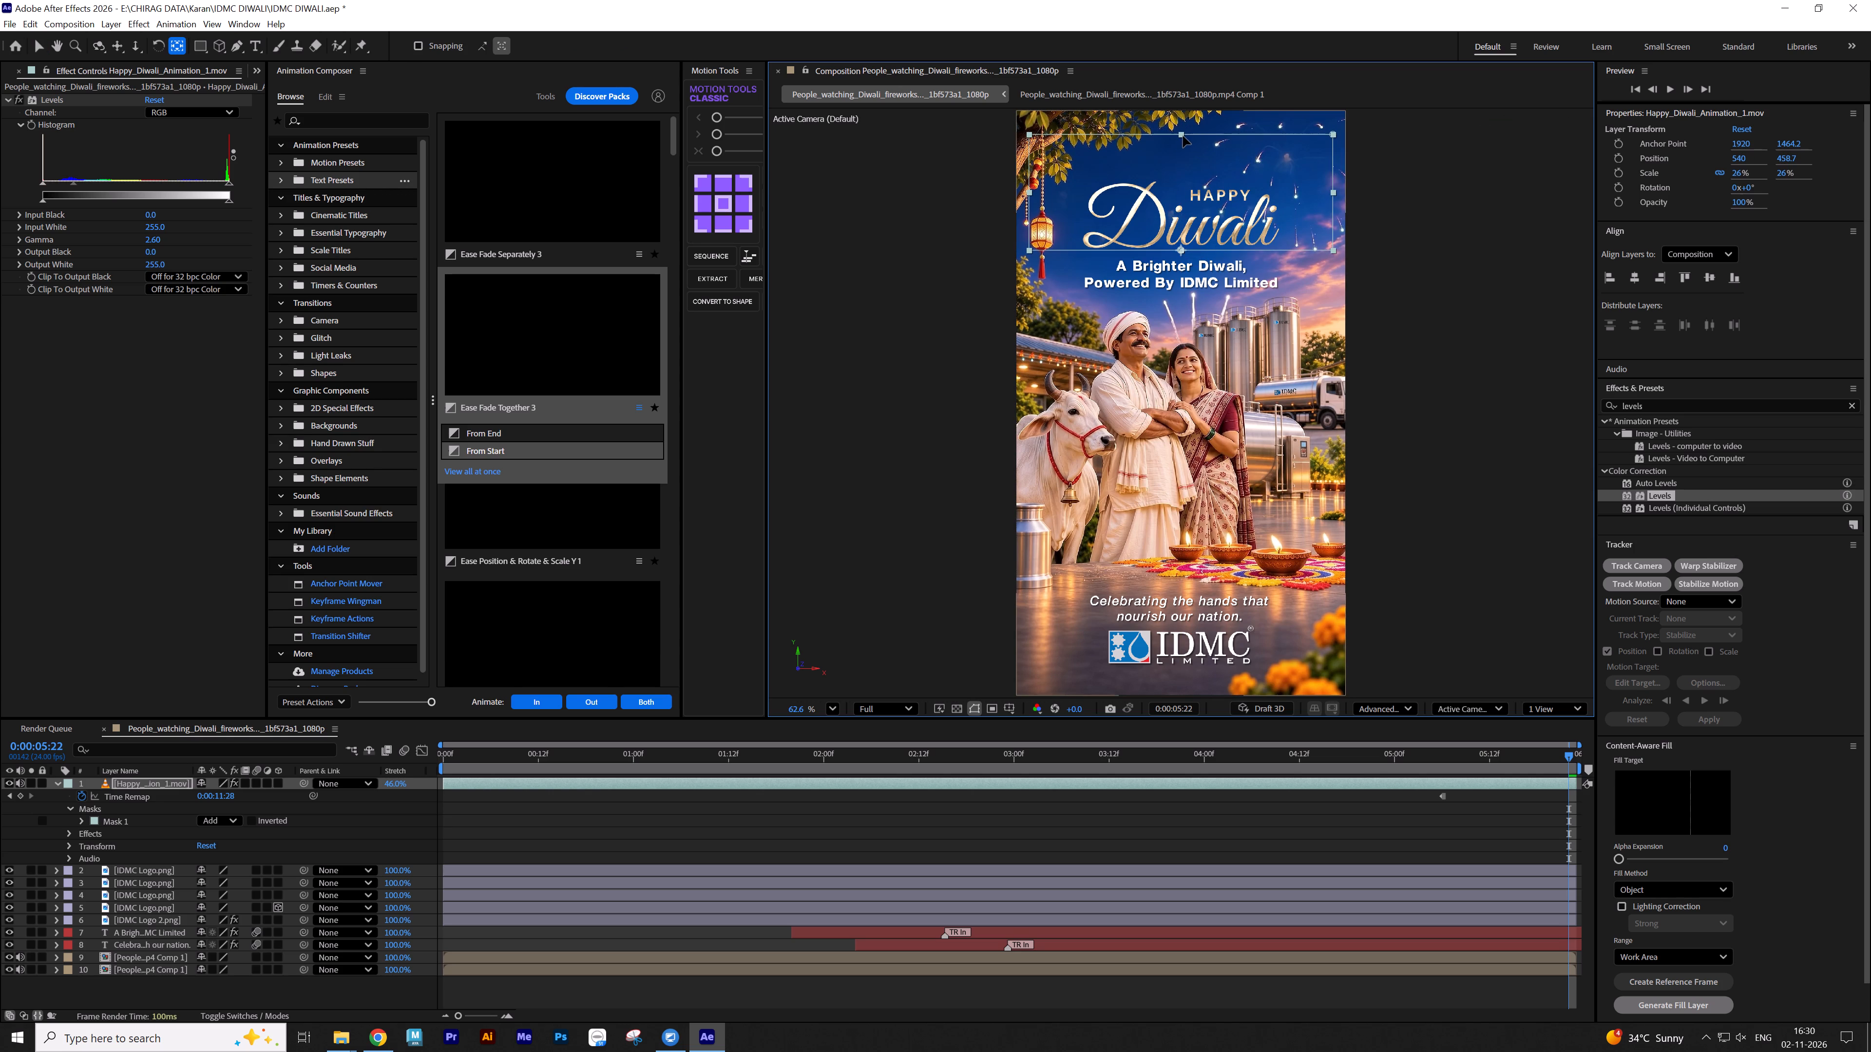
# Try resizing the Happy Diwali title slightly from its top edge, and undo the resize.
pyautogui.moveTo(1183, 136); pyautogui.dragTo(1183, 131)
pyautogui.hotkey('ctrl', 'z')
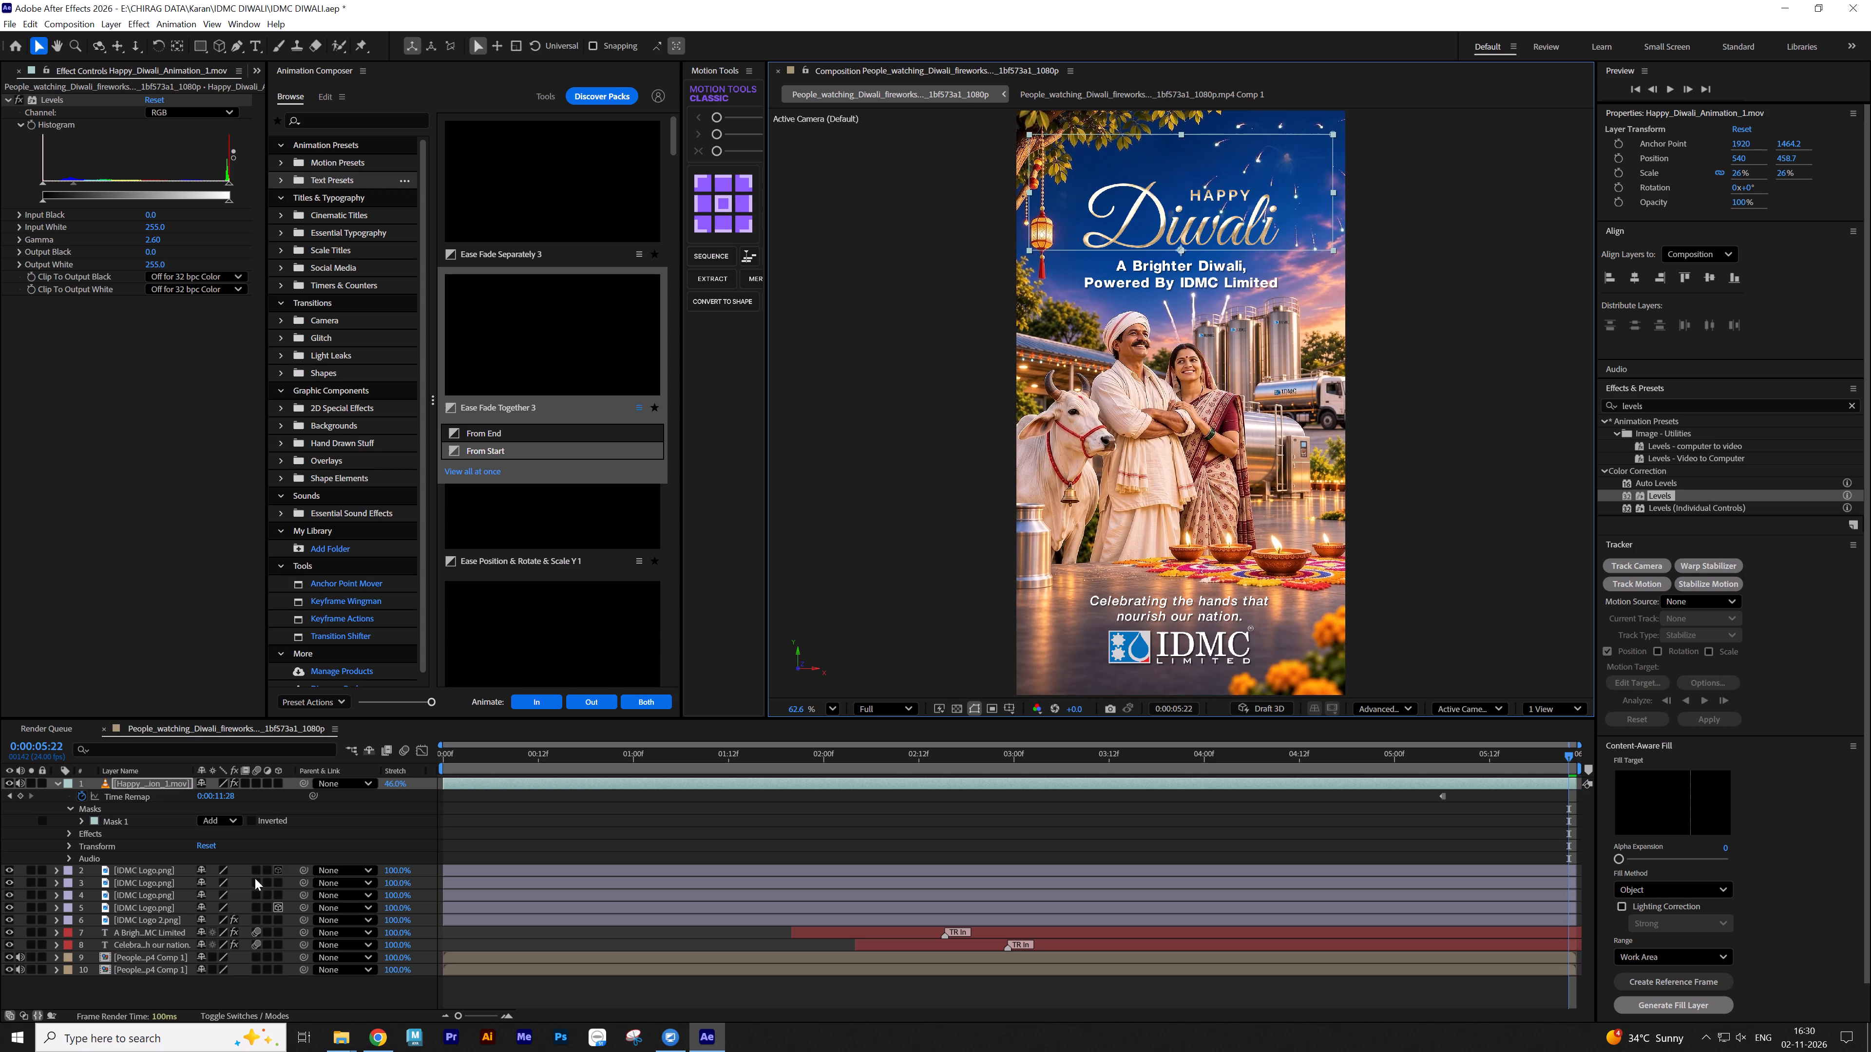
# Lock Mask 1 on the Happy Diwali title layer.
pyautogui.click(48, 821)
pyautogui.click(46, 821)
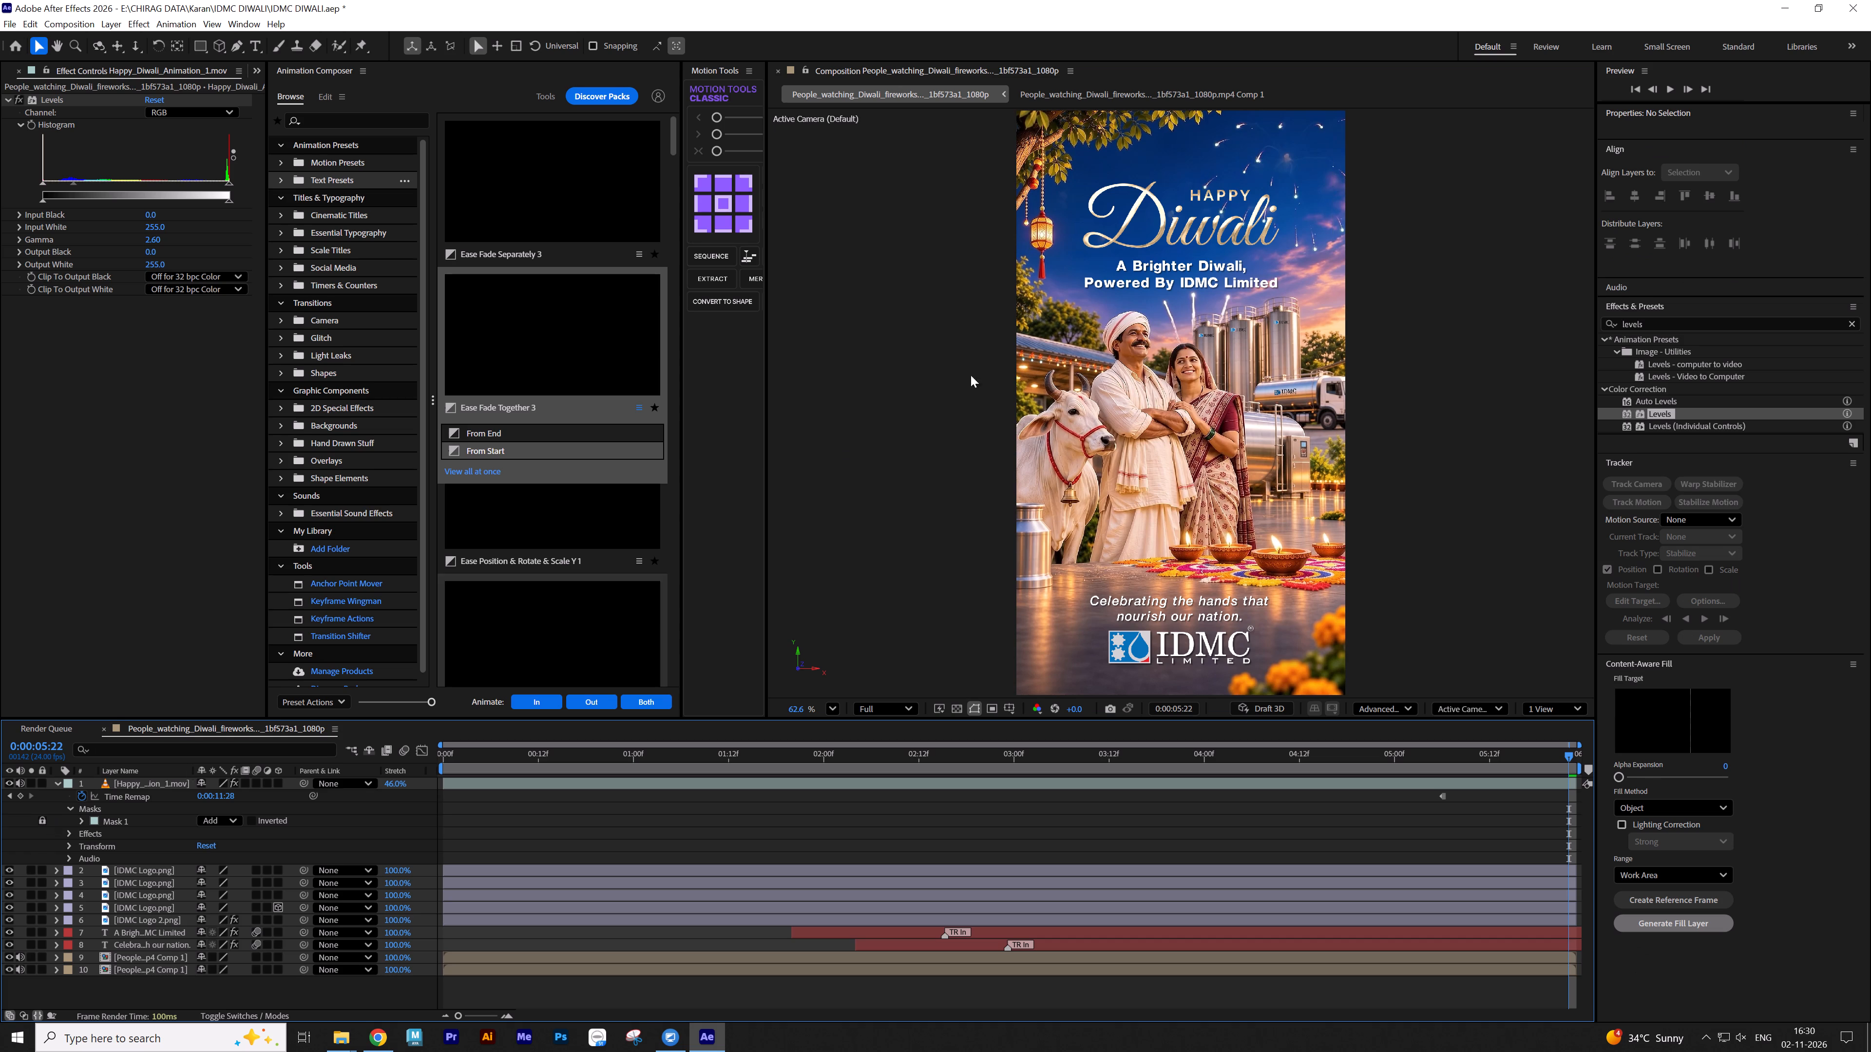
# Scale the Happy Diwali title up proportionally from its top edge to about 29.7%.
pyautogui.click(1194, 230)
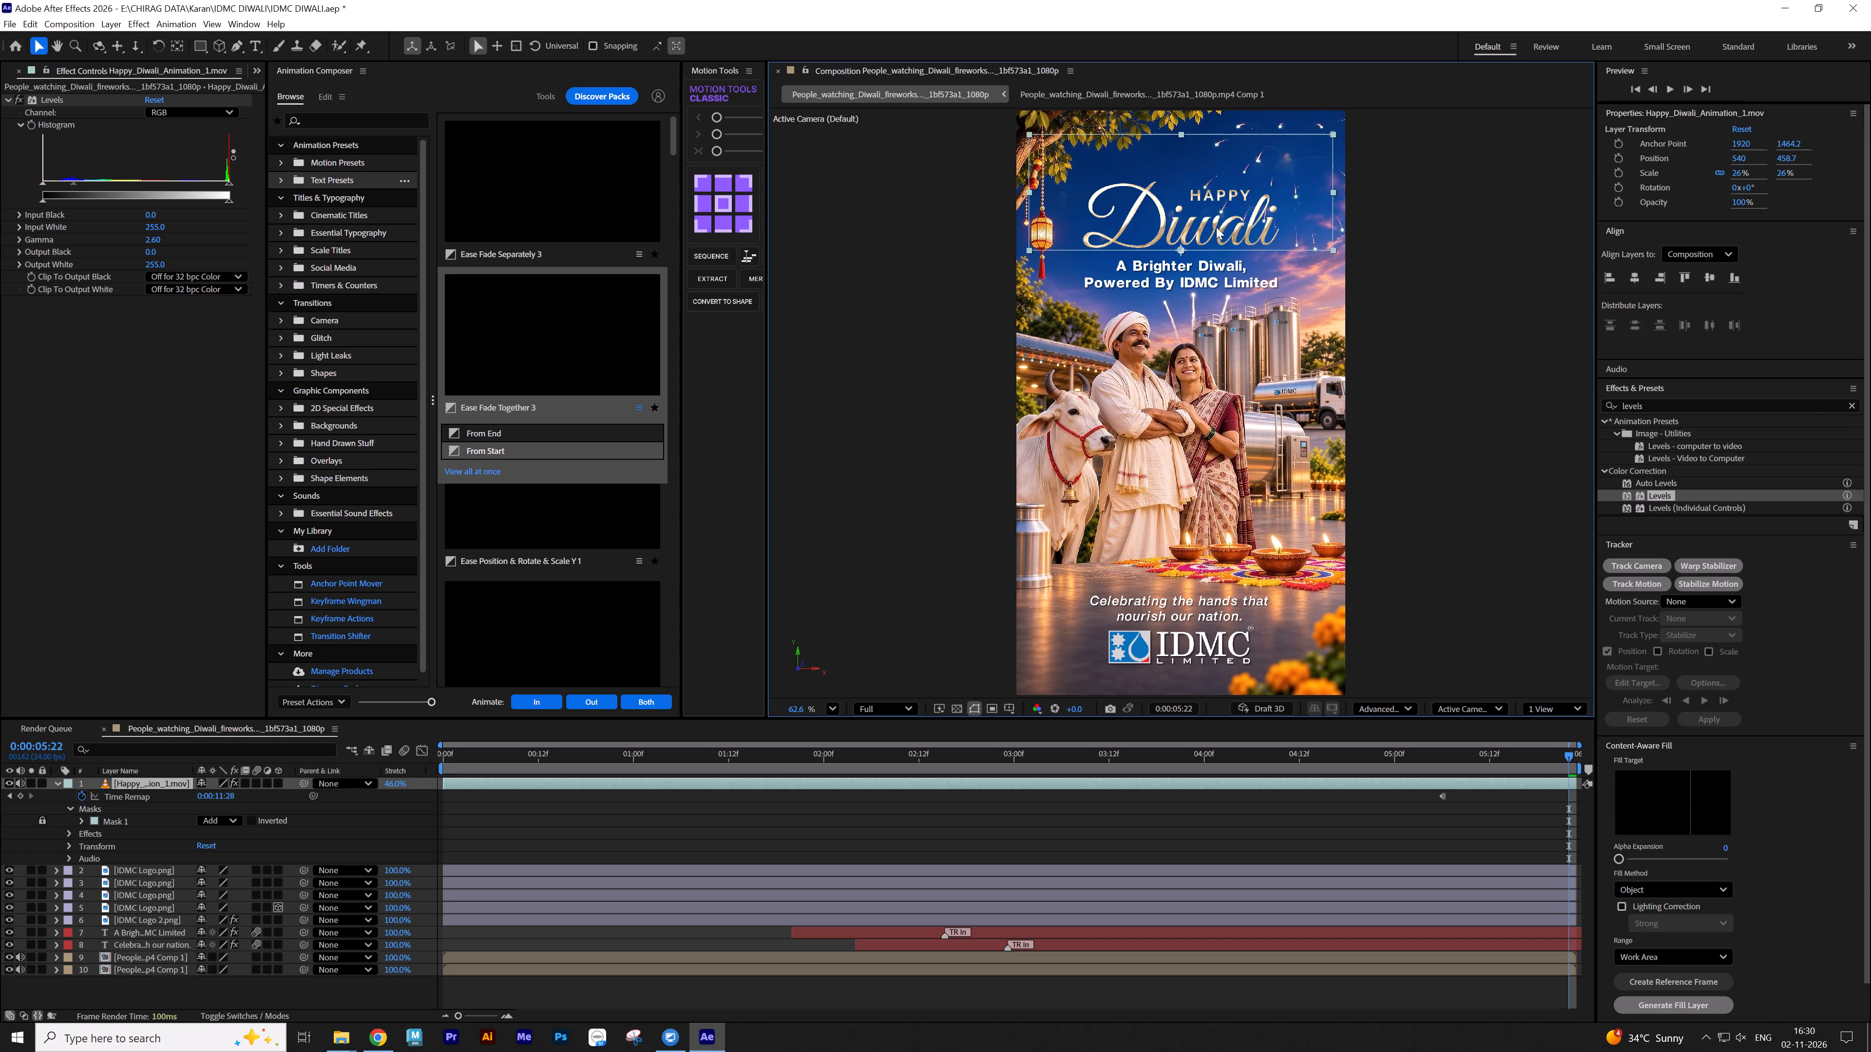
pyautogui.moveTo(1183, 136); pyautogui.dragTo(1181, 120)
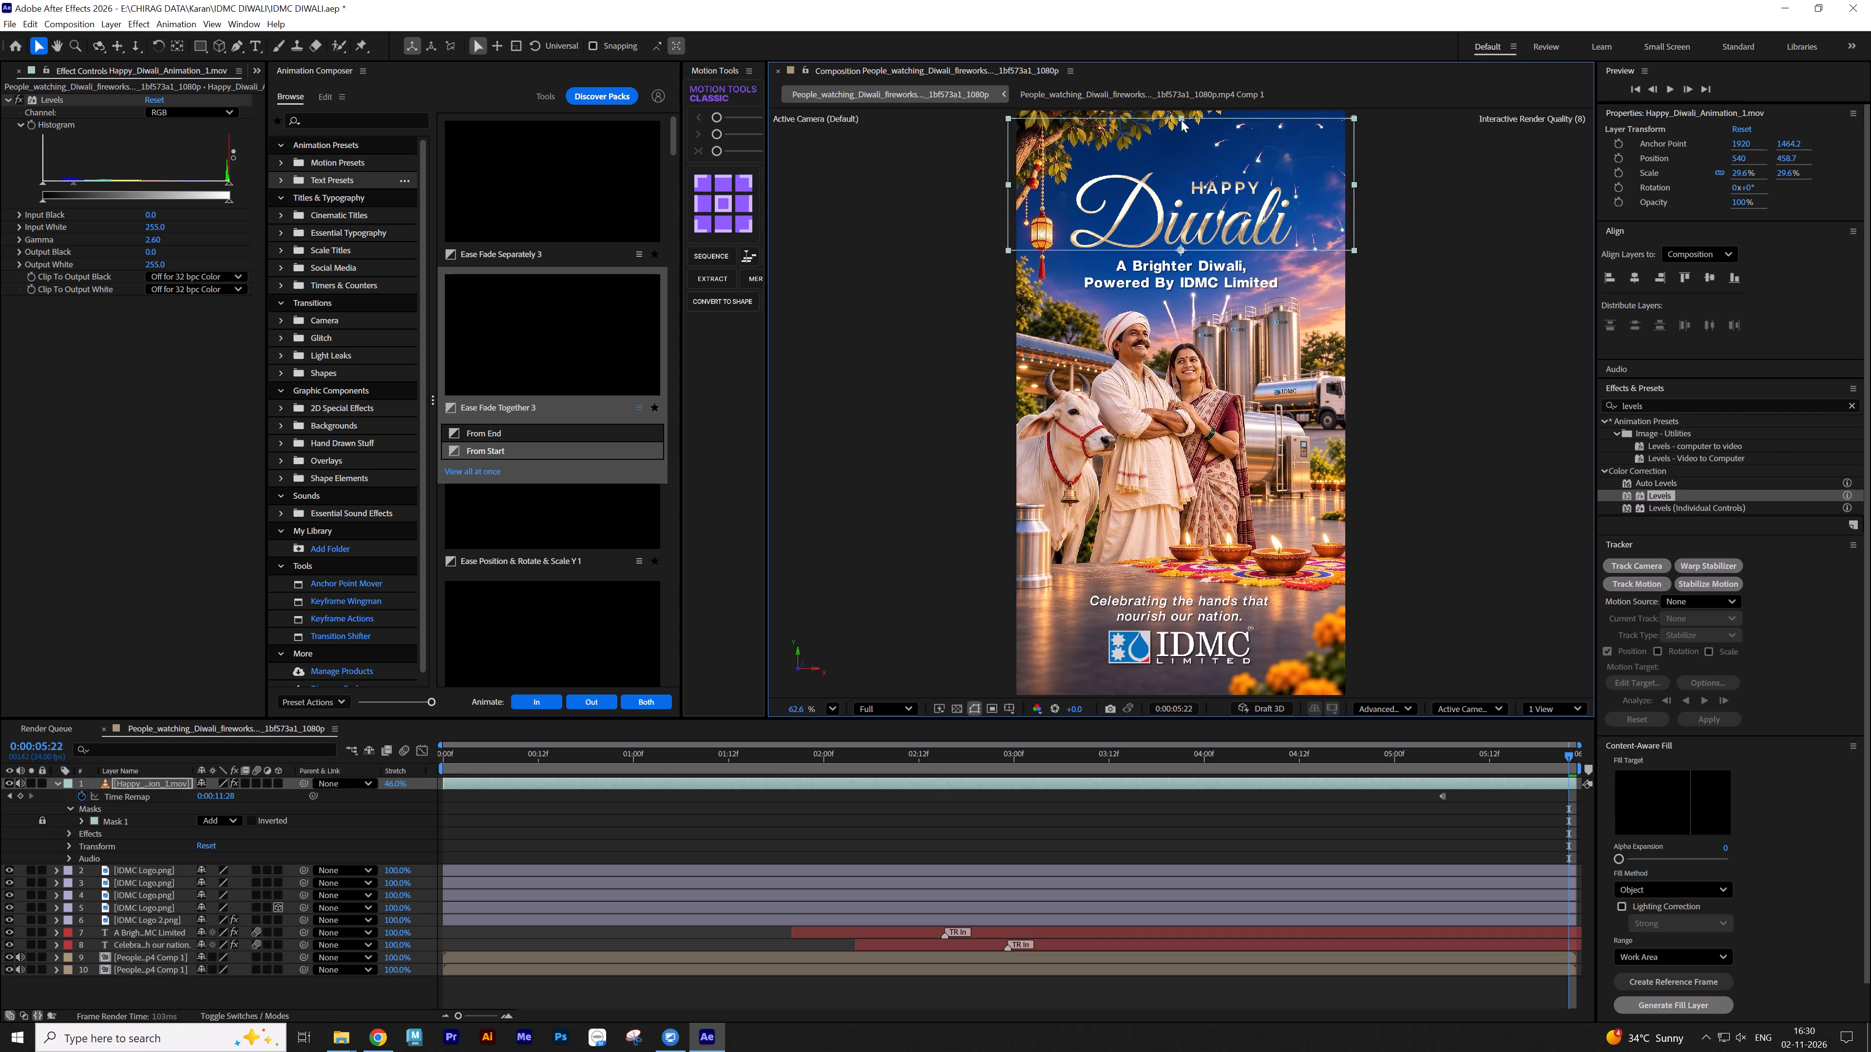
pyautogui.moveTo(1181, 120); pyautogui.dragTo(1181, 119)
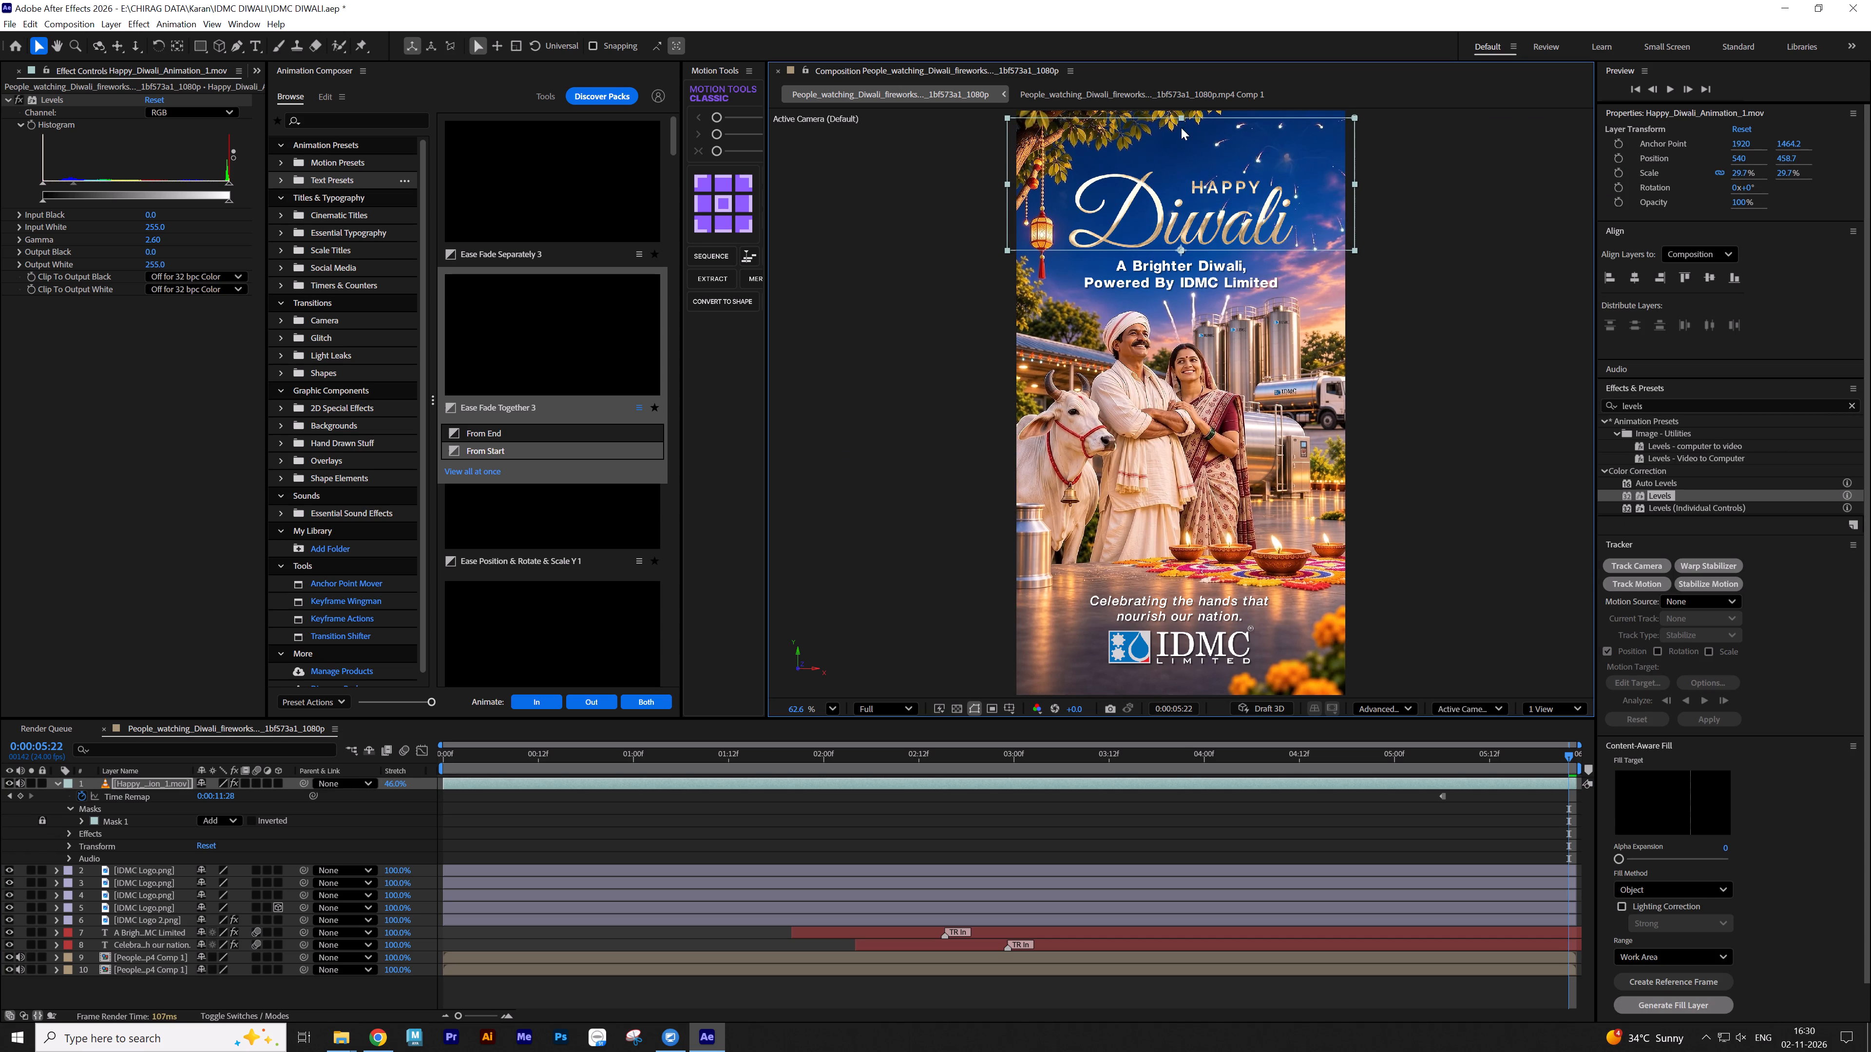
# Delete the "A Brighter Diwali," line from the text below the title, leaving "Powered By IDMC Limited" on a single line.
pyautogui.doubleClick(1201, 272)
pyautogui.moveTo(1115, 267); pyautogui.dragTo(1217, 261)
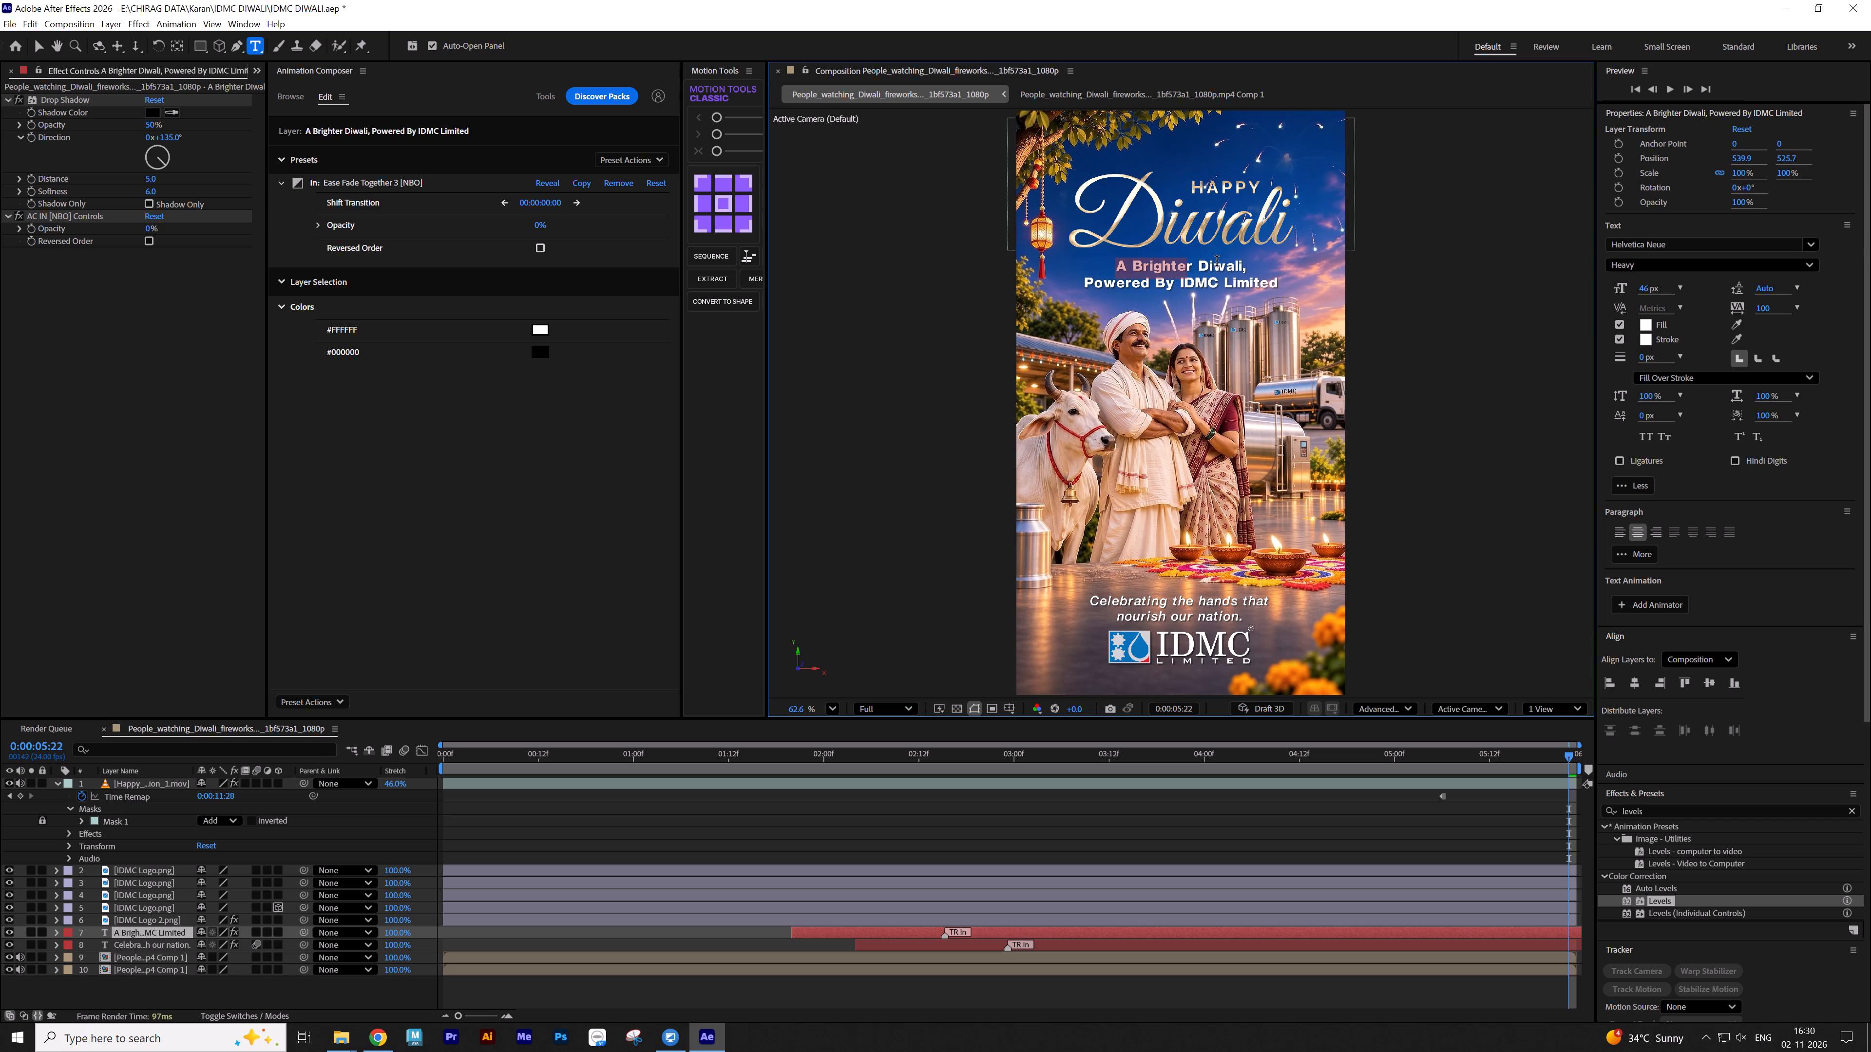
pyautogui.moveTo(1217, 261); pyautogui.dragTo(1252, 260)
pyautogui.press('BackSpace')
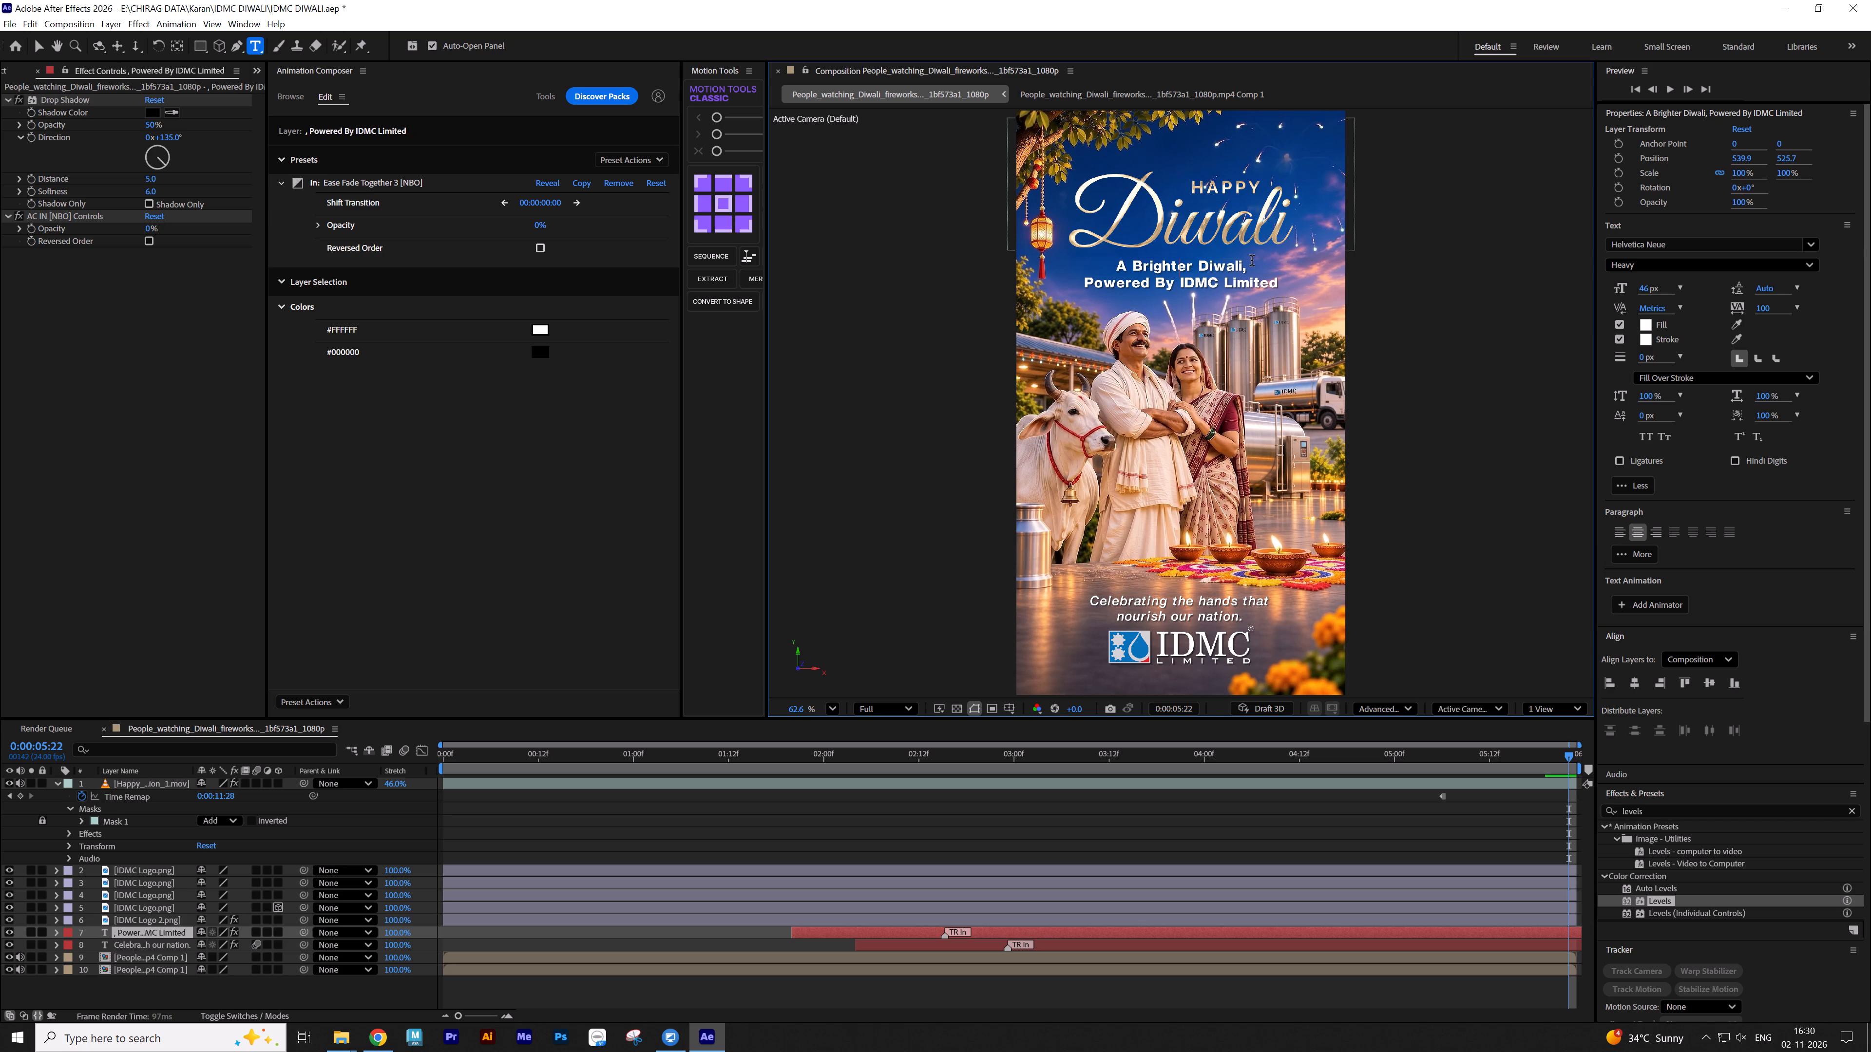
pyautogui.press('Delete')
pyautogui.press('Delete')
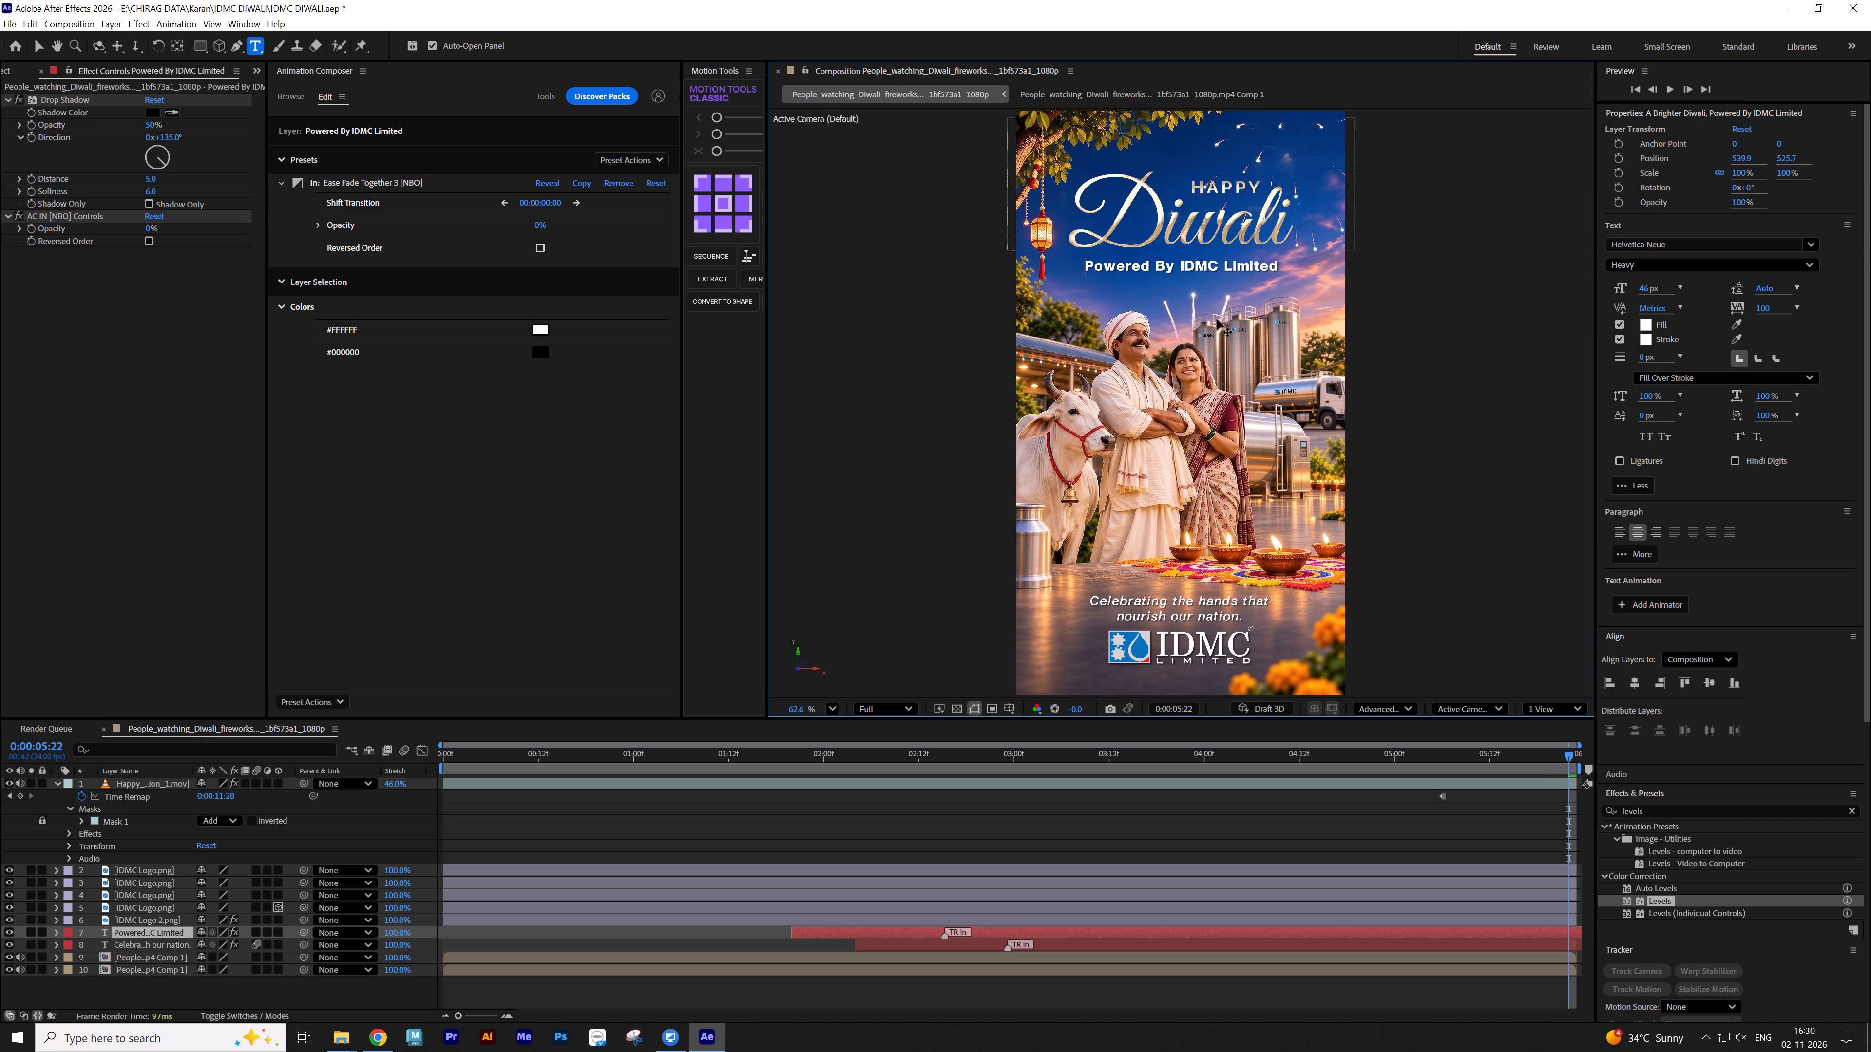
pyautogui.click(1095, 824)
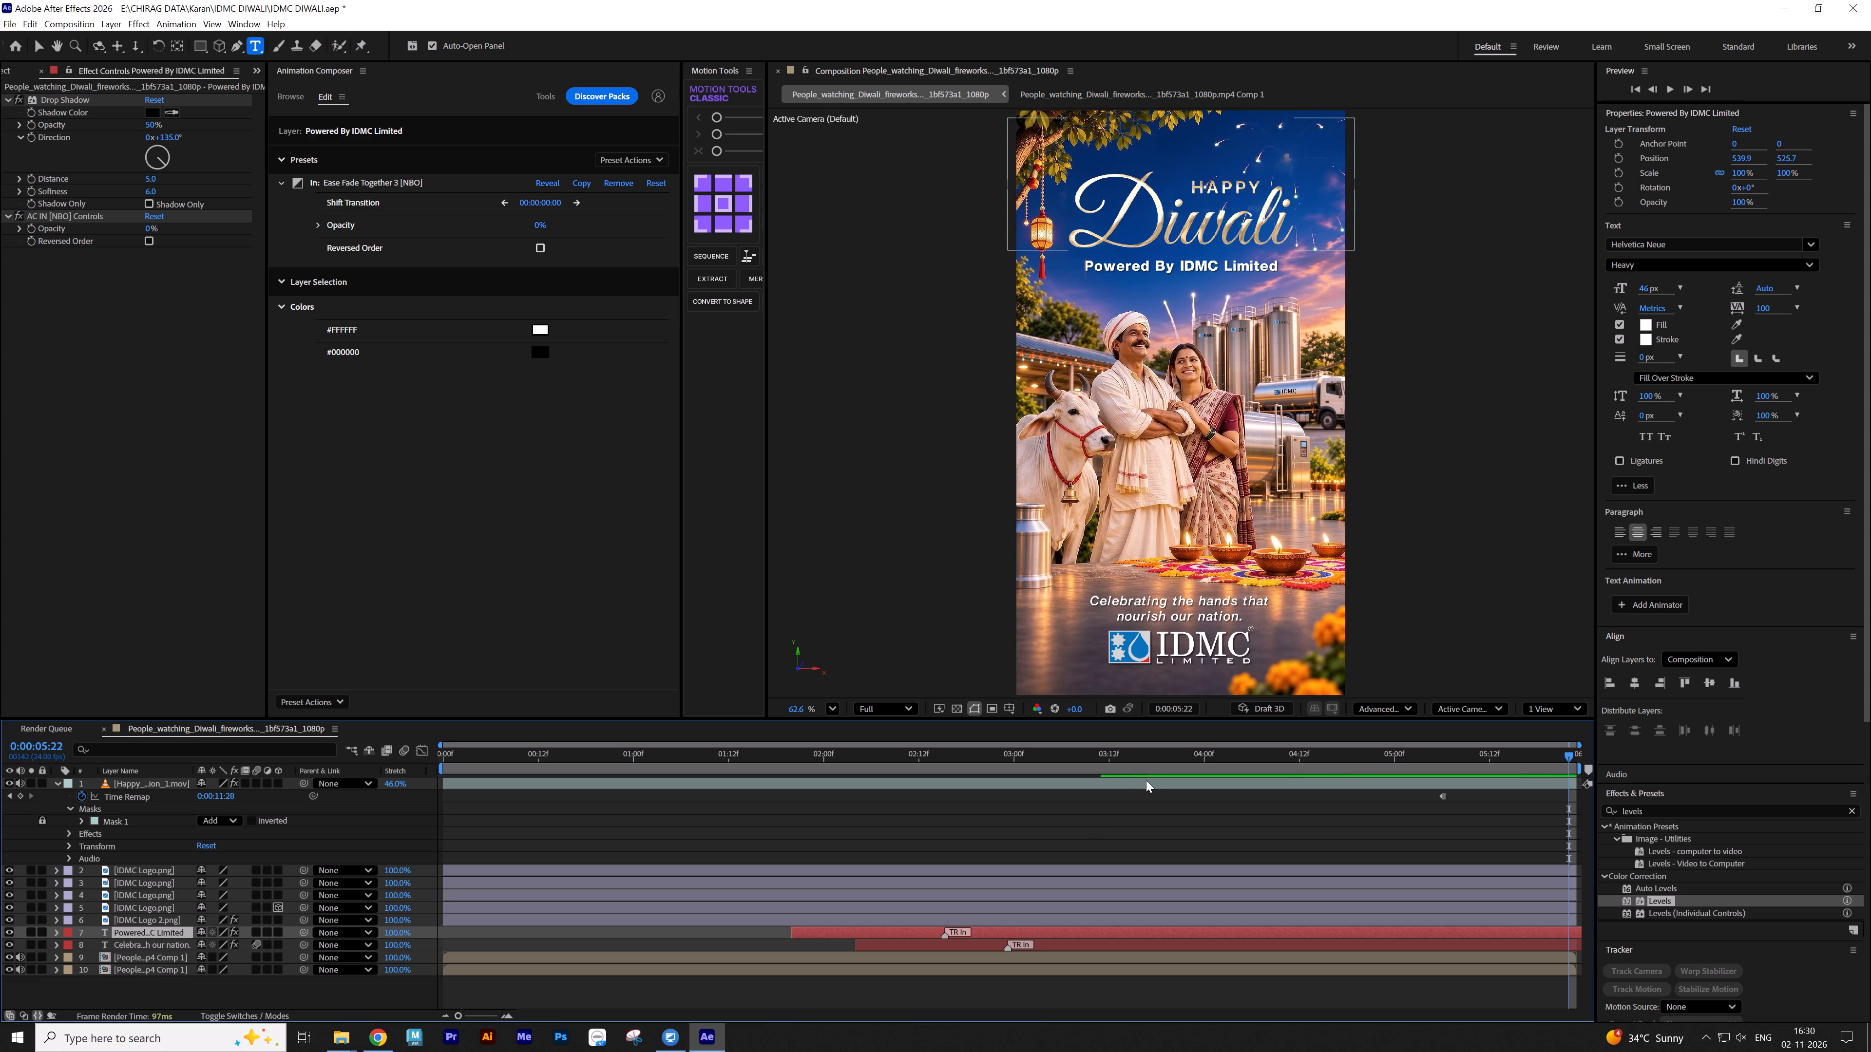
# Replace the whole text below the Happy Diwali title with "From IDMC Family.".
pyautogui.doubleClick(1241, 263)
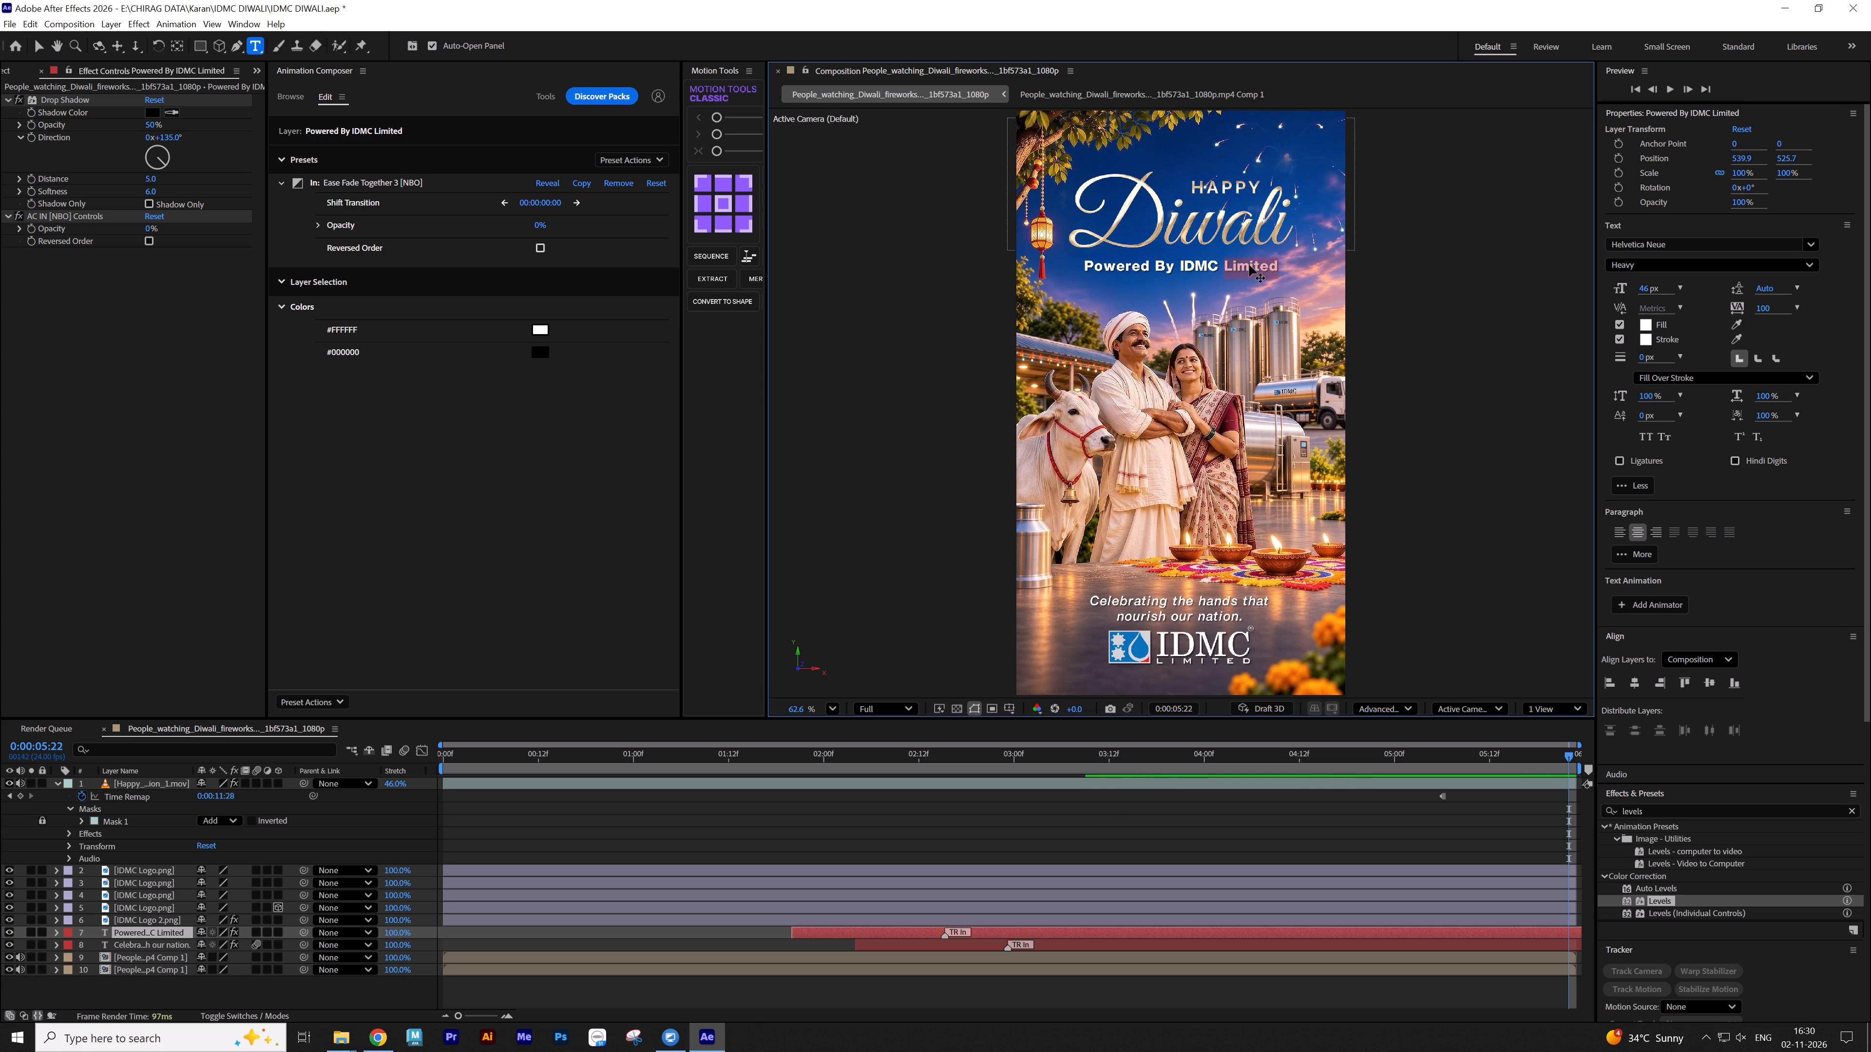
pyautogui.hotkey('ctrl', 'a')
pyautogui.write('From')
pyautogui.press('space')
pyautogui.write('IDMC')
pyautogui.press('space')
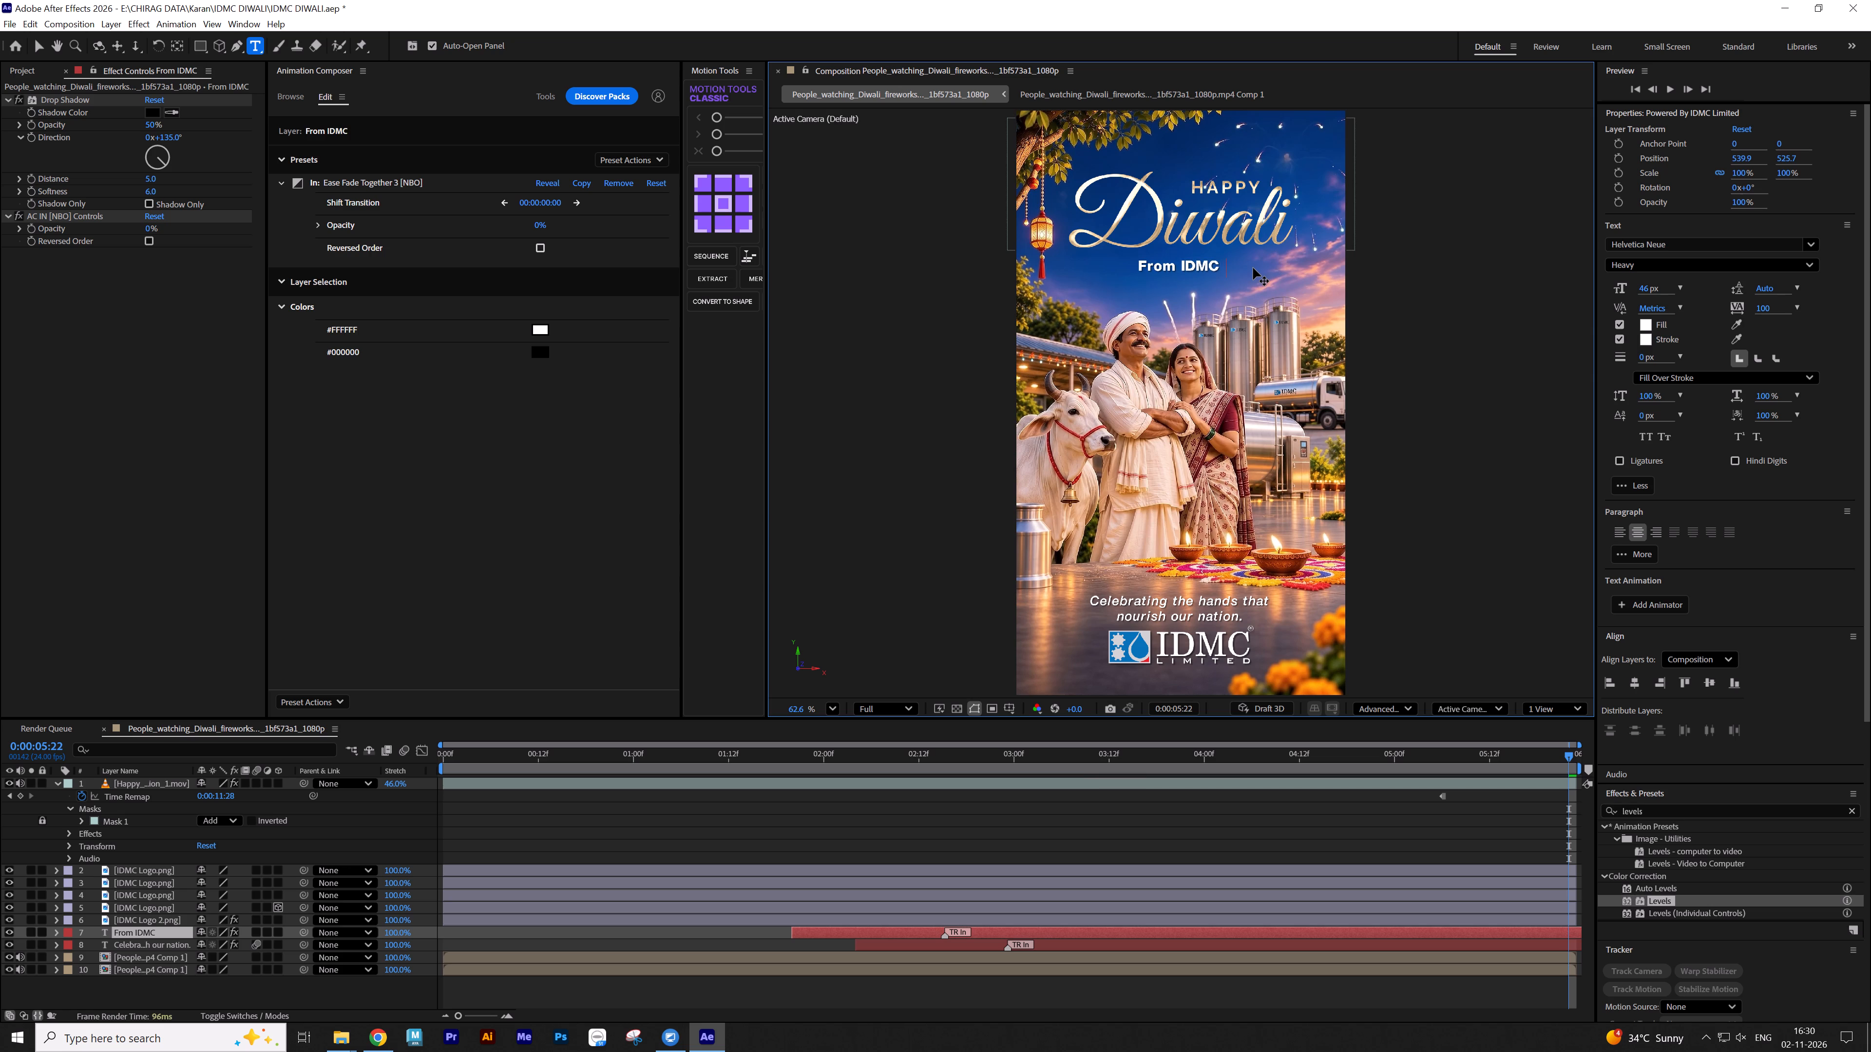
pyautogui.write('Family')
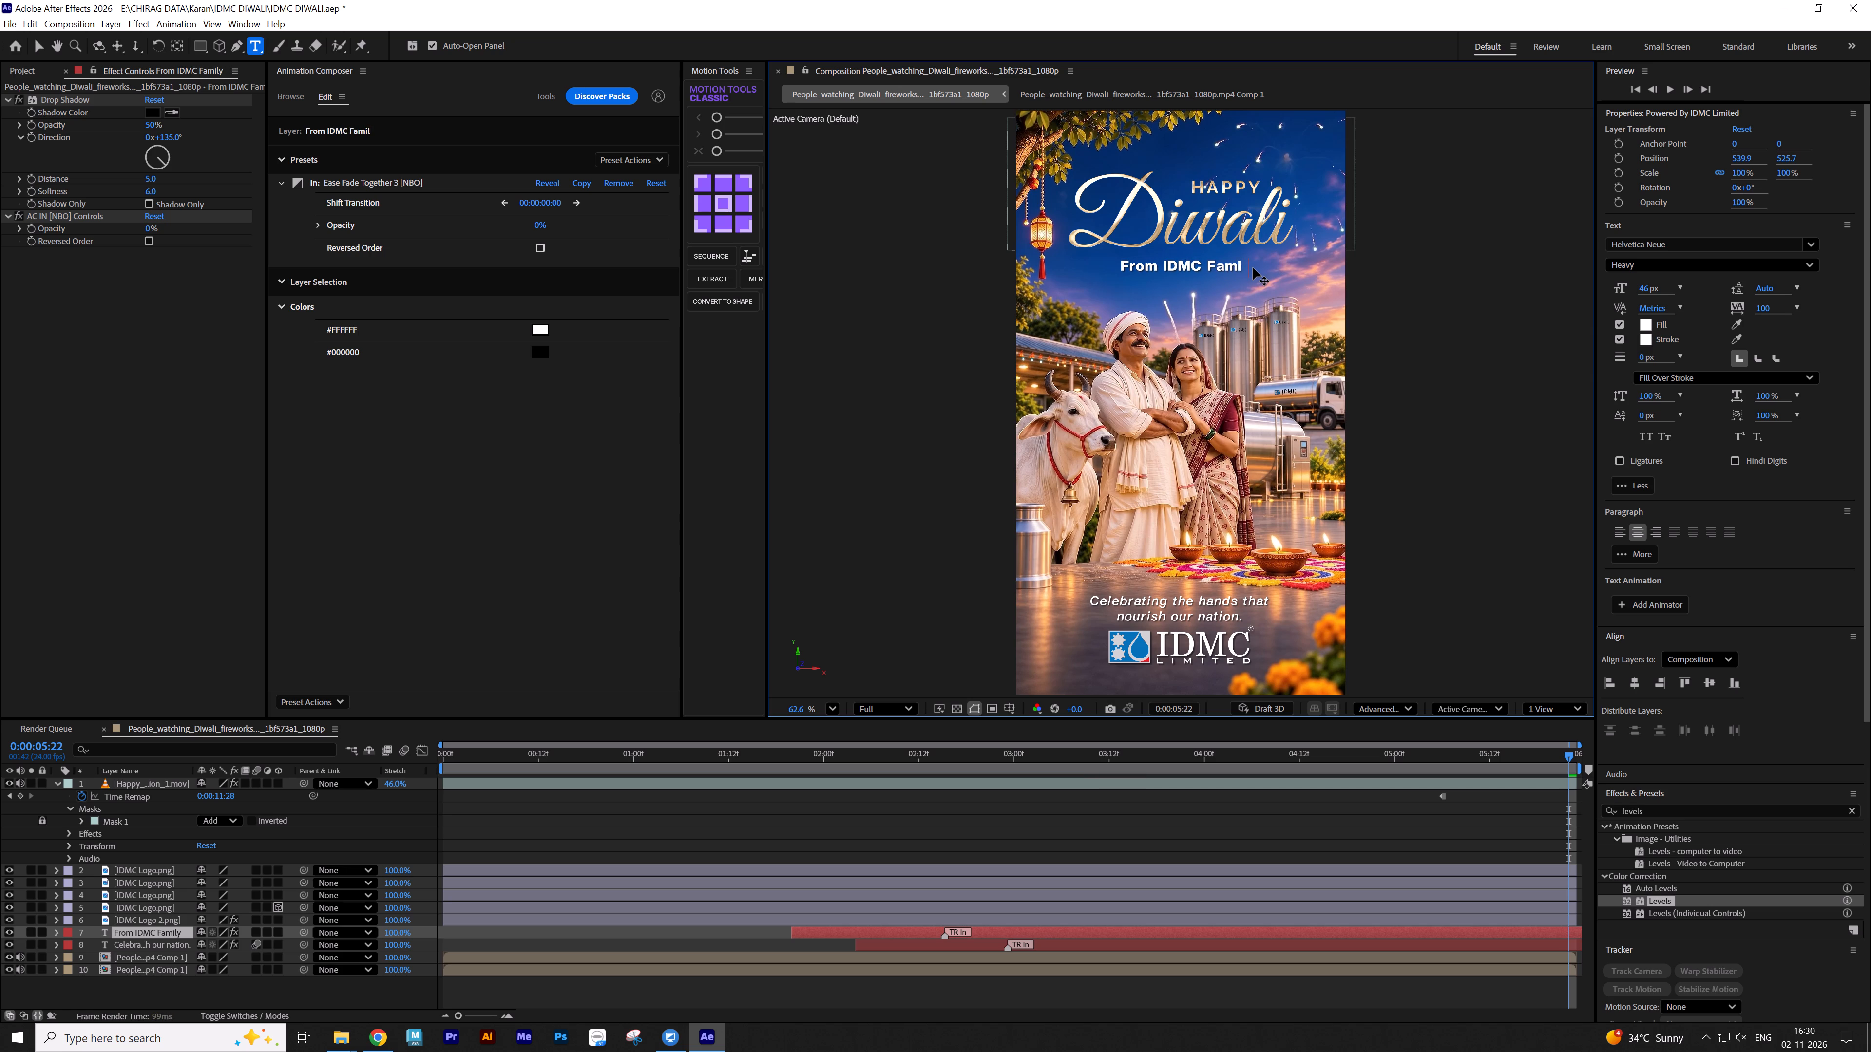
pyautogui.press('.')
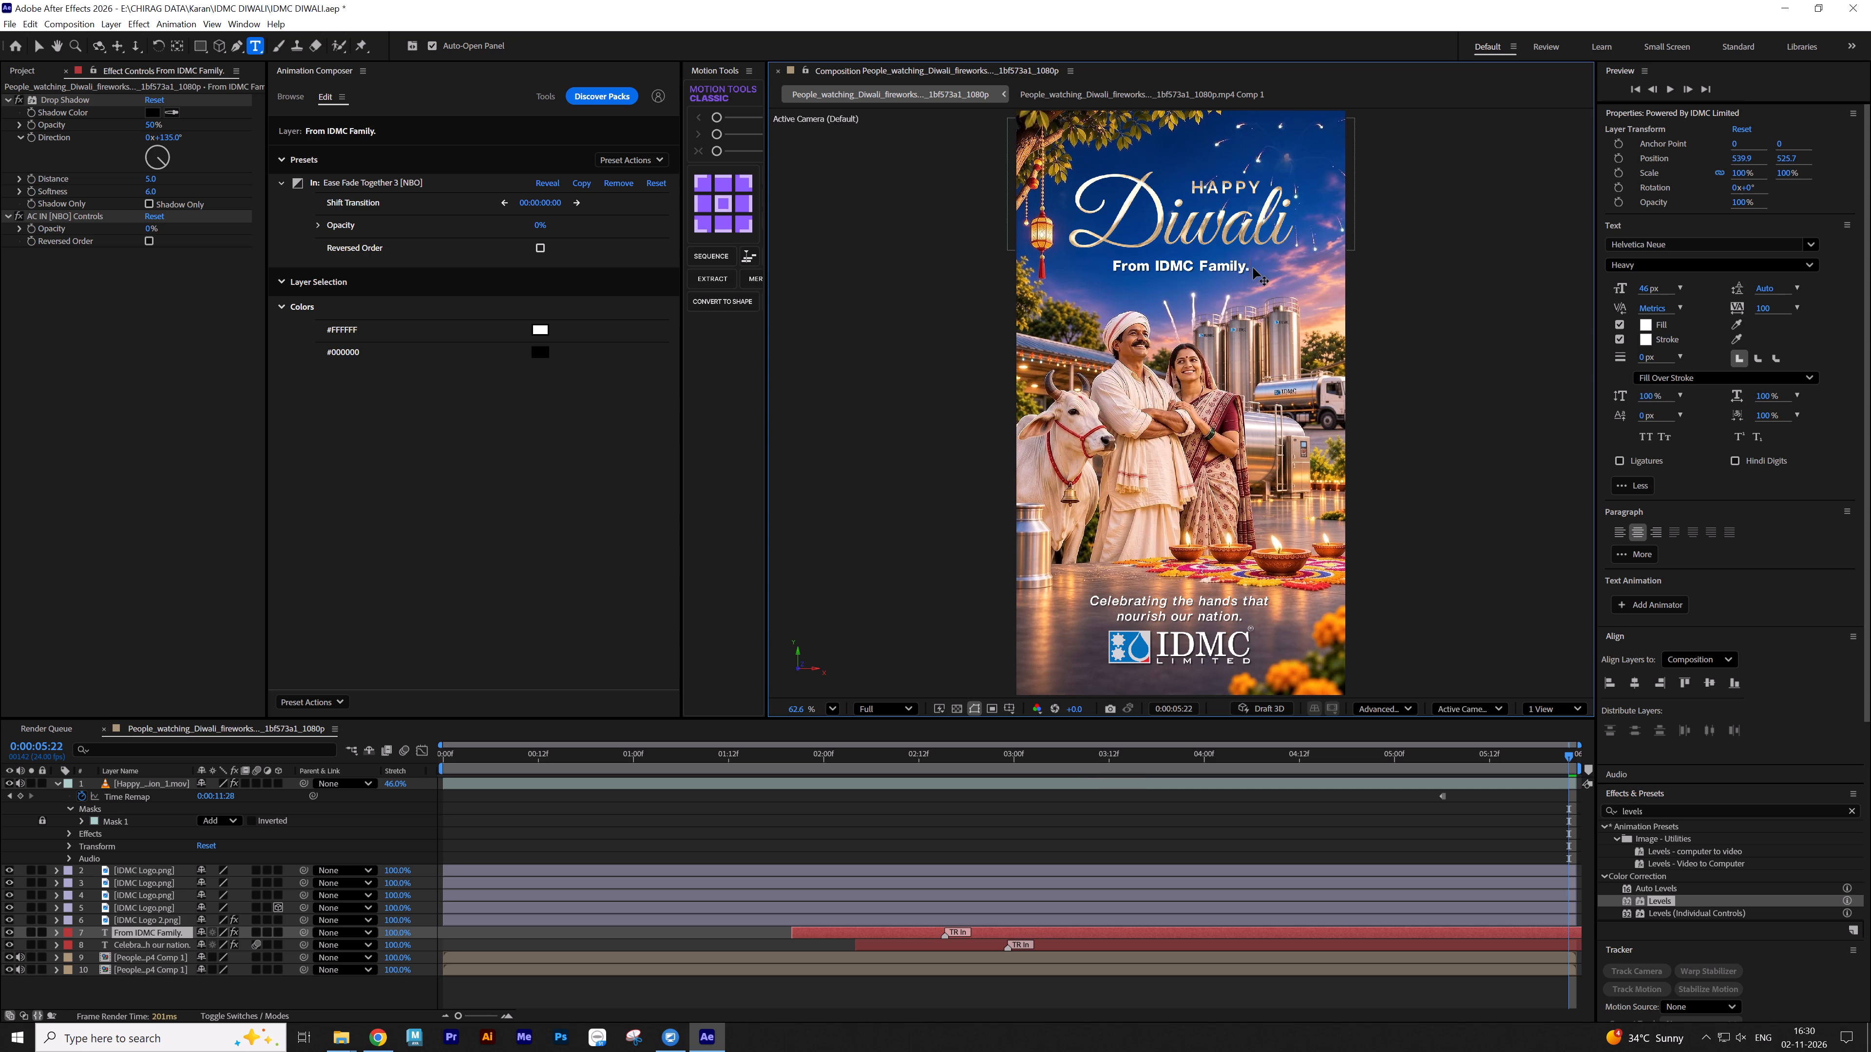
pyautogui.click(1170, 845)
# Center the "From IDMC Family." text horizontally in the composition.
pyautogui.press('v')
pyautogui.click(1226, 269)
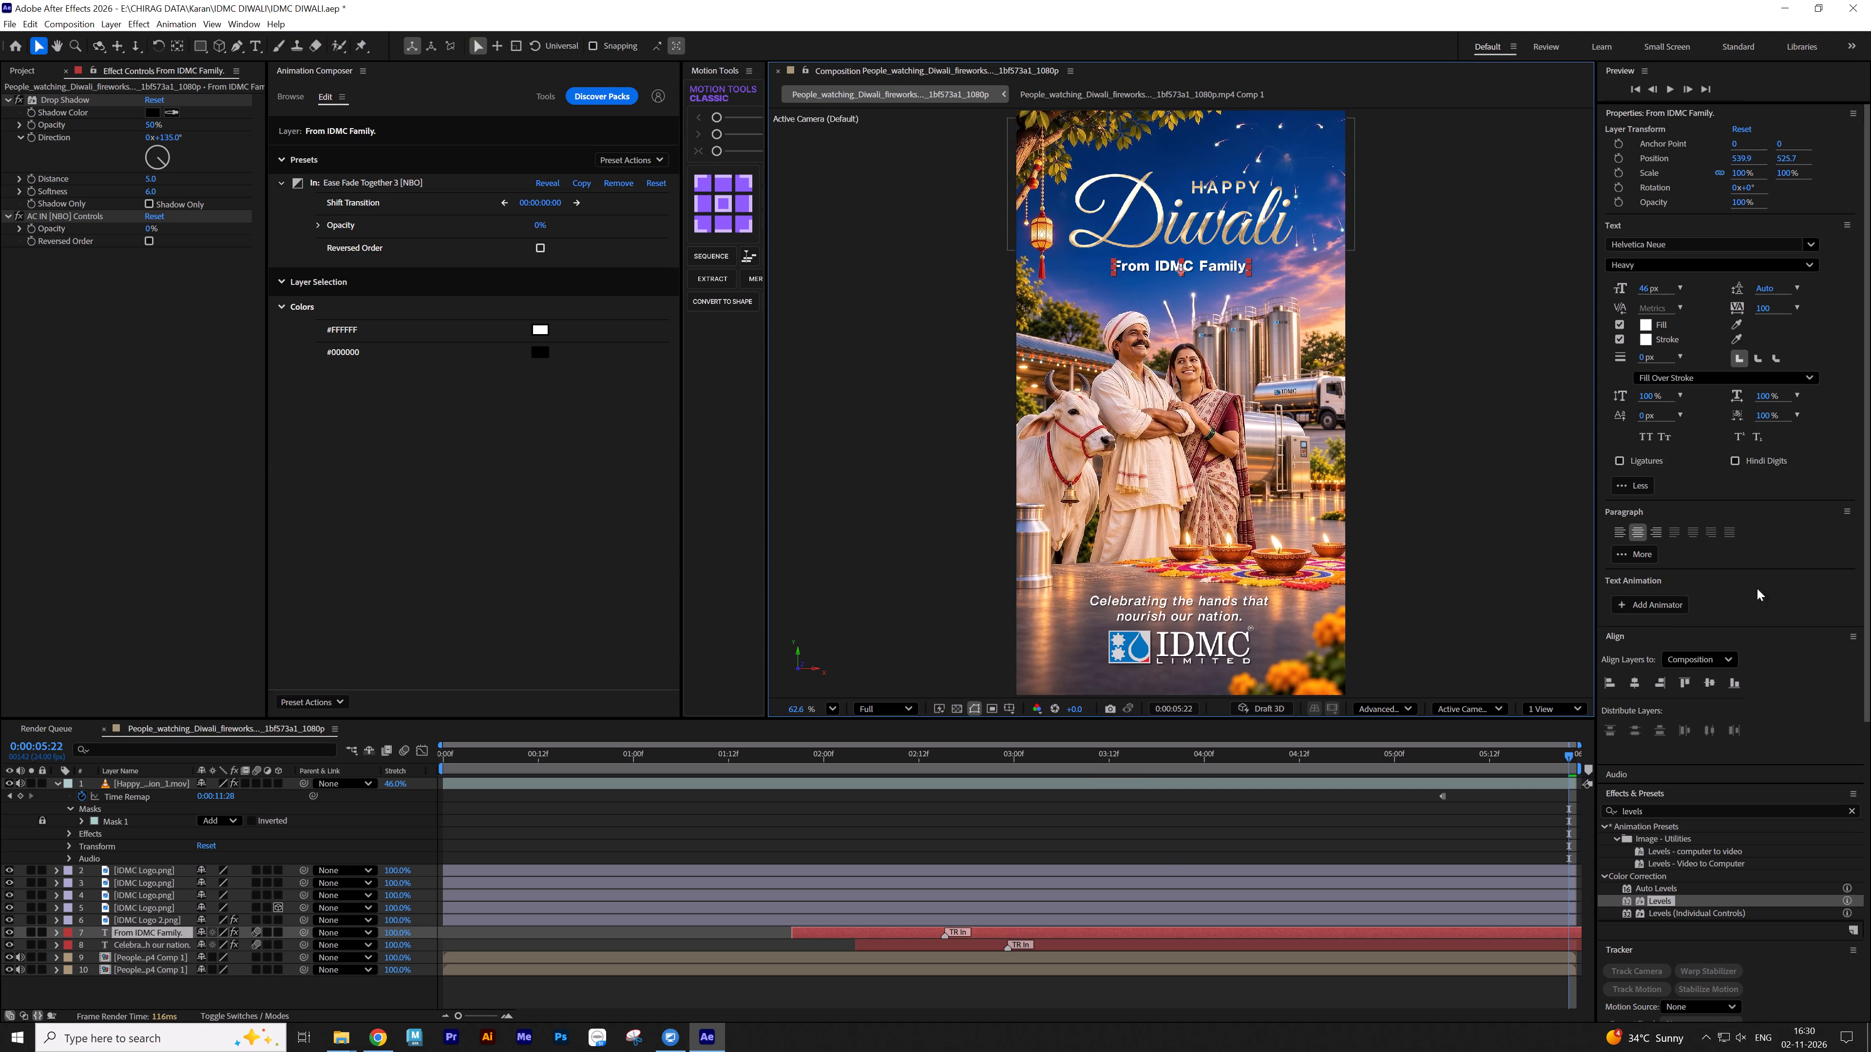
pyautogui.click(1633, 682)
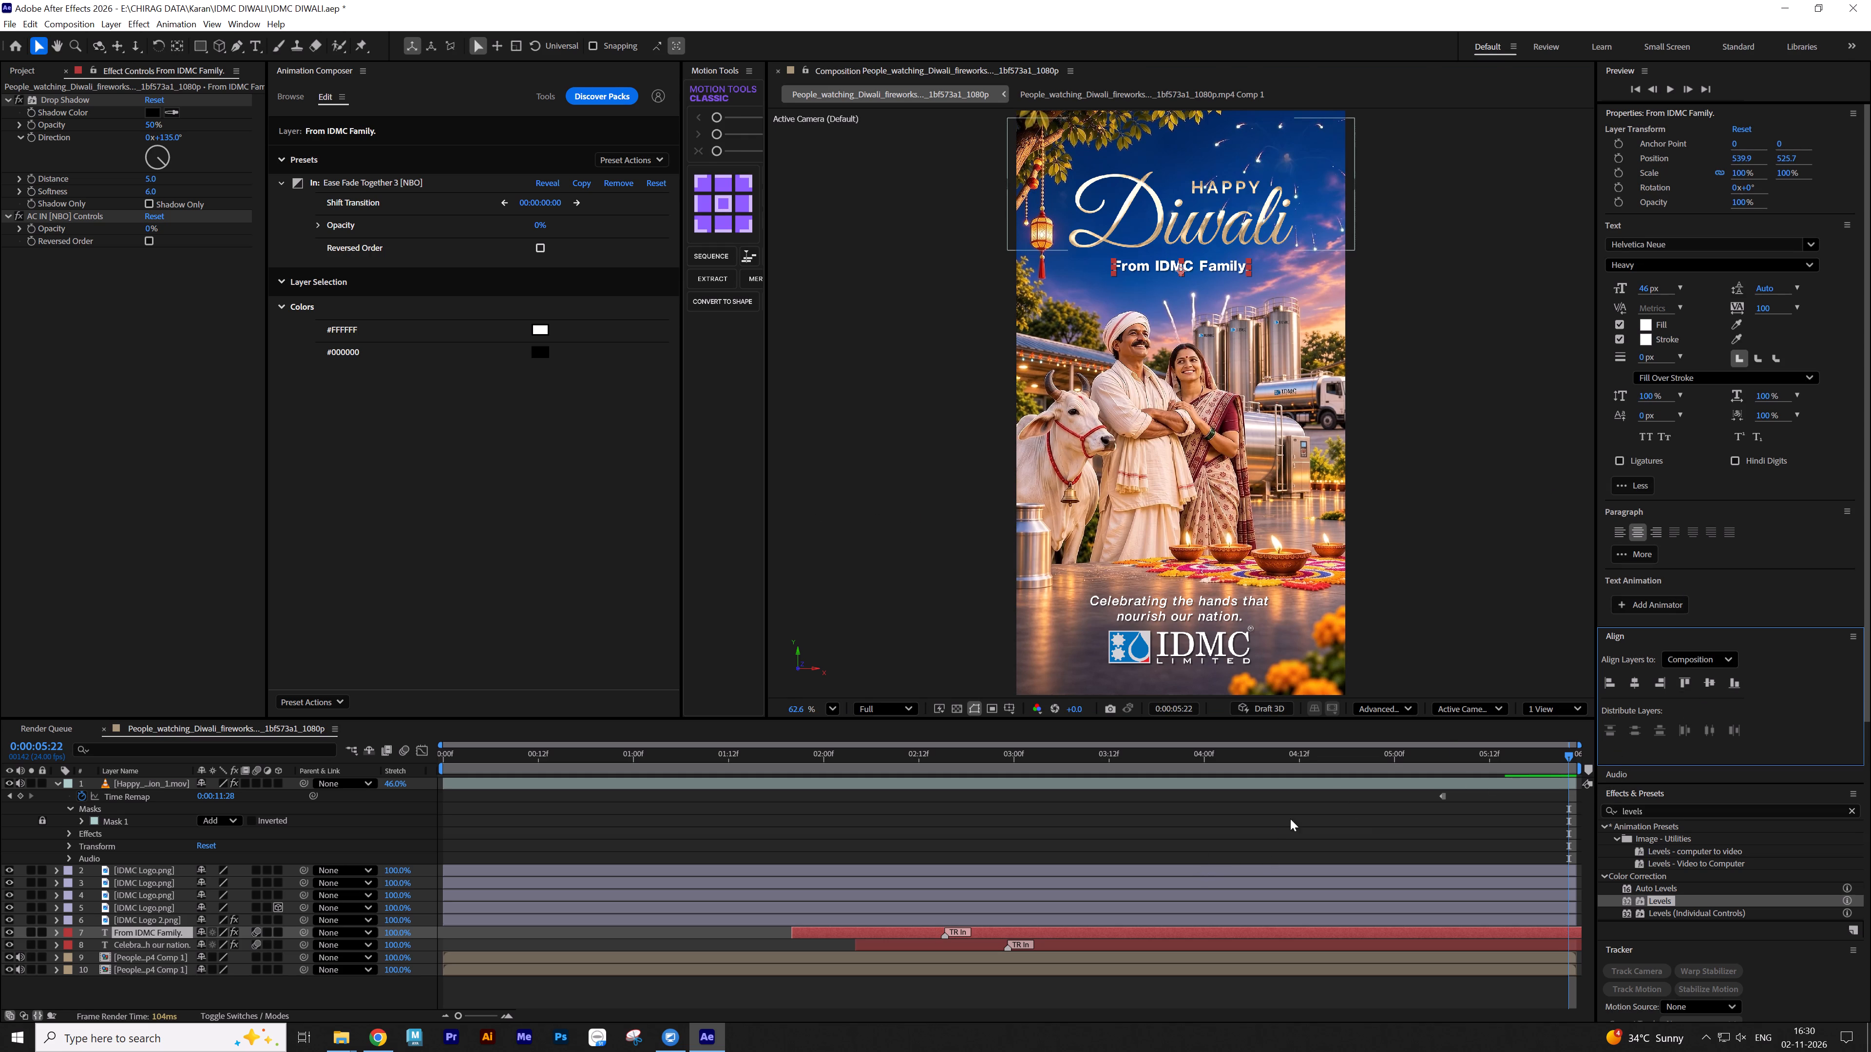
pyautogui.click(1279, 825)
pyautogui.click(1391, 390)
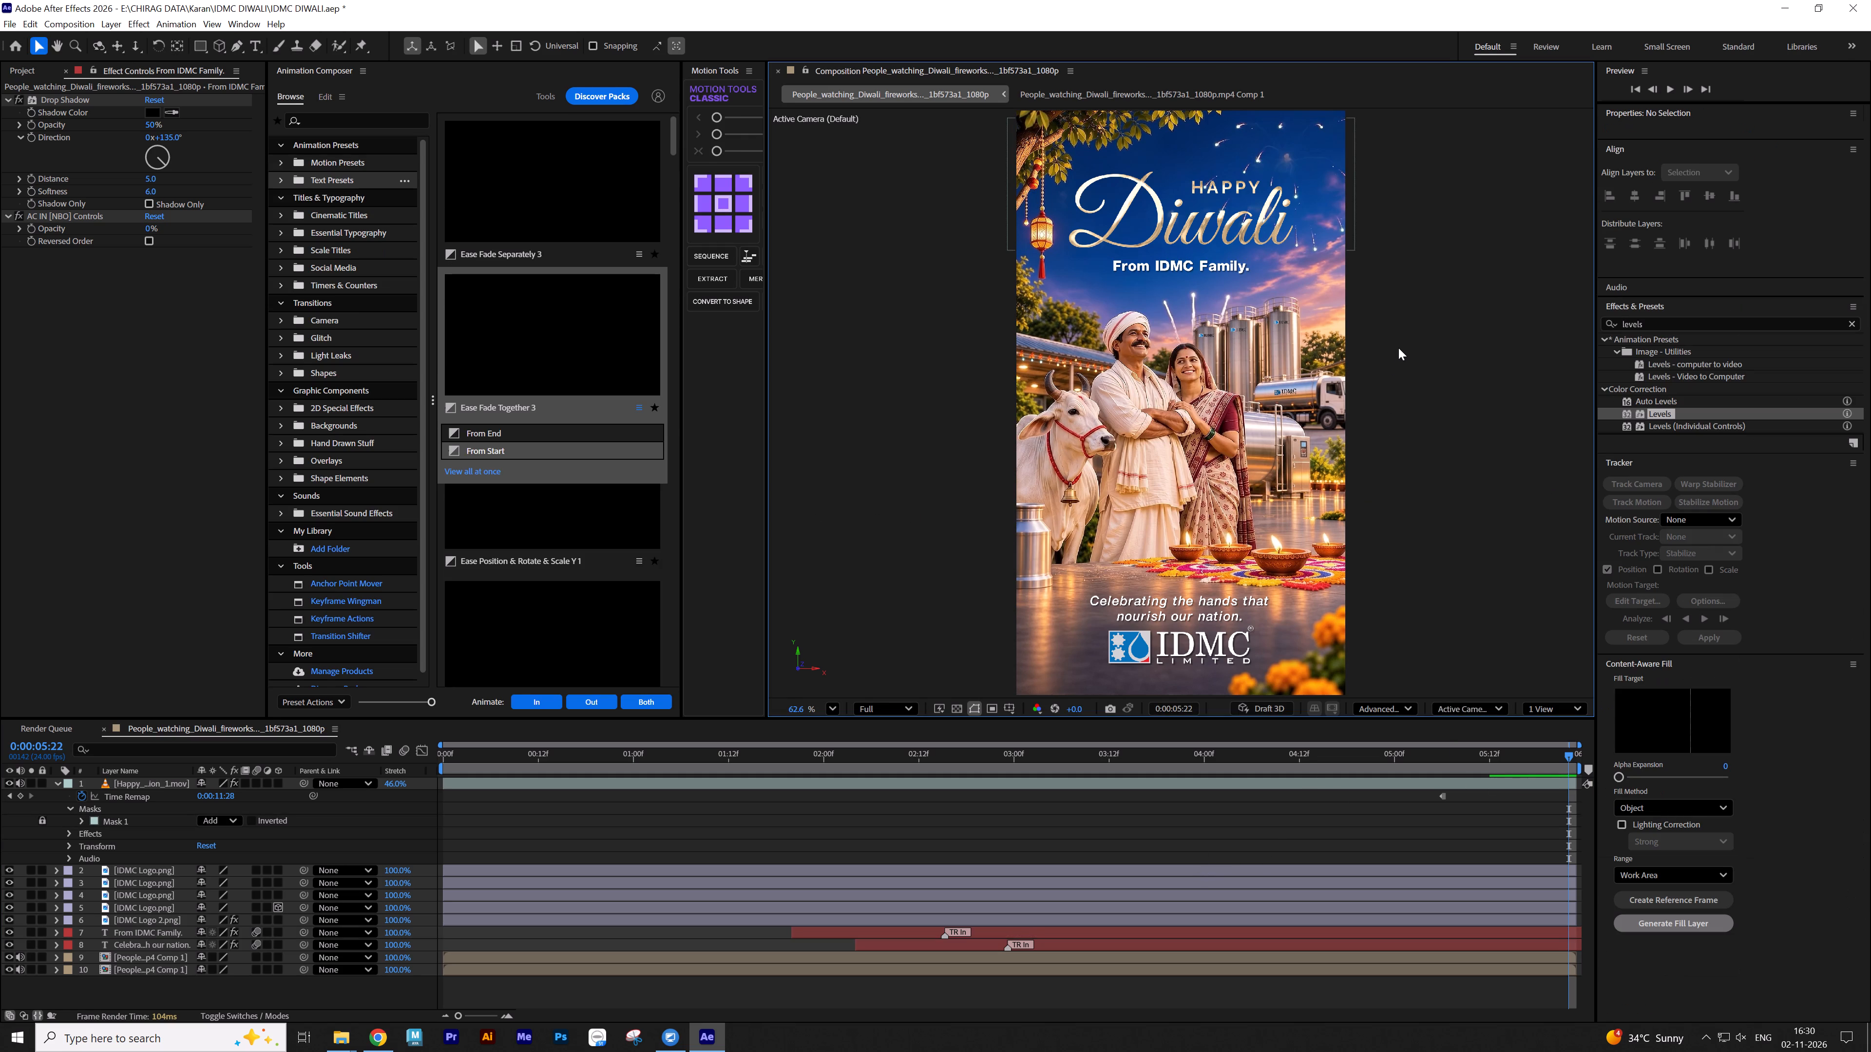
# Set the font of both the "From IDMC Family." text and the "Celebrating the hands" tagline to Times New Roman Bold.
pyautogui.click(1208, 610)
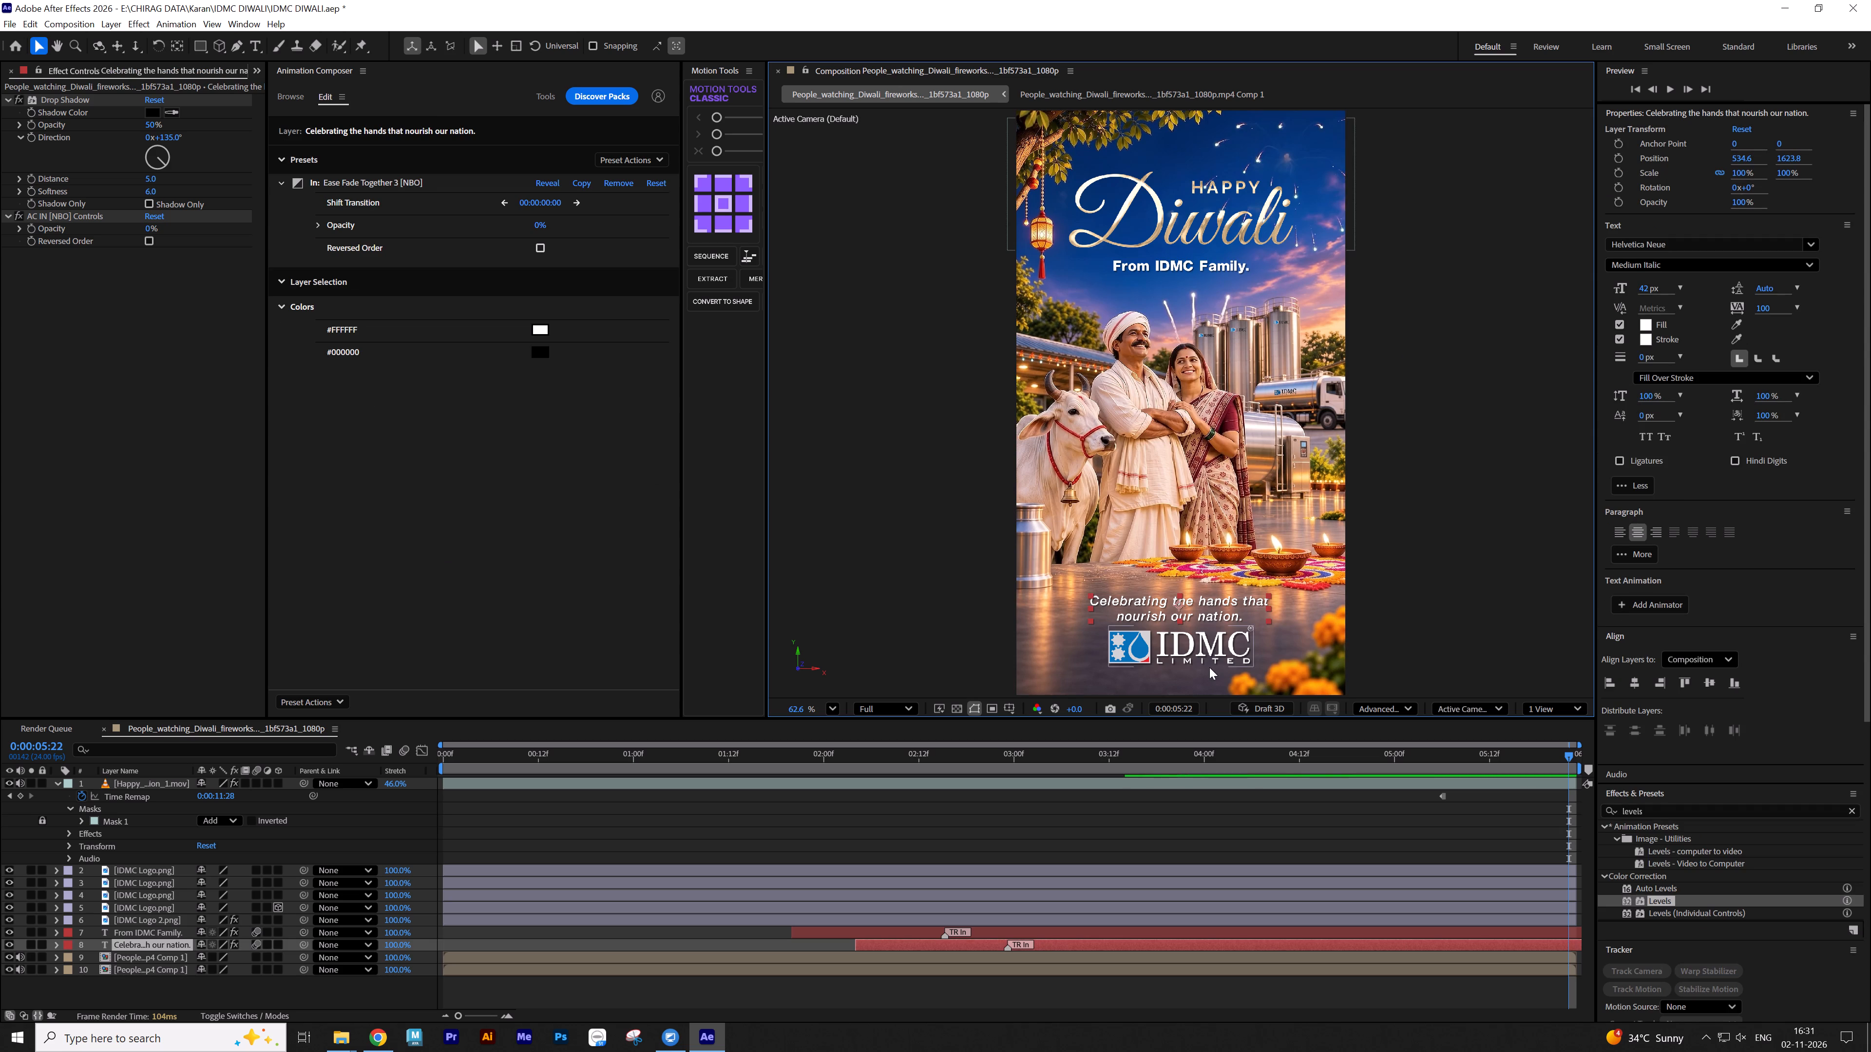
pyautogui.scroll(6, 1208, 666)
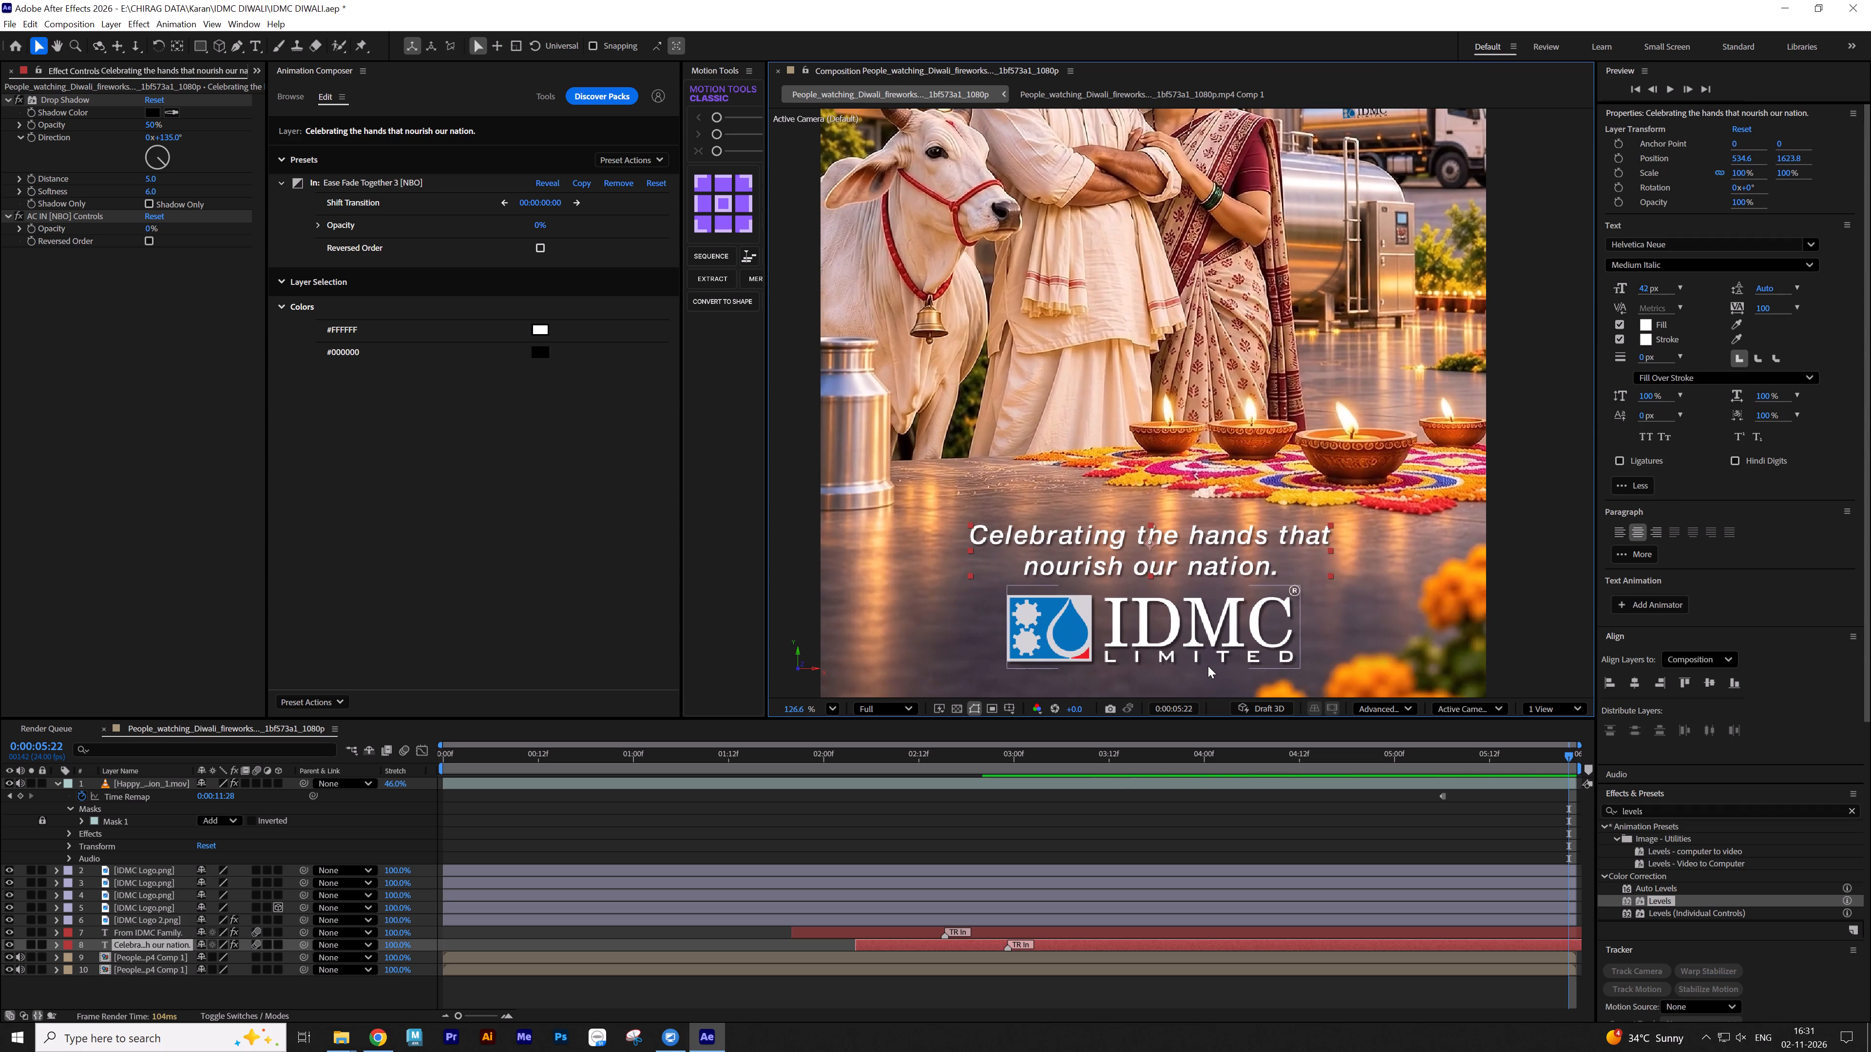
pyautogui.scroll(-3, 1208, 666)
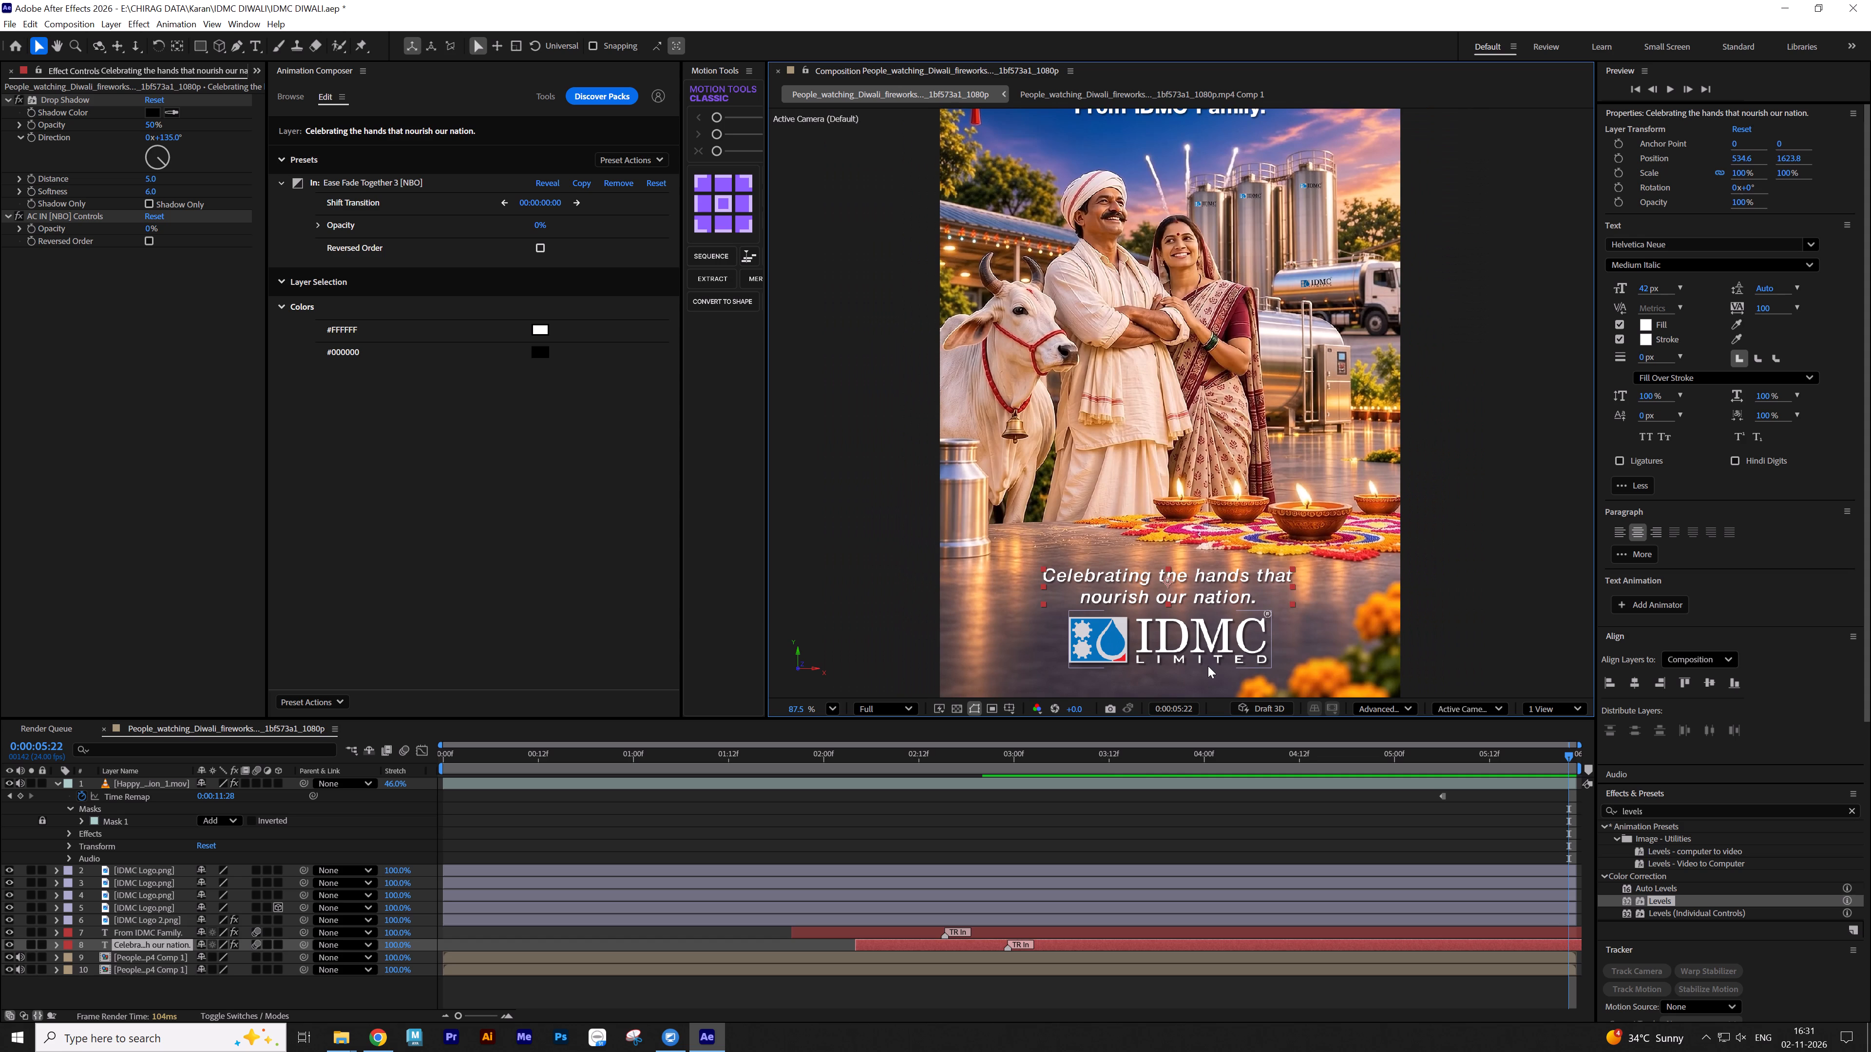
pyautogui.scroll(-1, 1208, 666)
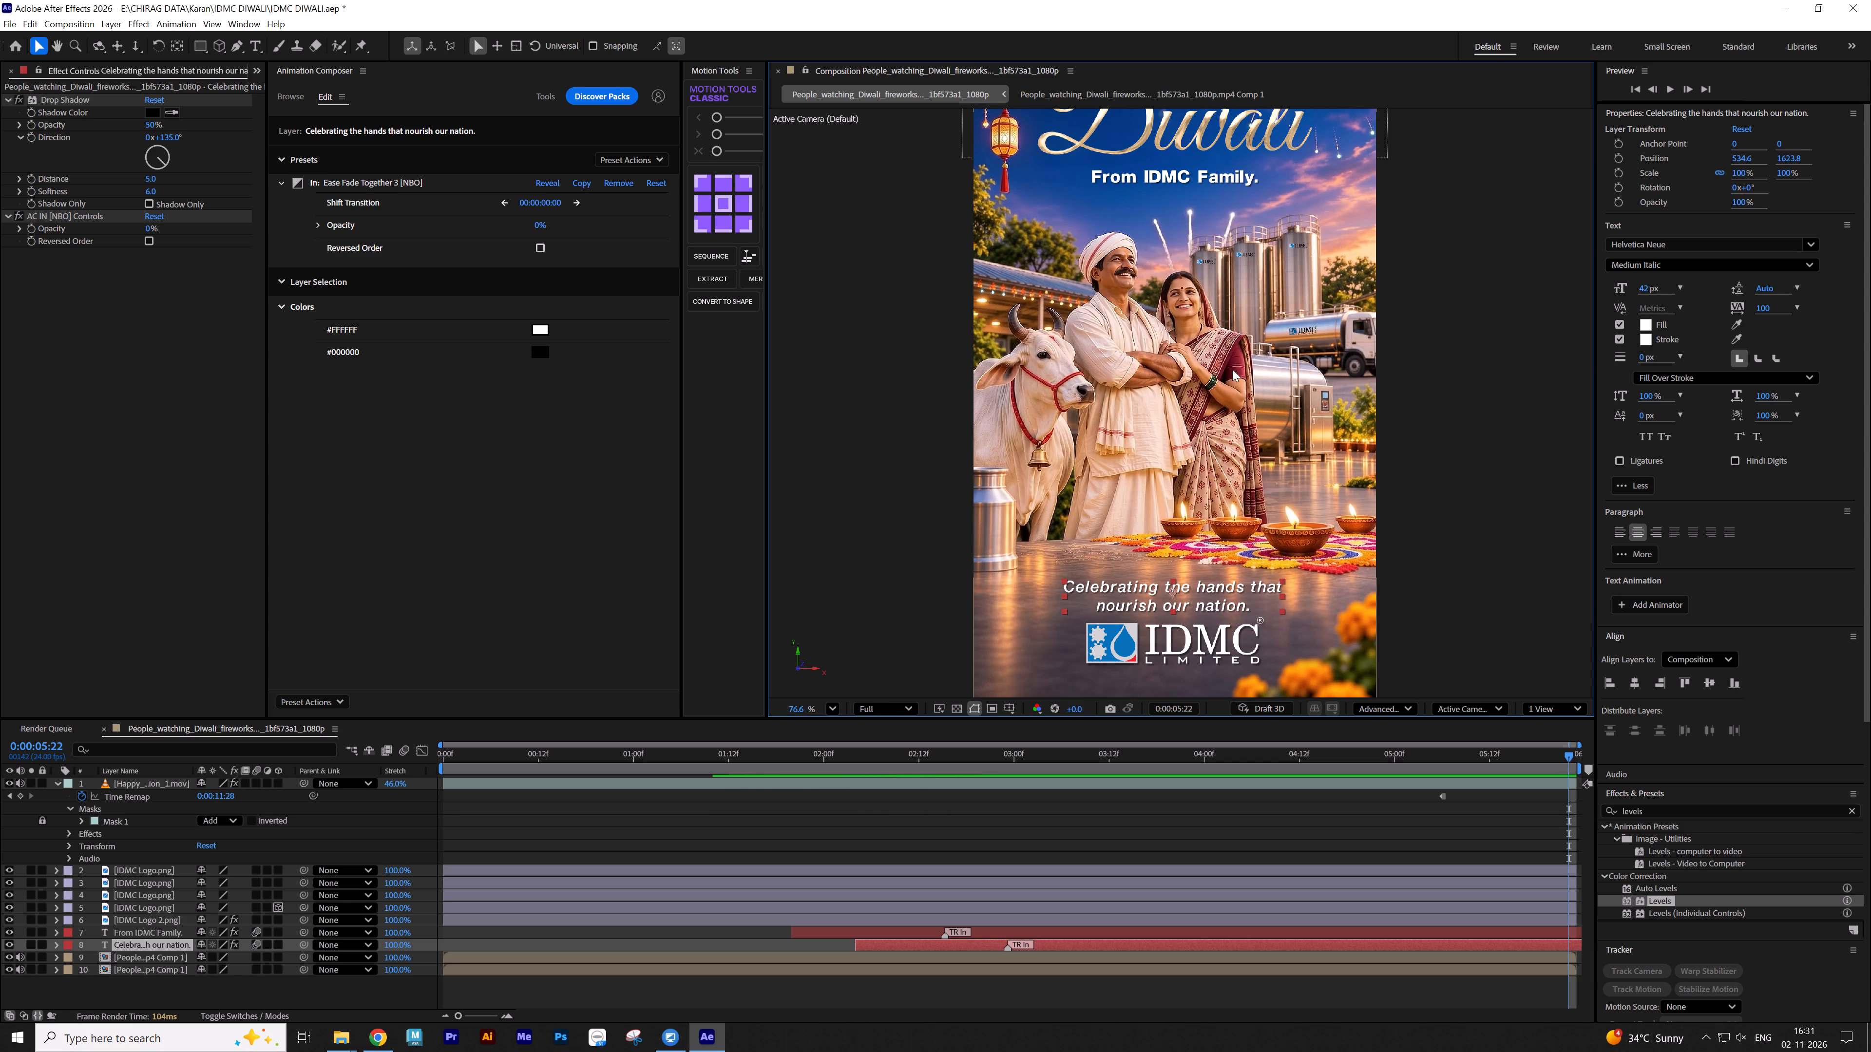
pyautogui.keyDown('shift'); pyautogui.click(1184, 173); pyautogui.keyUp('shift')
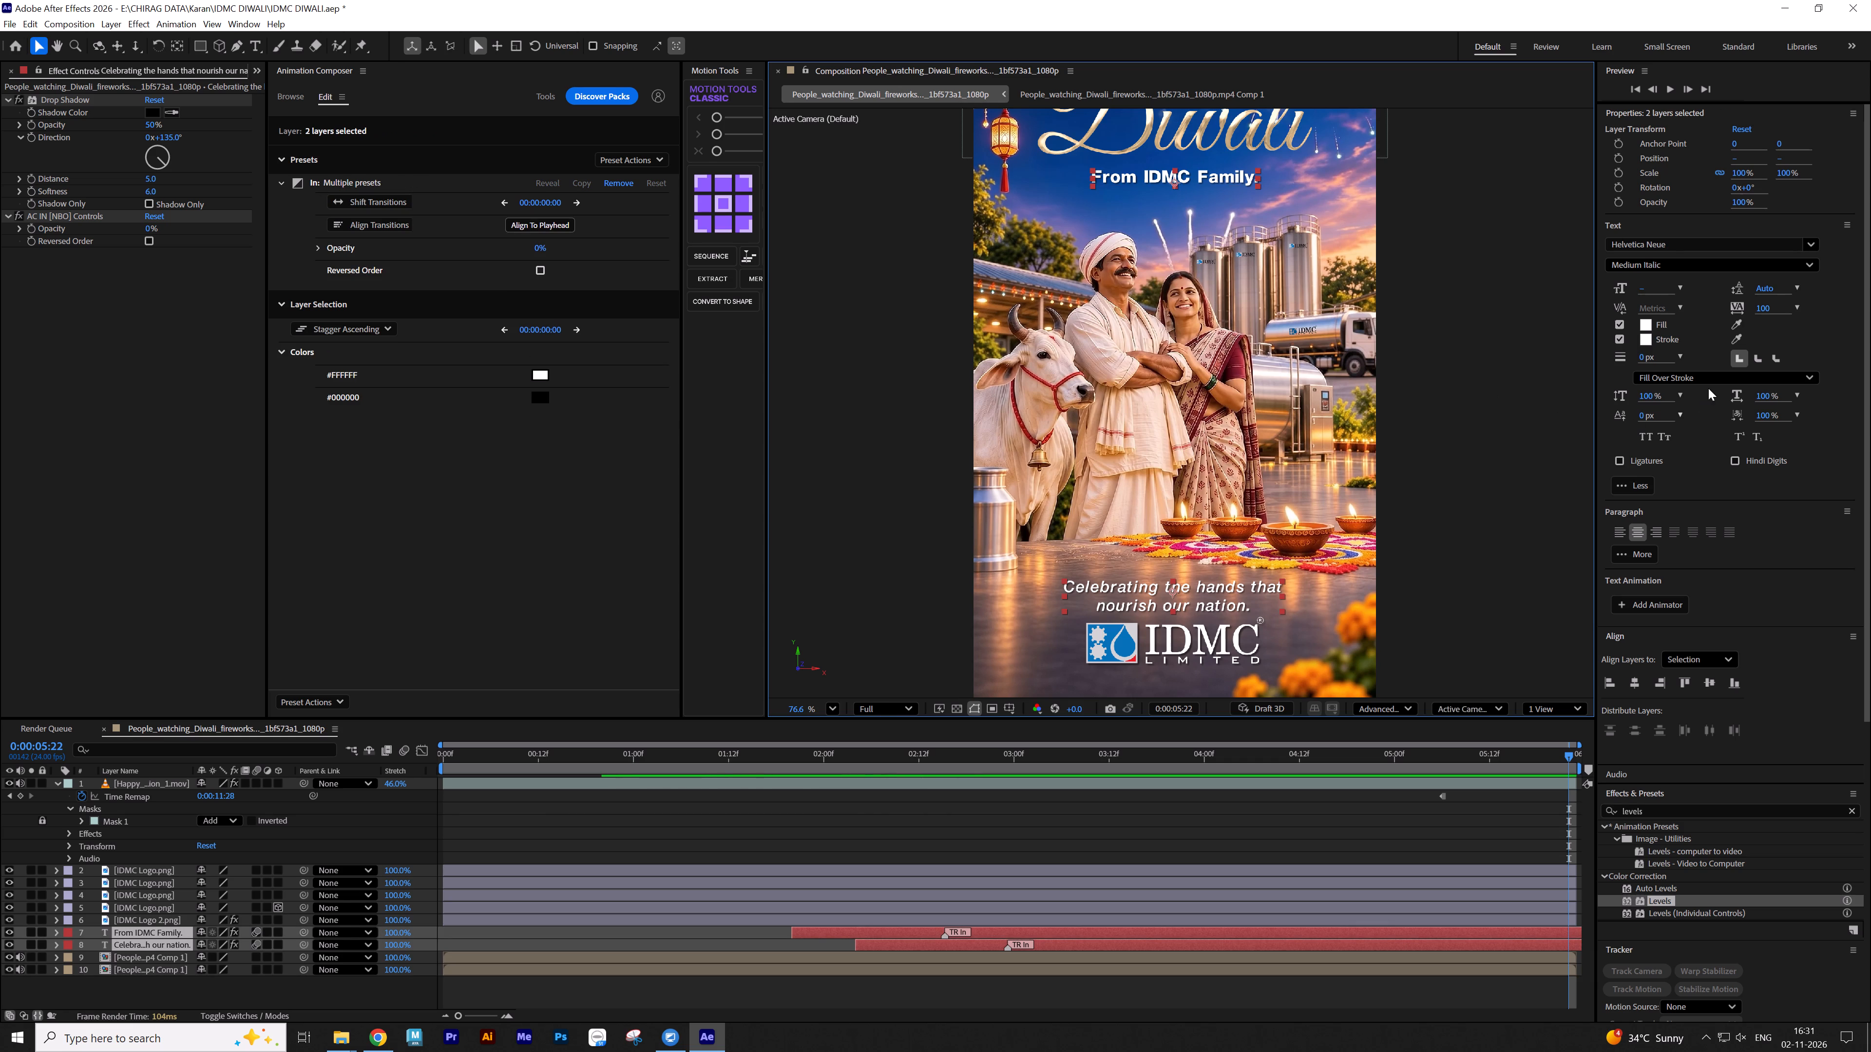
pyautogui.click(1674, 244)
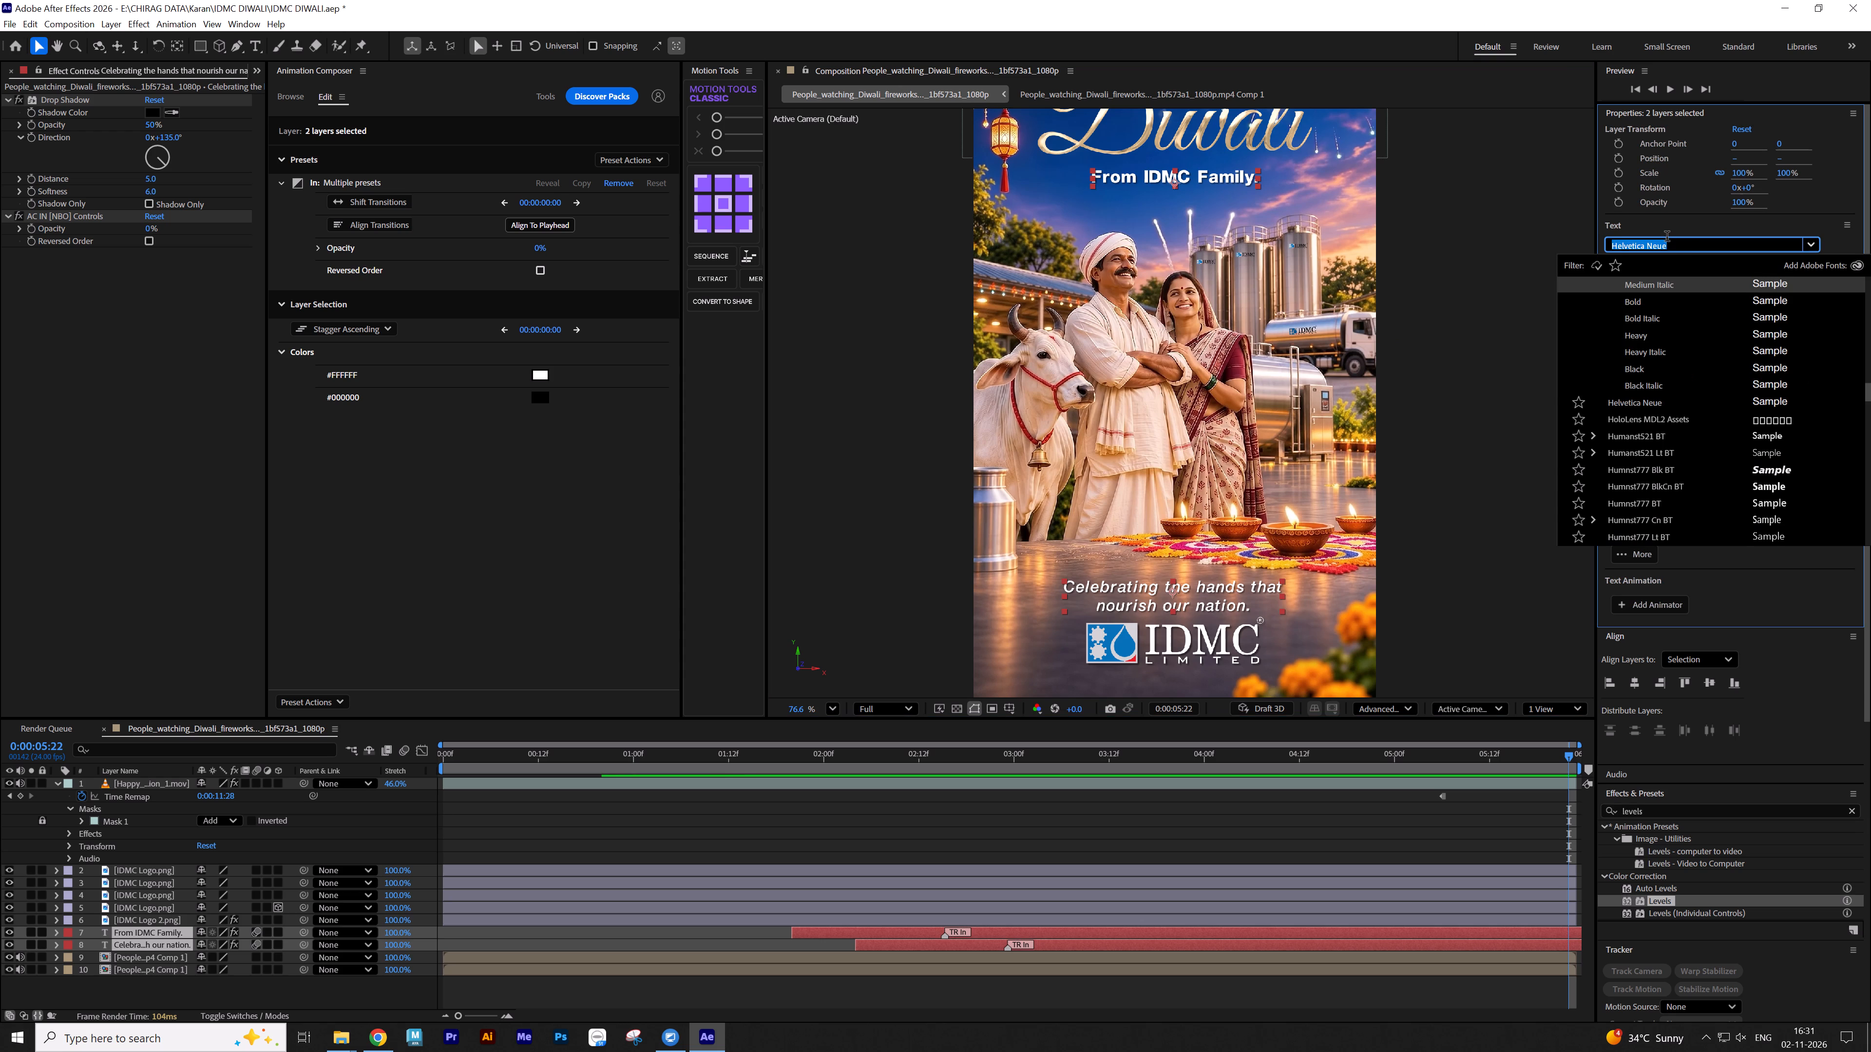
pyautogui.write('tim')
pyautogui.write('es')
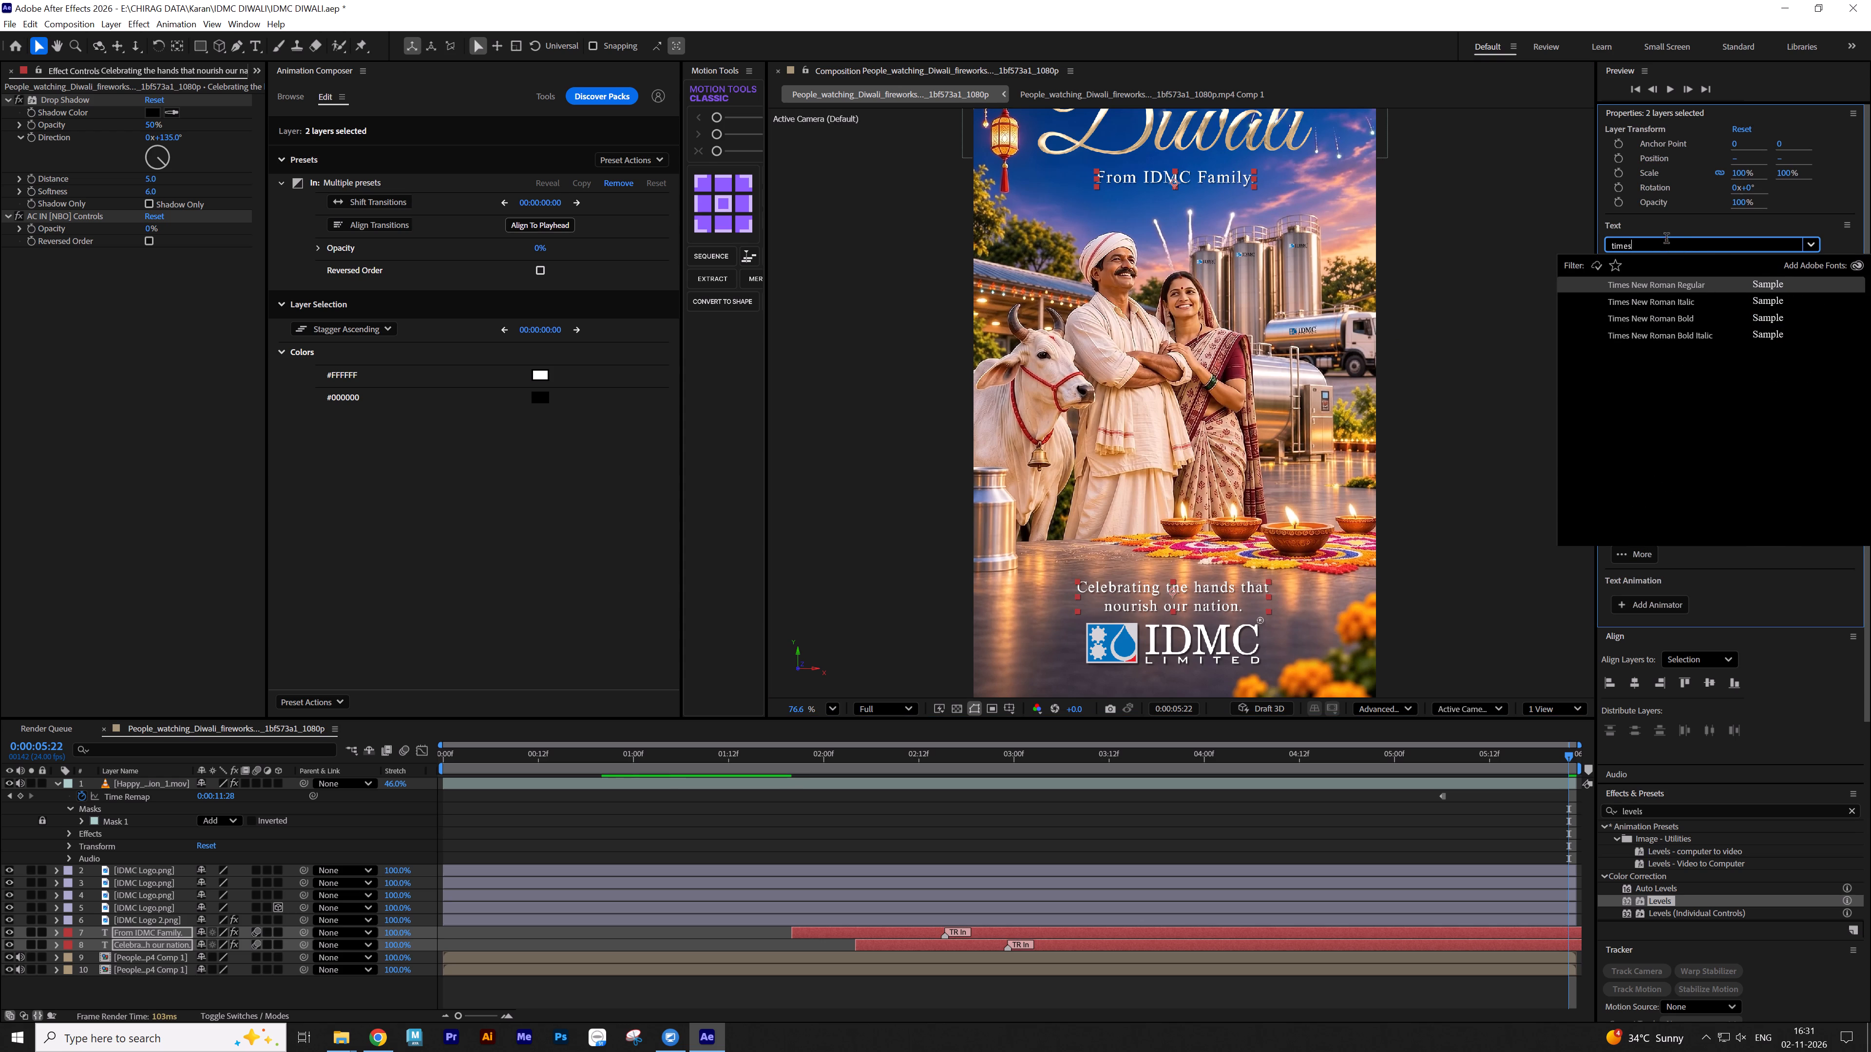
pyautogui.click(1664, 320)
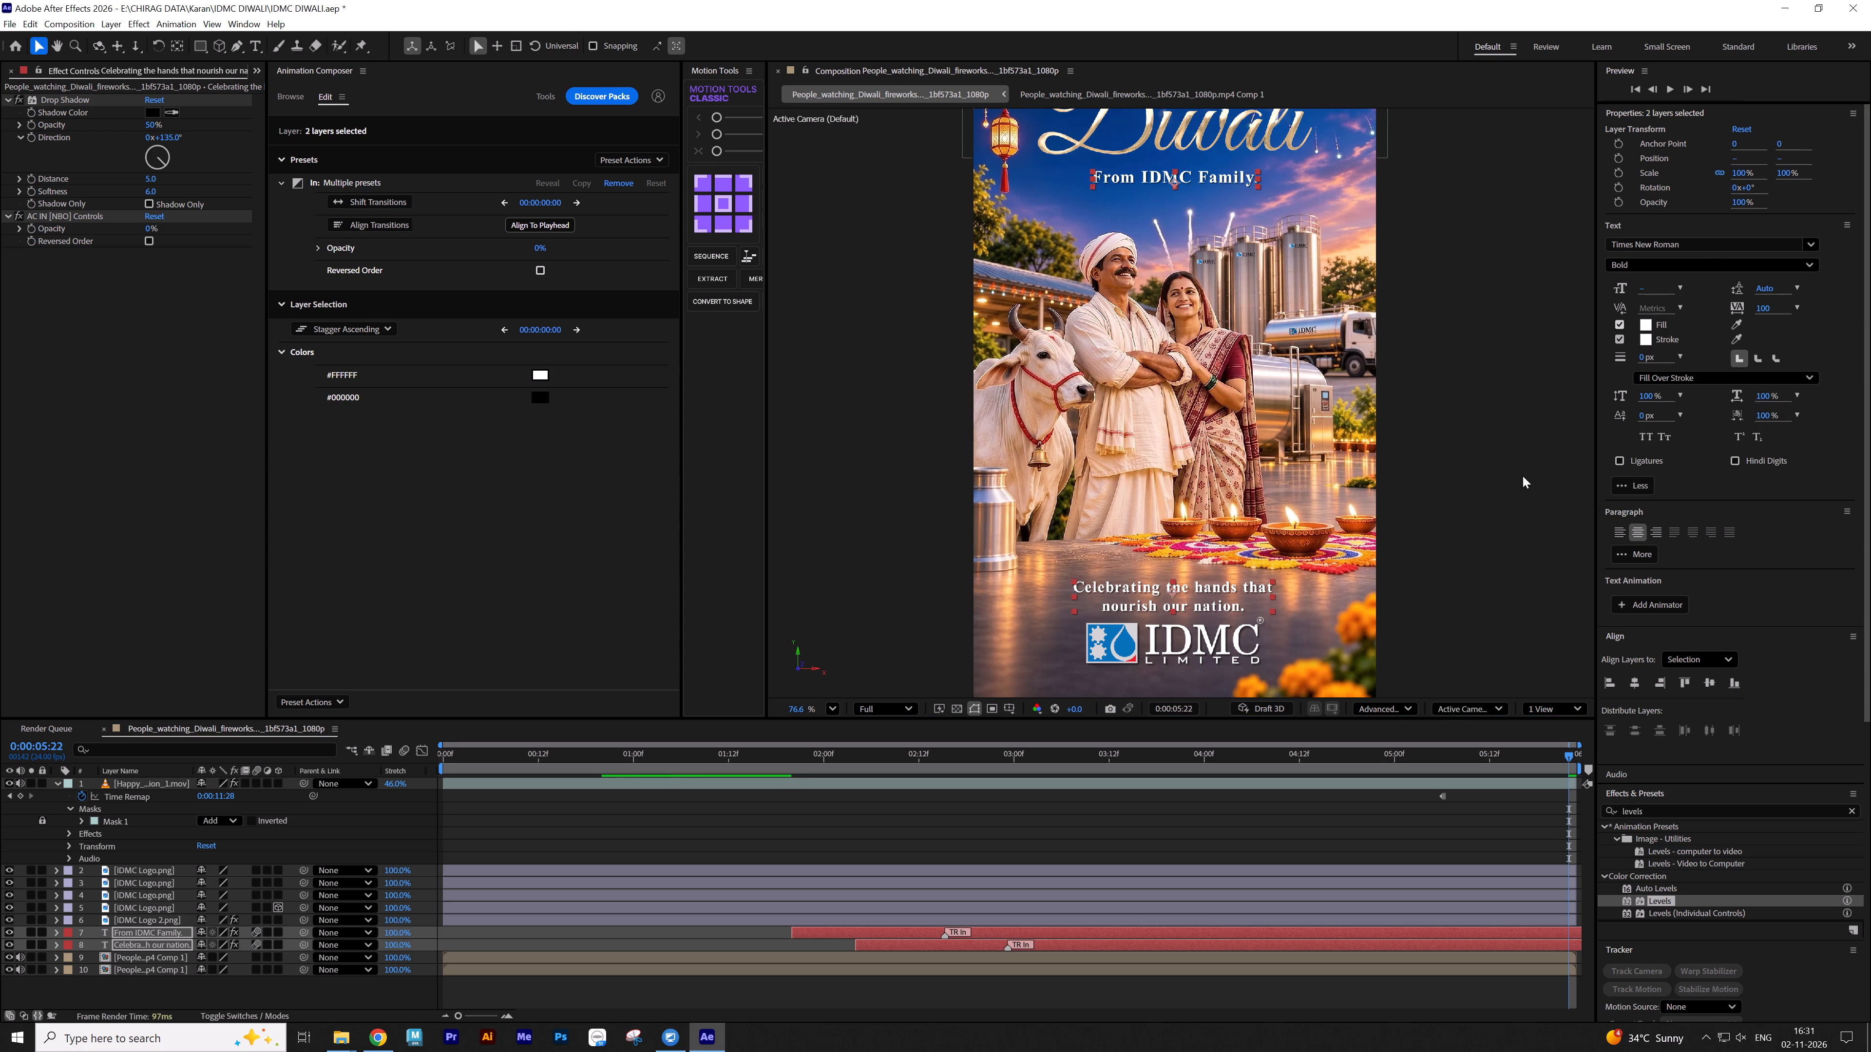
pyautogui.click(1479, 560)
# Change the font style of the "Celebrating the hands that nourish our nation." tagline to Bold Italic.
pyautogui.click(1226, 594)
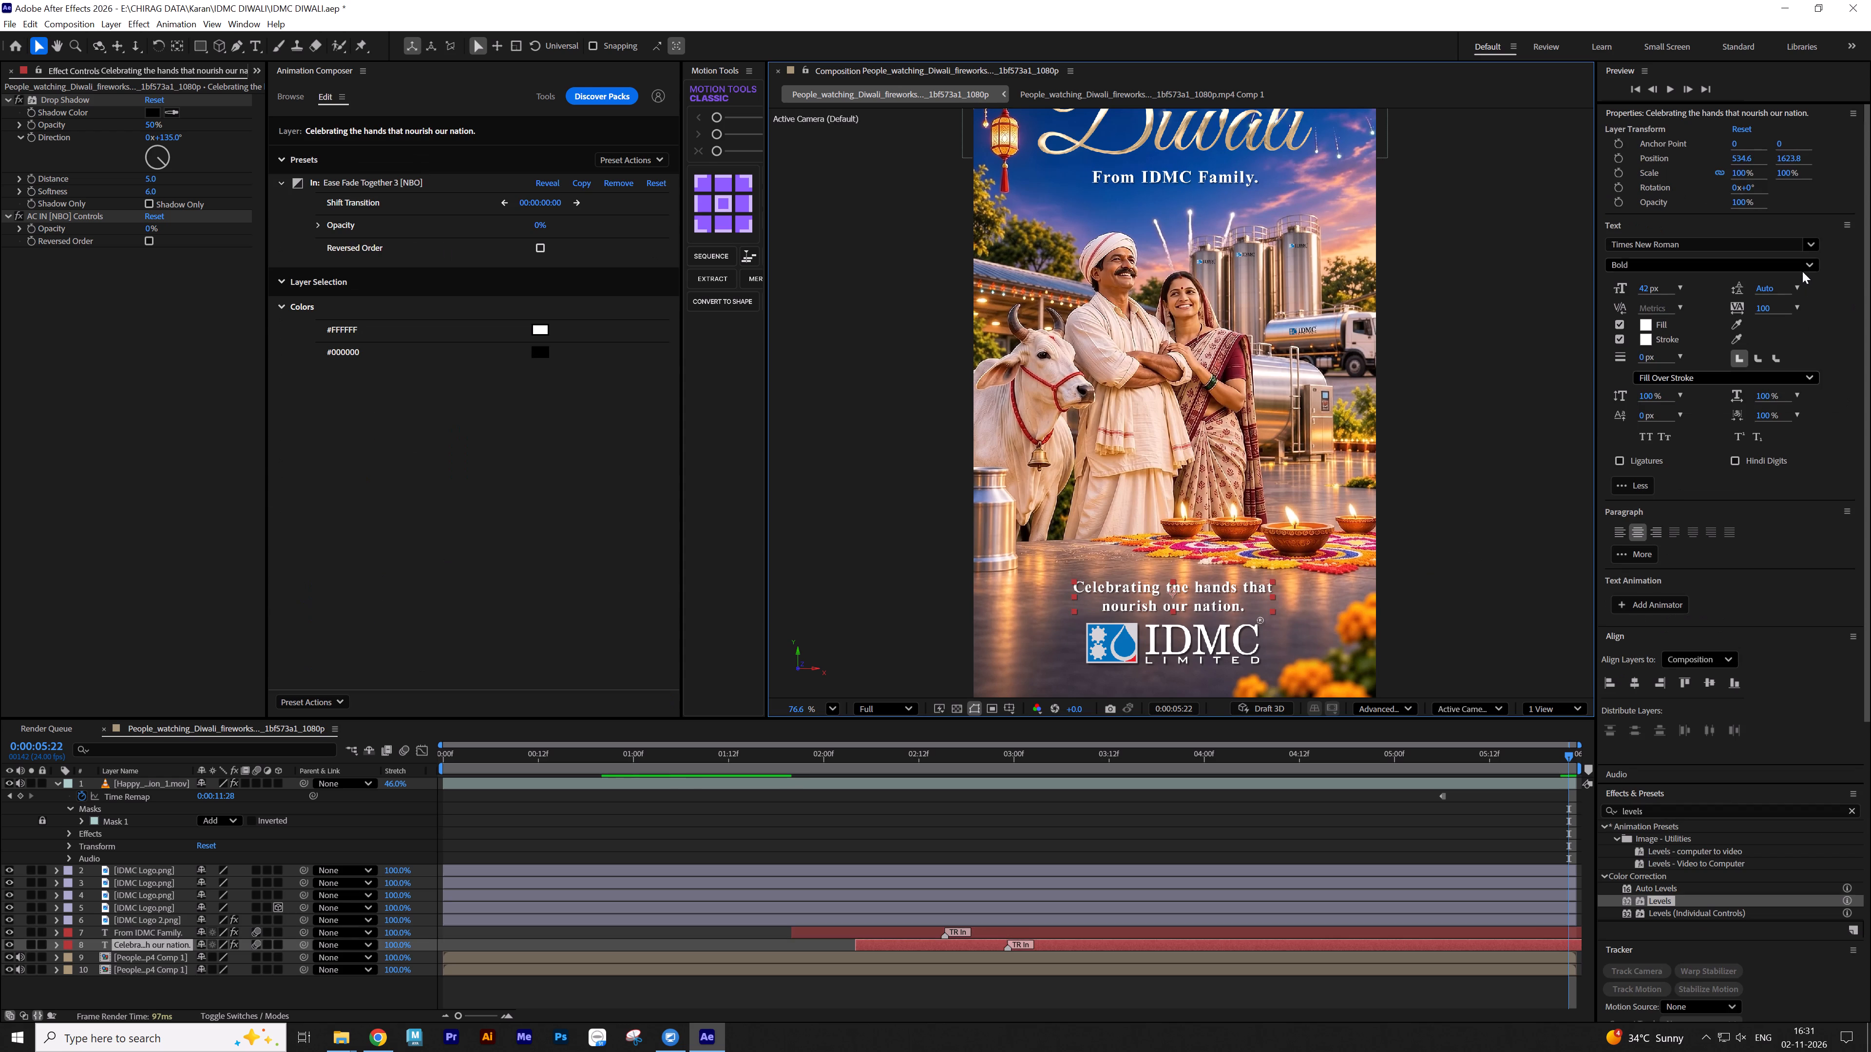
pyautogui.click(1799, 263)
pyautogui.click(1786, 338)
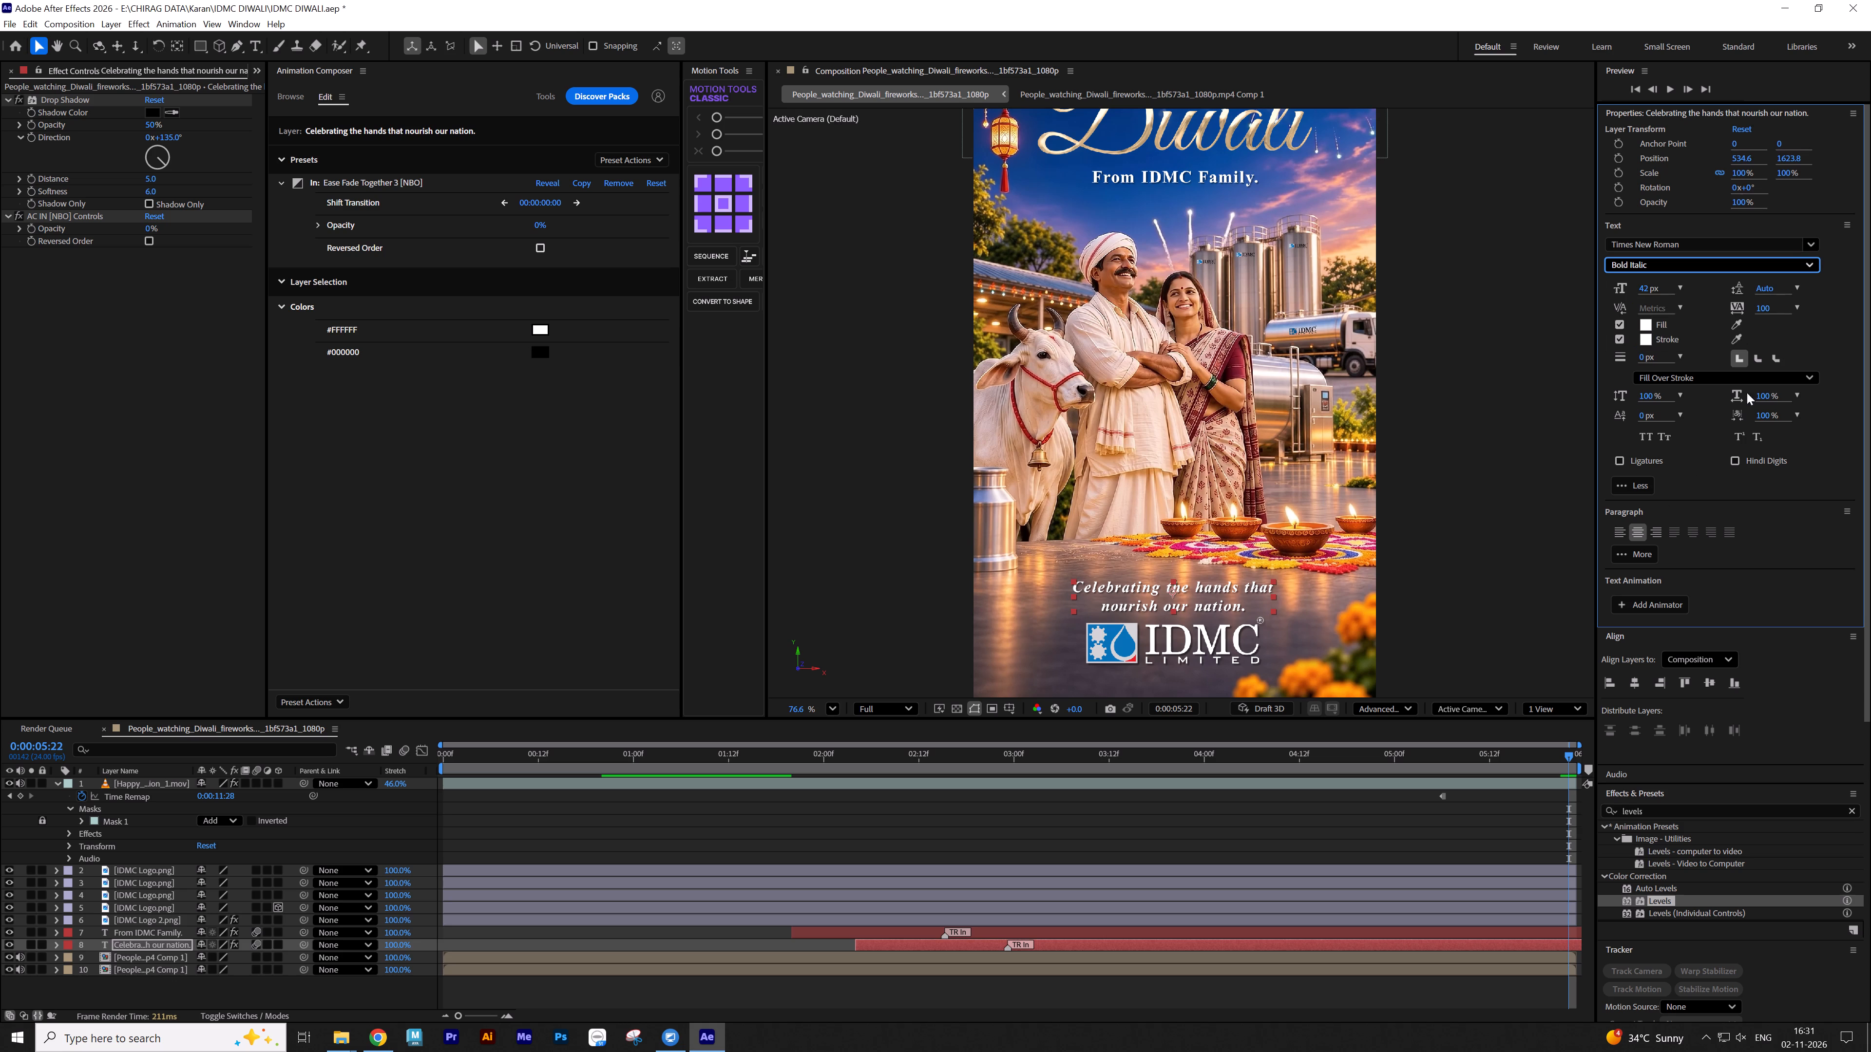
pyautogui.click(1524, 573)
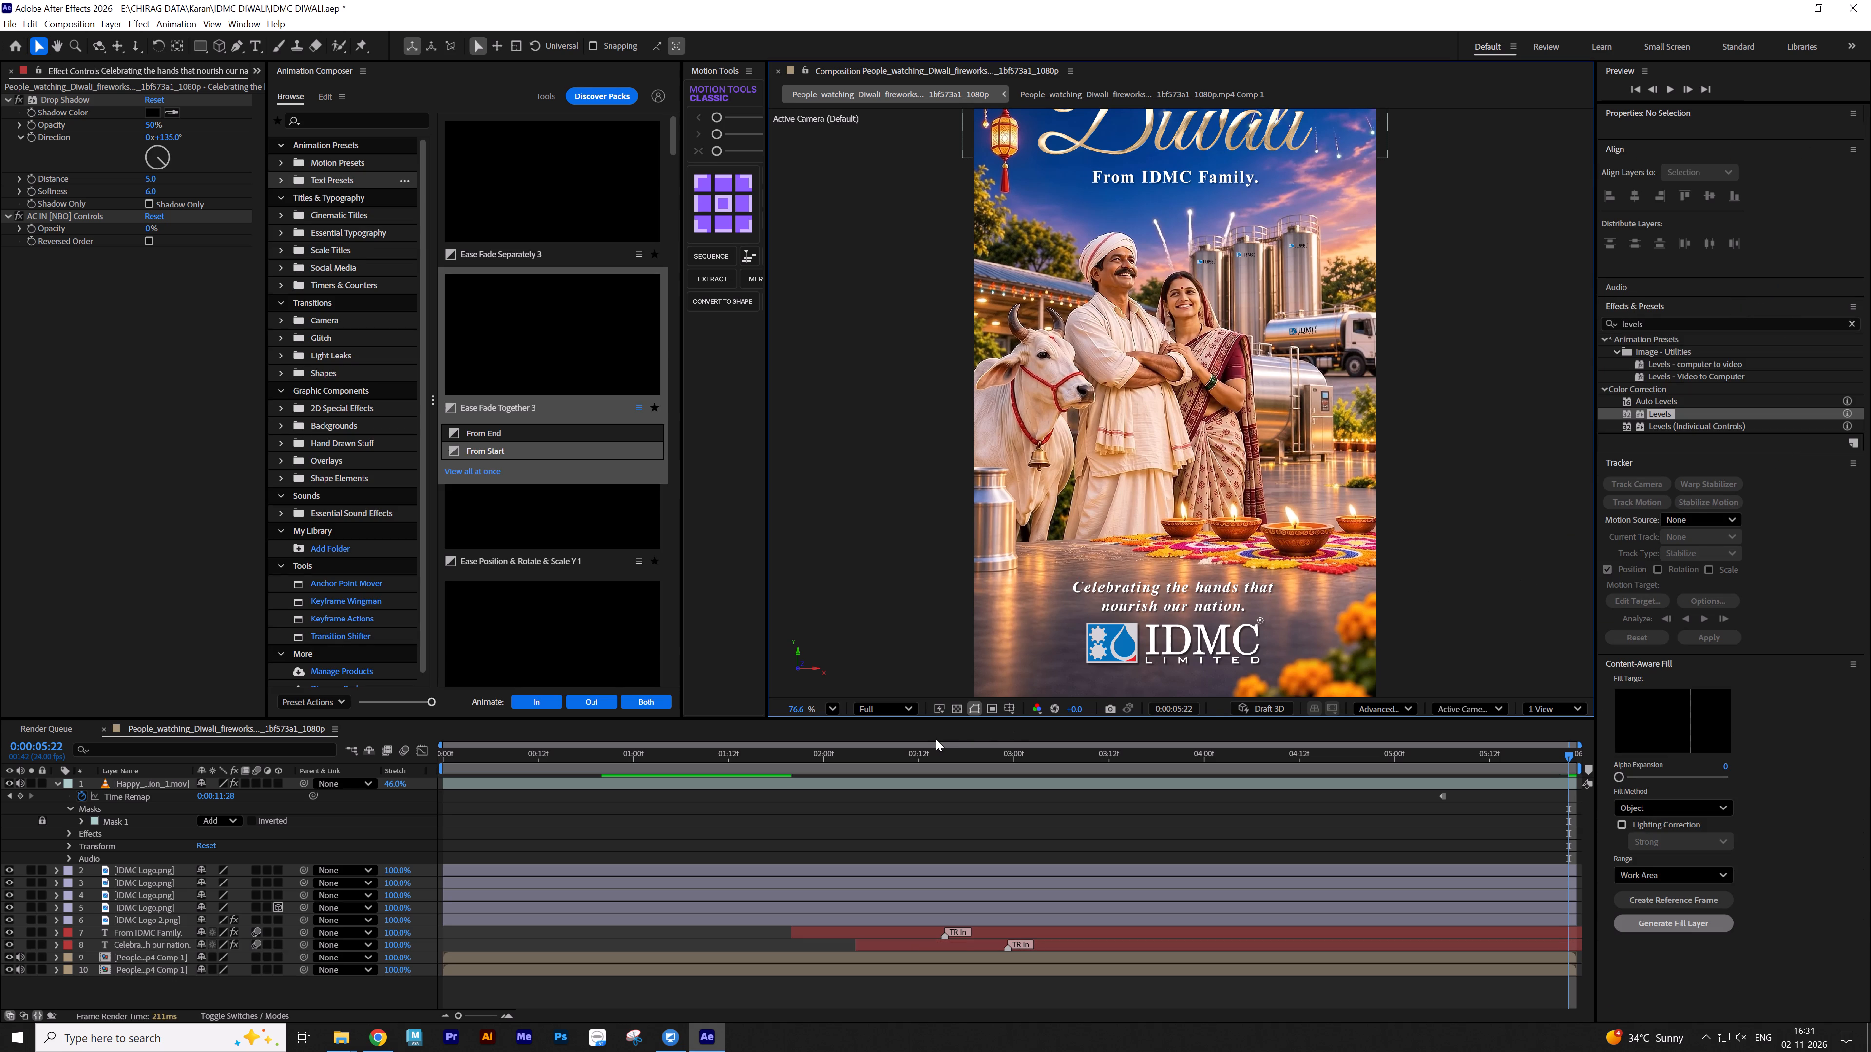
# Set the font size of the "From IDMC Family." text to 58 px.
pyautogui.click(829, 709)
pyautogui.click(837, 726)
pyautogui.click(971, 788)
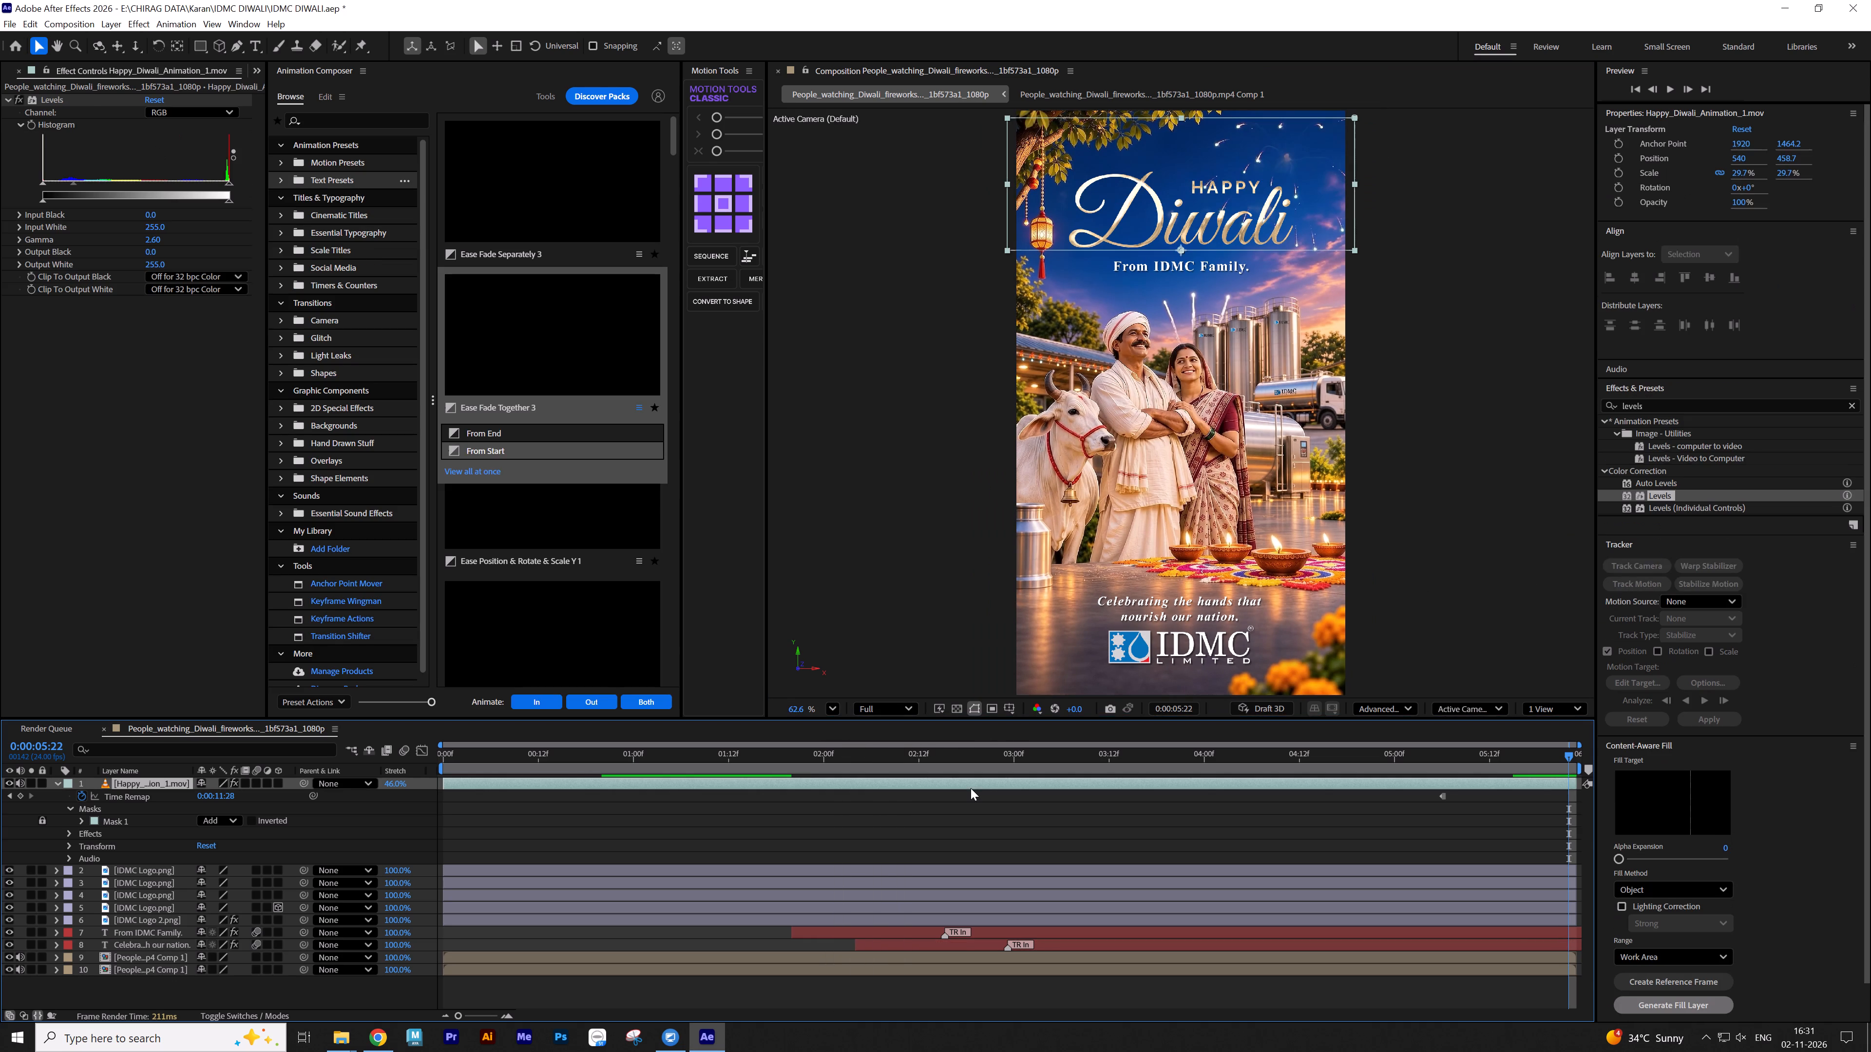
pyautogui.click(1226, 268)
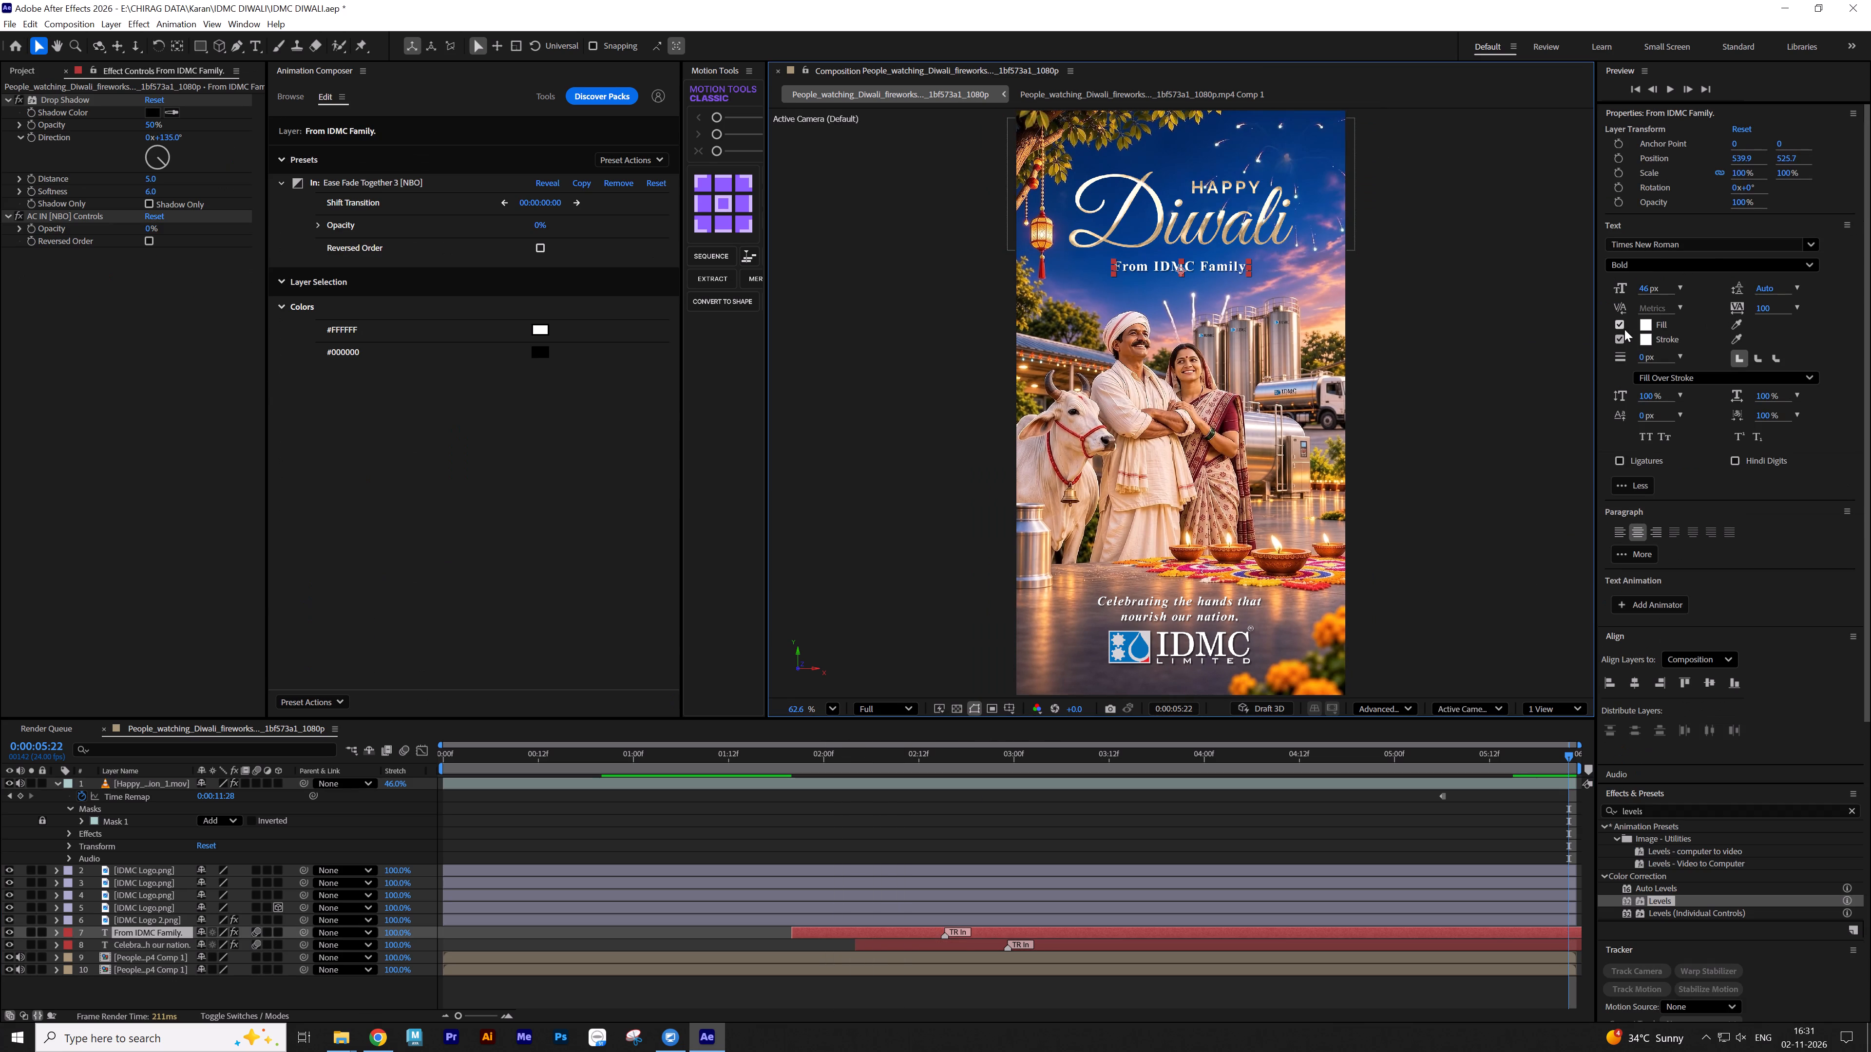
pyautogui.click(1644, 291)
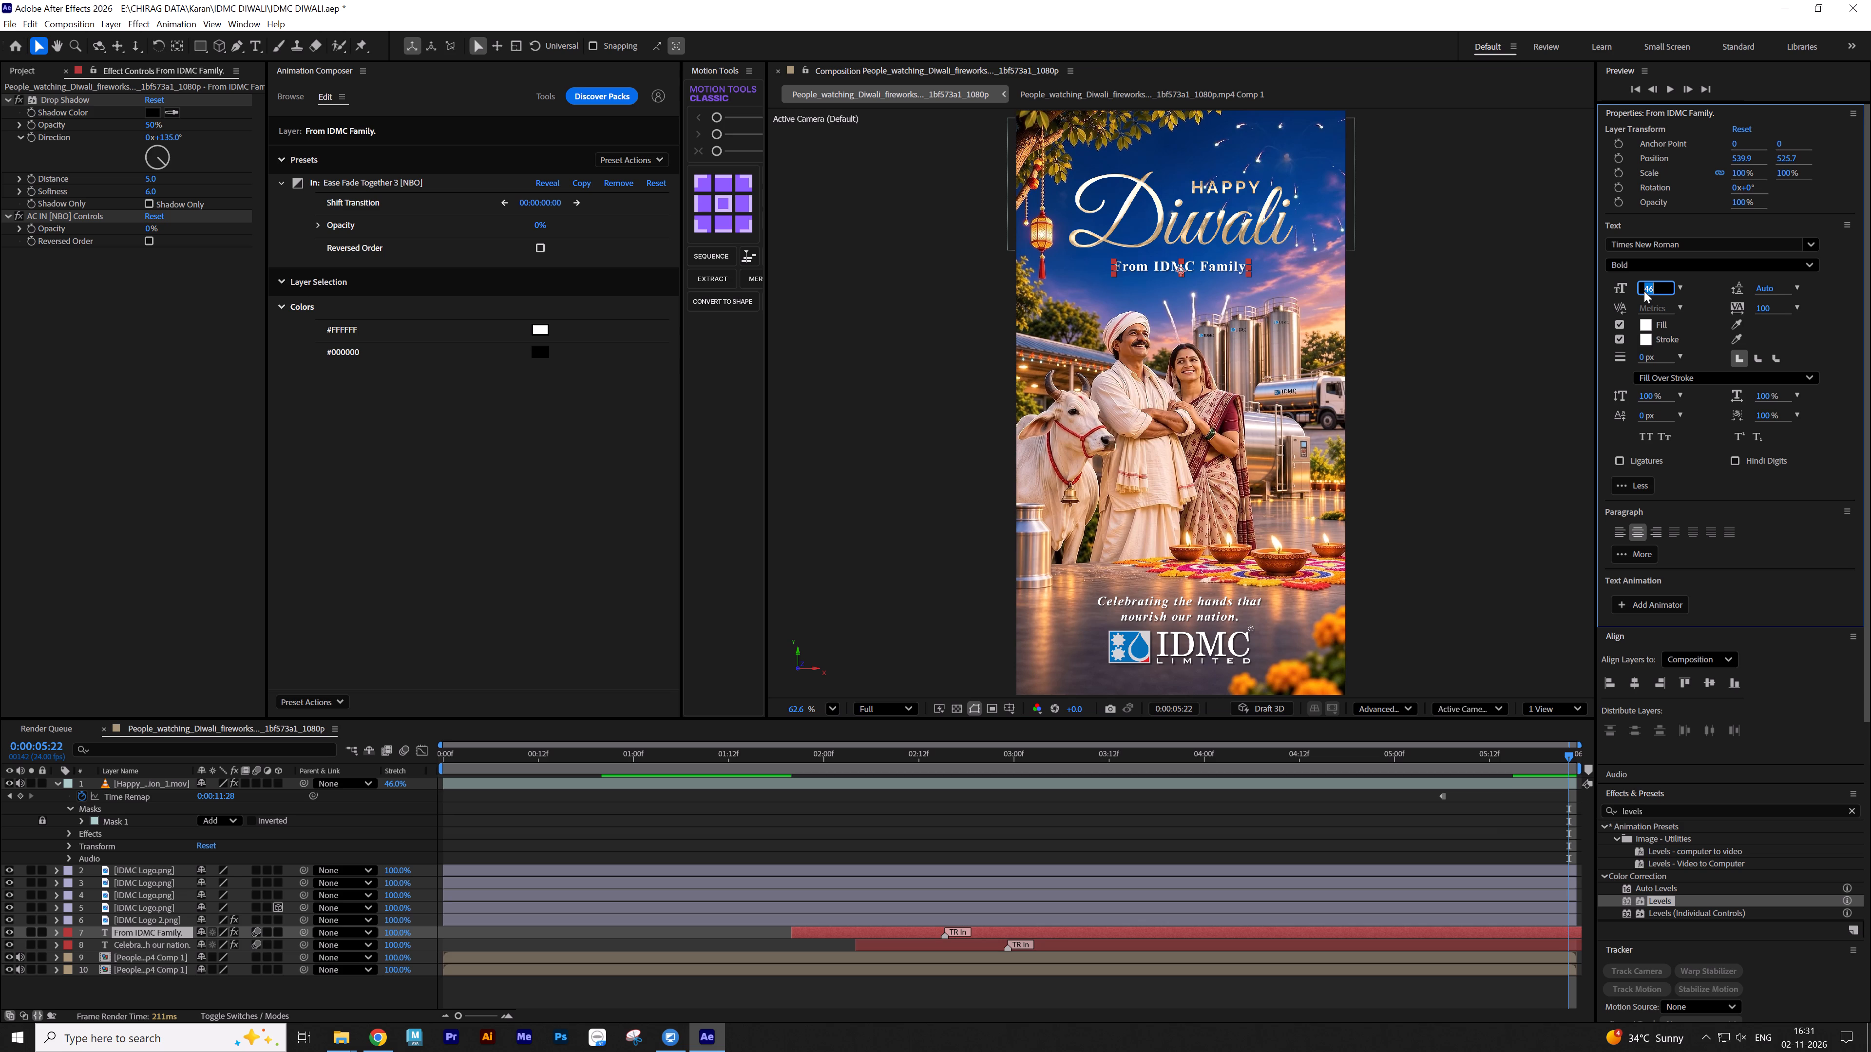
pyautogui.write('58')
pyautogui.press('Return')
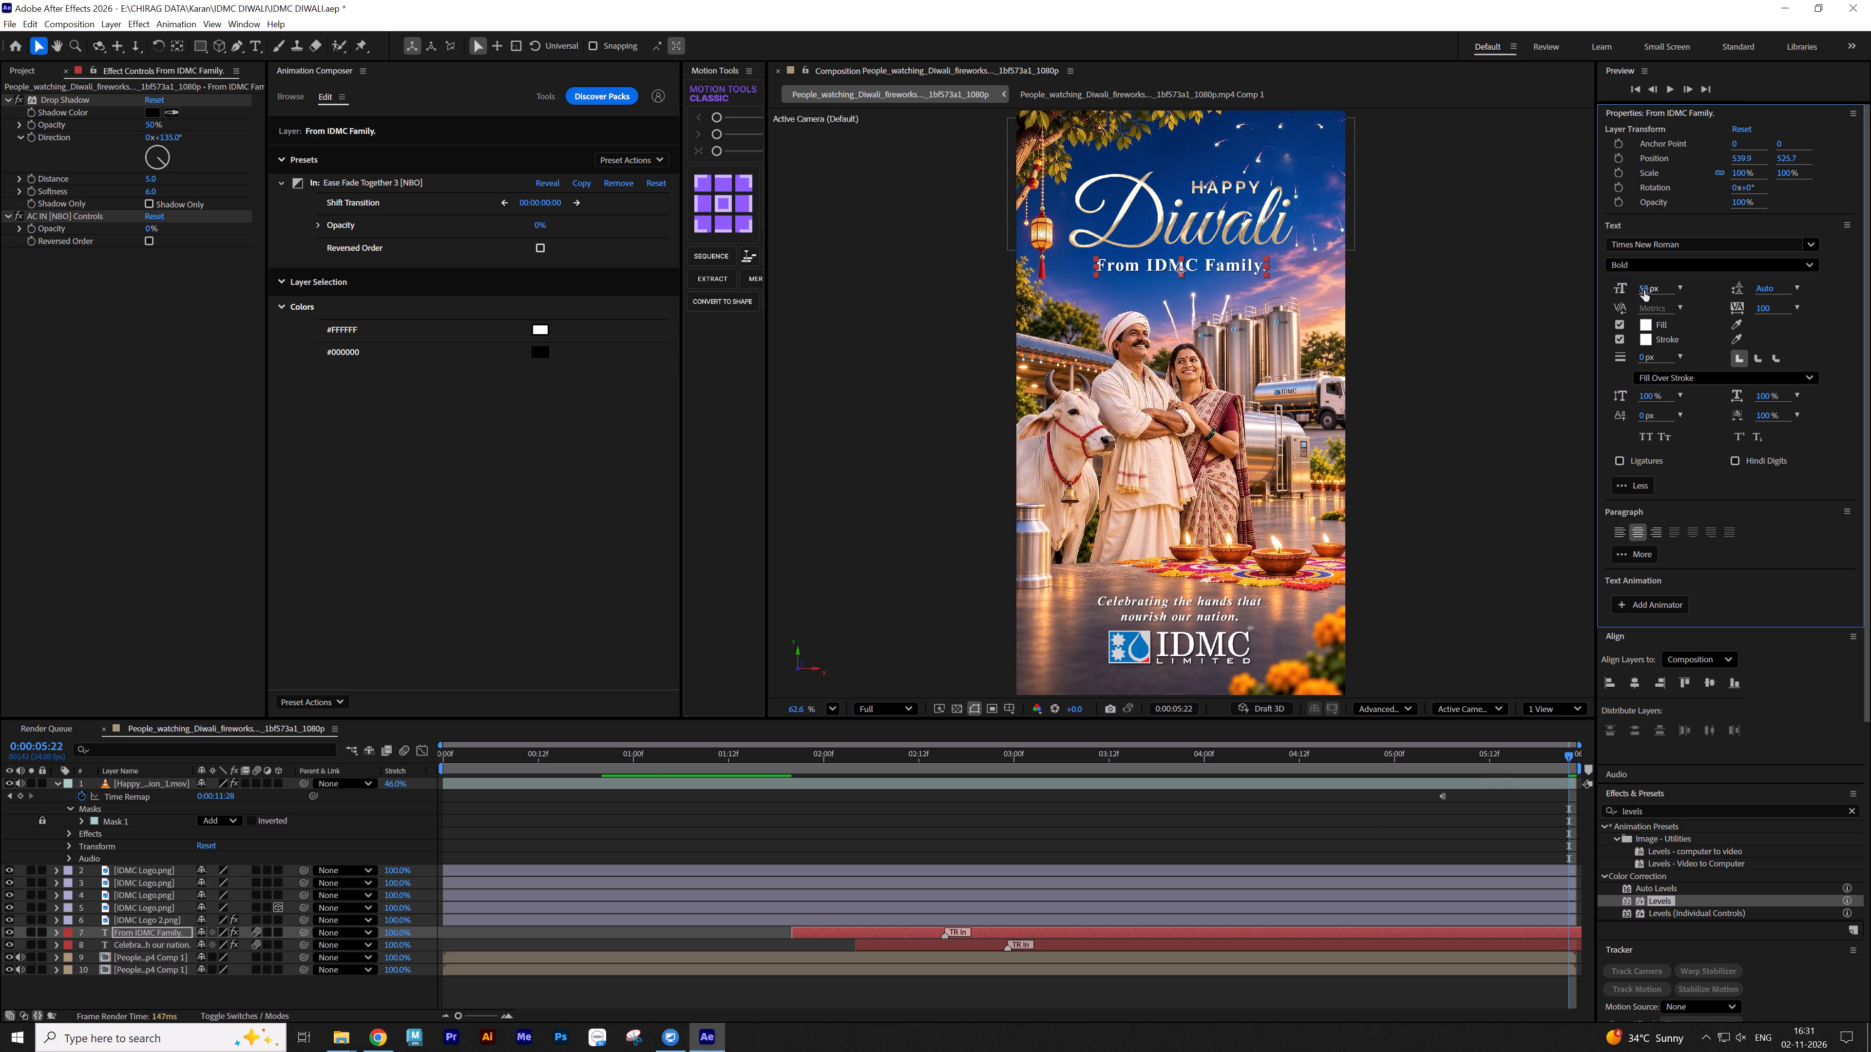
pyautogui.click(1167, 815)
pyautogui.click(1176, 836)
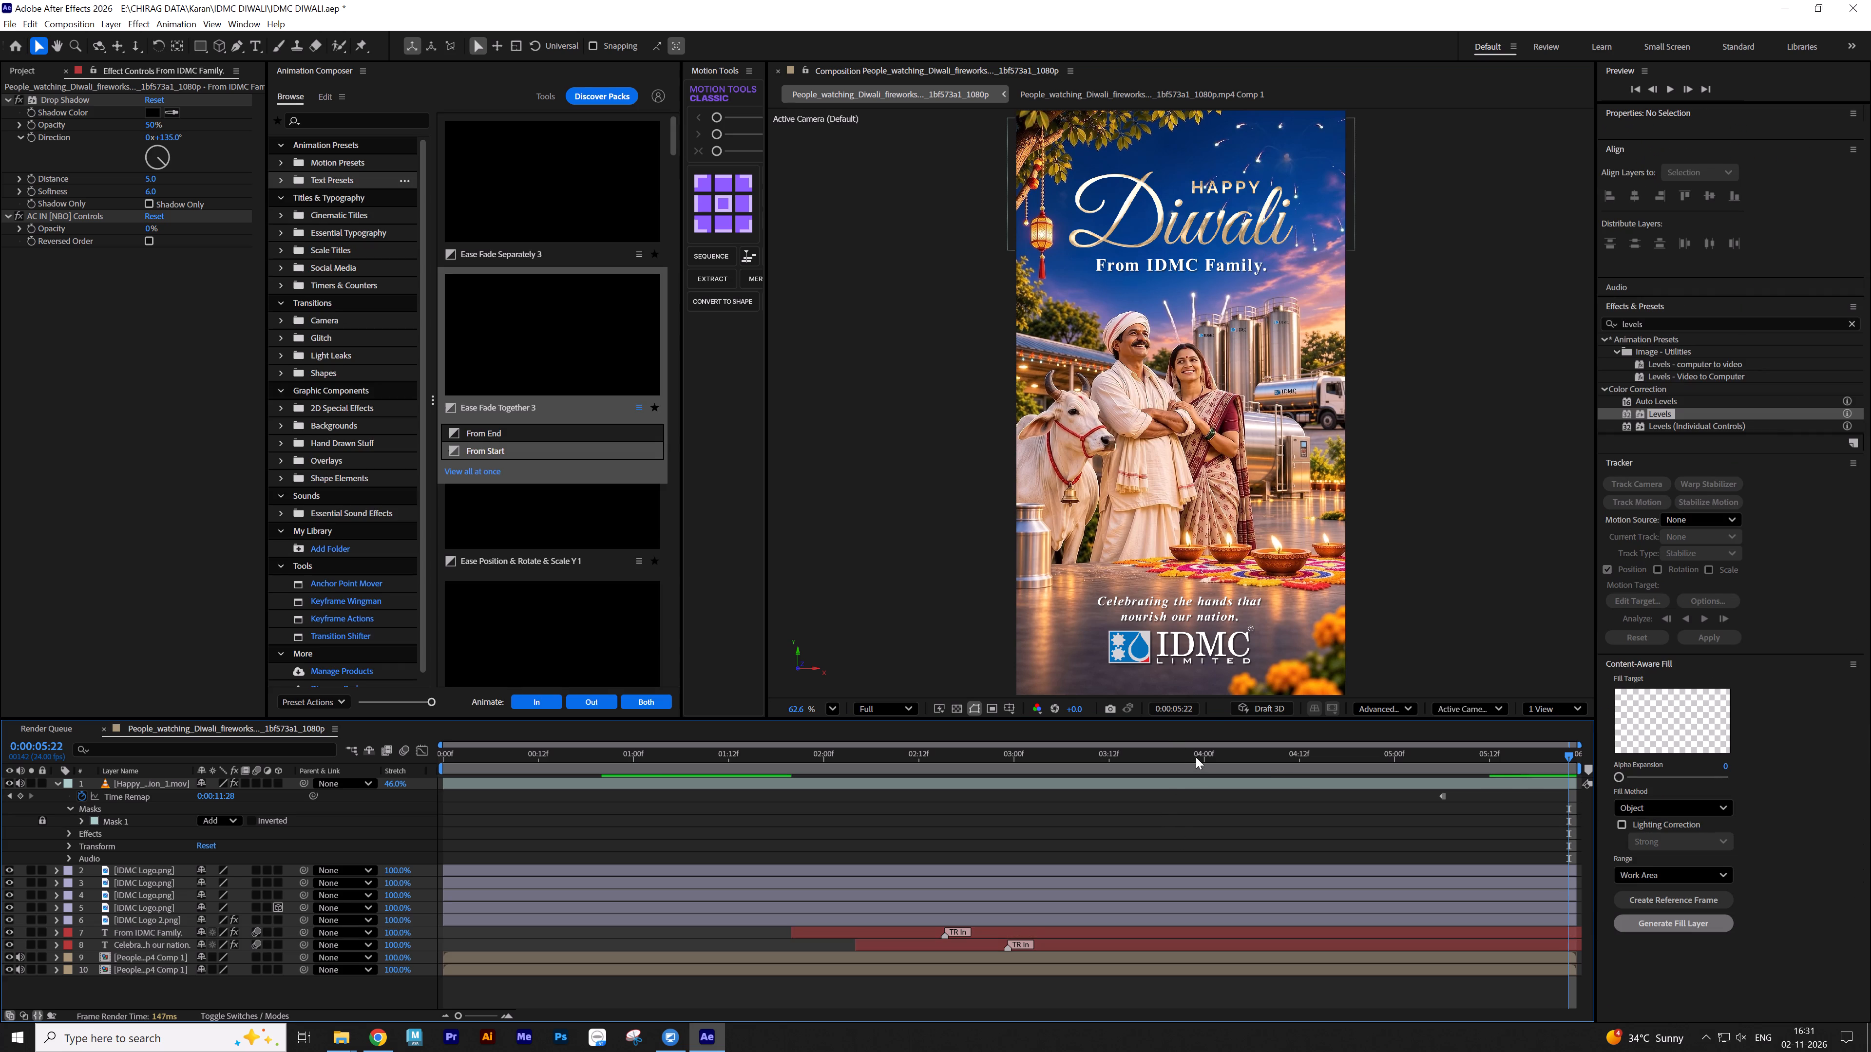
# Nudge the IDMC Limited logo below the tagline slightly downward.
pyautogui.click(1211, 654)
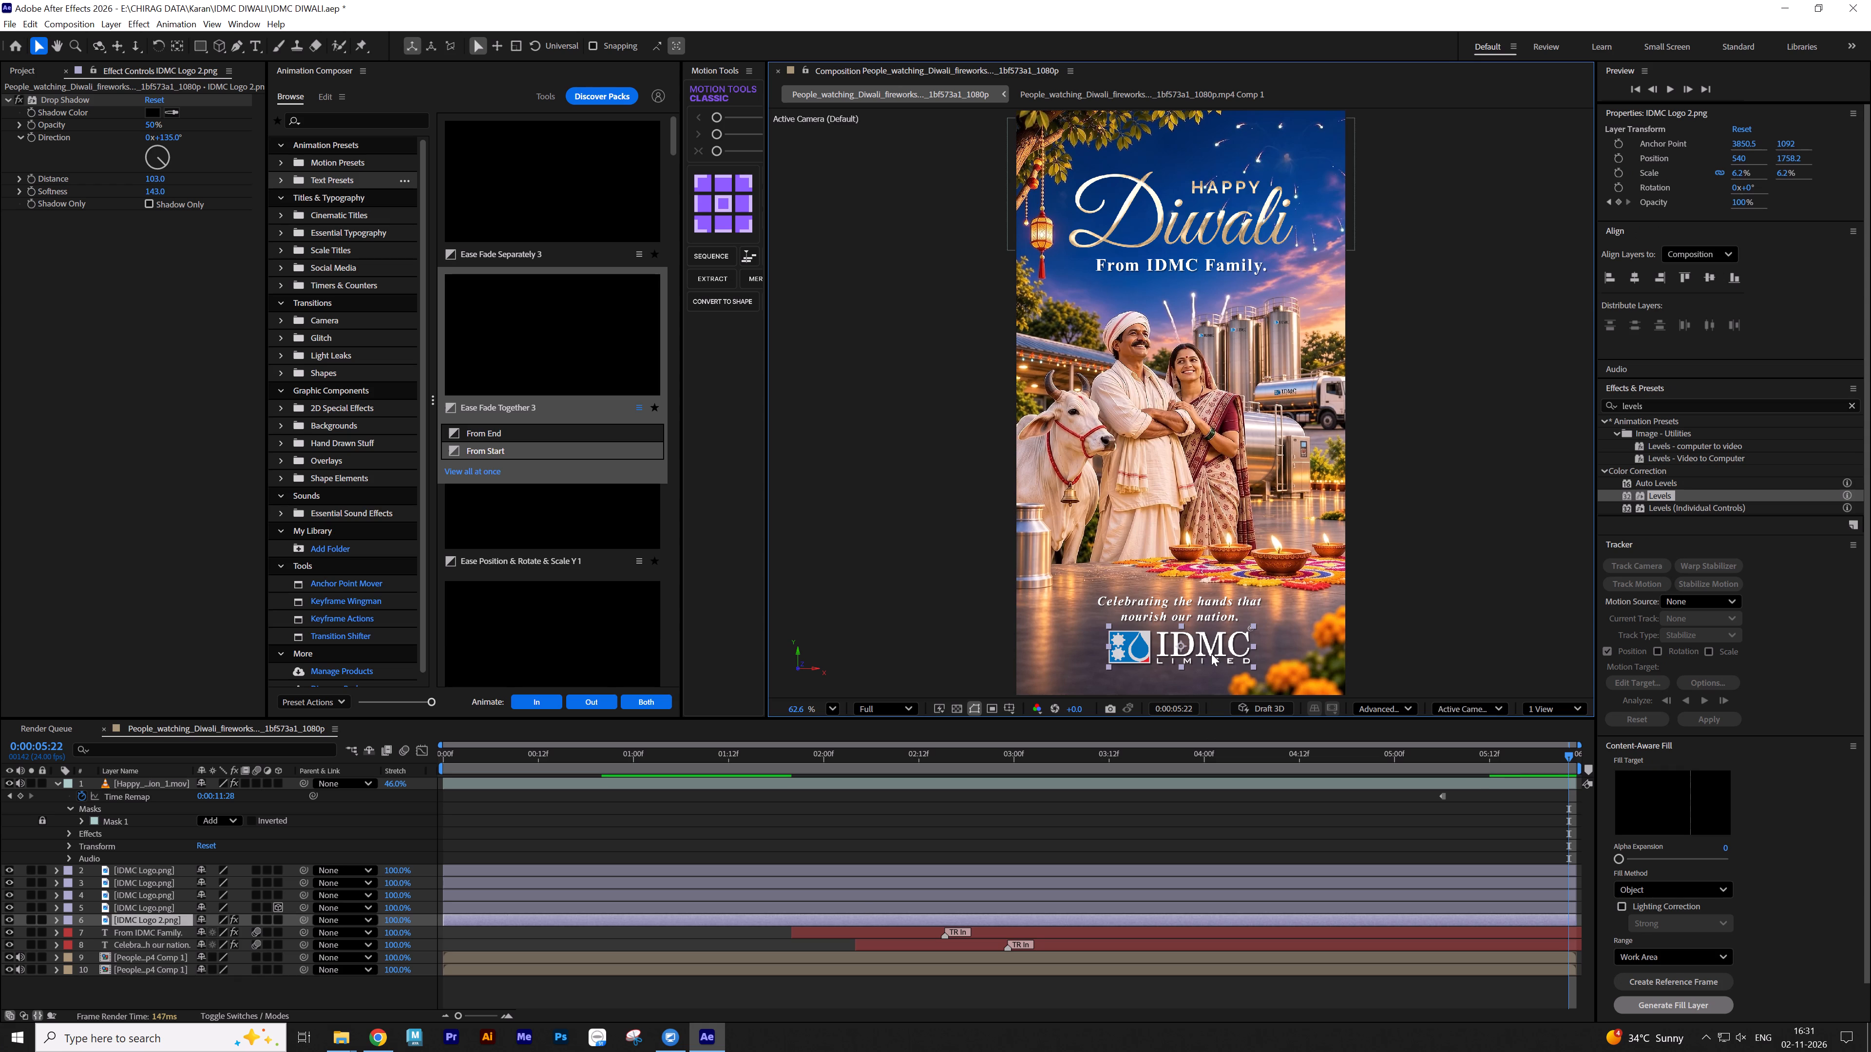
pyautogui.hotkey('shift', 'Down')
# Set the font size of the "Celebrating the hands that nourish our nation." tagline to 50 px and save the project.
pyautogui.click(1211, 614)
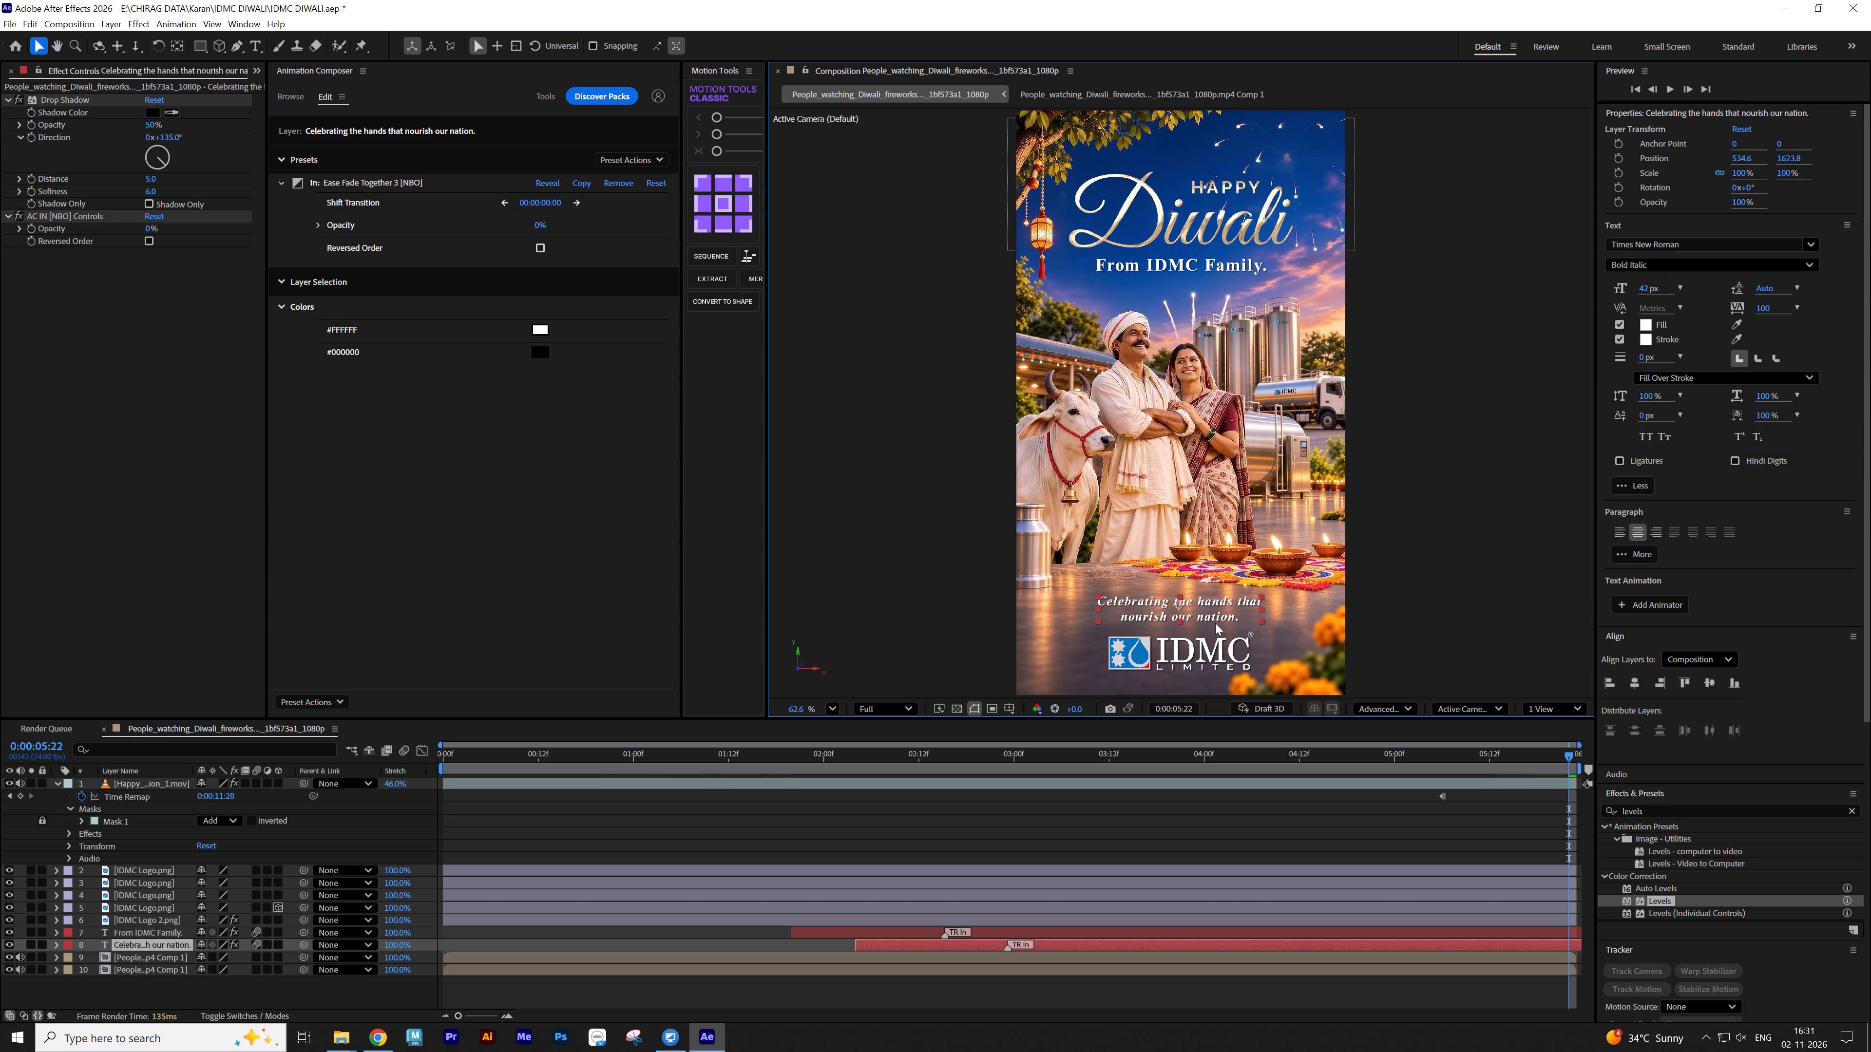
pyautogui.click(1644, 284)
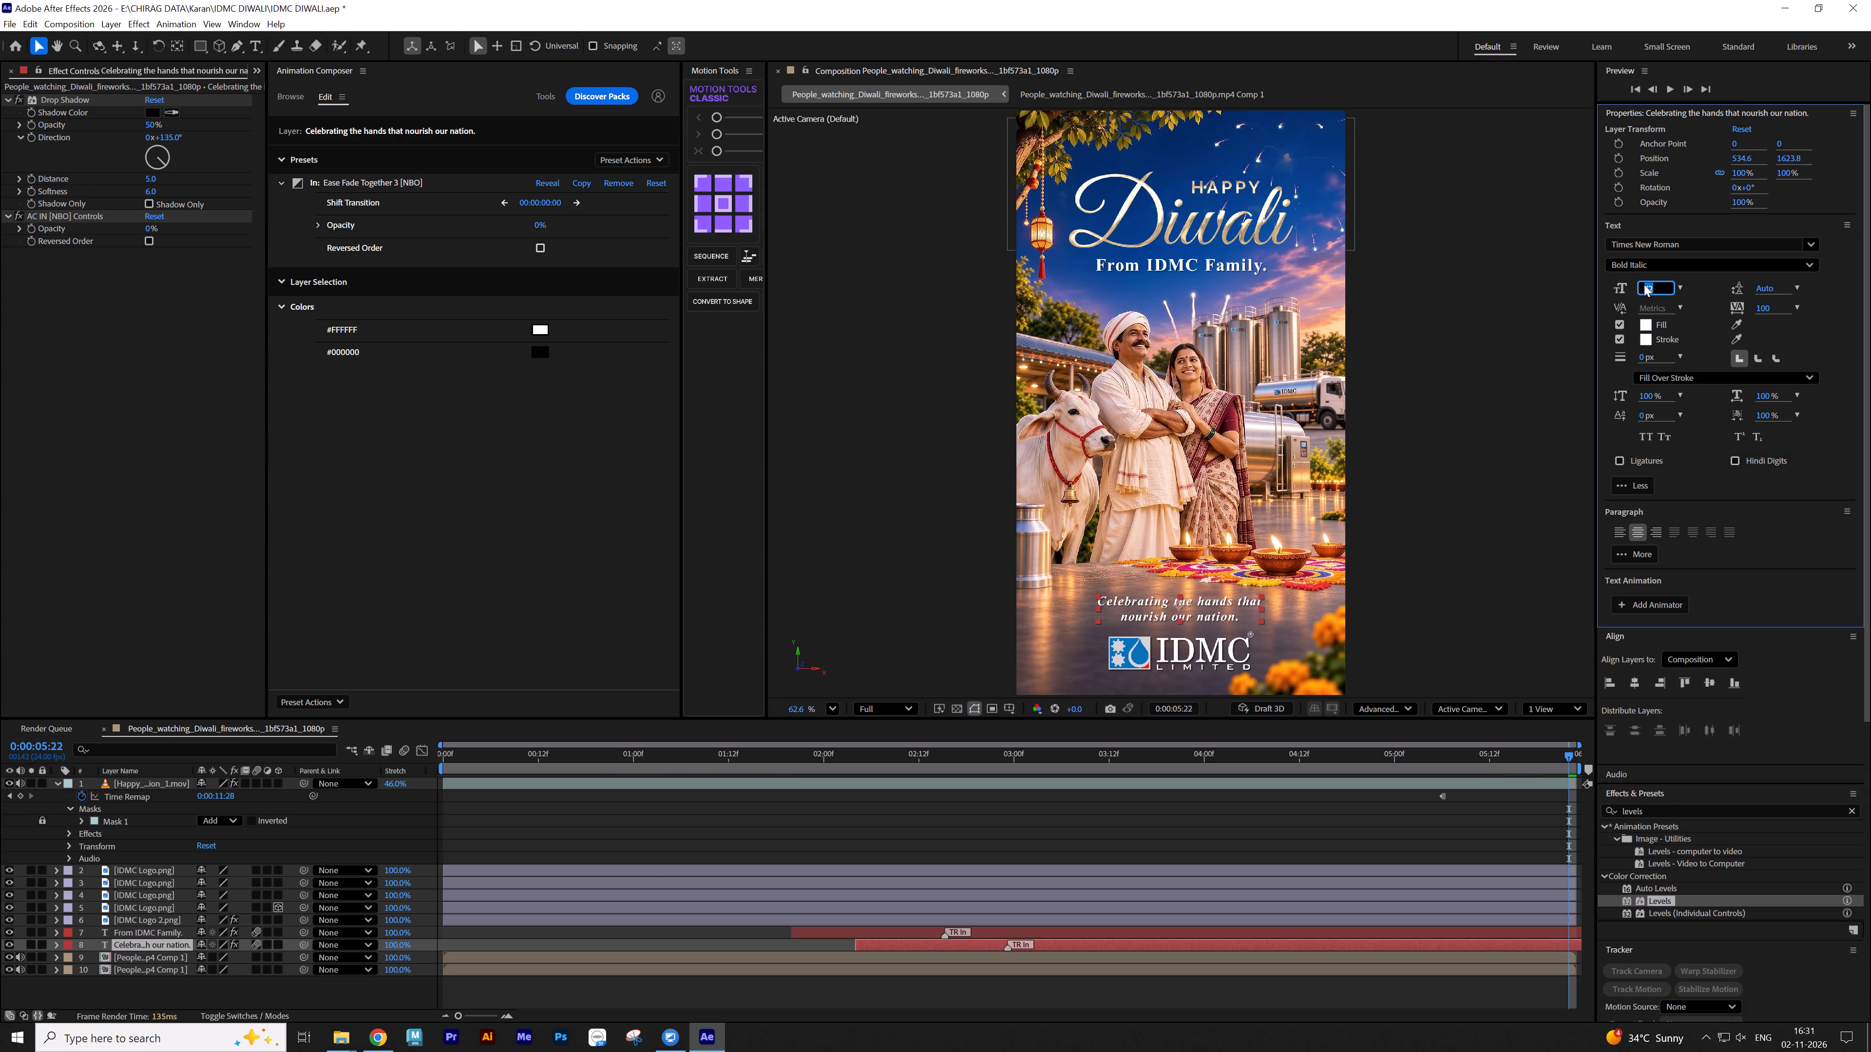
pyautogui.write('50')
pyautogui.press('Return')
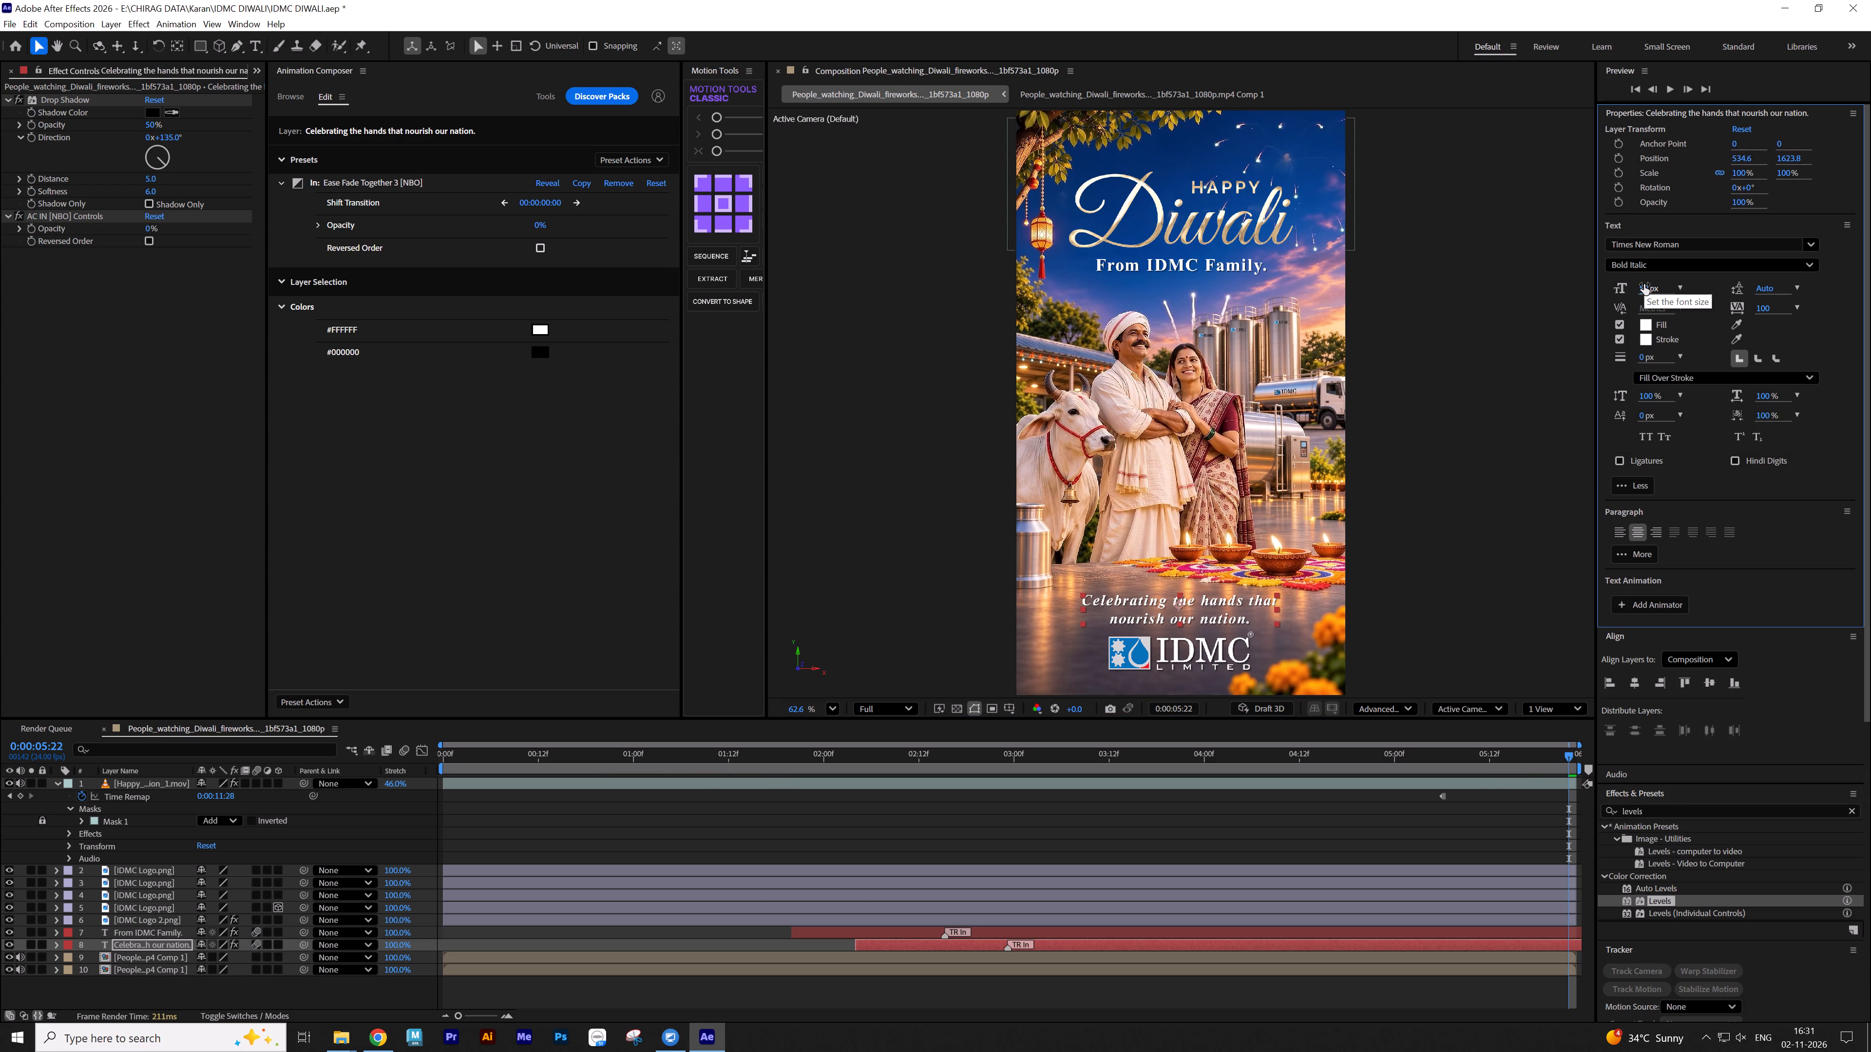
pyautogui.click(1248, 812)
pyautogui.hotkey('ctrl', 's')
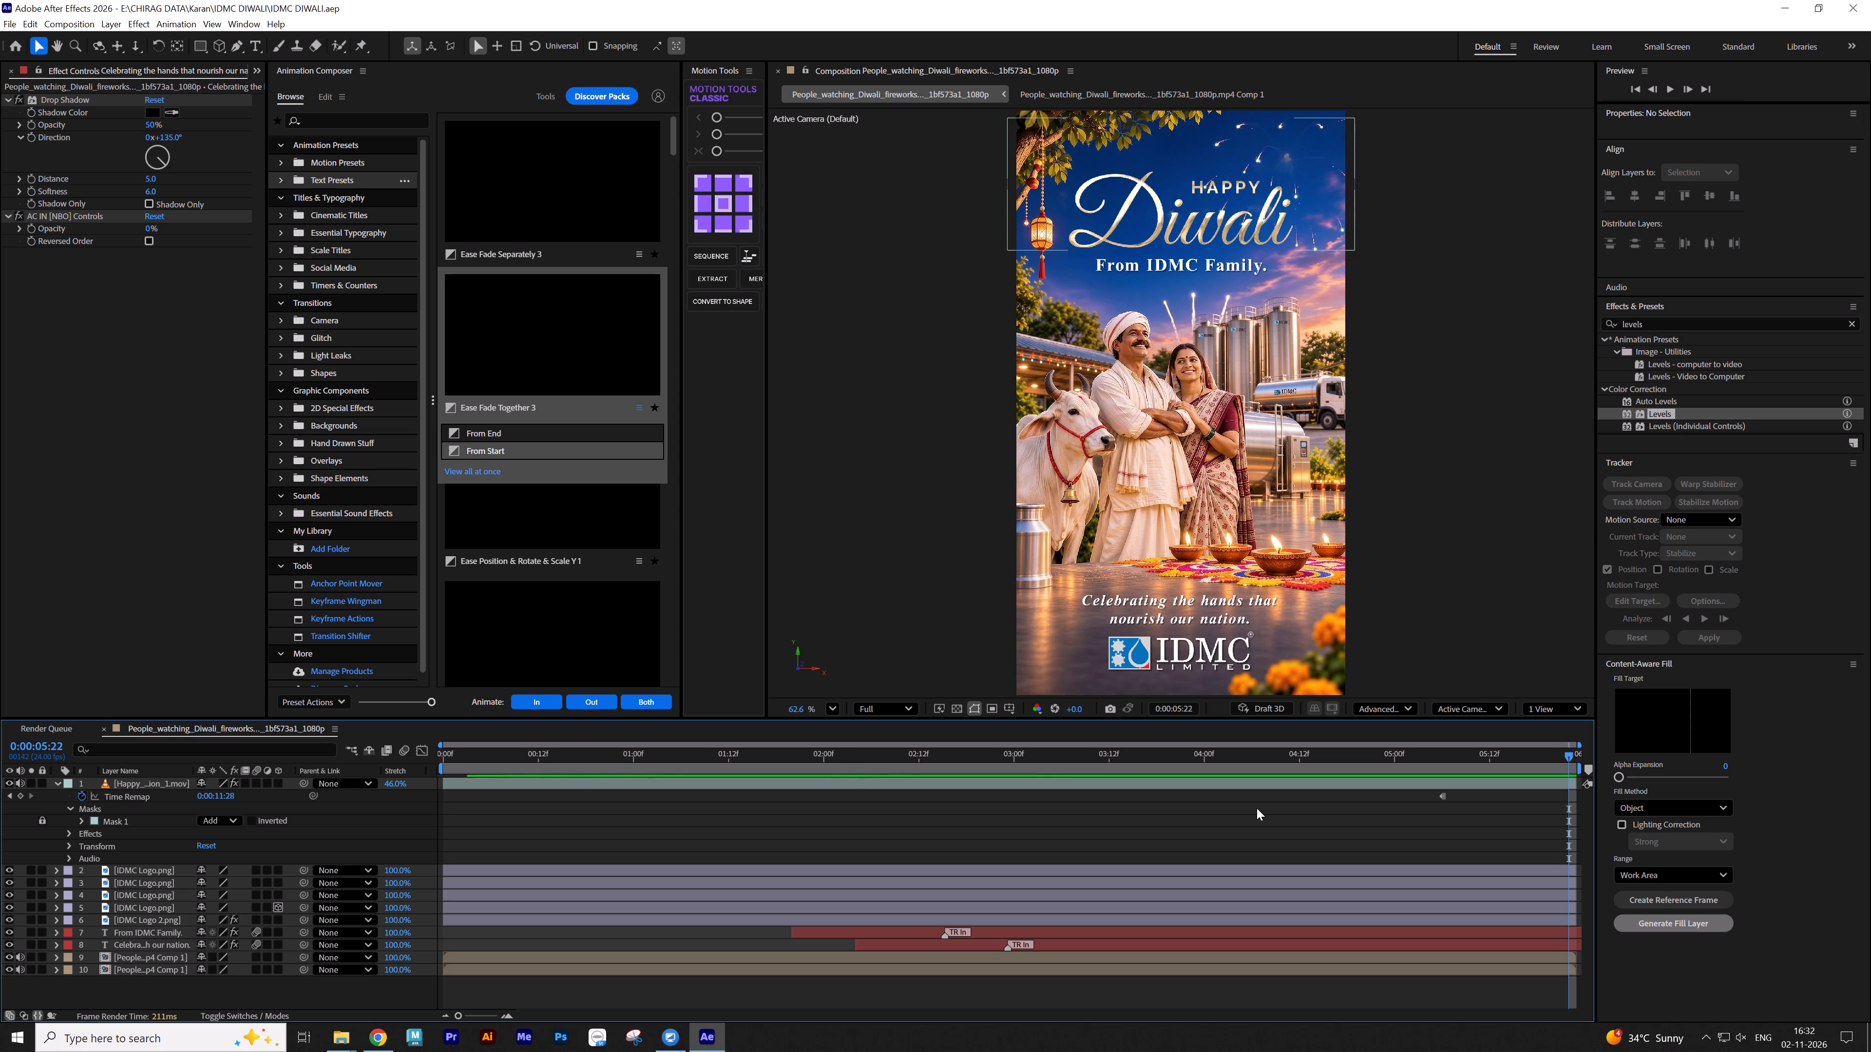
# Duplicate the IDMC logo on the tanker truck and move the copy onto the lower door of the steel tank's control cabinet.
pyautogui.click(1293, 391)
pyautogui.scroll(10, 1309, 453)
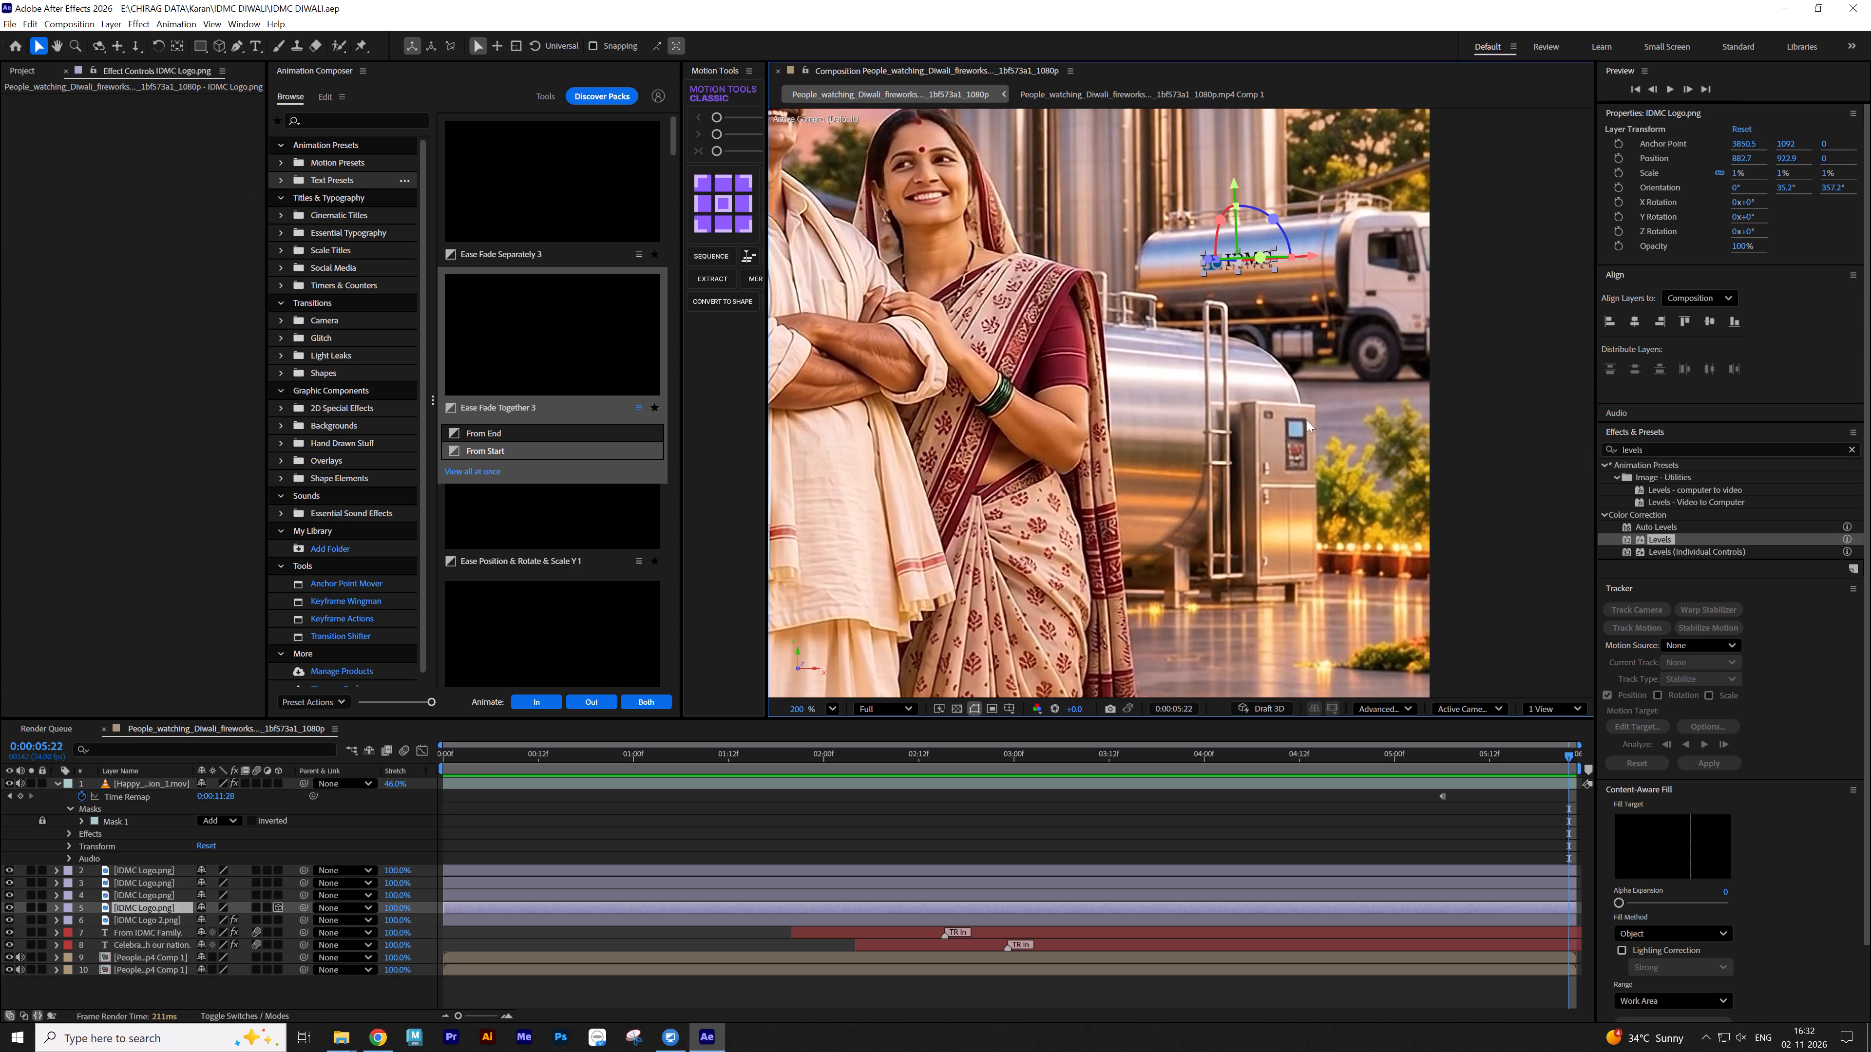
pyautogui.moveTo(1307, 418); pyautogui.dragTo(1284, 394, button='middle')
pyautogui.scroll(3, 1281, 392)
pyautogui.hotkey('ctrl', 'd')
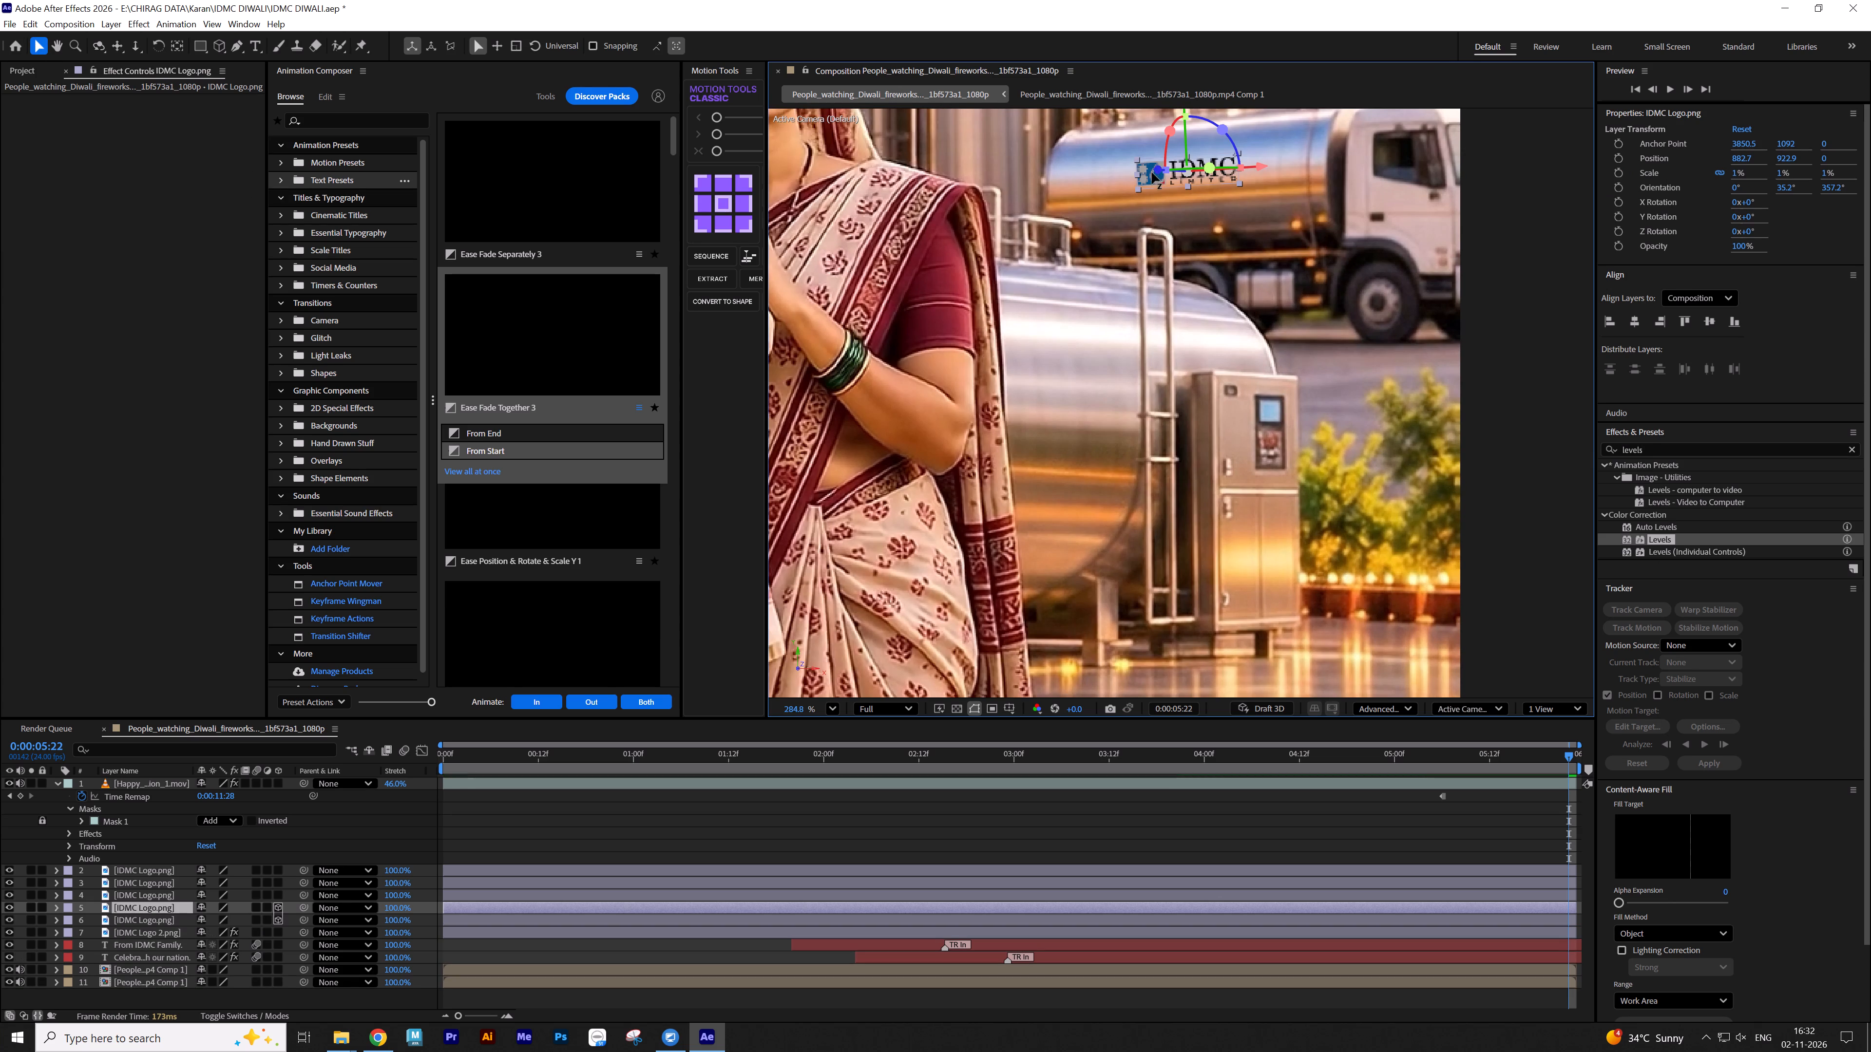
pyautogui.moveTo(1147, 175); pyautogui.dragTo(1235, 555)
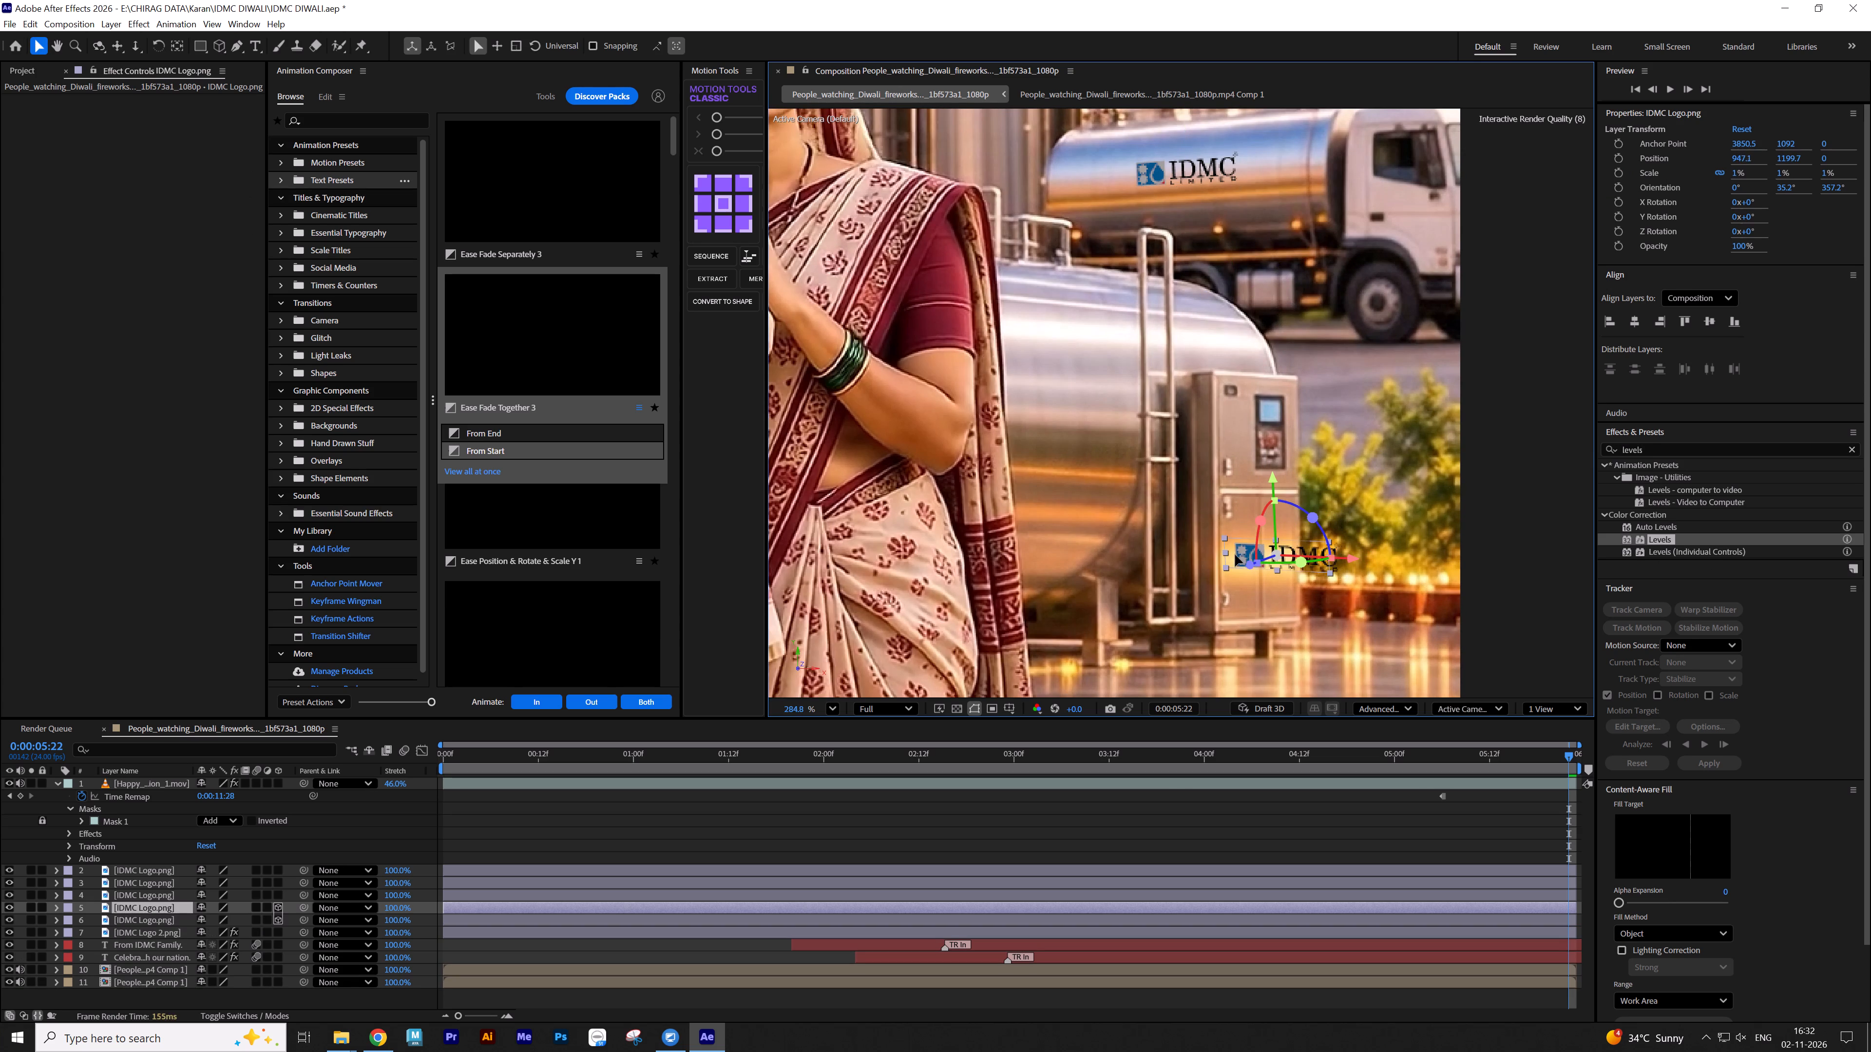
pyautogui.moveTo(1235, 555); pyautogui.dragTo(1228, 555)
# Rotate the cabinet logo in 3D to match the door's perspective, scale it down to about 0.7% and fine-tune its position.
pyautogui.moveTo(1291, 564); pyautogui.dragTo(1310, 561)
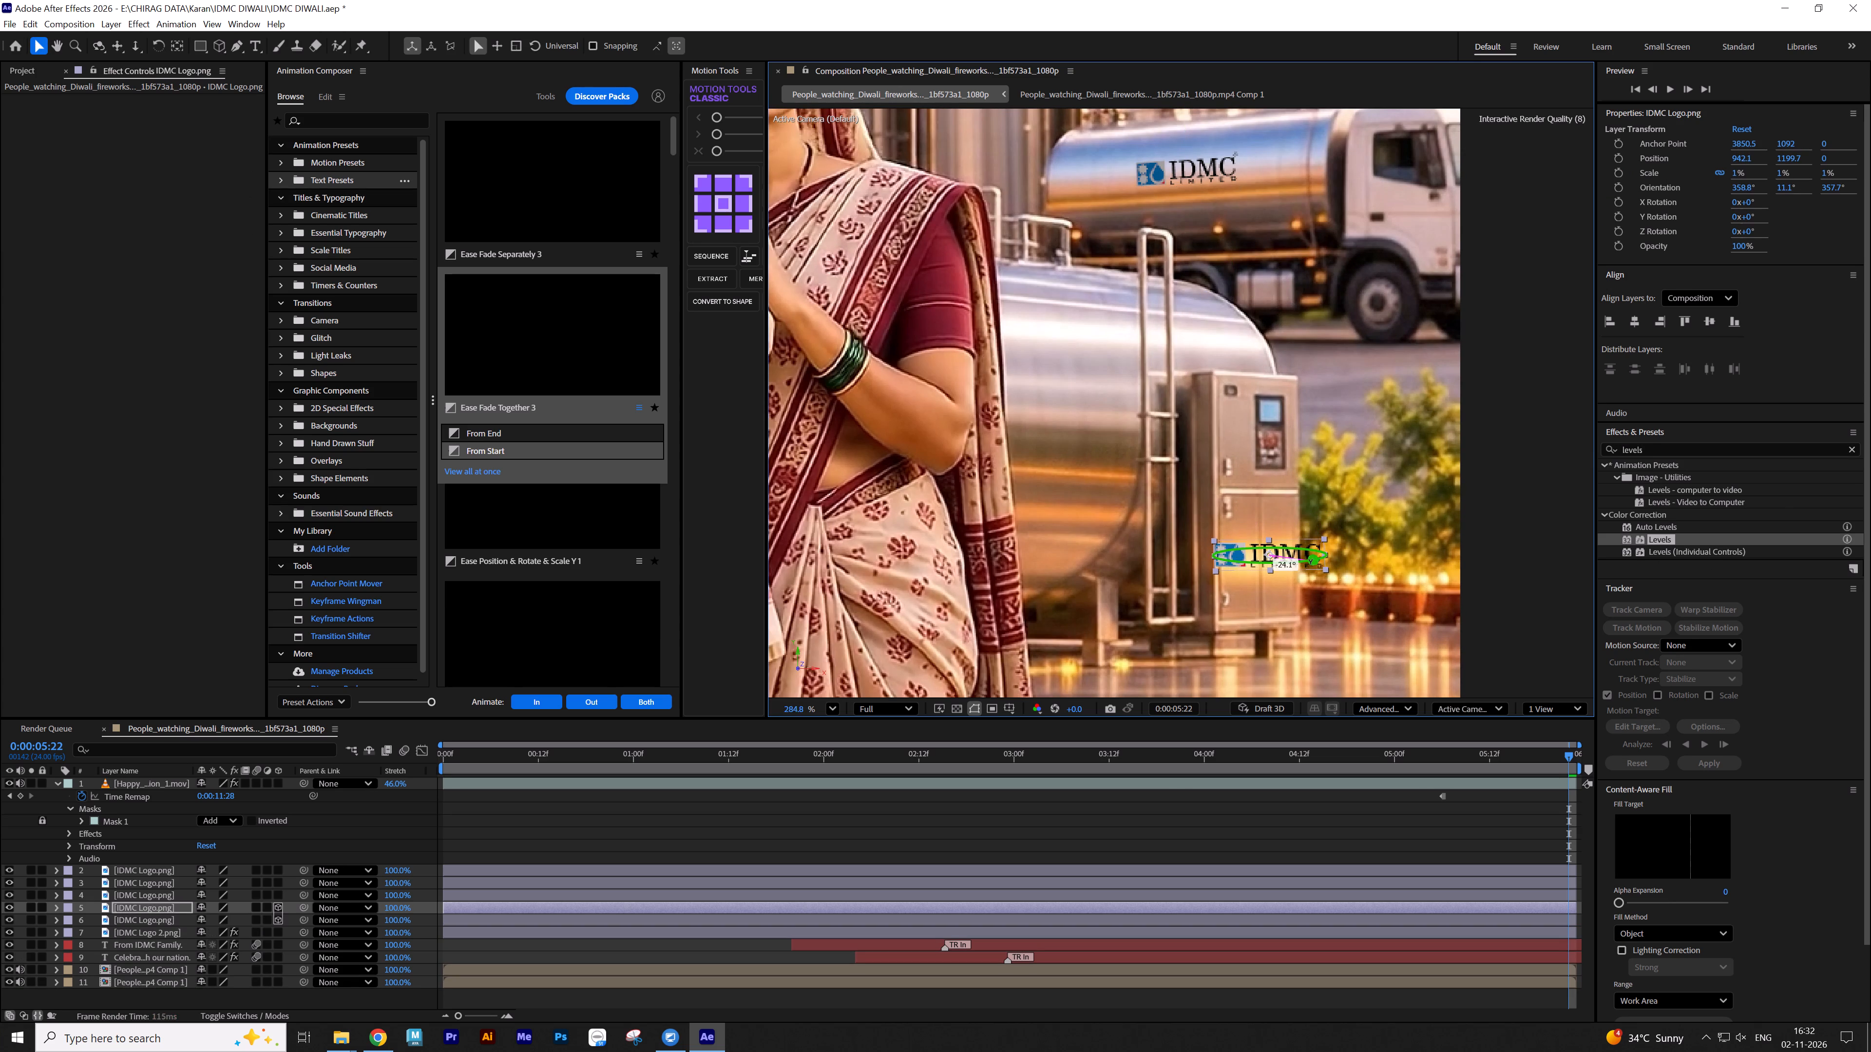
pyautogui.moveTo(1310, 561); pyautogui.dragTo(1331, 554)
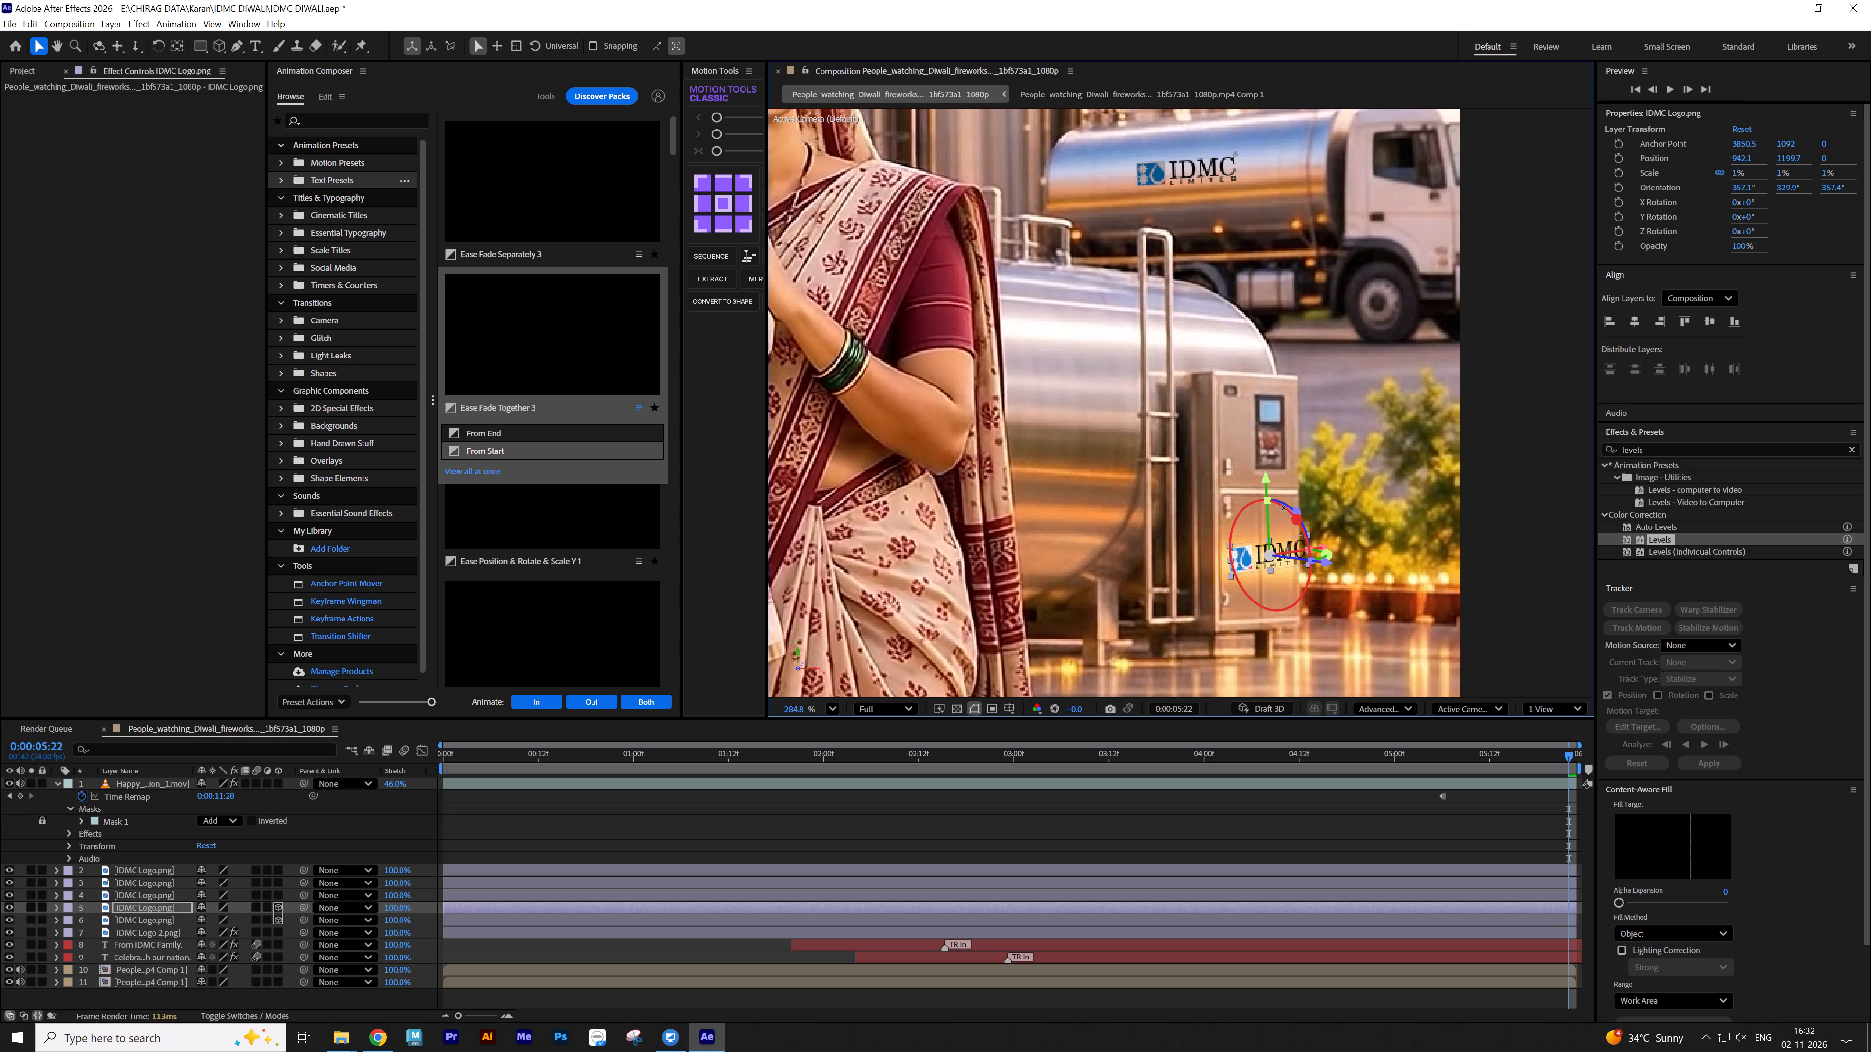
pyautogui.click(1284, 502)
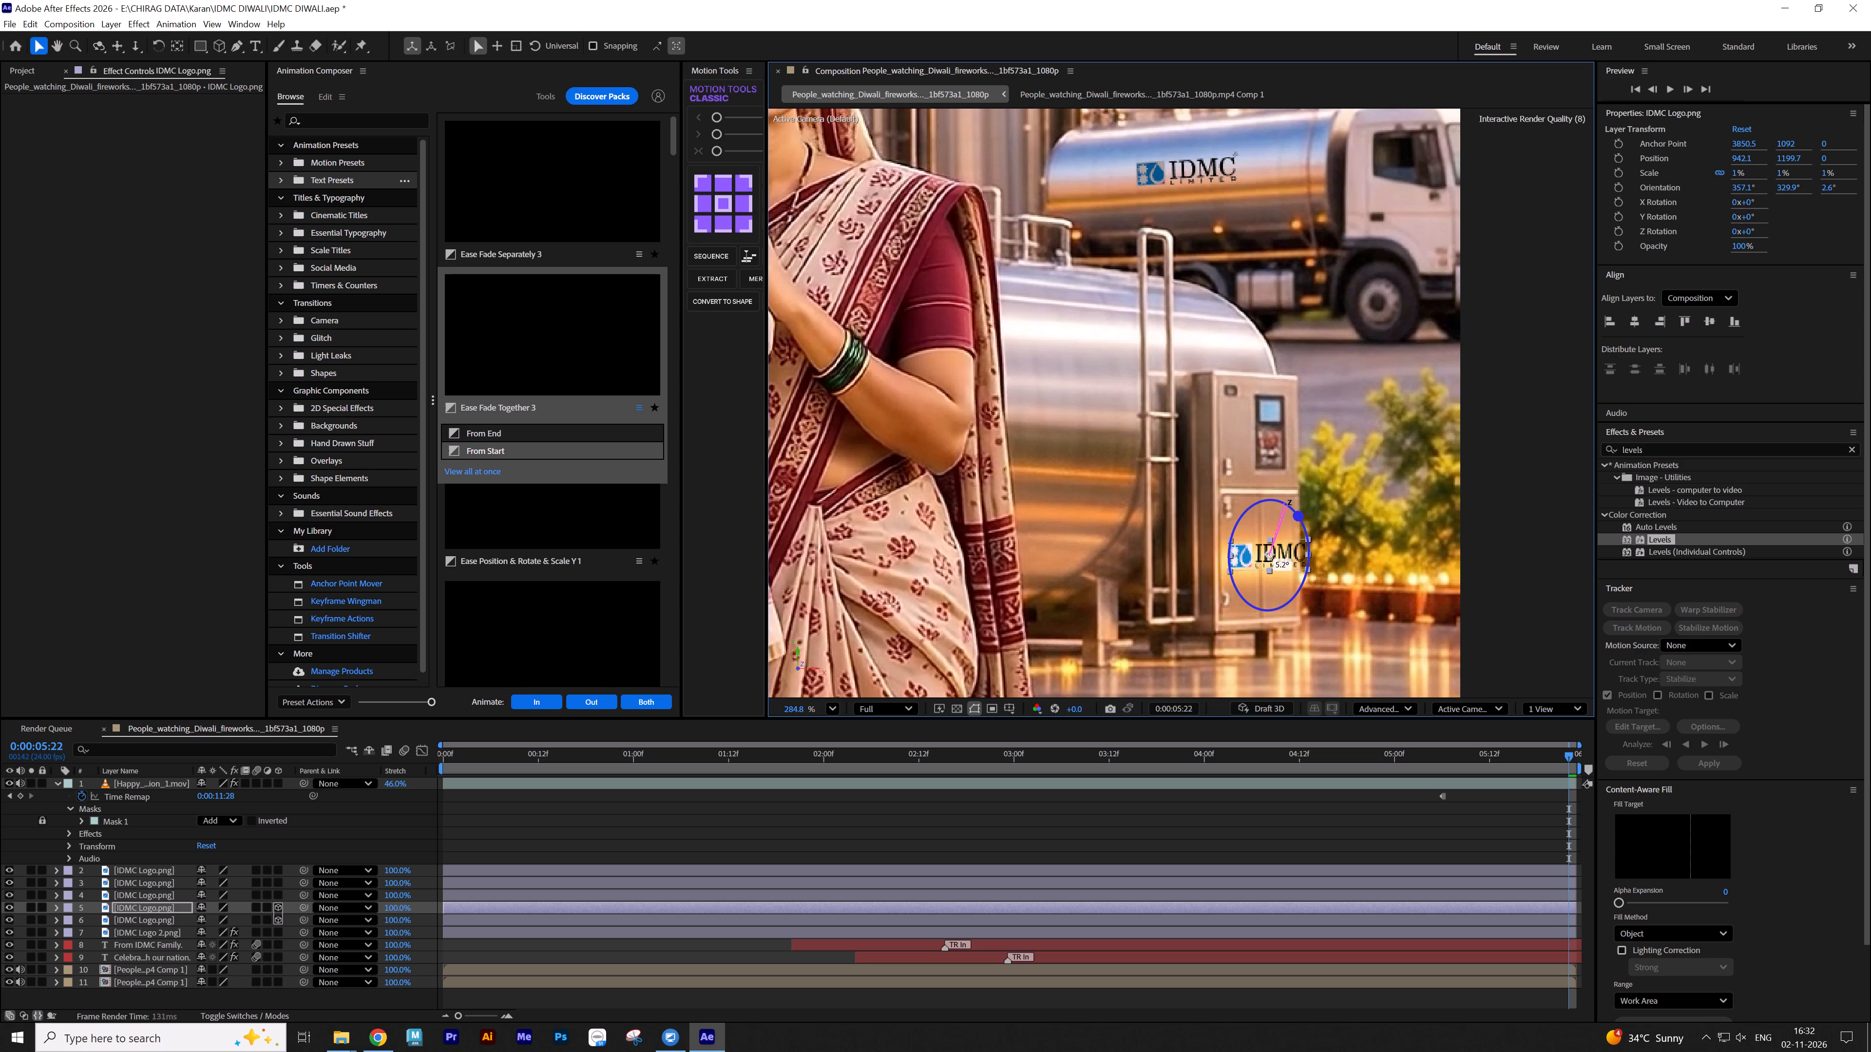
pyautogui.moveTo(1284, 564); pyautogui.dragTo(1273, 559)
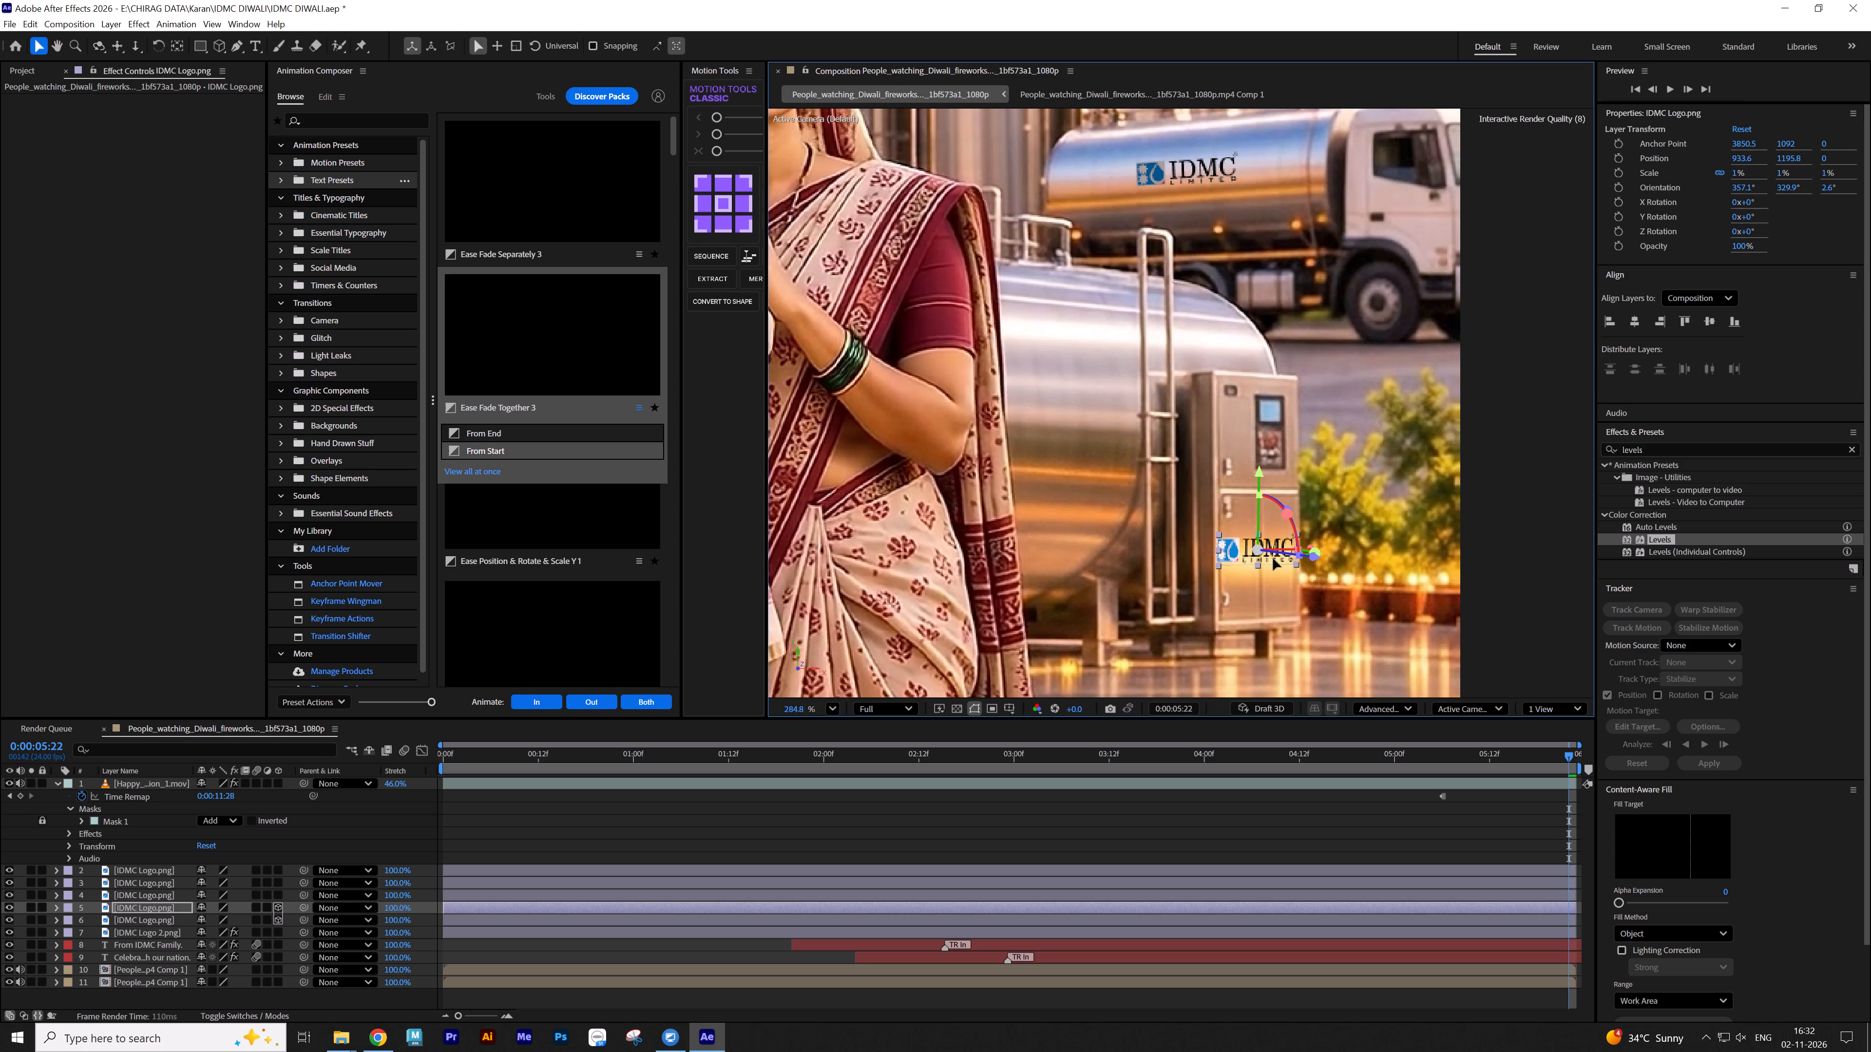
pyautogui.moveTo(1273, 559); pyautogui.dragTo(1275, 559)
pyautogui.moveTo(1298, 565); pyautogui.dragTo(1290, 562)
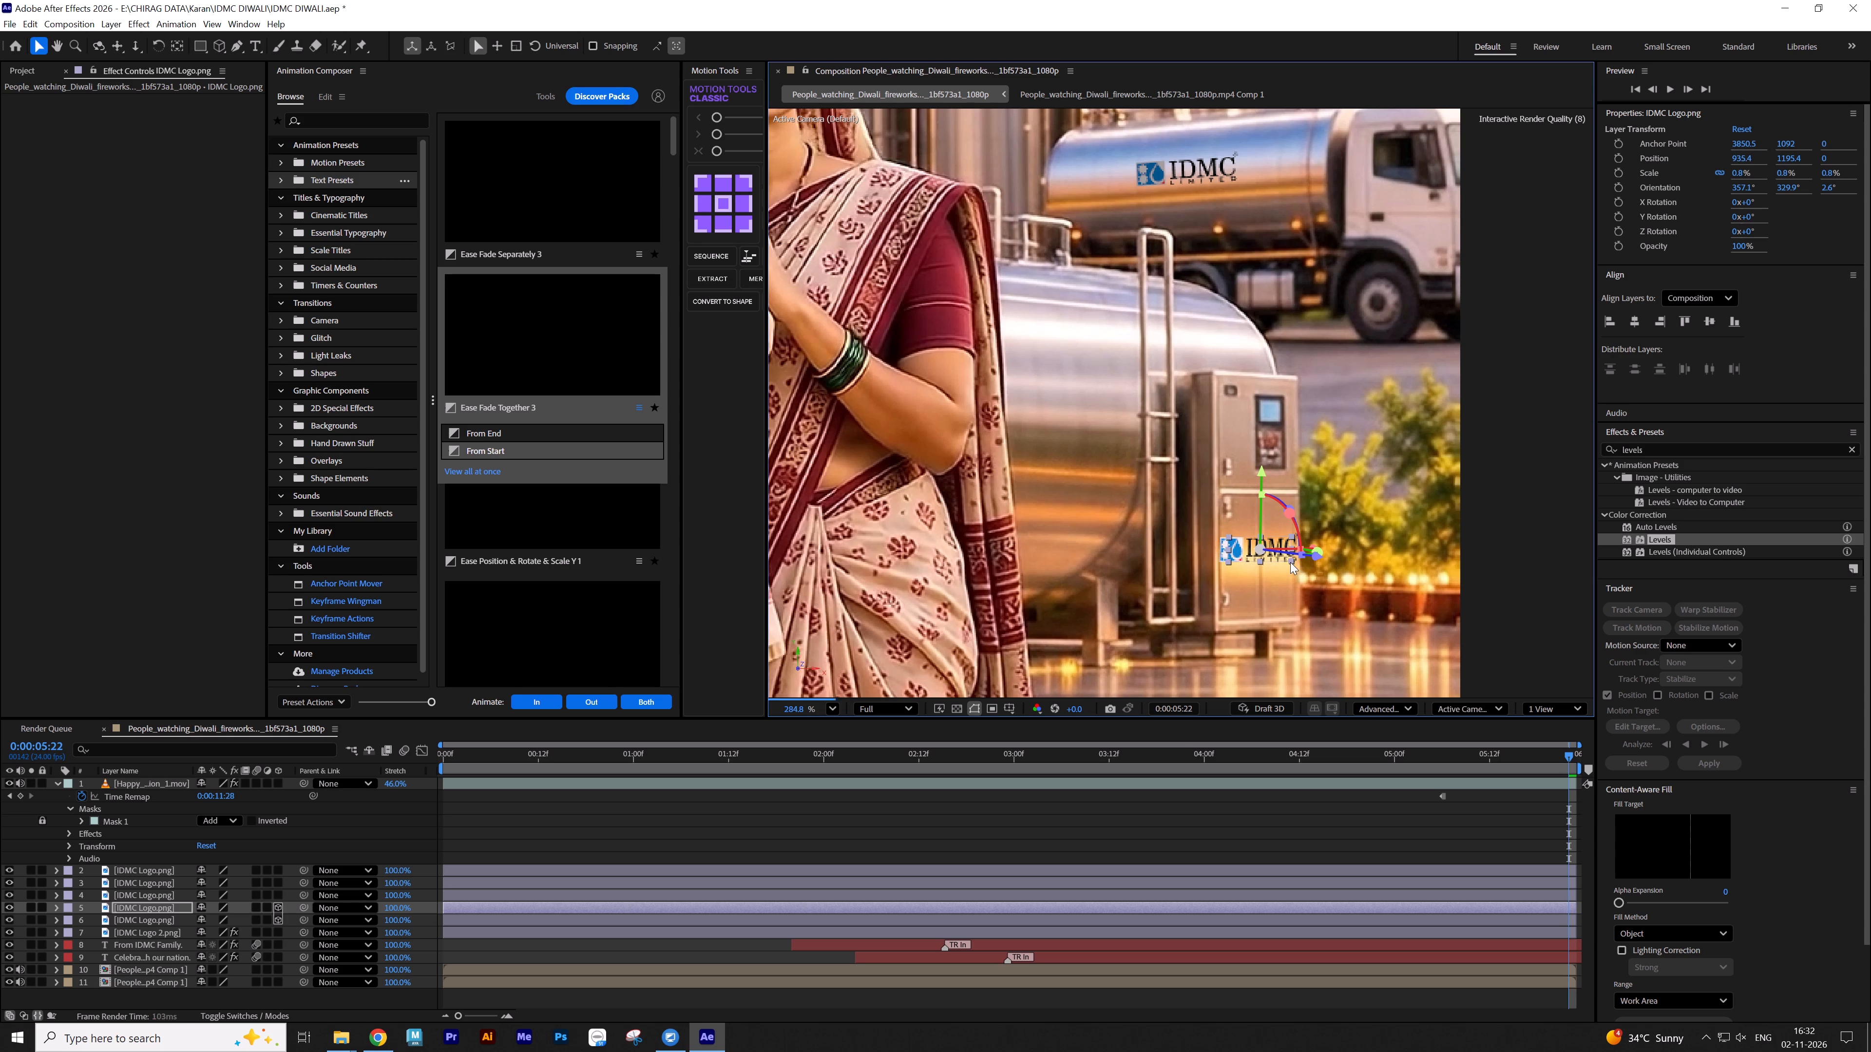
pyautogui.moveTo(1290, 562); pyautogui.dragTo(1288, 561)
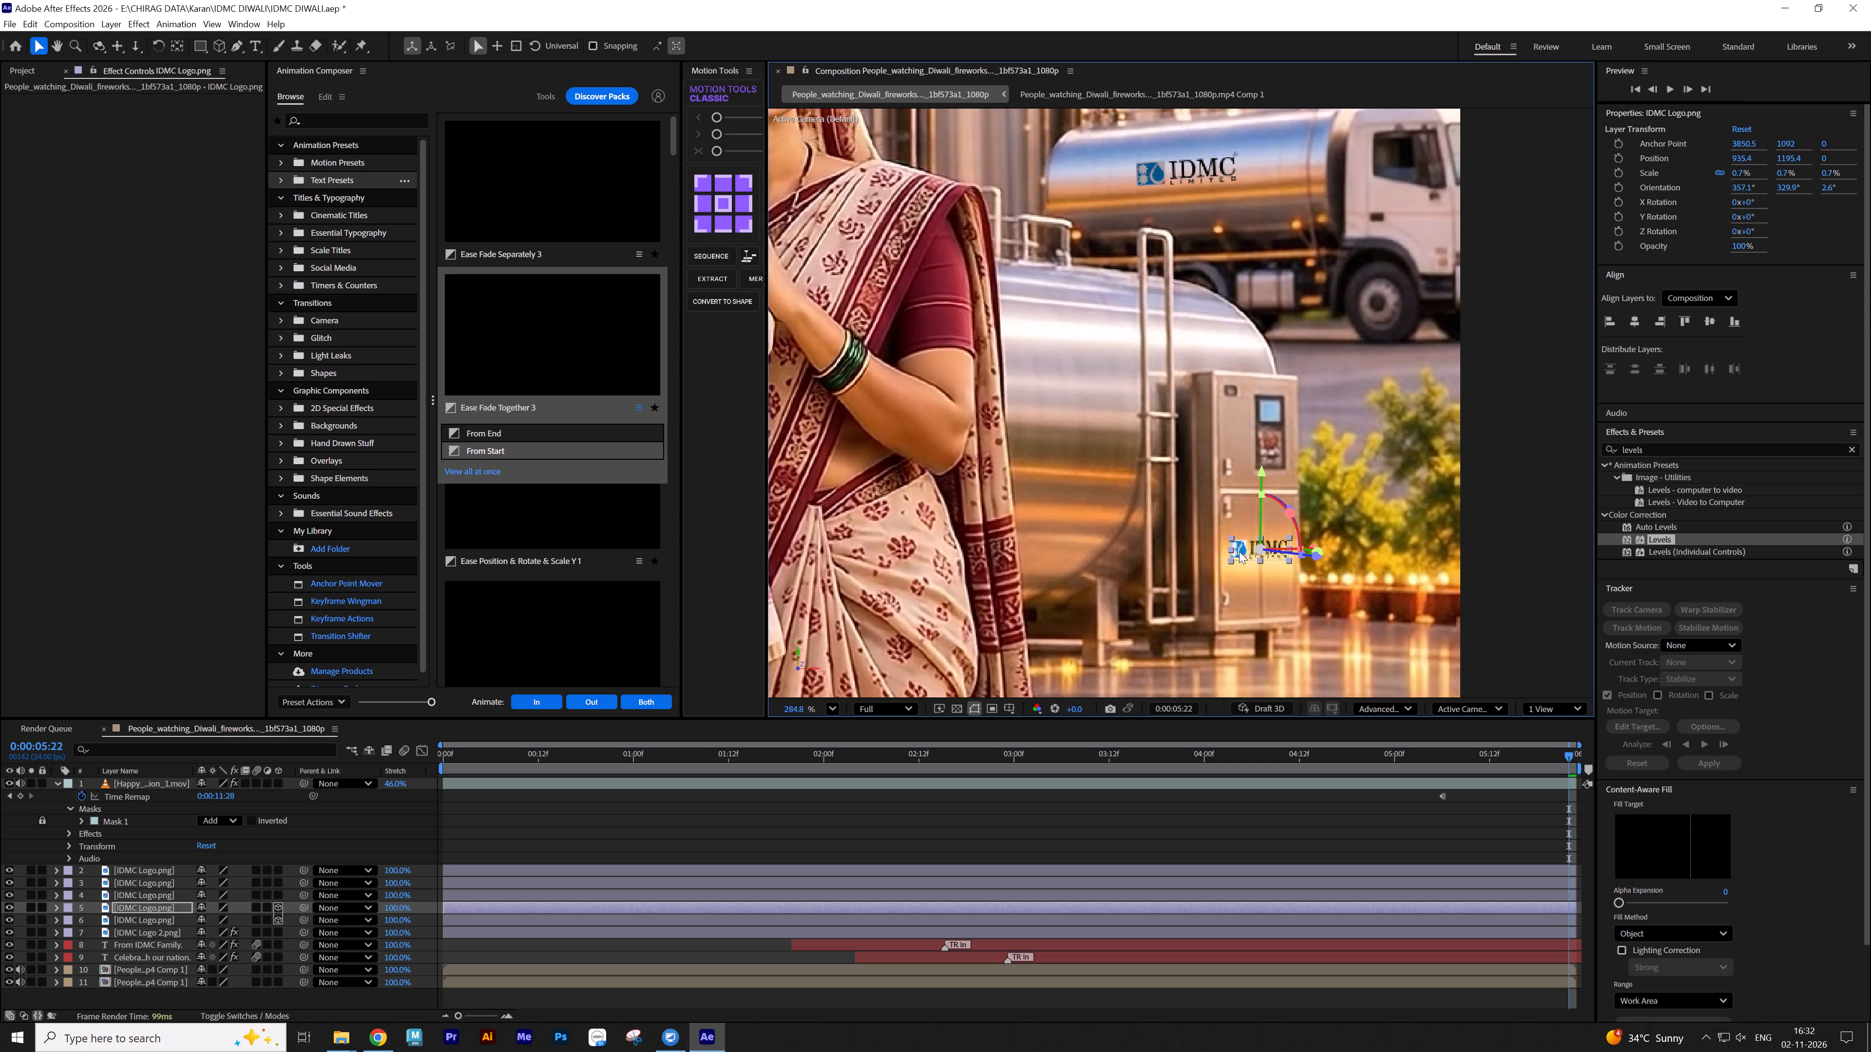
pyautogui.moveTo(1240, 547); pyautogui.dragTo(1241, 540)
# Duplicate the cabinet logo, enlarge the copy to about 2% and place it across the tank body, overlapping the woman's arm.
pyautogui.hotkey('ctrl', 'd')
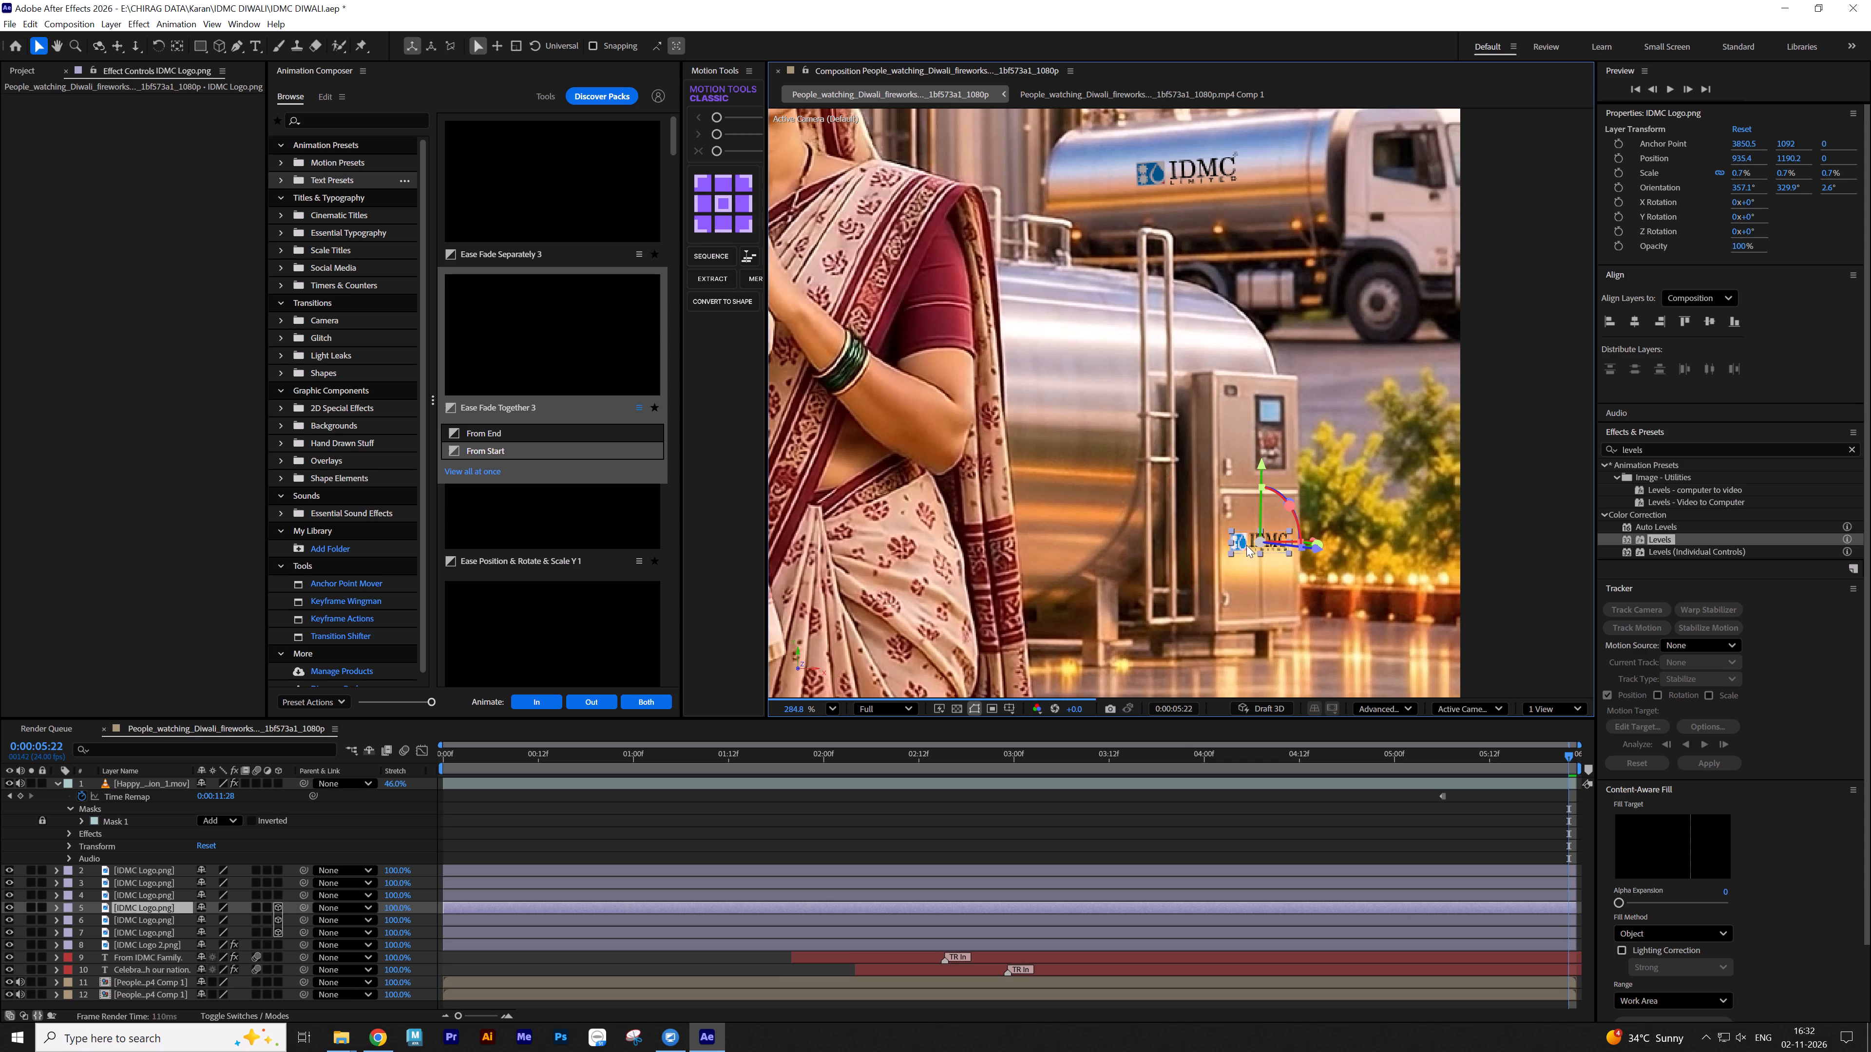
pyautogui.moveTo(1245, 545); pyautogui.dragTo(1022, 404)
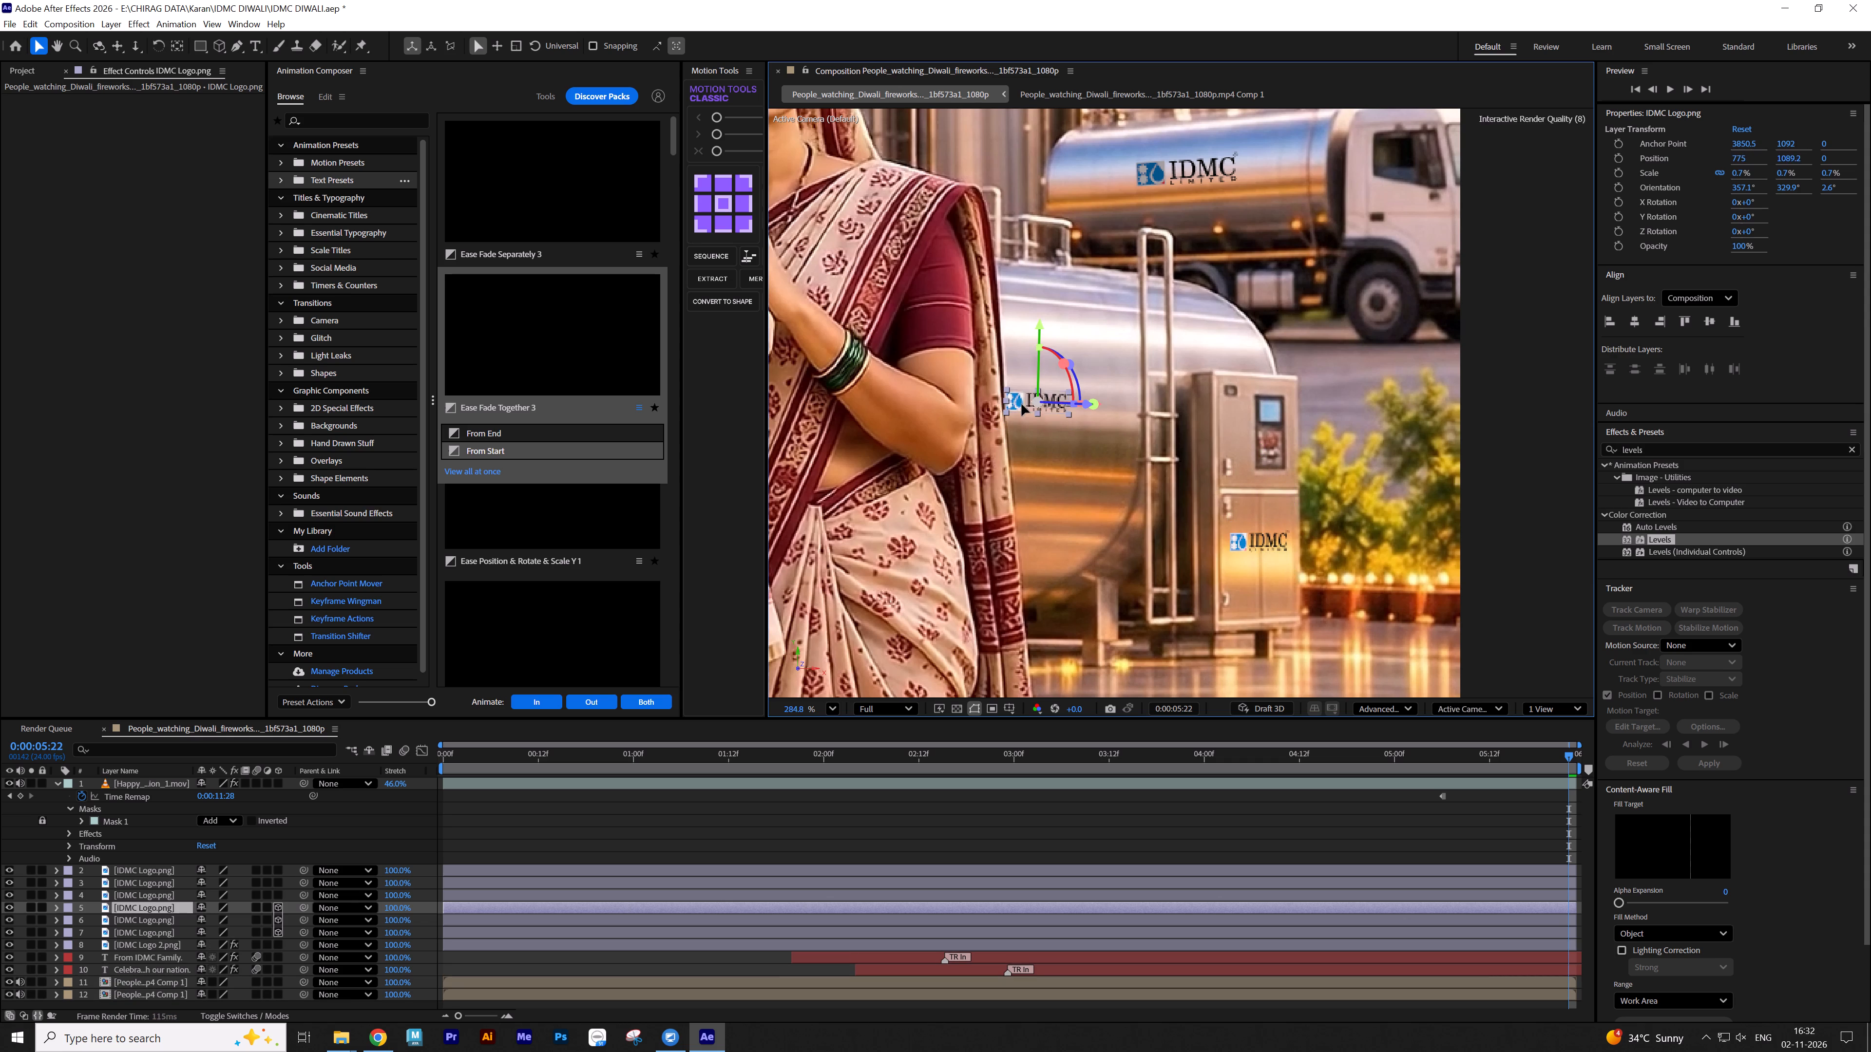
pyautogui.moveTo(1022, 404); pyautogui.dragTo(1020, 394)
pyautogui.moveTo(1066, 407); pyautogui.dragTo(1095, 426)
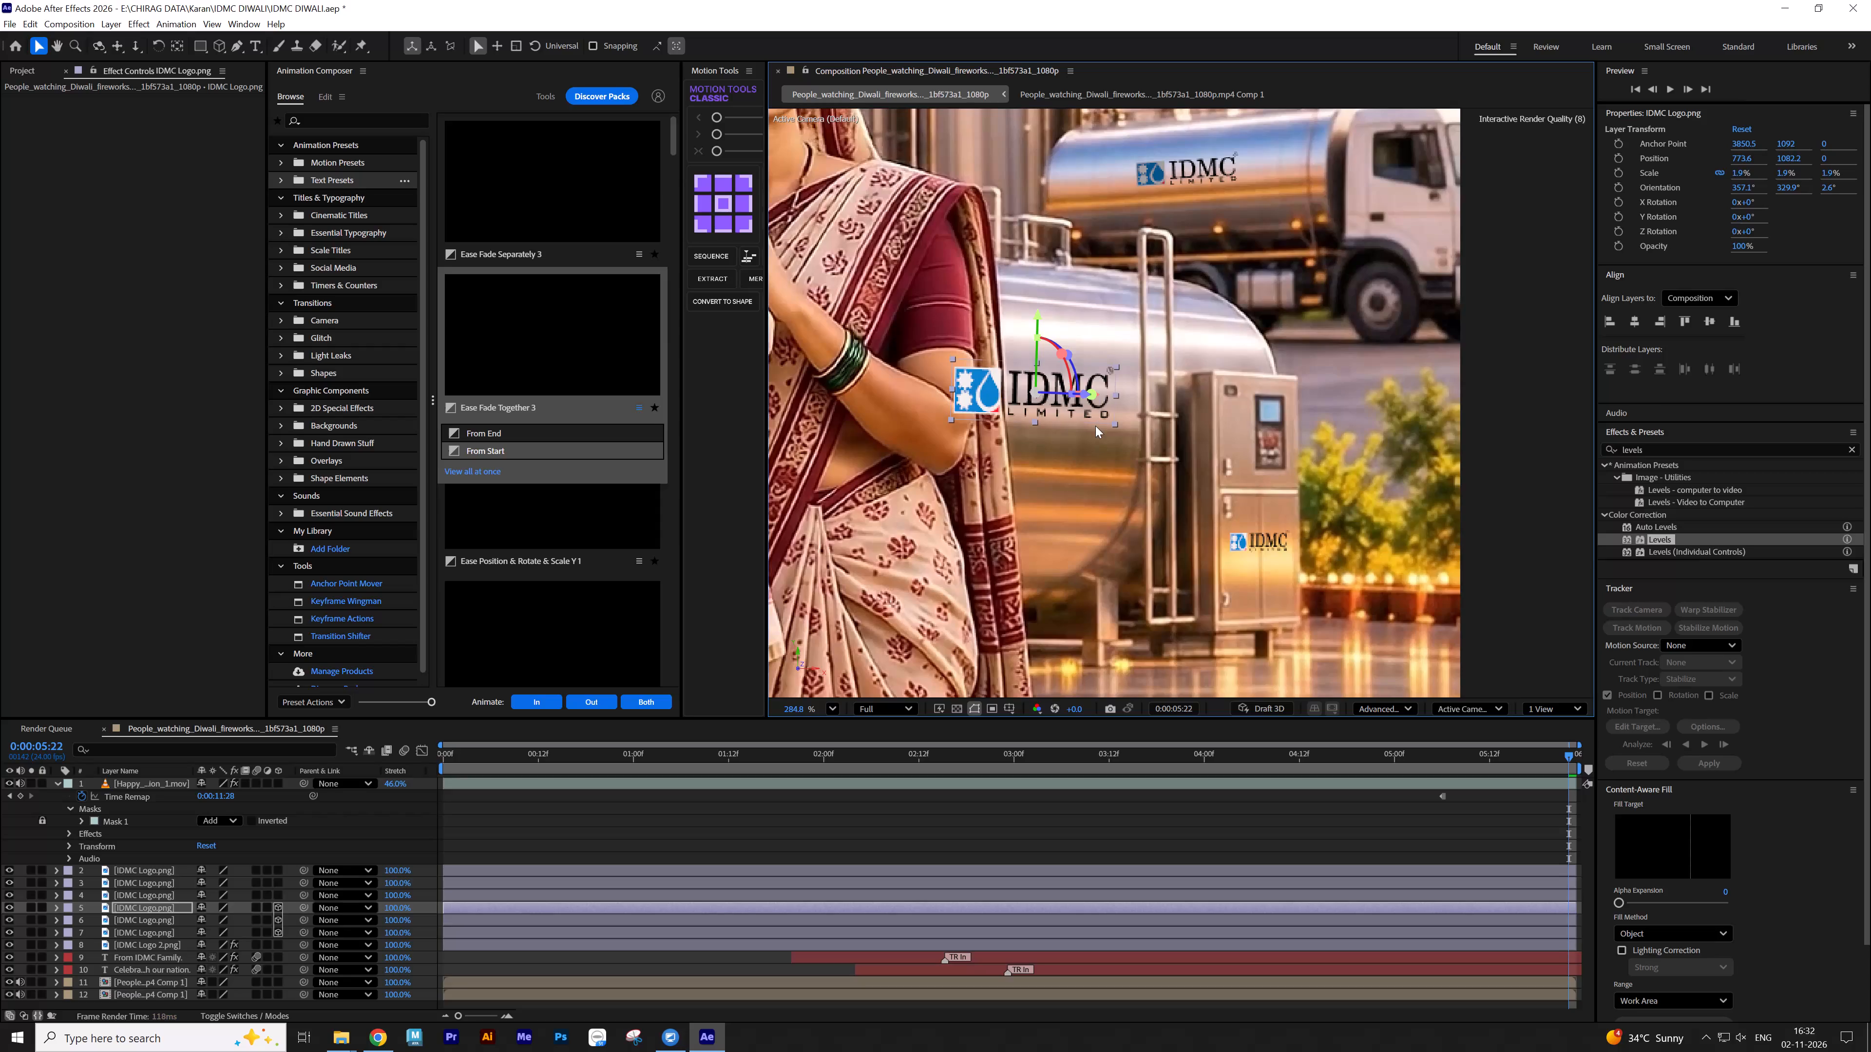
pyautogui.moveTo(1095, 426); pyautogui.dragTo(1098, 426)
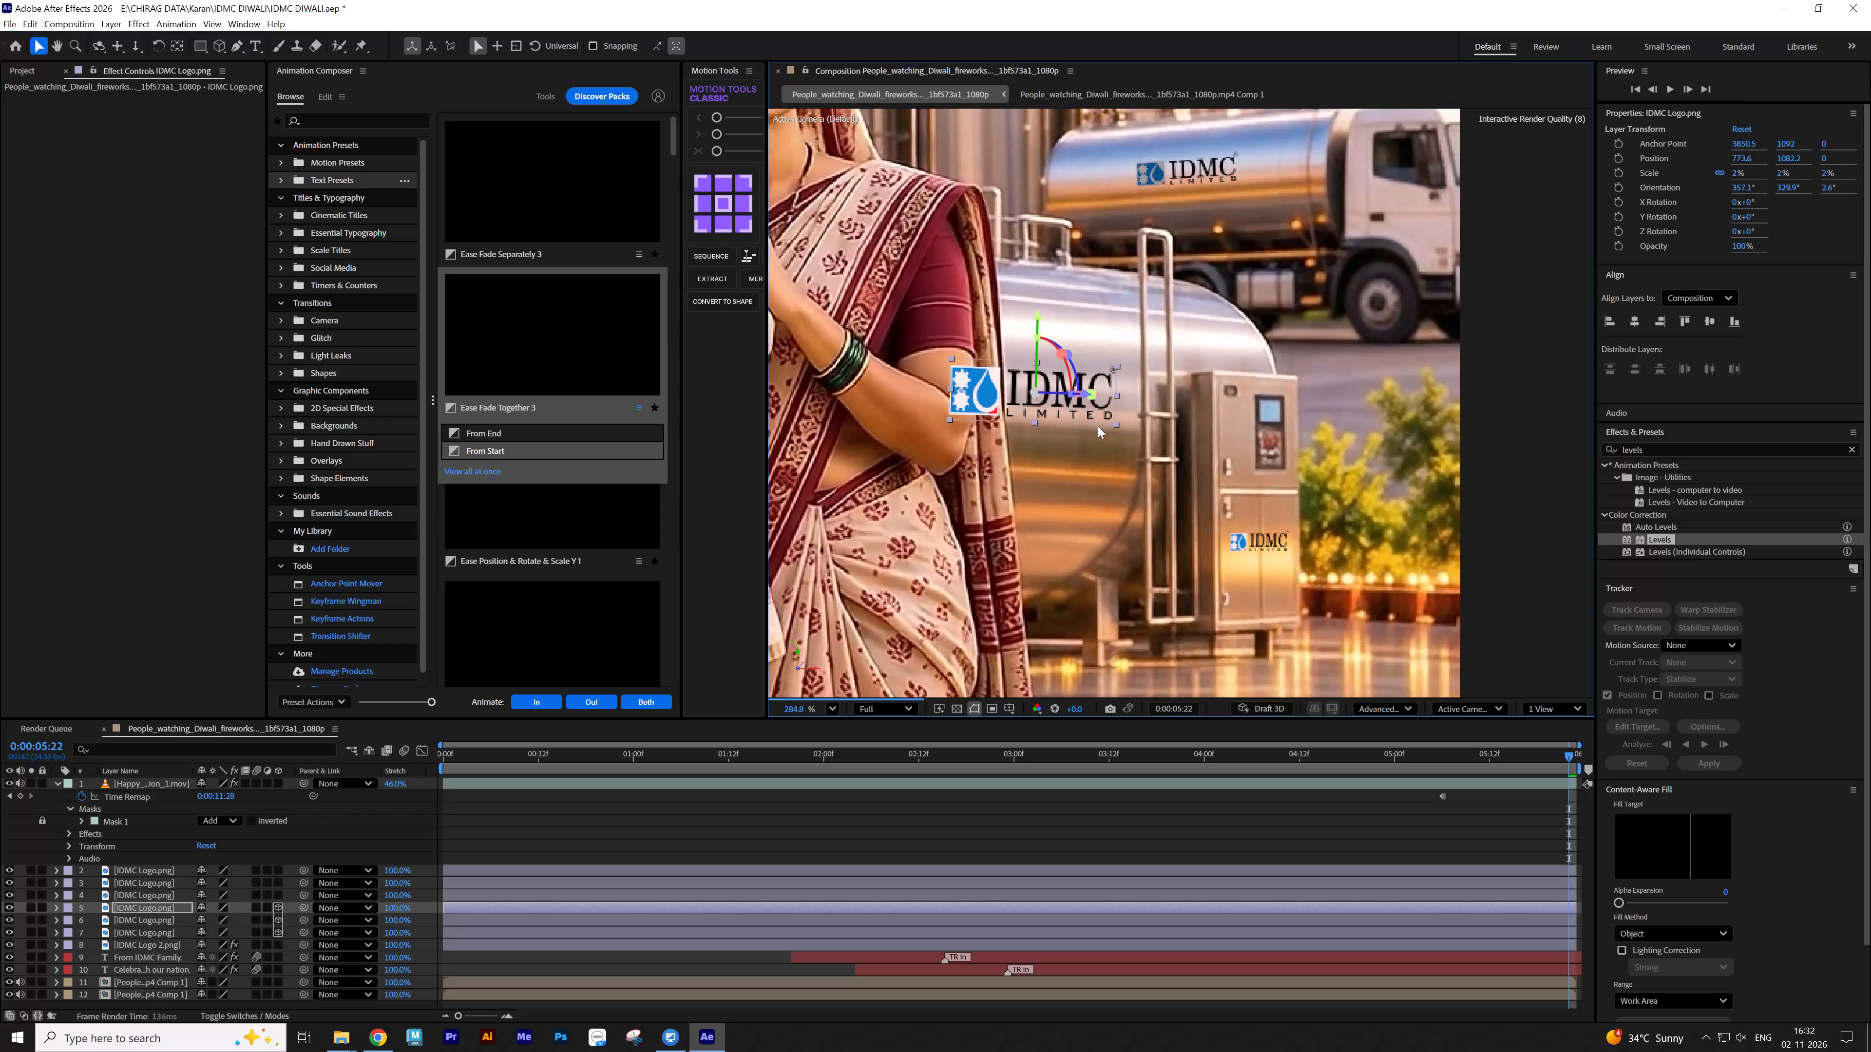
pyautogui.moveTo(1100, 412); pyautogui.dragTo(1053, 413)
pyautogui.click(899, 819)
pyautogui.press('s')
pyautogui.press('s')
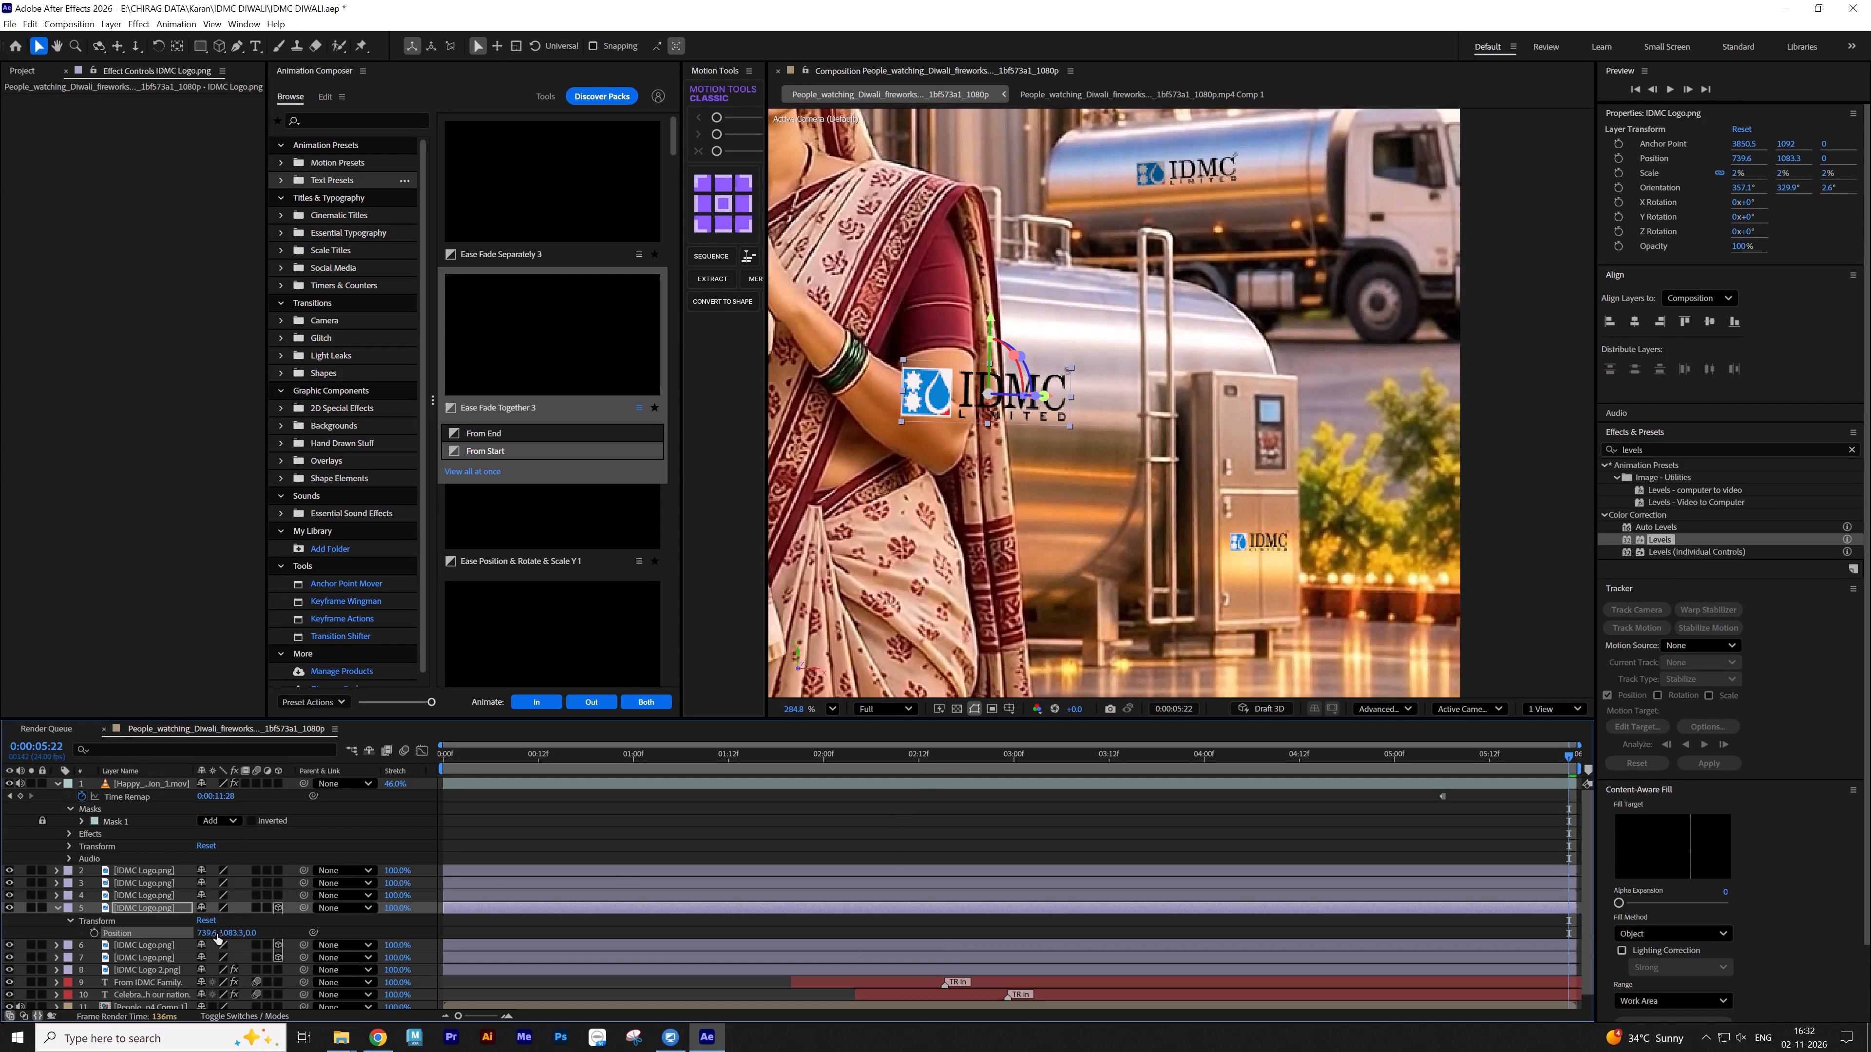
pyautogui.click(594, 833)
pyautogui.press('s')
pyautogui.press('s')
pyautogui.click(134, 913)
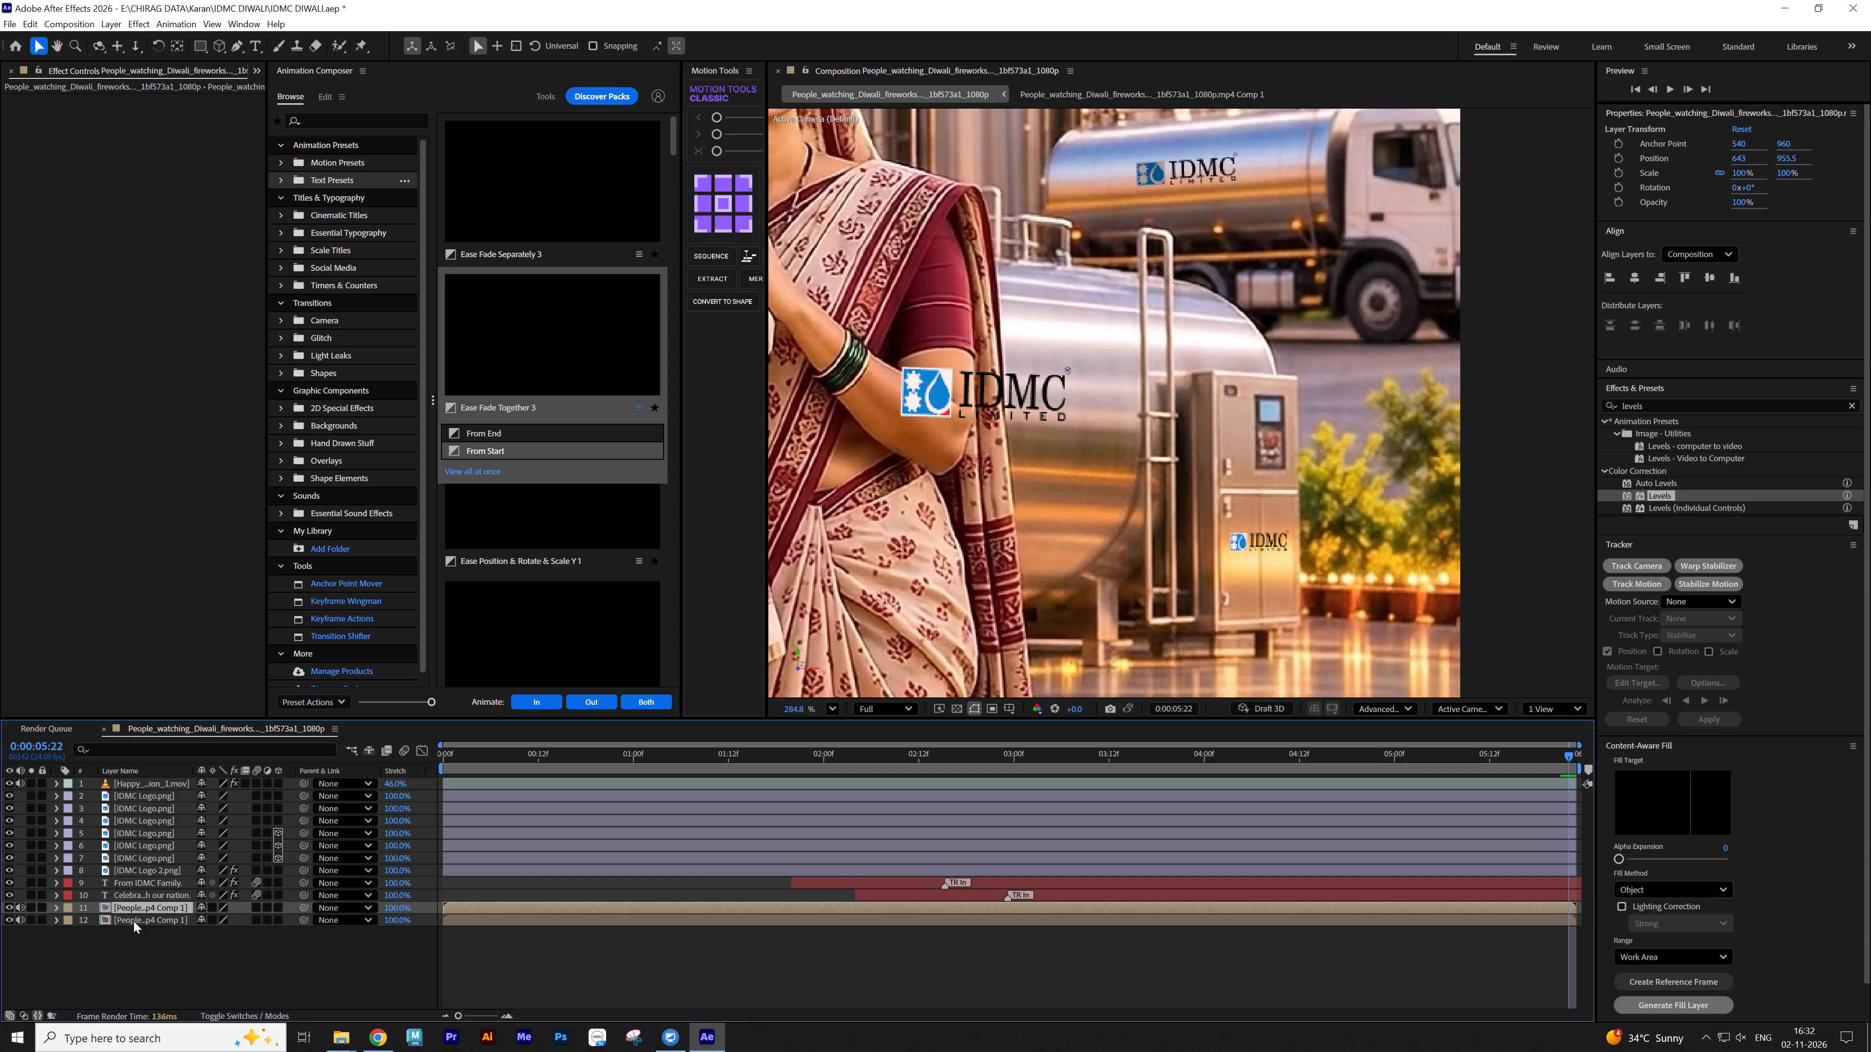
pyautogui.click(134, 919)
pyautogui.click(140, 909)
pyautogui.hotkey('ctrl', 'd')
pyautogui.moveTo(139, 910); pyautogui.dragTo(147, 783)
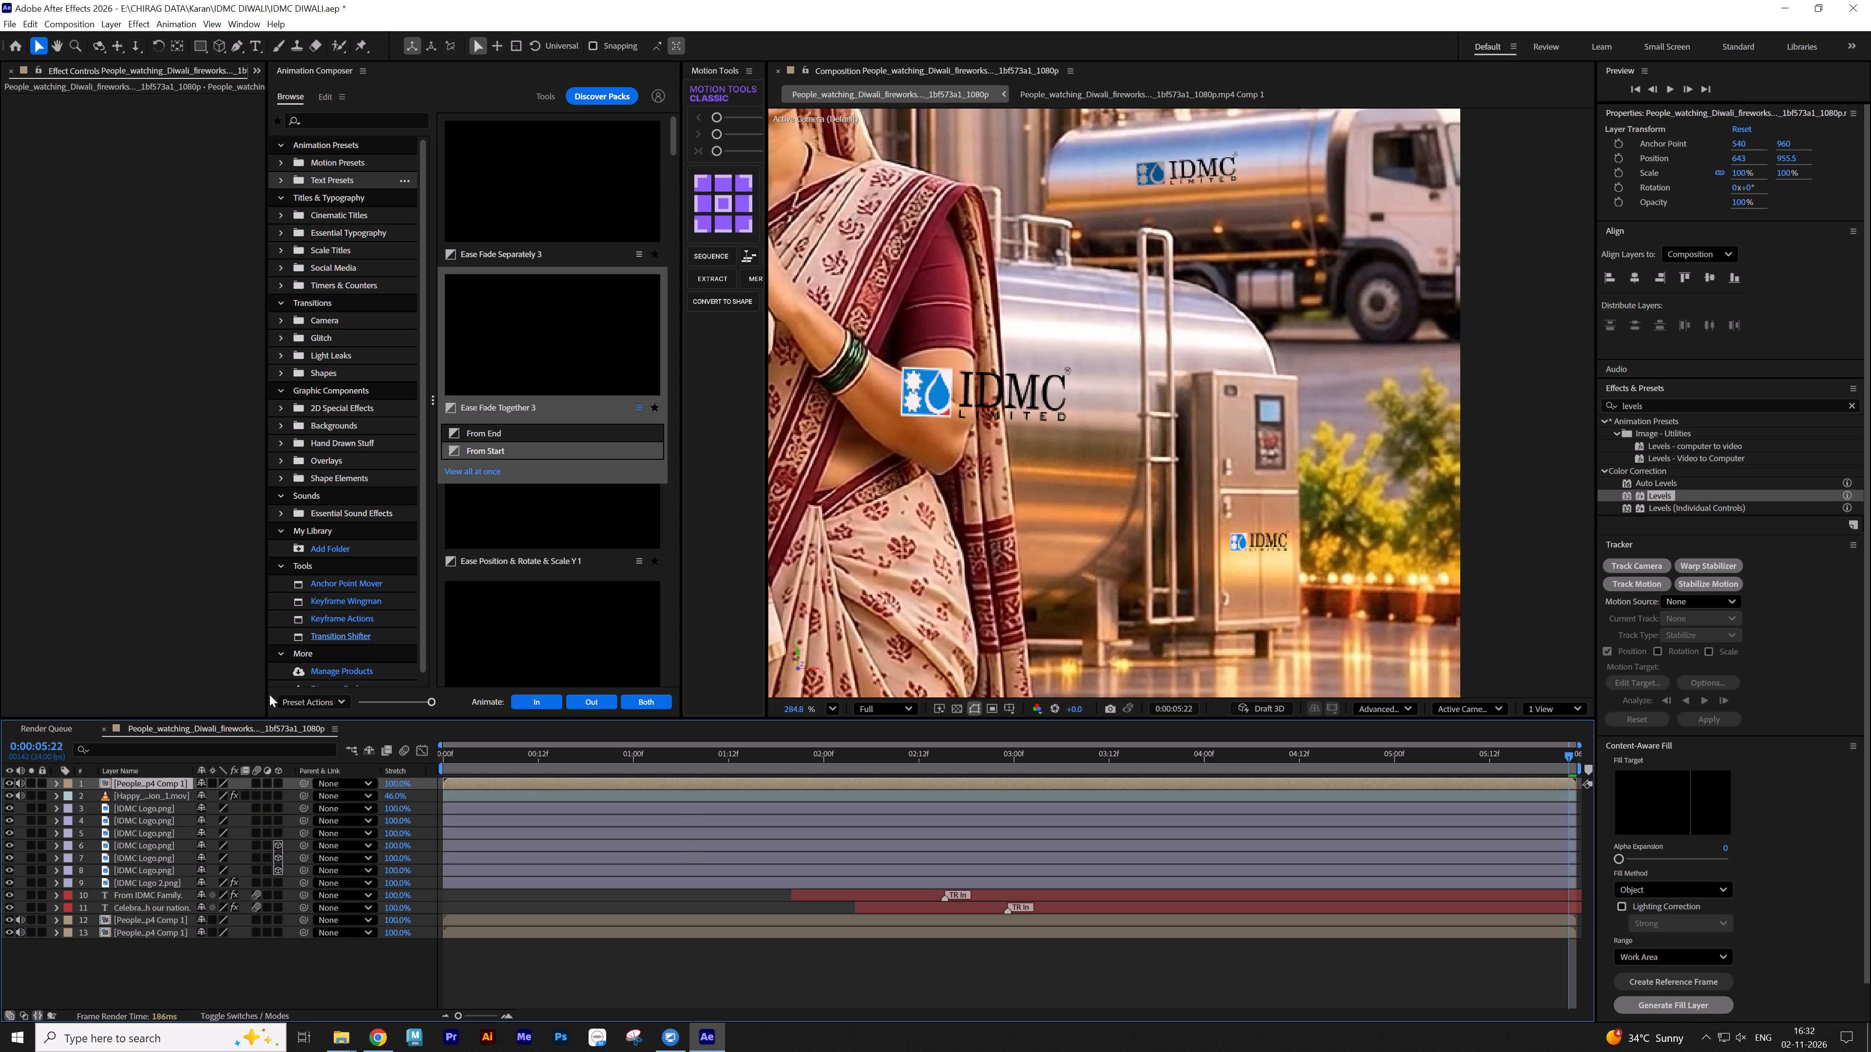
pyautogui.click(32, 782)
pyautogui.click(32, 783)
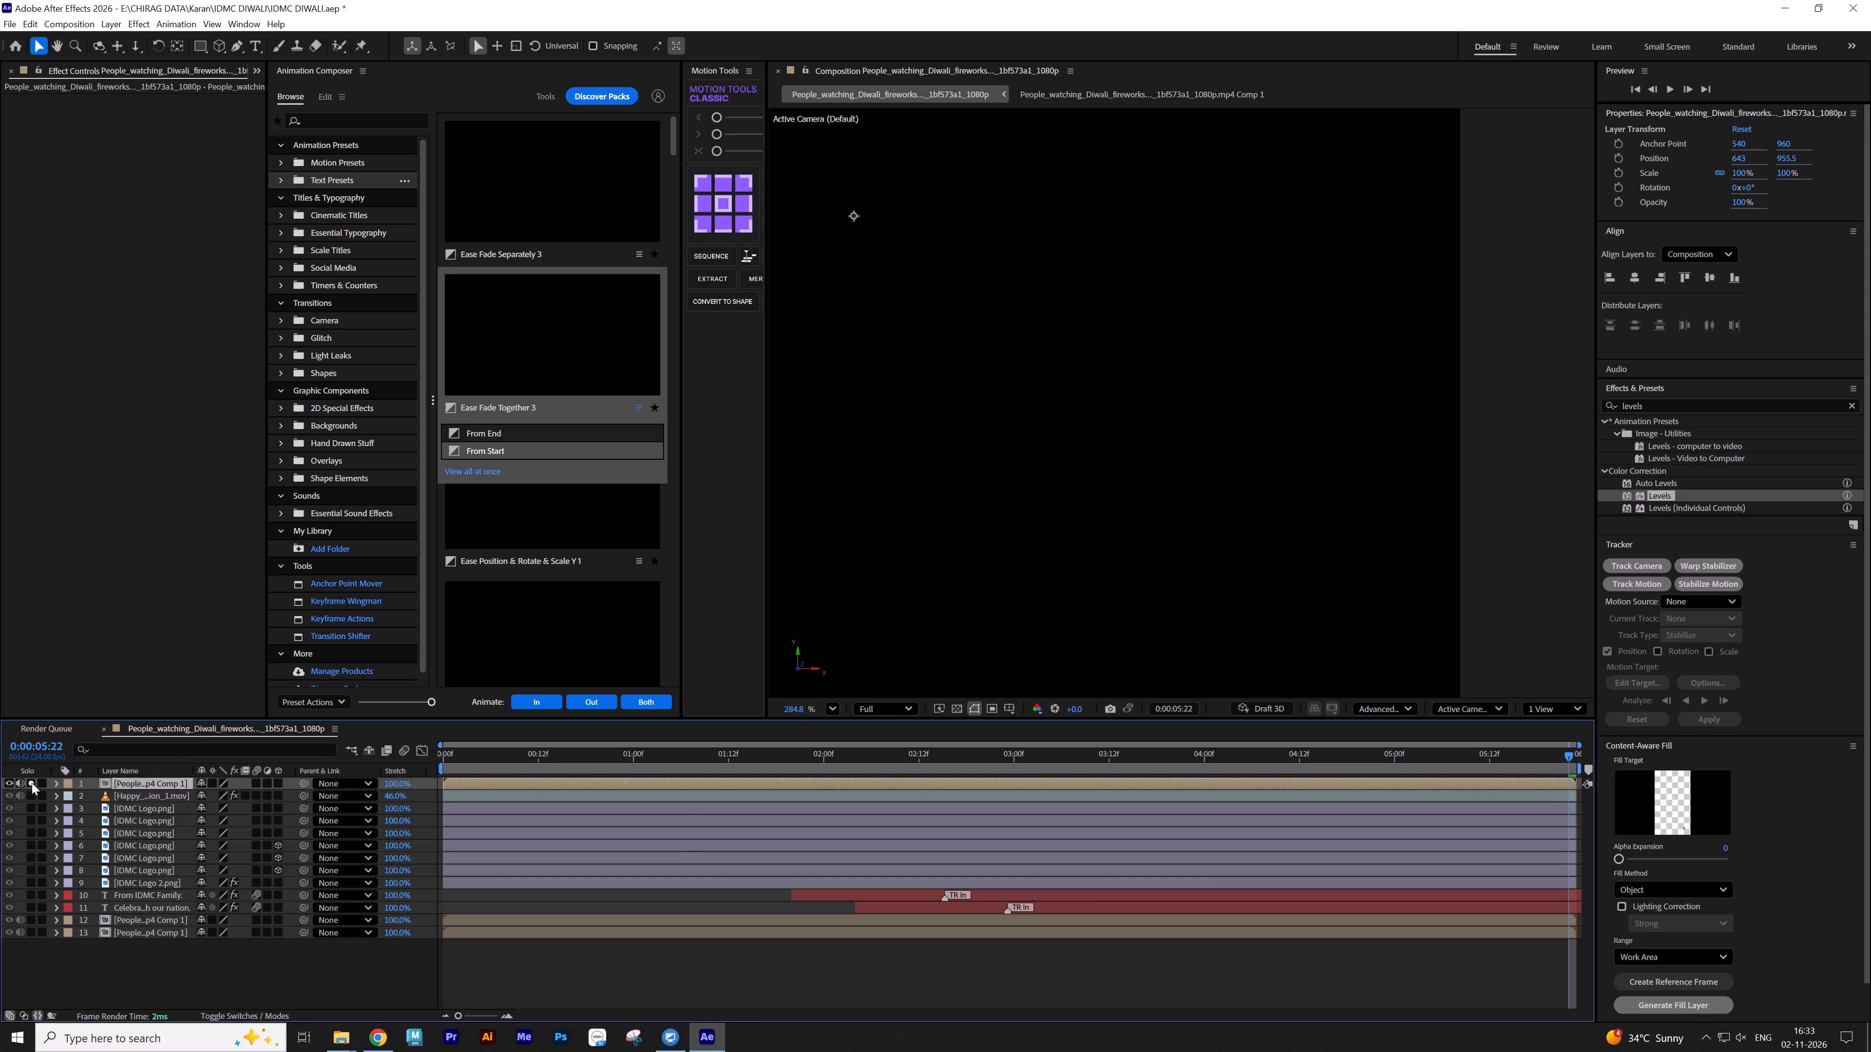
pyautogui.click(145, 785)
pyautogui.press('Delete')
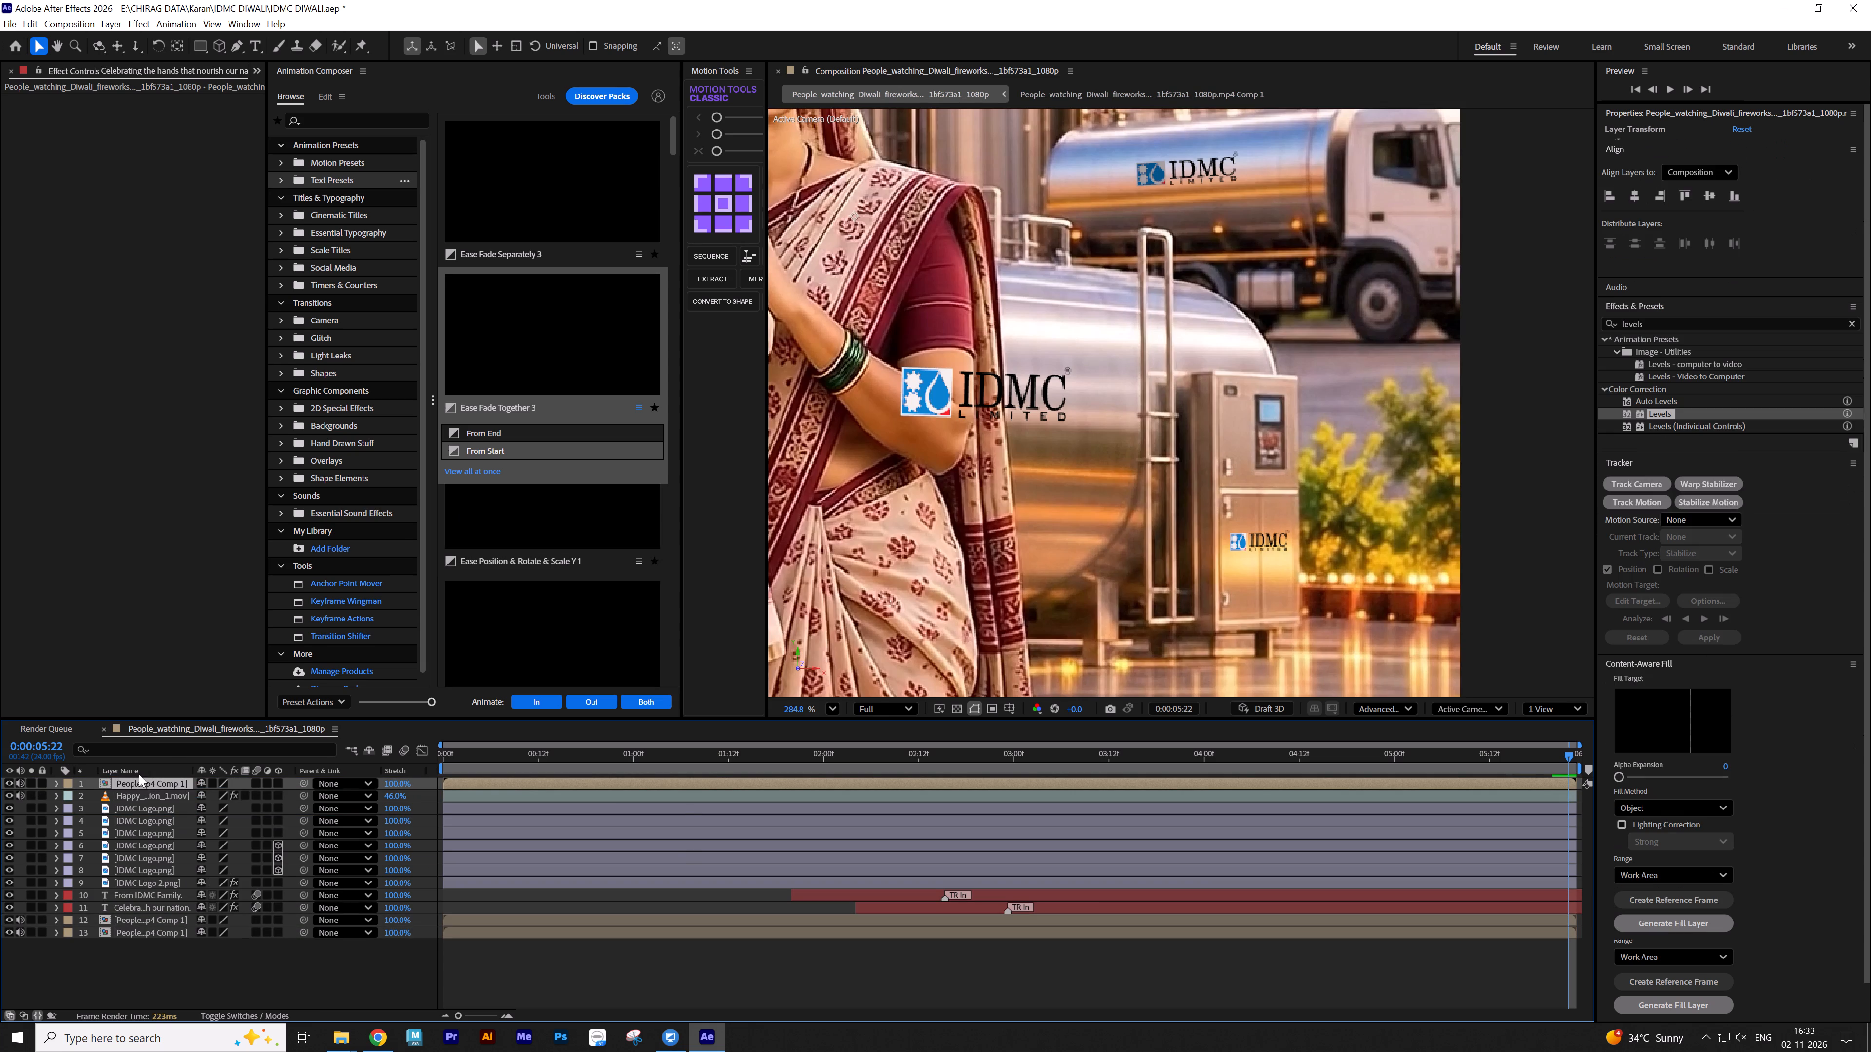
# Duplicate the bottom People comp layer and move the copy to the top of the layer stack.
pyautogui.click(157, 923)
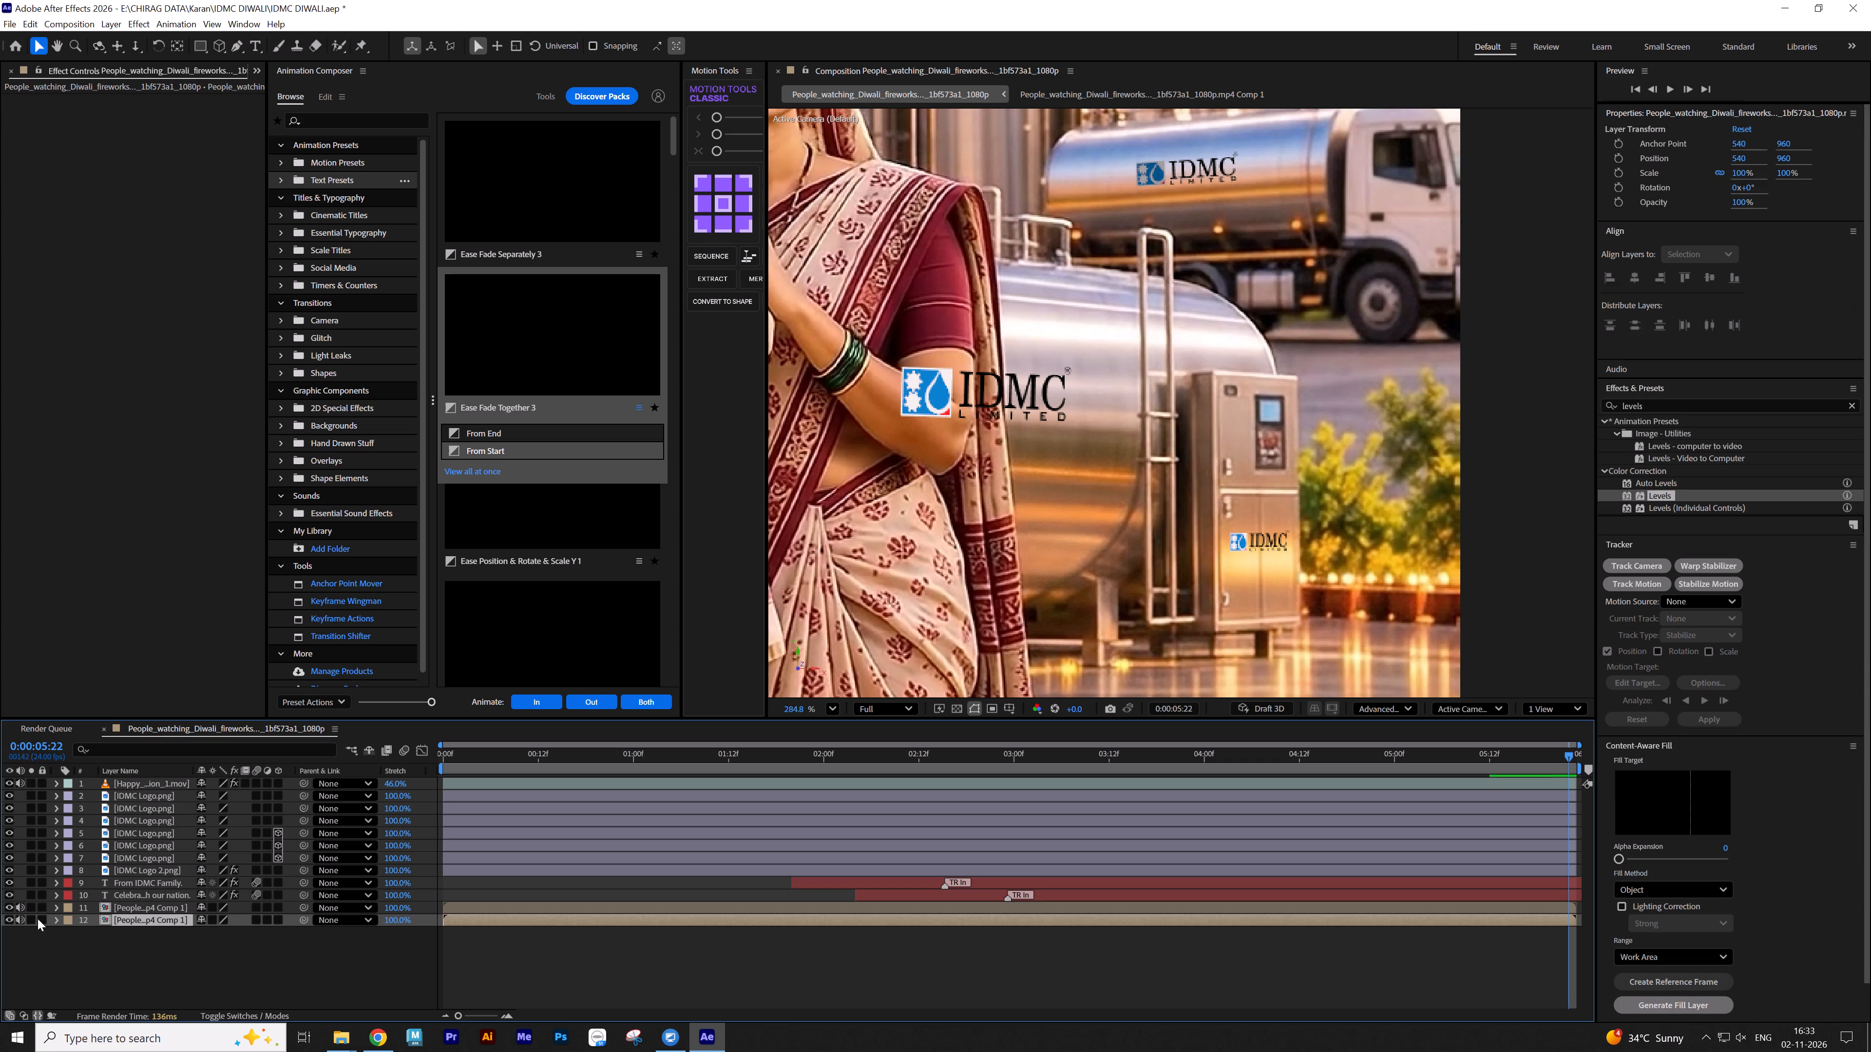
pyautogui.click(28, 919)
pyautogui.click(28, 919)
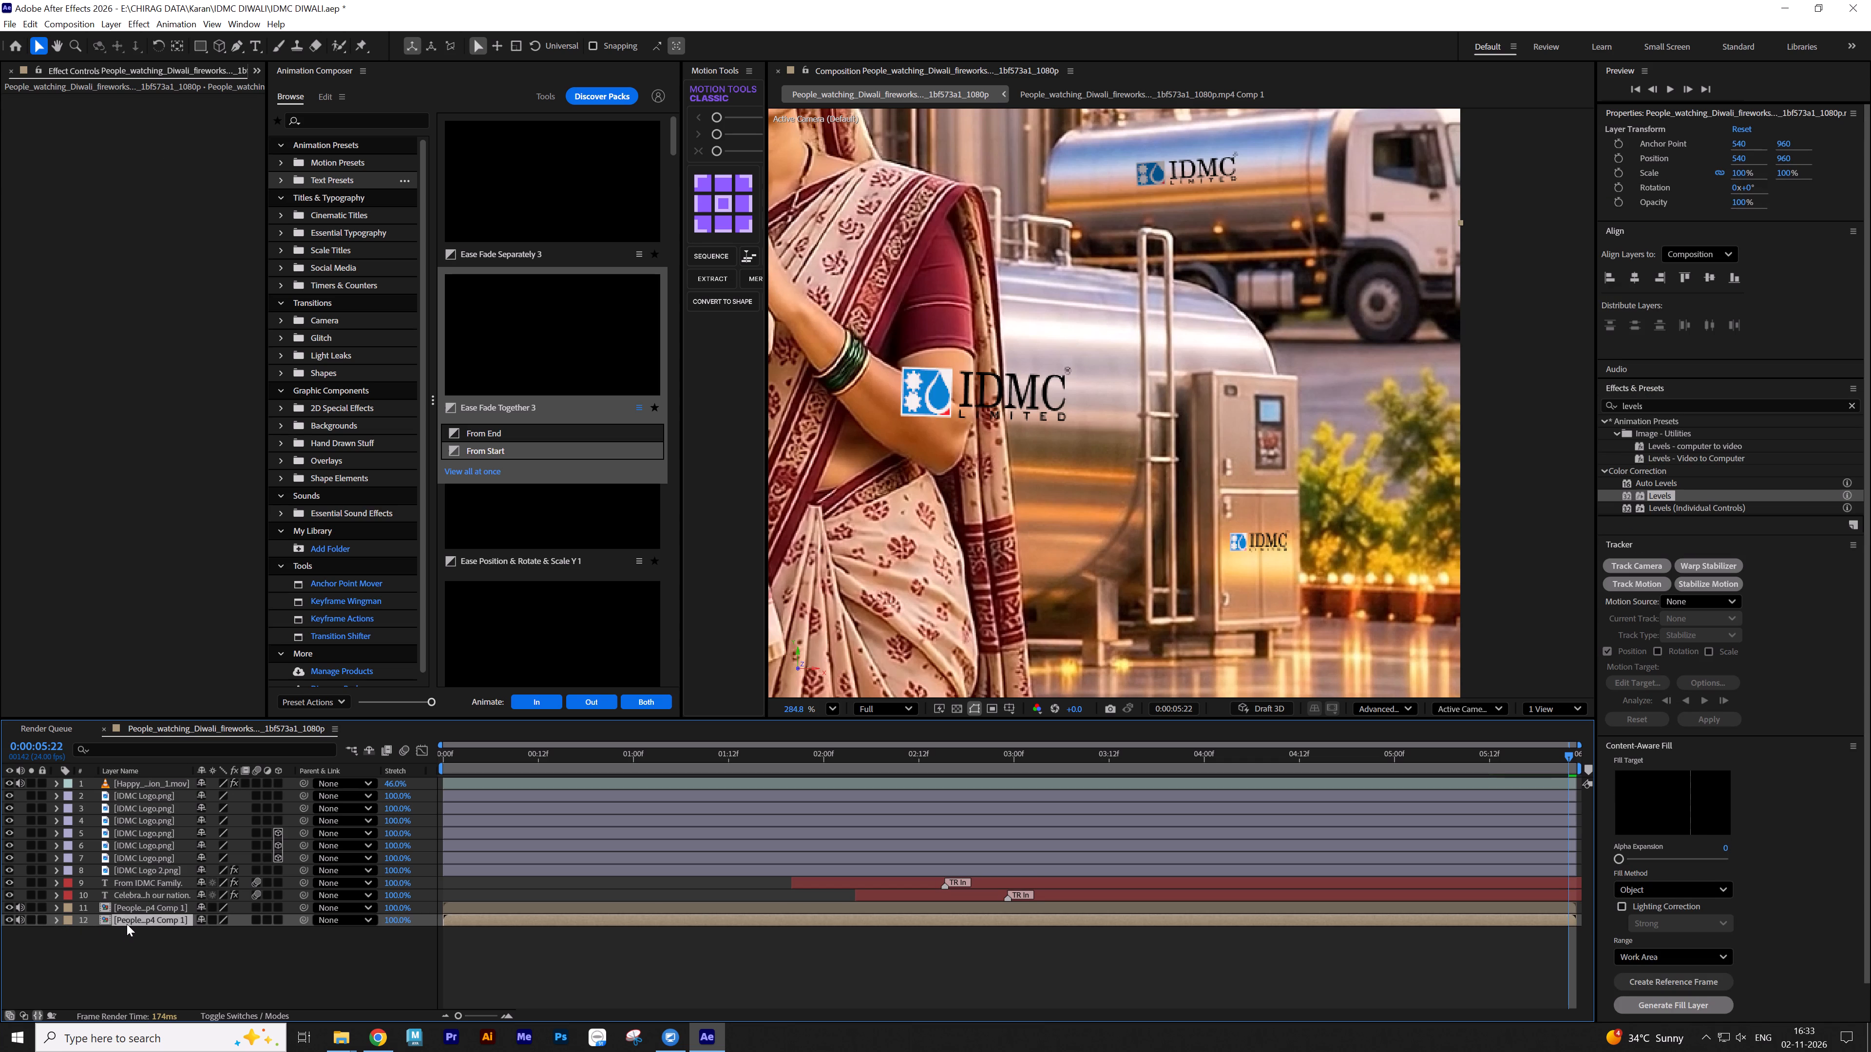
pyautogui.click(147, 920)
pyautogui.hotkey('ctrl', 'd')
pyautogui.moveTo(147, 920); pyautogui.dragTo(166, 781)
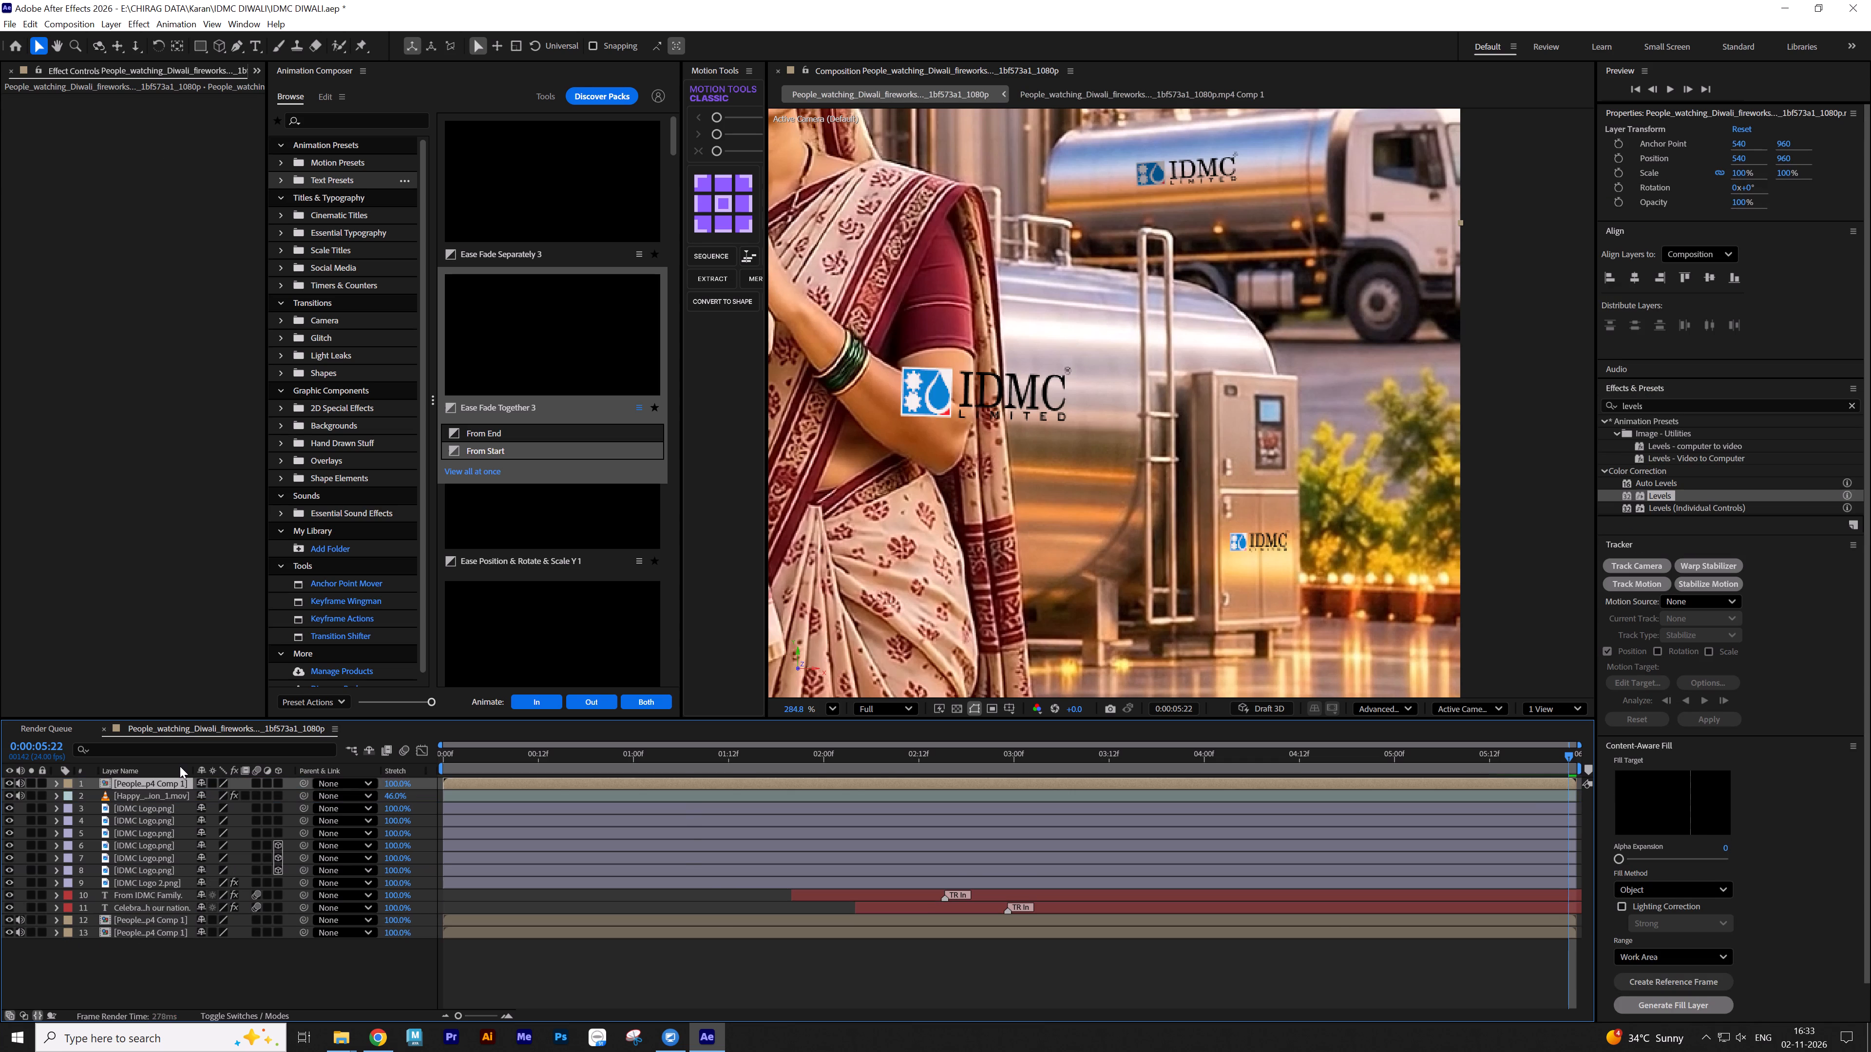
# Open the top People comp copy in its layer view and Roto Brush a foreground stroke down the woman's sleeve and sari edge.
pyautogui.click(333, 44)
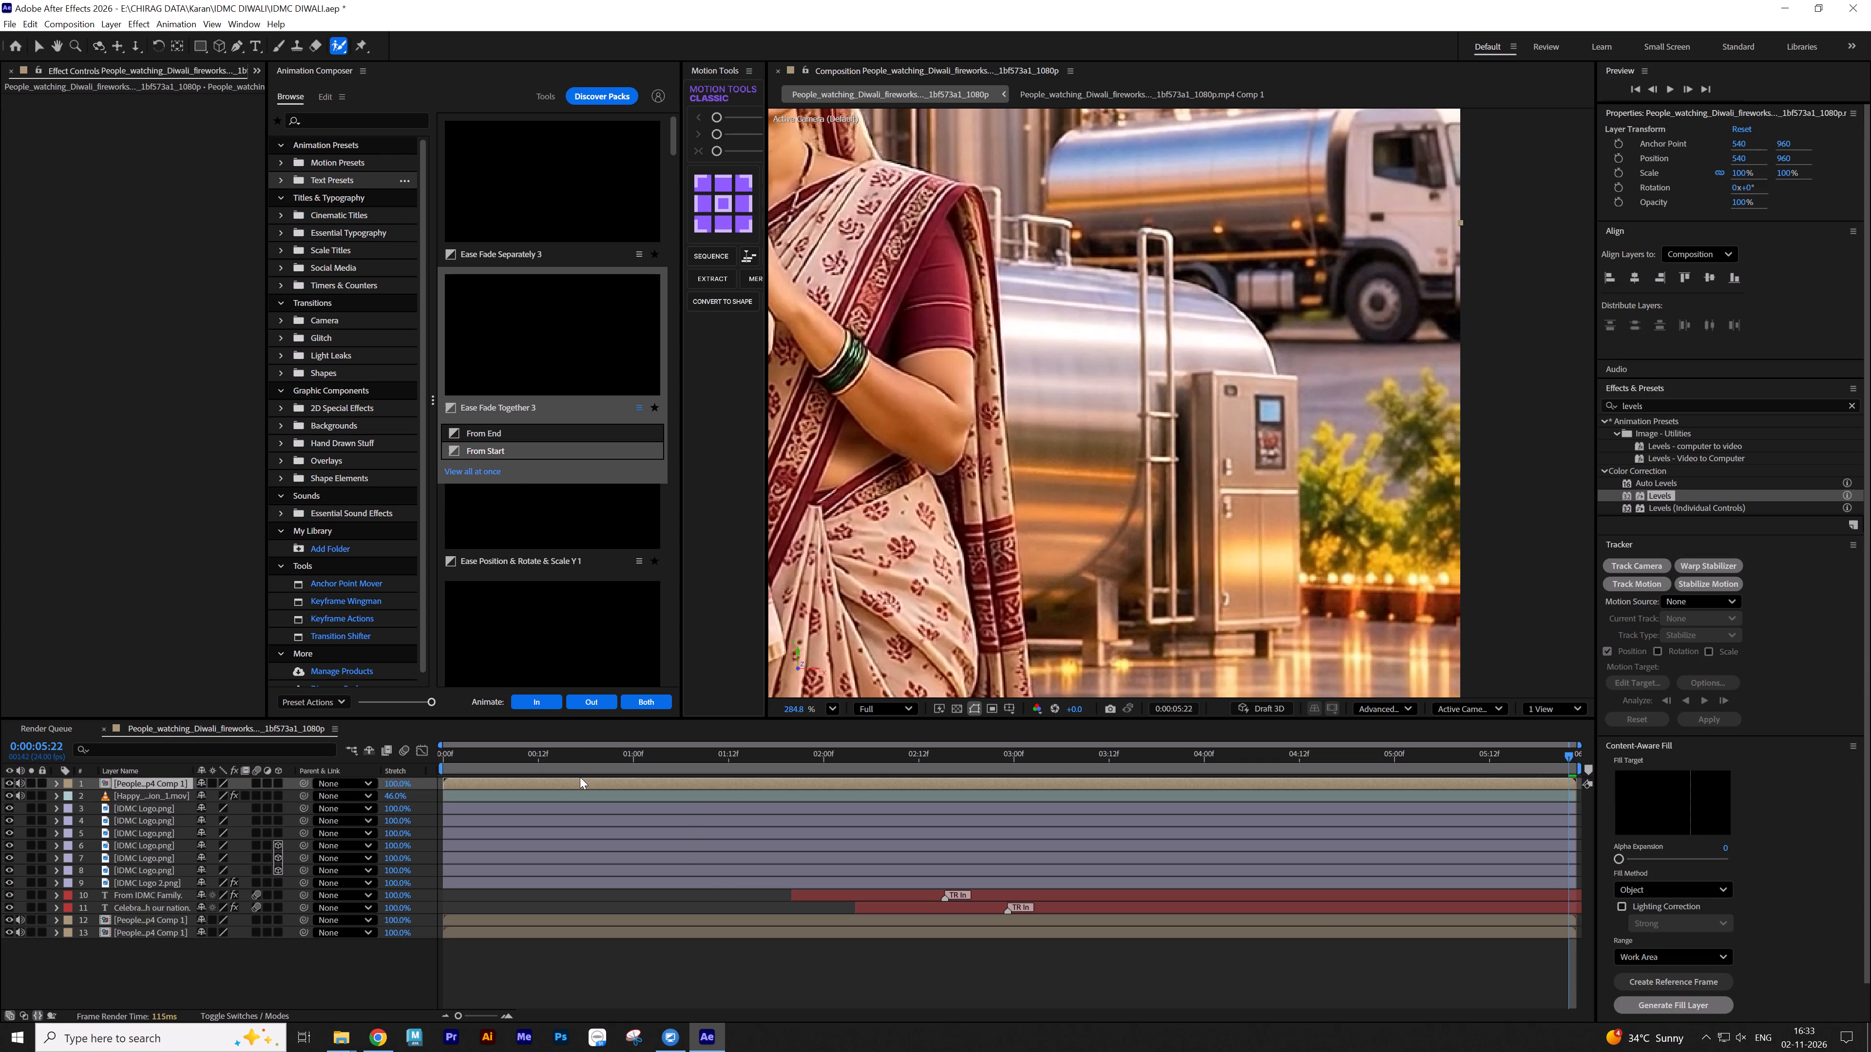
pyautogui.doubleClick(575, 780)
pyautogui.scroll(-3, 1375, 458)
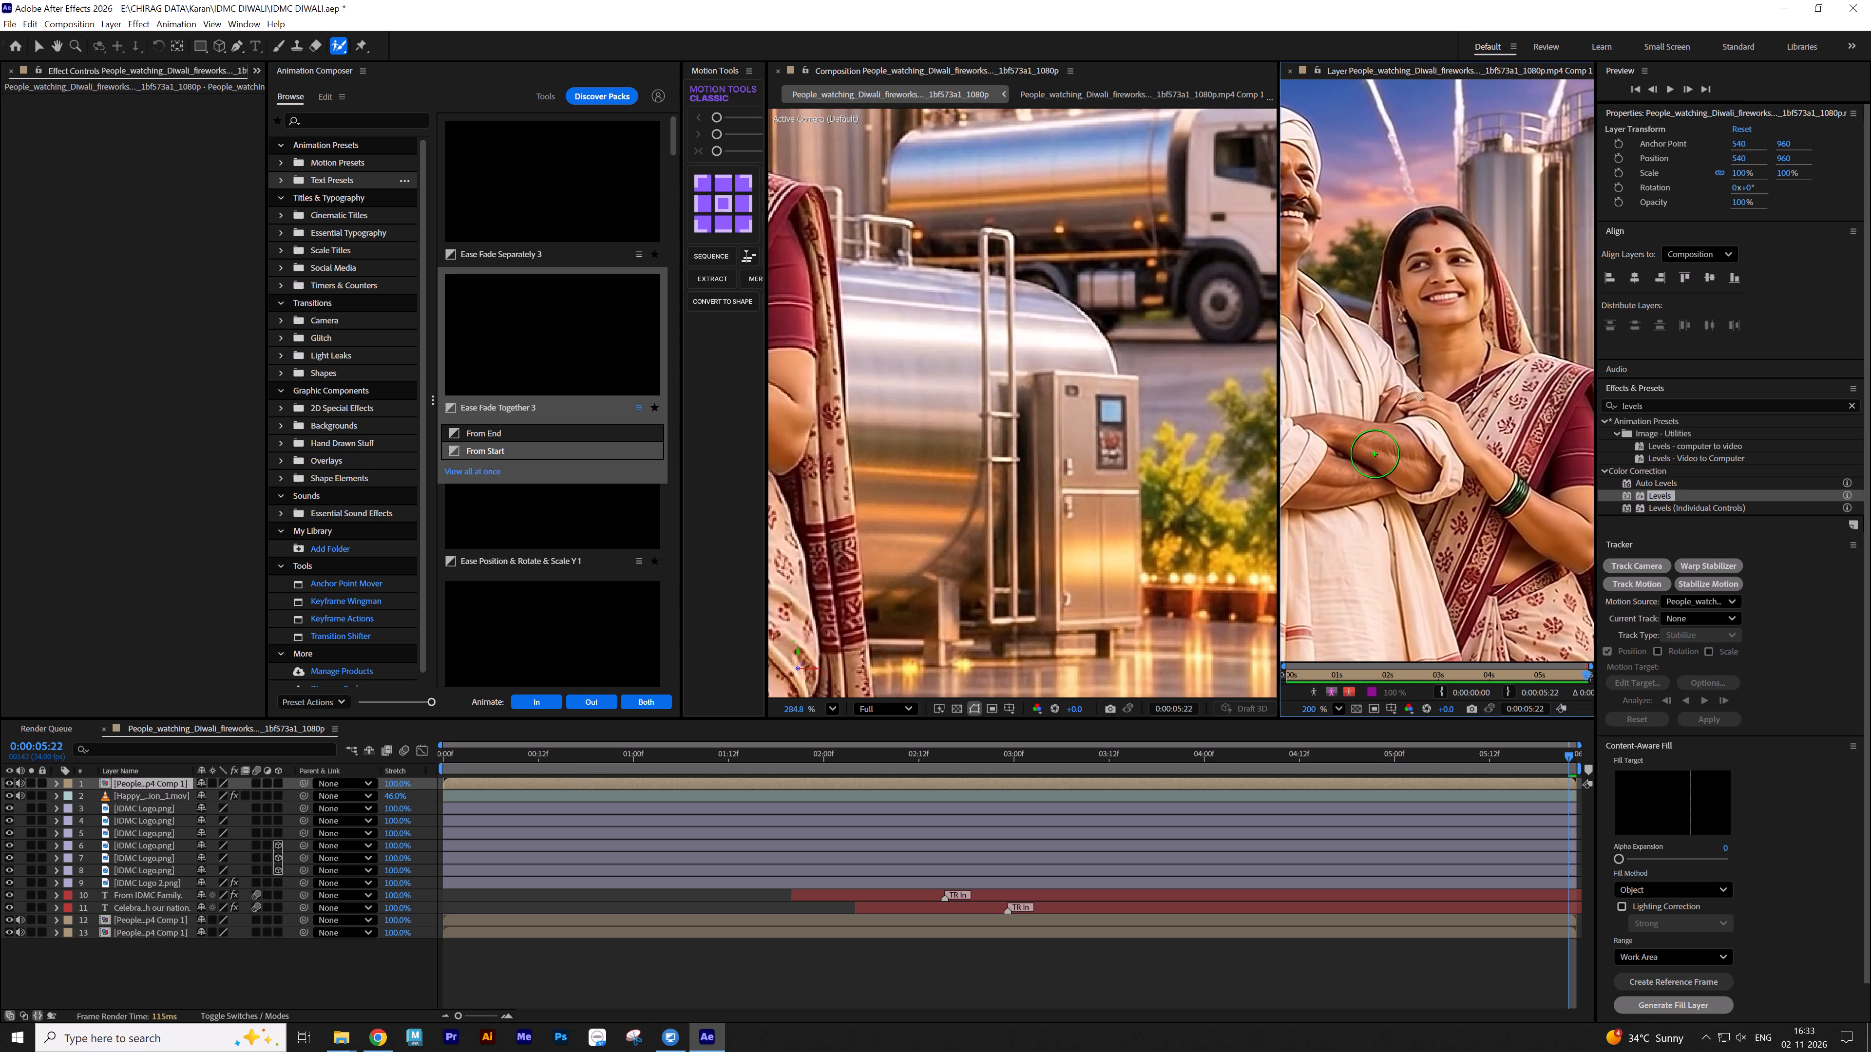
pyautogui.moveTo(1453, 472); pyautogui.dragTo(1281, 315, button='middle')
pyautogui.moveTo(1407, 268); pyautogui.dragTo(1422, 447)
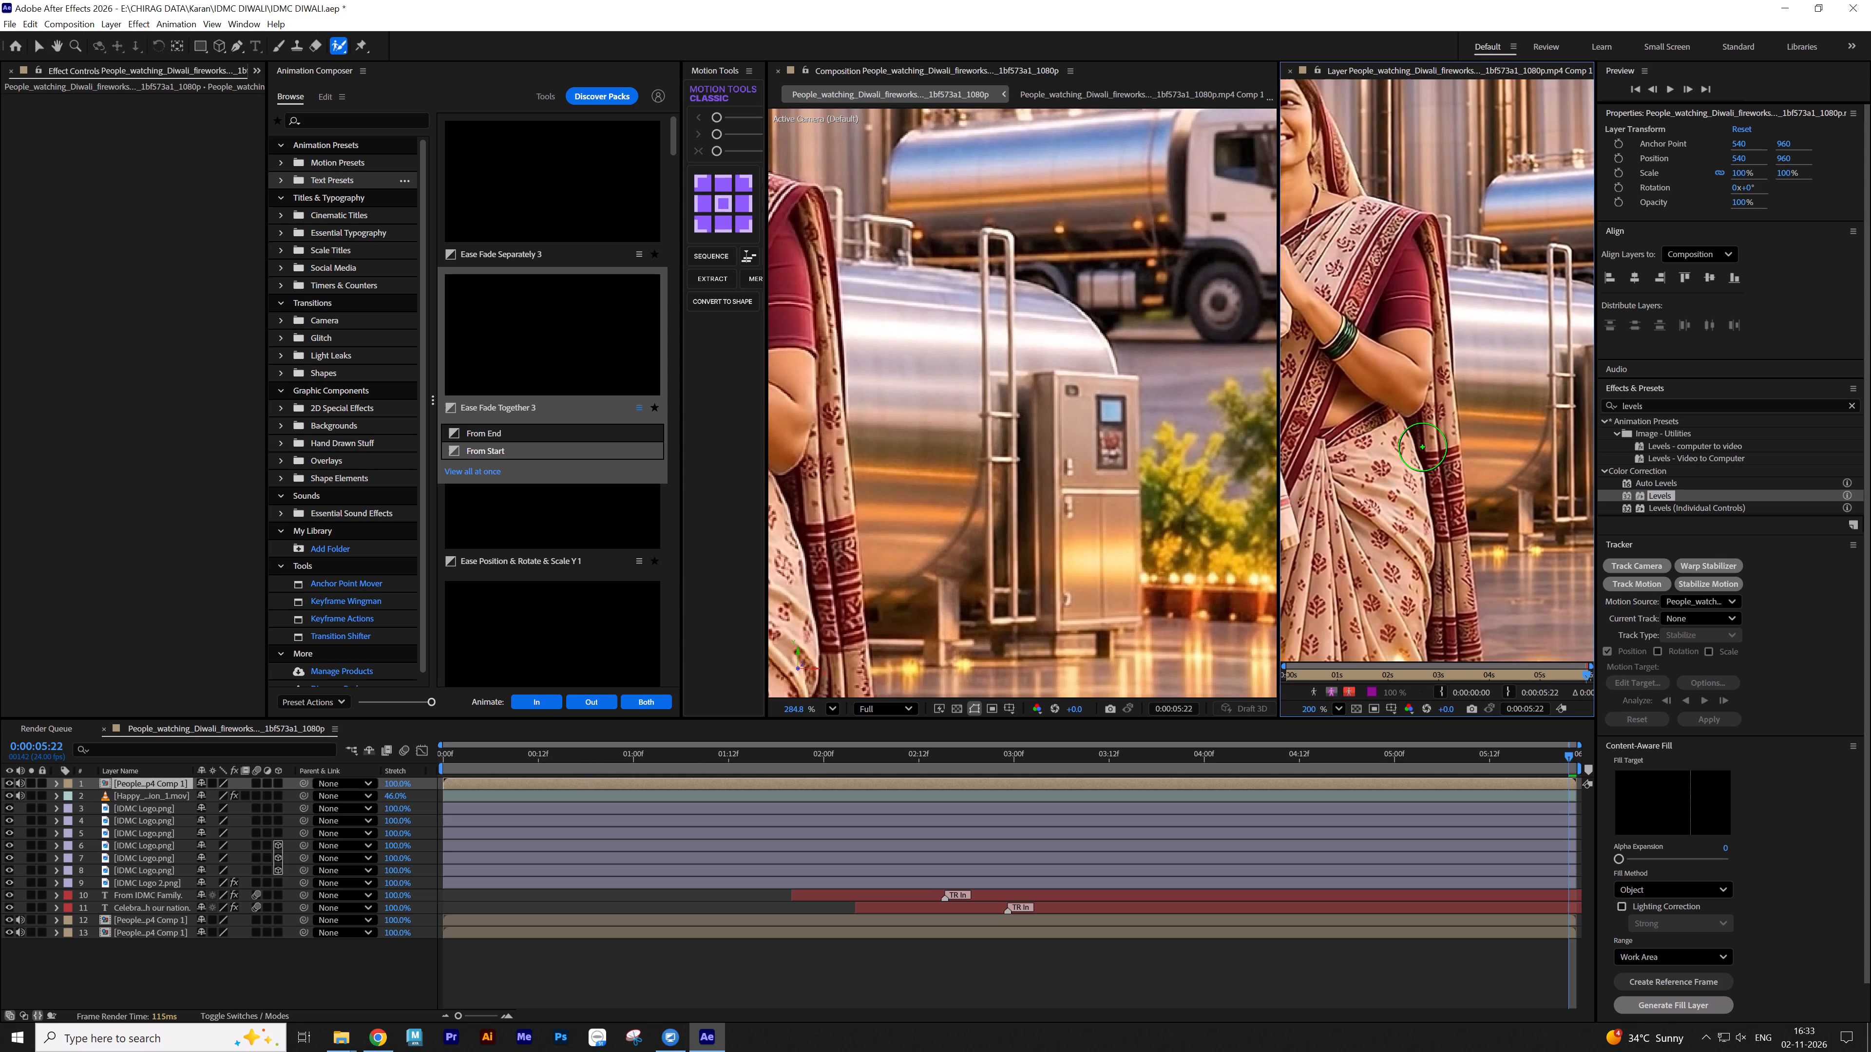
pyautogui.moveTo(1422, 447); pyautogui.dragTo(1436, 588)
# Extend the Roto Brush foreground over the woman's arm, waist and sari, and return to the Selection tool.
pyautogui.click(1436, 441)
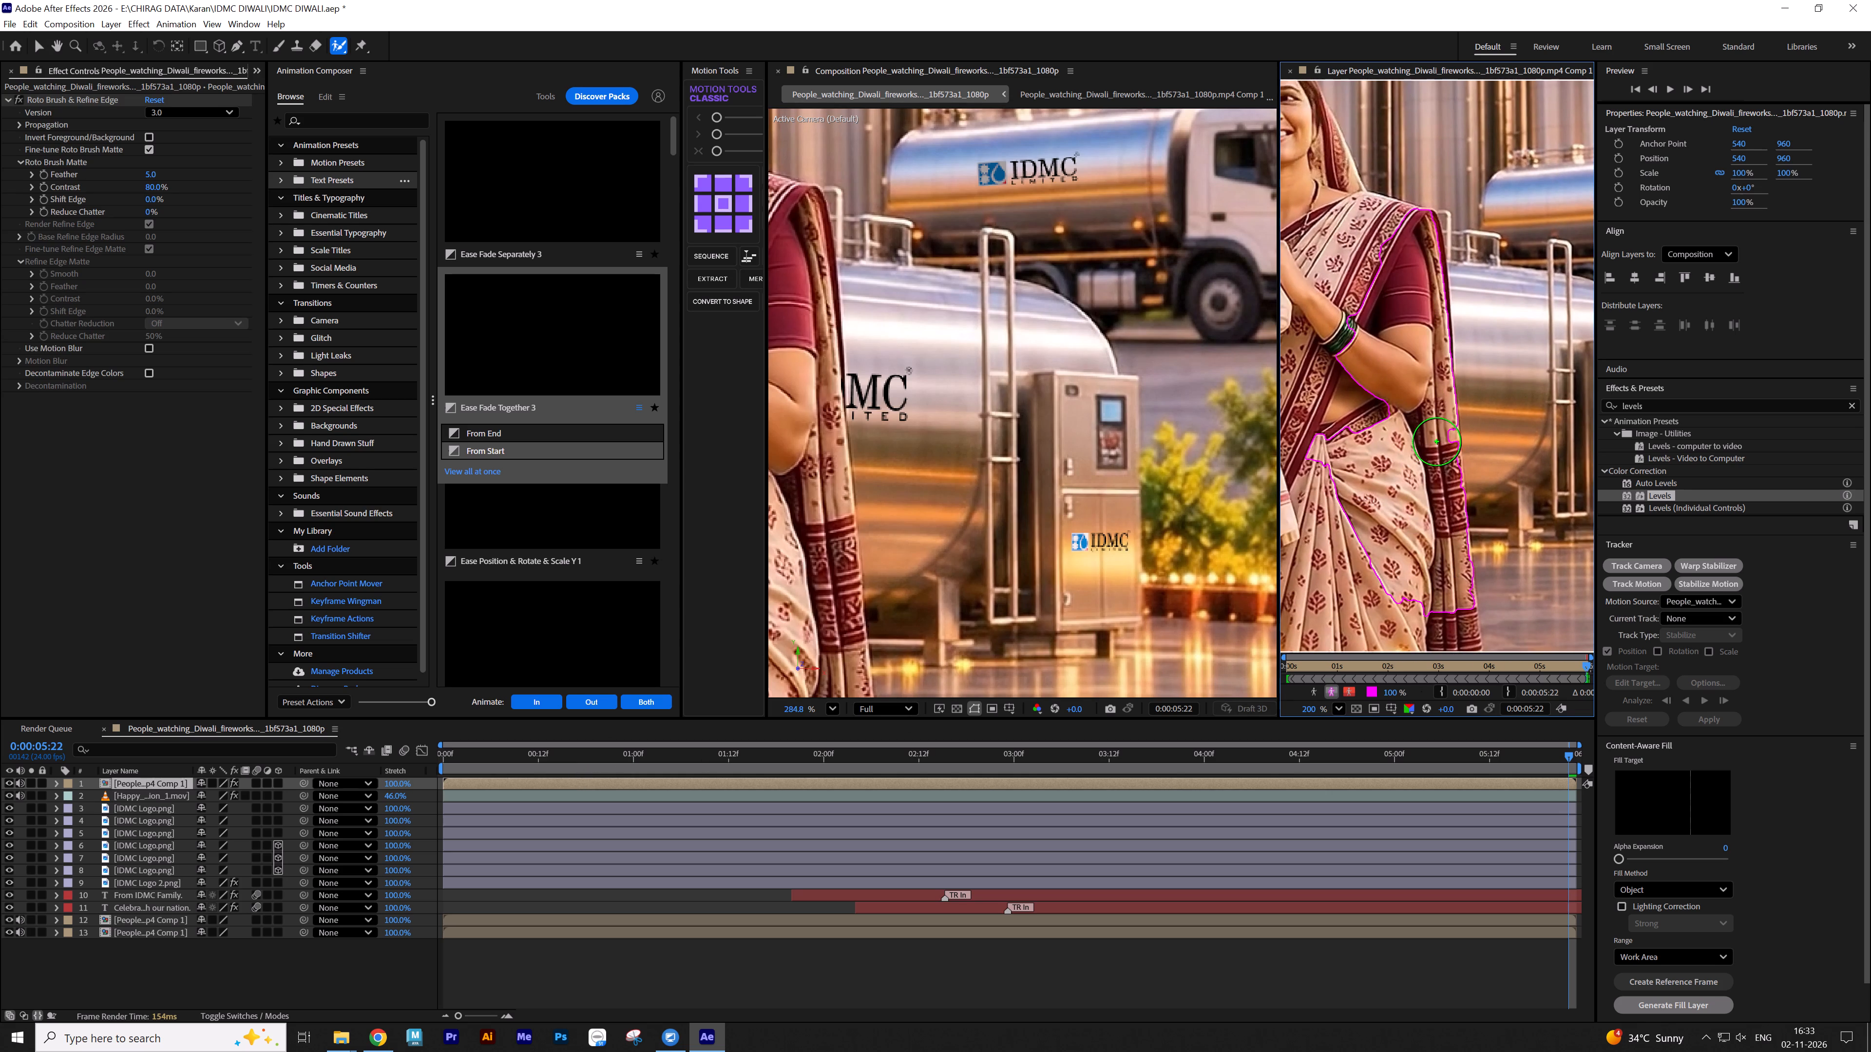
pyautogui.click(1439, 462)
pyautogui.click(1442, 483)
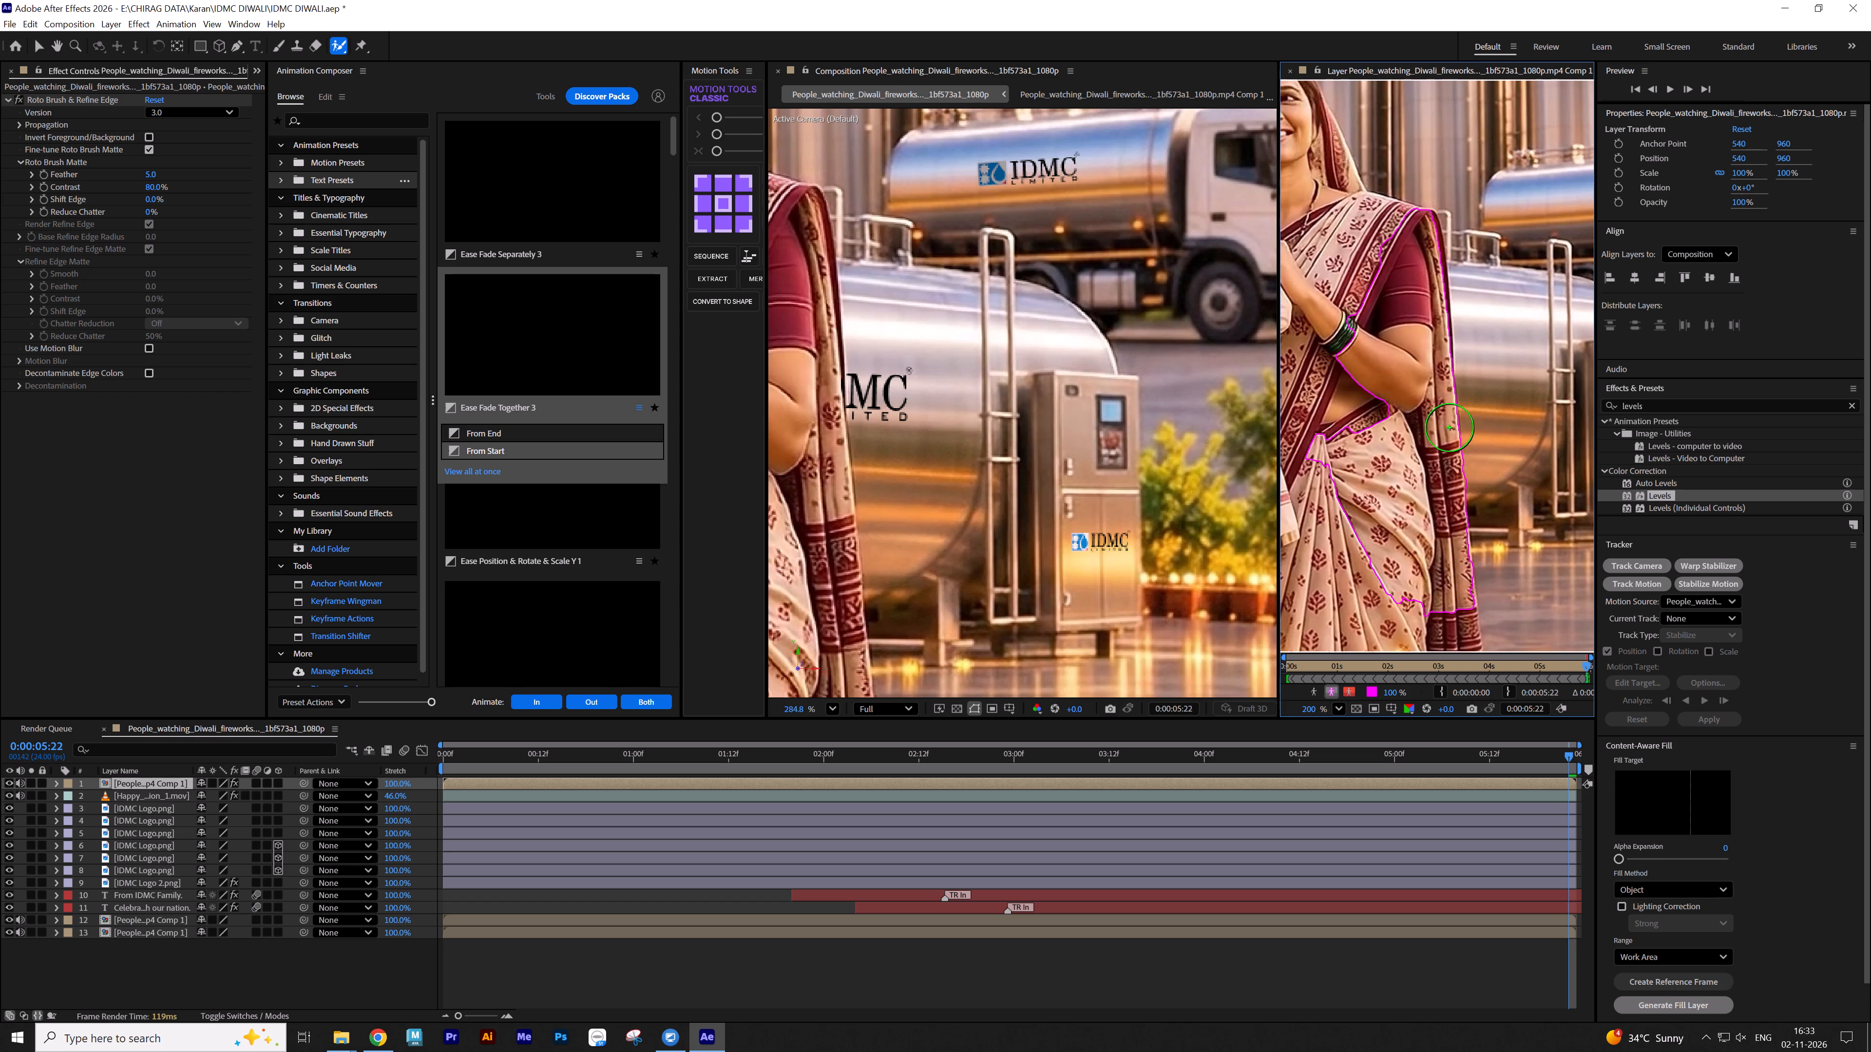
pyautogui.click(1427, 347)
pyautogui.click(1427, 329)
pyautogui.click(1427, 301)
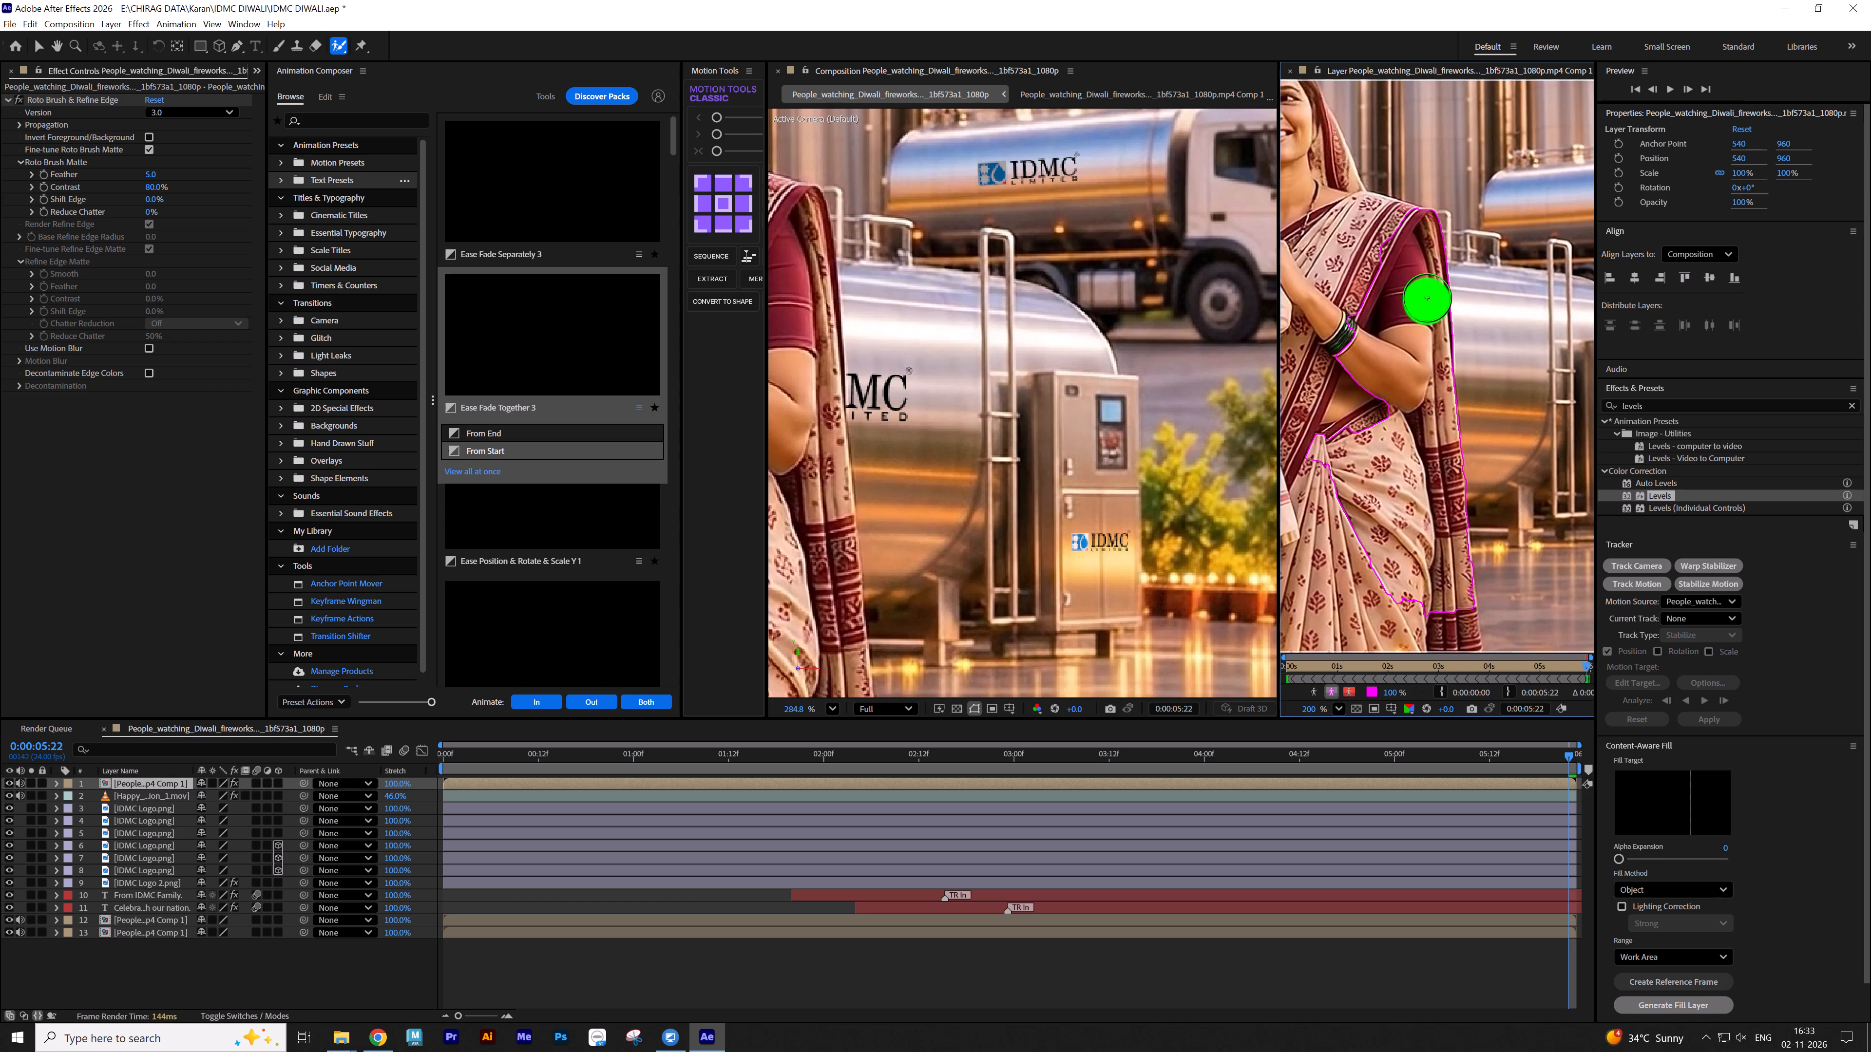
pyautogui.moveTo(1368, 237); pyautogui.dragTo(1318, 622)
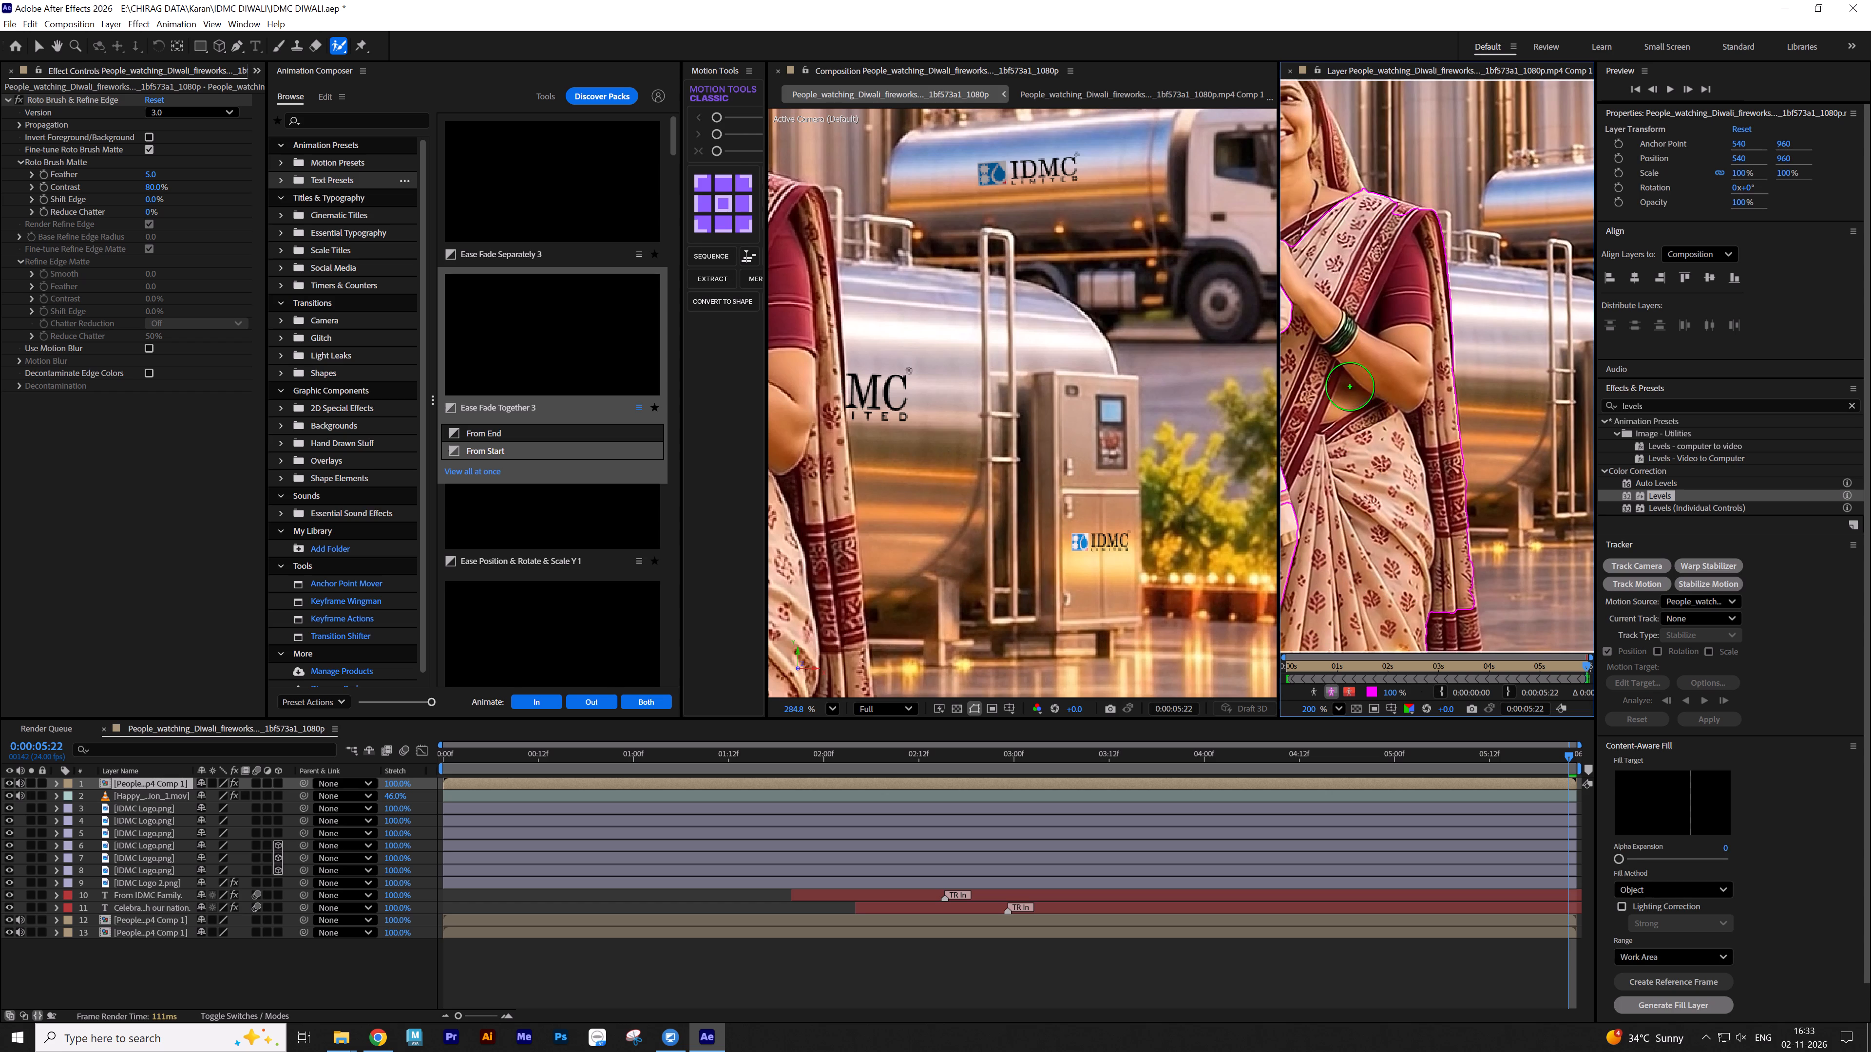
pyautogui.click(1396, 225)
pyautogui.press('v')
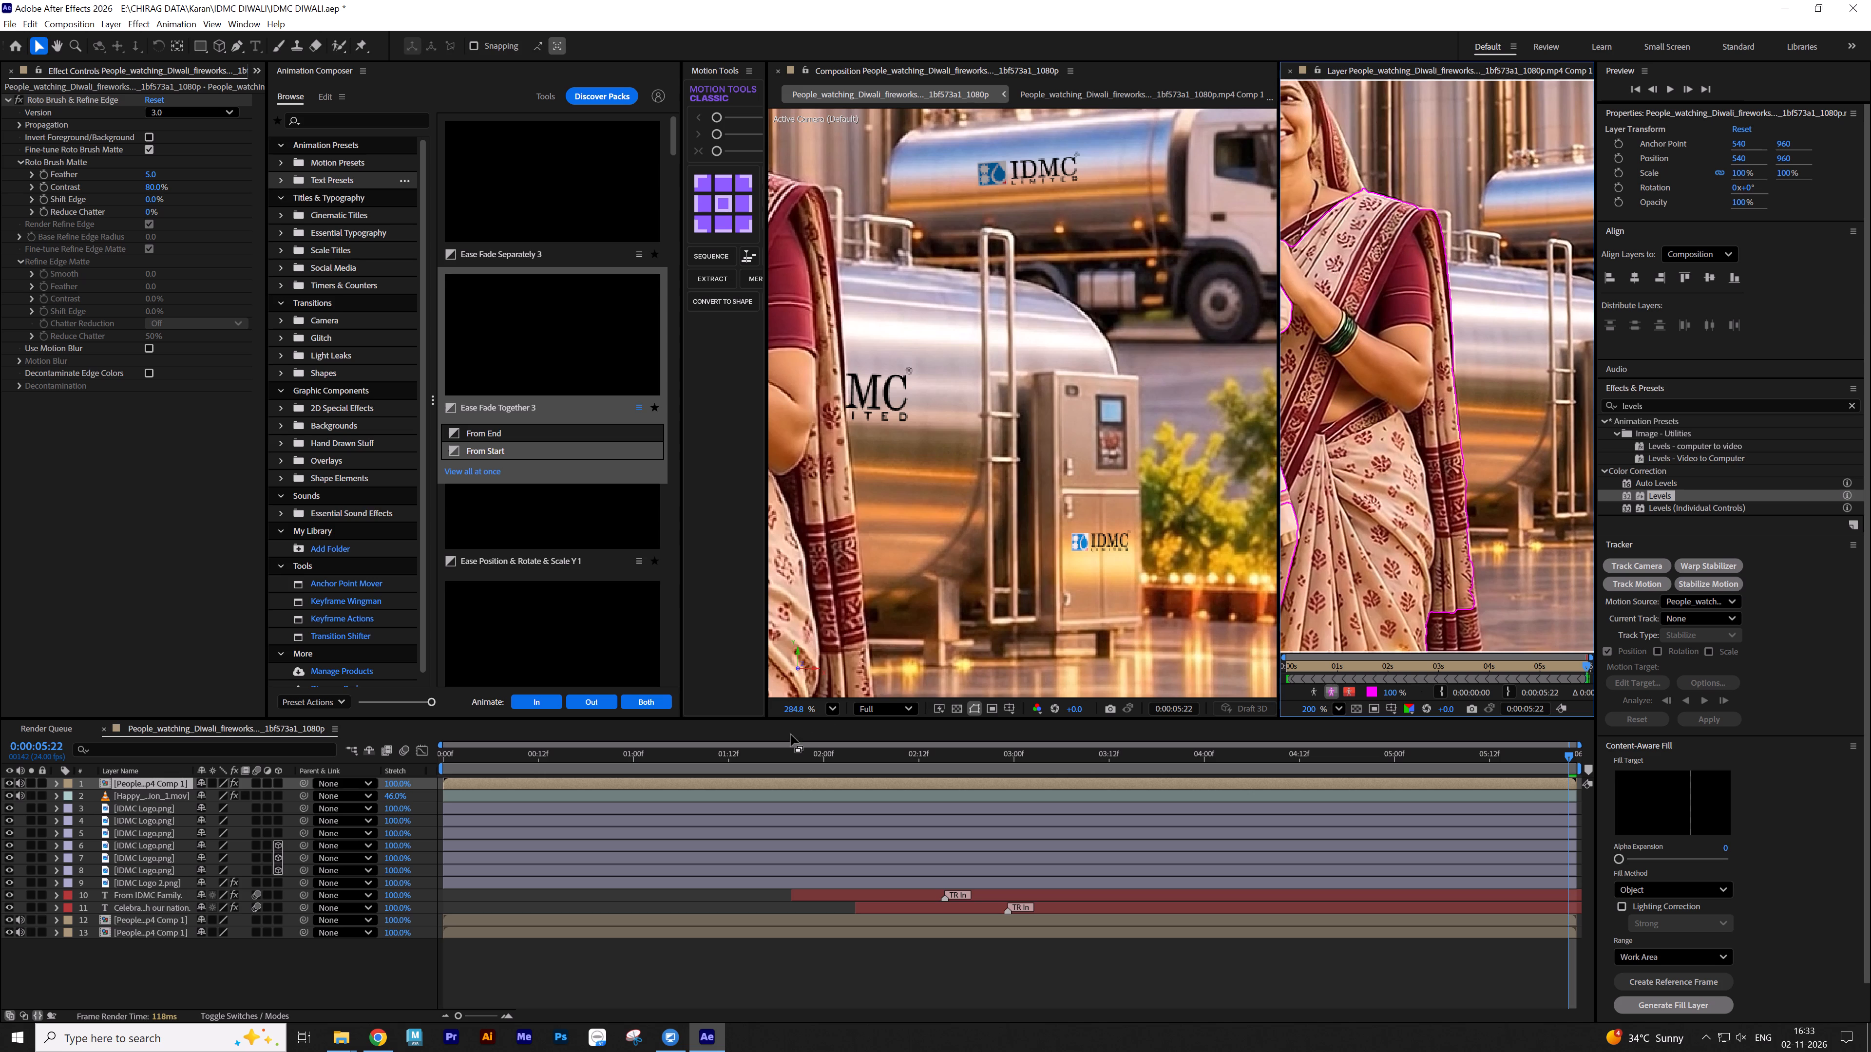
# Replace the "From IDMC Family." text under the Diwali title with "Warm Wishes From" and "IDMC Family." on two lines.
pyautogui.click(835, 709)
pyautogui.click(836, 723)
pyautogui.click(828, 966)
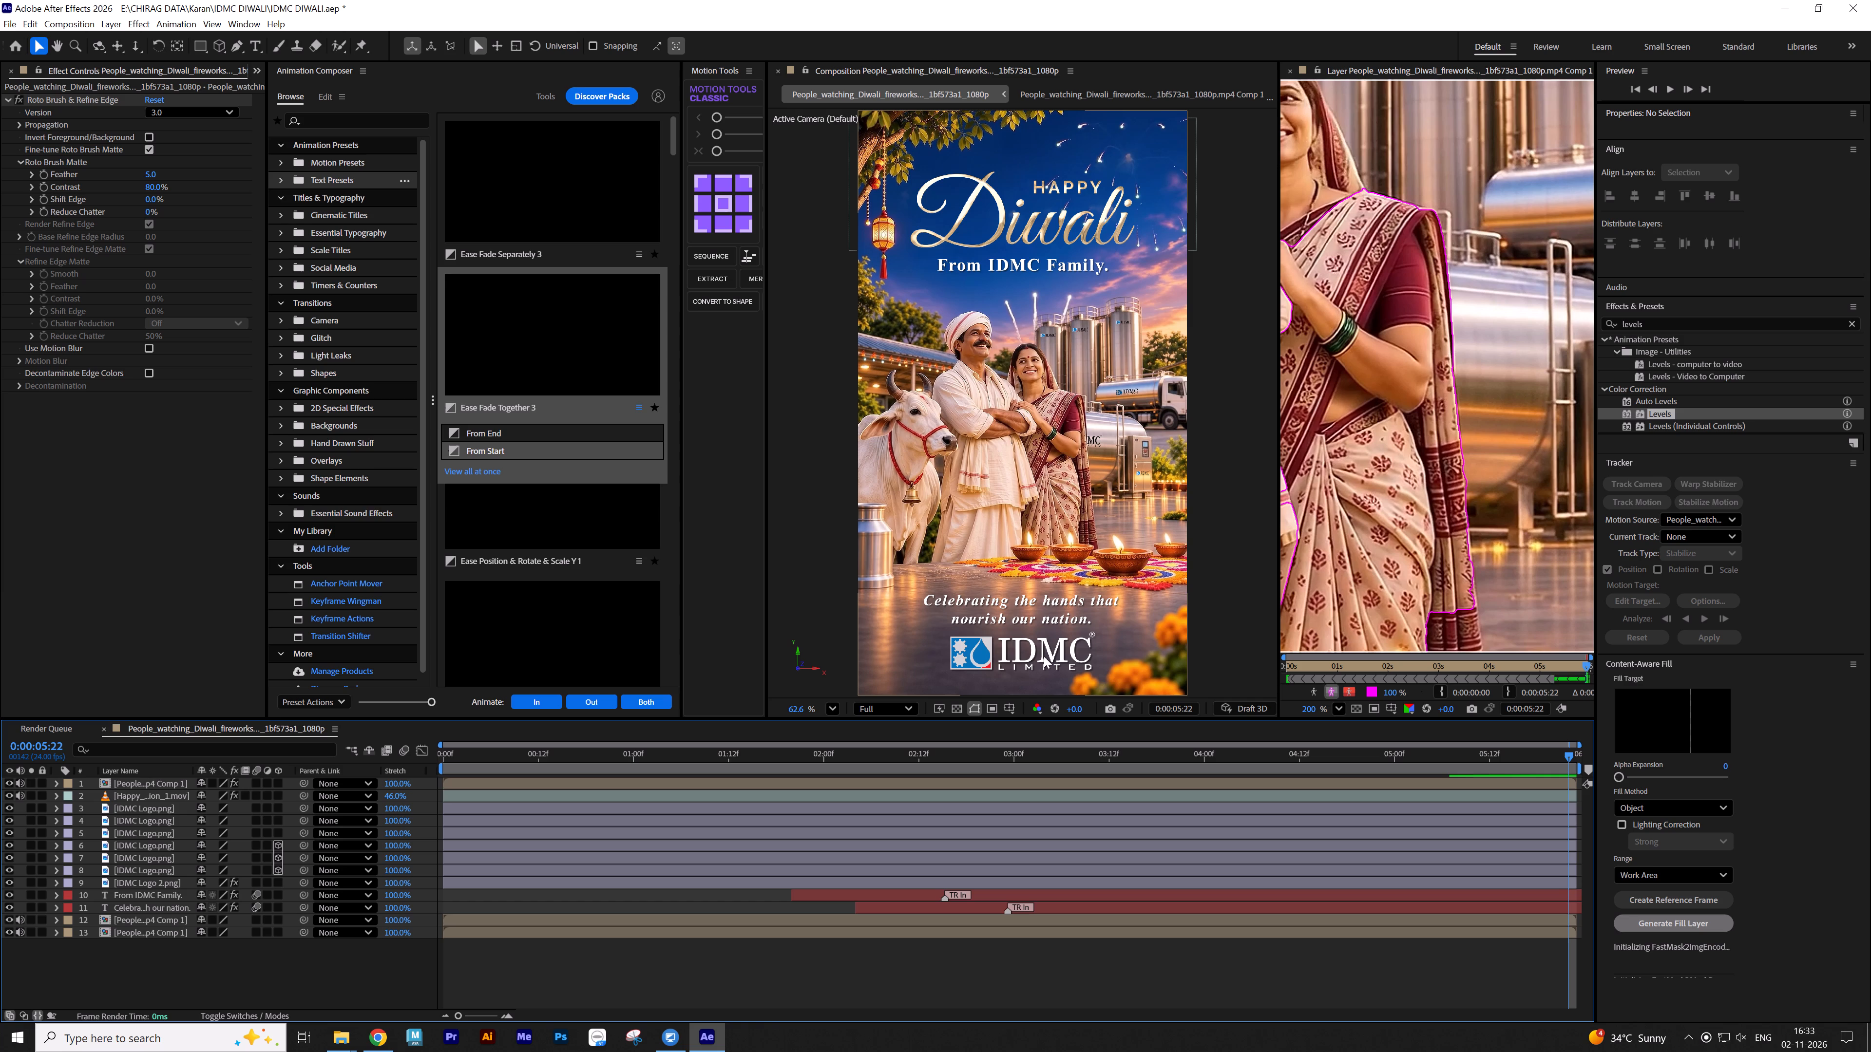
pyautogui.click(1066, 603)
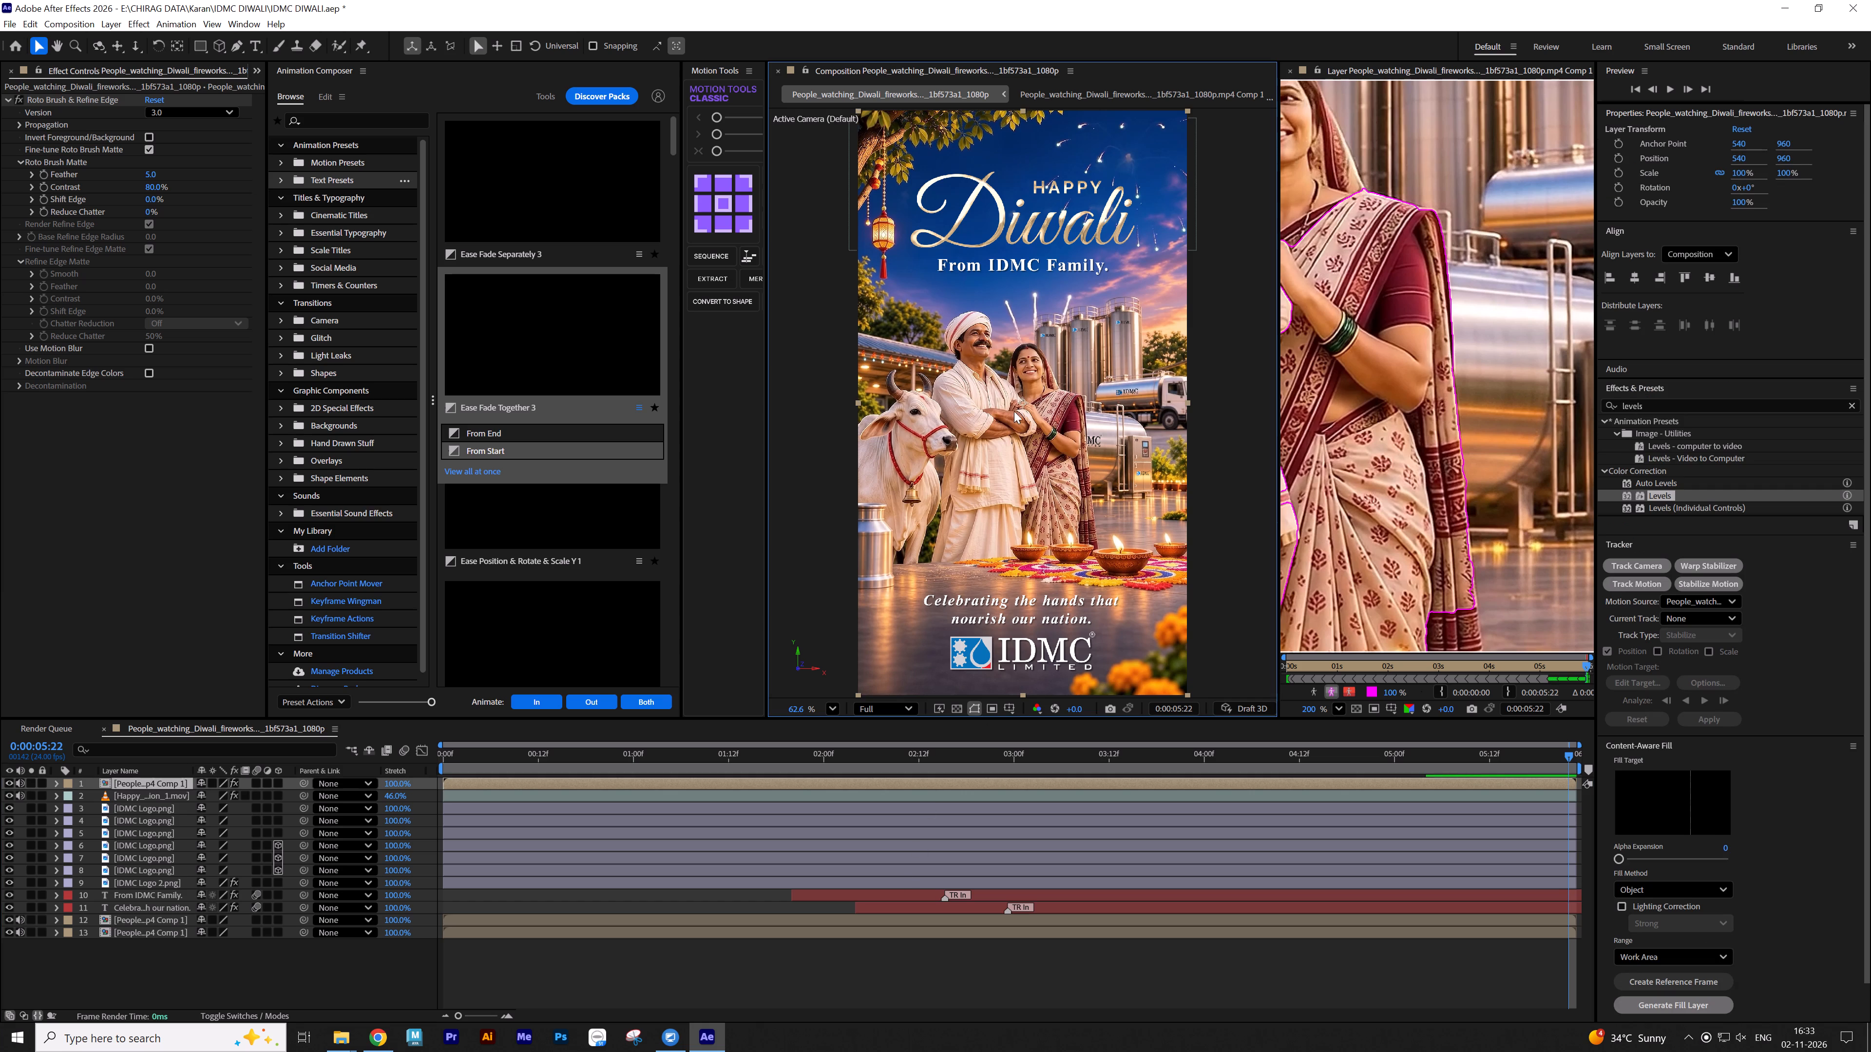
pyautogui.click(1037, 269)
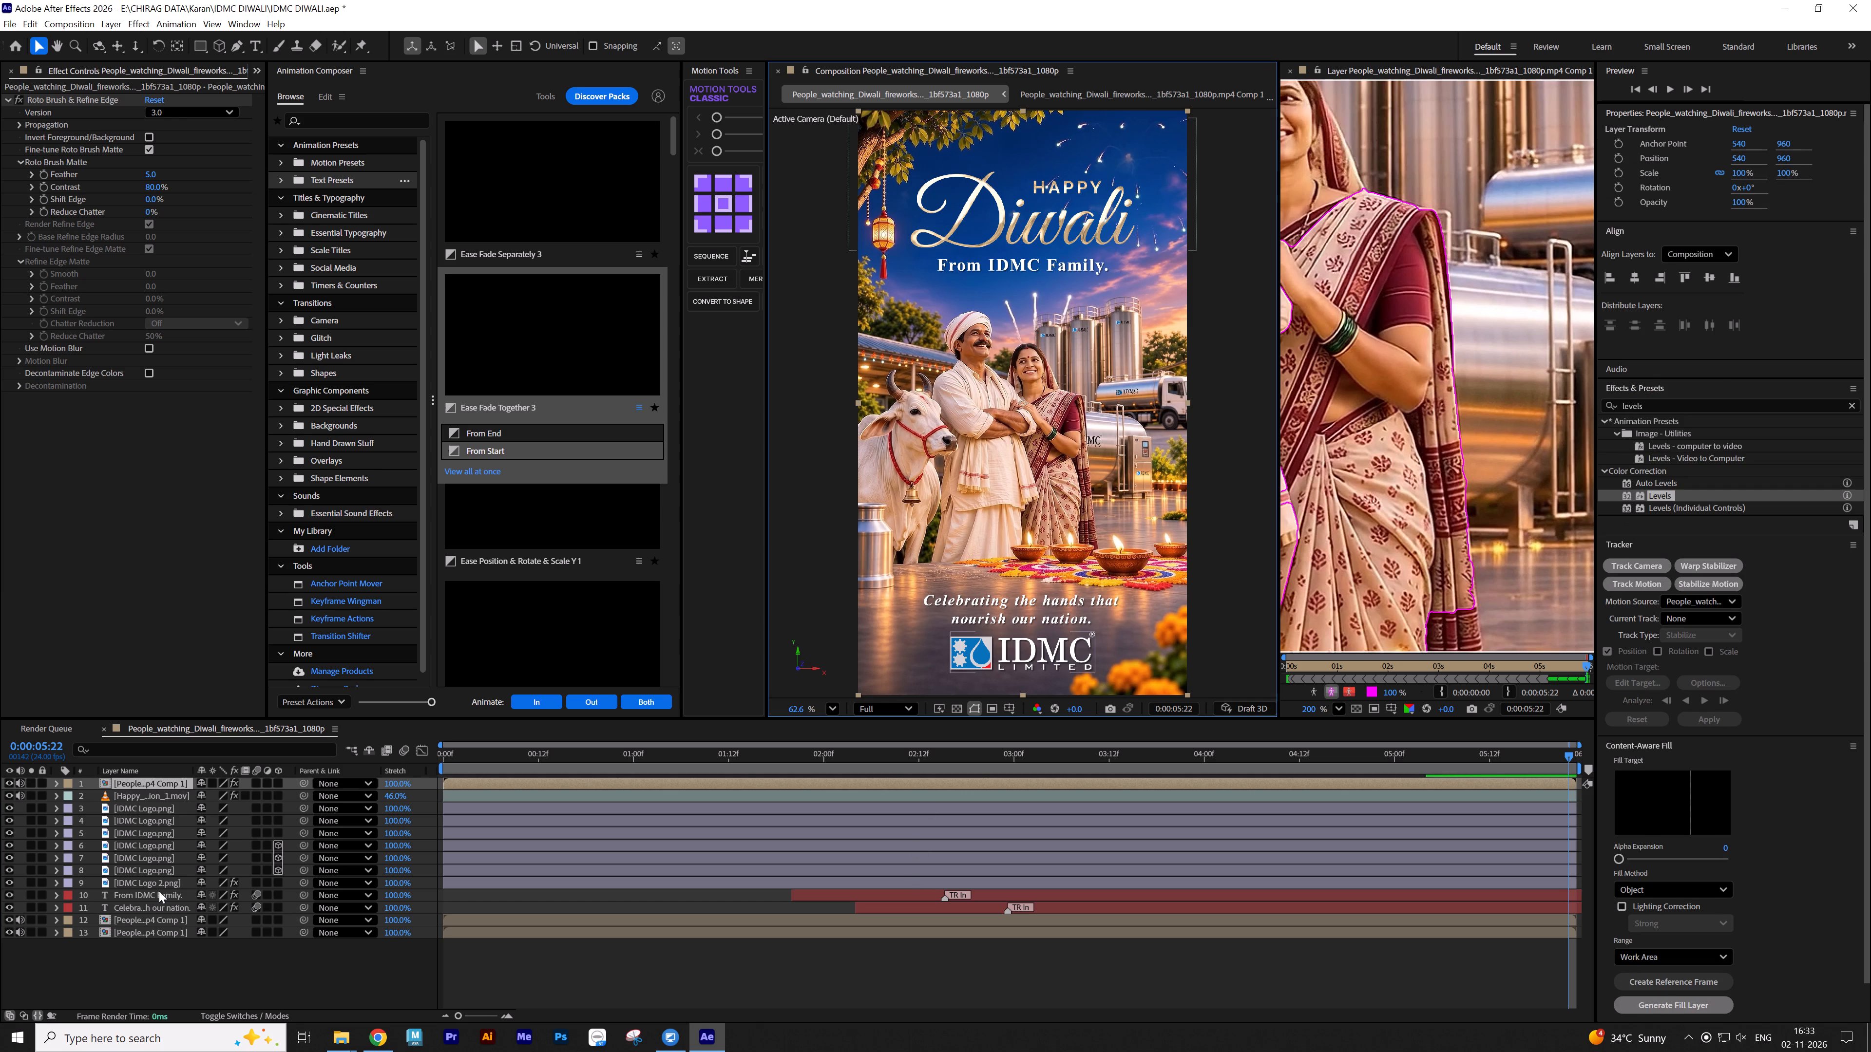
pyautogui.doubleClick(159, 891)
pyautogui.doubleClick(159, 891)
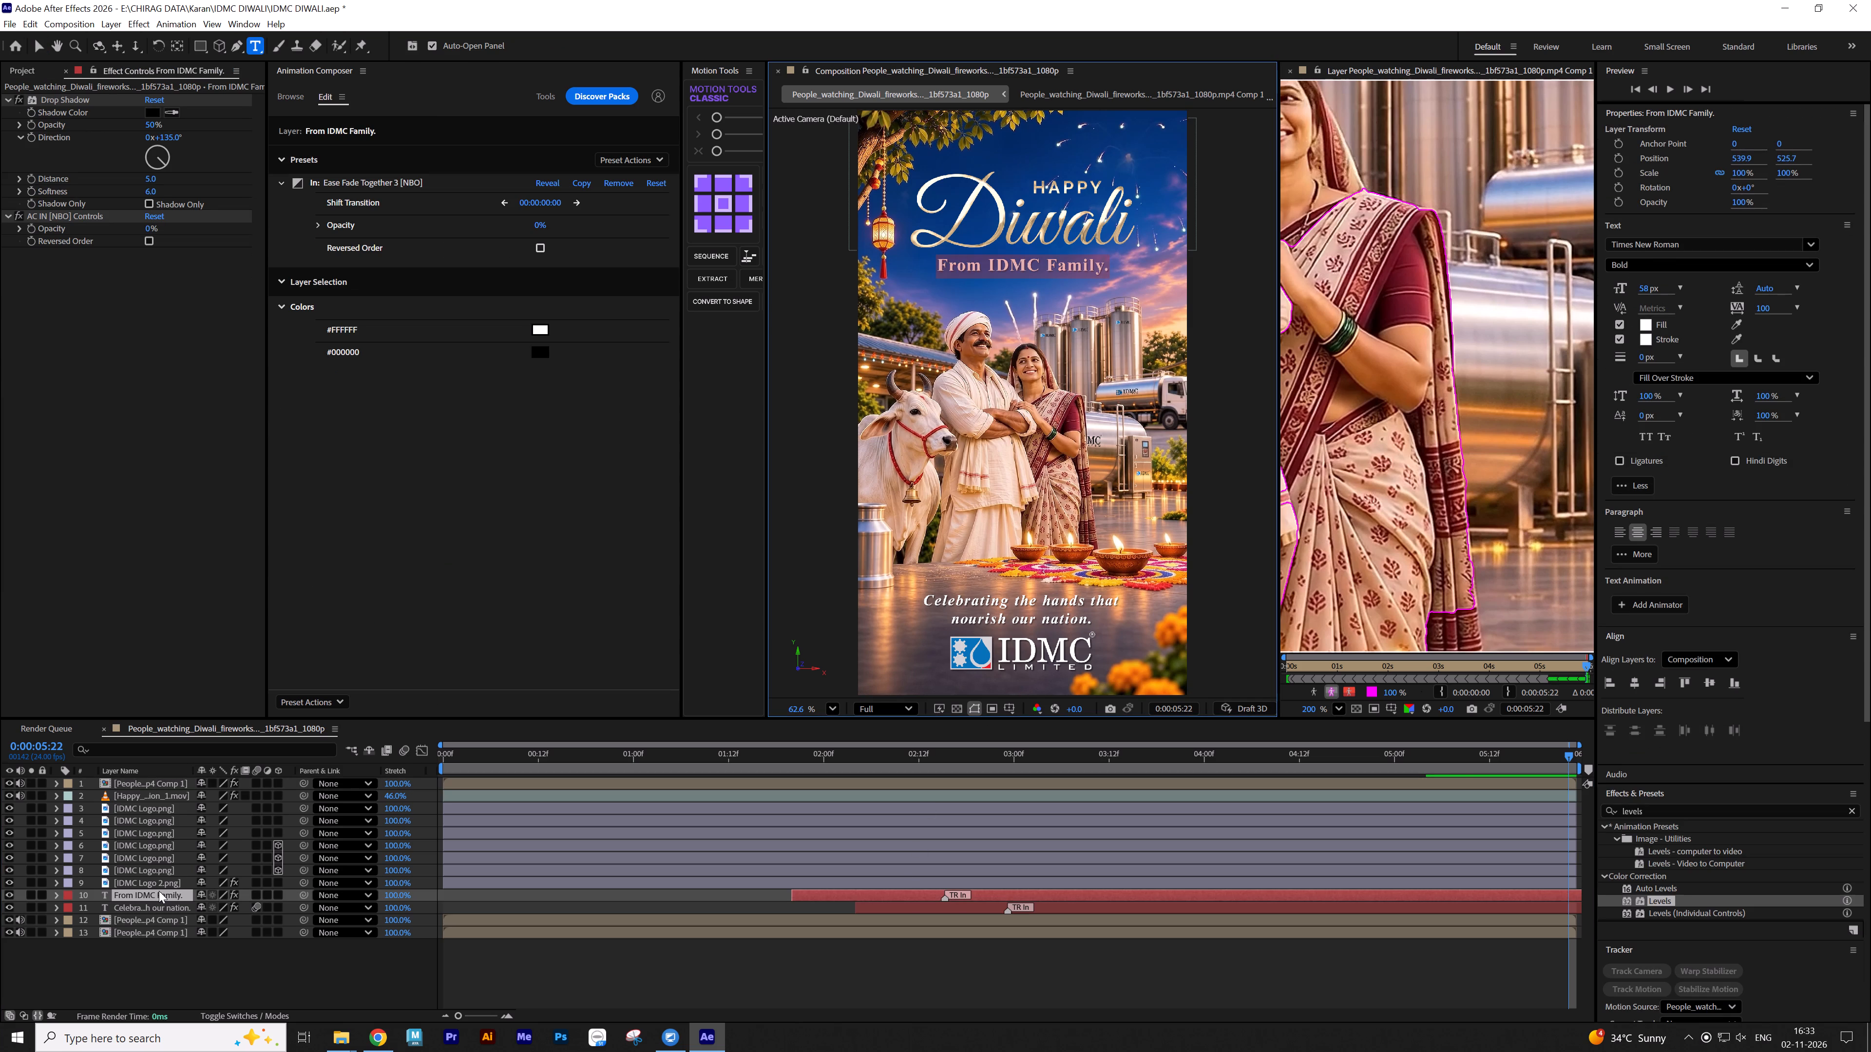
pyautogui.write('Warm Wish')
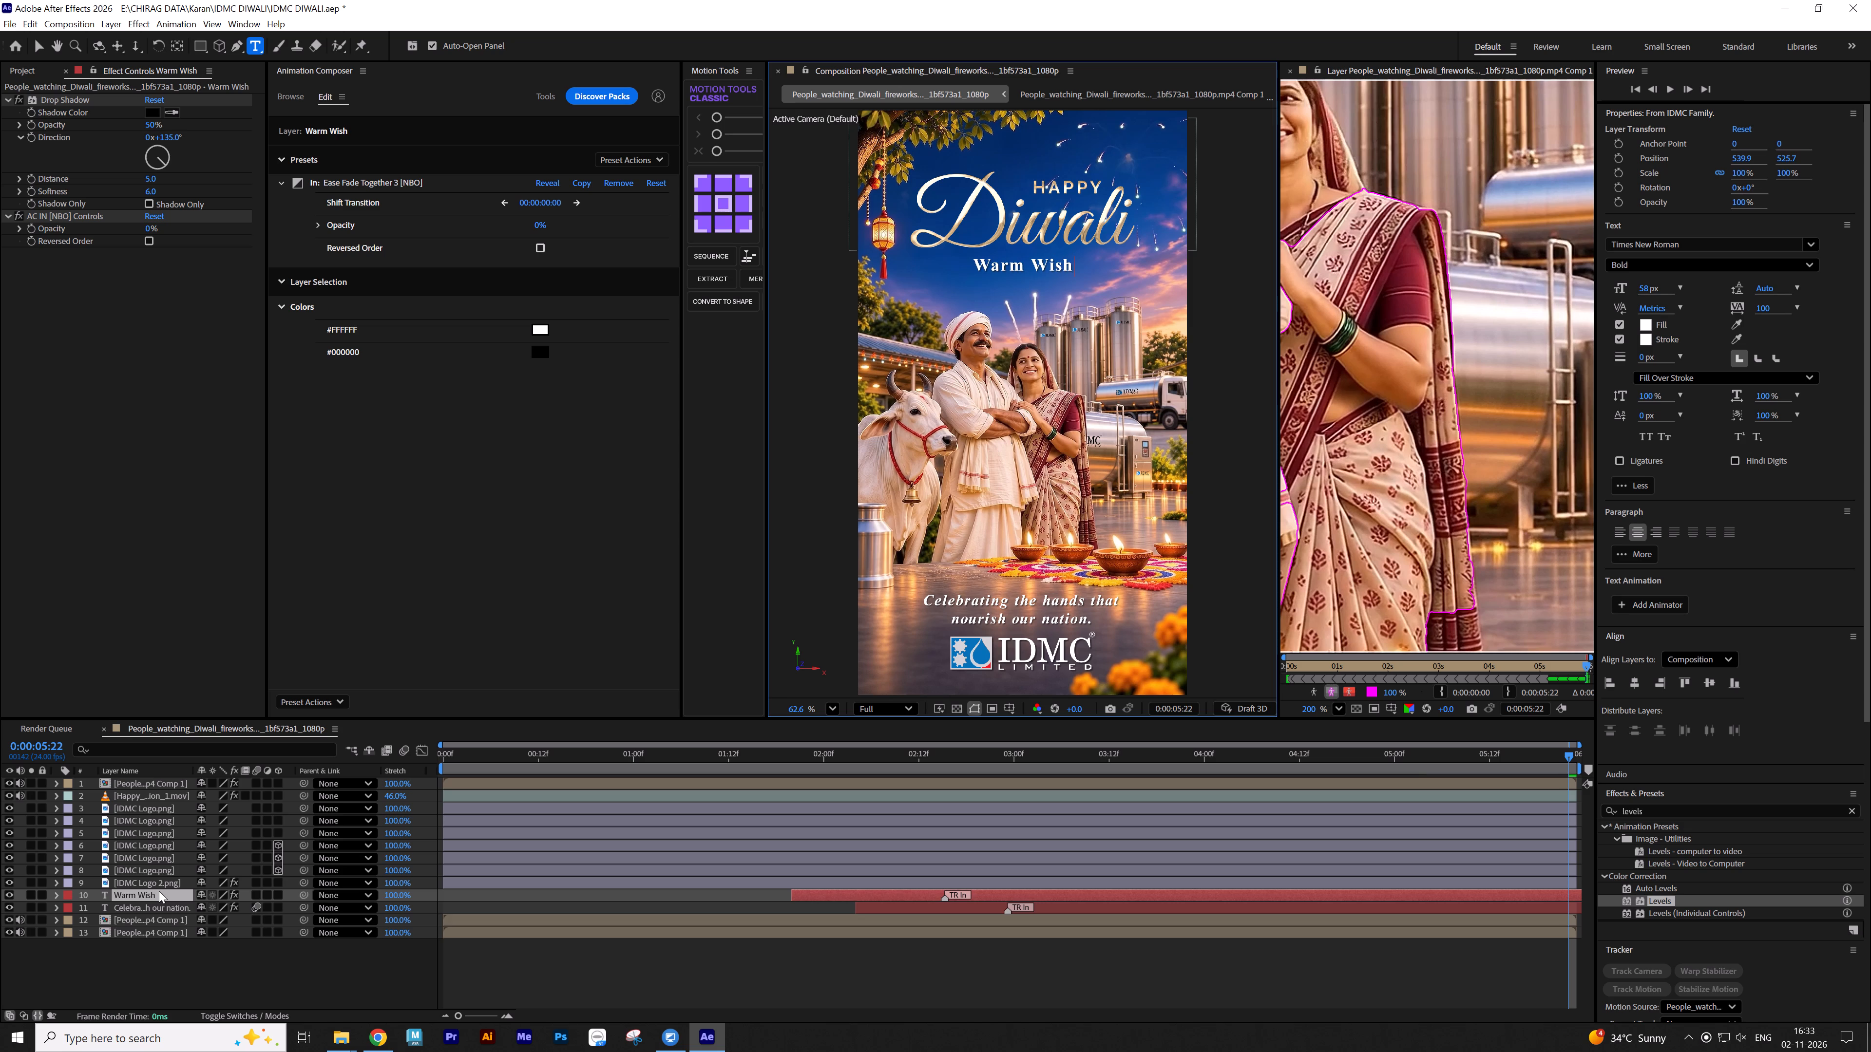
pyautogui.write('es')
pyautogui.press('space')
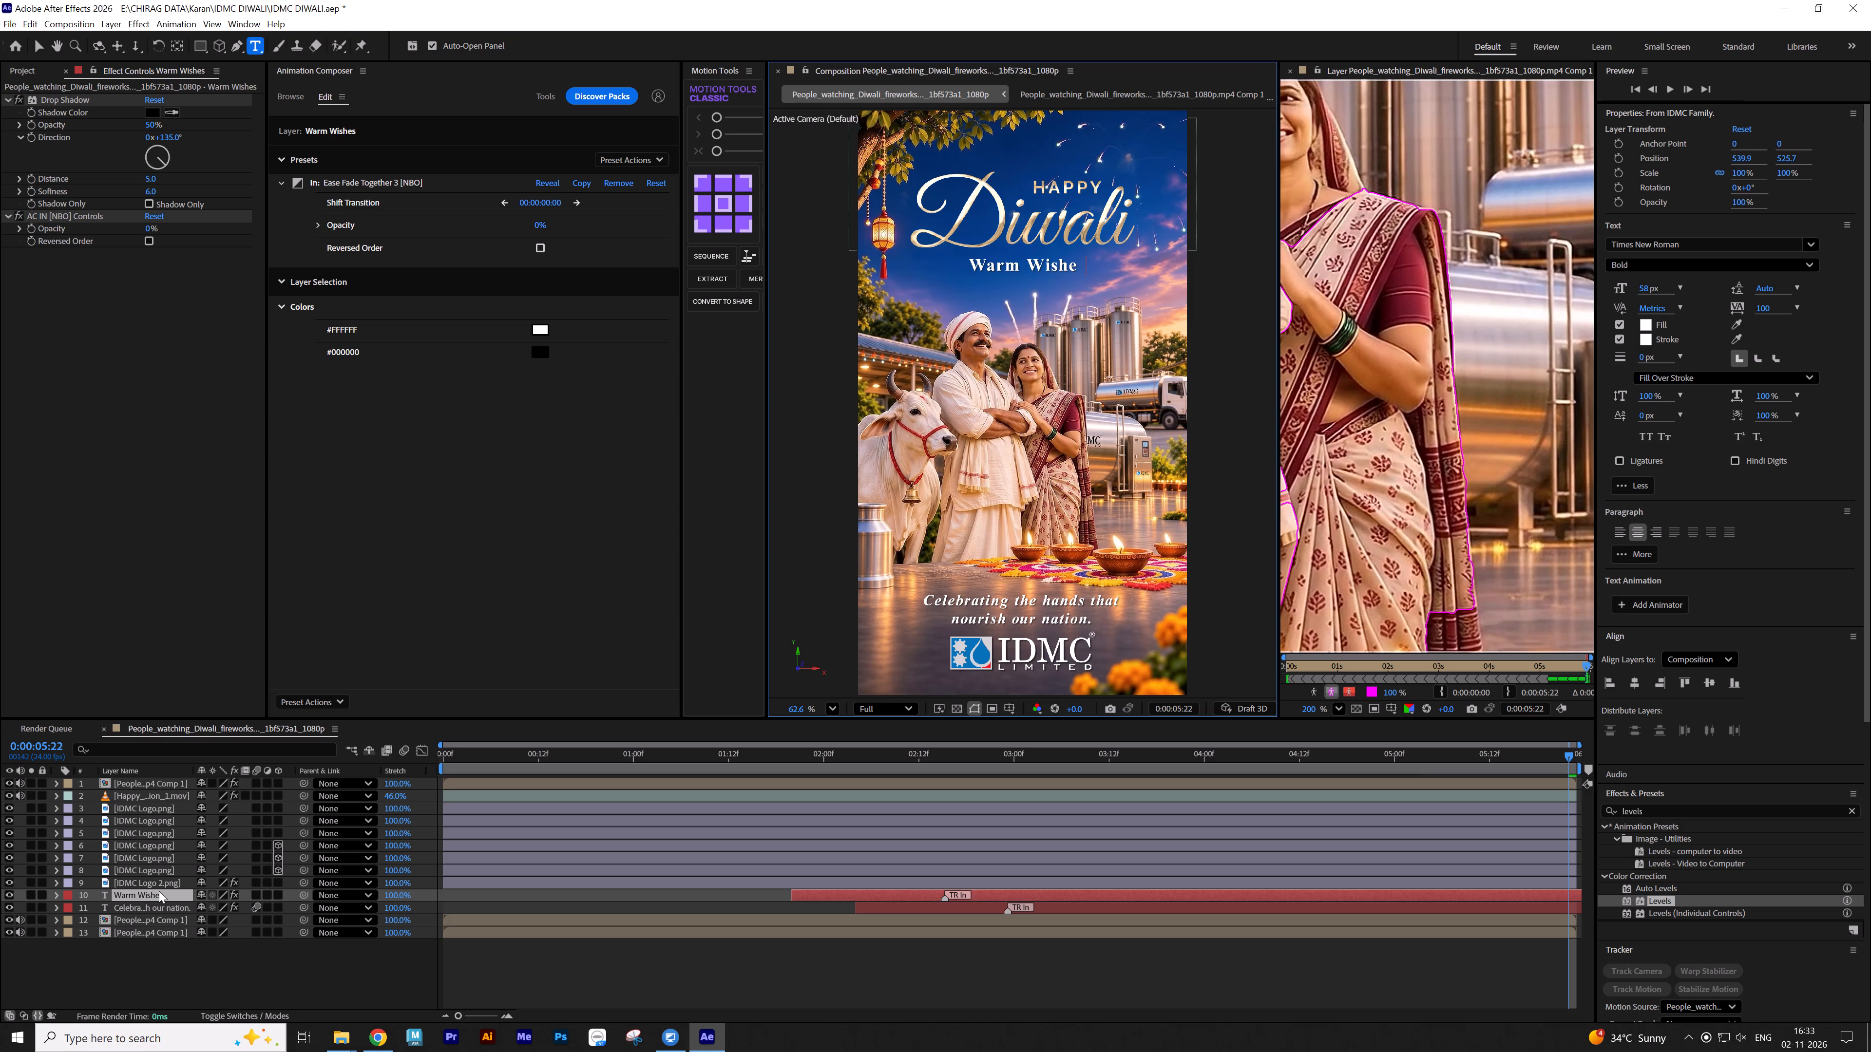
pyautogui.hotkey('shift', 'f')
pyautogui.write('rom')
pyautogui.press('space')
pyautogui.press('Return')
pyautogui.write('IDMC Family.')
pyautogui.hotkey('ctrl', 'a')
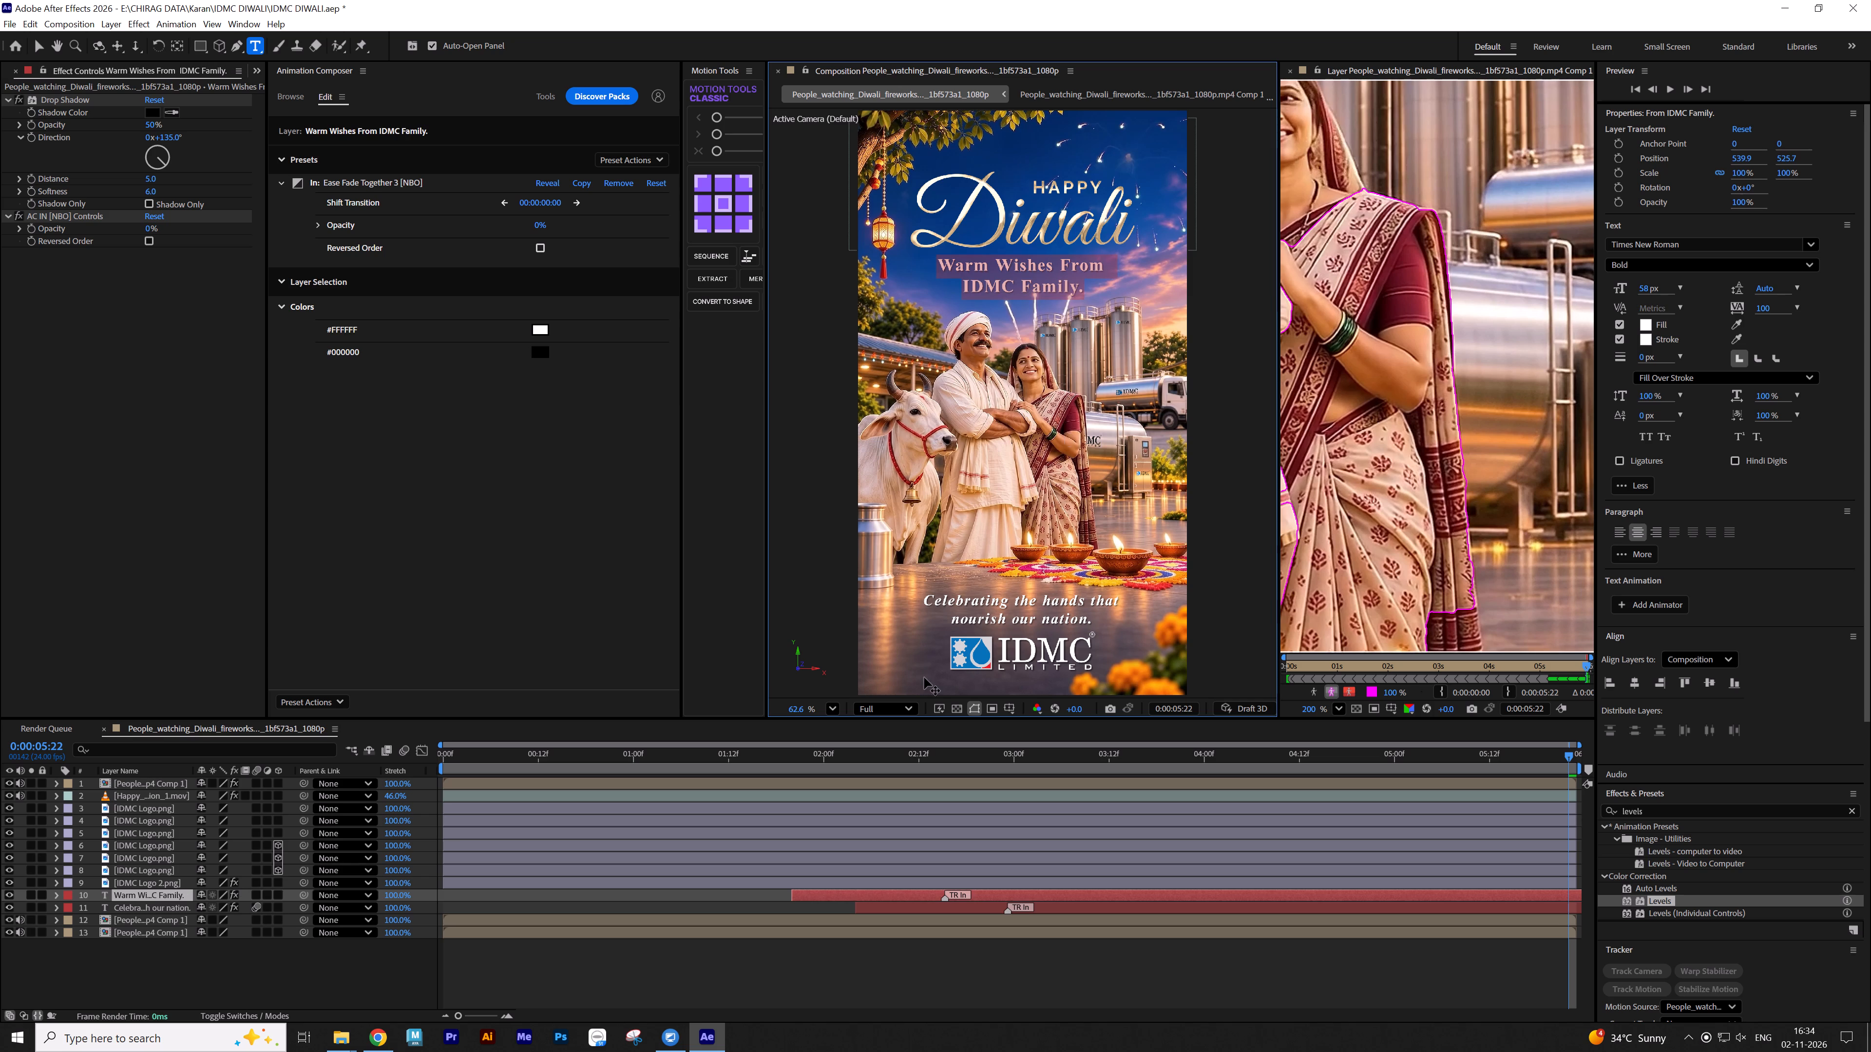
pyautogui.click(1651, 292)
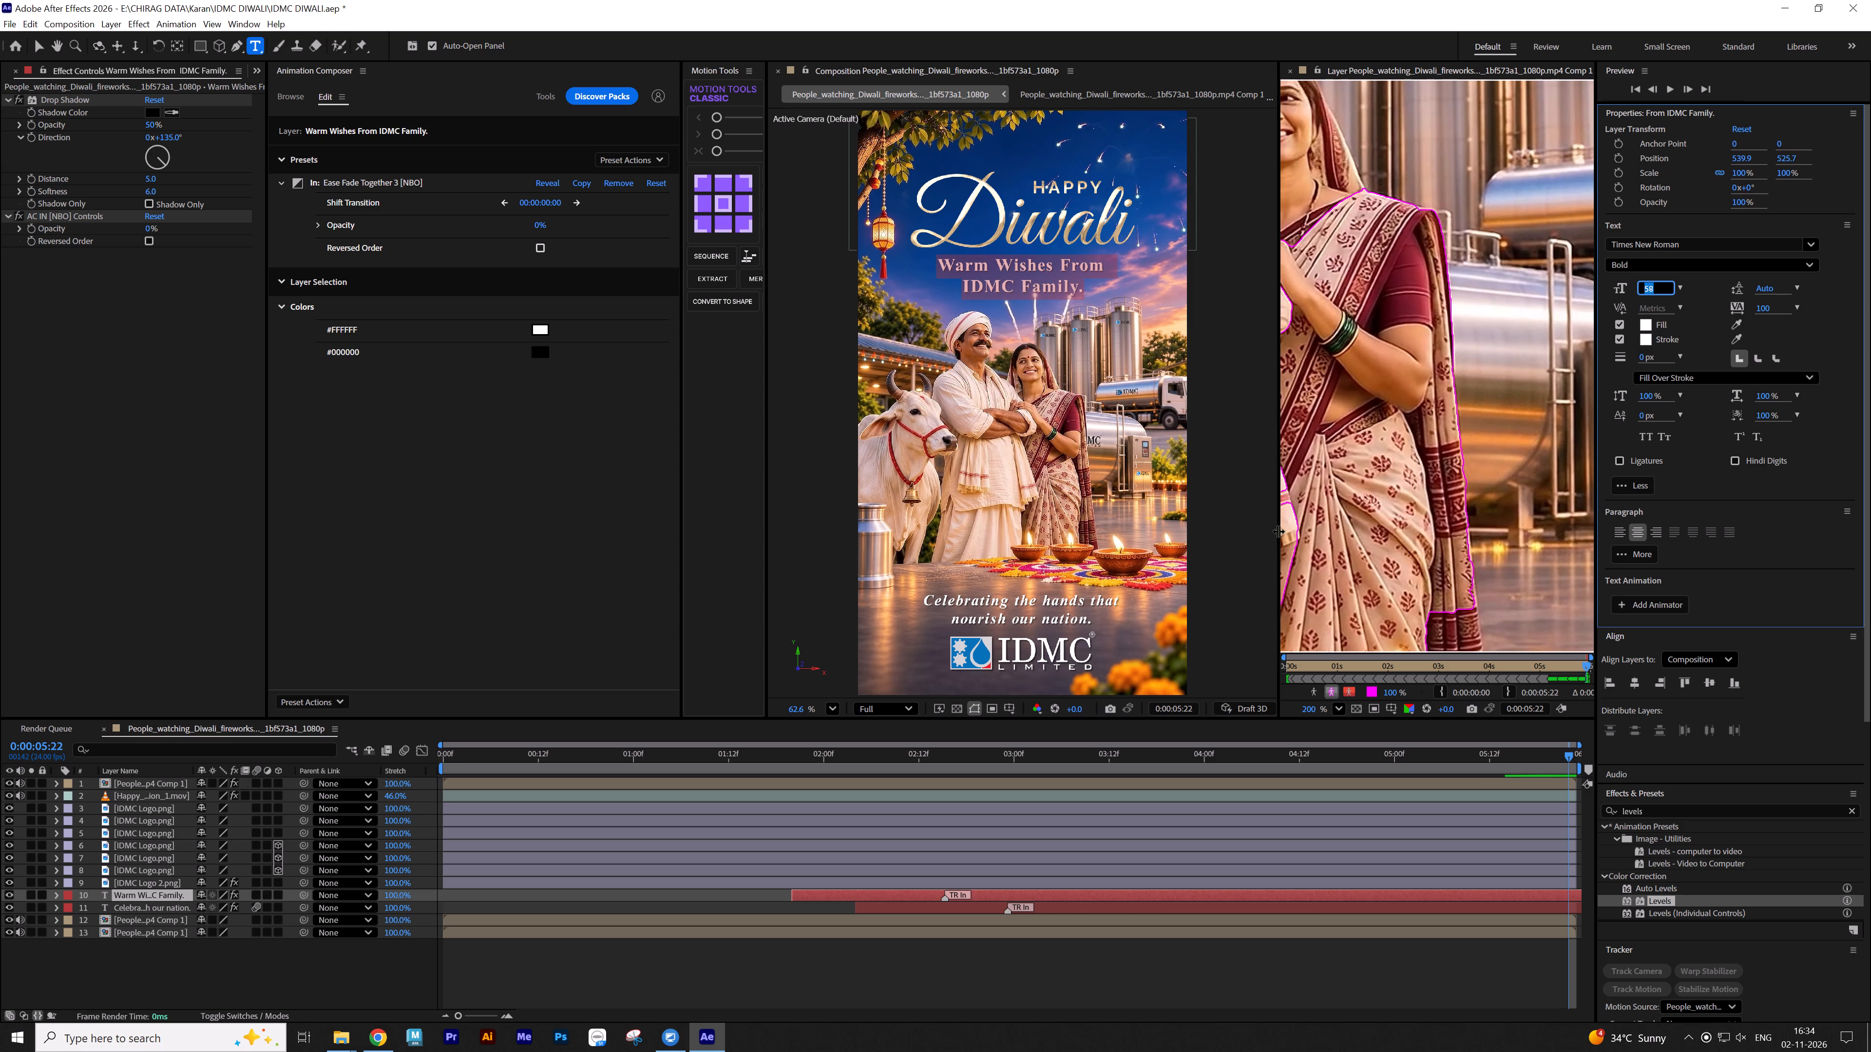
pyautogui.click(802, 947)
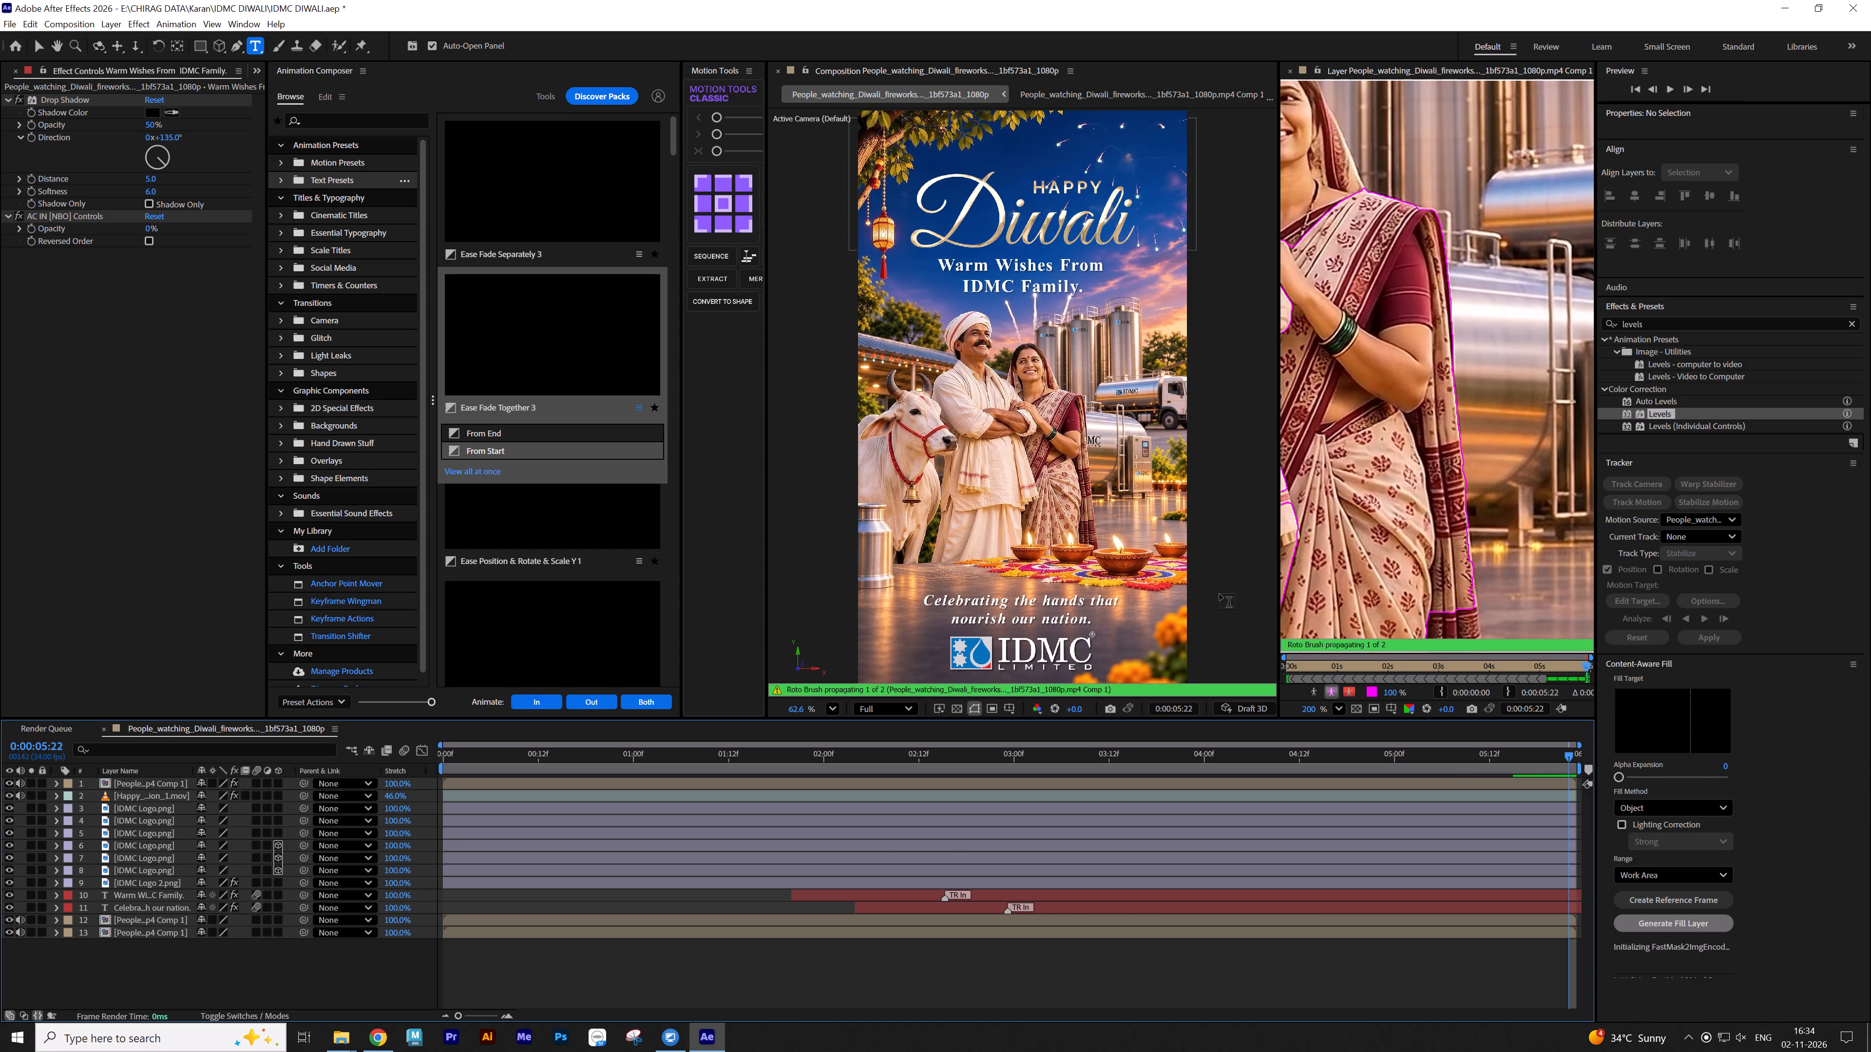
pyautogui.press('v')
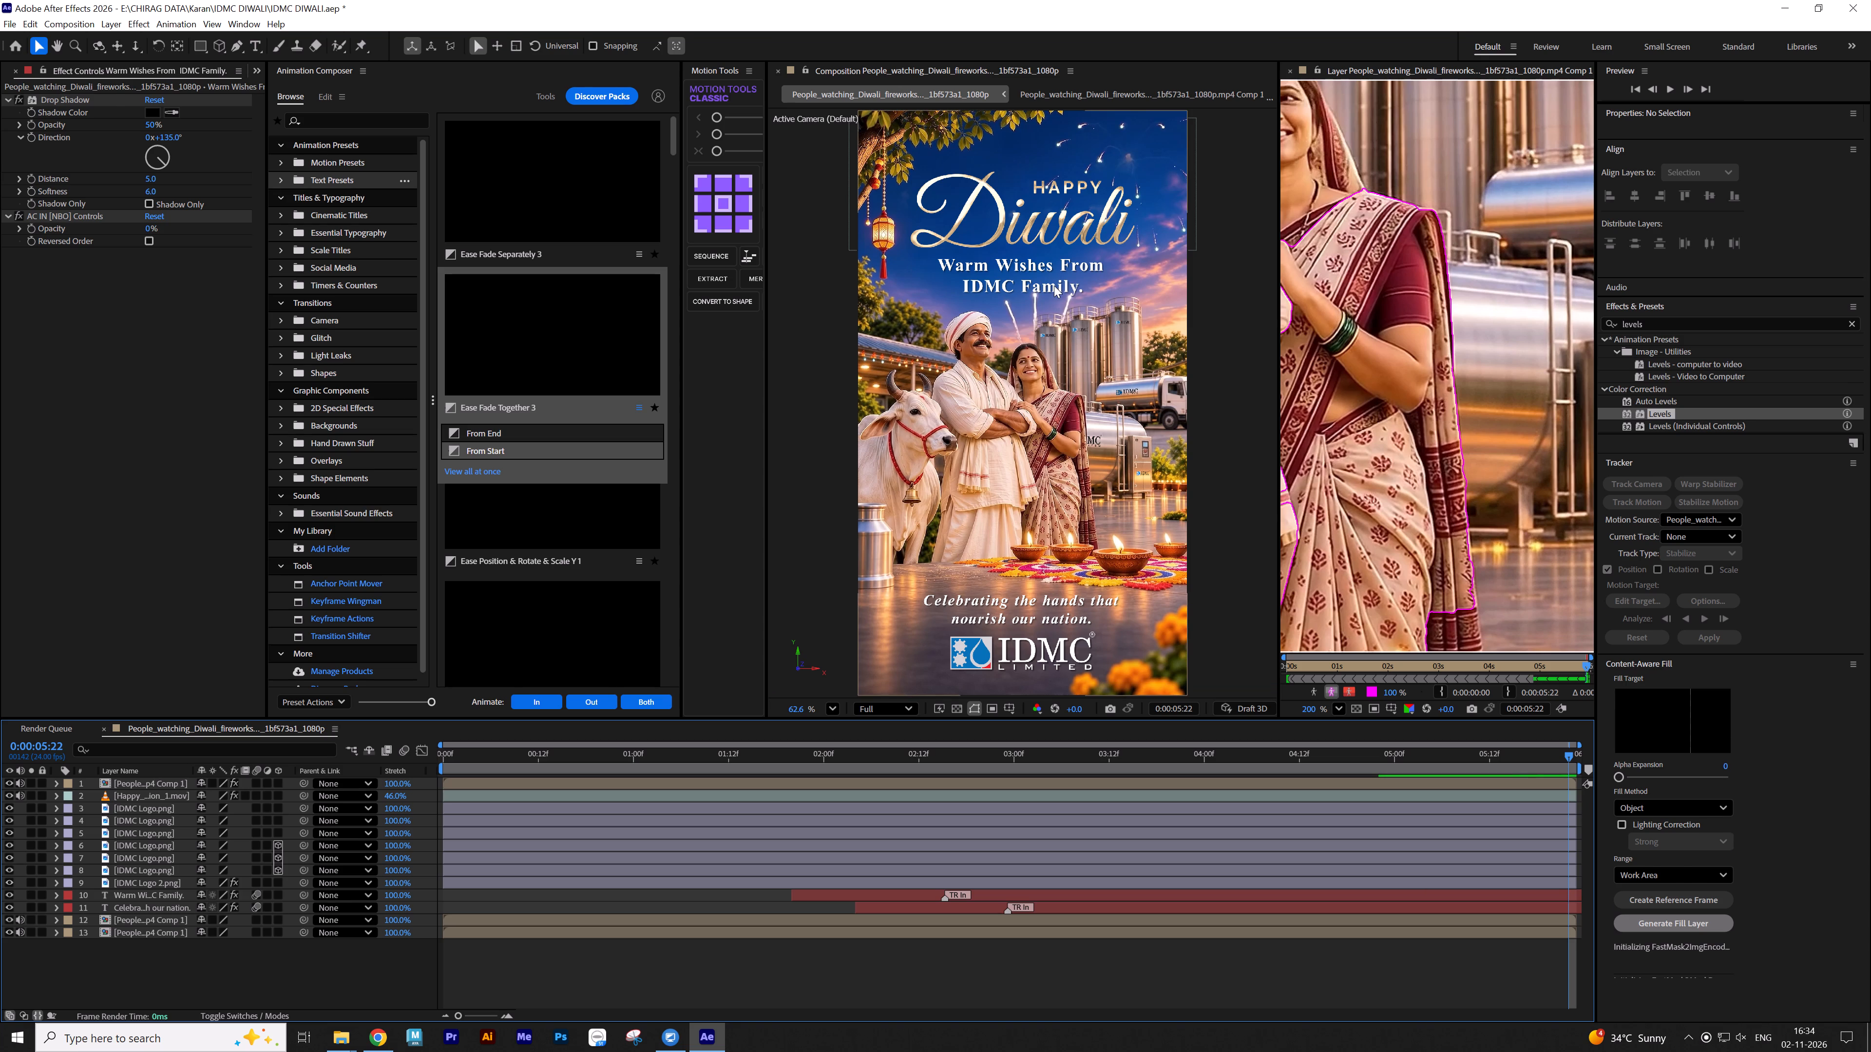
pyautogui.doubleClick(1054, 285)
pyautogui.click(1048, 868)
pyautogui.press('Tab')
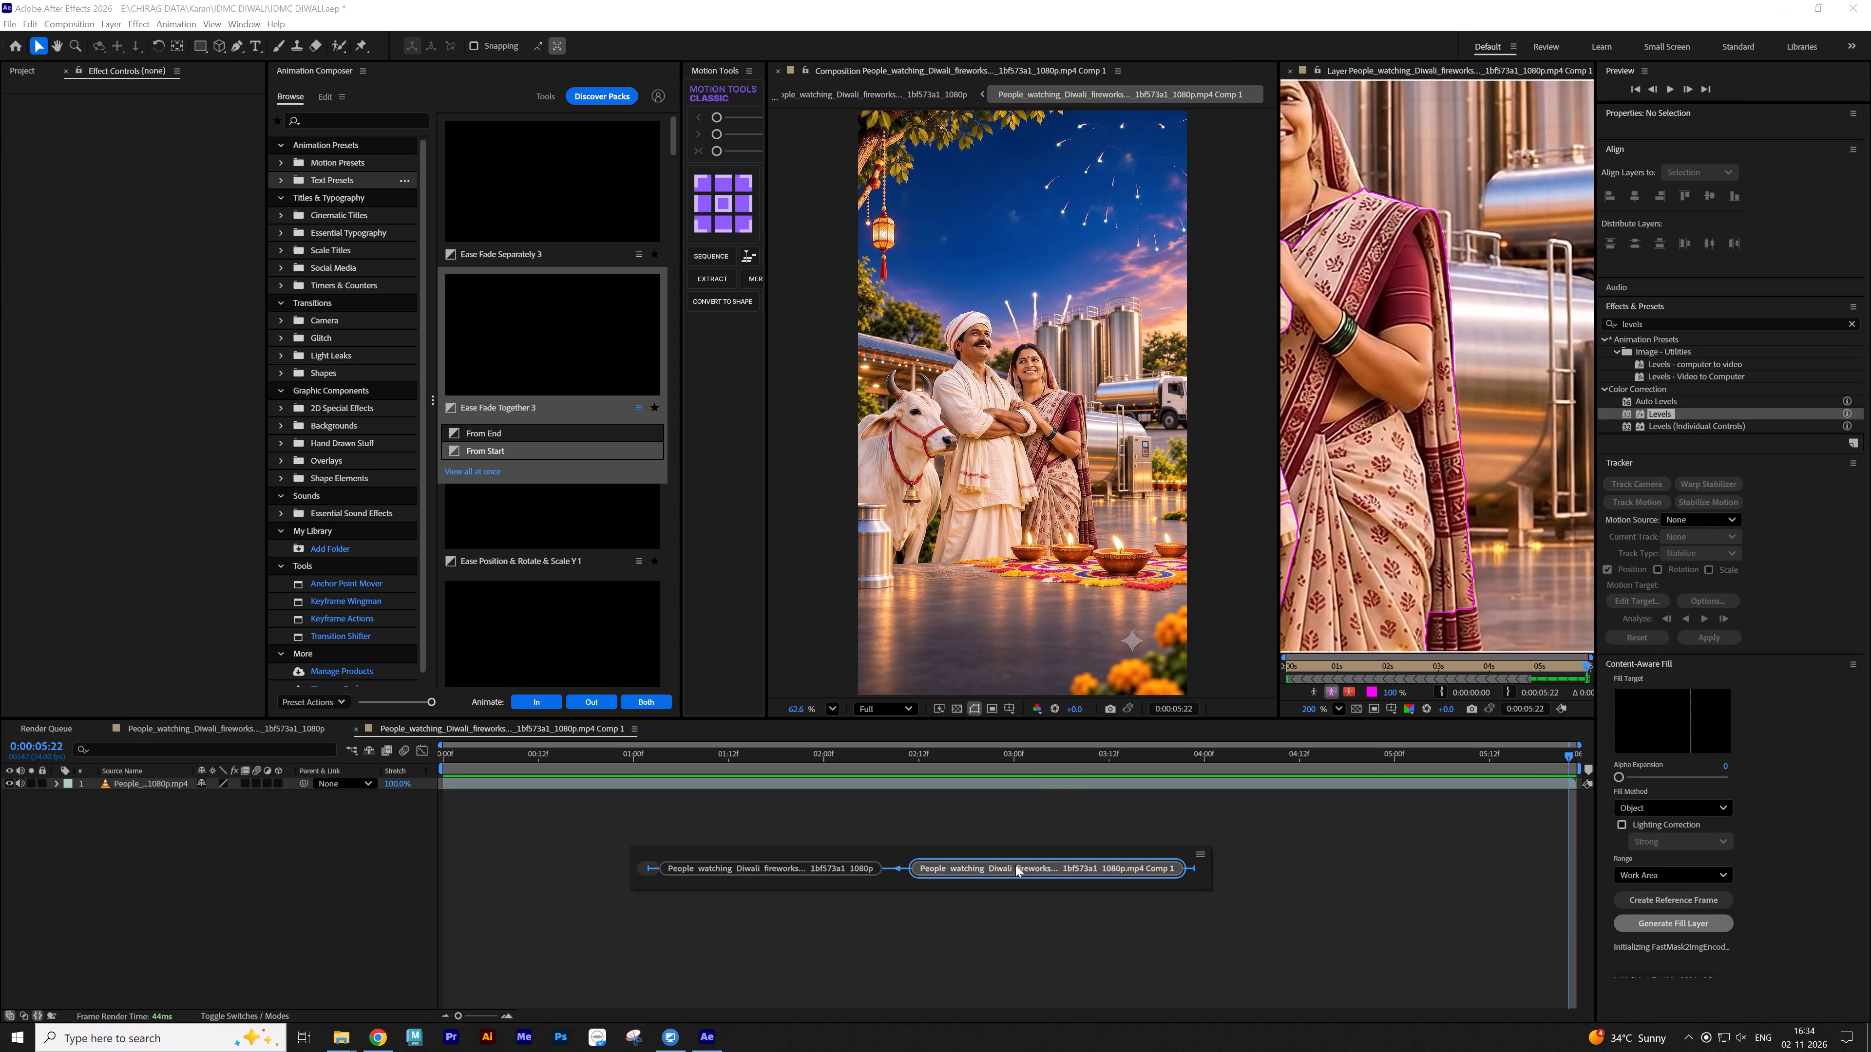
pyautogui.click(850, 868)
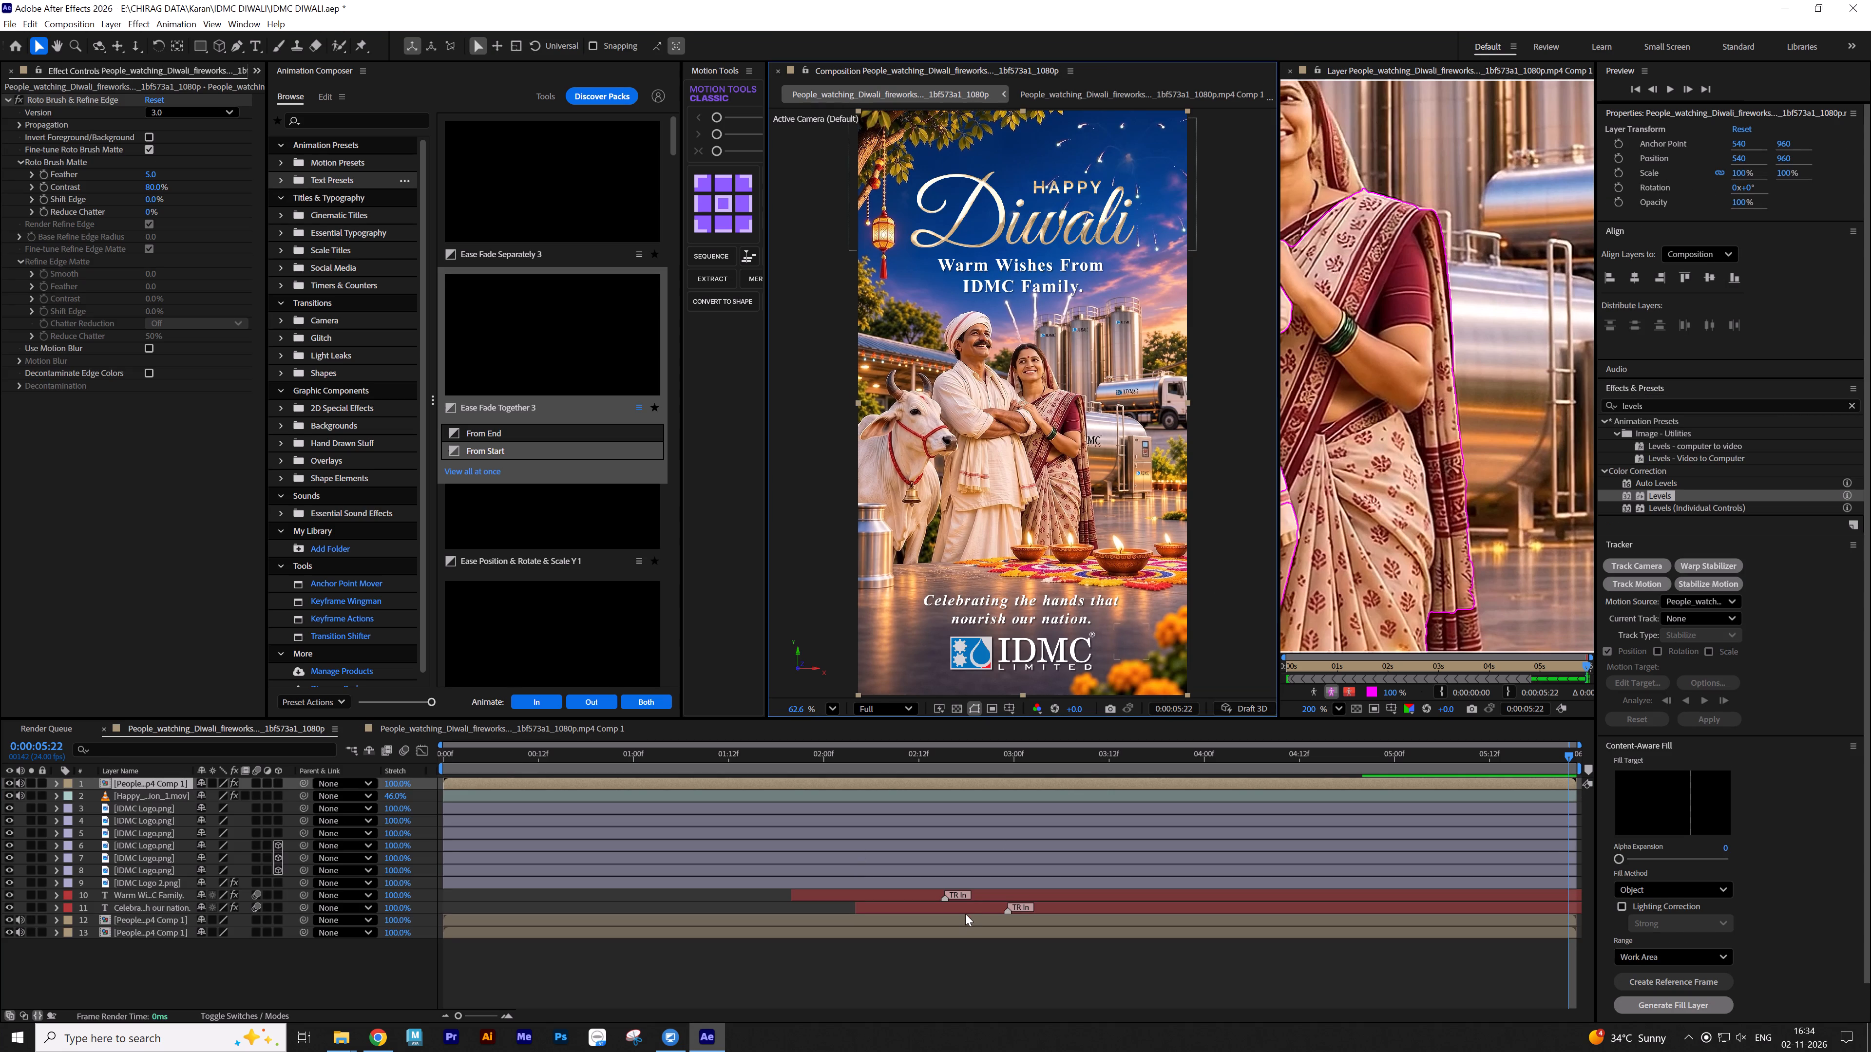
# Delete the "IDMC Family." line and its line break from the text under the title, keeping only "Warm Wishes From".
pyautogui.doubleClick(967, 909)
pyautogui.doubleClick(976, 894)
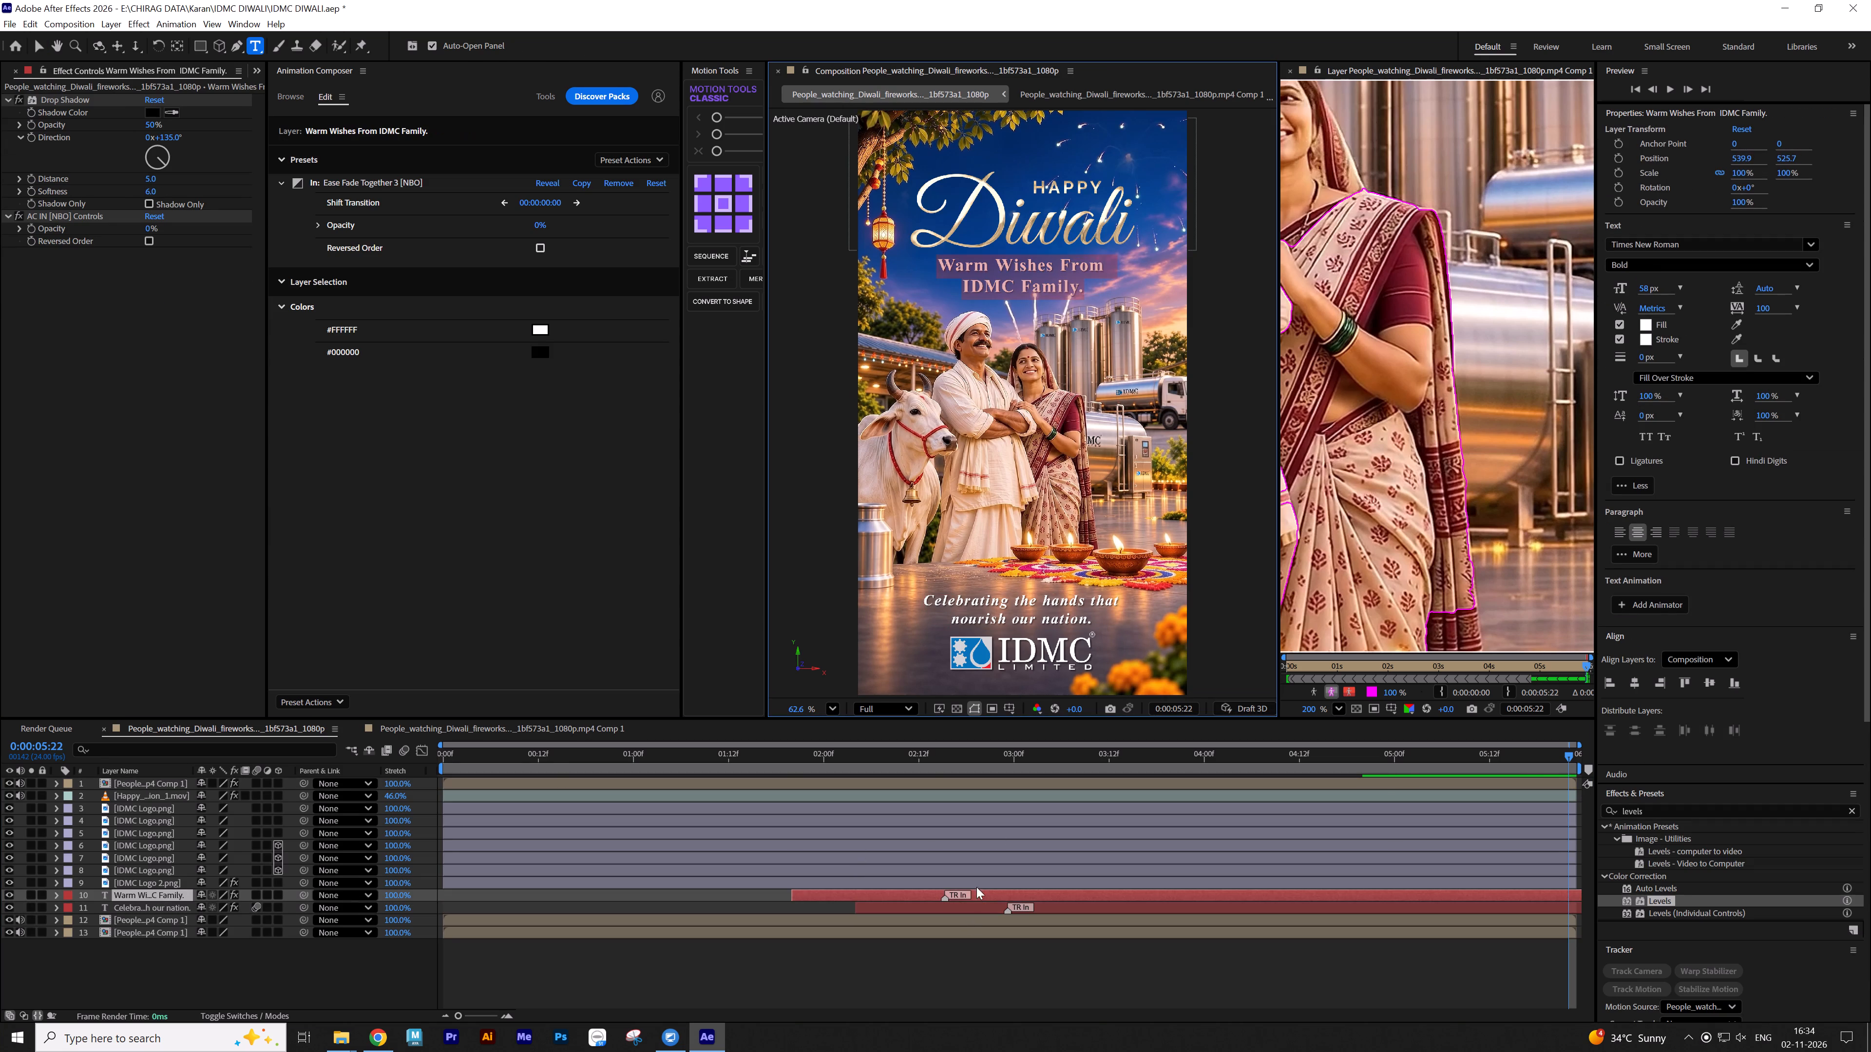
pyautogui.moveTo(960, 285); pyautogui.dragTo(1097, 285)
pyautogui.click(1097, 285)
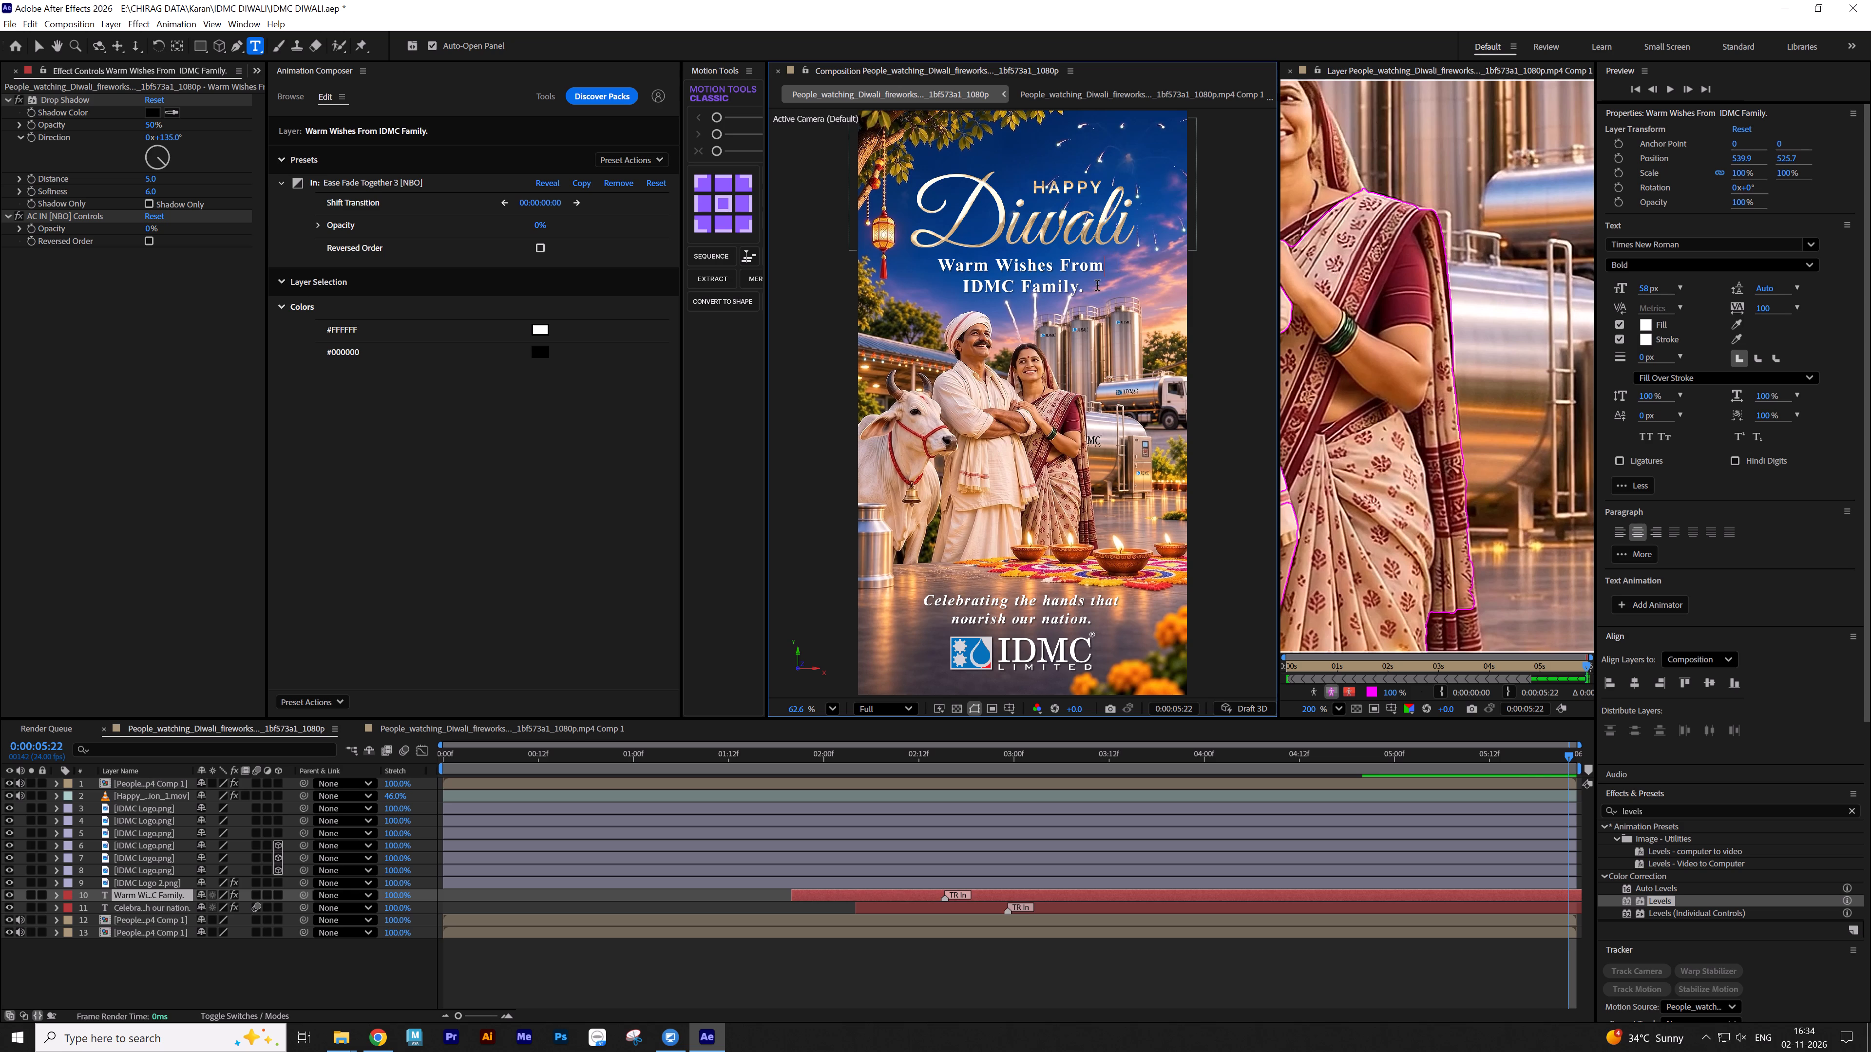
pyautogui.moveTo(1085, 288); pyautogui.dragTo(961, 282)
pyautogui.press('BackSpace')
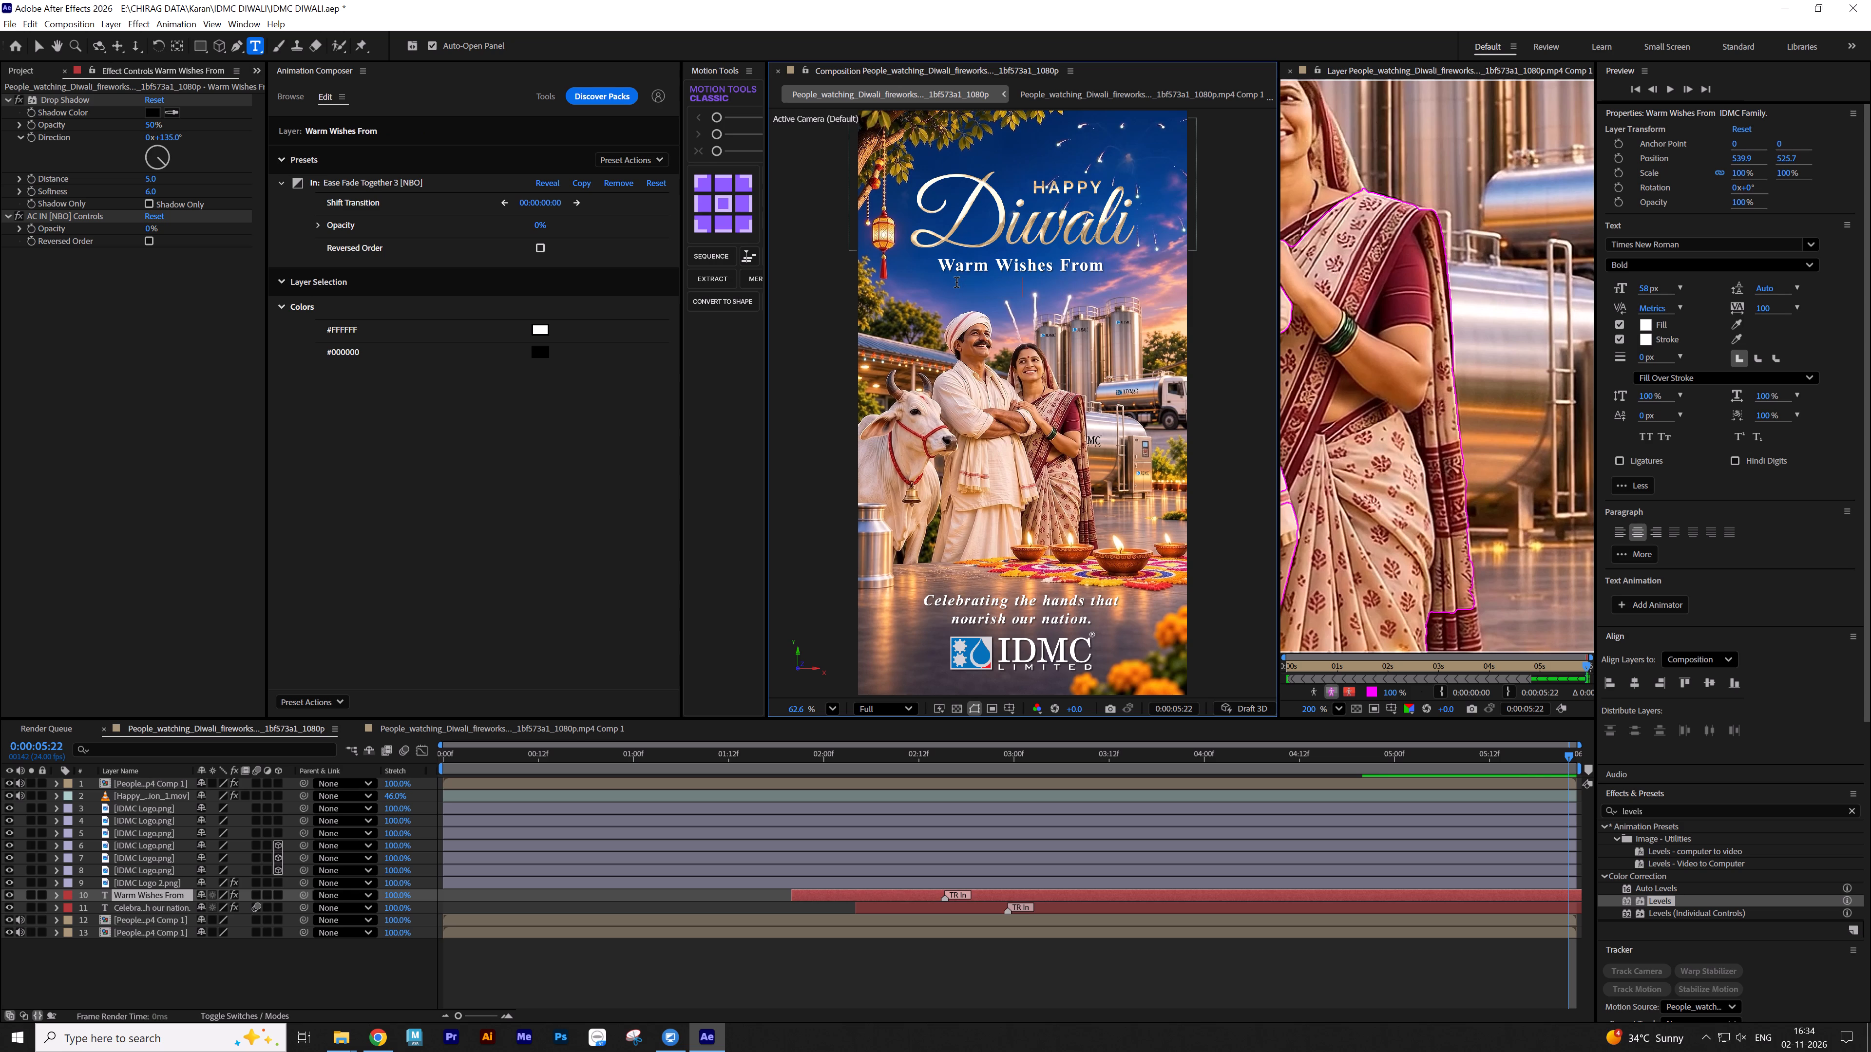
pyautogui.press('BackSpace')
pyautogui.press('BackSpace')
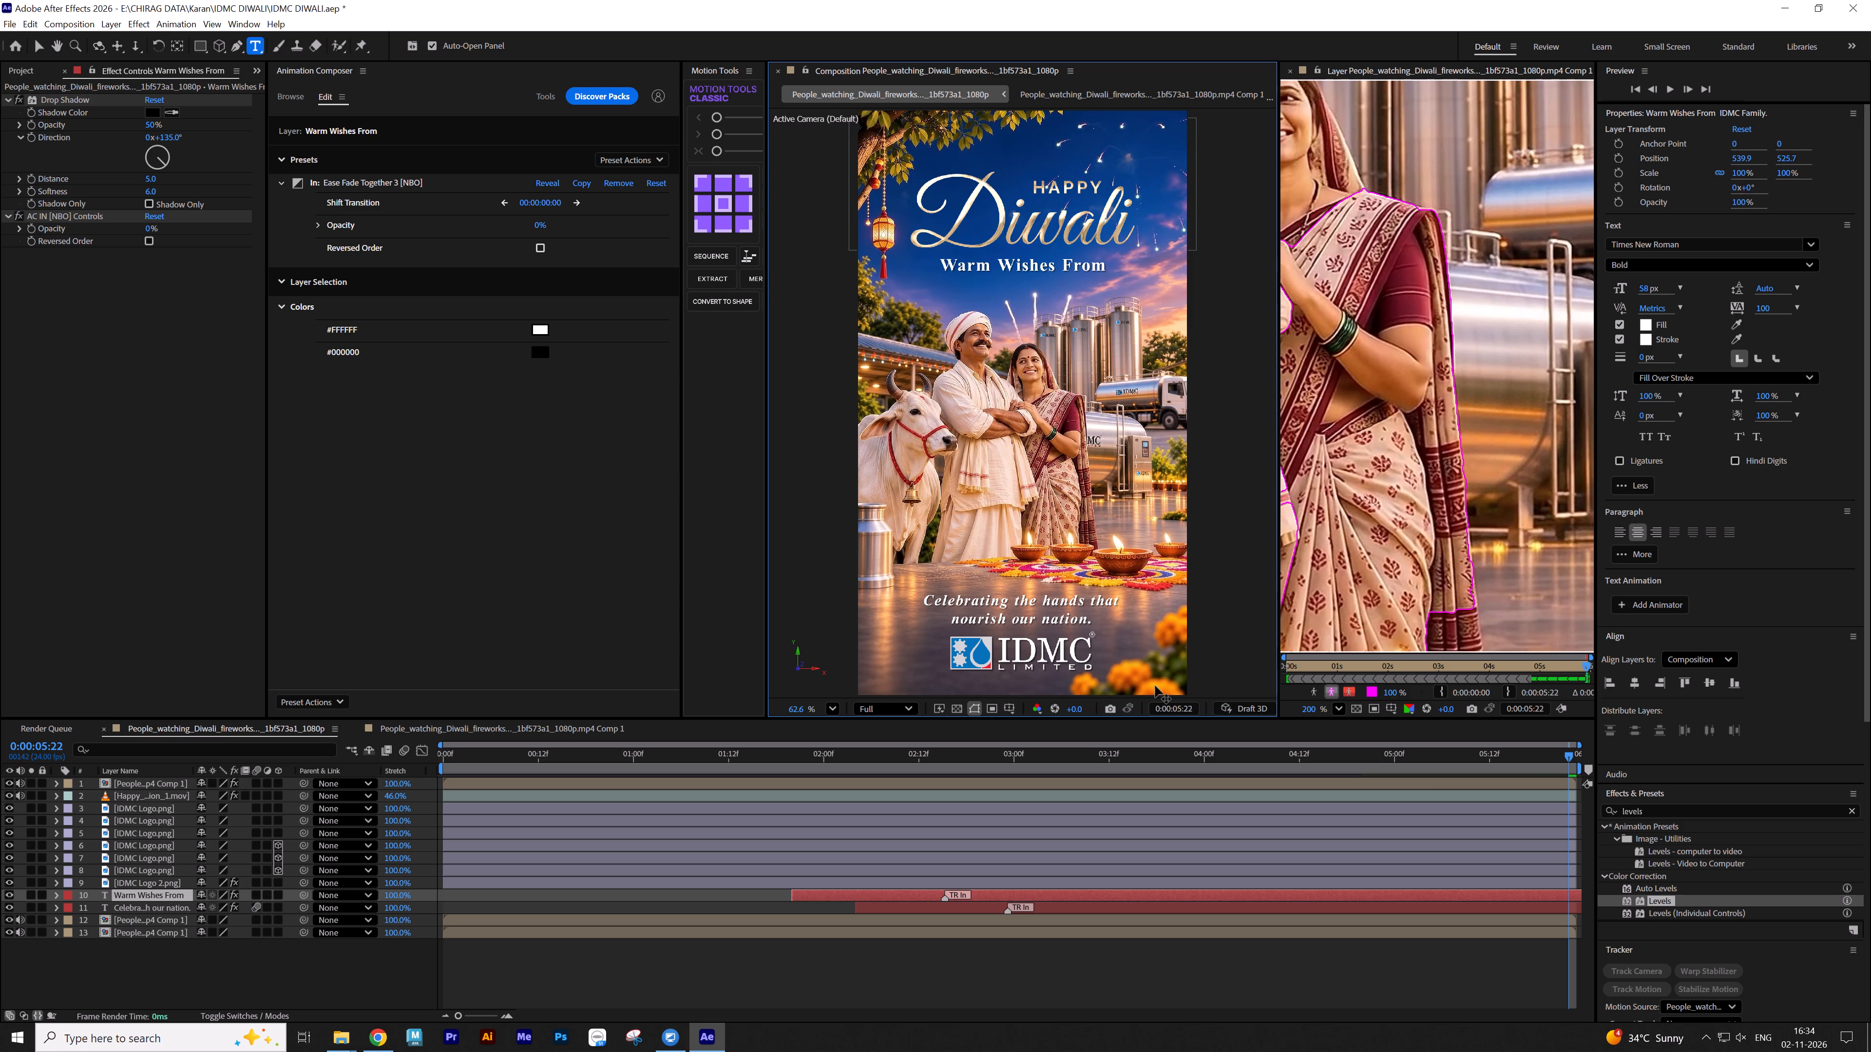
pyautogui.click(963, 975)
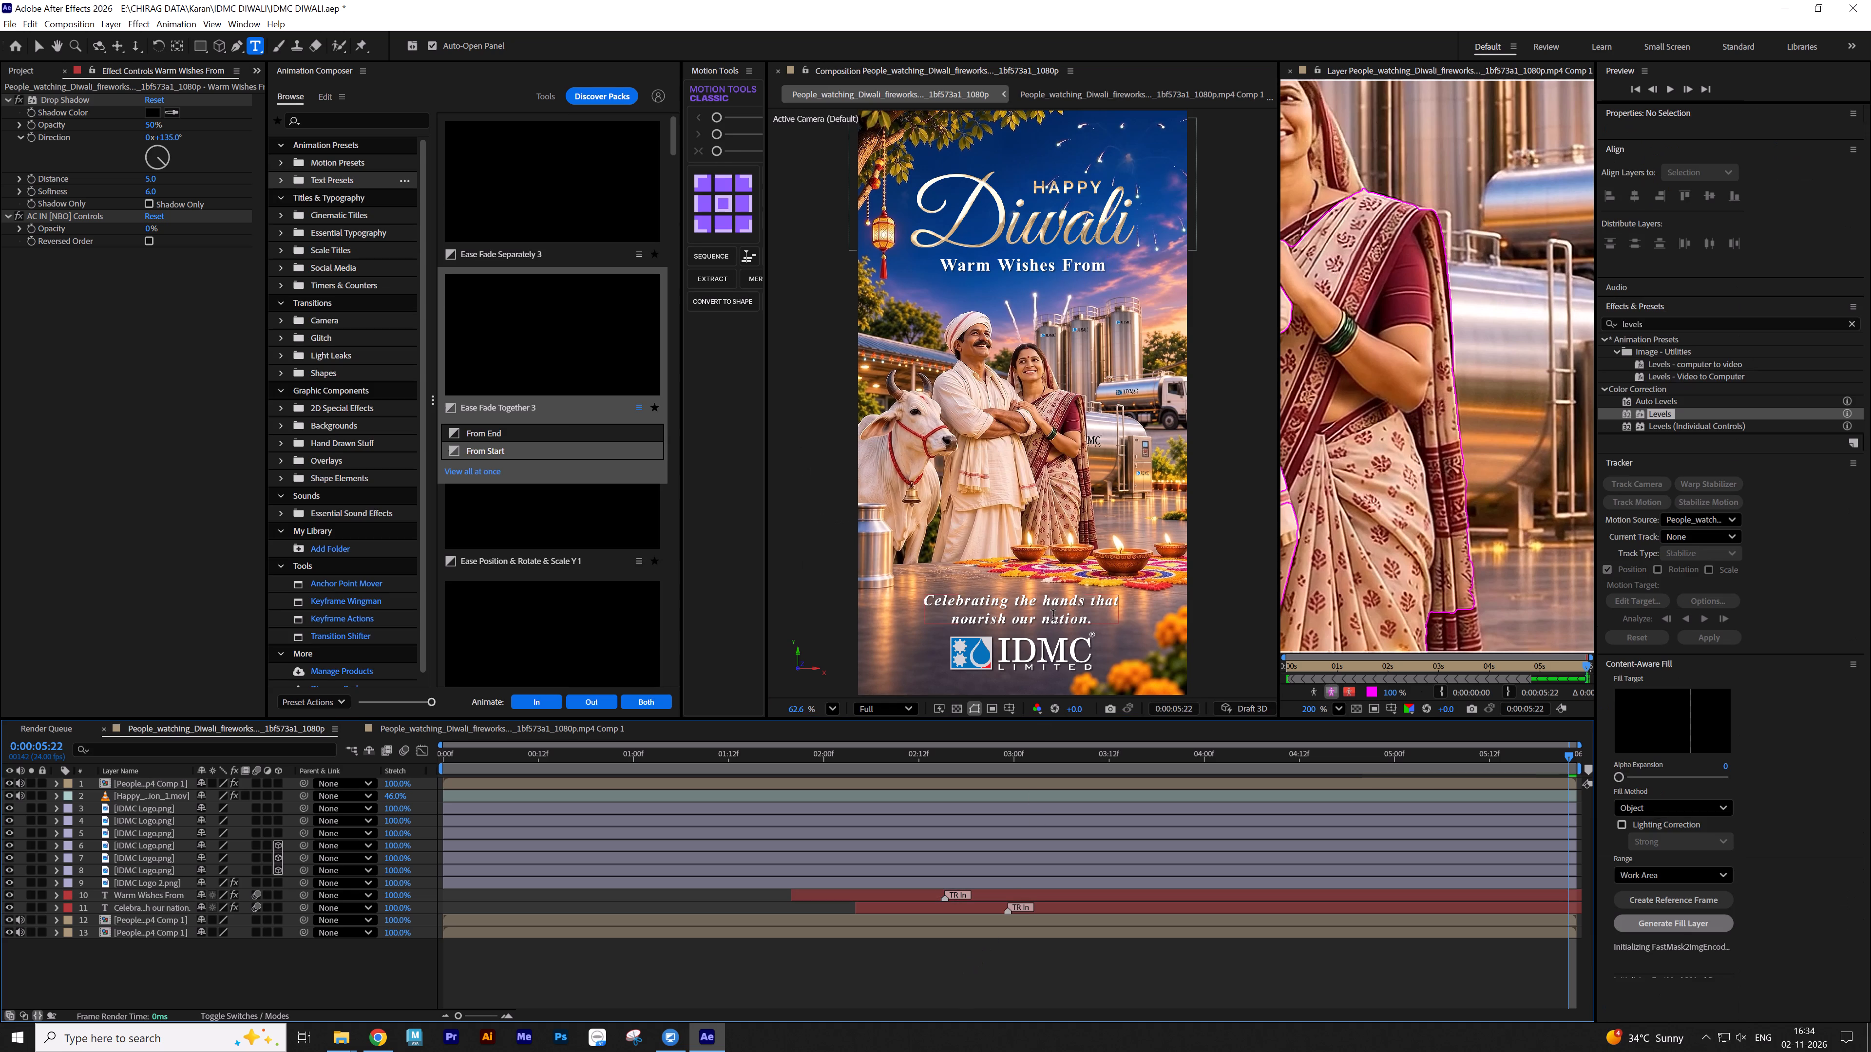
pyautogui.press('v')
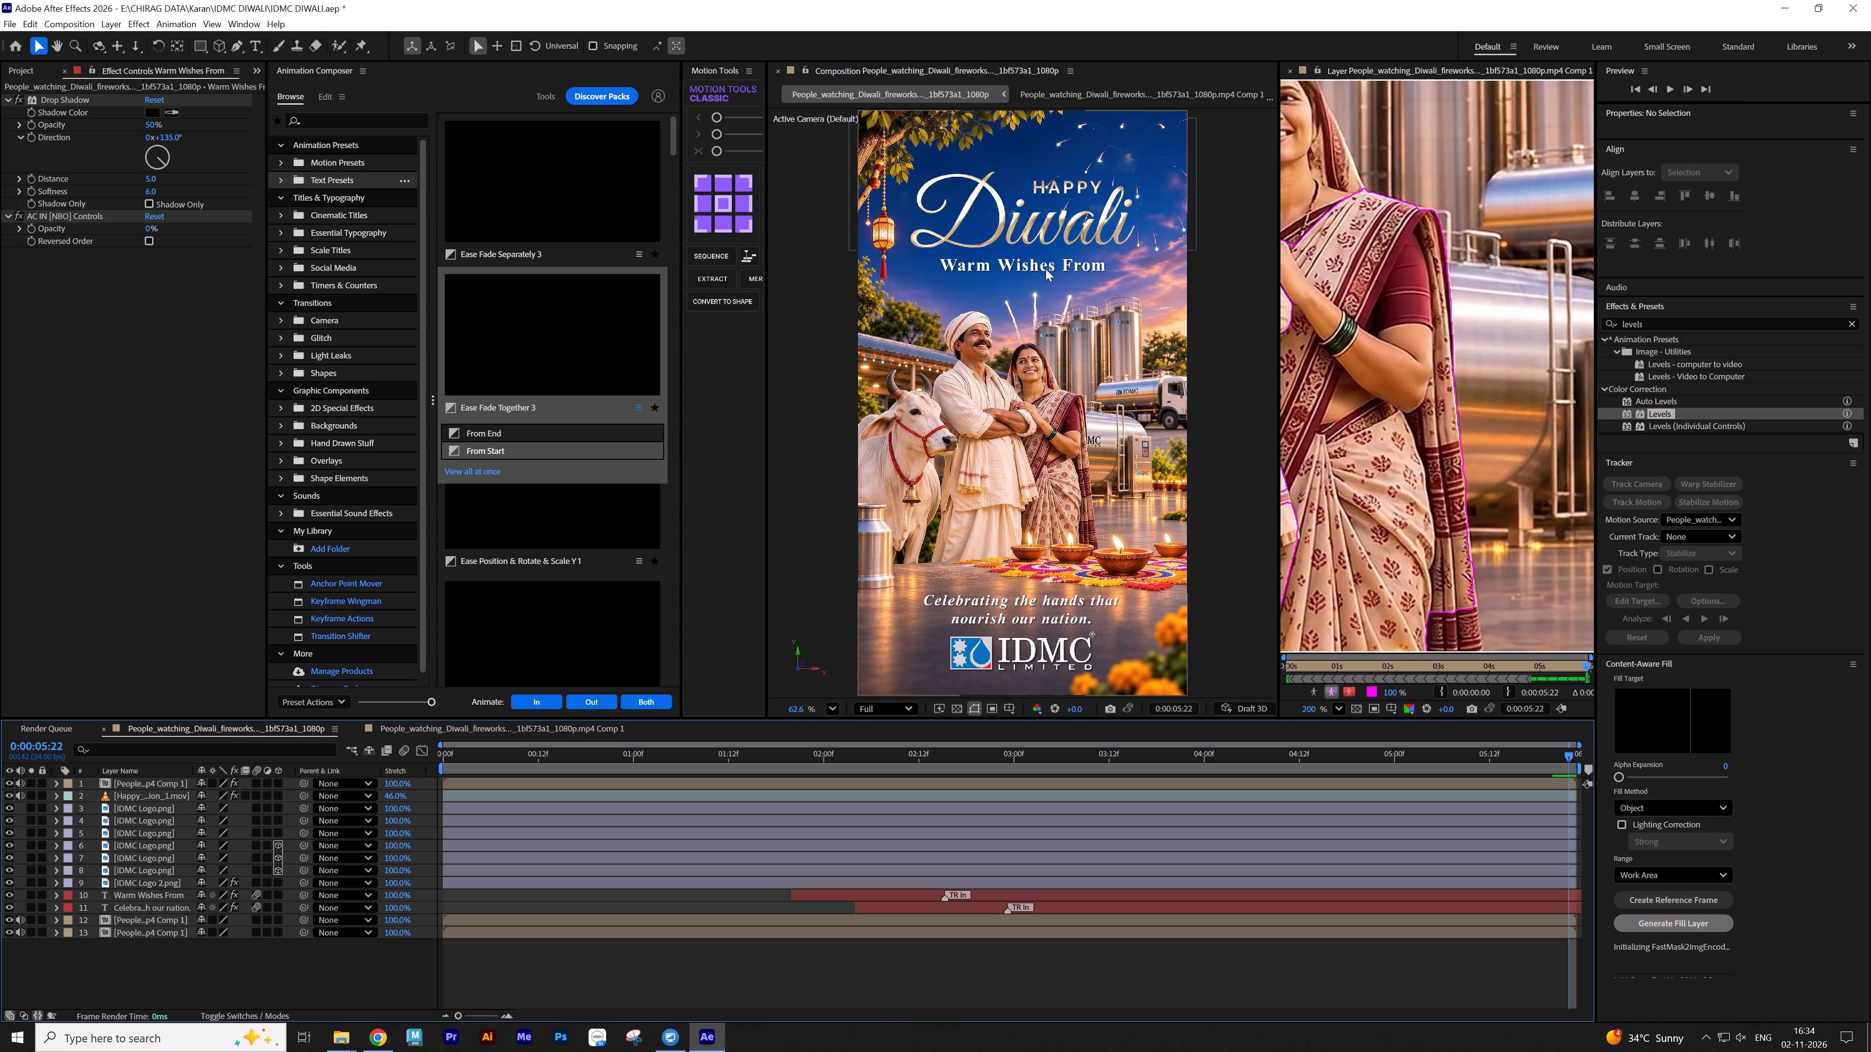
# Replace the text under the Diwali title with "Celebrating Diwali with the" and "hands that nourish our nation" on two lines.
pyautogui.click(1050, 264)
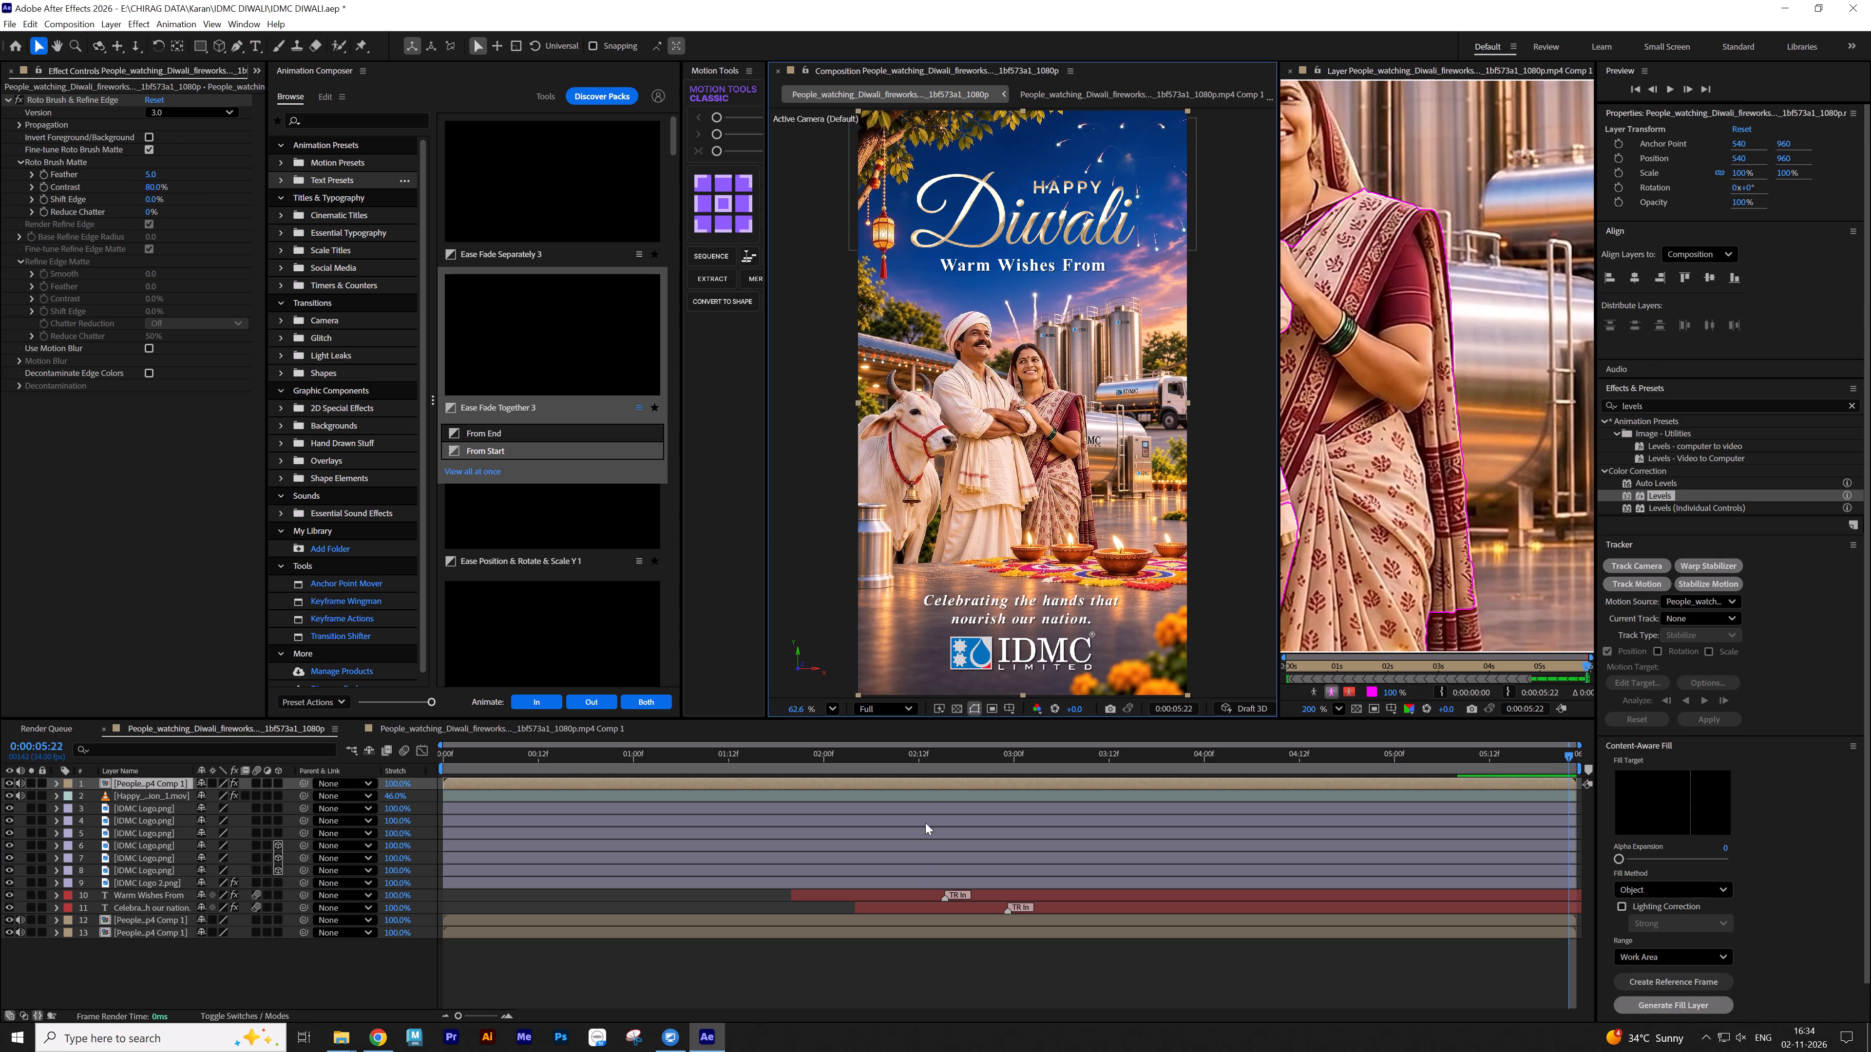
pyautogui.click(909, 903)
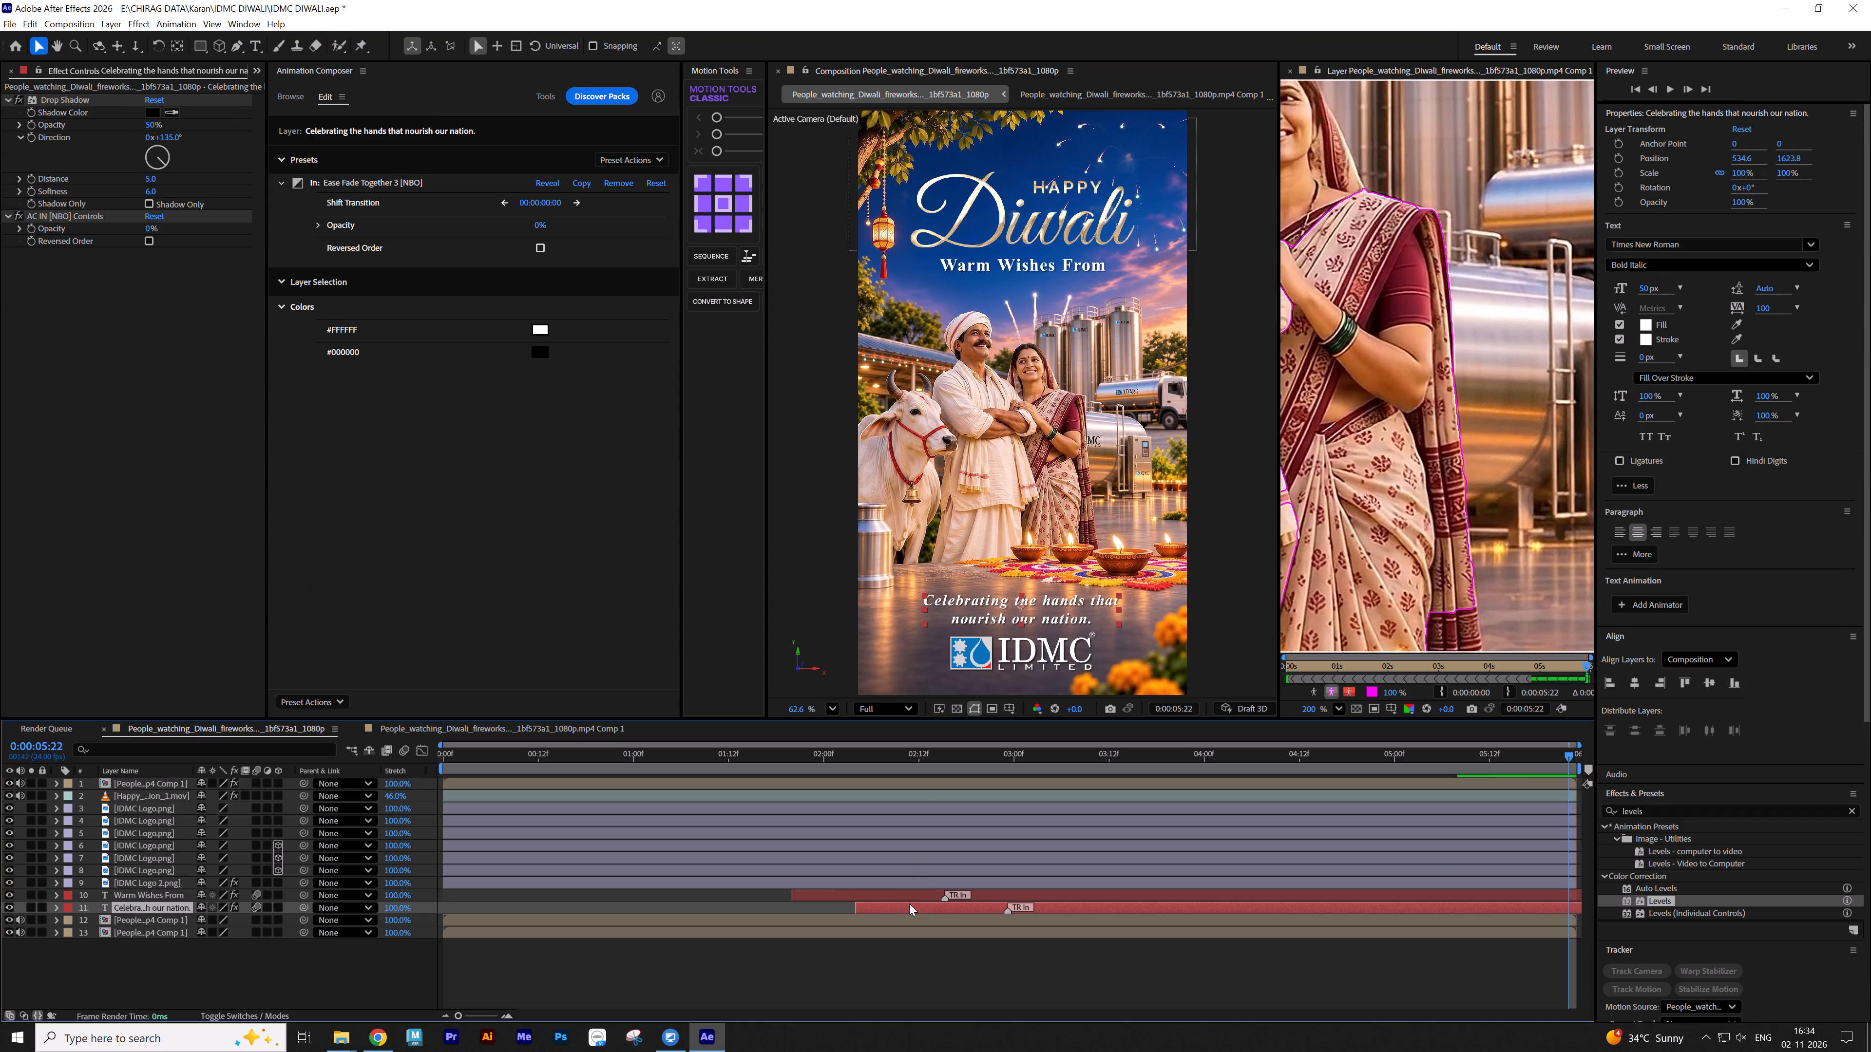
pyautogui.doubleClick(909, 895)
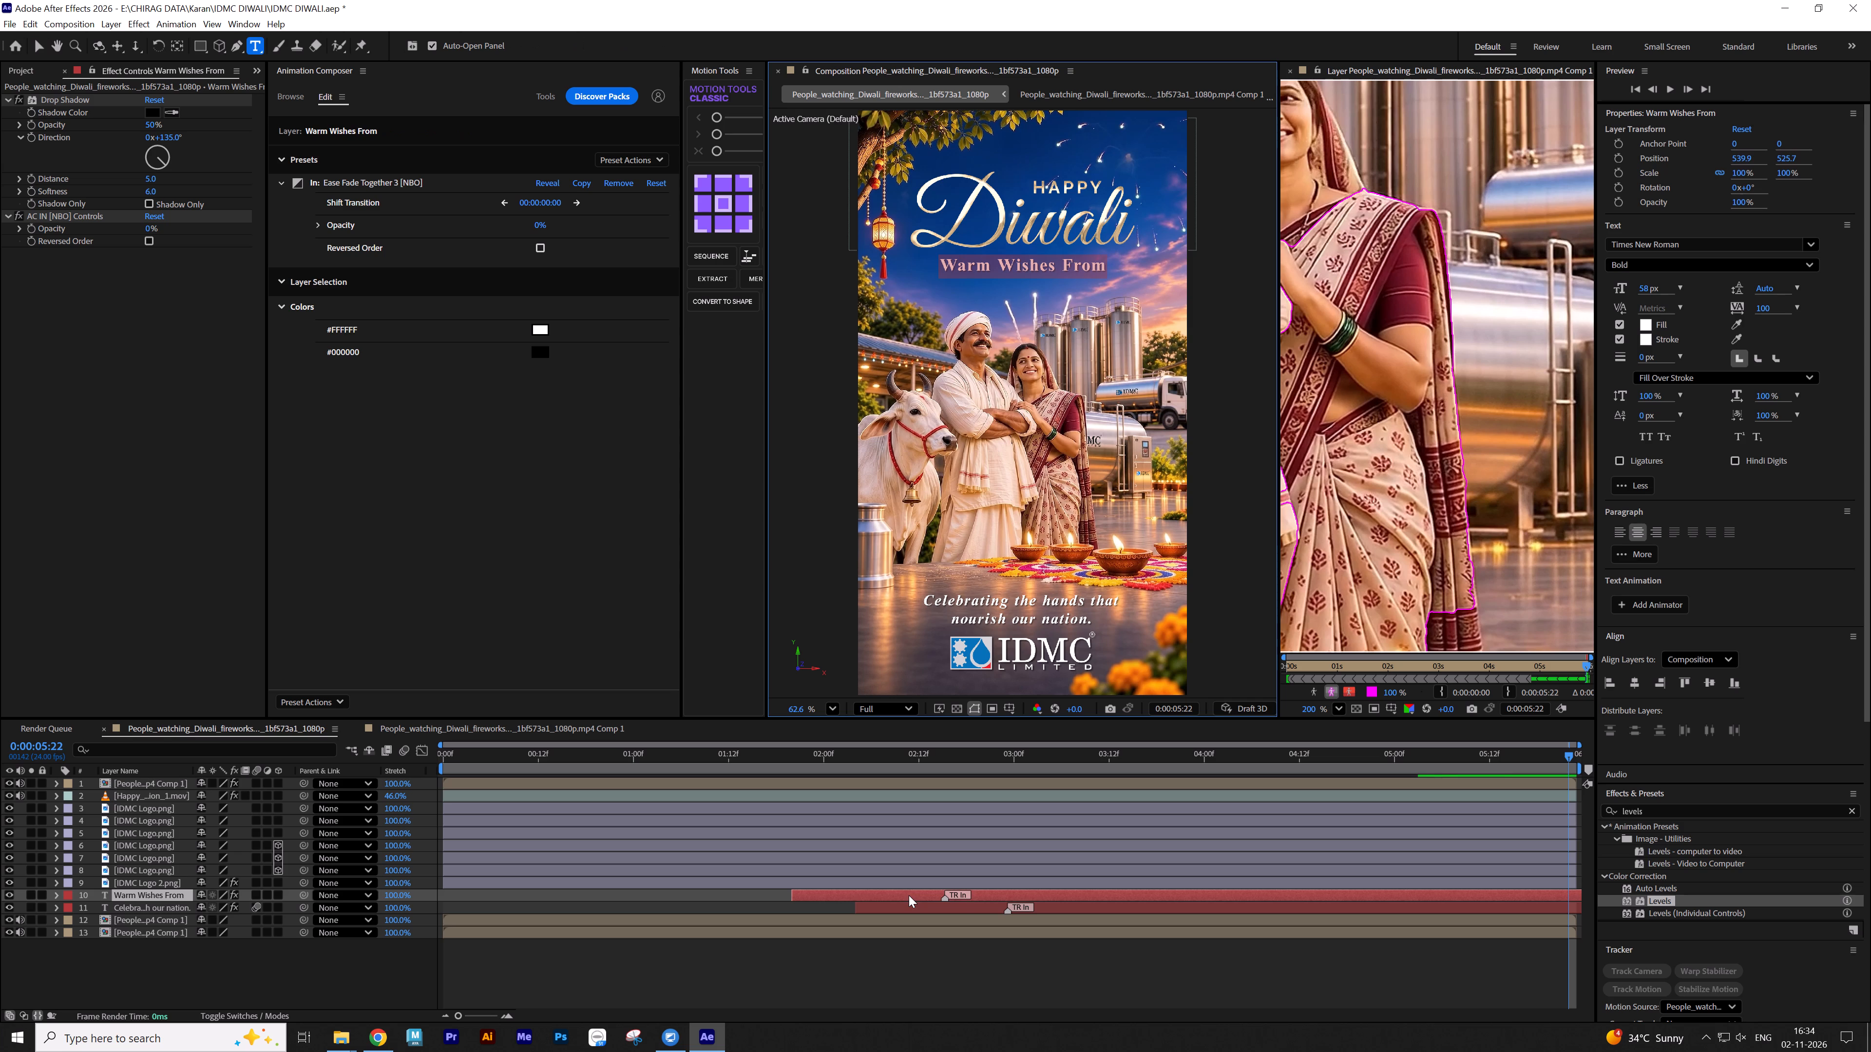
pyautogui.write('Celebrating')
pyautogui.press('space')
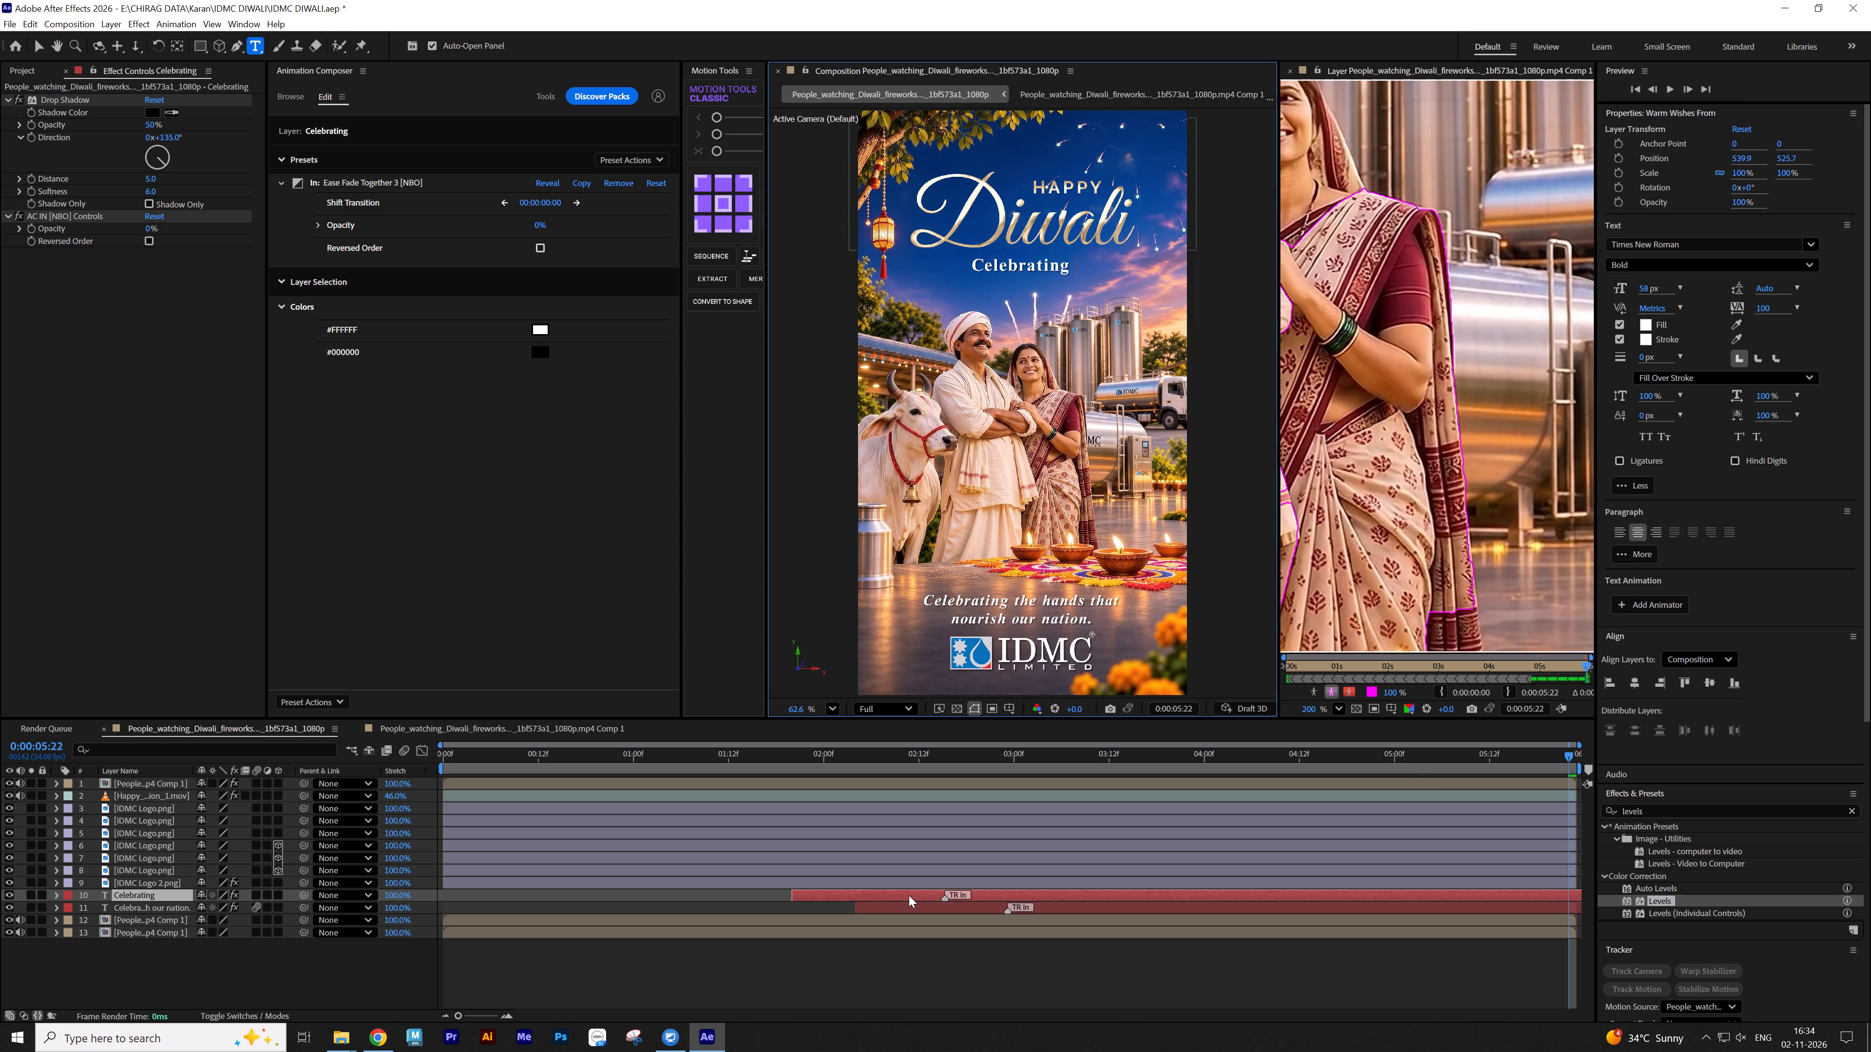
pyautogui.write('Diwali')
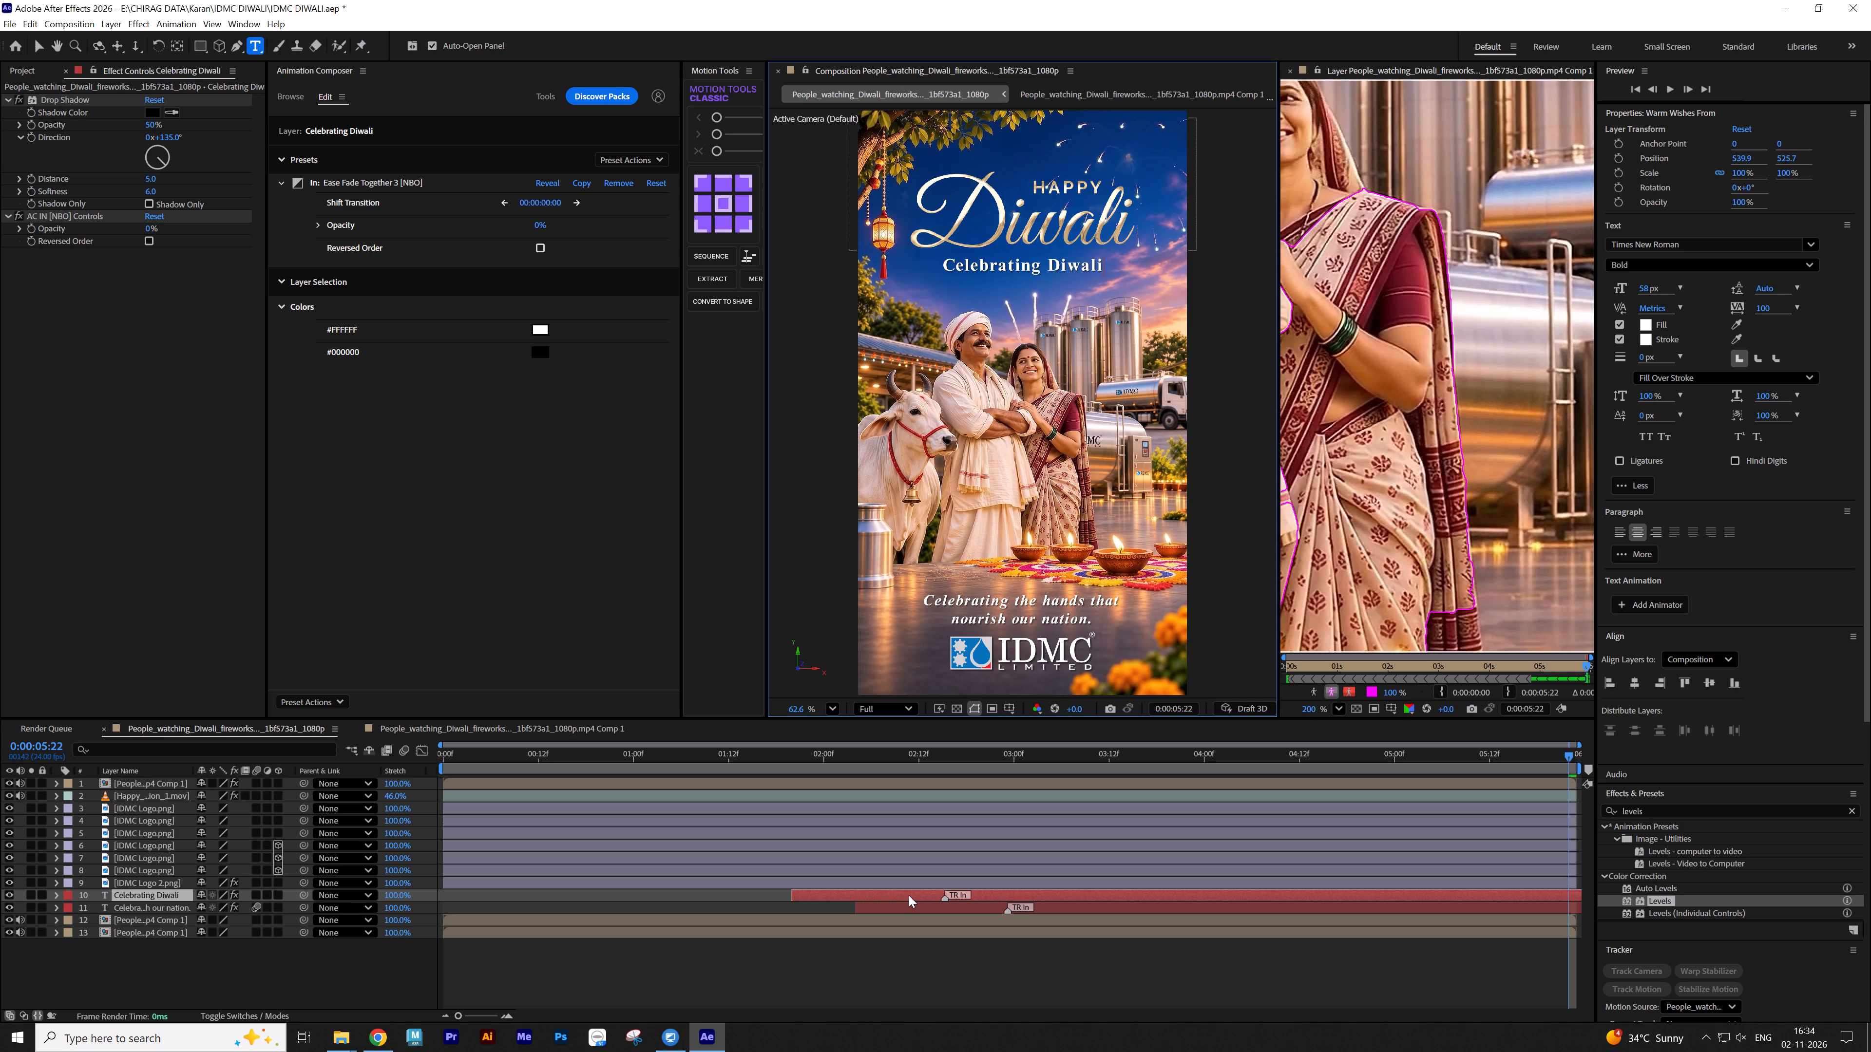
pyautogui.press('space')
pyautogui.write('with')
pyautogui.press('space')
pyautogui.write('th')
pyautogui.press('e')
pyautogui.press('Return')
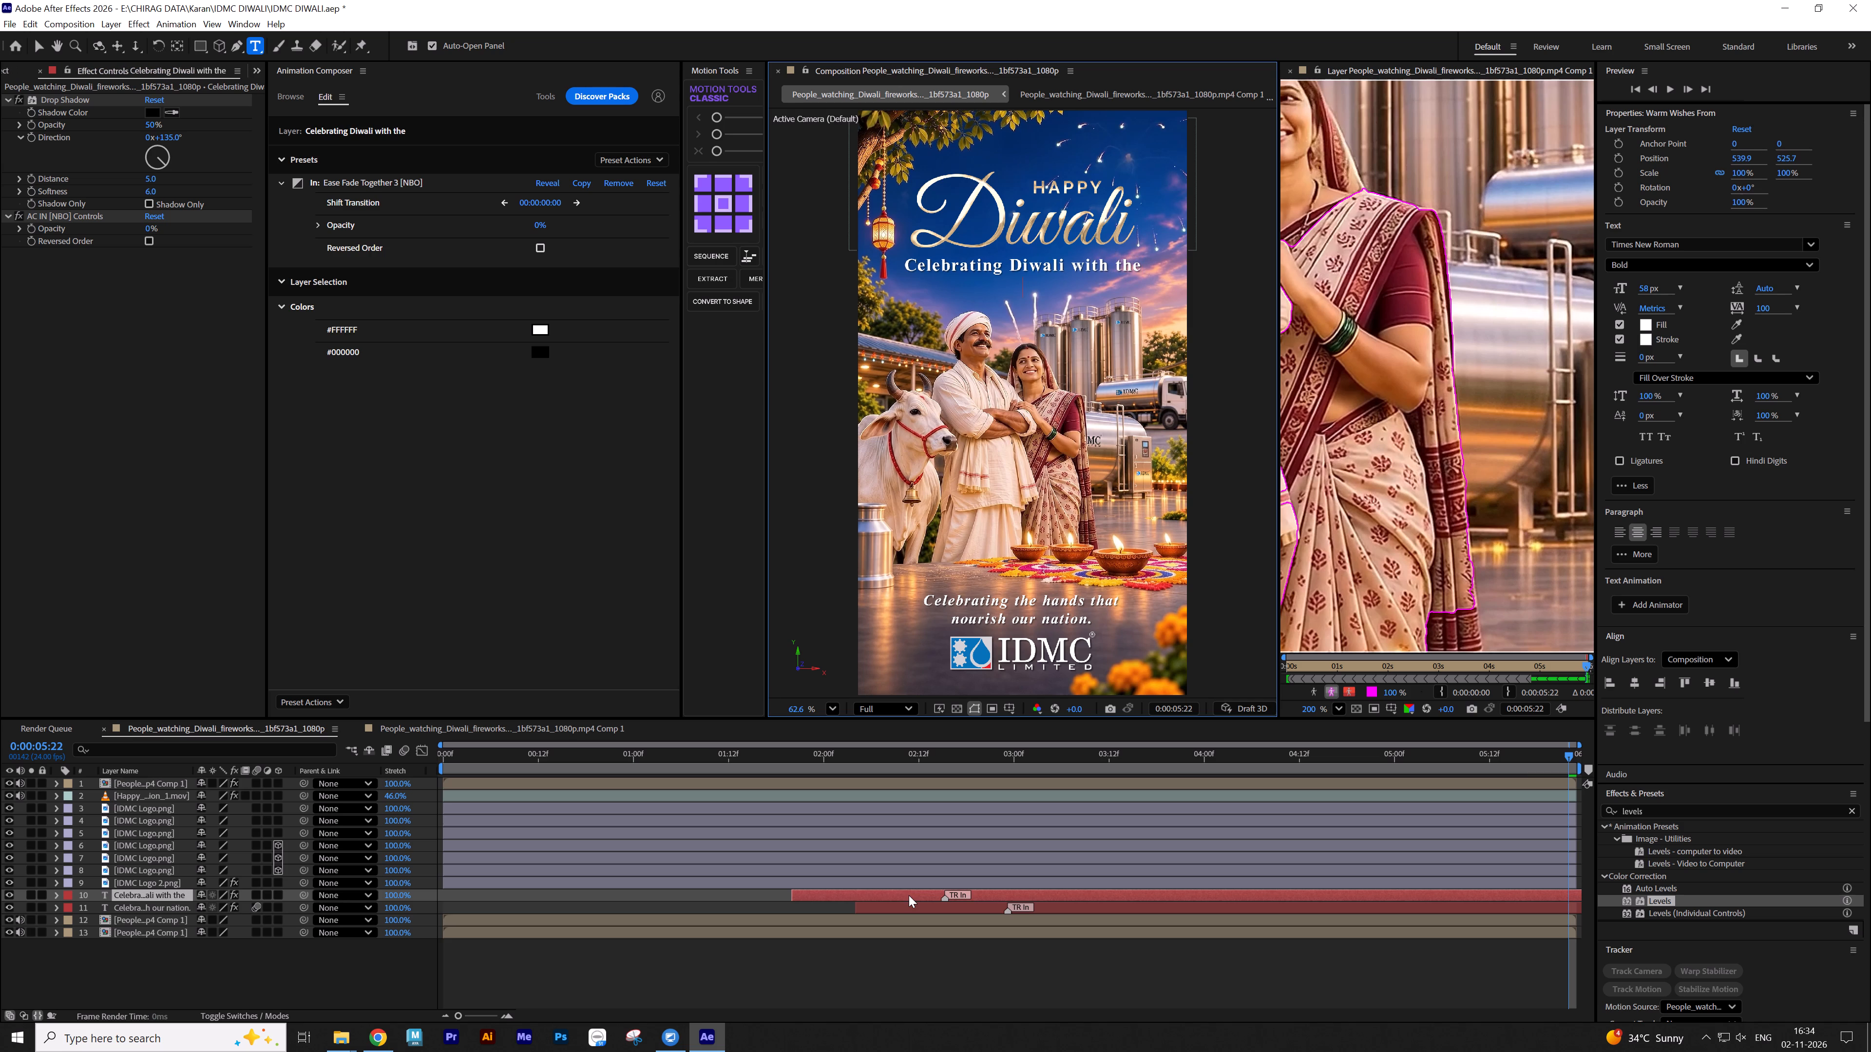
pyautogui.write('hands')
pyautogui.press('space')
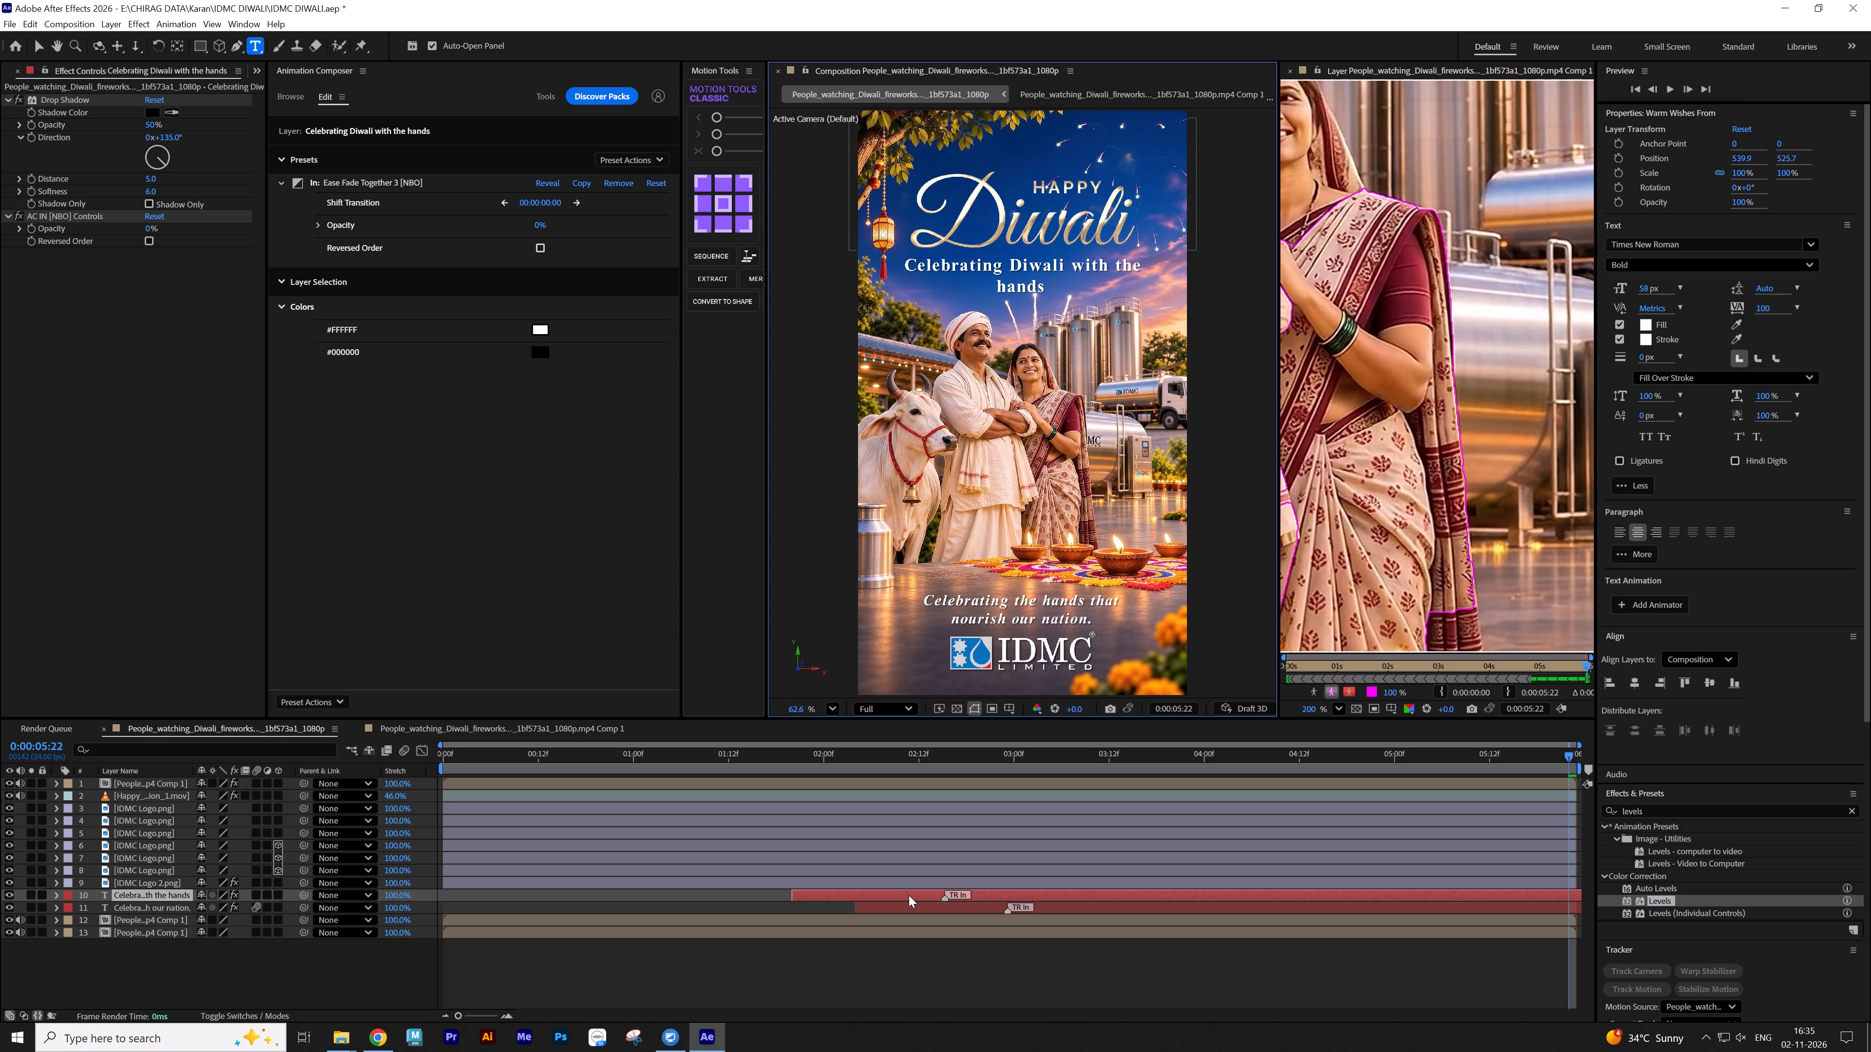
pyautogui.write('that')
pyautogui.press('space')
pyautogui.write('nourish our nation')
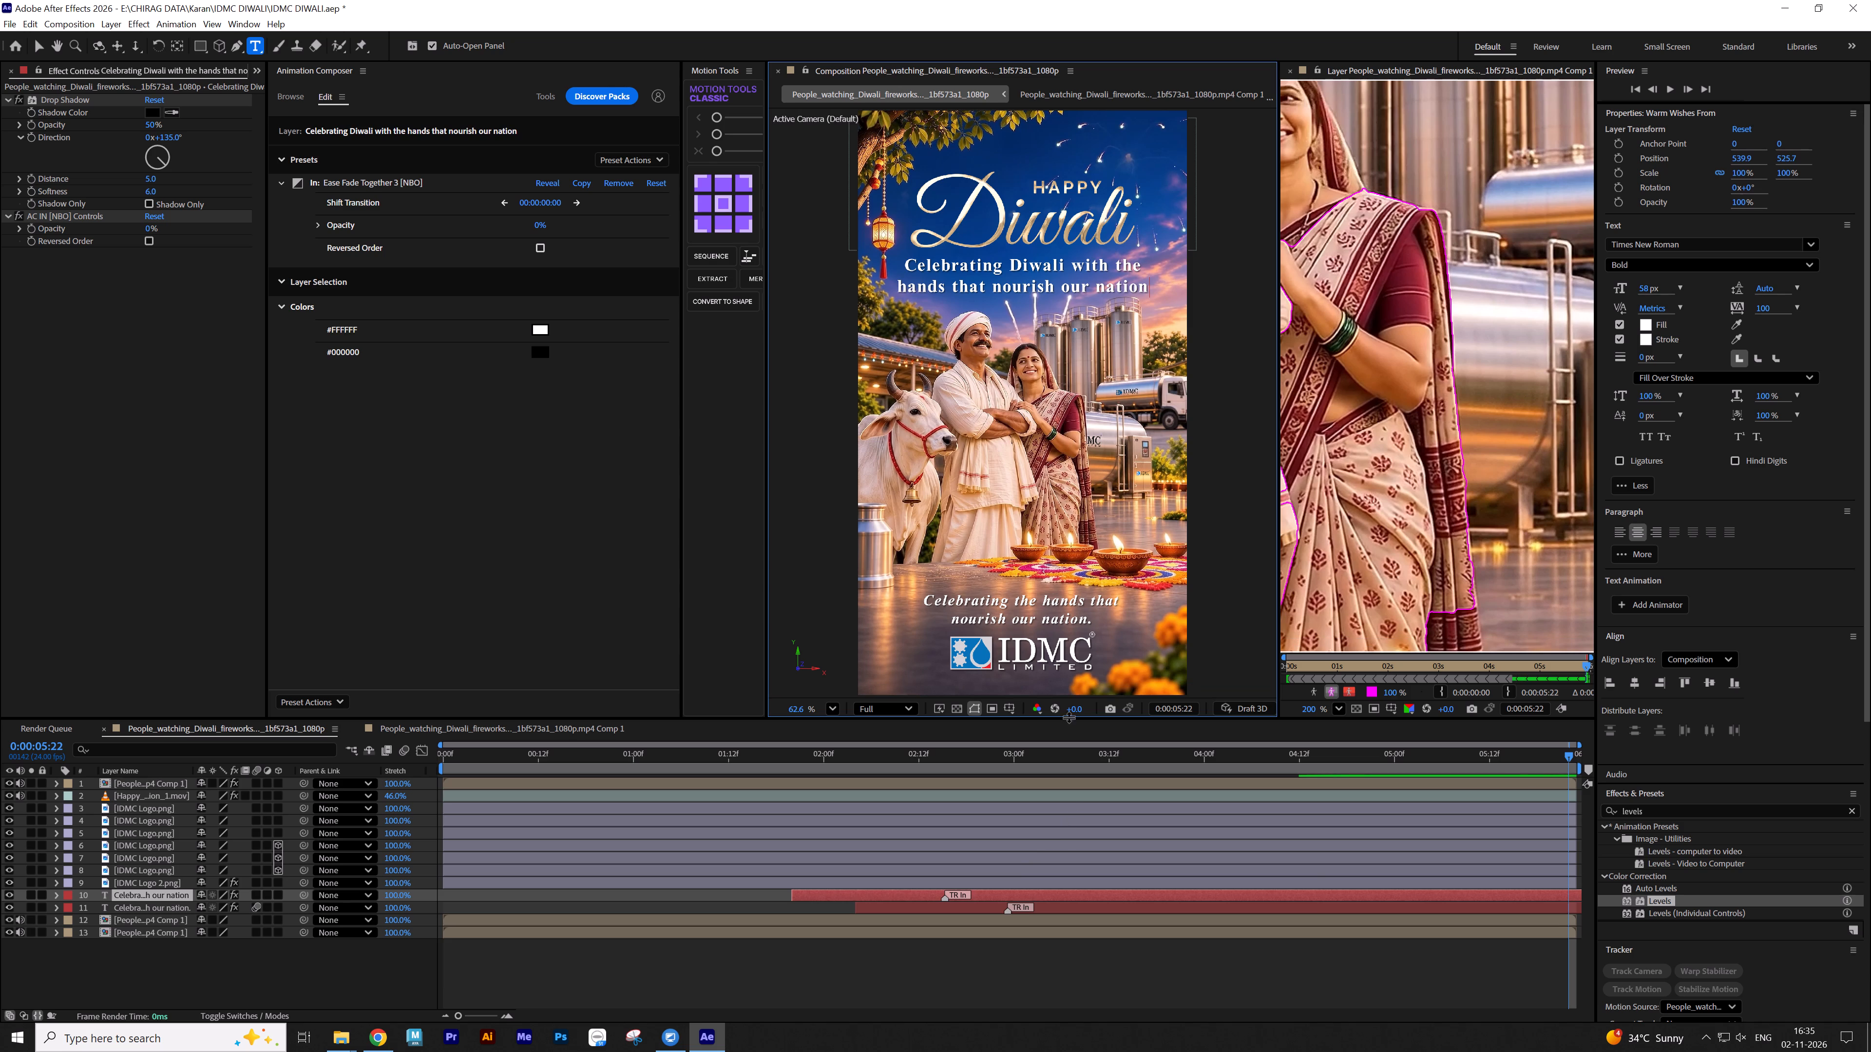
# Replace the italic tagline above the bottom IDMC logo with "Warm Wishes" and return to the Selection tool.
pyautogui.doubleClick(962, 904)
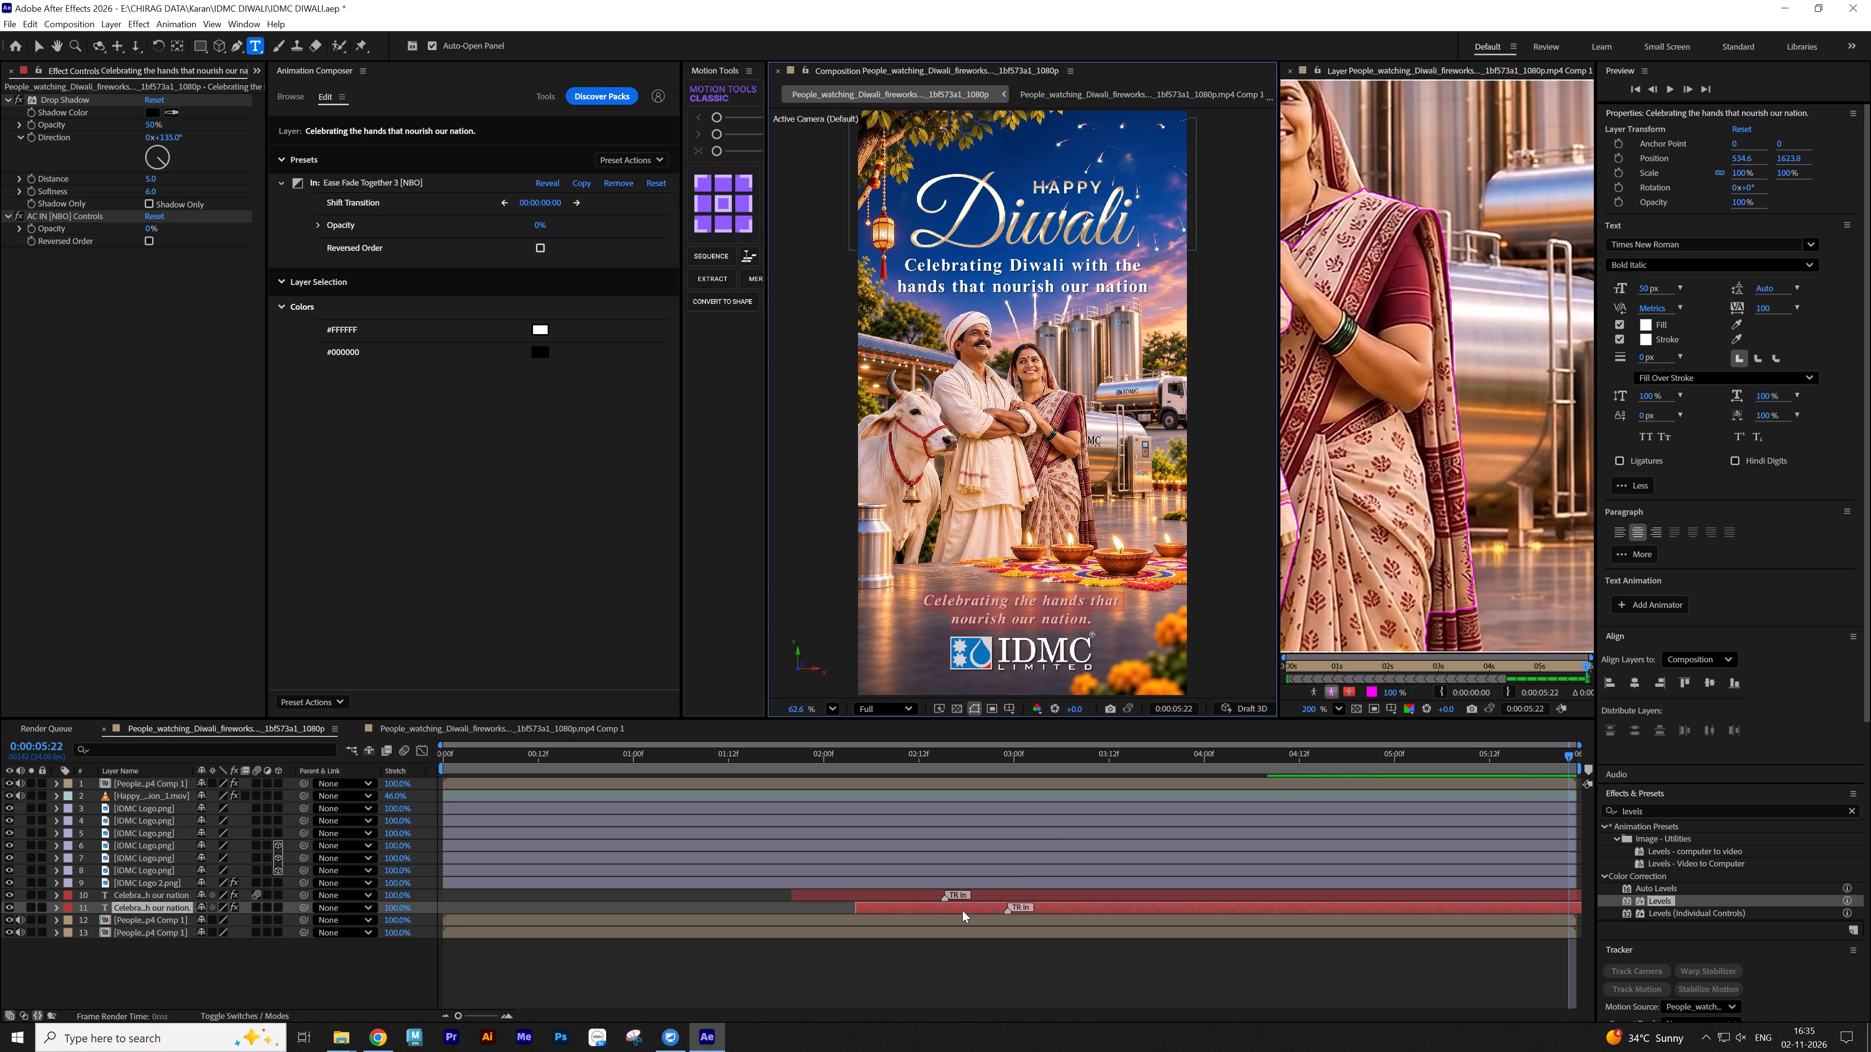
pyautogui.doubleClick(962, 910)
pyautogui.write('Warm')
pyautogui.press('space')
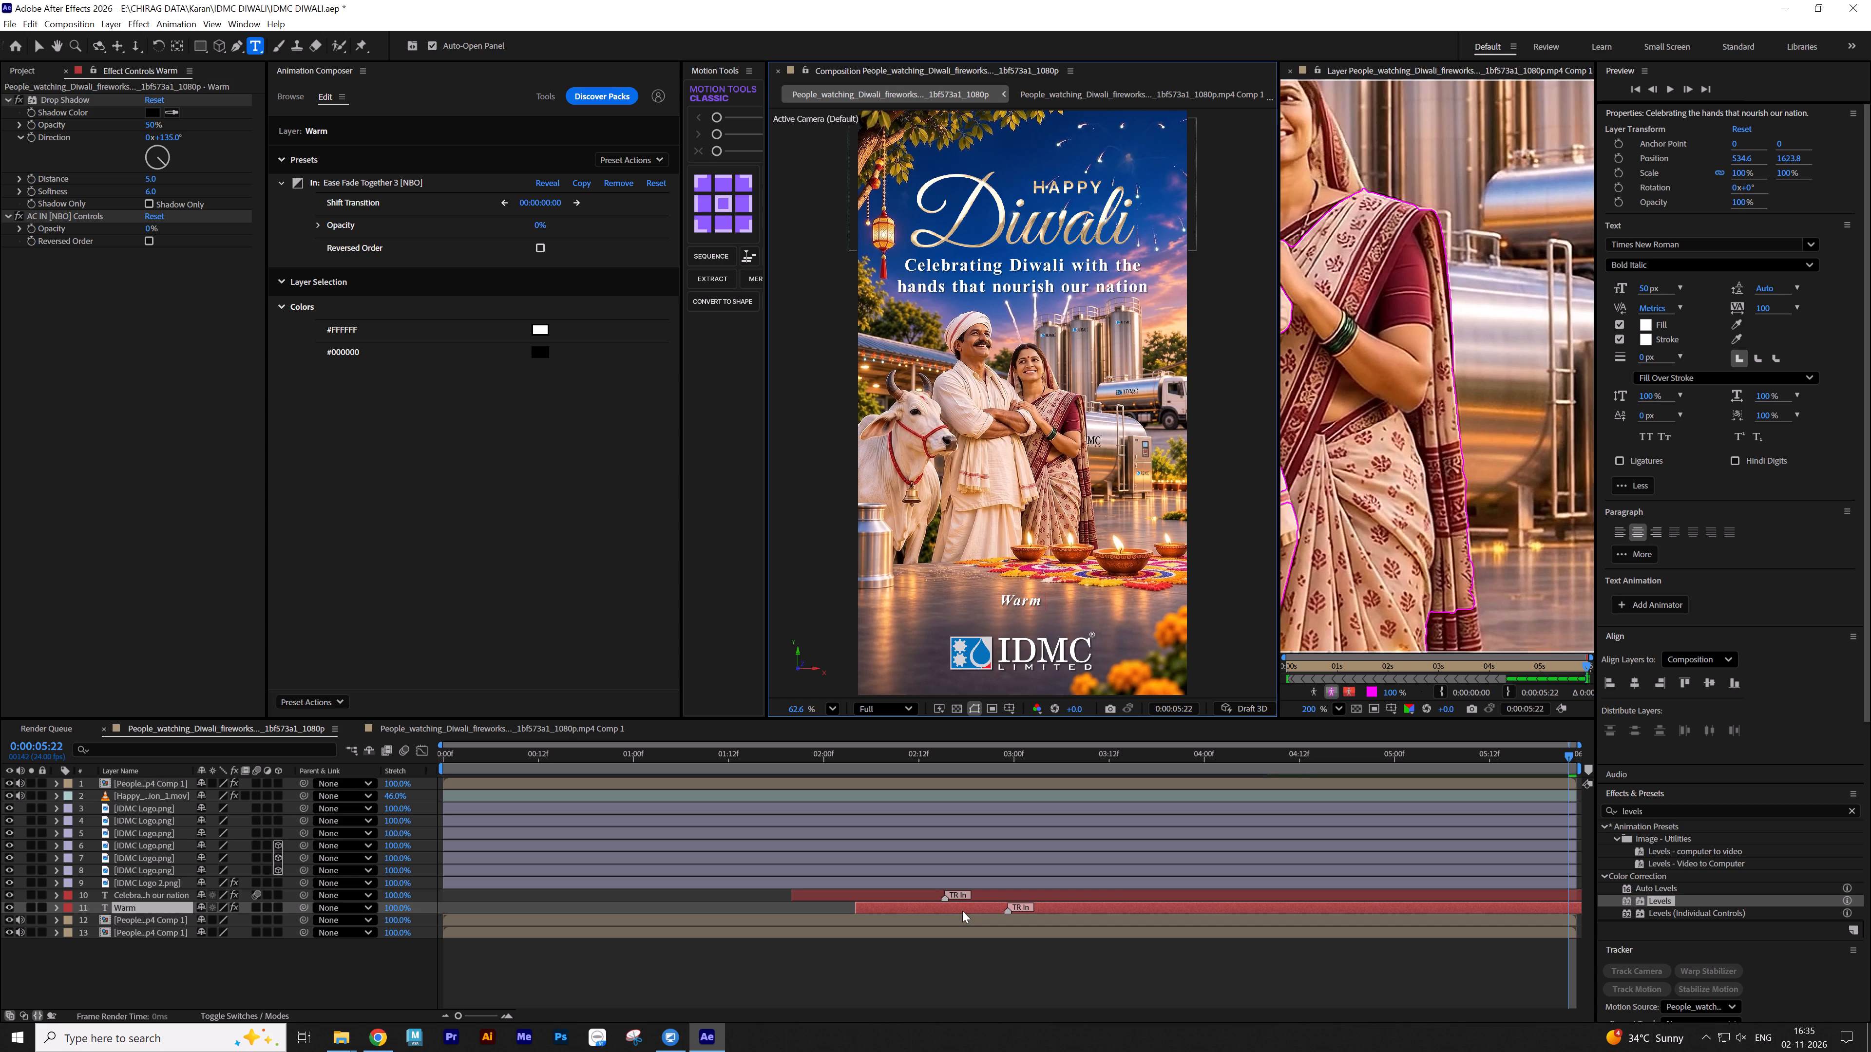
pyautogui.write('Wishes')
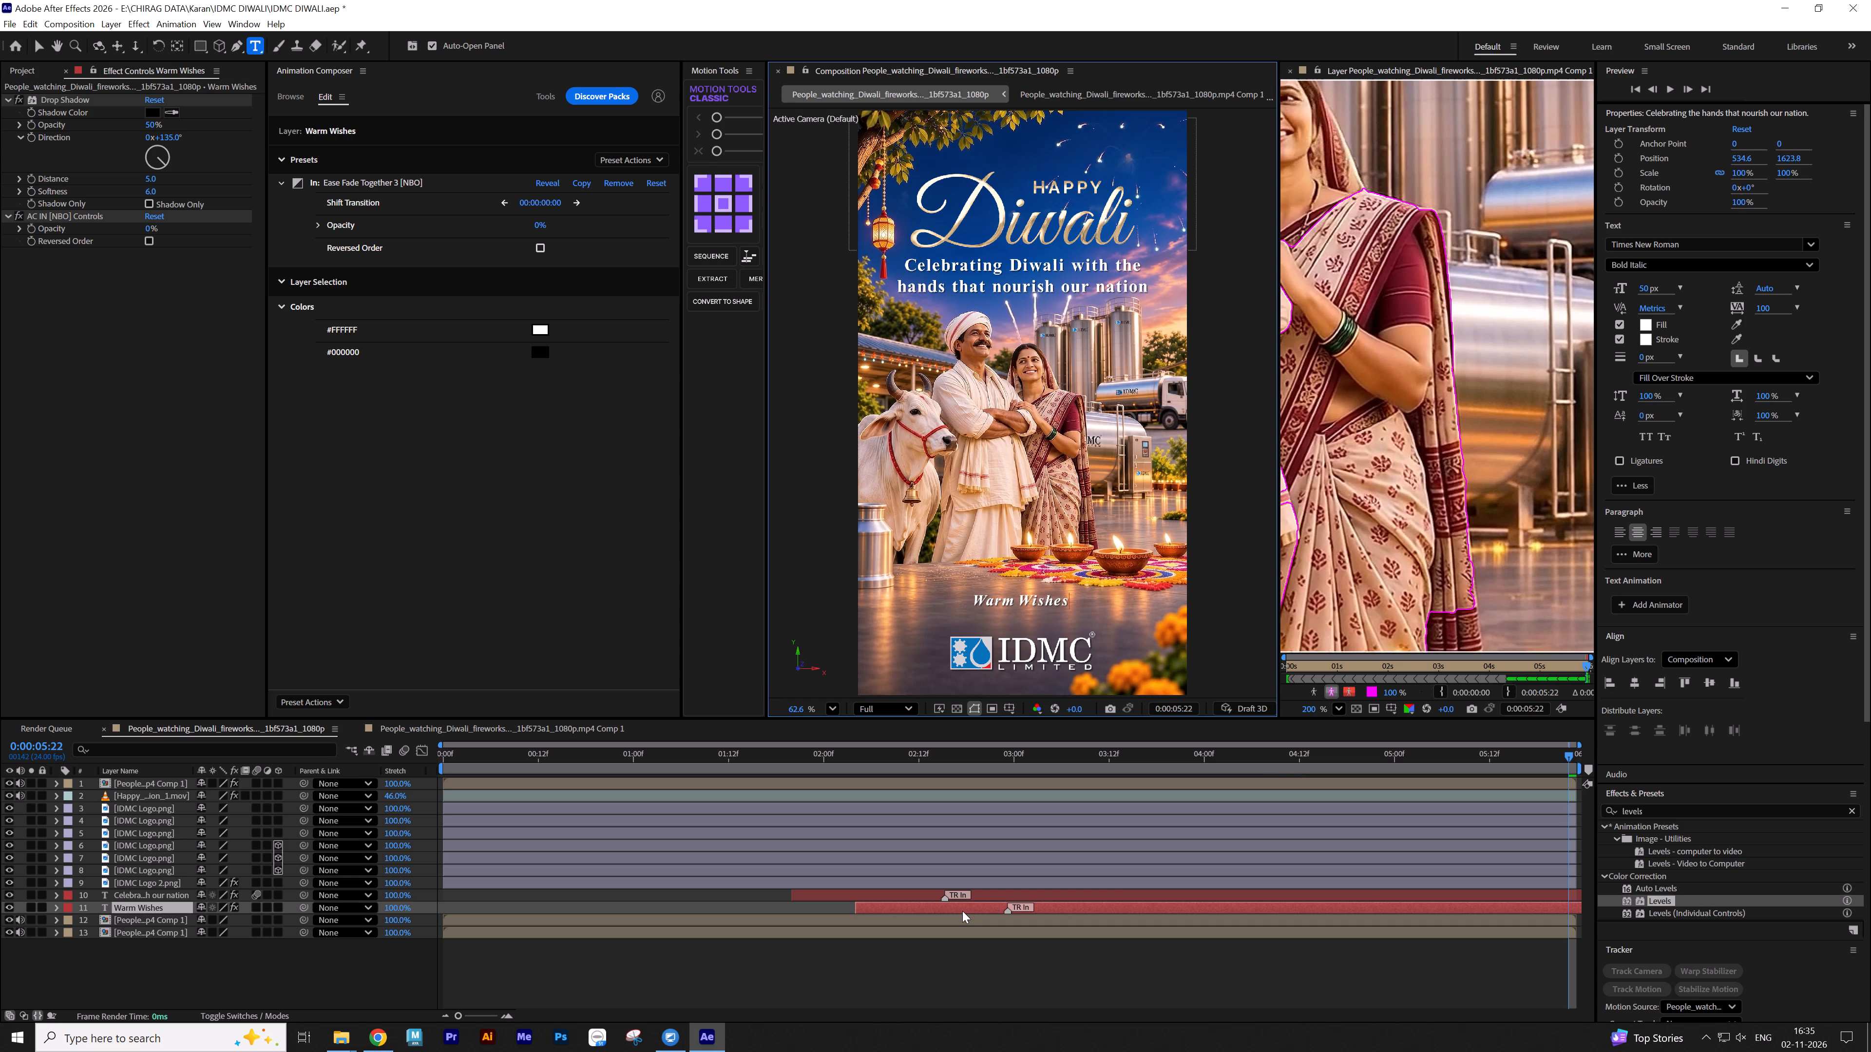
pyautogui.click(1005, 971)
pyautogui.press('v')
# Set the font size of the "Warm Wishes" text layer to 60 px.
pyautogui.click(1050, 600)
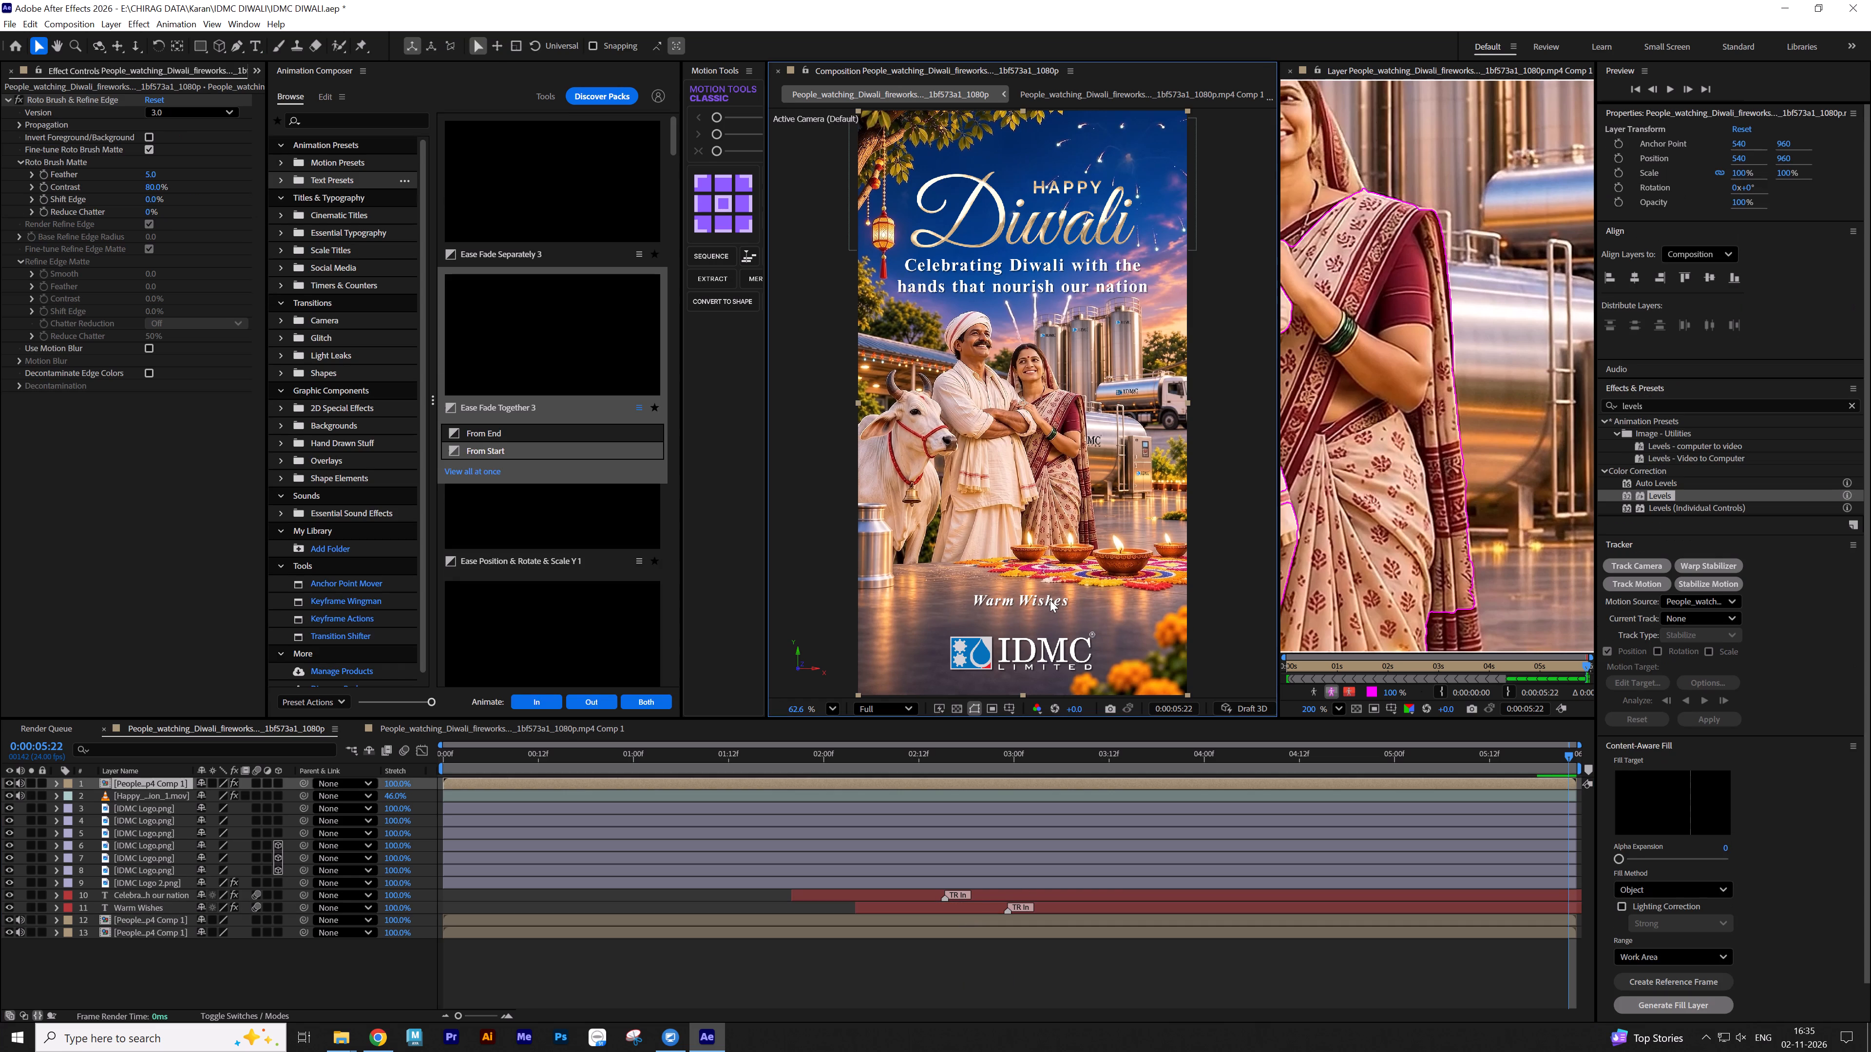
pyautogui.click(973, 891)
pyautogui.click(976, 900)
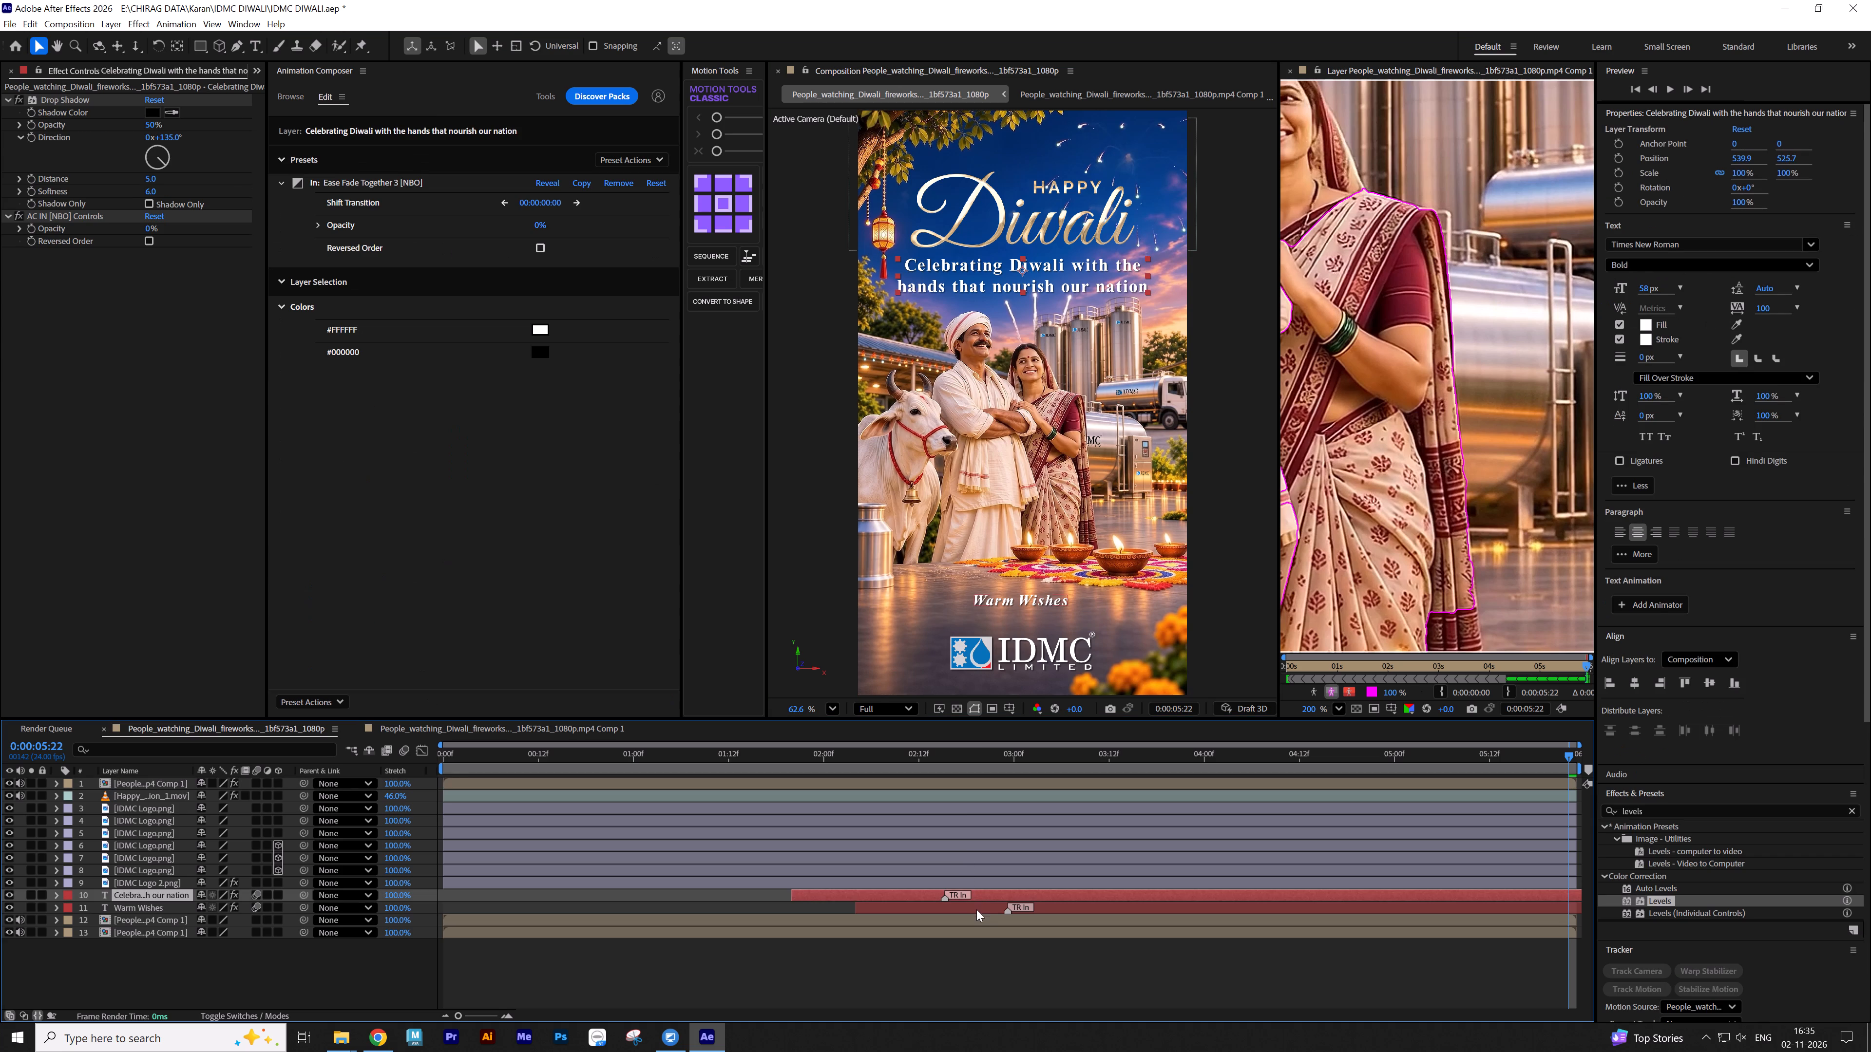
pyautogui.click(976, 910)
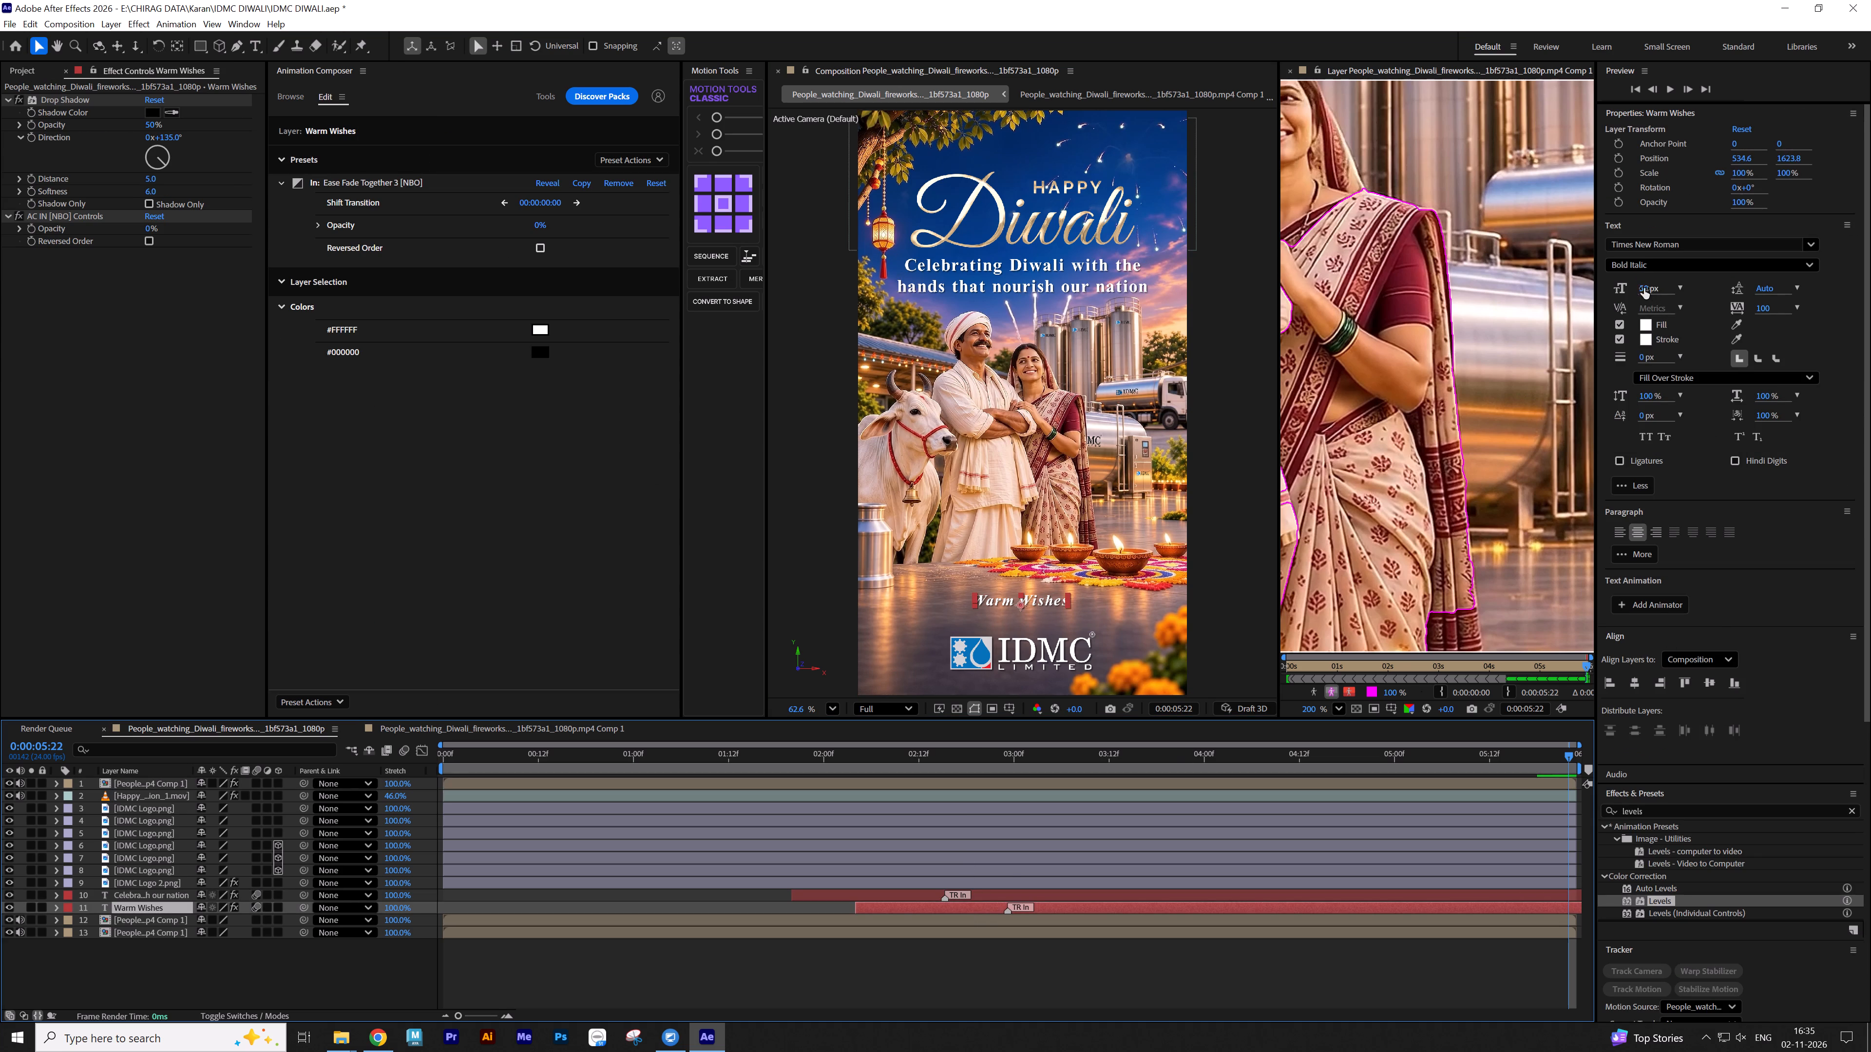
pyautogui.click(1644, 288)
pyautogui.write('60')
pyautogui.press('Return')
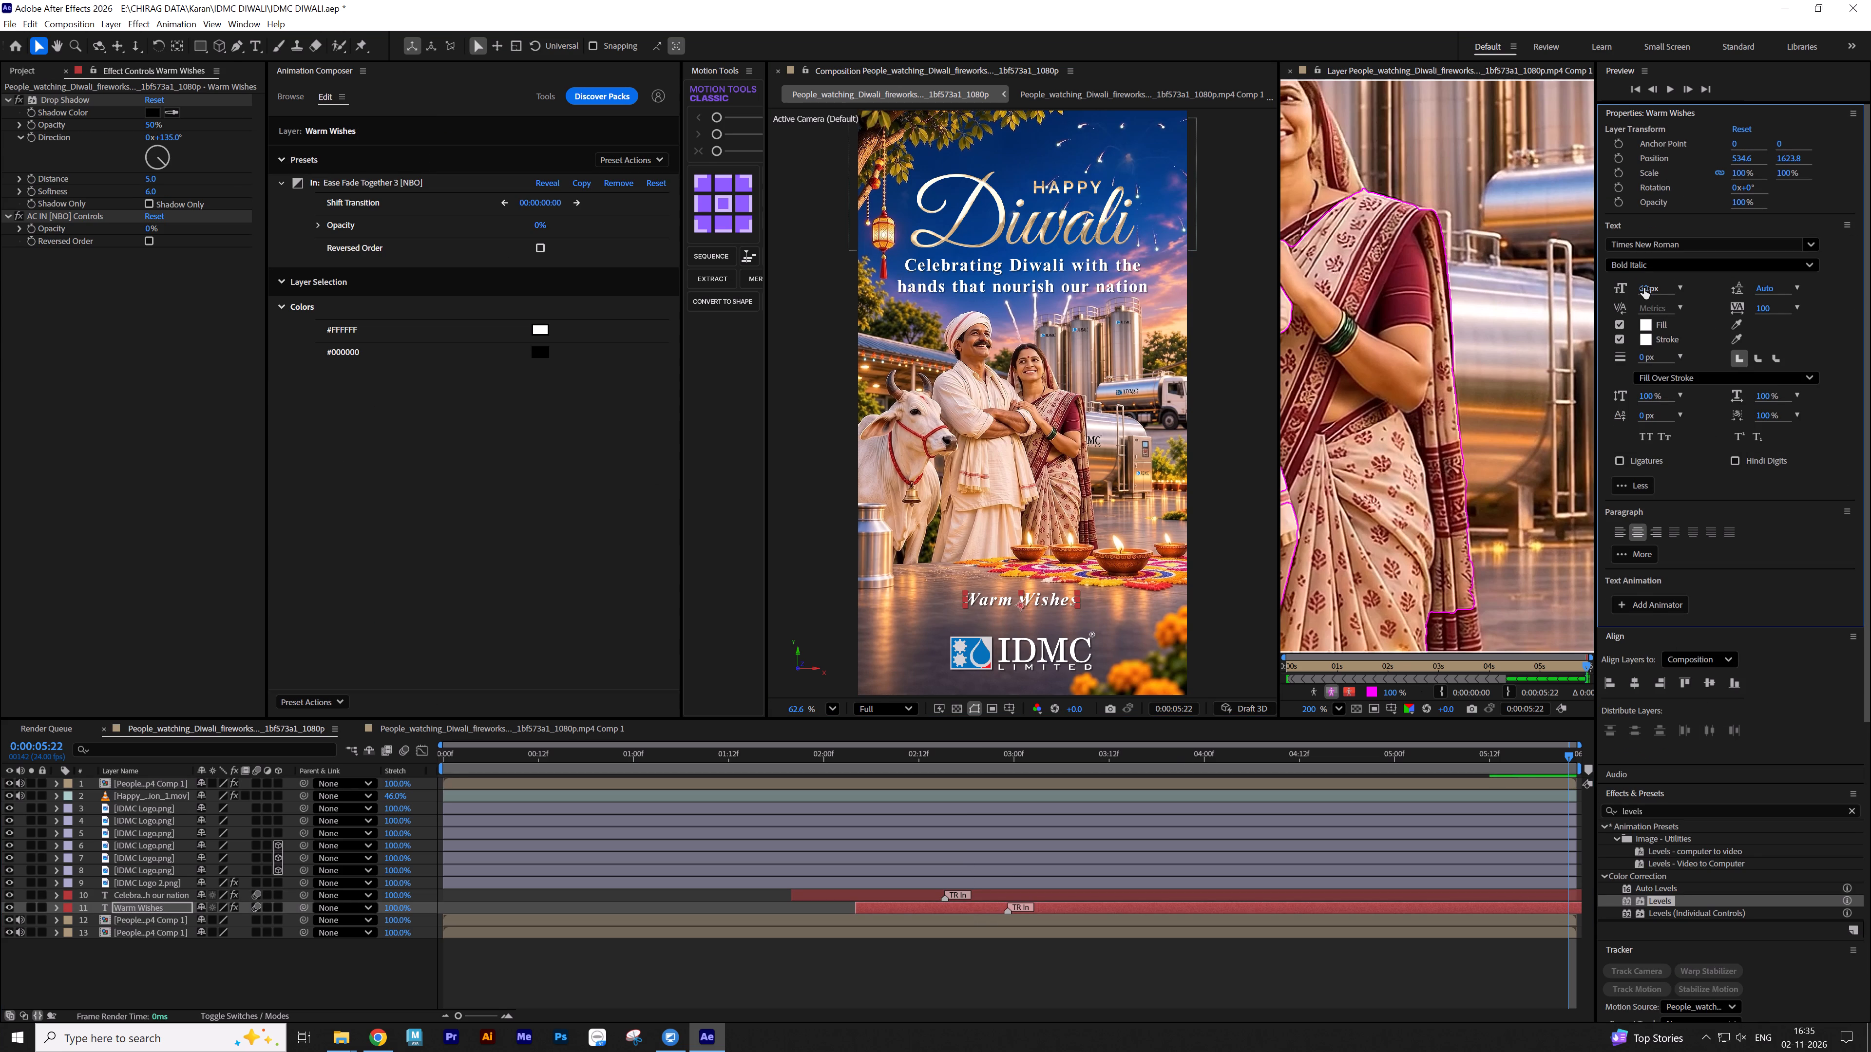
# Center the "Warm Wishes" text horizontally in the composition and move it down to about y 1692, just above the bottom IDMC logo.
pyautogui.click(1643, 544)
pyautogui.click(1638, 530)
pyautogui.click(1638, 679)
pyautogui.moveTo(1056, 600); pyautogui.dragTo(1055, 618)
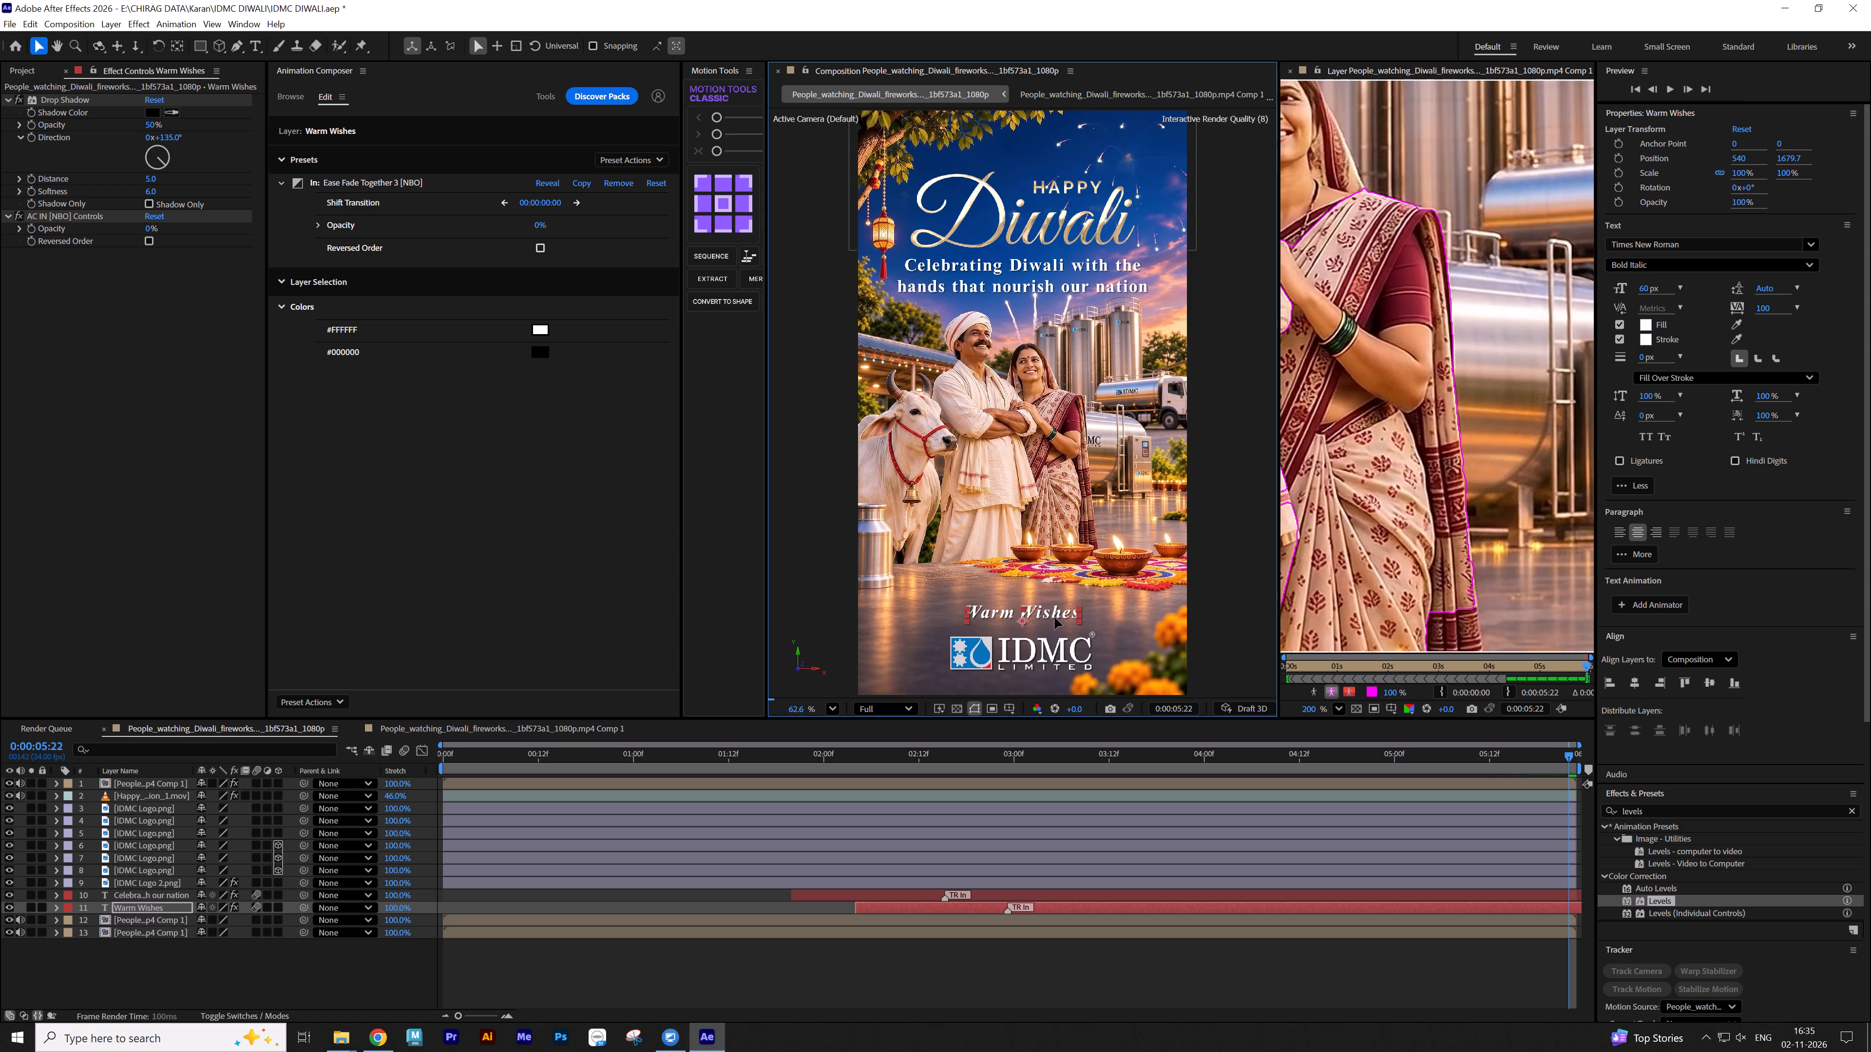
pyautogui.moveTo(1055, 618); pyautogui.dragTo(1054, 620)
pyautogui.click(990, 964)
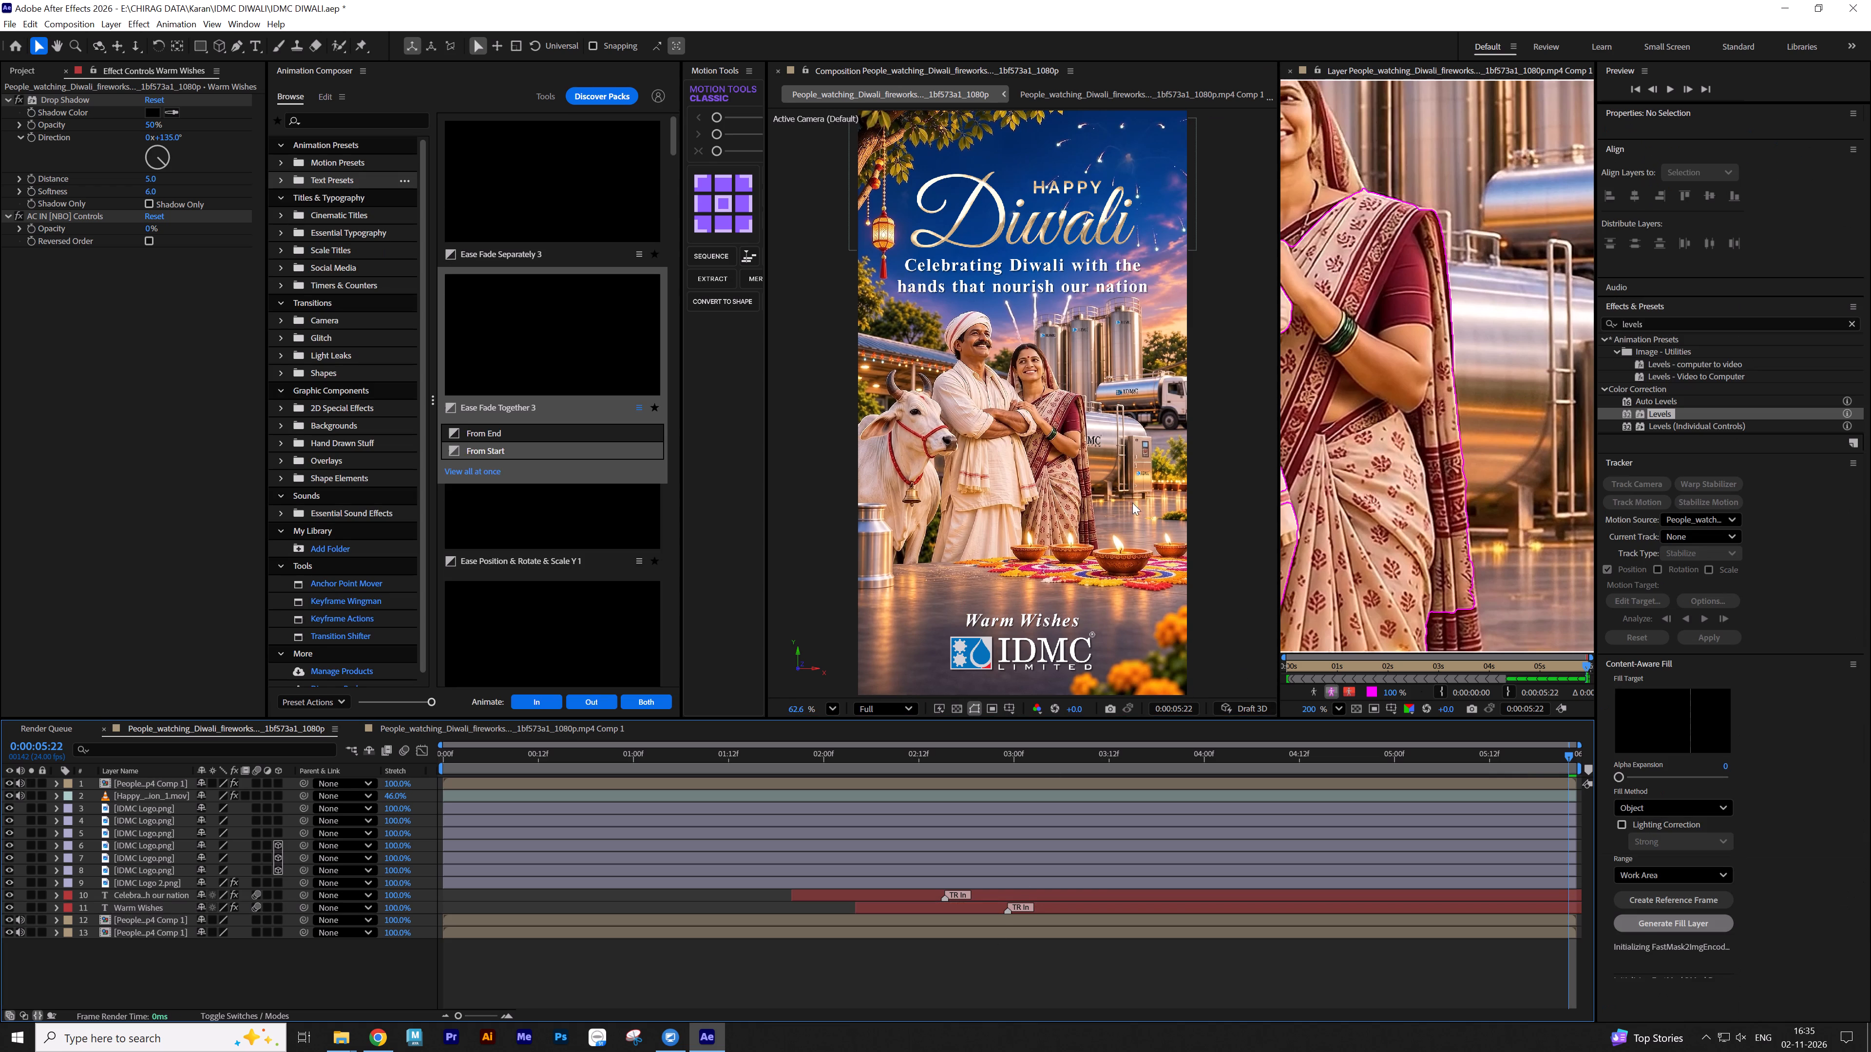
# Move the "Warm Wishes" text and the bottom IDMC logo up together slightly, bringing the text to about y 1645.
pyautogui.click(1194, 192)
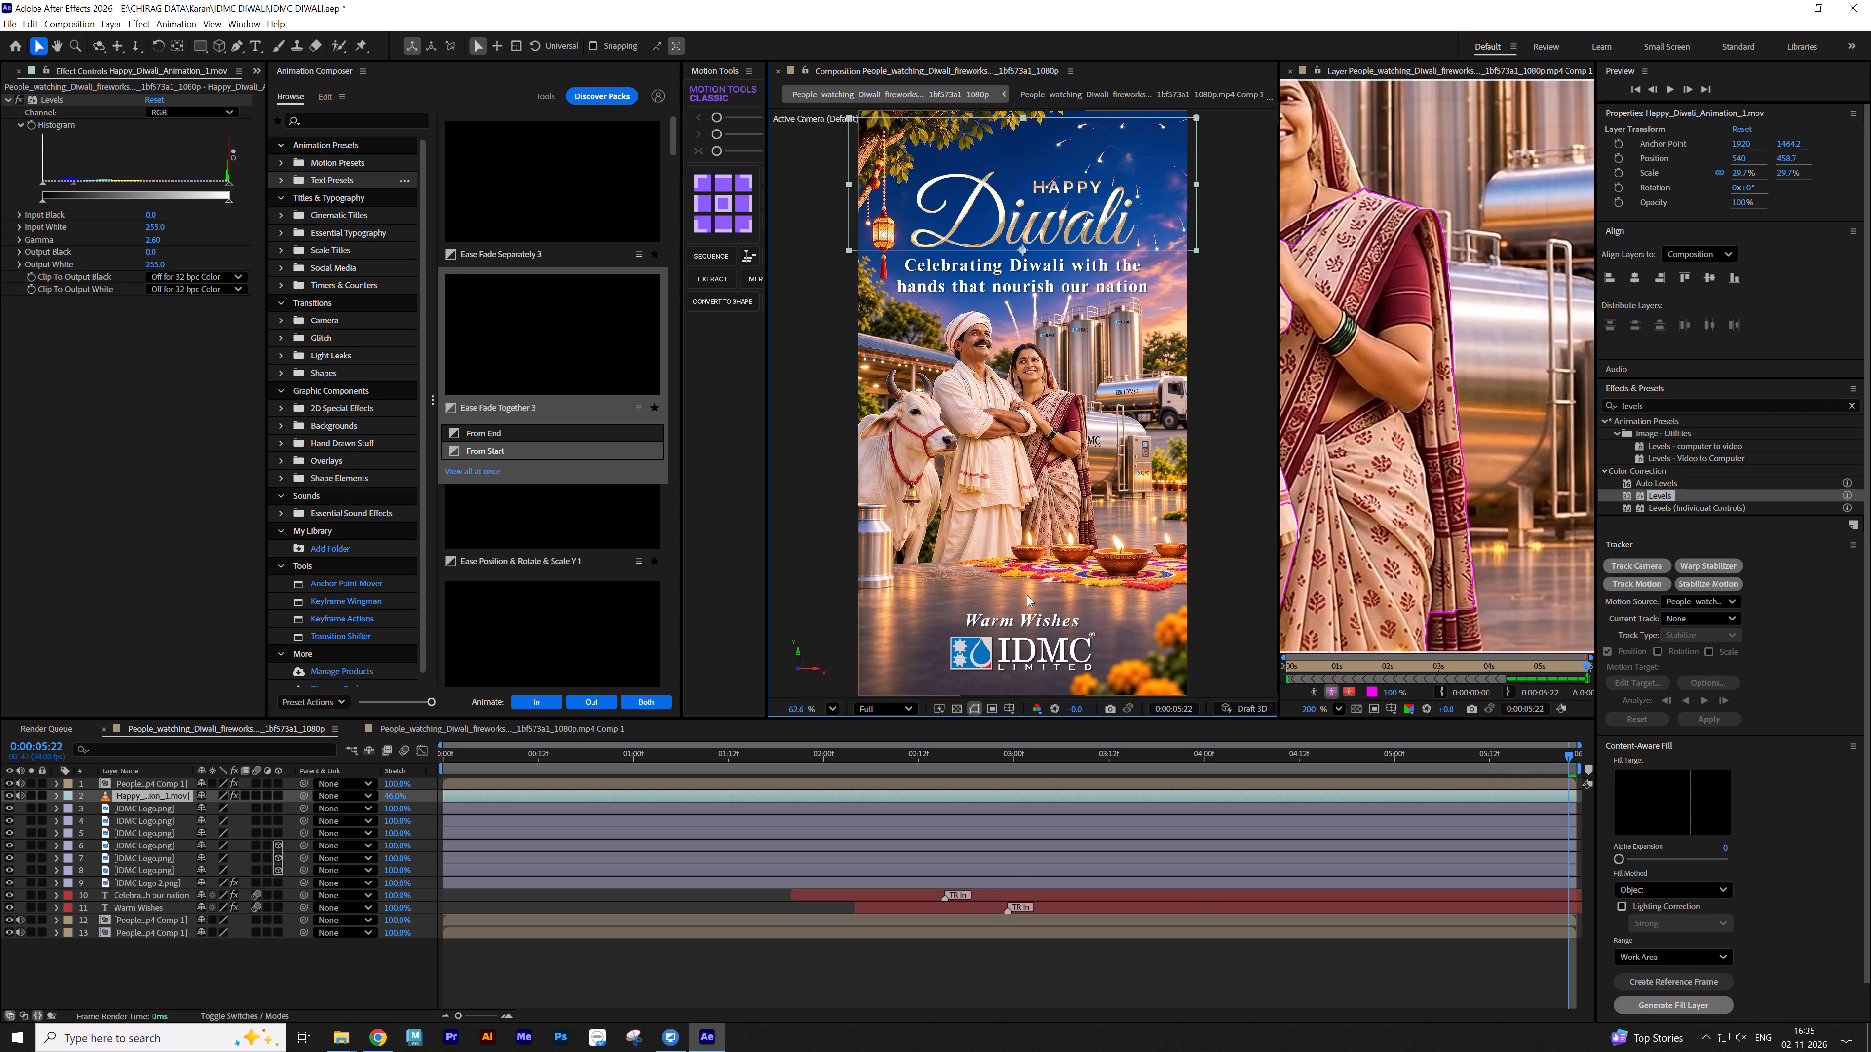
pyautogui.click(992, 898)
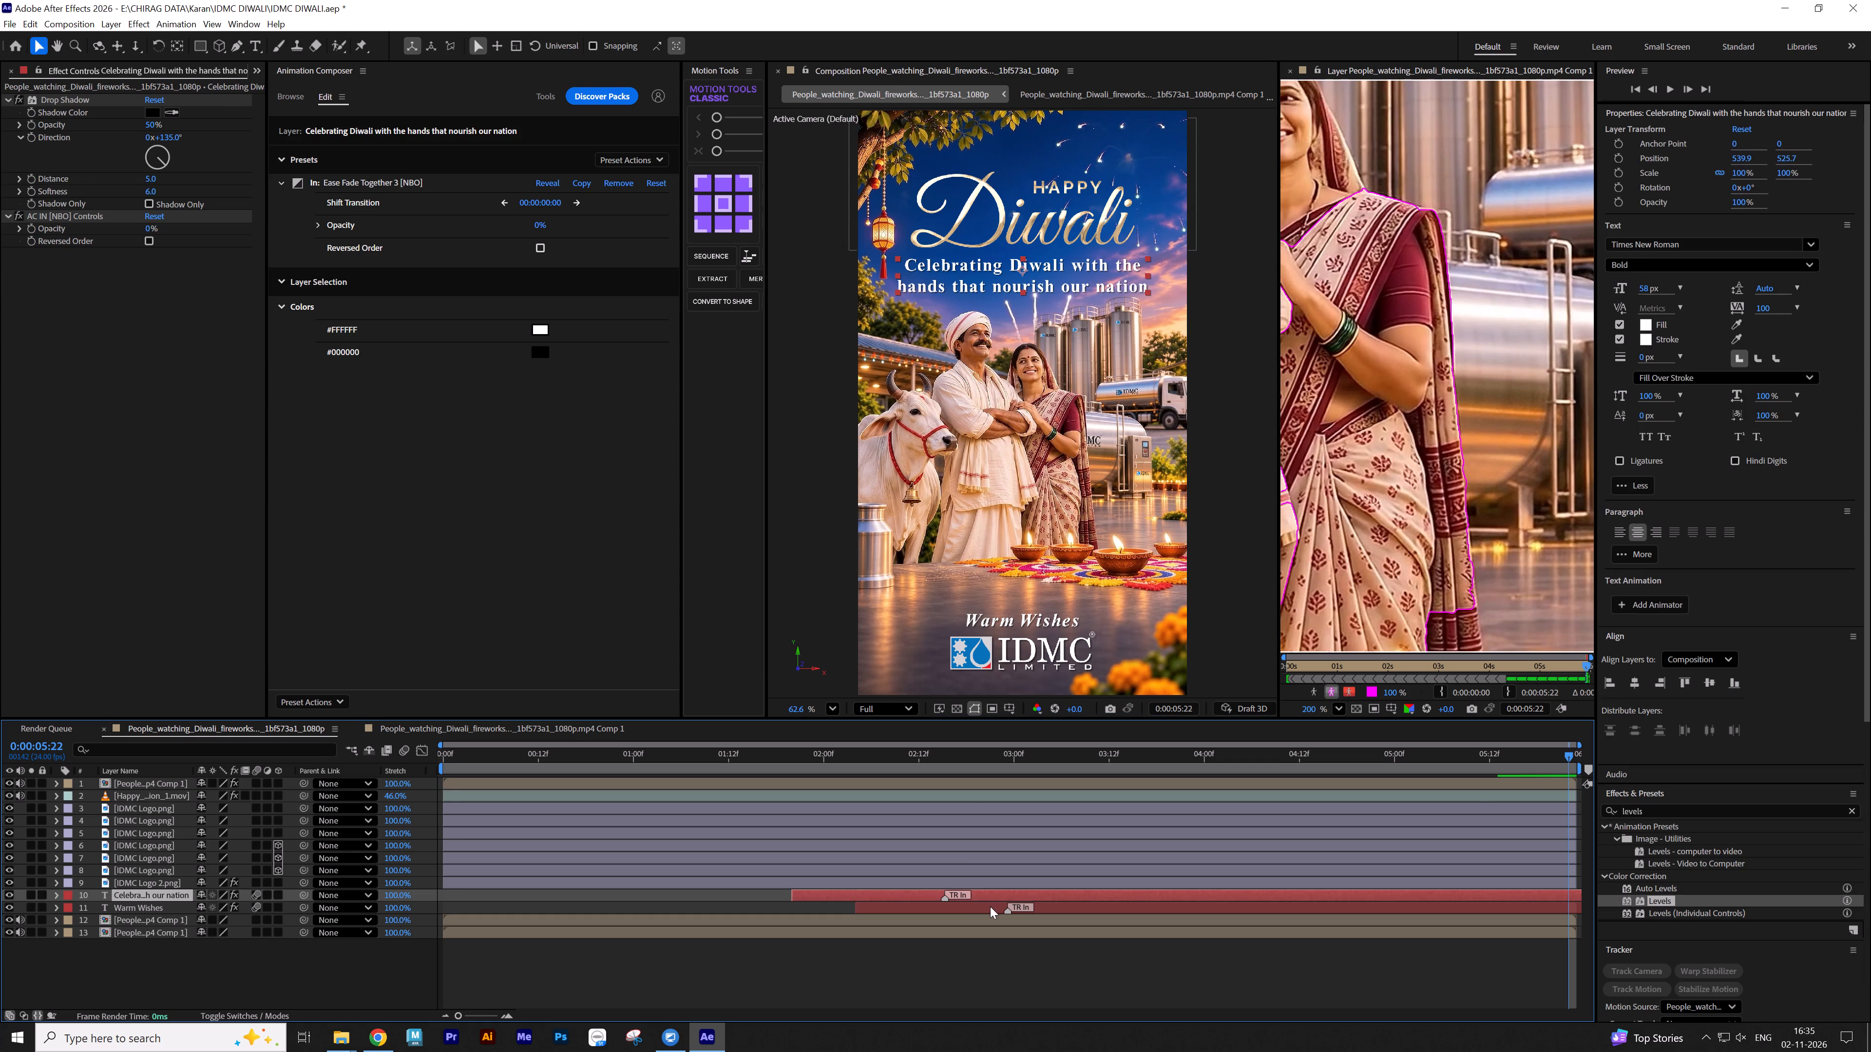
pyautogui.click(990, 906)
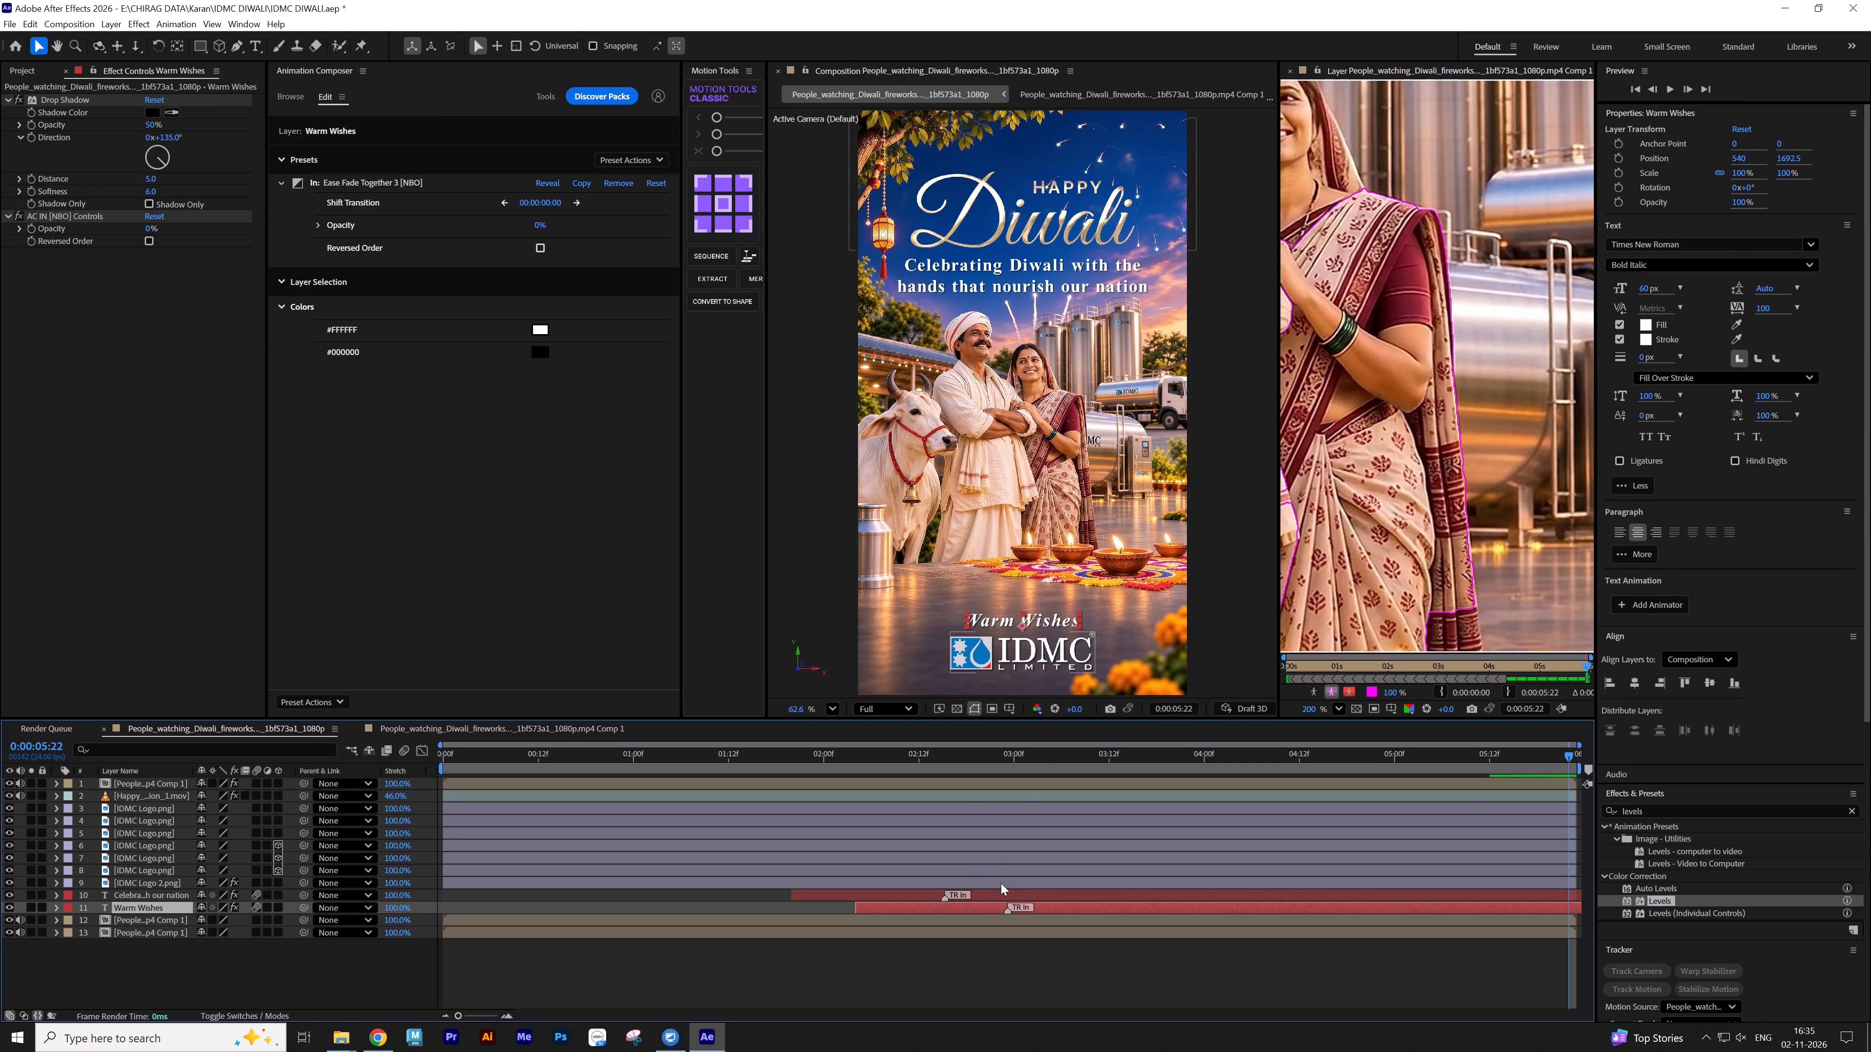
pyautogui.keyDown('ctrl'); pyautogui.click(1001, 883); pyautogui.keyUp('ctrl')
pyautogui.moveTo(1045, 656); pyautogui.dragTo(1045, 641)
pyautogui.click(969, 965)
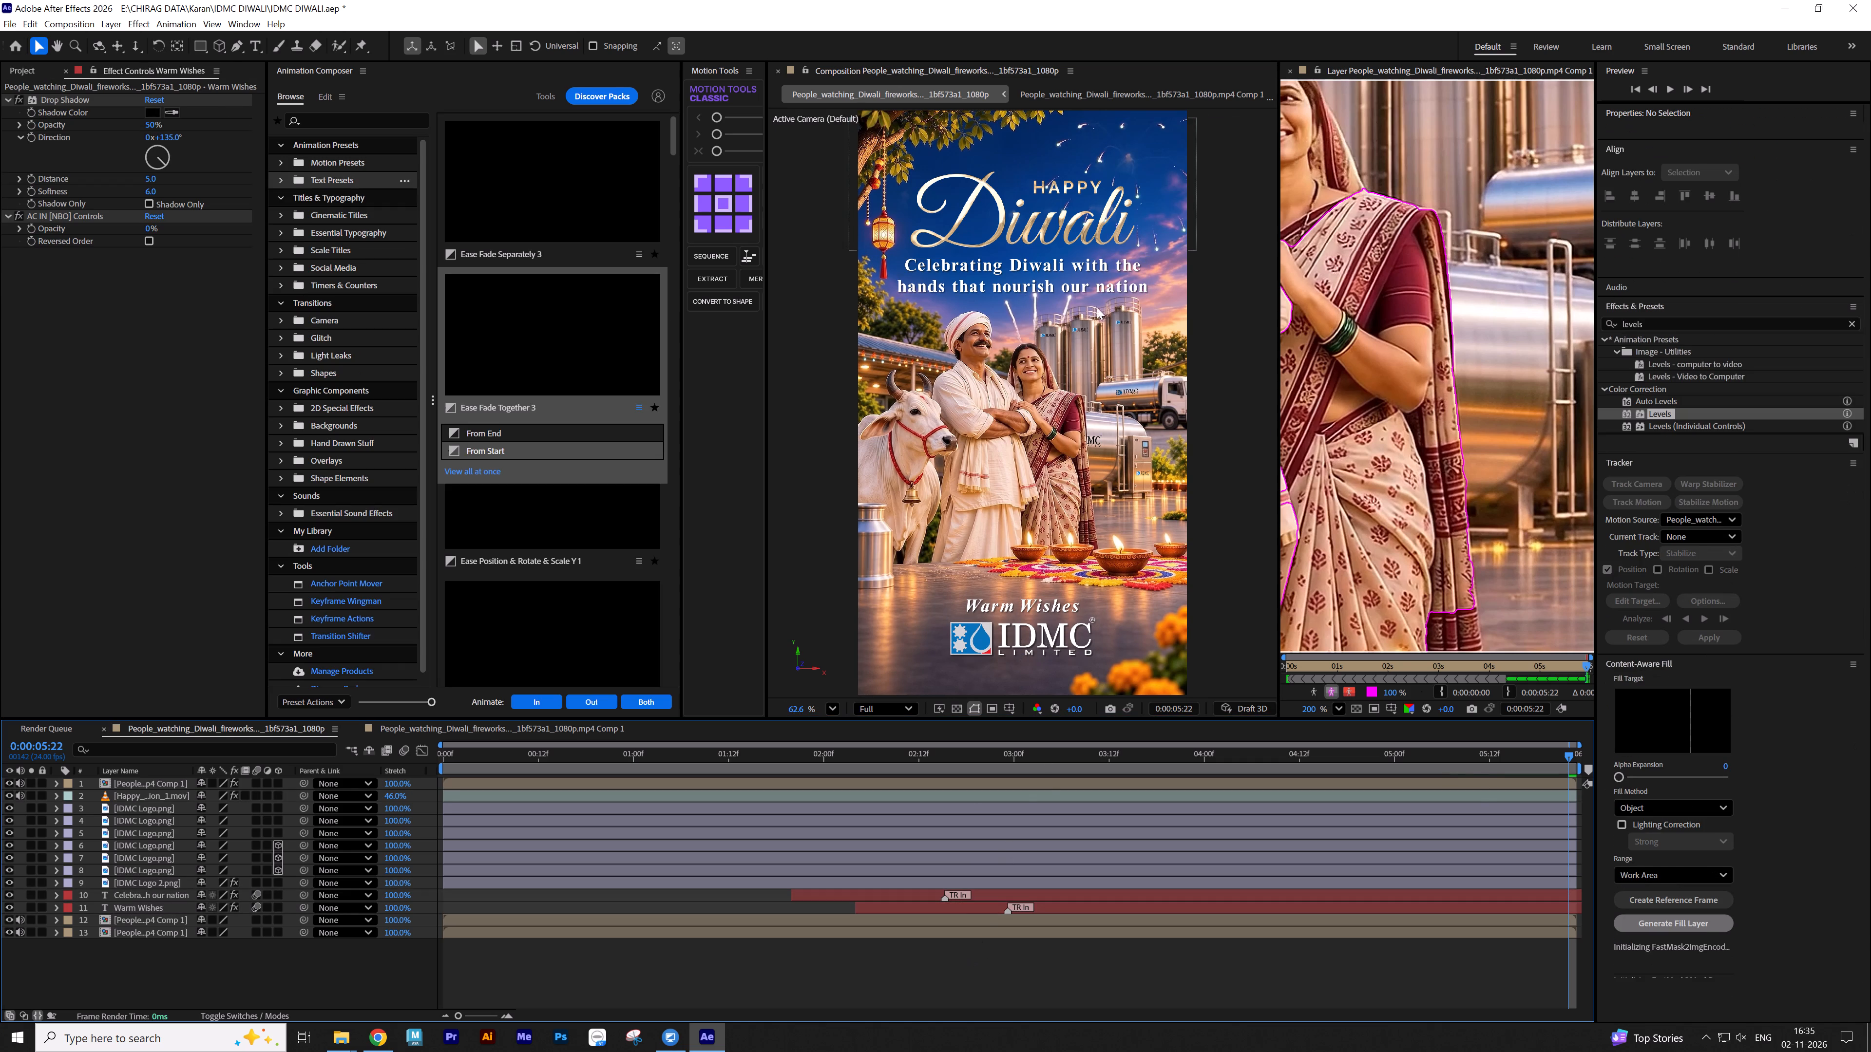
# Examine the Happy Diwali title animation over time, isolating its layer temporarily and restoring all layers at 0:00:04:01.
pyautogui.click(1194, 184)
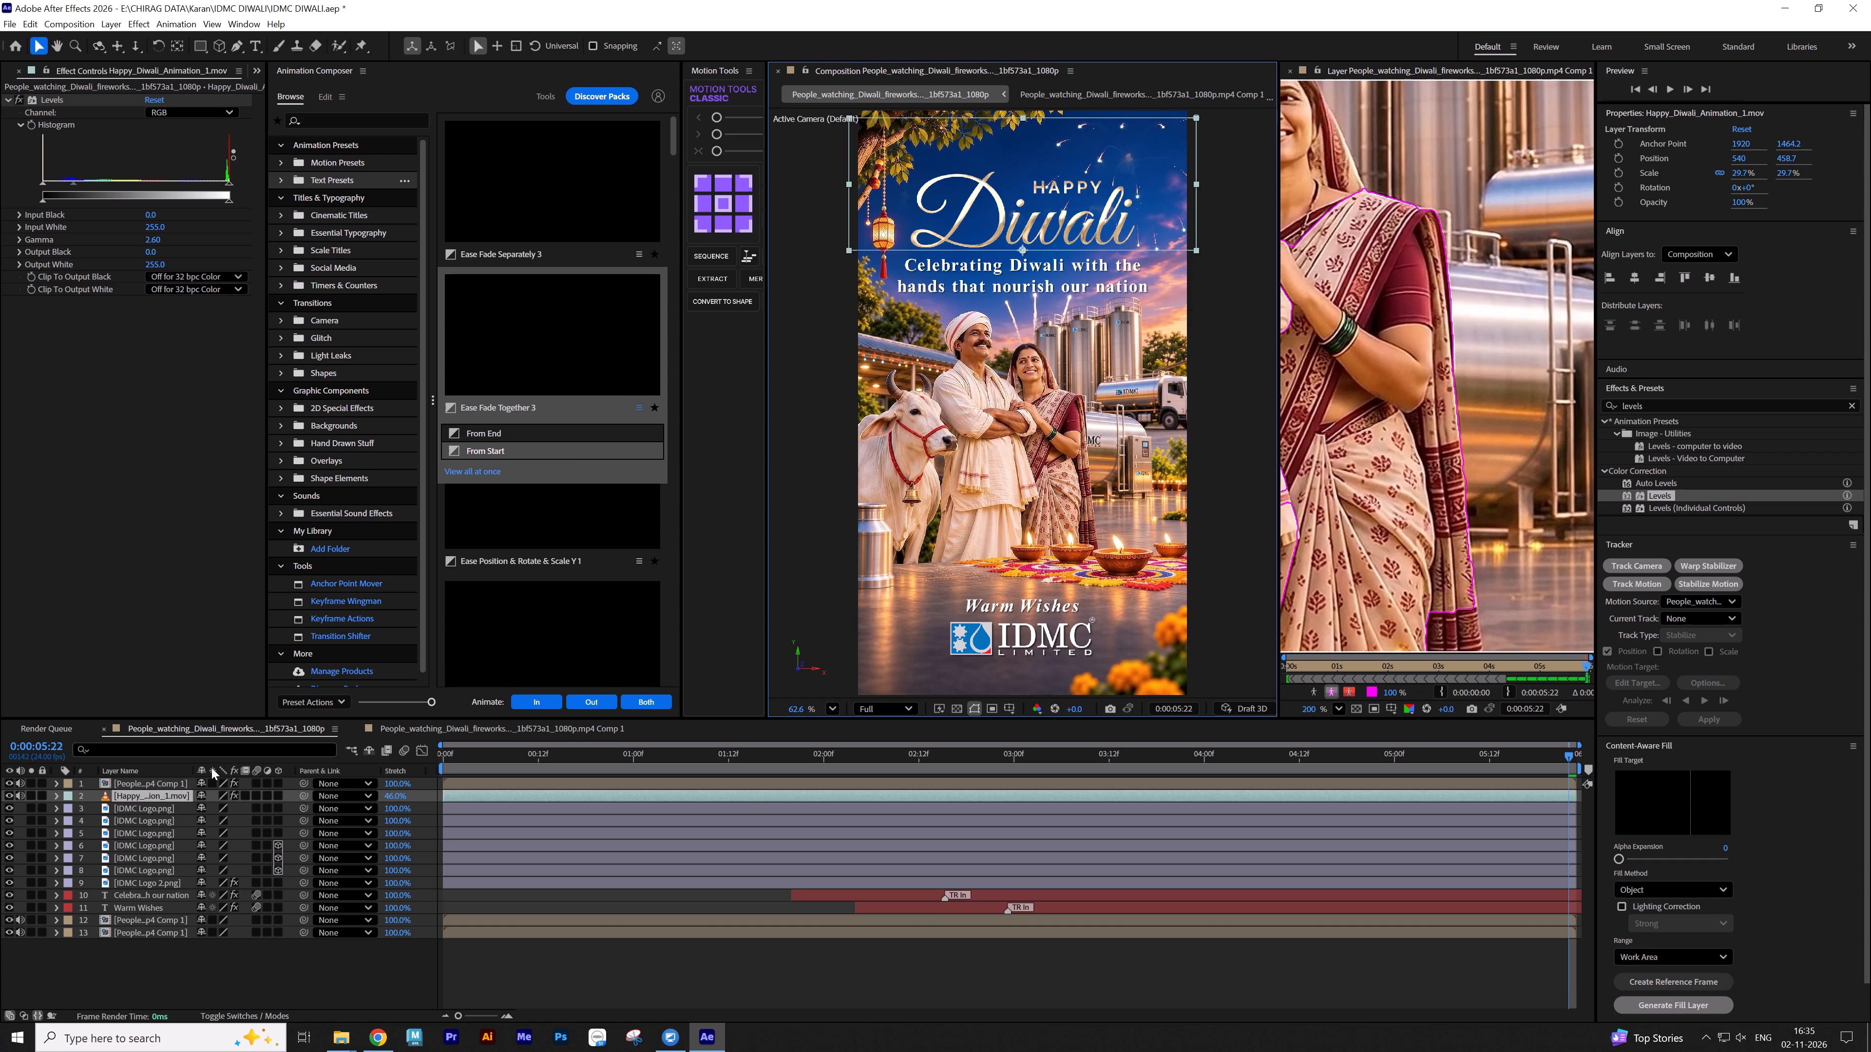
pyautogui.click(142, 799)
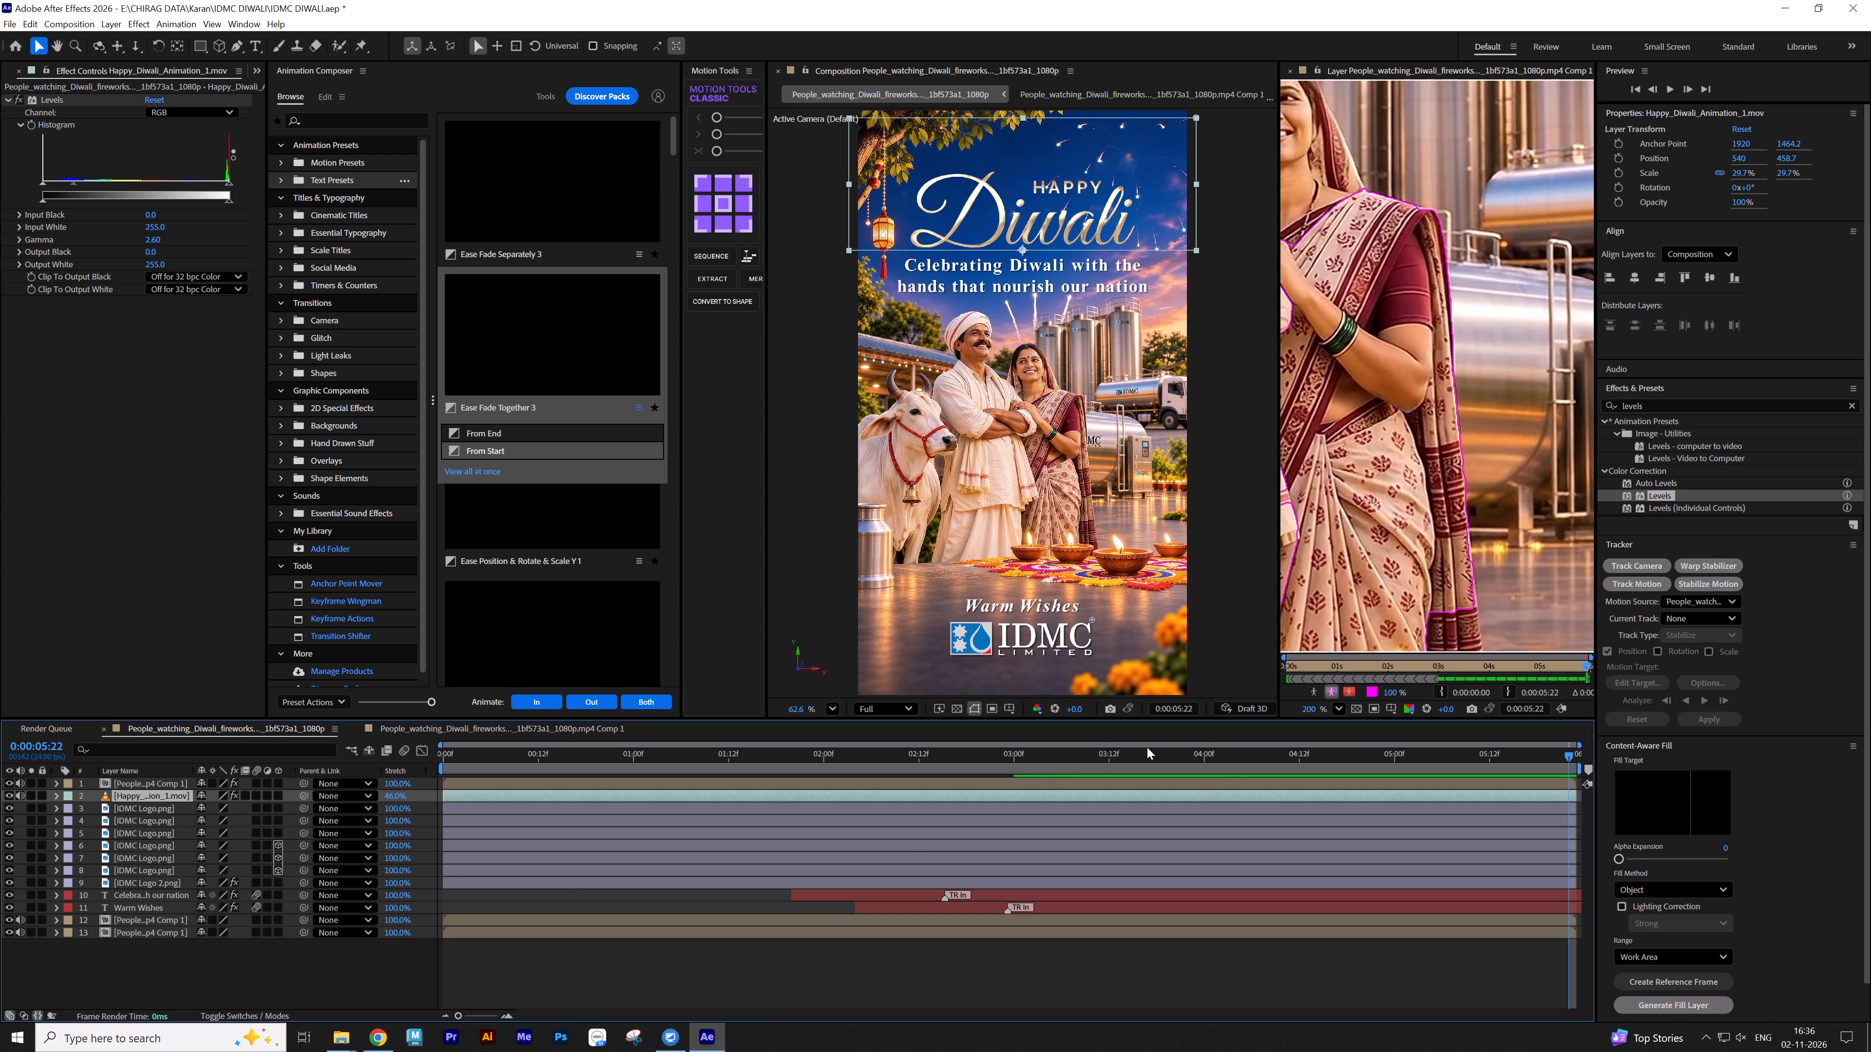
pyautogui.moveTo(1260, 763); pyautogui.dragTo(829, 770)
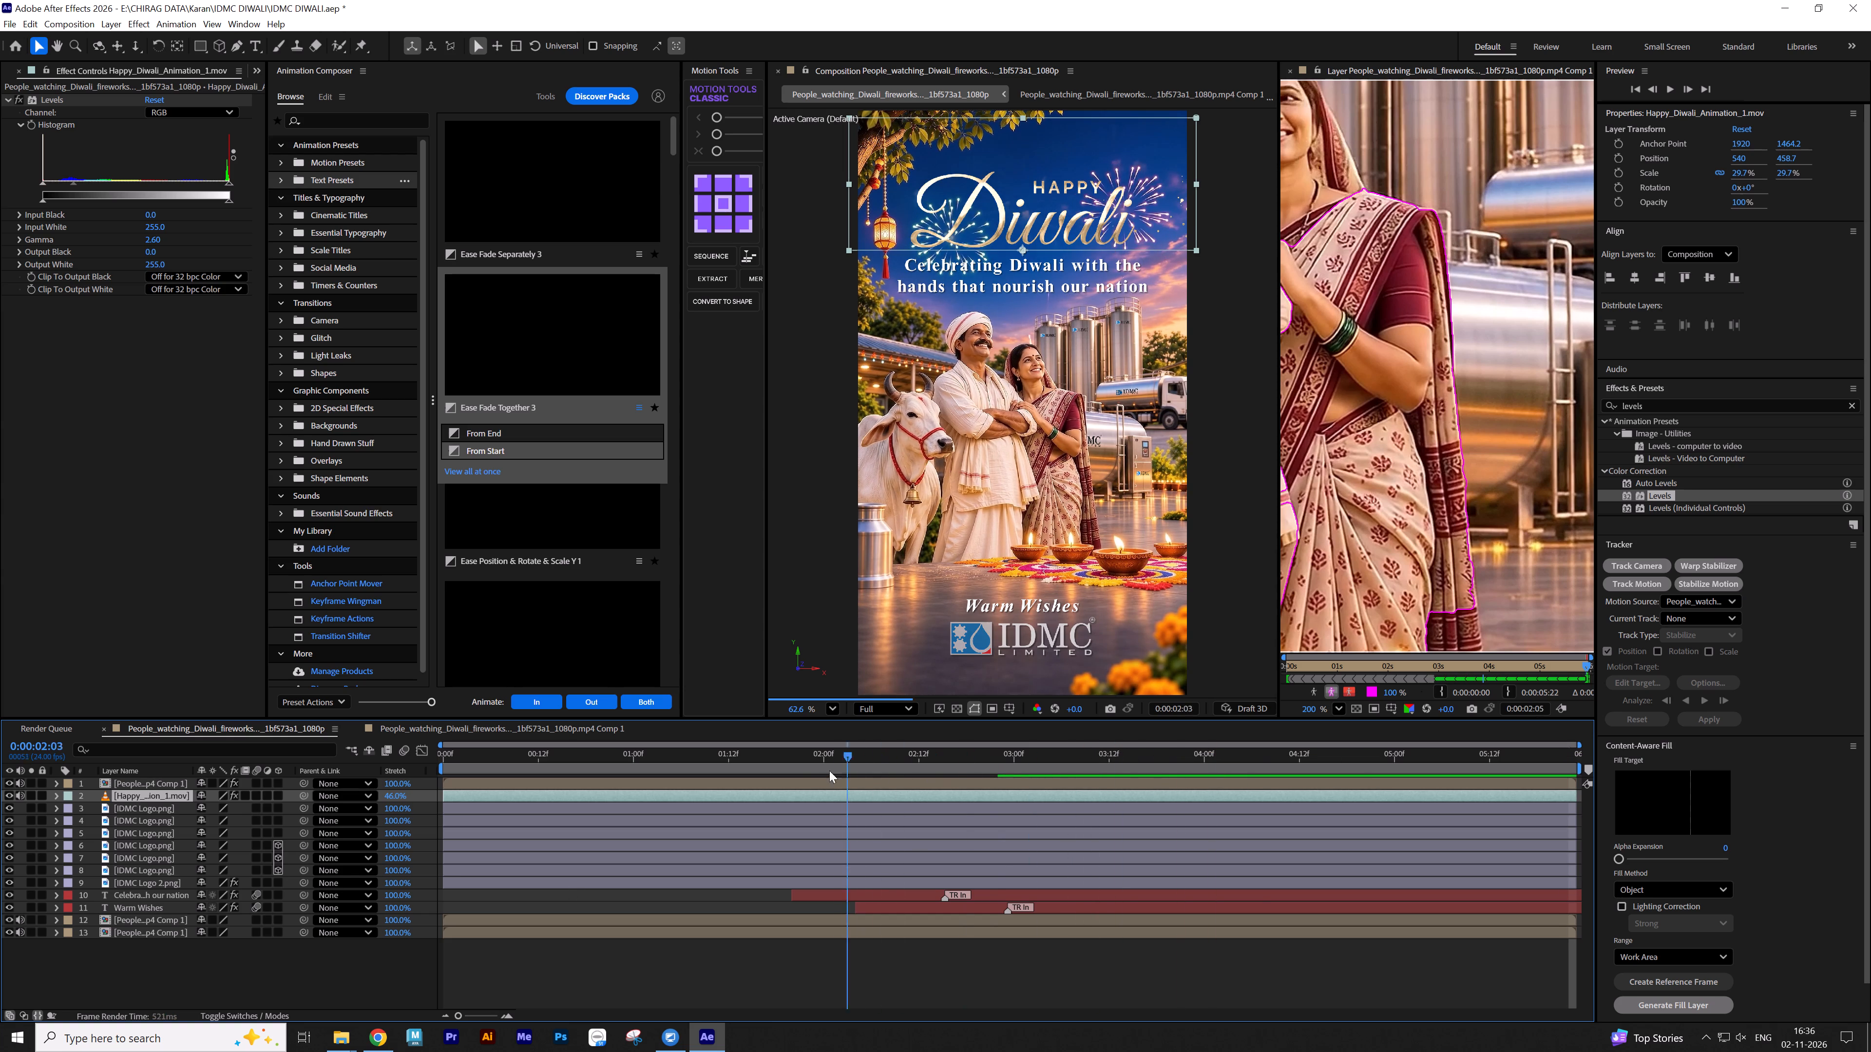
pyautogui.moveTo(829, 770); pyautogui.dragTo(743, 774)
pyautogui.click(710, 796)
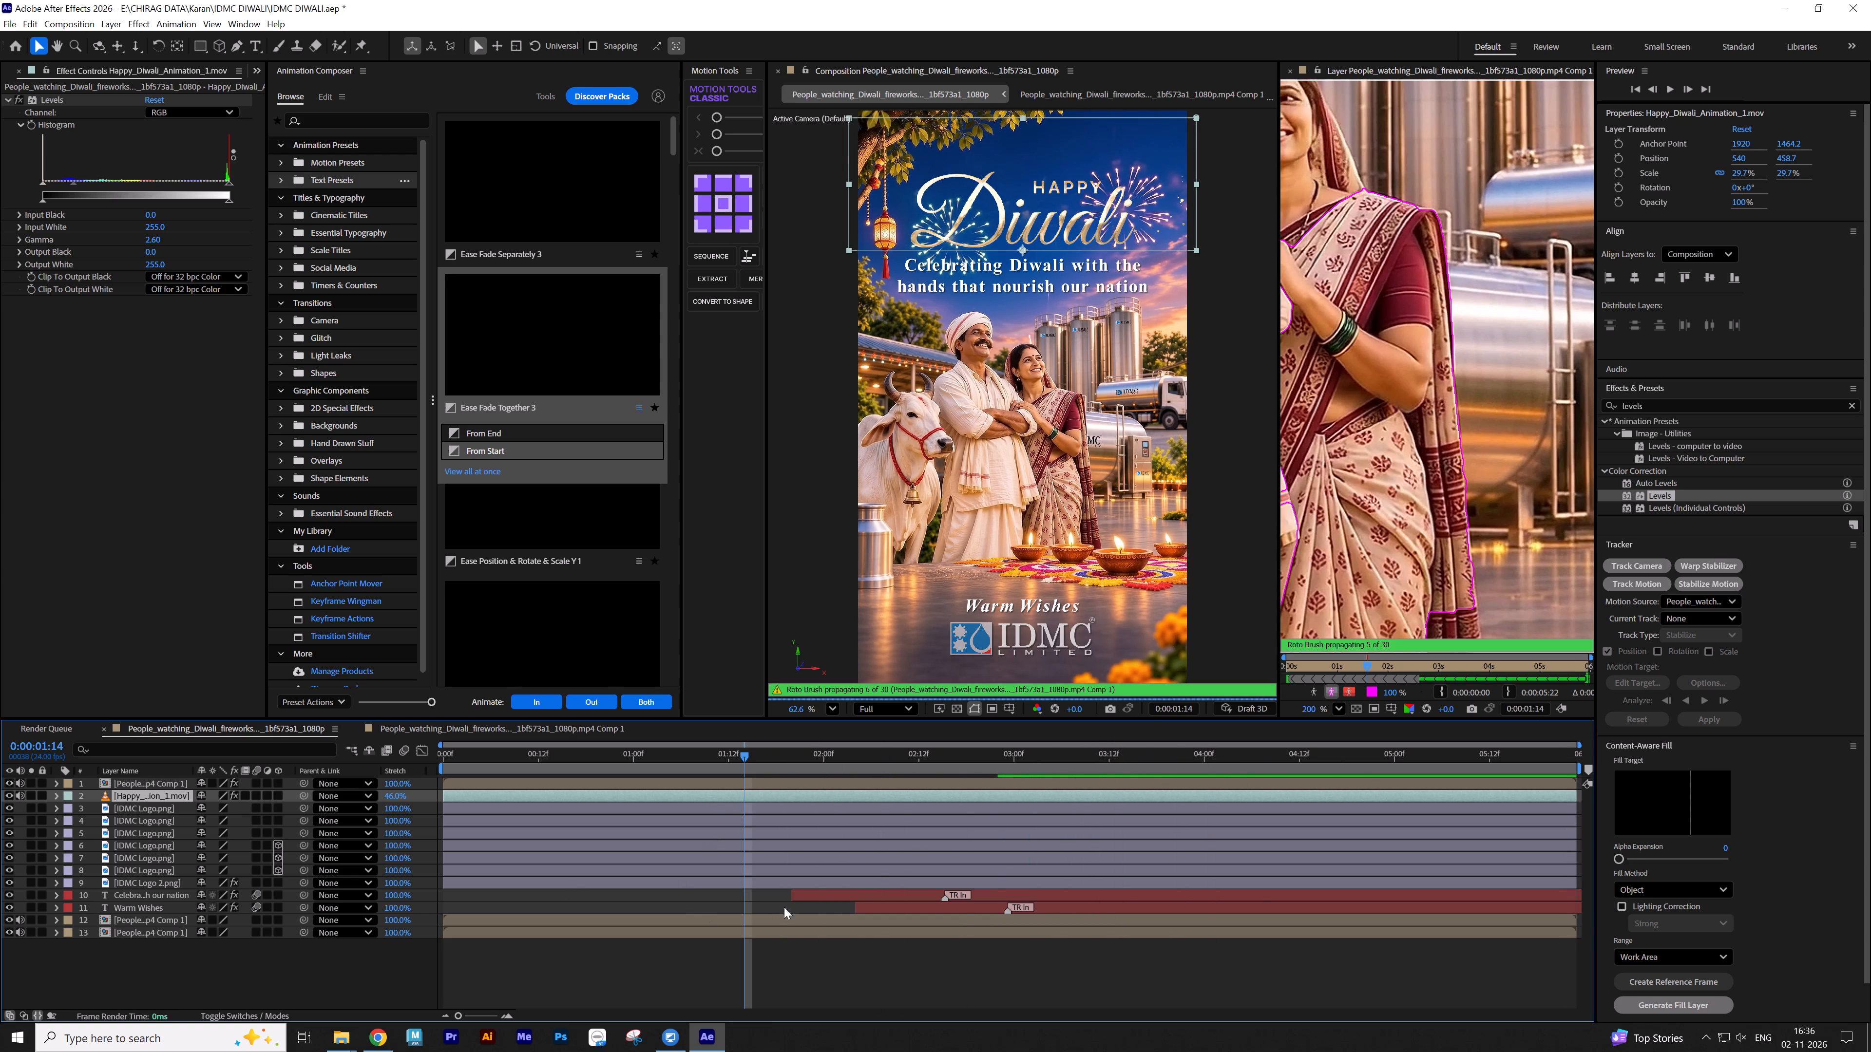
pyautogui.click(730, 901)
pyautogui.click(34, 798)
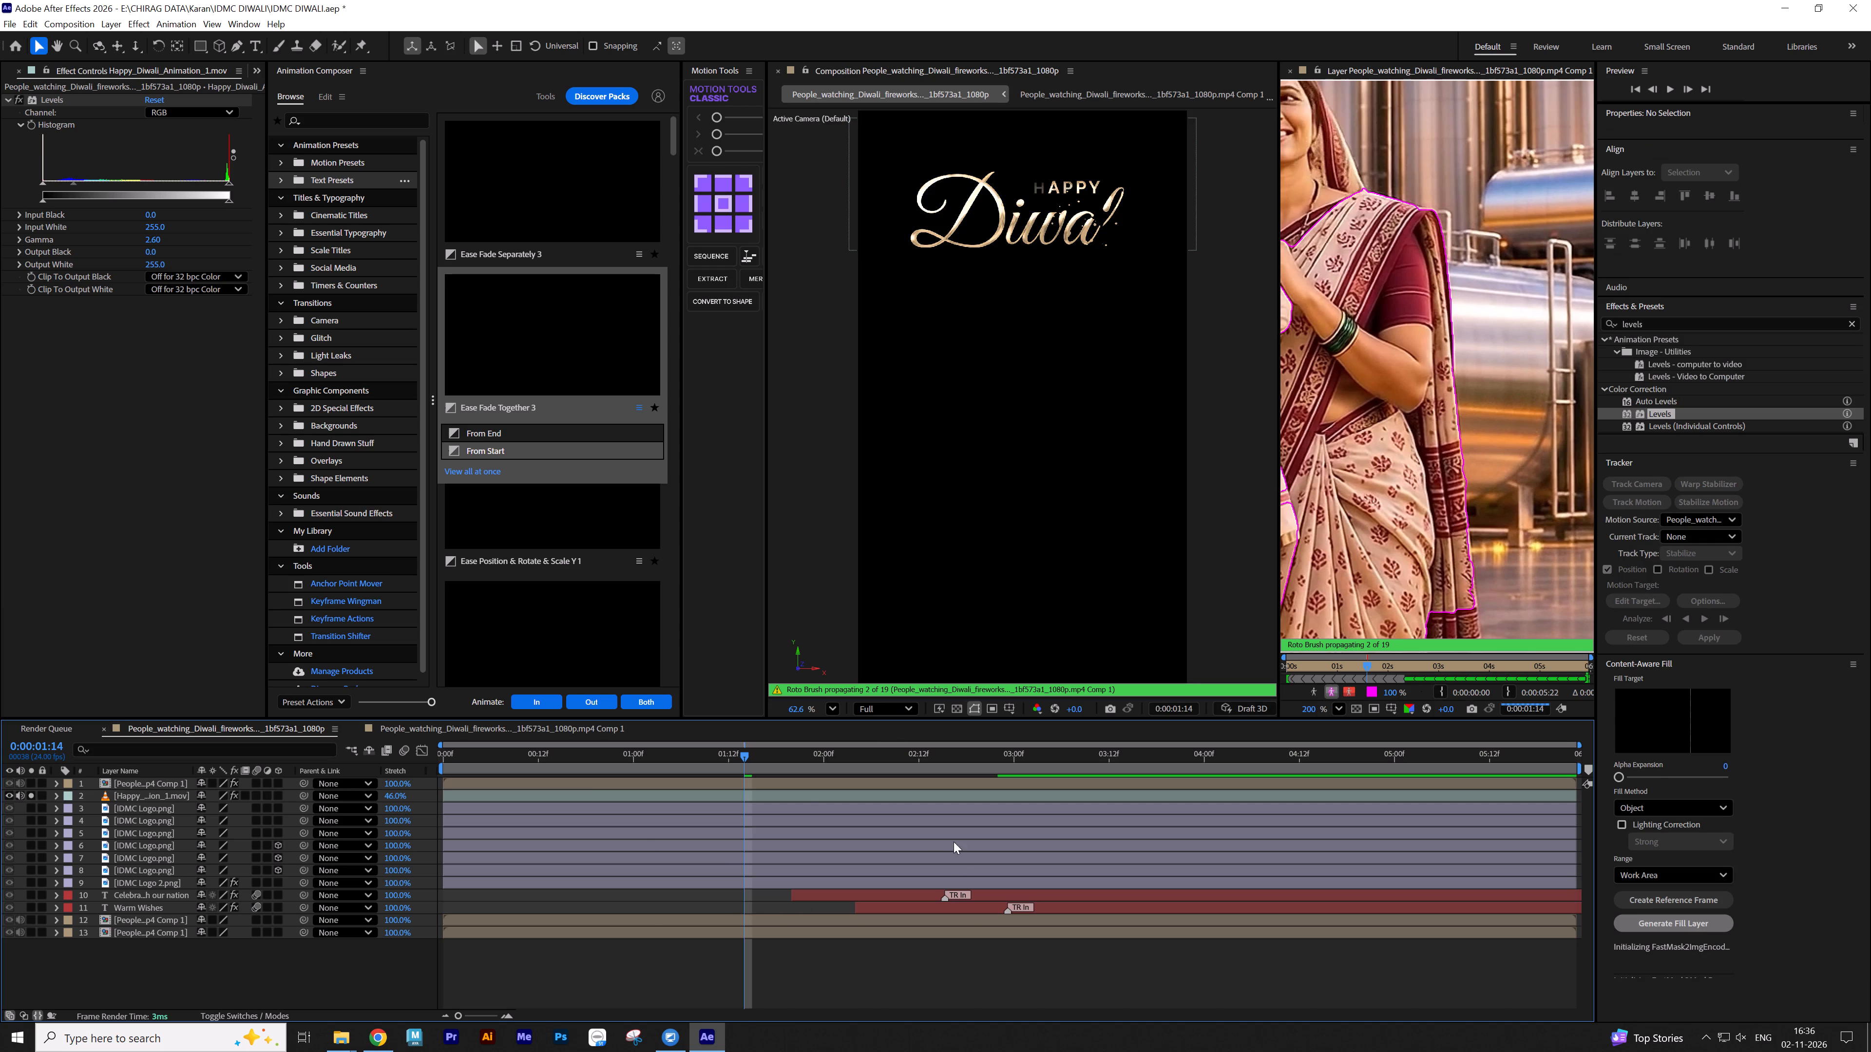
pyautogui.moveTo(738, 761); pyautogui.dragTo(423, 759)
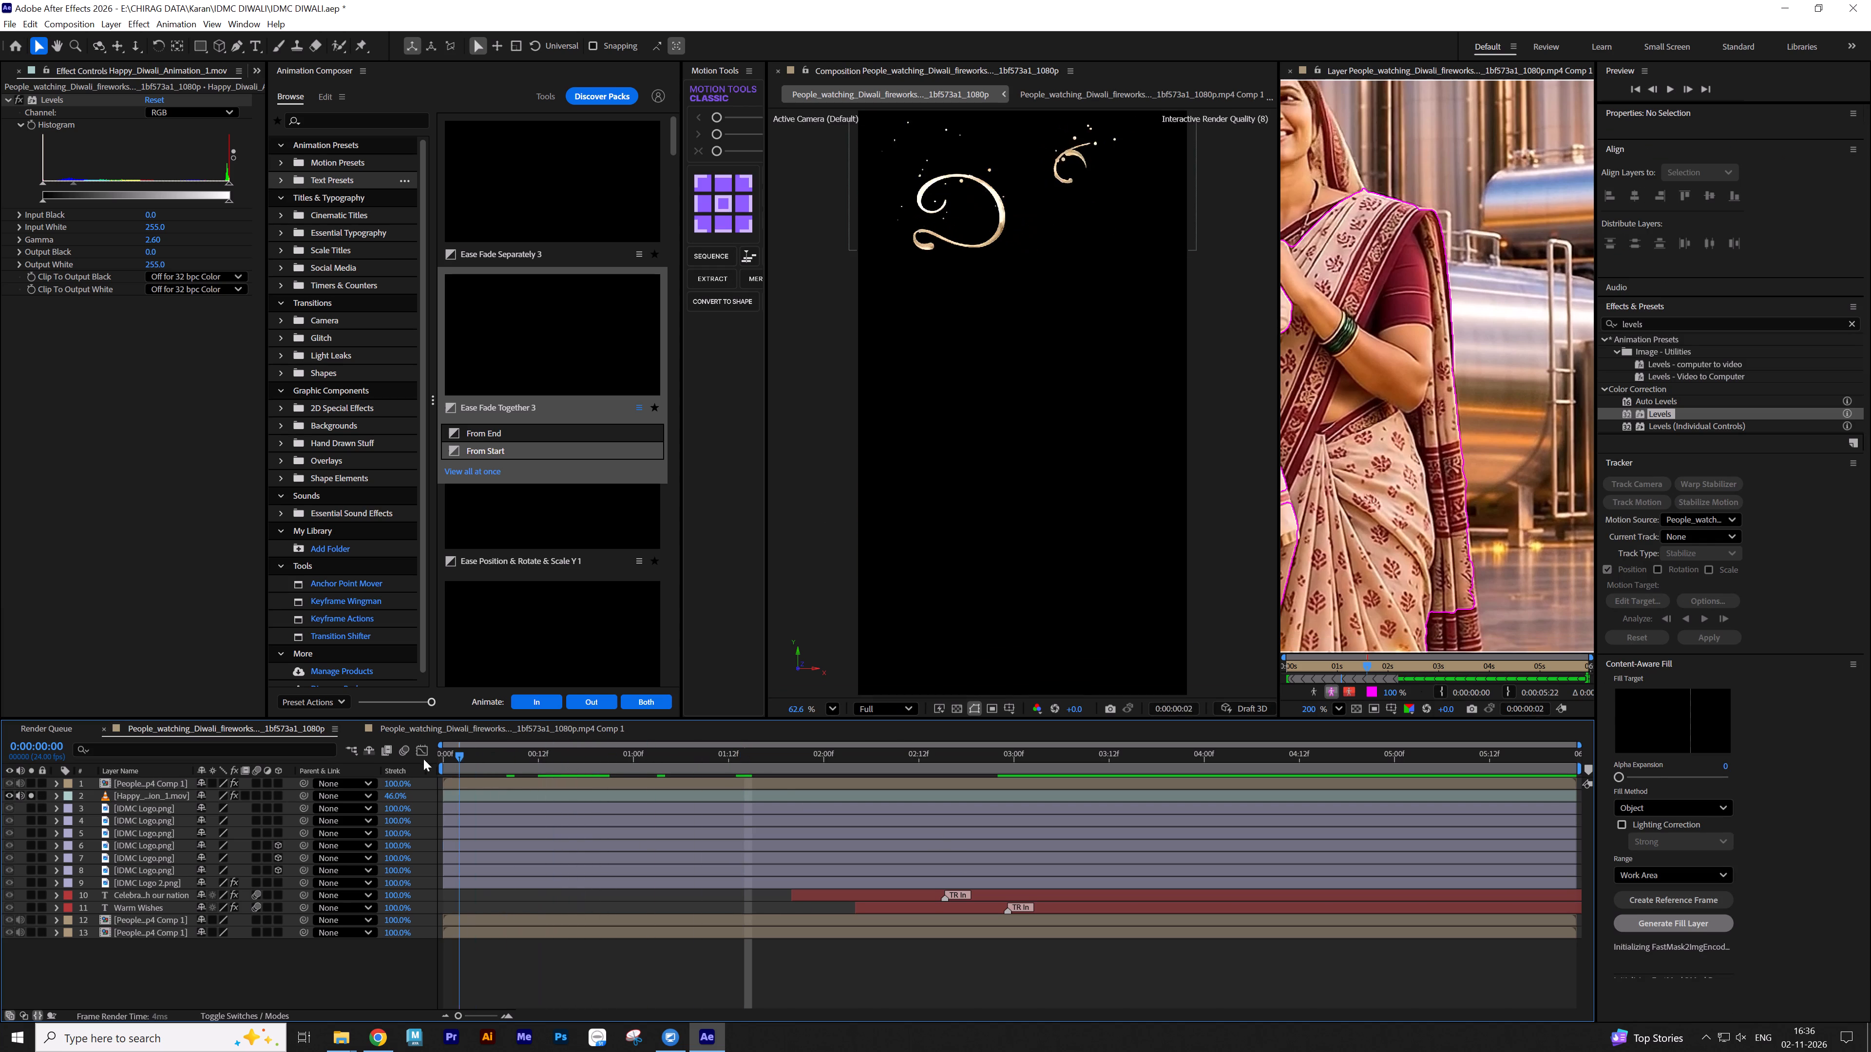
pyautogui.moveTo(423, 759); pyautogui.dragTo(803, 771)
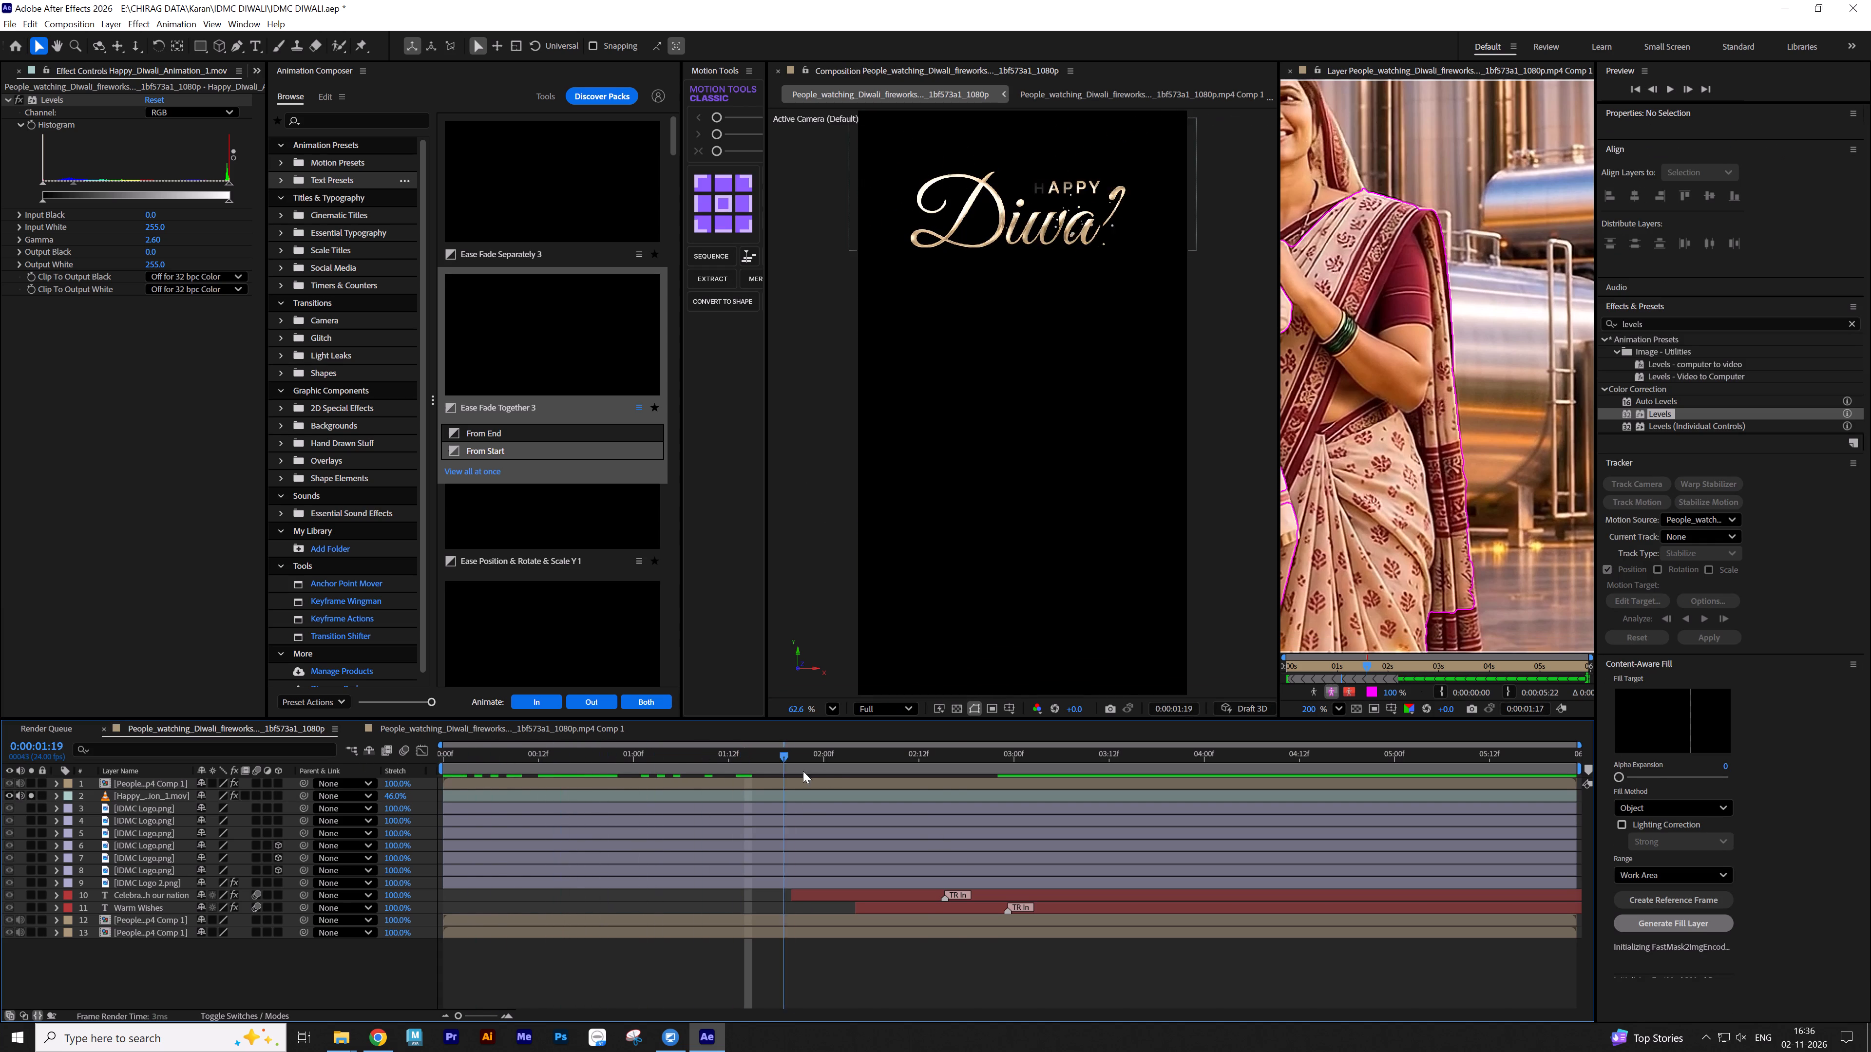
pyautogui.moveTo(803, 771); pyautogui.dragTo(1211, 787)
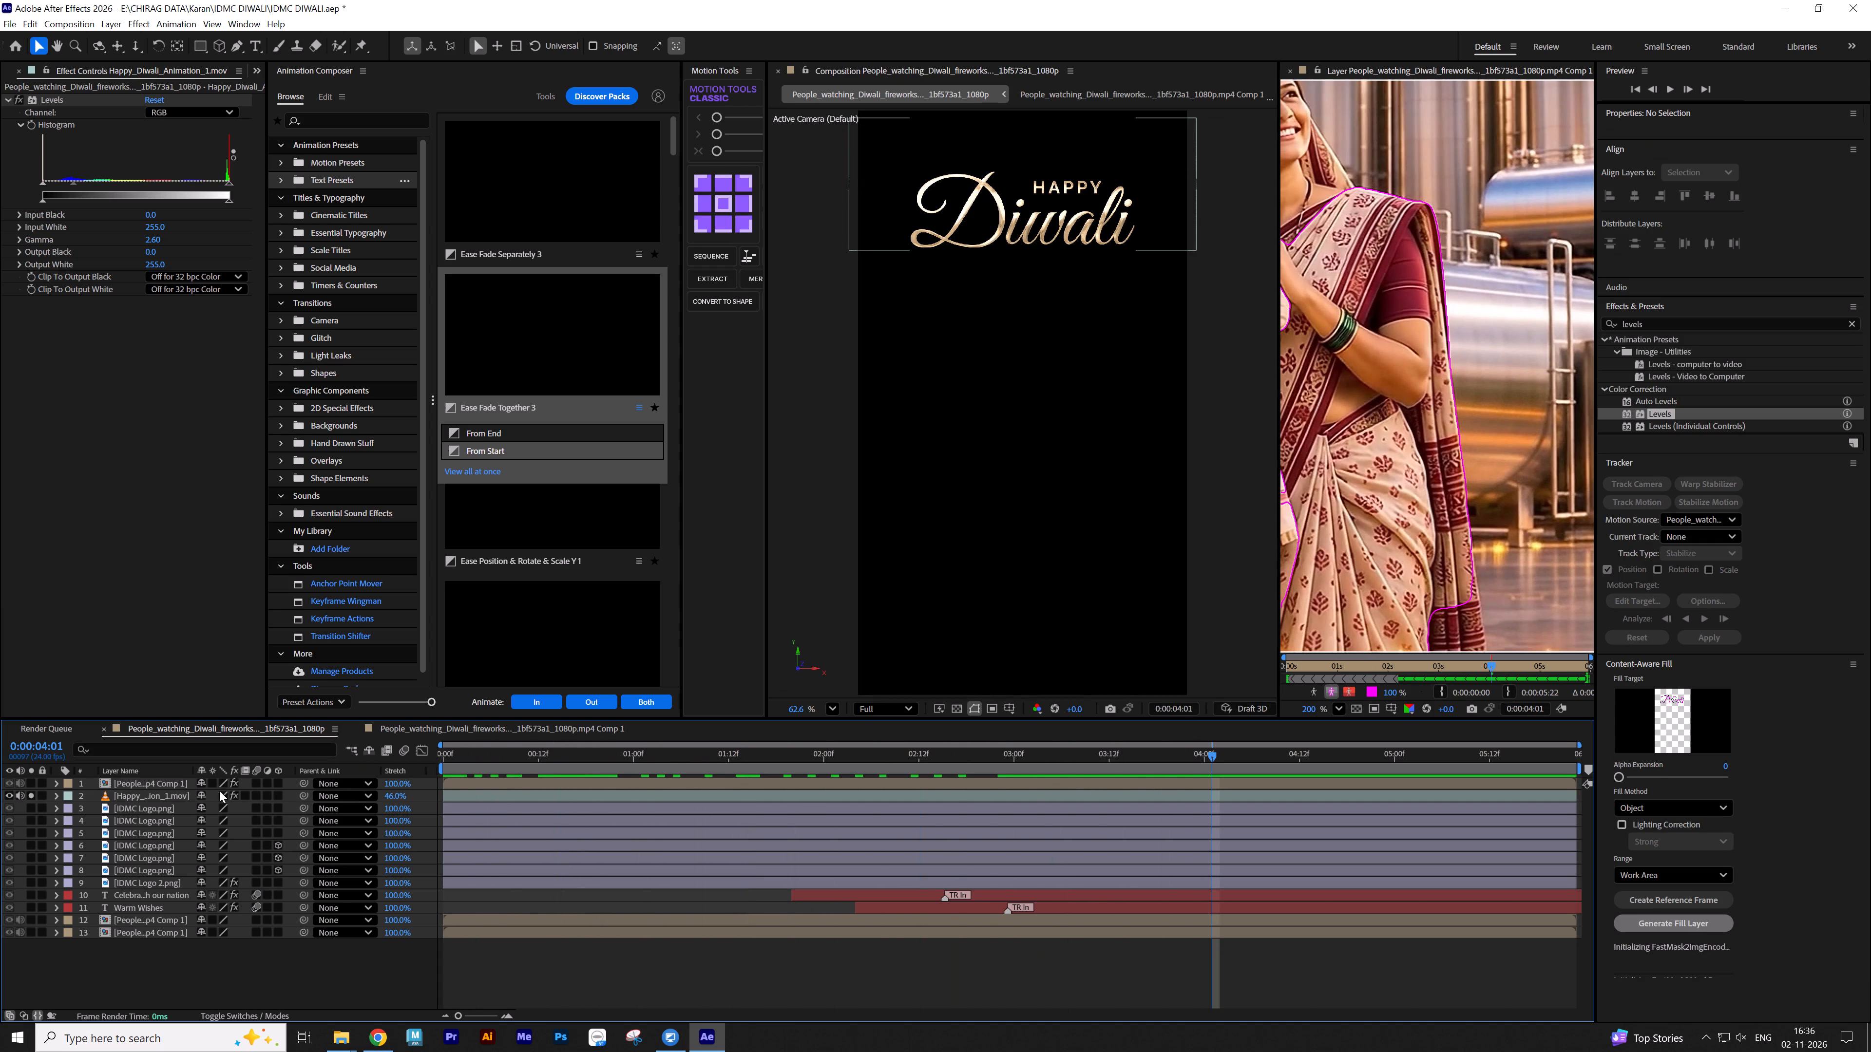
pyautogui.click(28, 800)
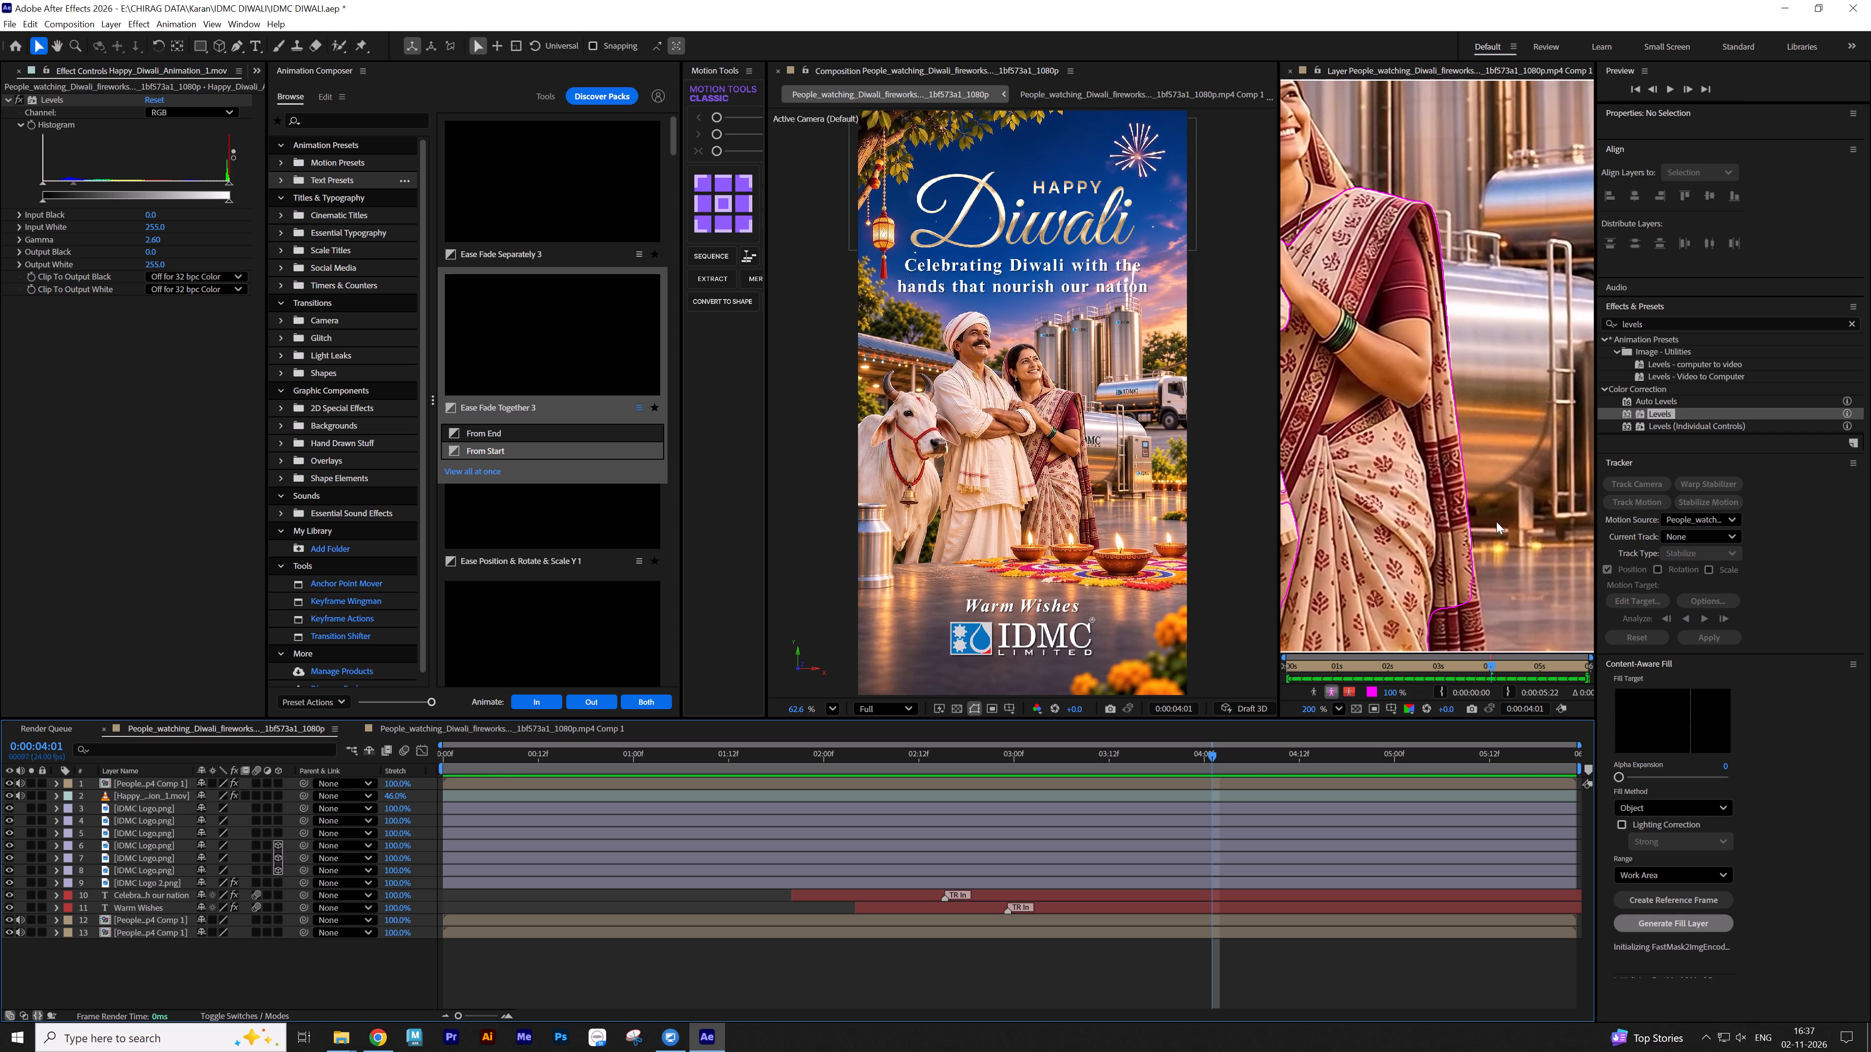
# Hide the "Warm Wishes" text layer.
pyautogui.click(964, 902)
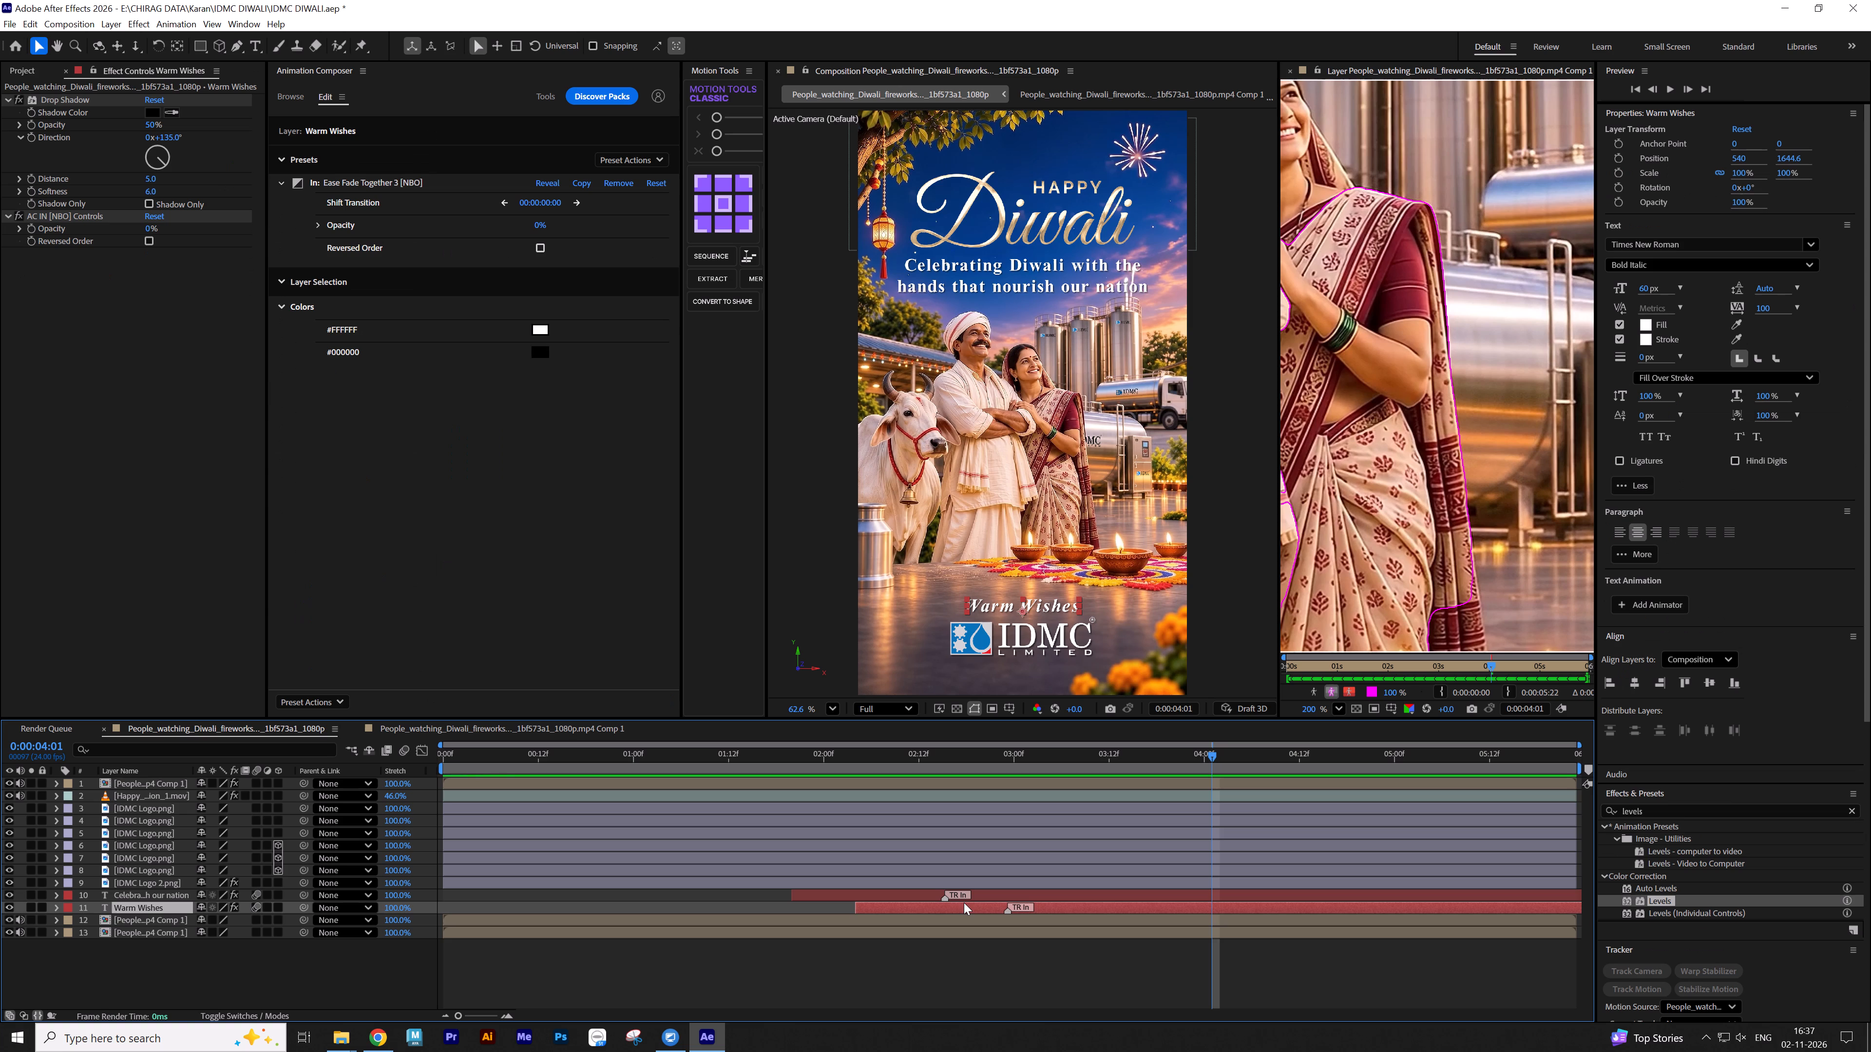
pyautogui.click(12, 909)
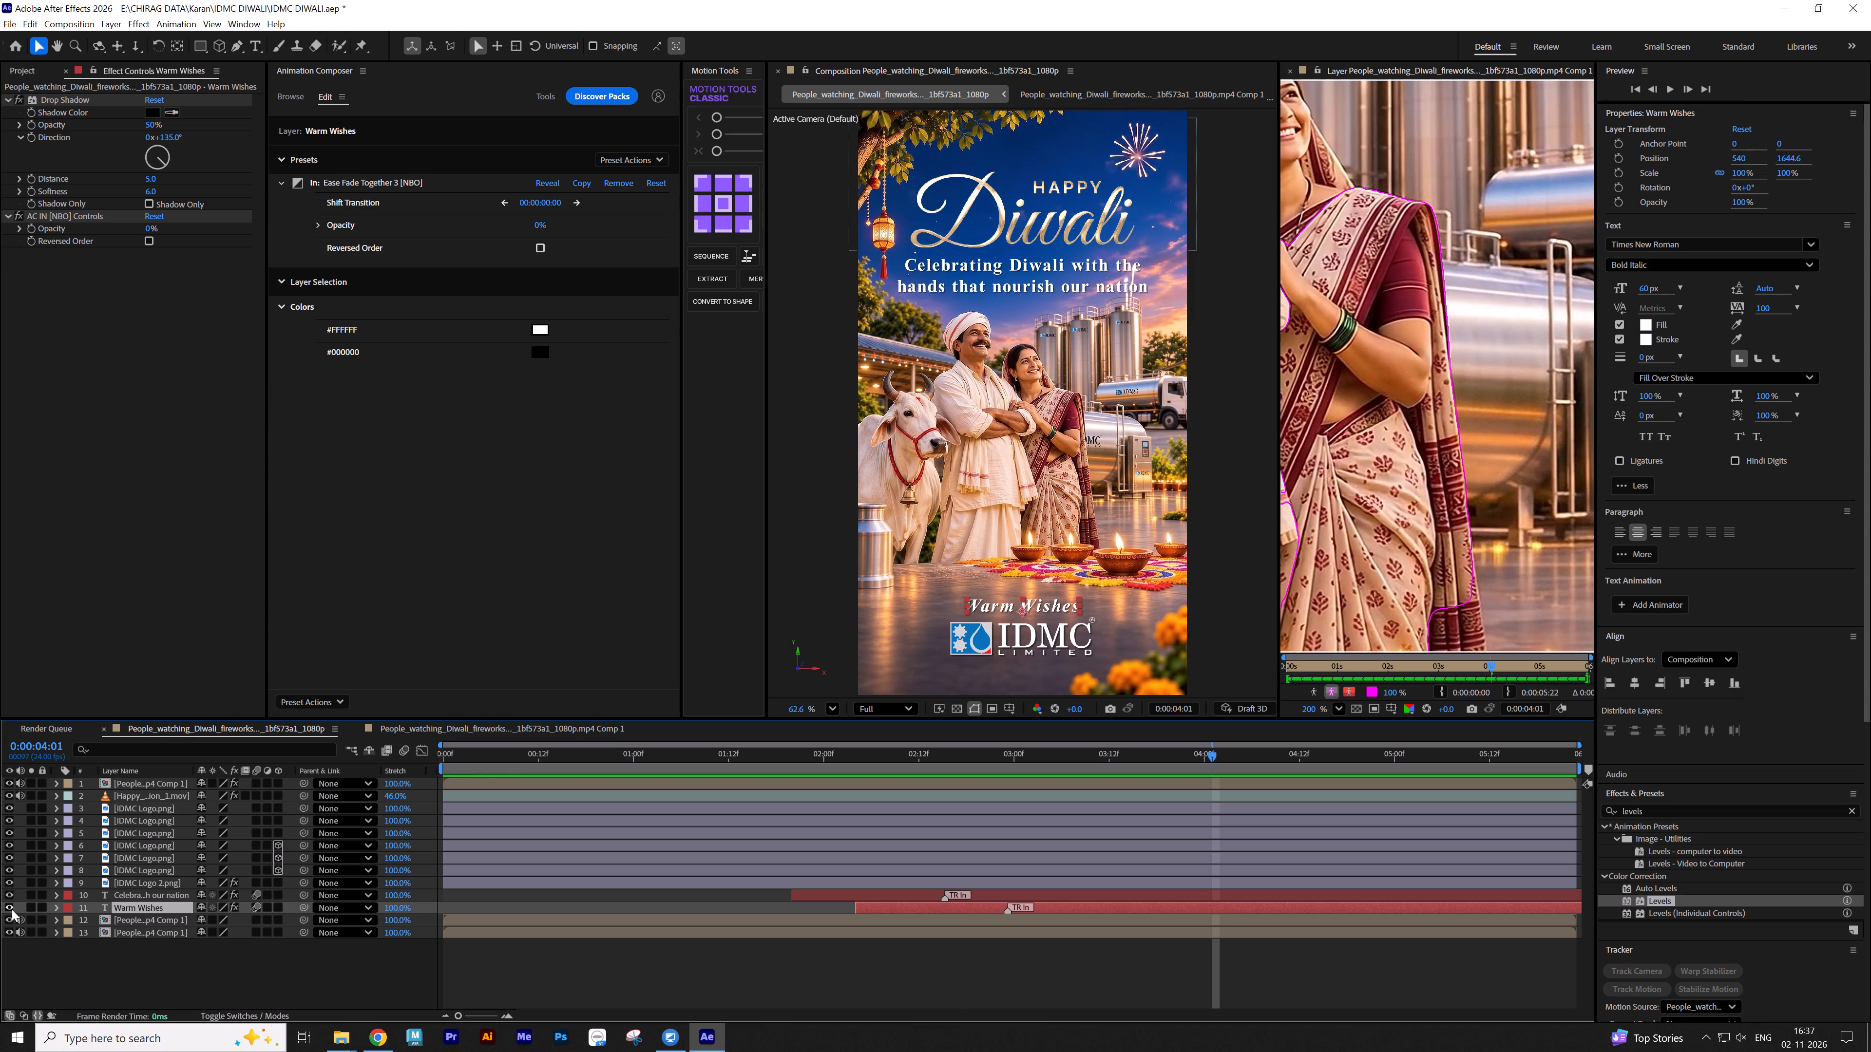
pyautogui.click(199, 986)
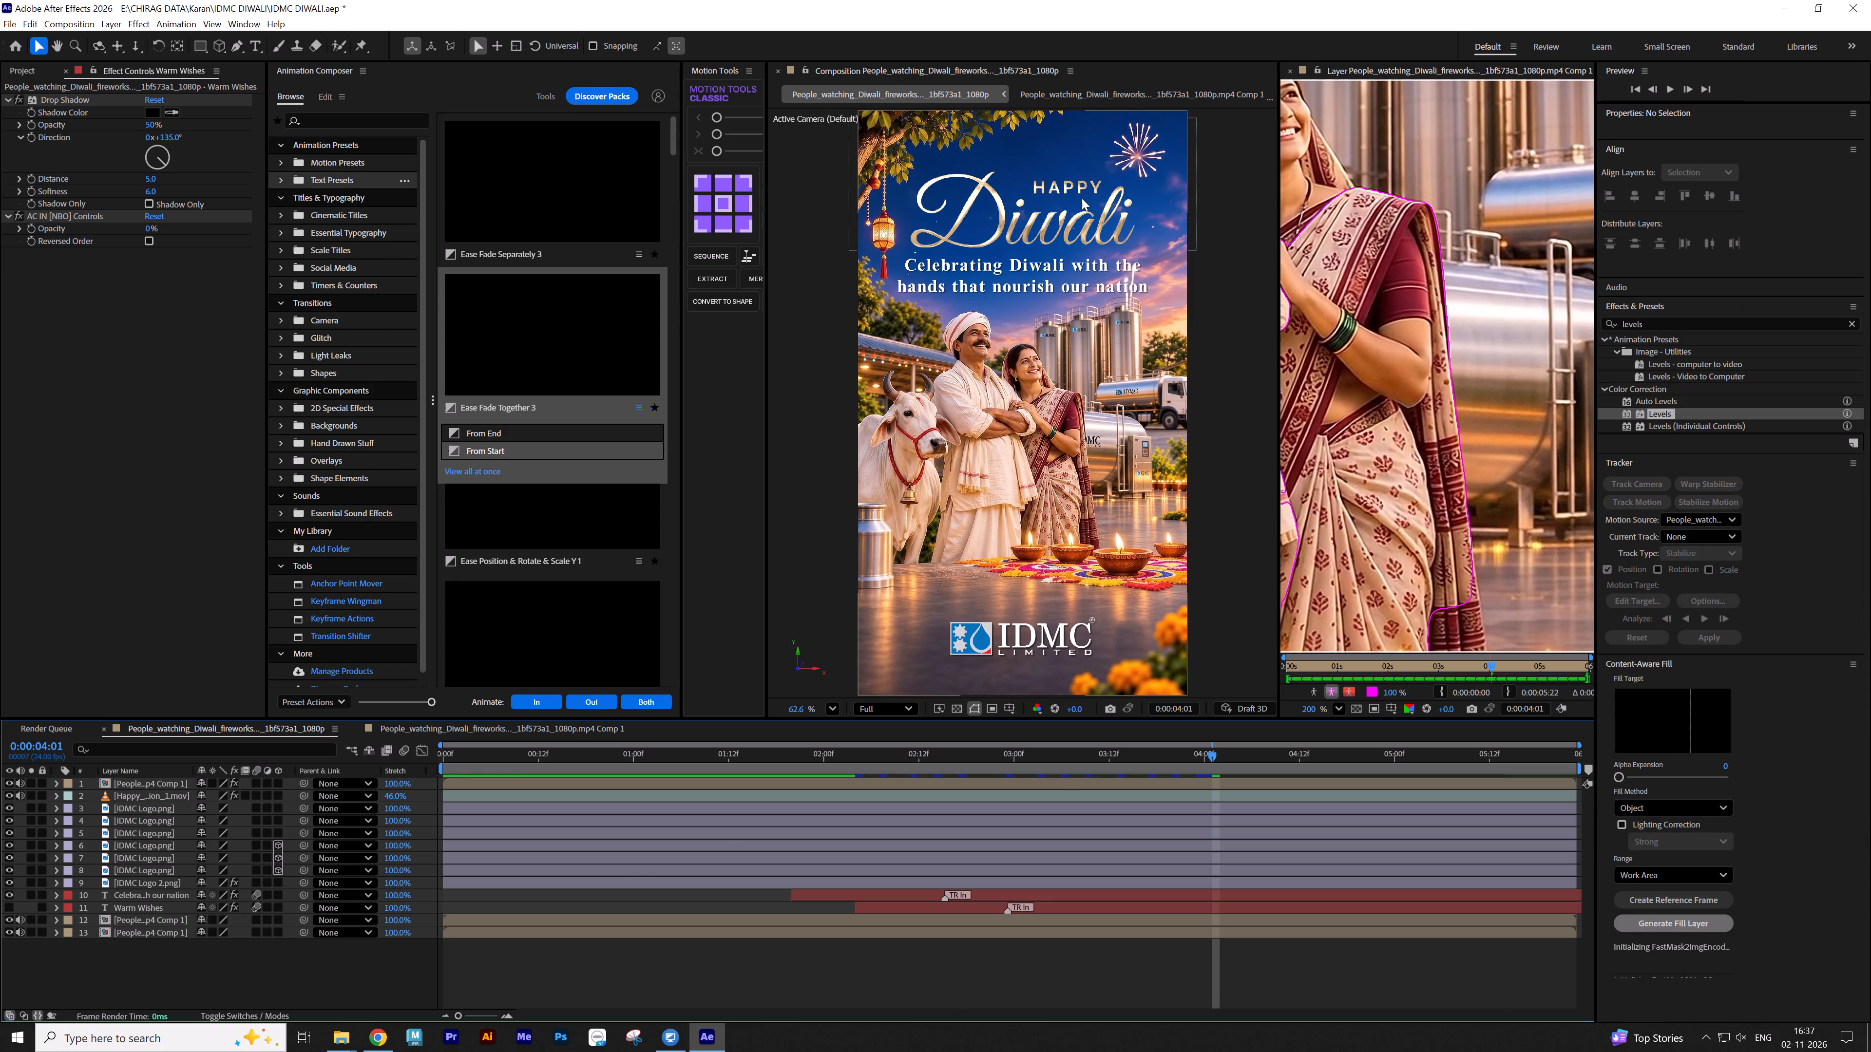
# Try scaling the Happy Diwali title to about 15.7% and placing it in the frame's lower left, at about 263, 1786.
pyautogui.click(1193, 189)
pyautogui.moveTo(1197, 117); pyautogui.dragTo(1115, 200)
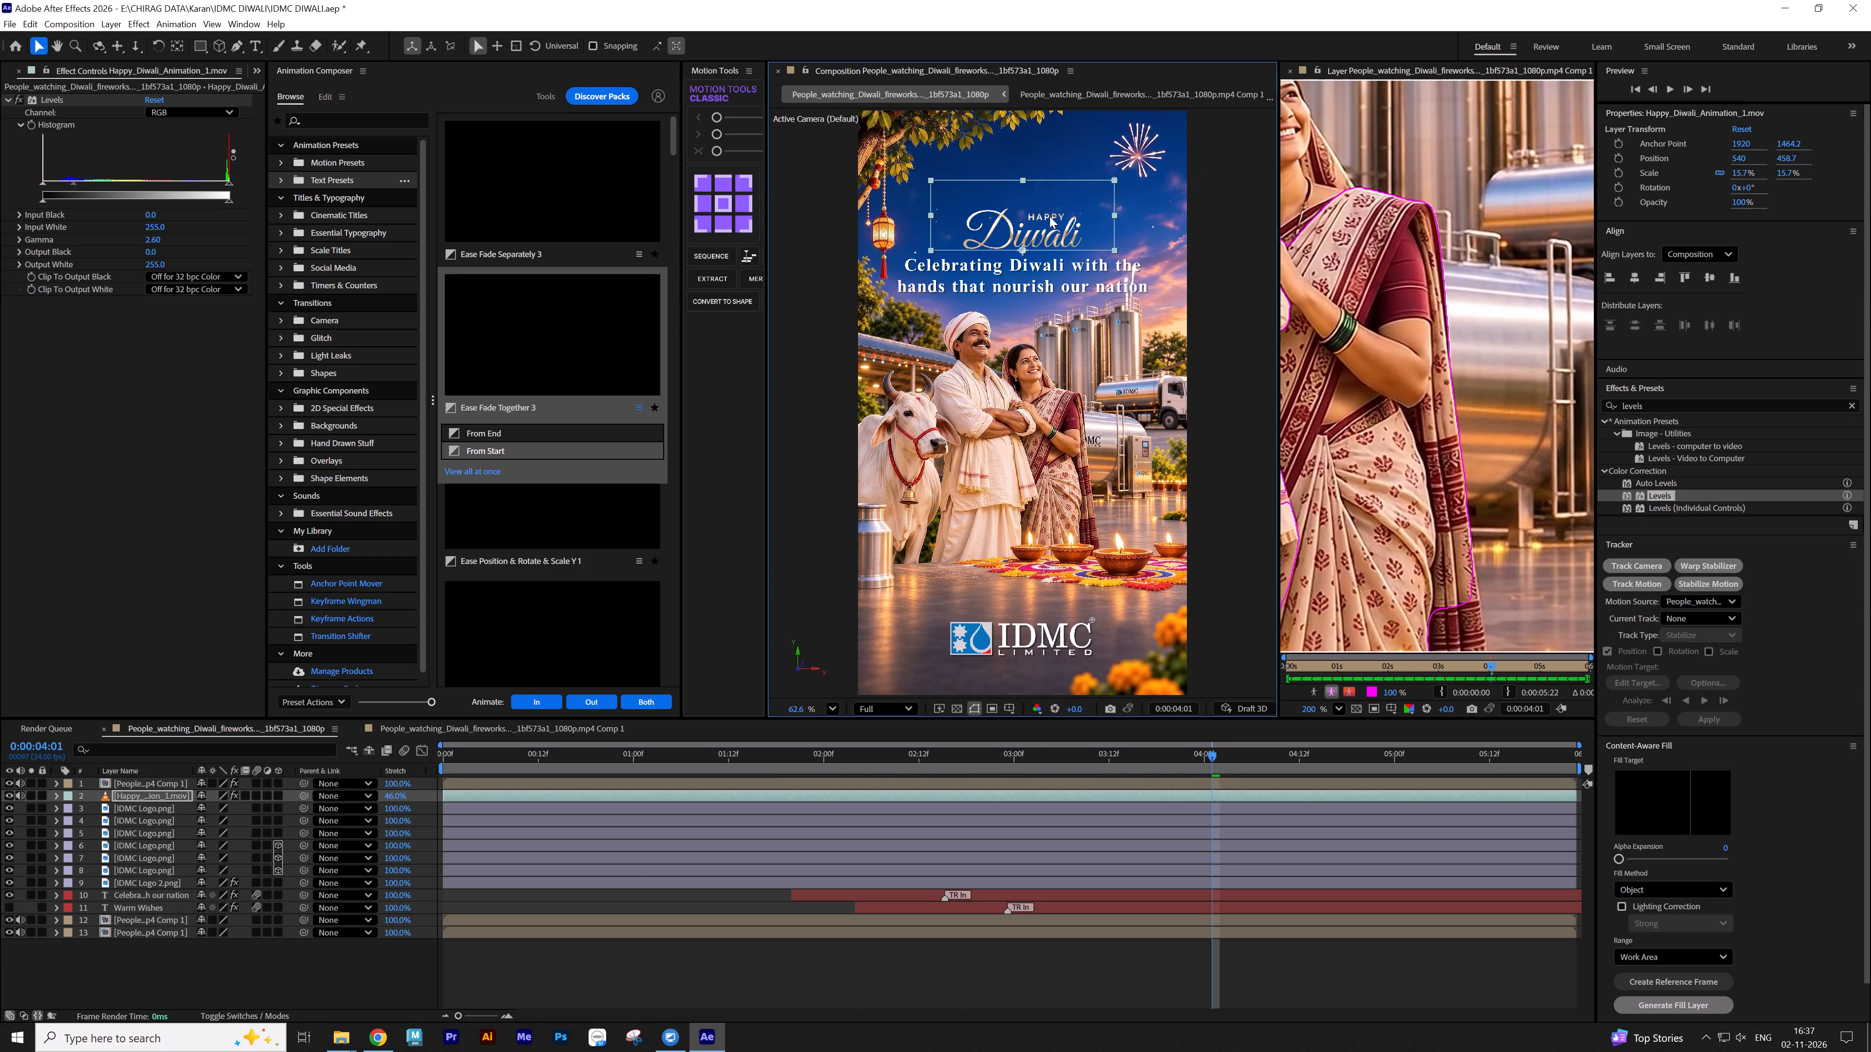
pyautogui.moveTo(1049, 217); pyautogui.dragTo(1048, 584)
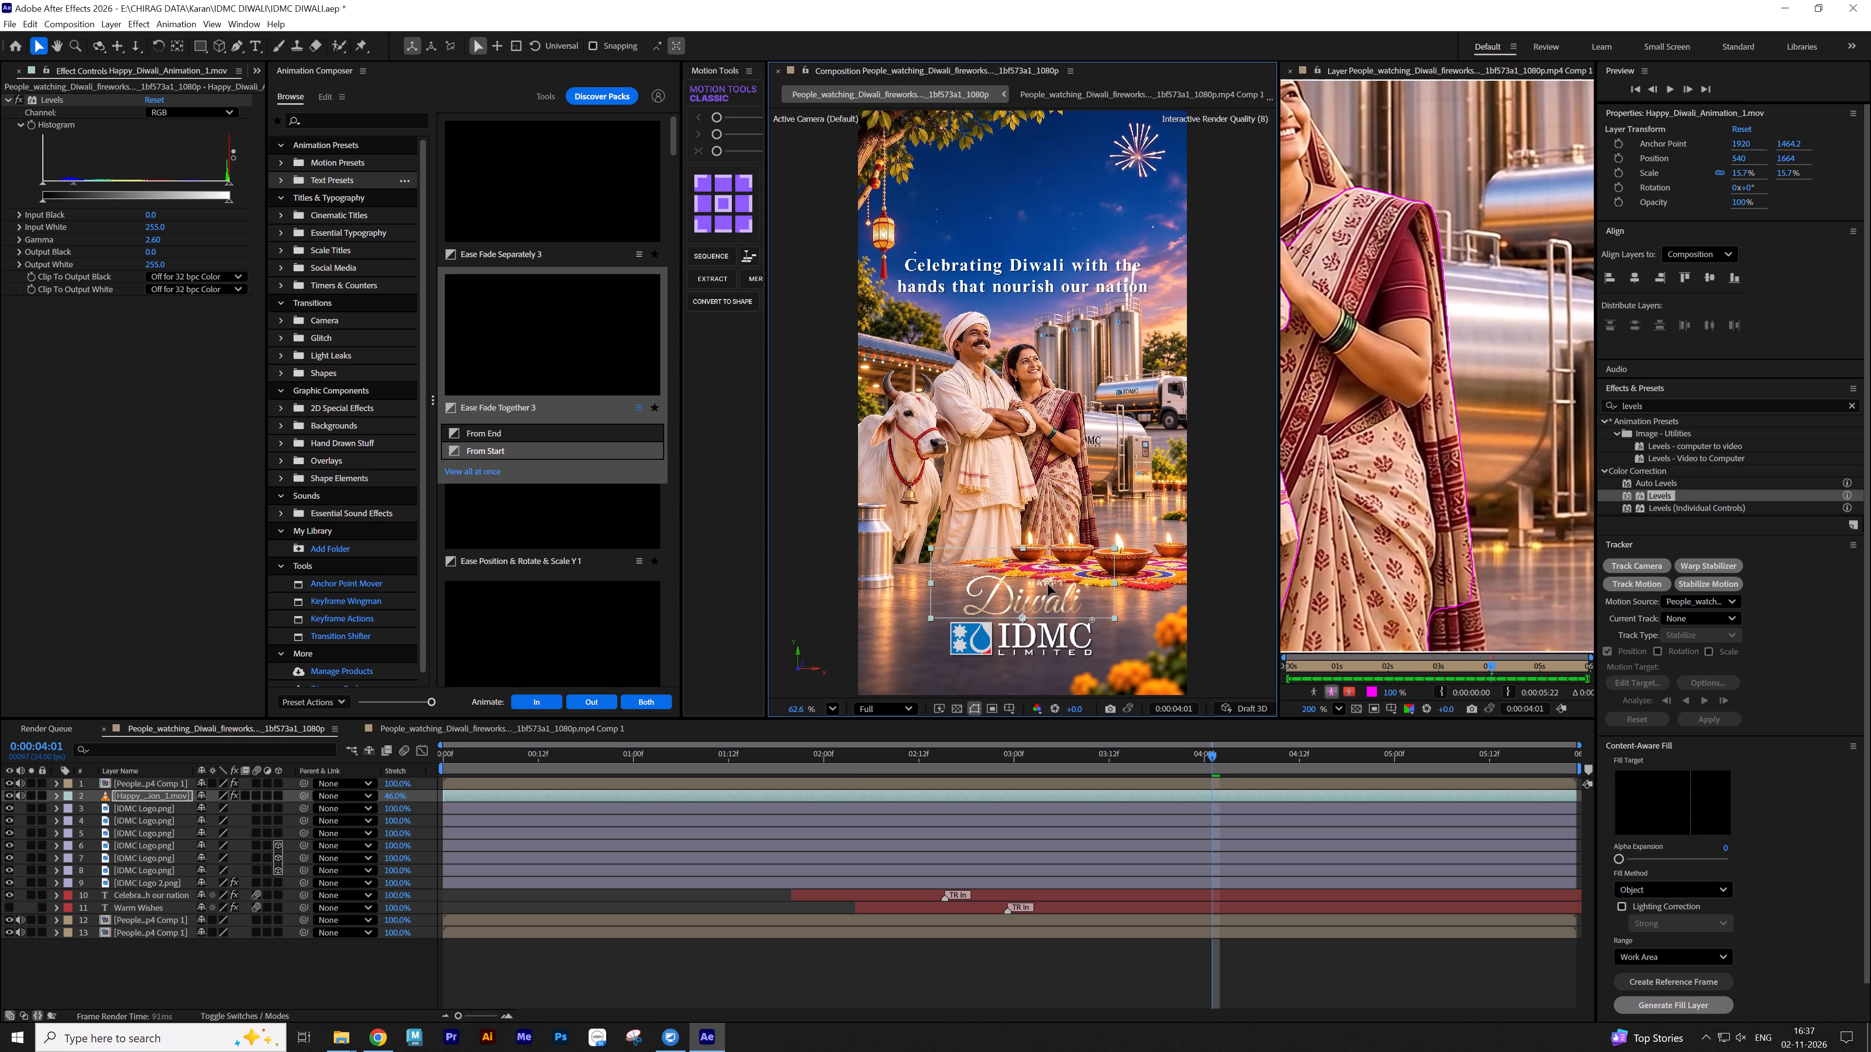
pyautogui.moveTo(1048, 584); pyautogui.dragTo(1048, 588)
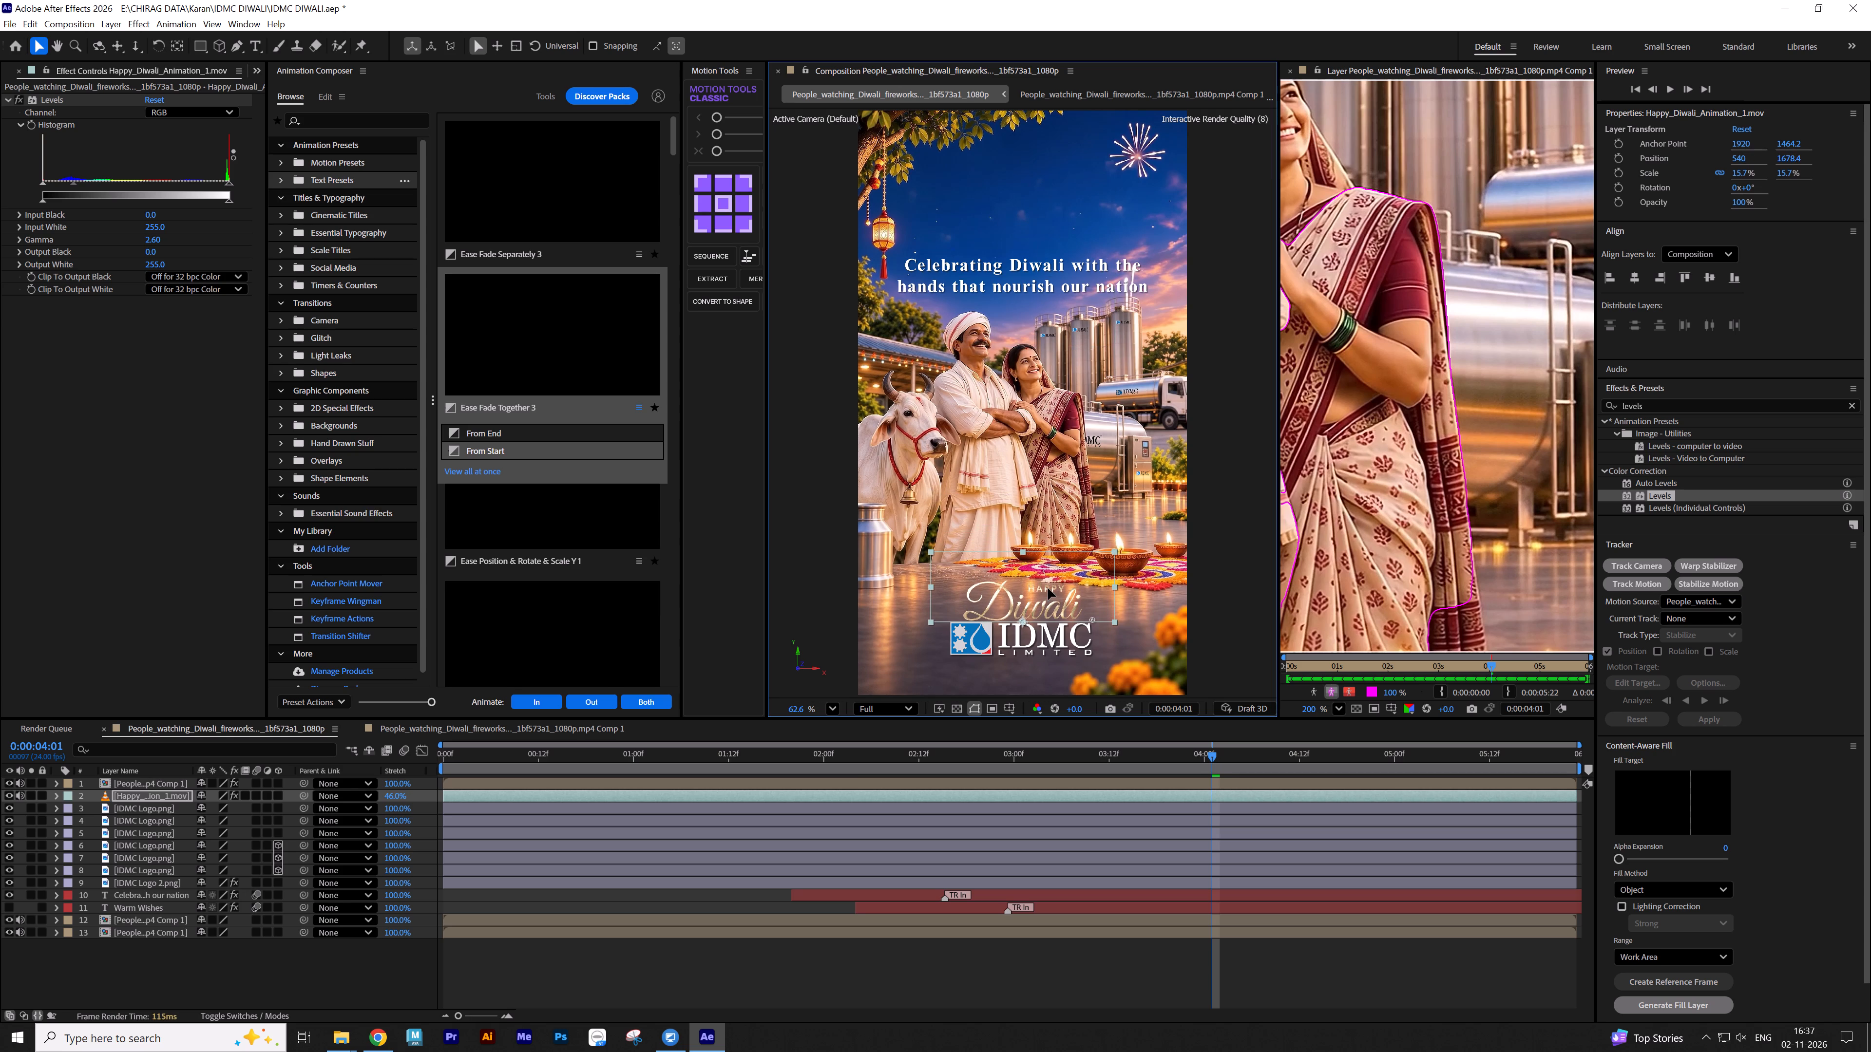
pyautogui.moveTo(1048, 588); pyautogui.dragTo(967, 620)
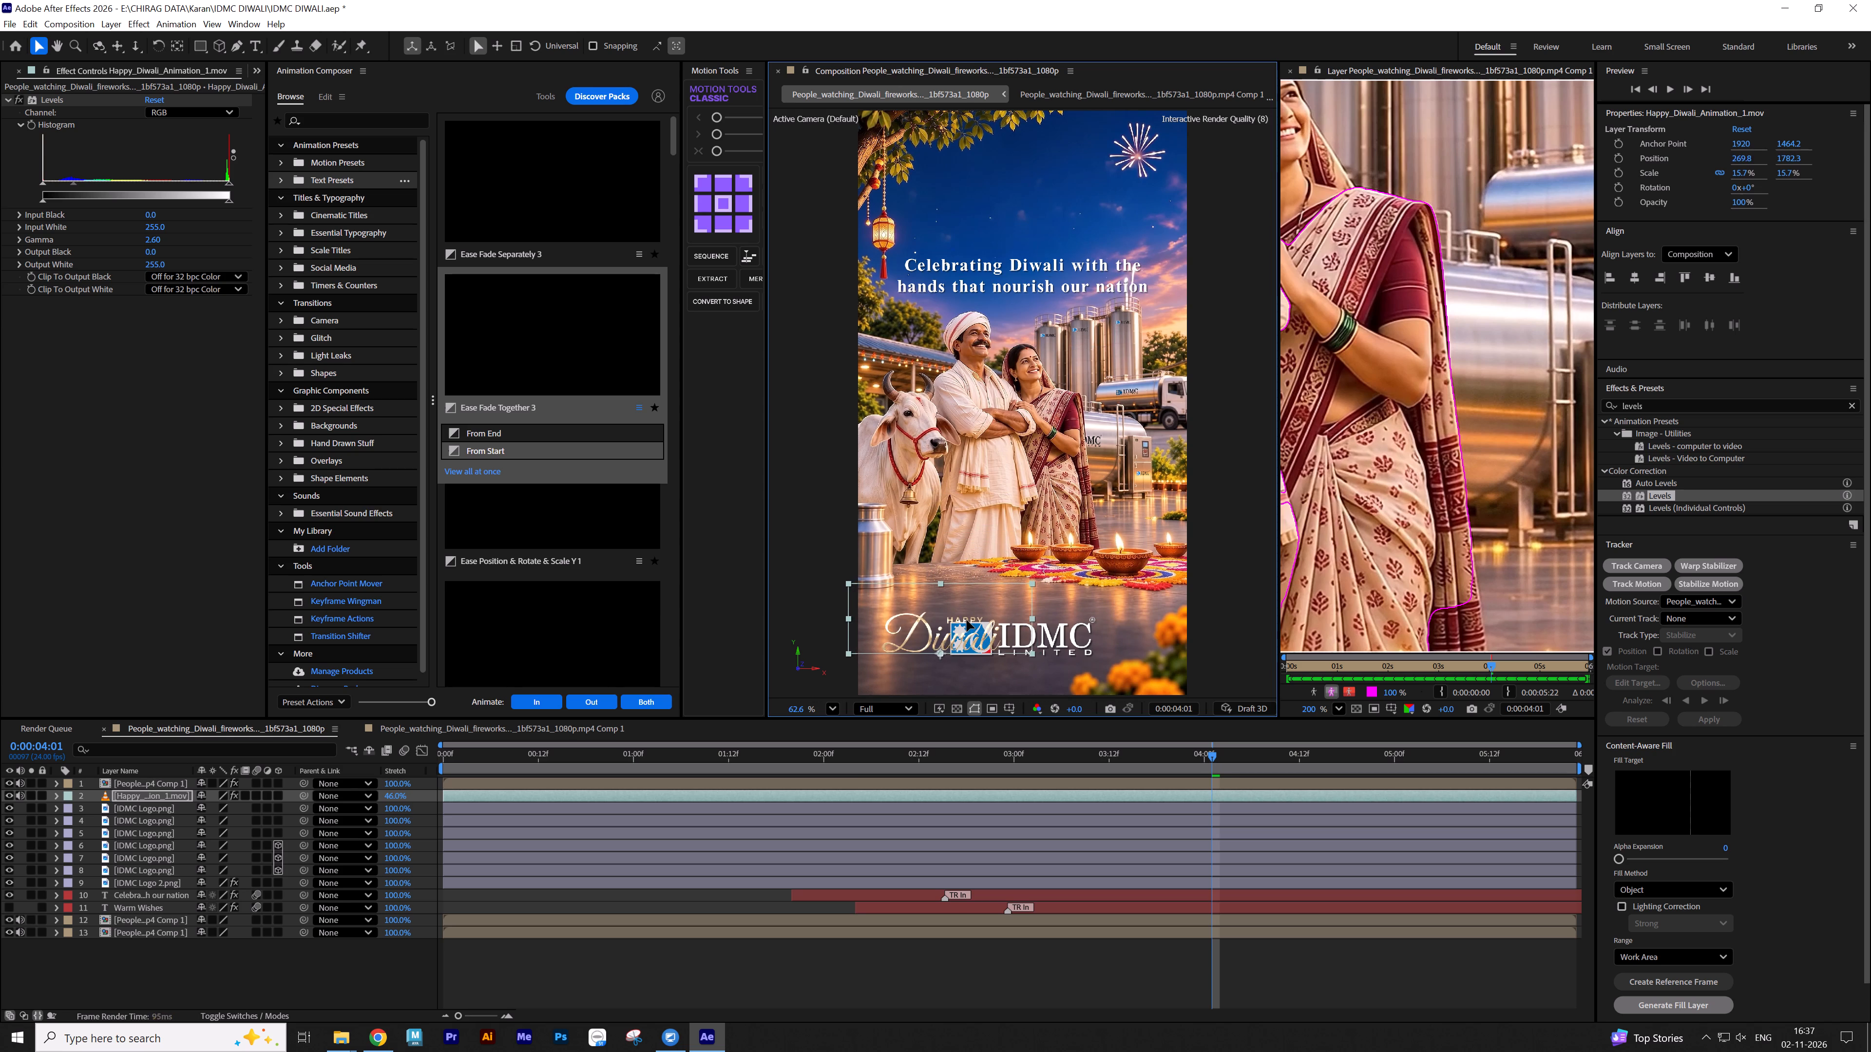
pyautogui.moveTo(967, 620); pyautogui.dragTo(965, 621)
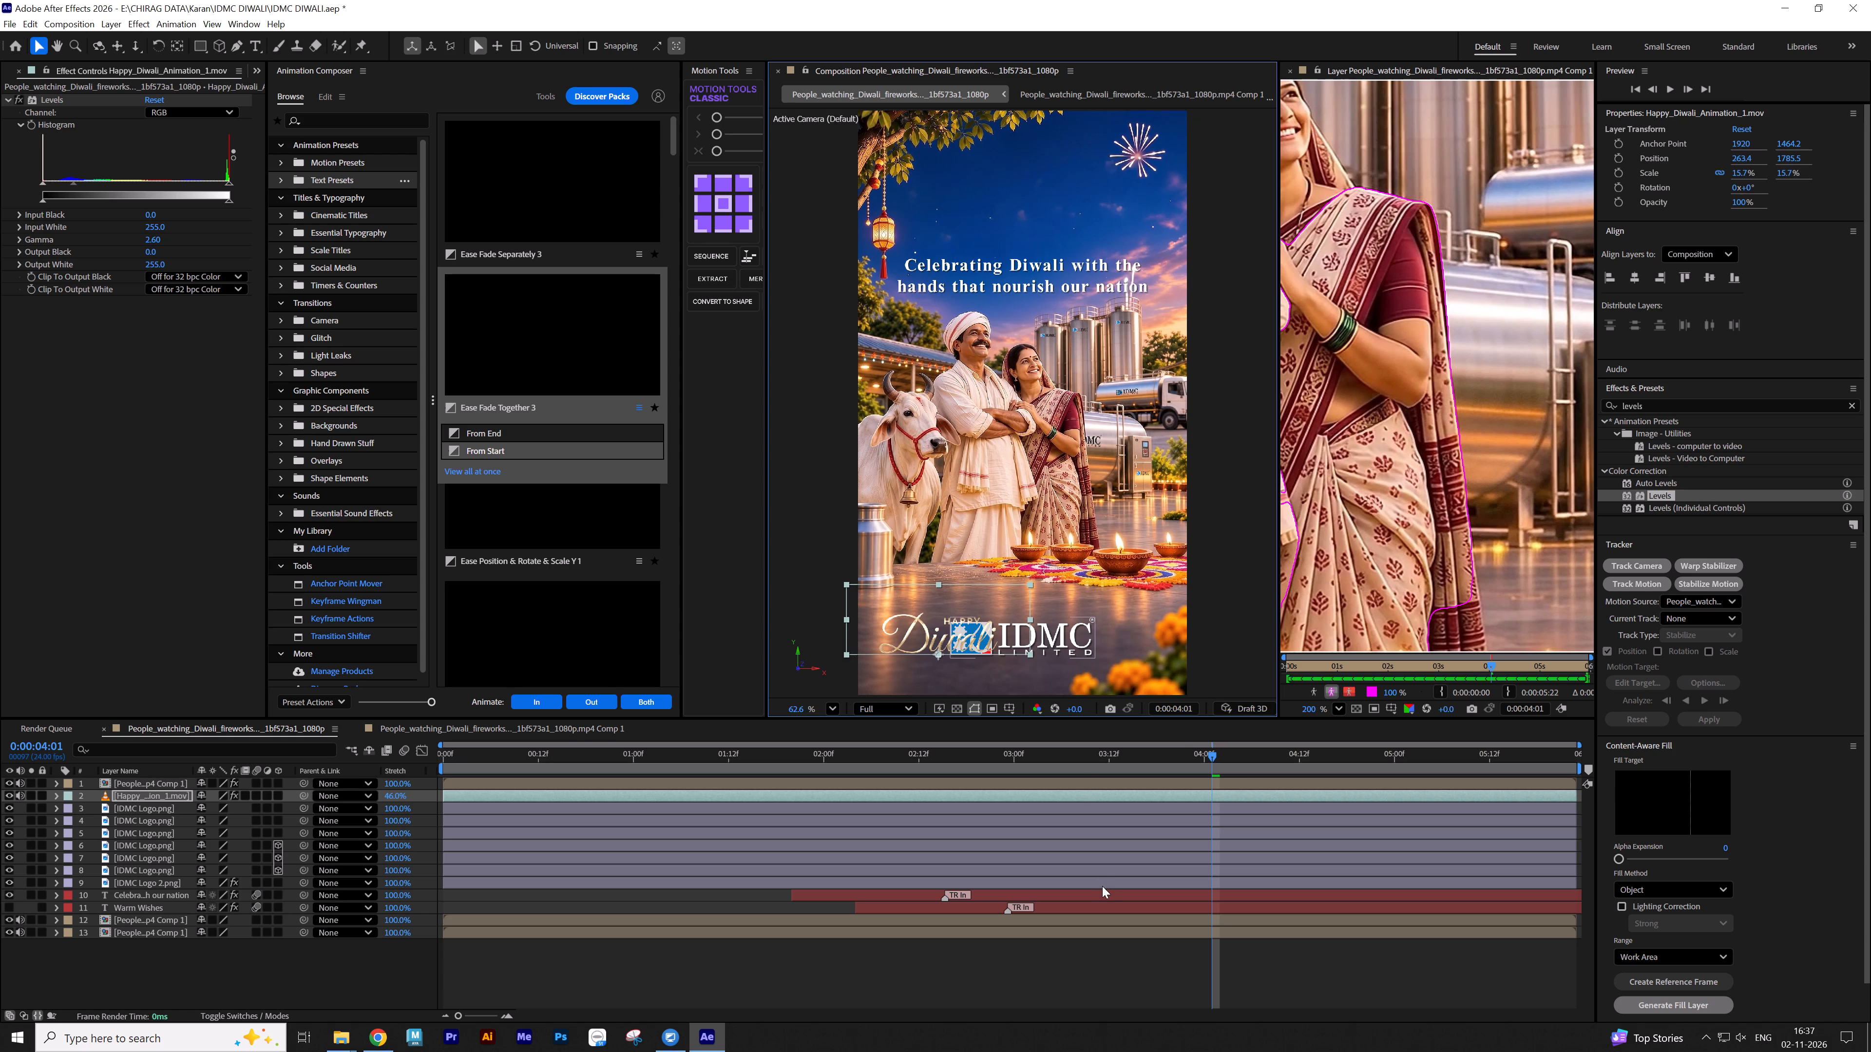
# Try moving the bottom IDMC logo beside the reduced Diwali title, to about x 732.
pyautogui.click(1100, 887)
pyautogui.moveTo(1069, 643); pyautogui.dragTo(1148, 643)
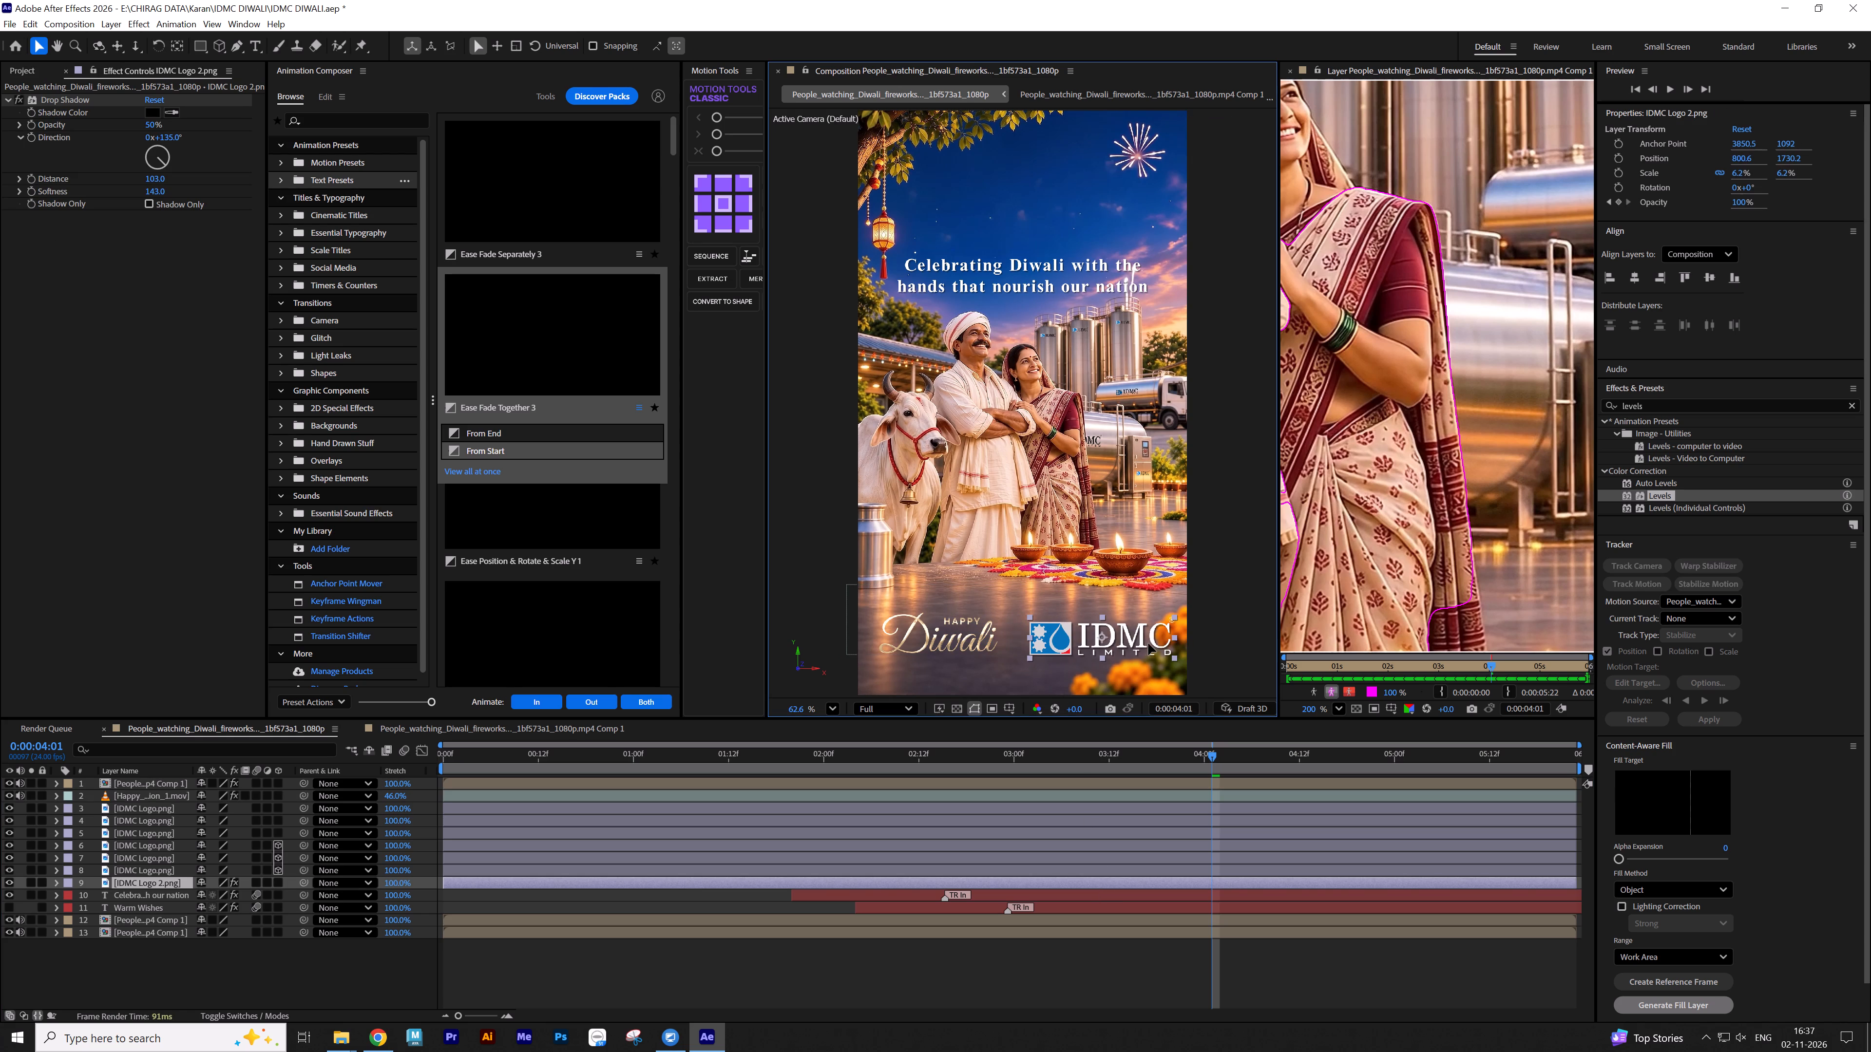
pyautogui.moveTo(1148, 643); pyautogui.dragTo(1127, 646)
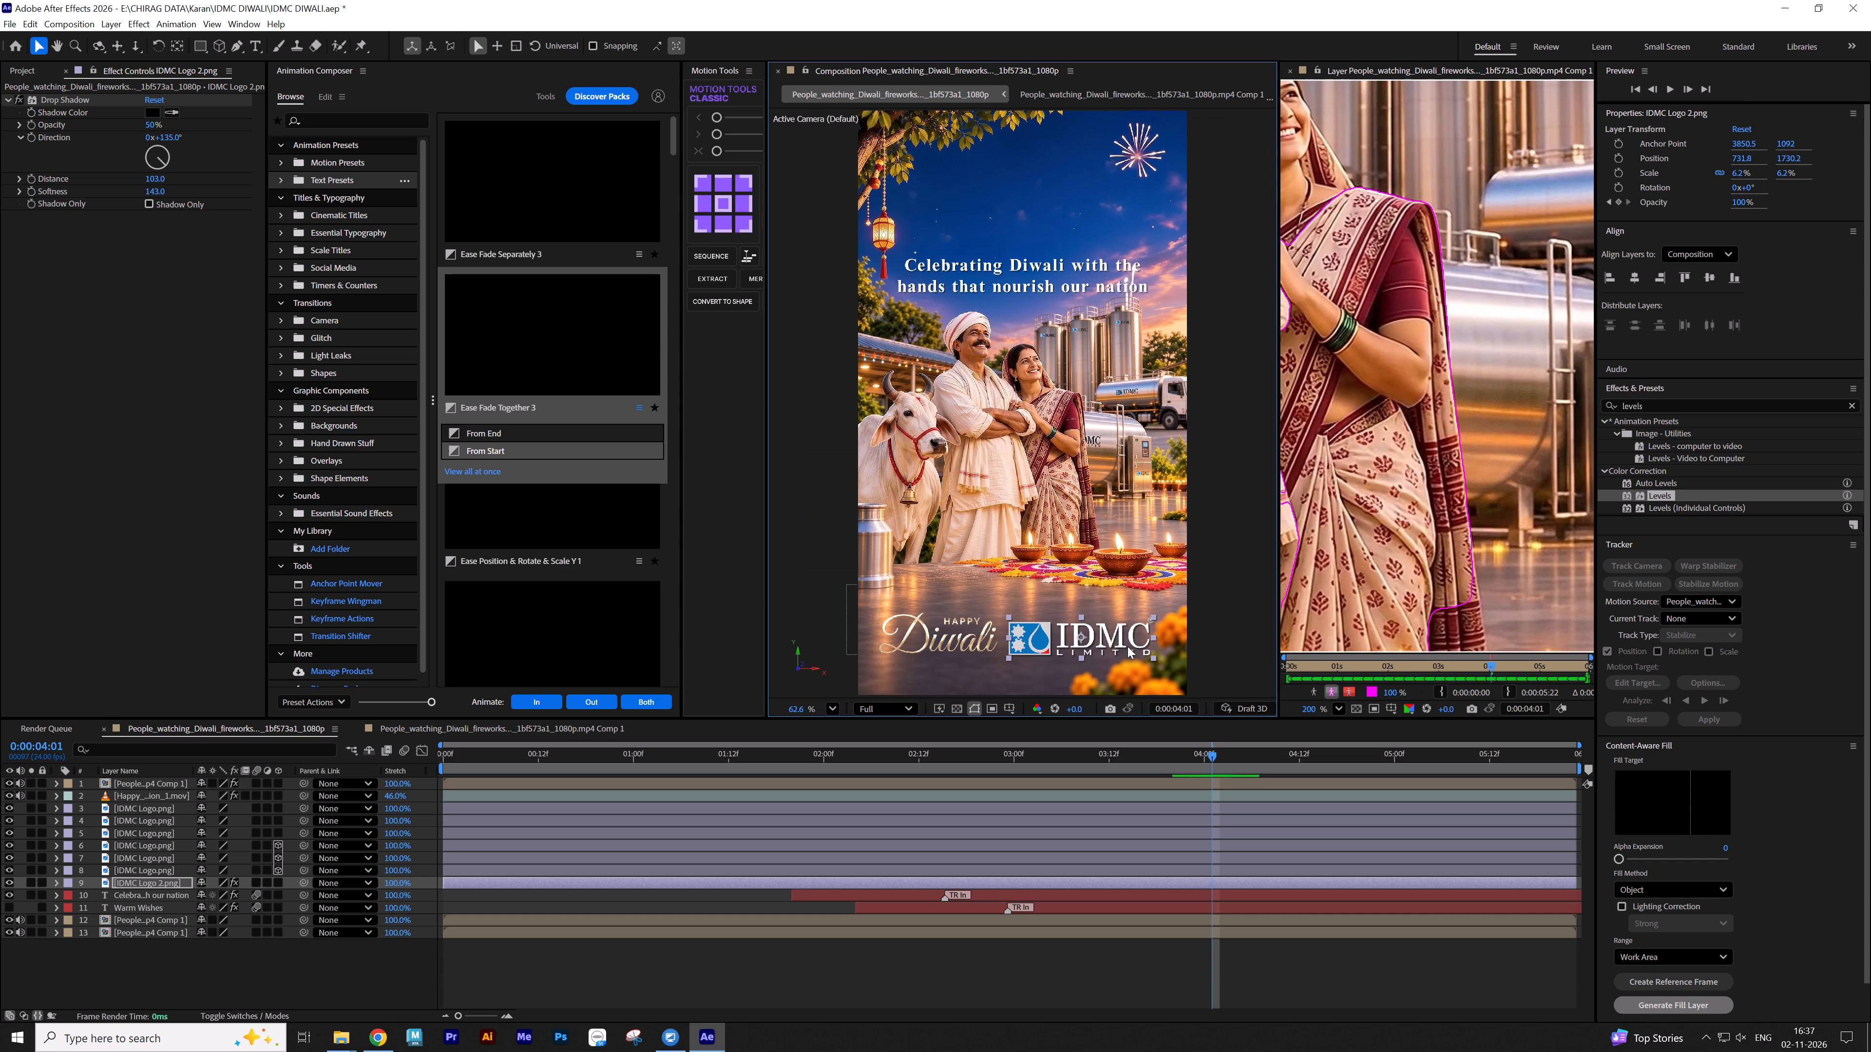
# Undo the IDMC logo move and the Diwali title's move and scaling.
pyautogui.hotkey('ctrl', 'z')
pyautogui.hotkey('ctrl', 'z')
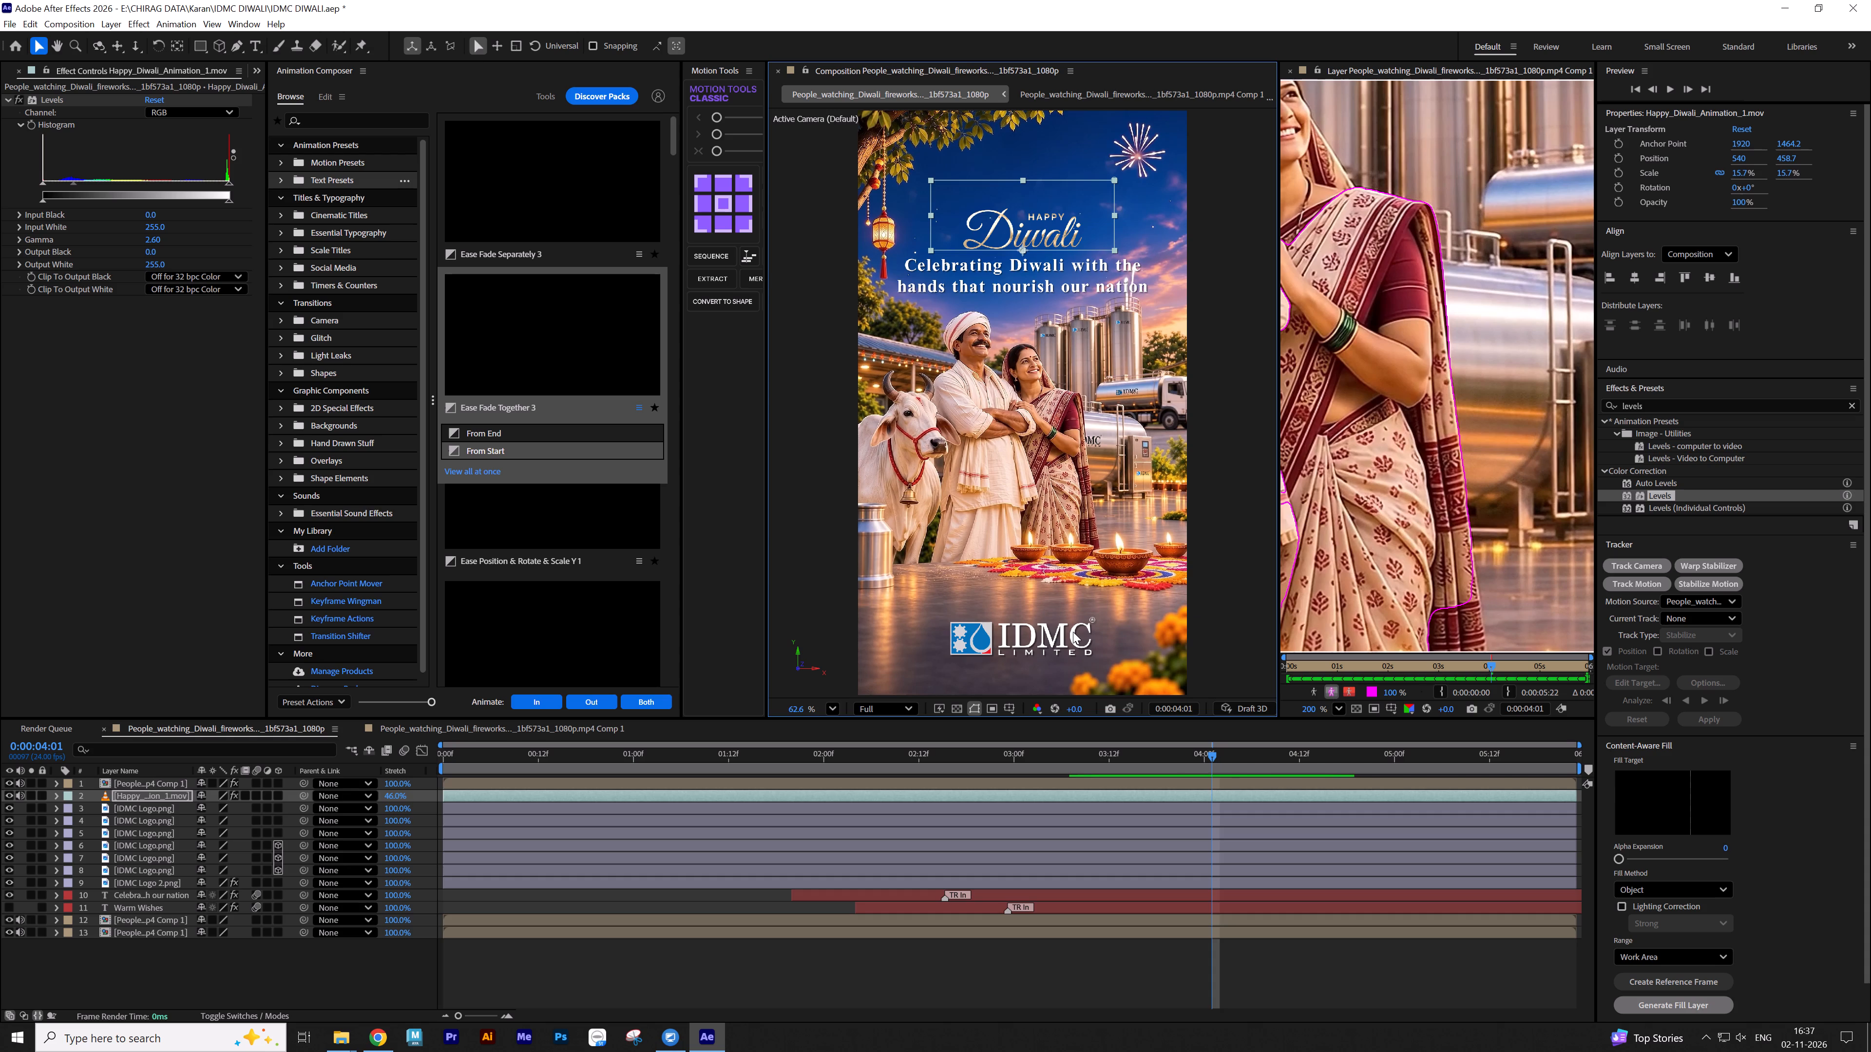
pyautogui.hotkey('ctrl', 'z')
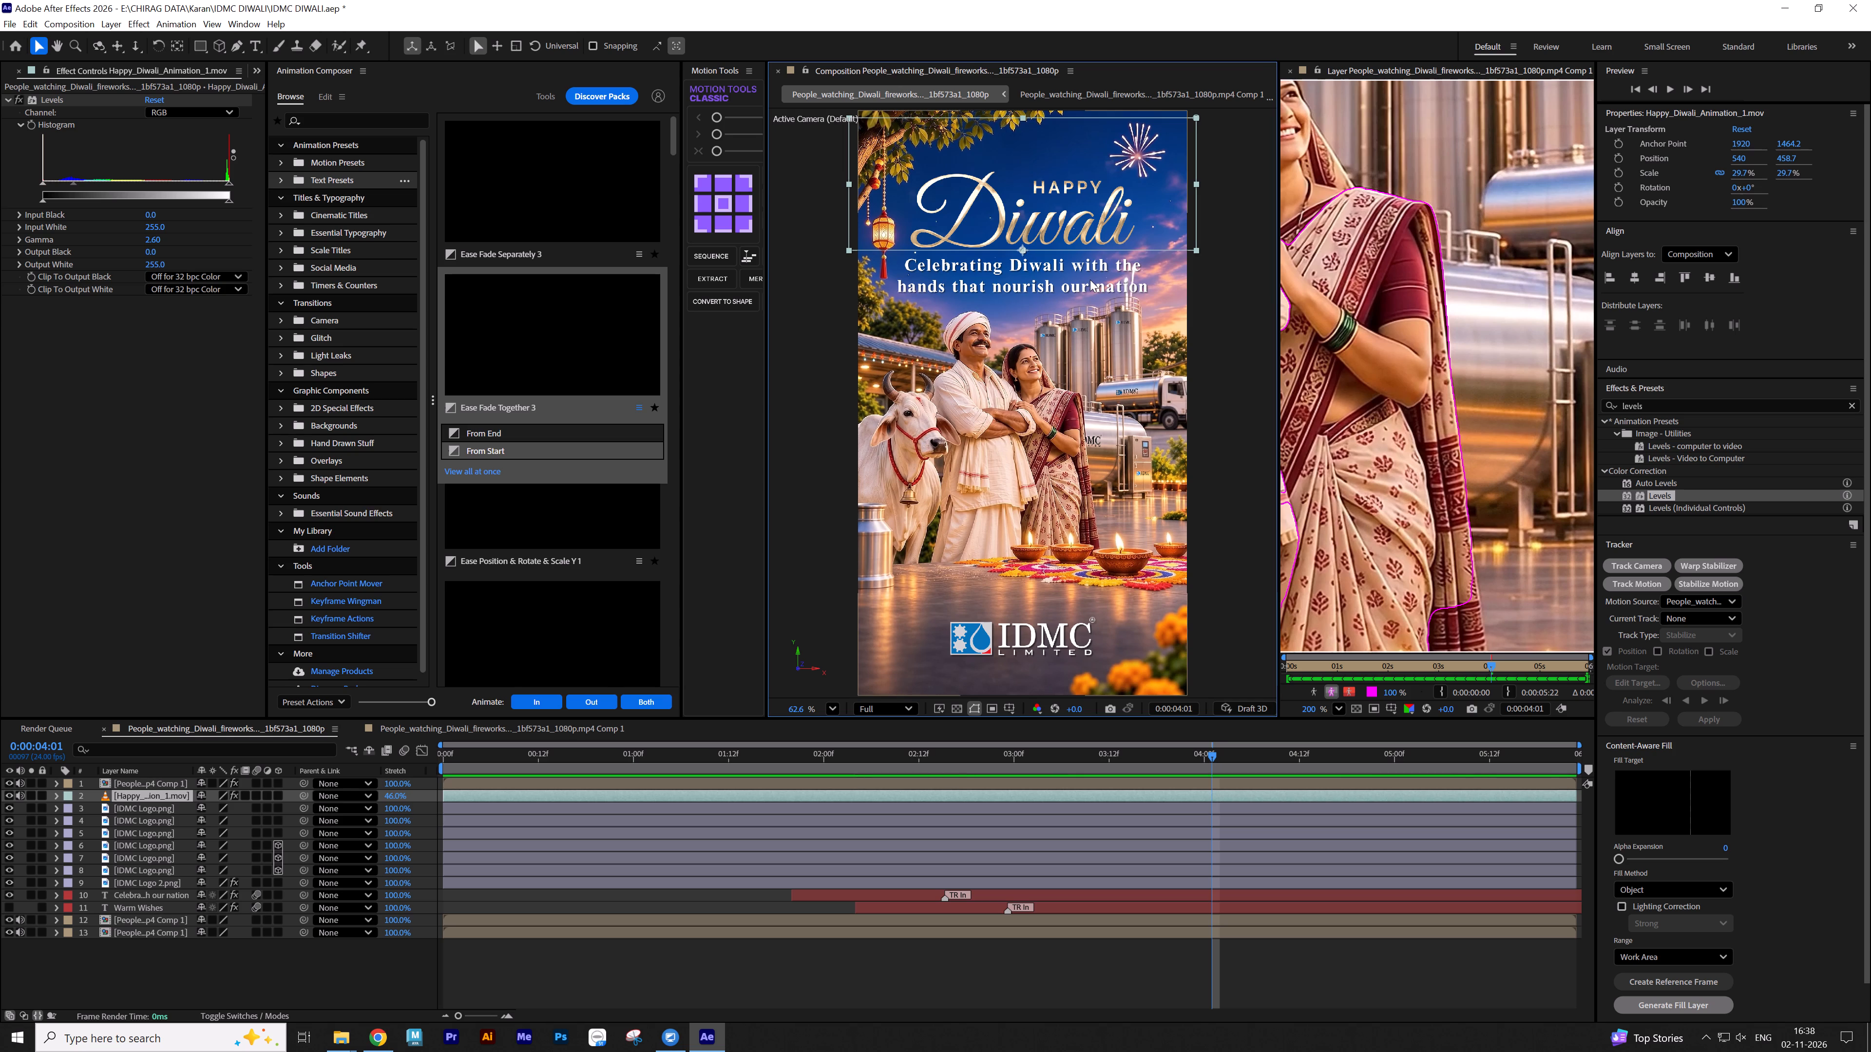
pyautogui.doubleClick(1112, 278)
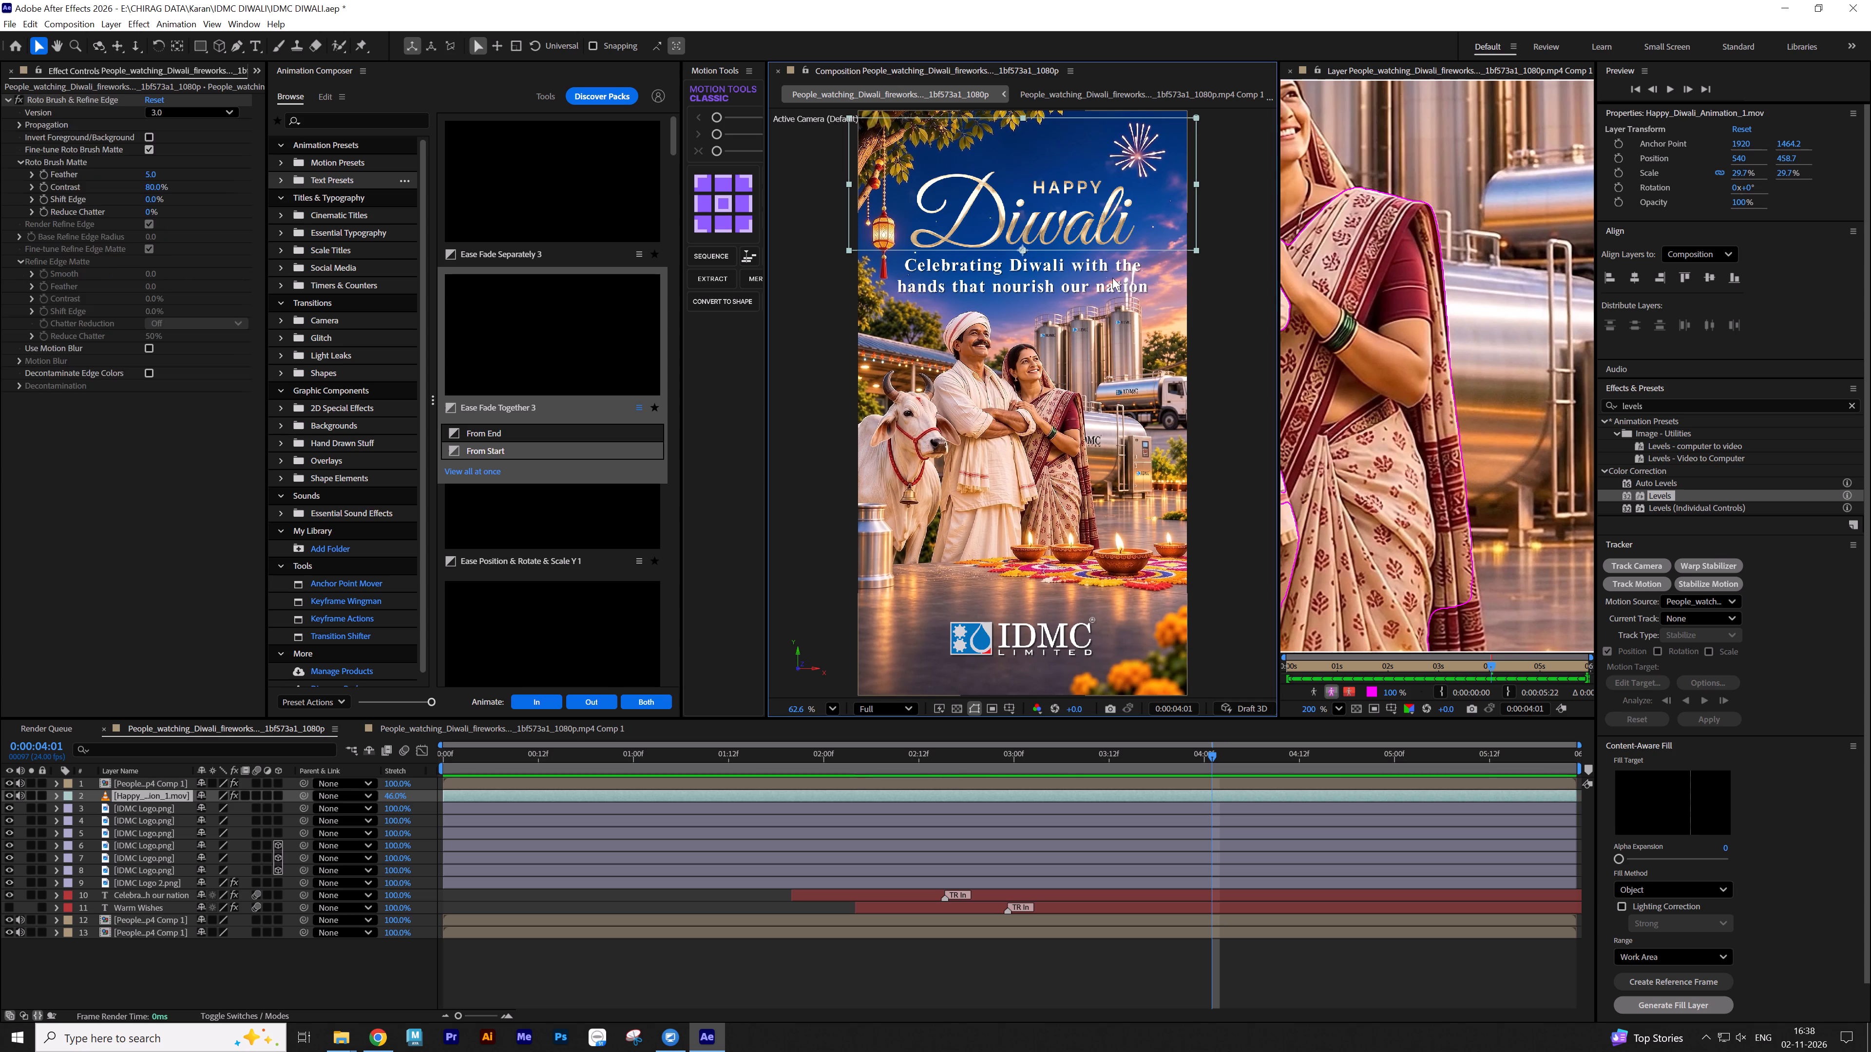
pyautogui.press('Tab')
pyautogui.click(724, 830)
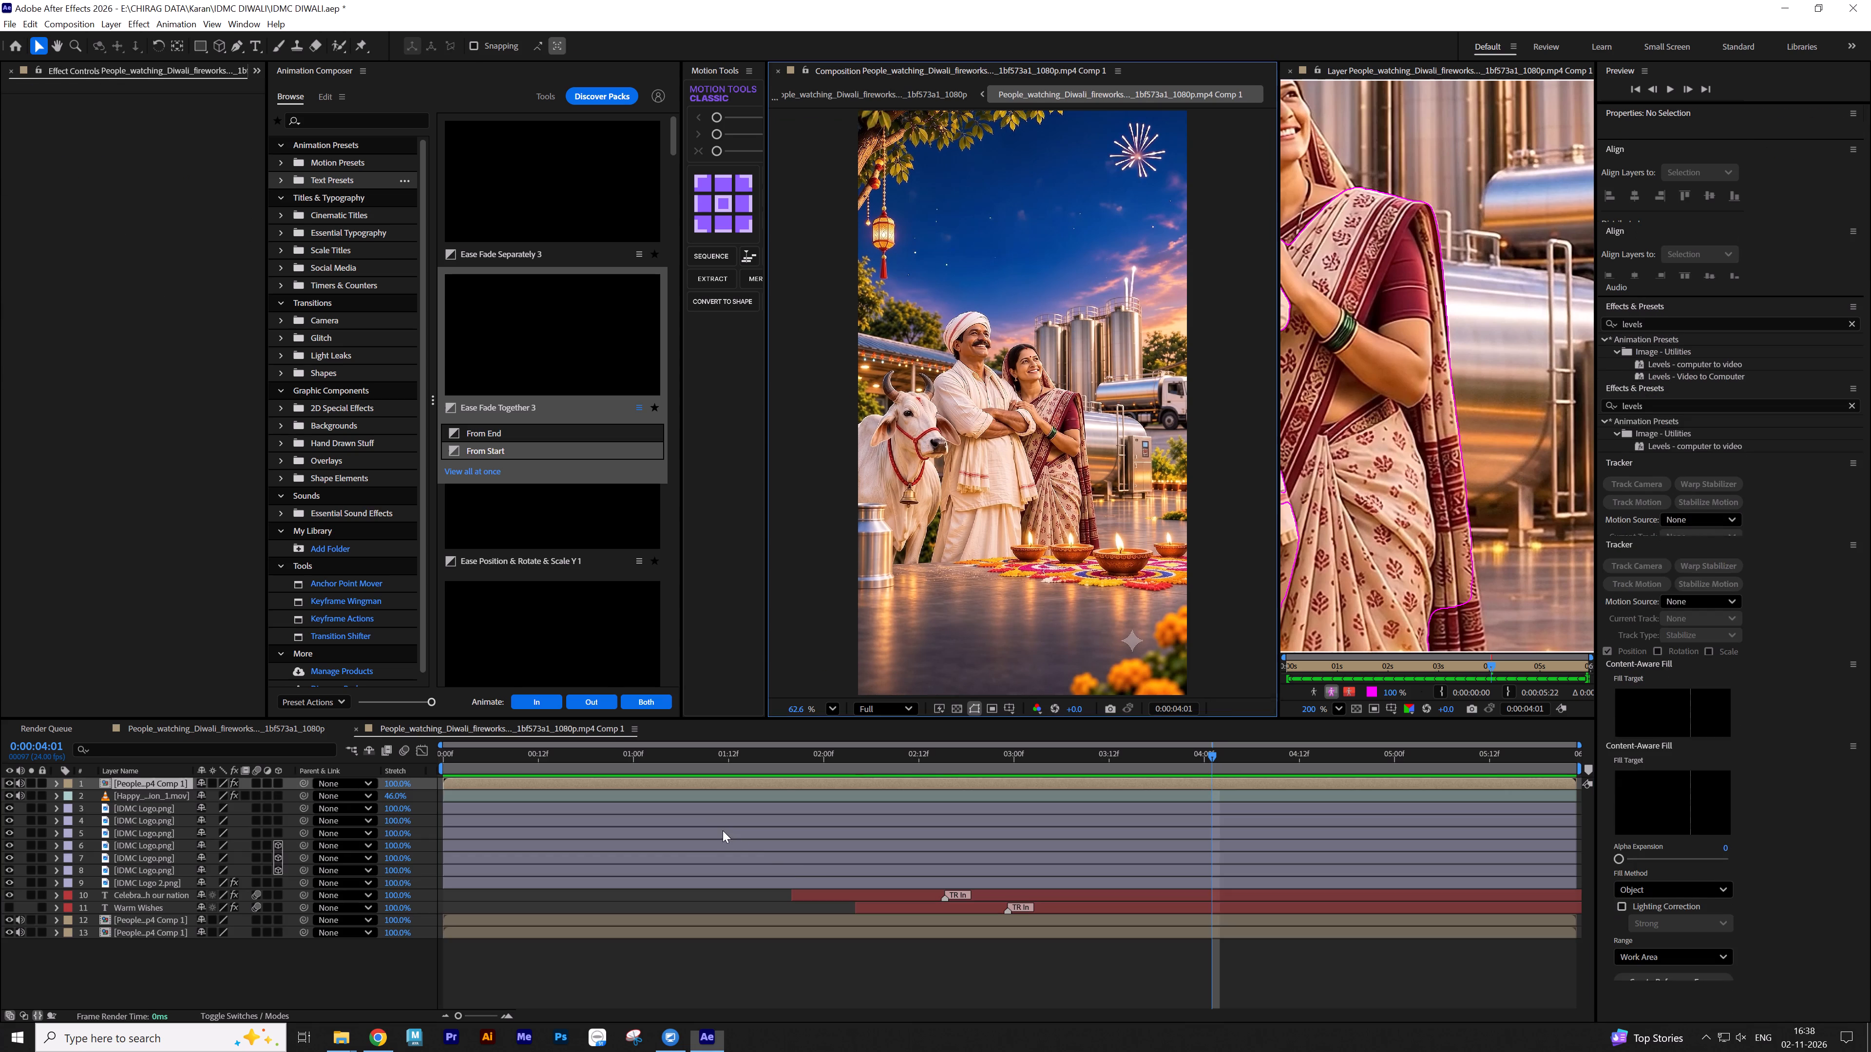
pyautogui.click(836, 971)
# Add a period after "nation" at the end of the text under the Diwali title.
pyautogui.doubleClick(1004, 894)
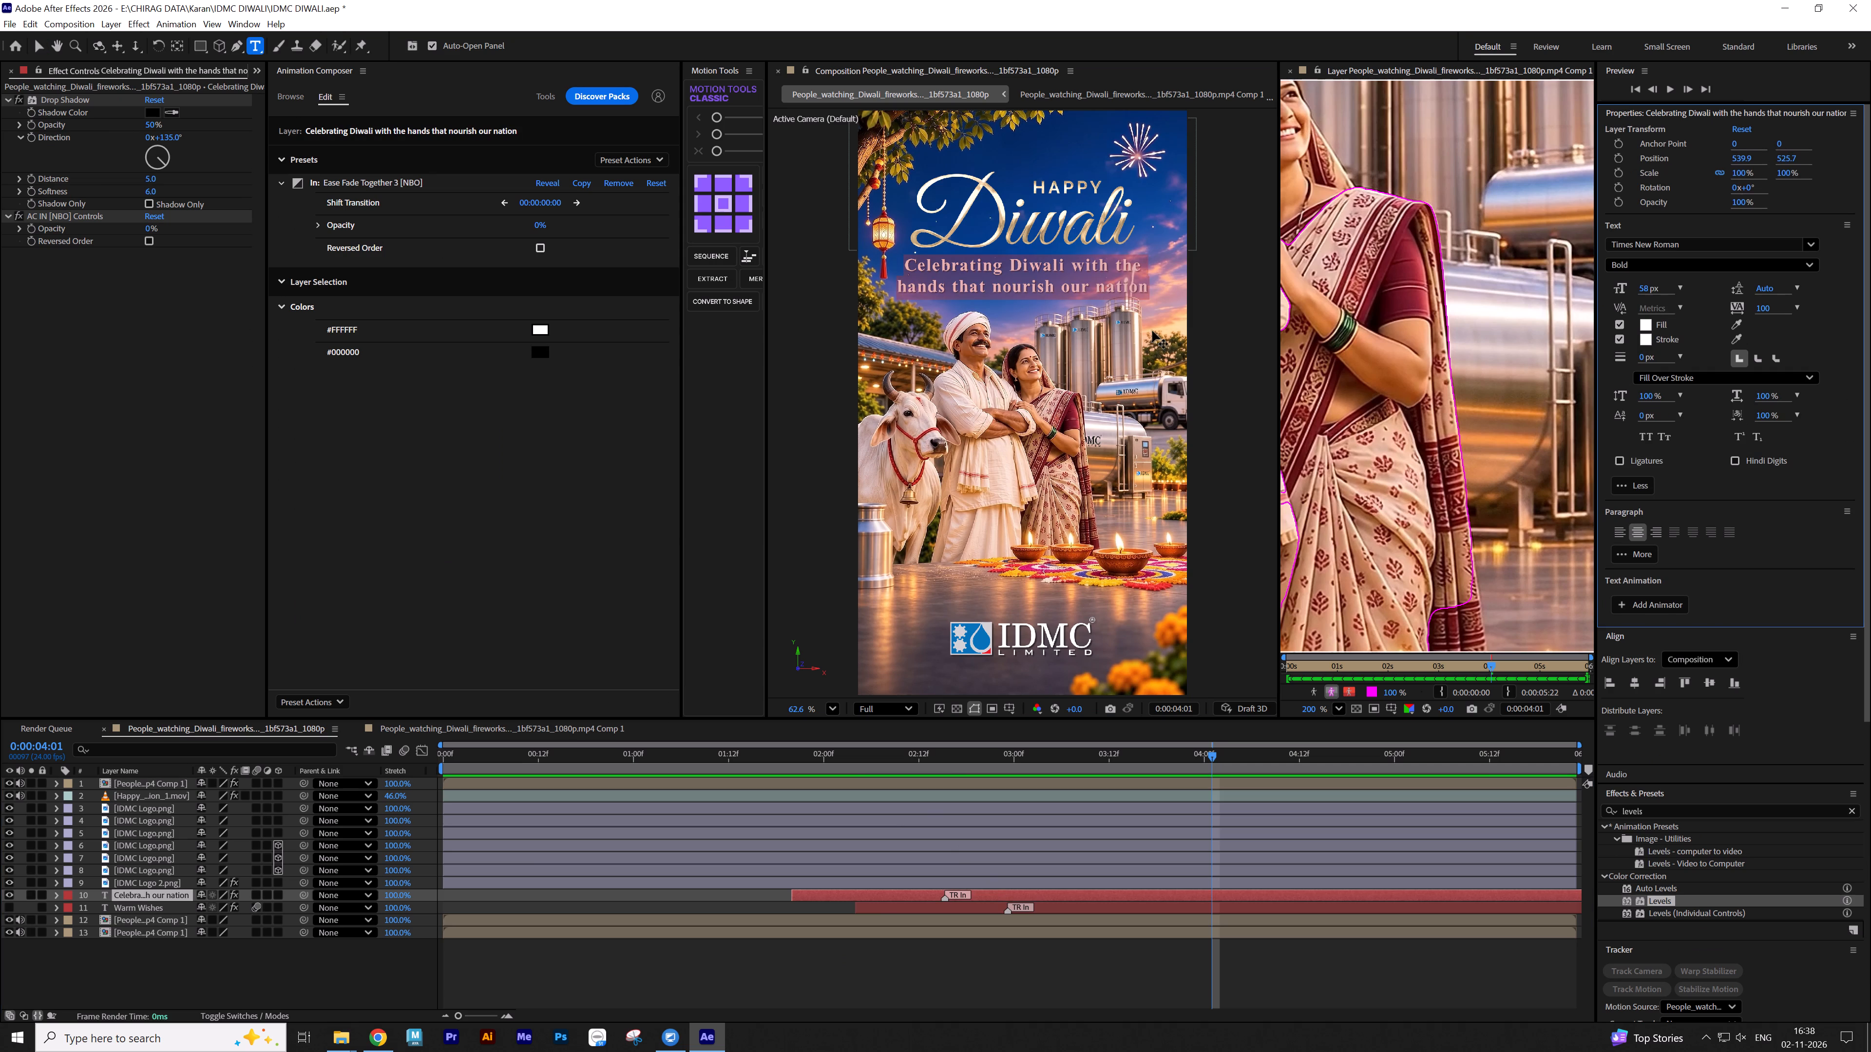
pyautogui.click(1149, 287)
pyautogui.press('.')
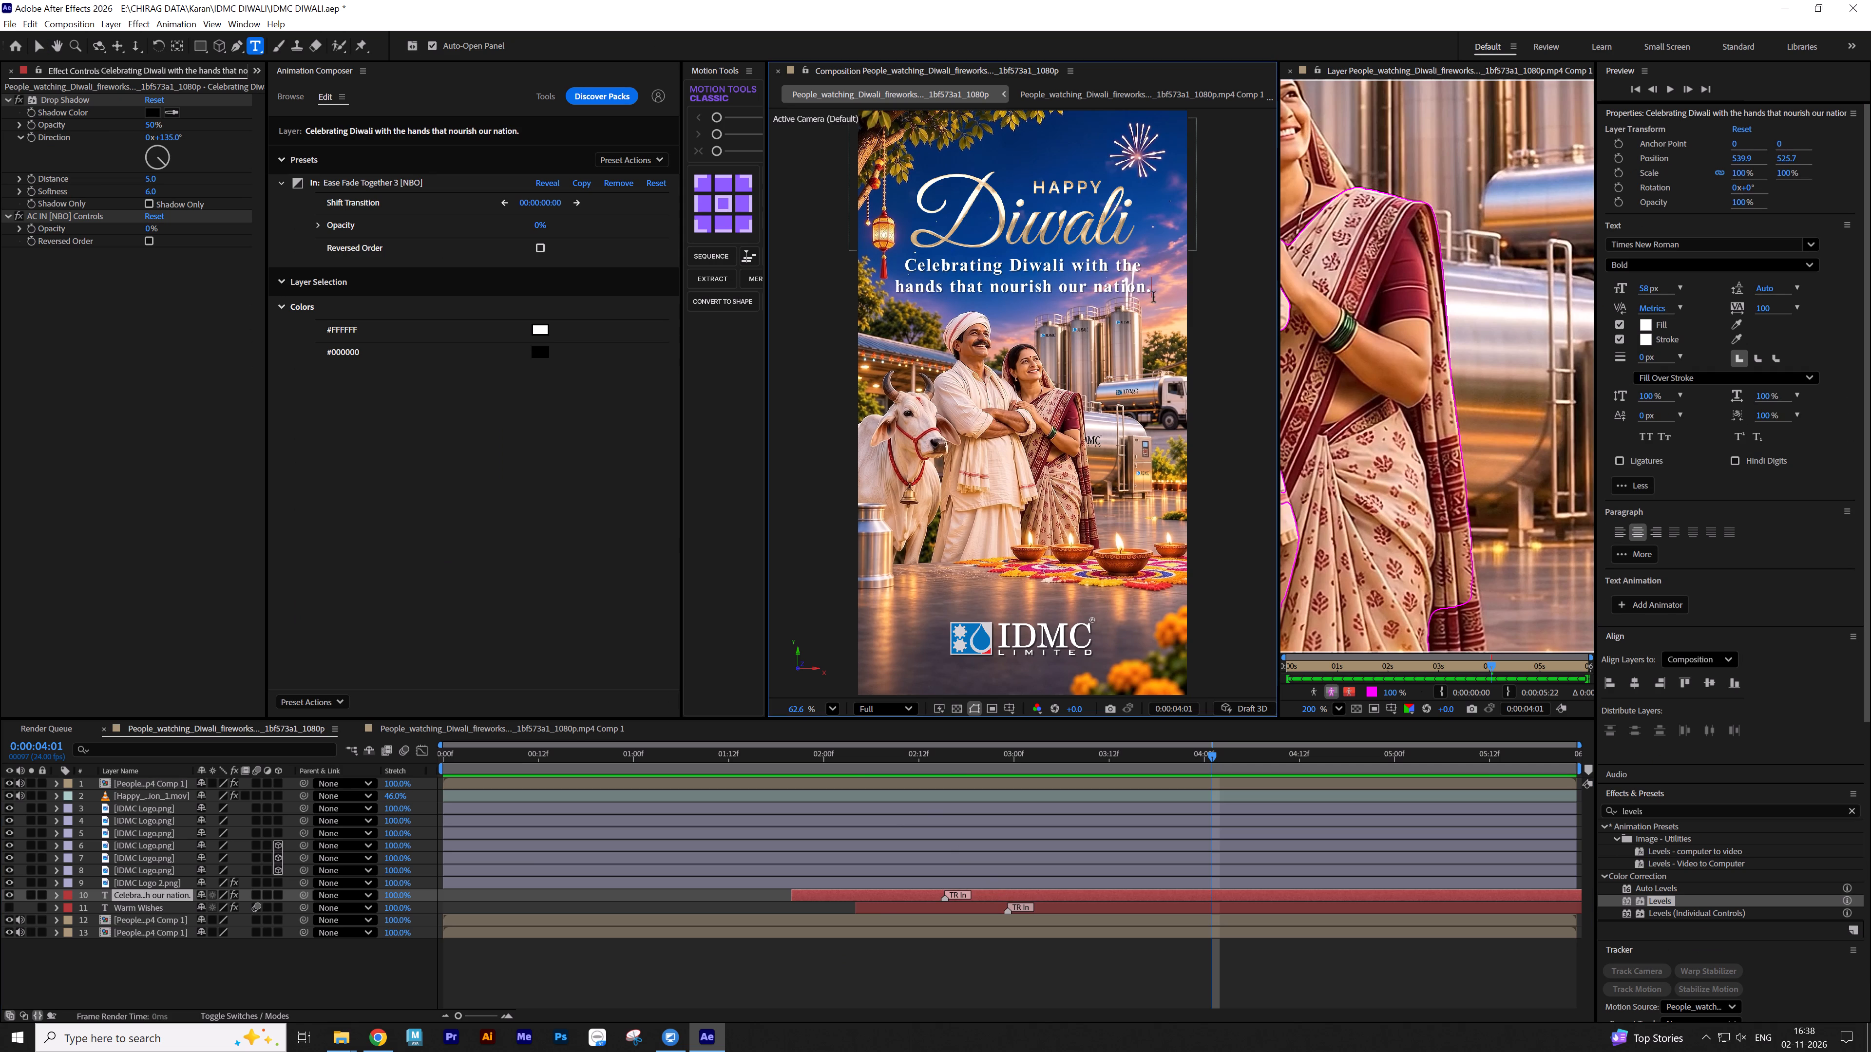
# Set the font size of the whole text under the Diwali title to 48 px and return to the Selection tool.
pyautogui.hotkey('ctrl', 'a')
pyautogui.click(1648, 289)
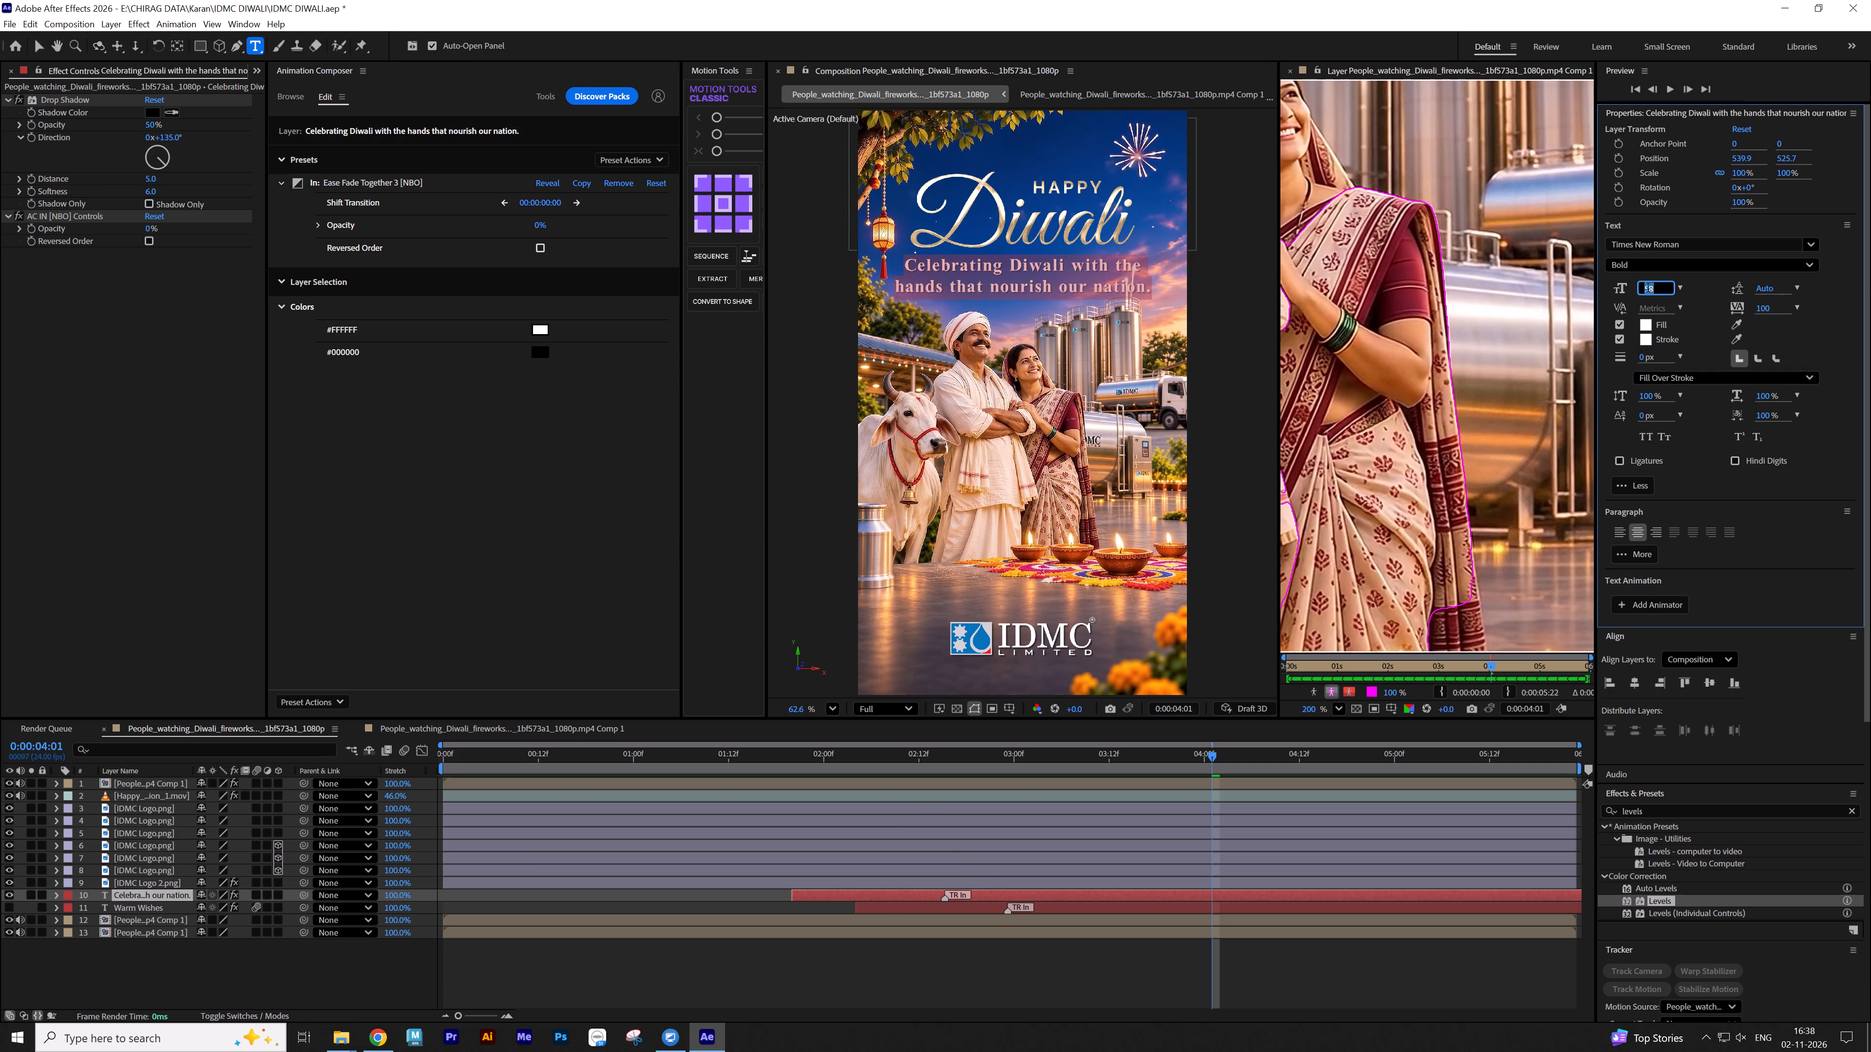
pyautogui.write('48')
pyautogui.press('Return')
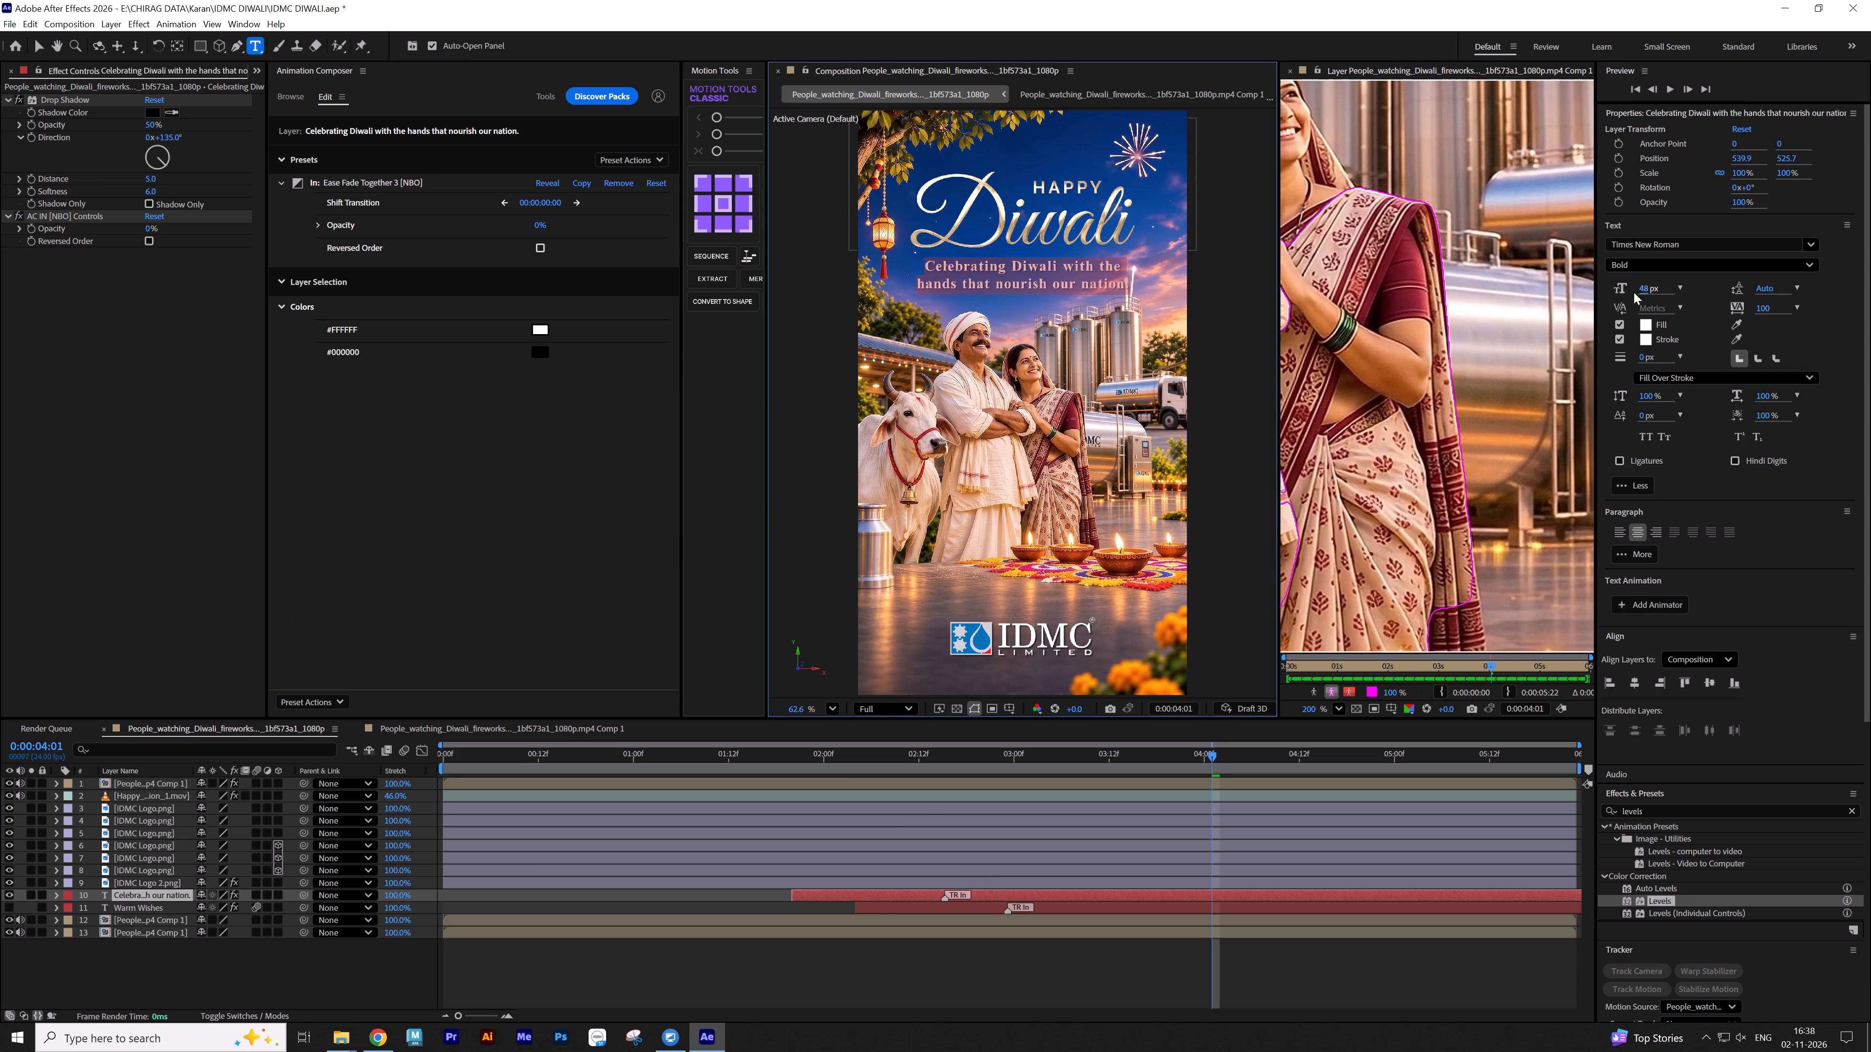
pyautogui.click(1026, 978)
pyautogui.press('v')
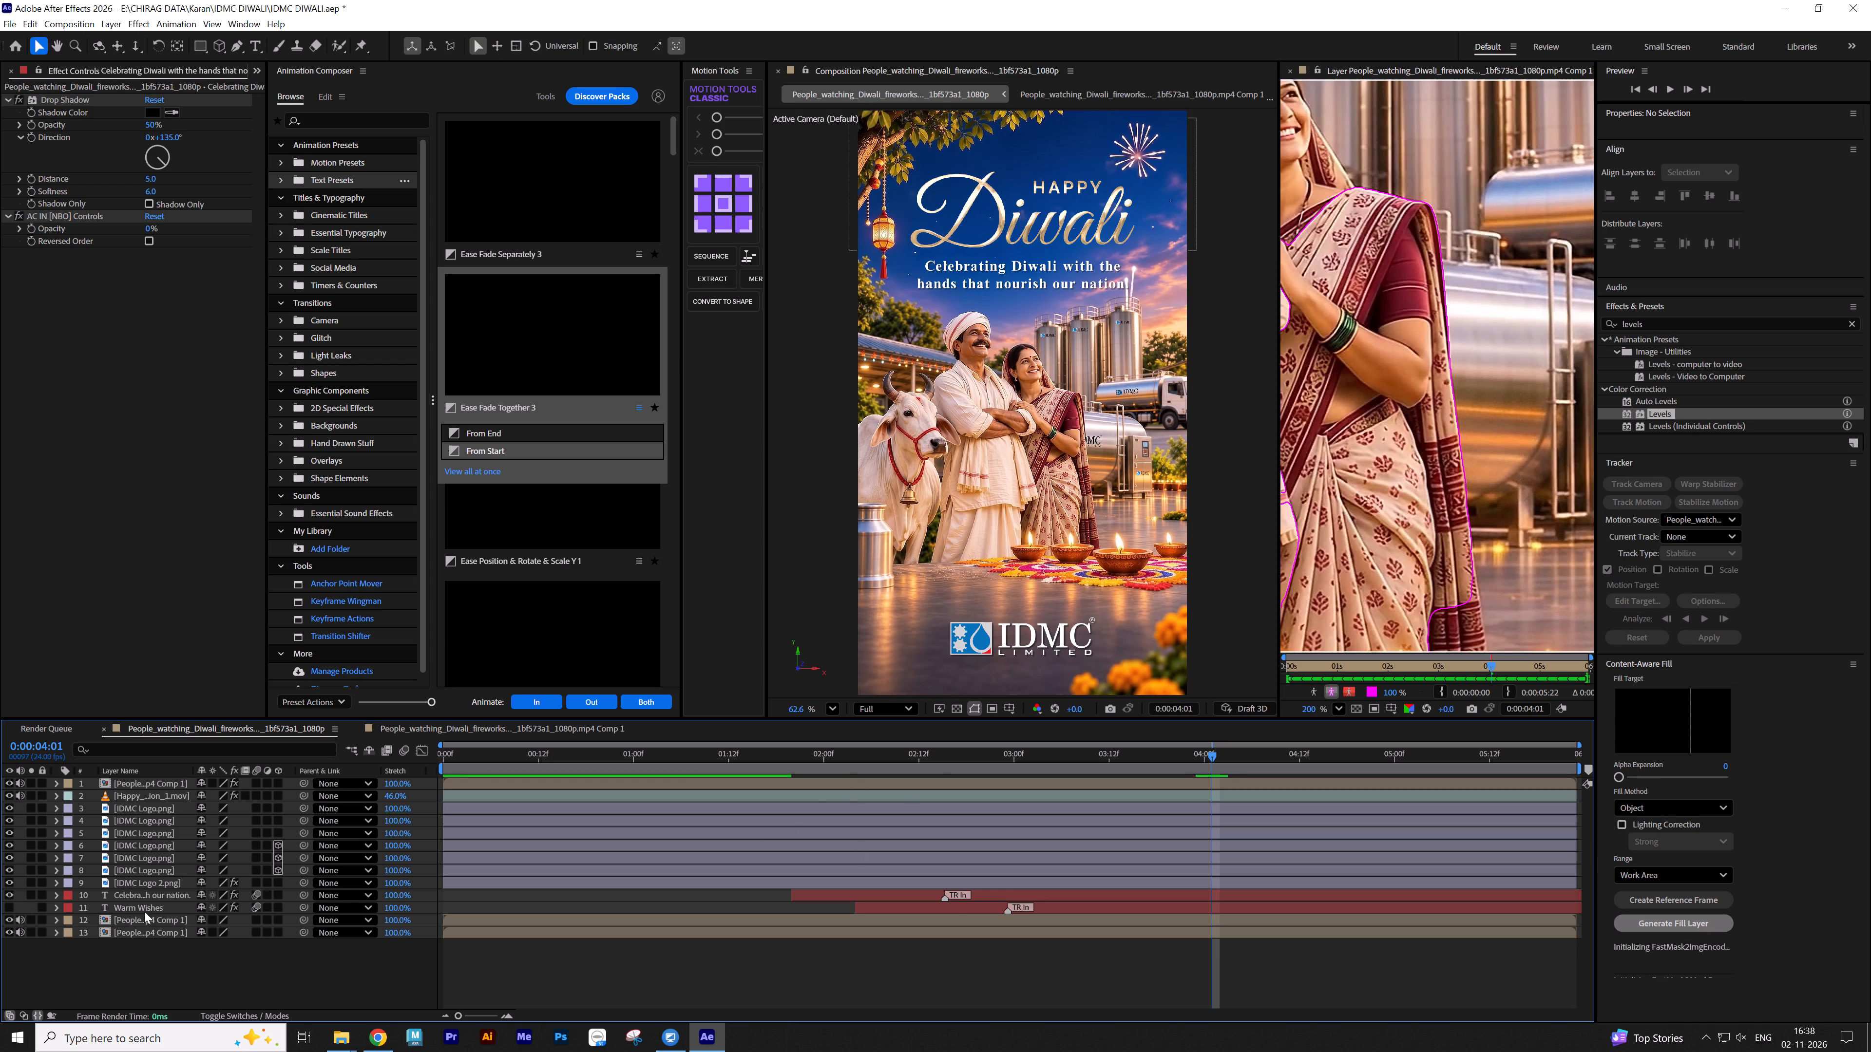
# Make the Warm Wishes text layer visible above the IDMC logo and save the project.
pyautogui.click(11, 915)
pyautogui.click(11, 908)
pyautogui.click(11, 920)
pyautogui.click(158, 984)
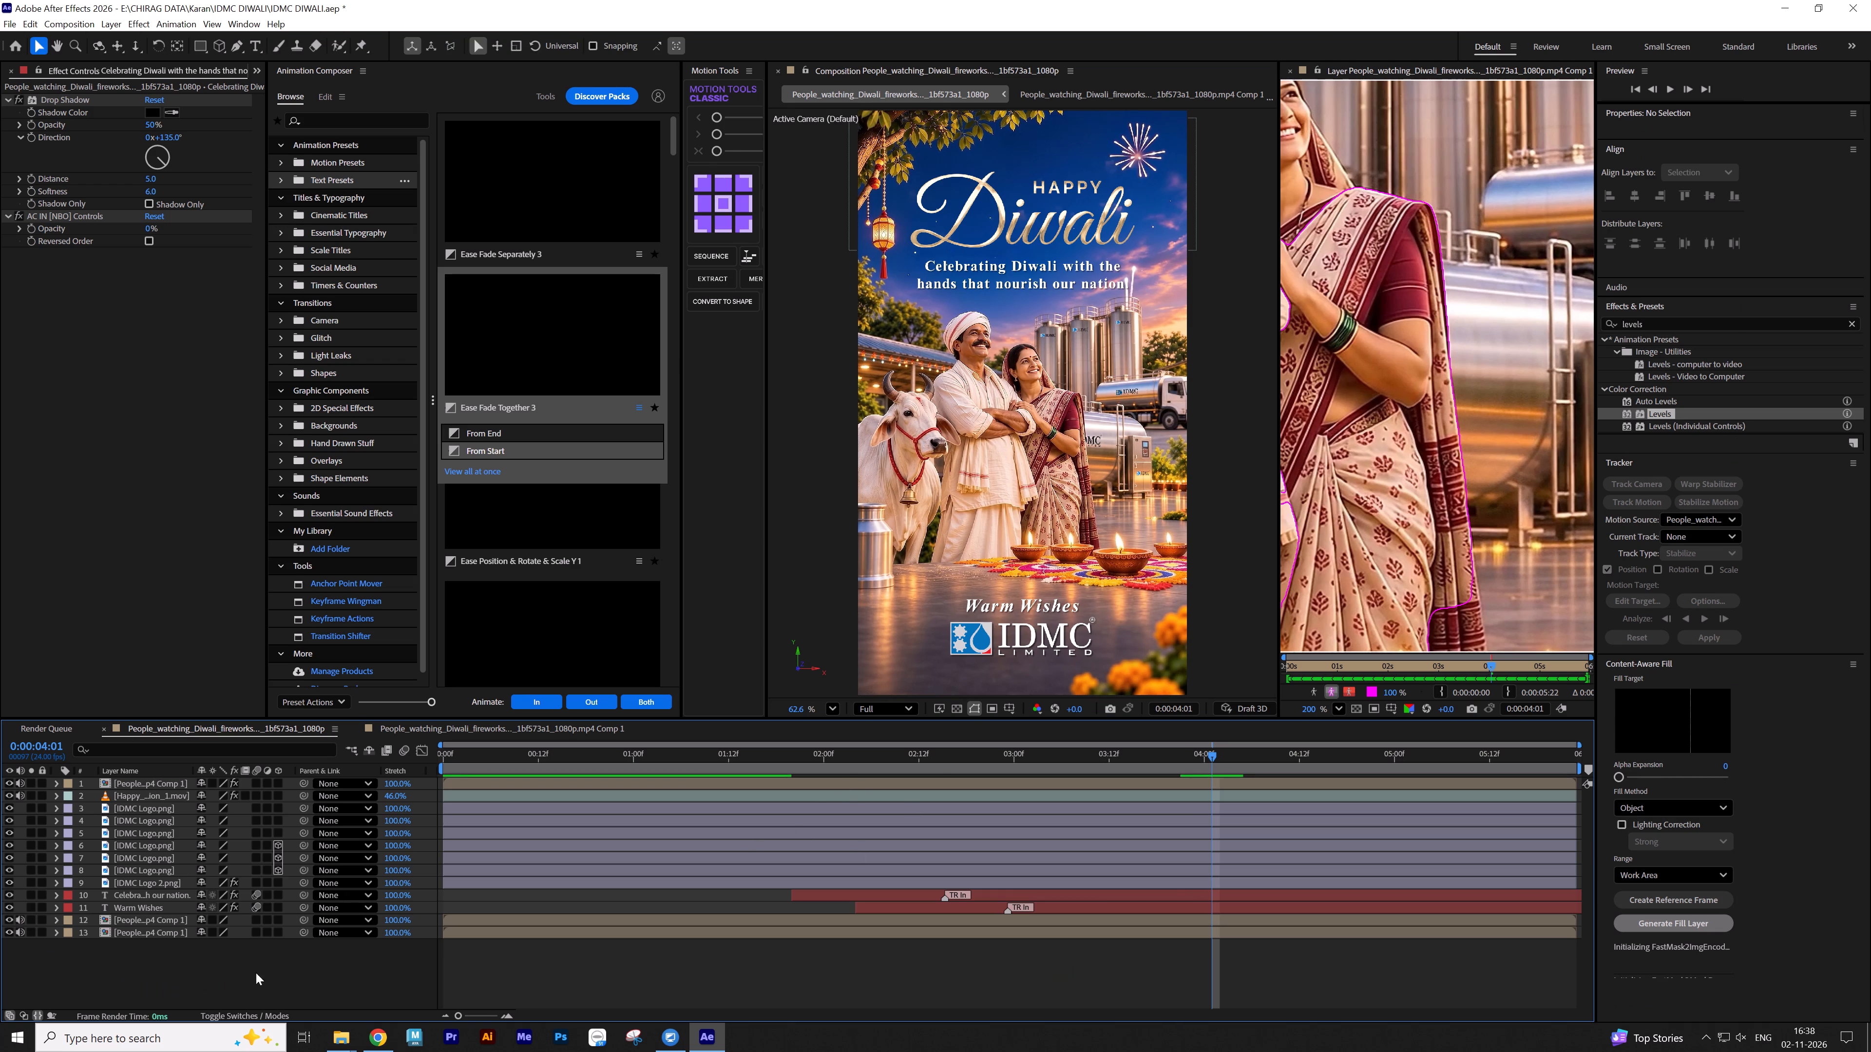
pyautogui.hotkey('ctrl', 's')
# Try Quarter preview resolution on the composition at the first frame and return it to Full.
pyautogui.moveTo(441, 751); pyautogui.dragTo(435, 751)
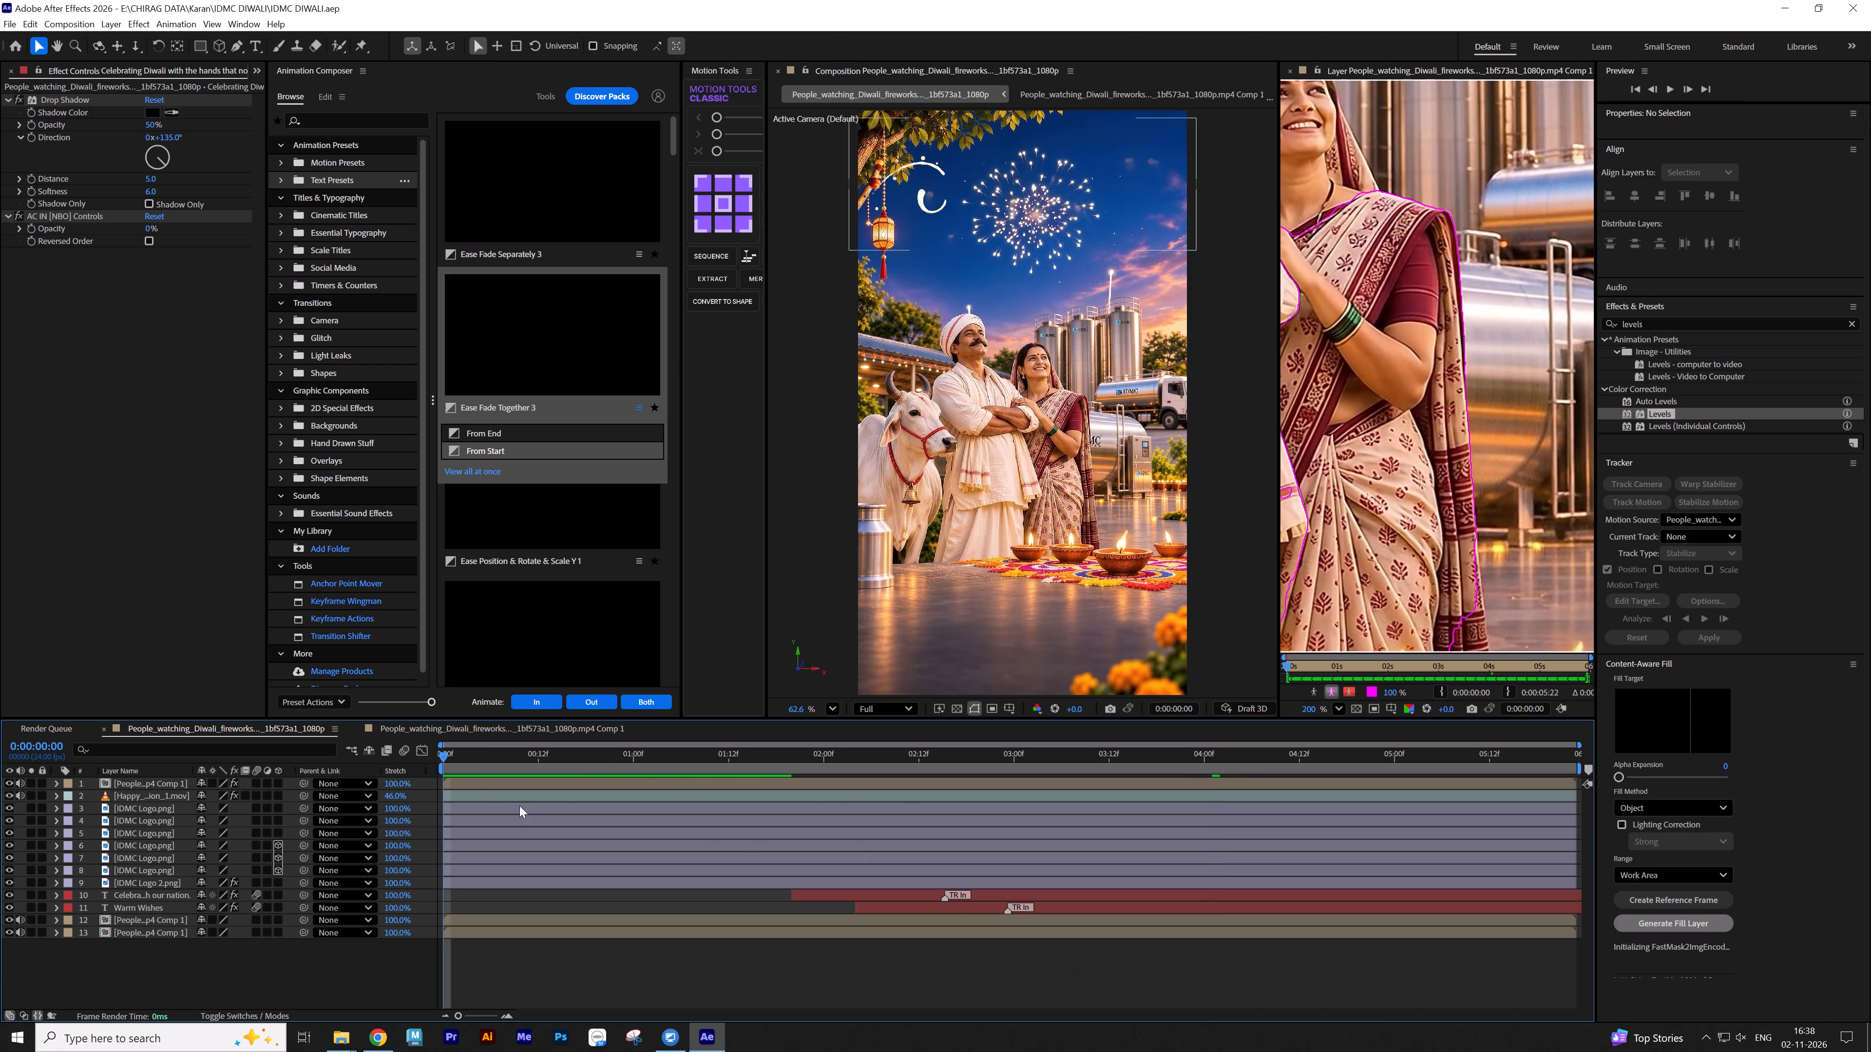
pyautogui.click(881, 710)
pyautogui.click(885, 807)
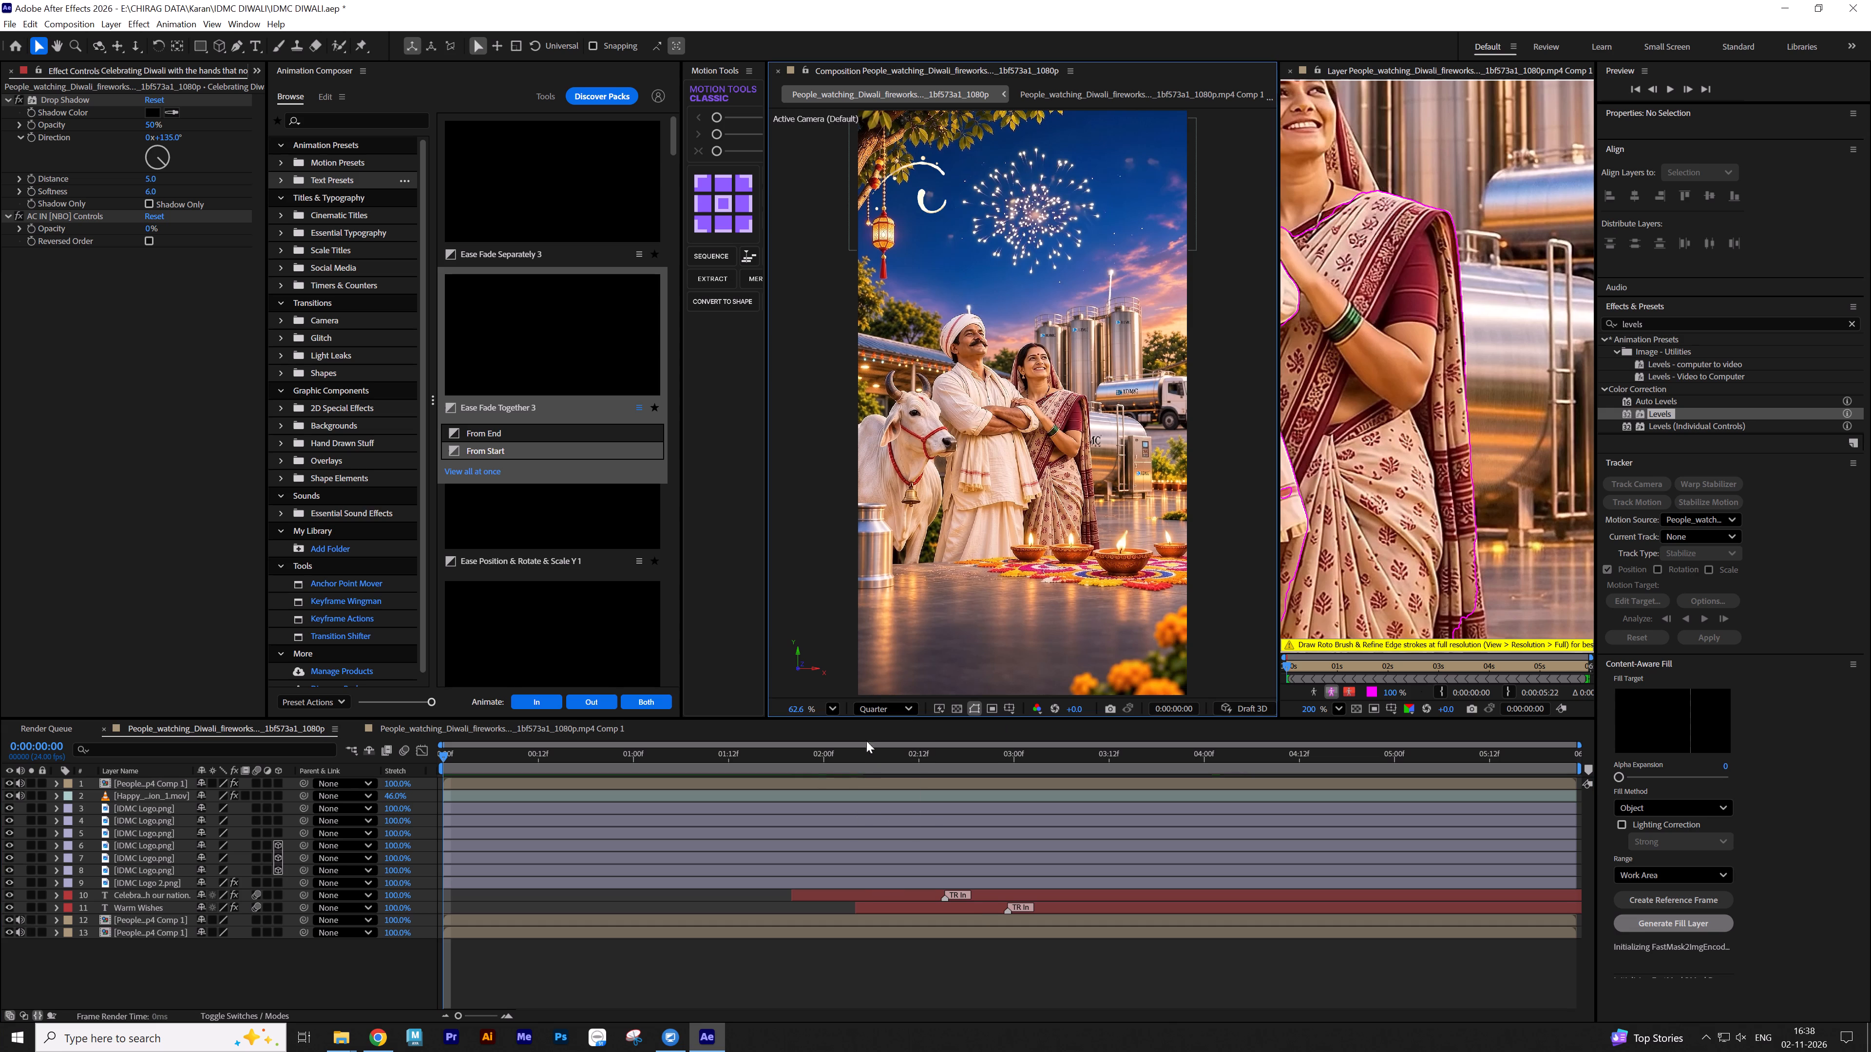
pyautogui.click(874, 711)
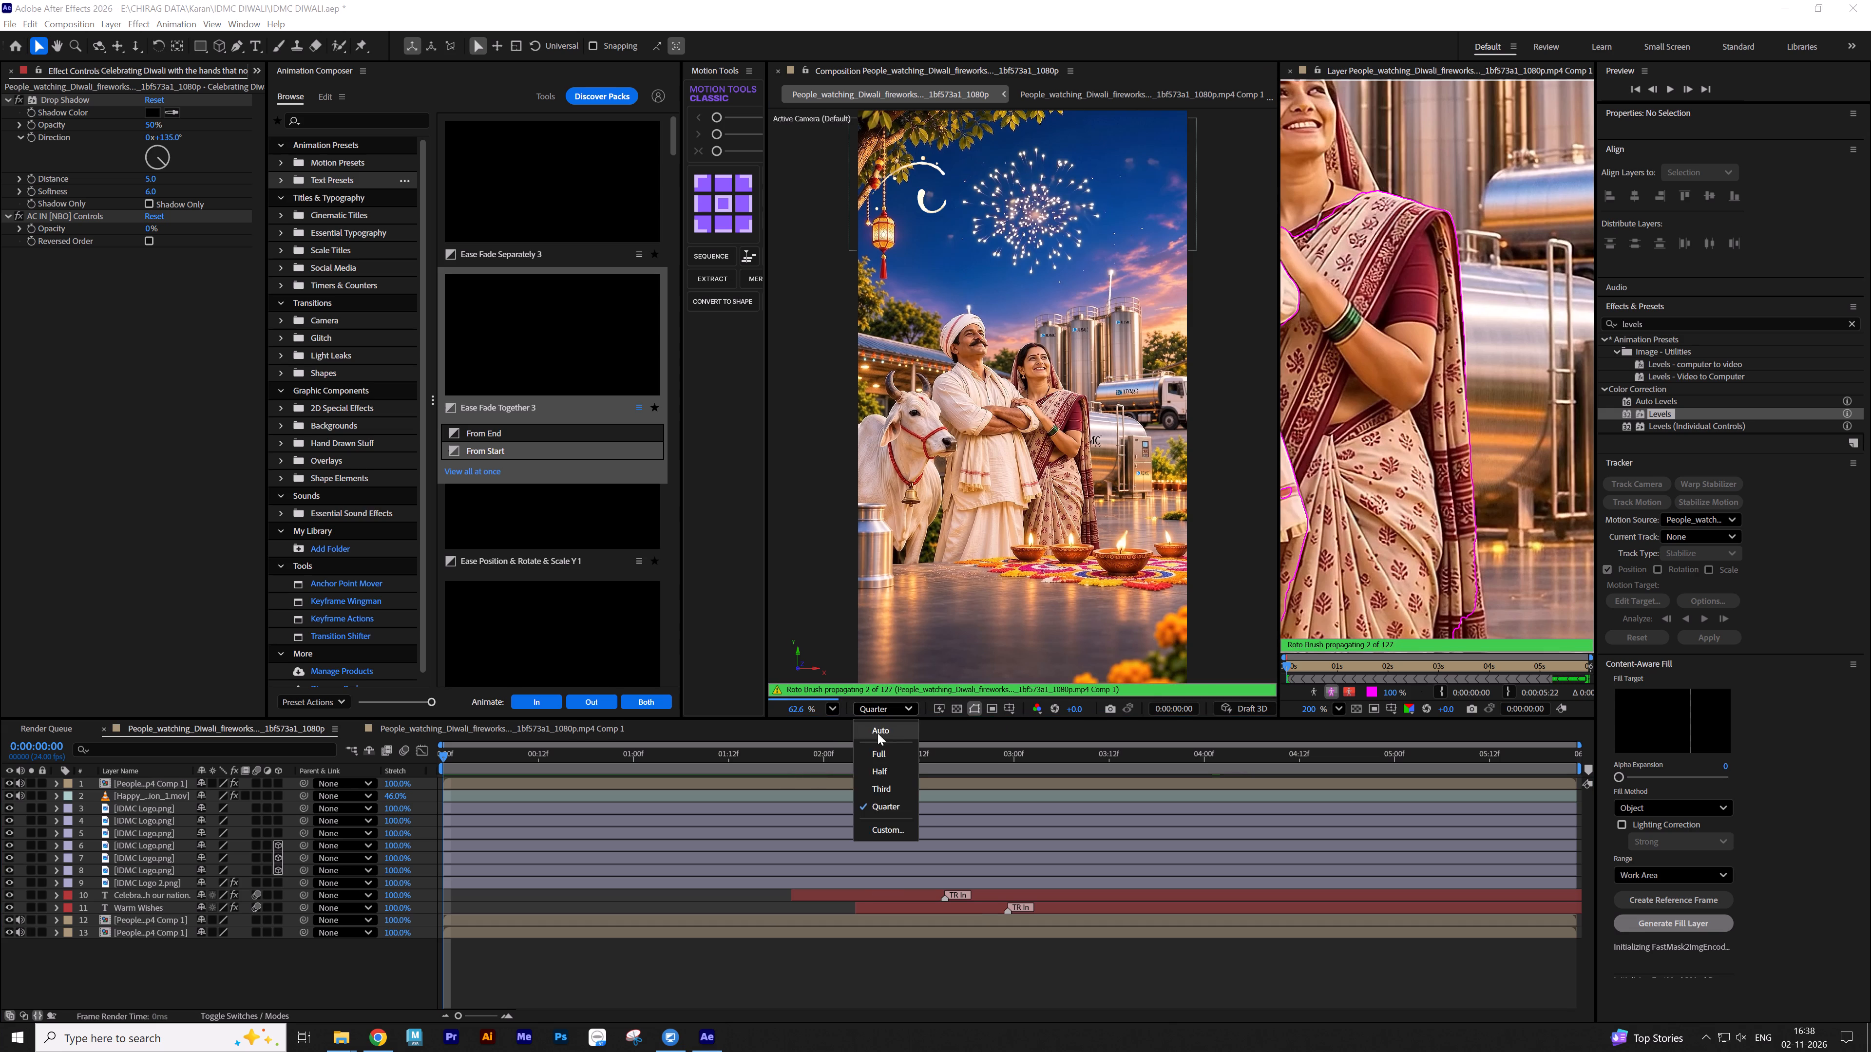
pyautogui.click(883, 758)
# From the end of the timeline, freeze the clip's Roto Brush & Refine Edge propagation and close its layer view.
pyautogui.moveTo(1577, 758); pyautogui.dragTo(1578, 758)
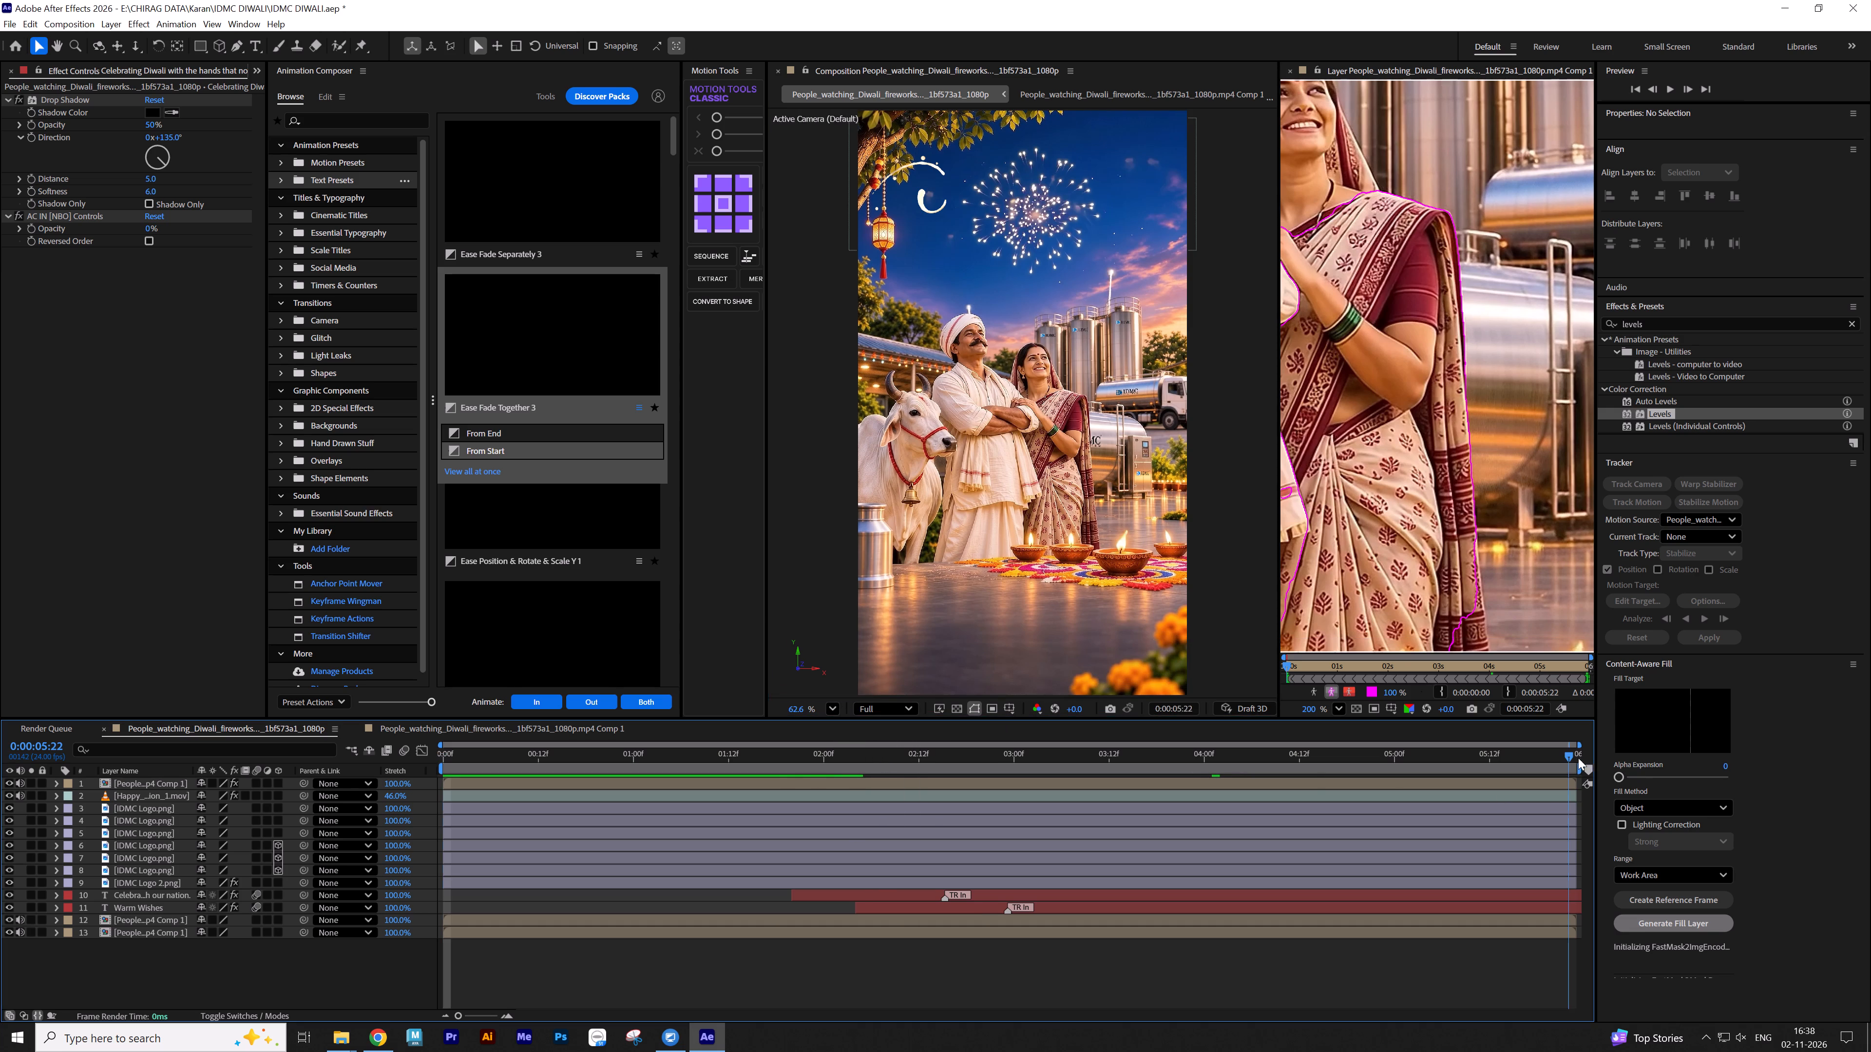
pyautogui.moveTo(1578, 758); pyautogui.dragTo(1588, 758)
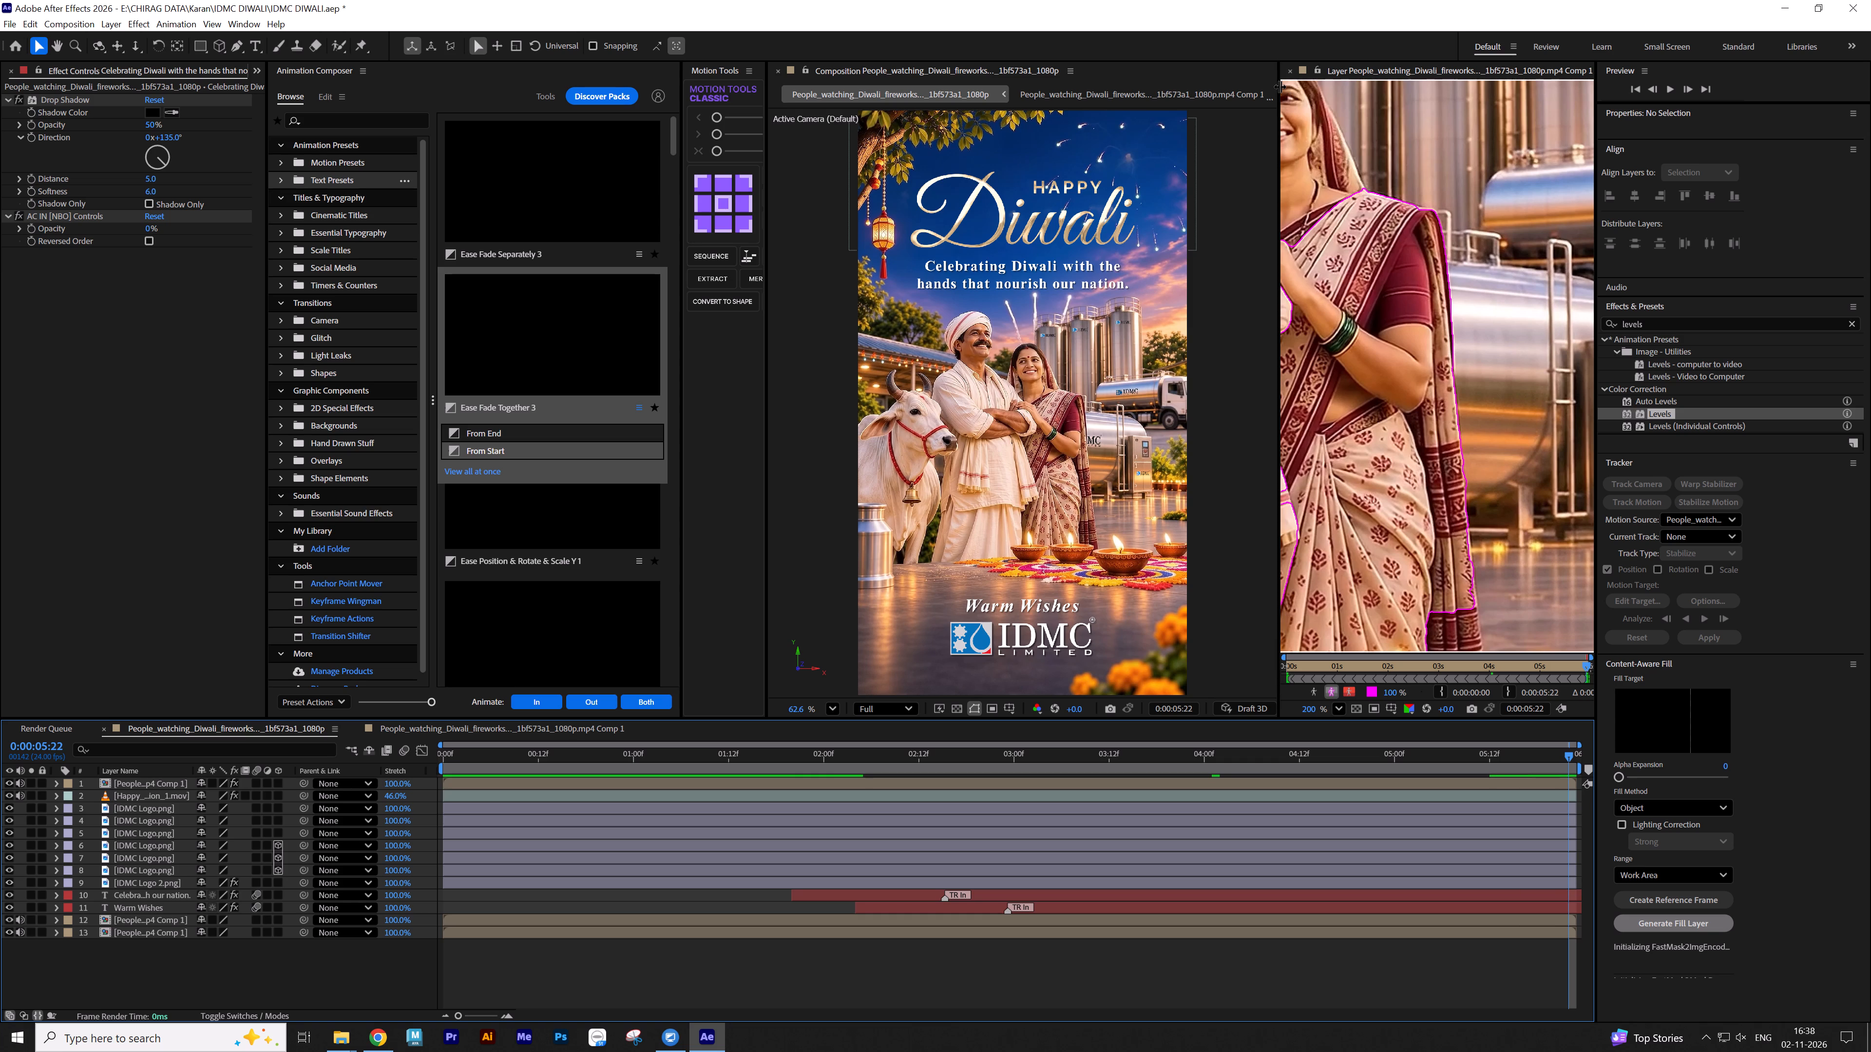
pyautogui.moveTo(1279, 86); pyautogui.dragTo(883, 84)
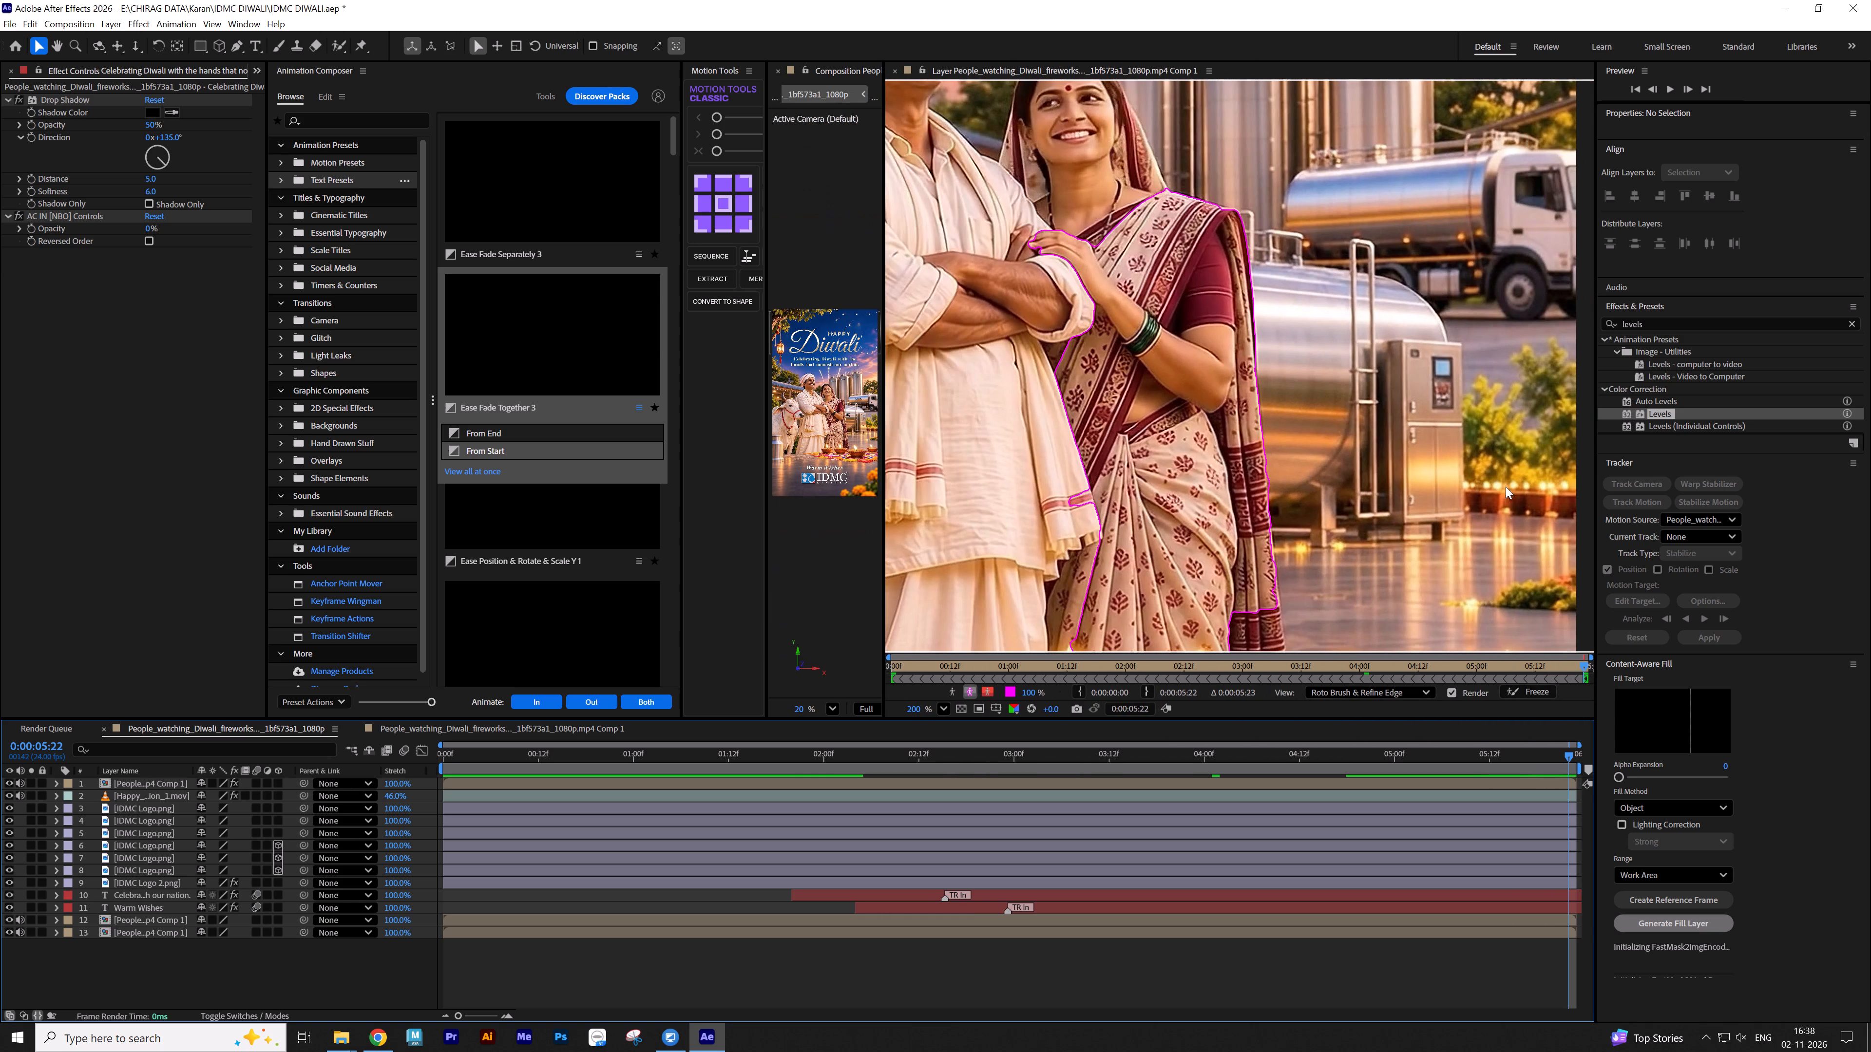
pyautogui.click(1531, 691)
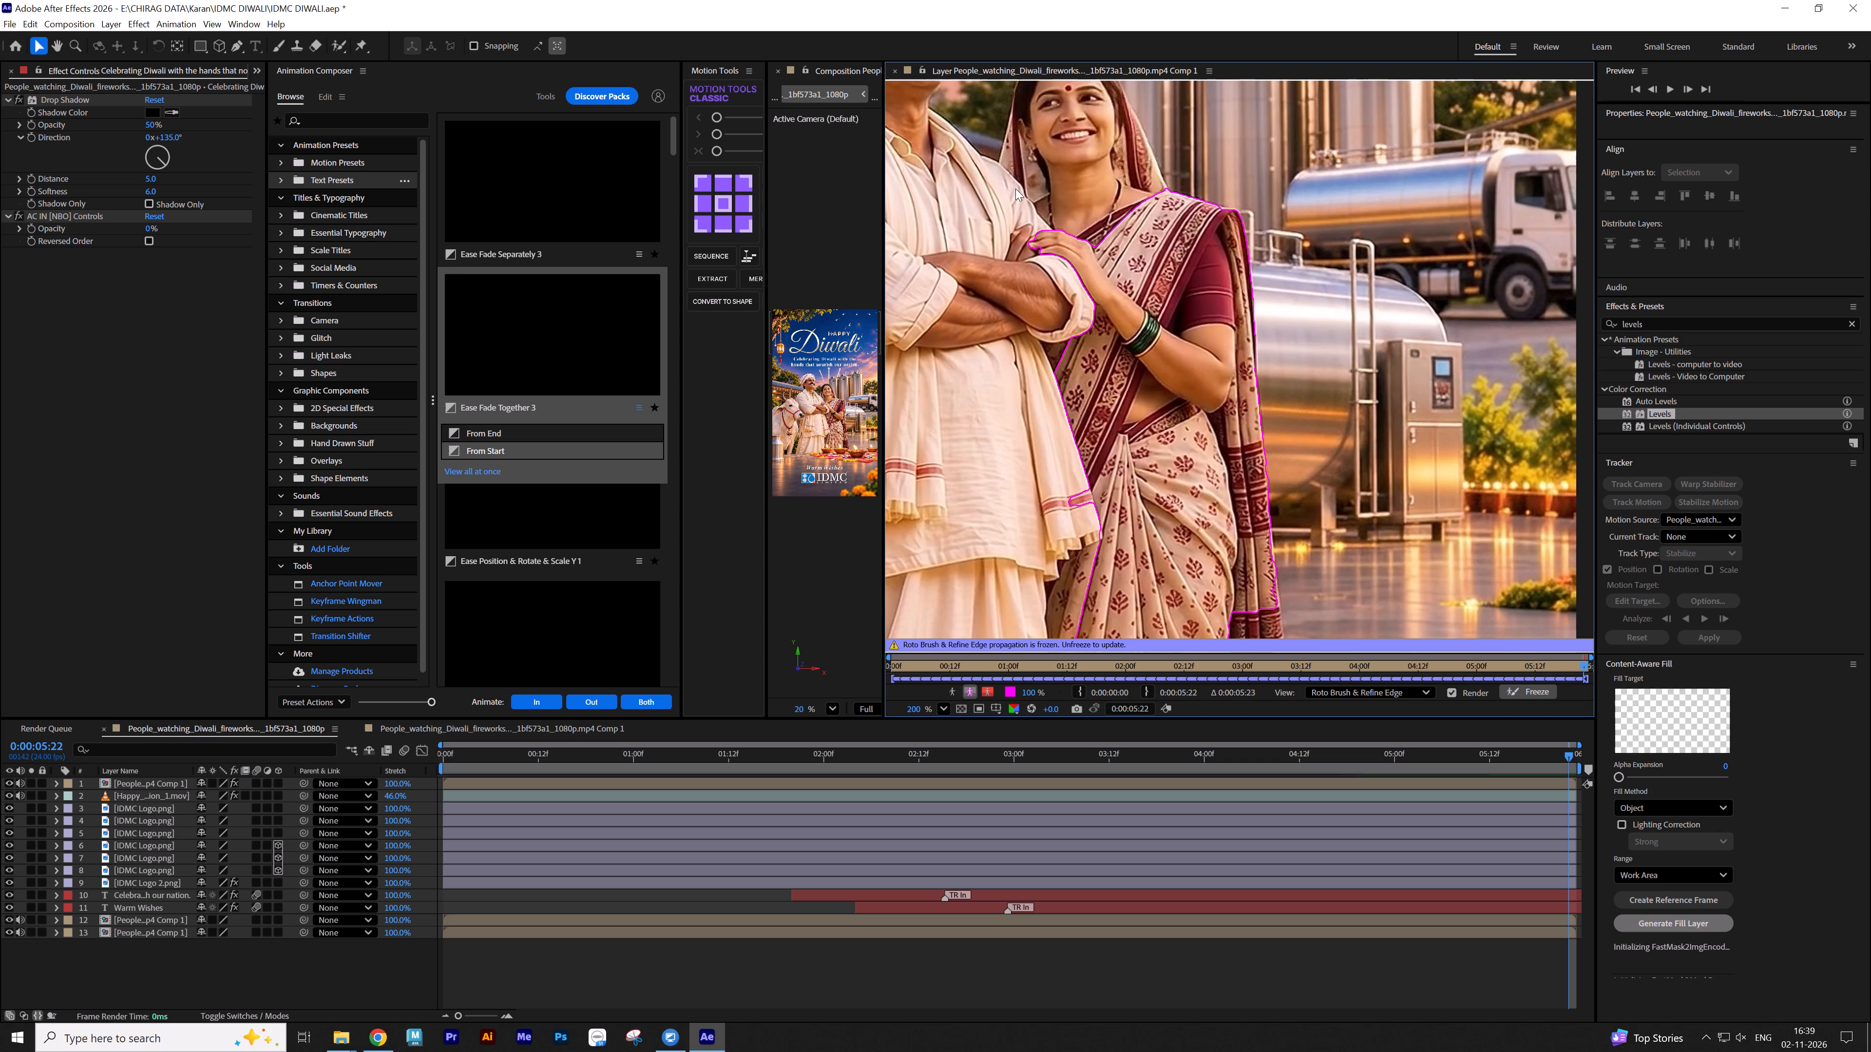
pyautogui.click(897, 70)
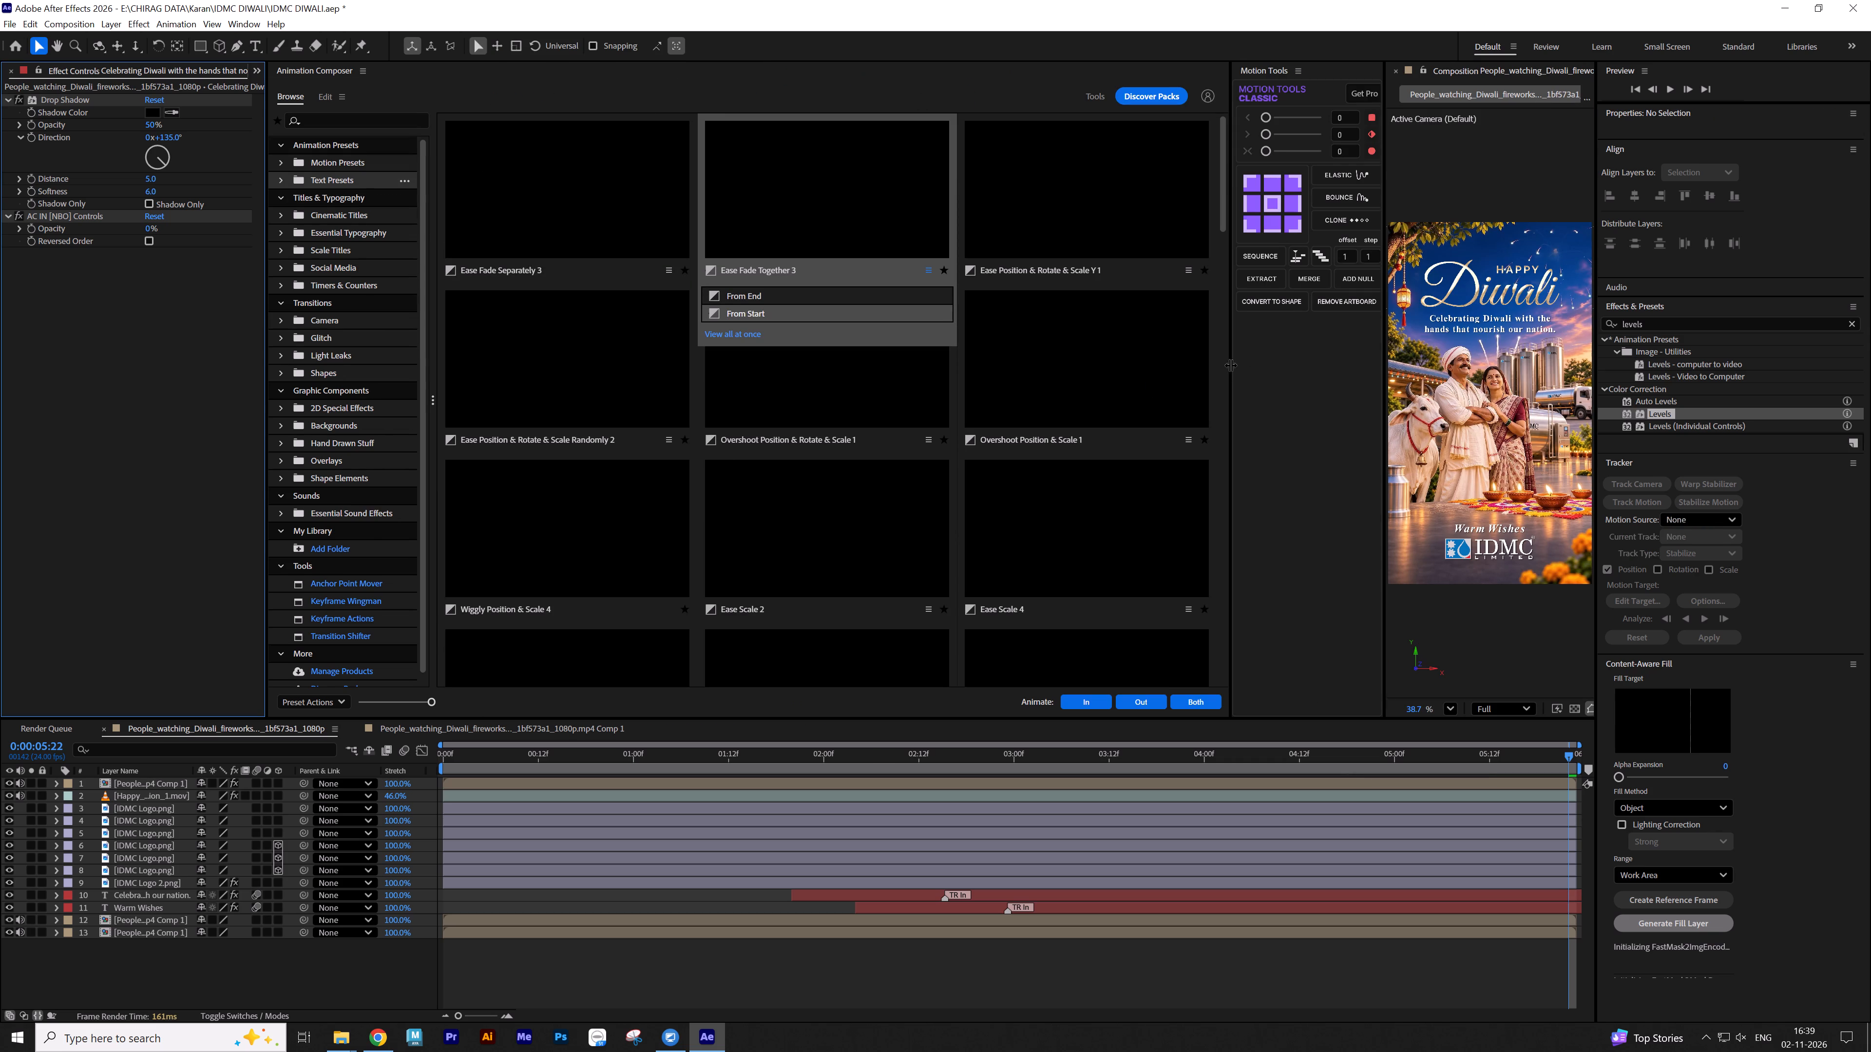
# Widen the composition view again and set its preview resolution to Quarter.
pyautogui.moveTo(1231, 366); pyautogui.dragTo(733, 372)
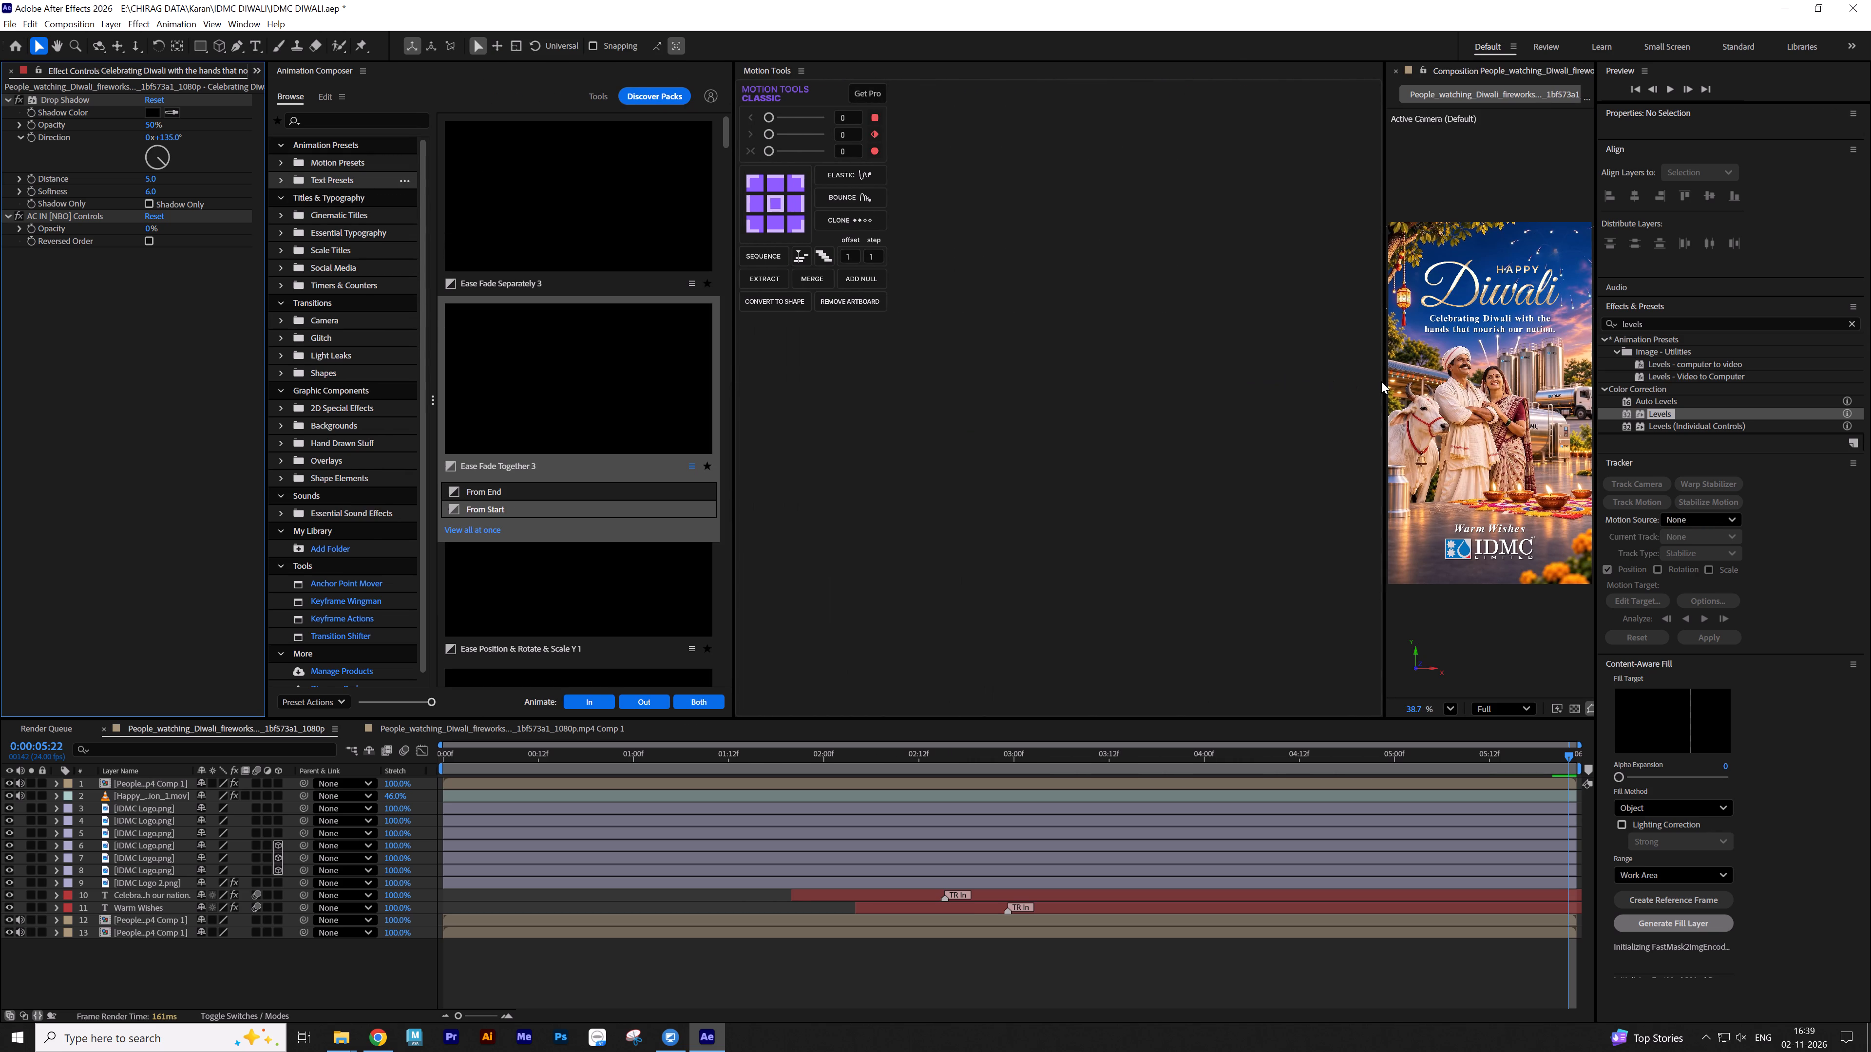
pyautogui.moveTo(1384, 381); pyautogui.dragTo(921, 381)
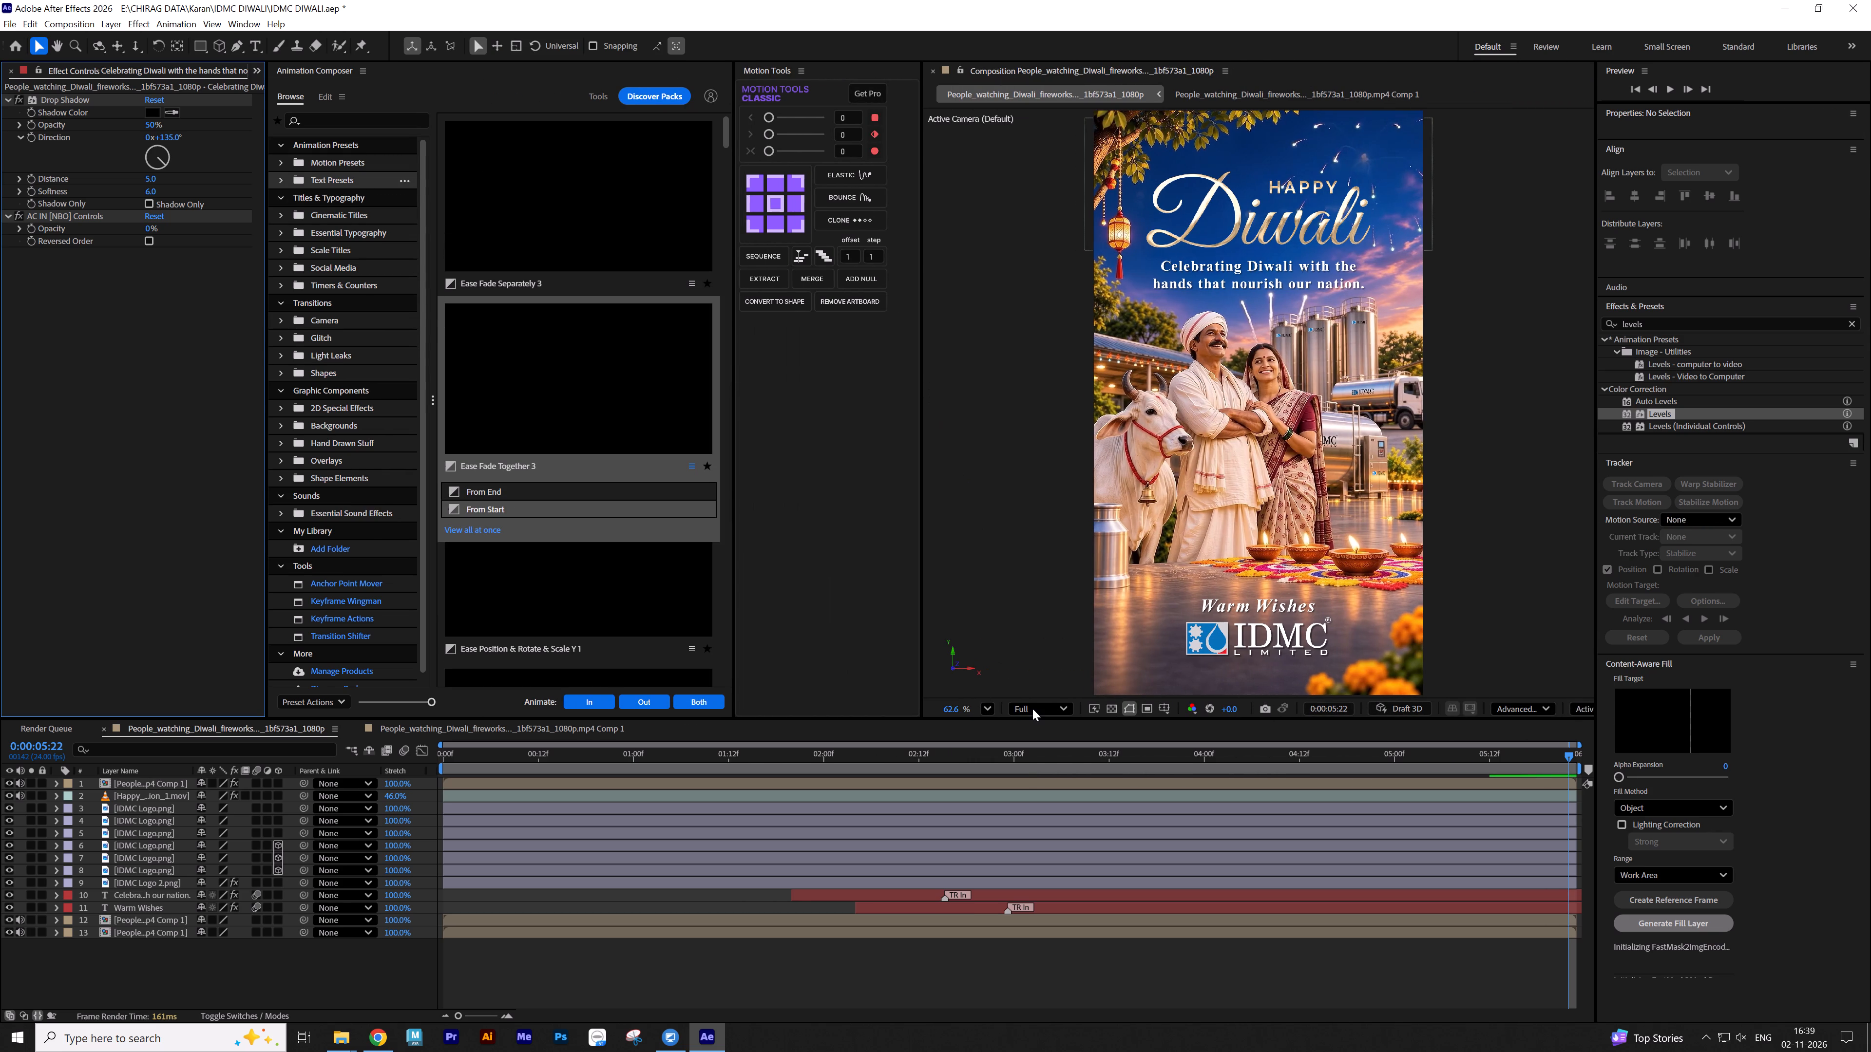
pyautogui.click(1033, 709)
pyautogui.click(1043, 807)
# Return to the first frame, deselect everything and save the project.
pyautogui.moveTo(595, 753); pyautogui.dragTo(362, 760)
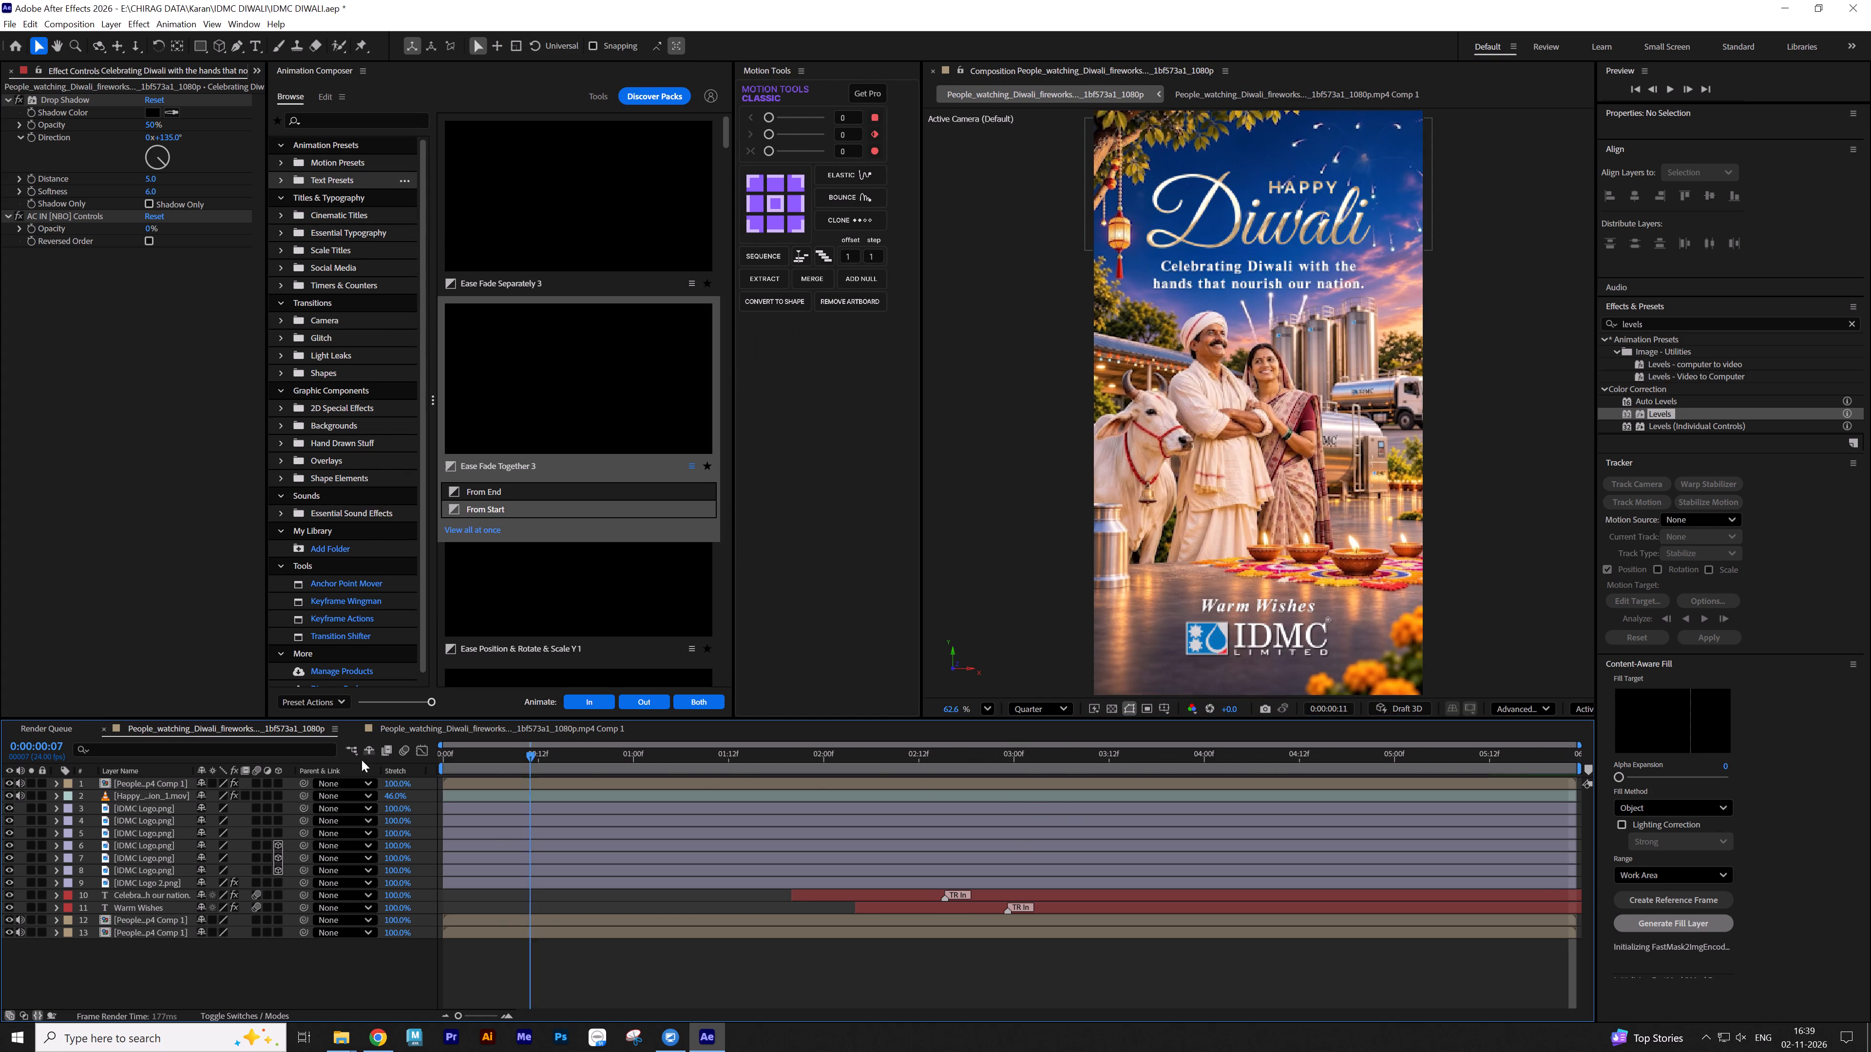
pyautogui.moveTo(362, 760); pyautogui.dragTo(231, 763)
pyautogui.click(501, 969)
pyautogui.write('ss')
pyautogui.hotkey('ctrl', 's')
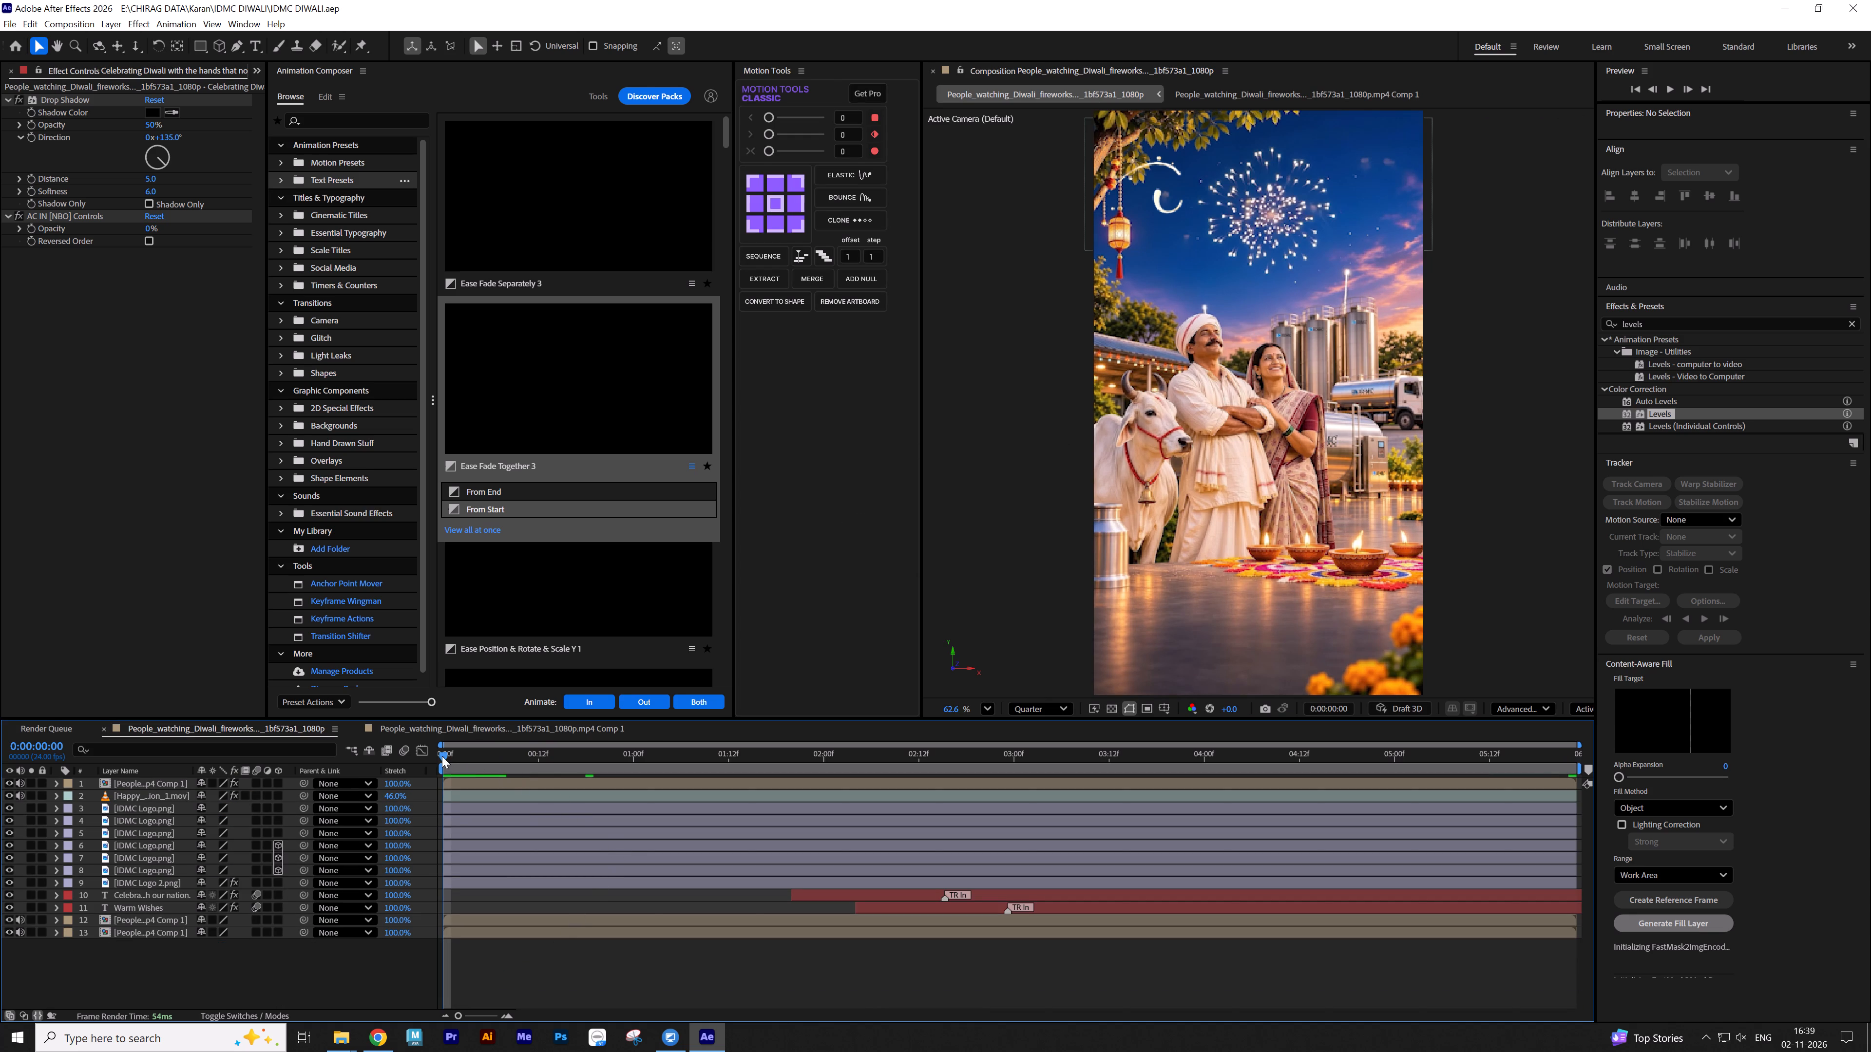
# Scrub through the composition to check when the Diwali title, greeting texts and bottom logo appear, ending at the first frame.
pyautogui.moveTo(450, 756); pyautogui.dragTo(635, 764)
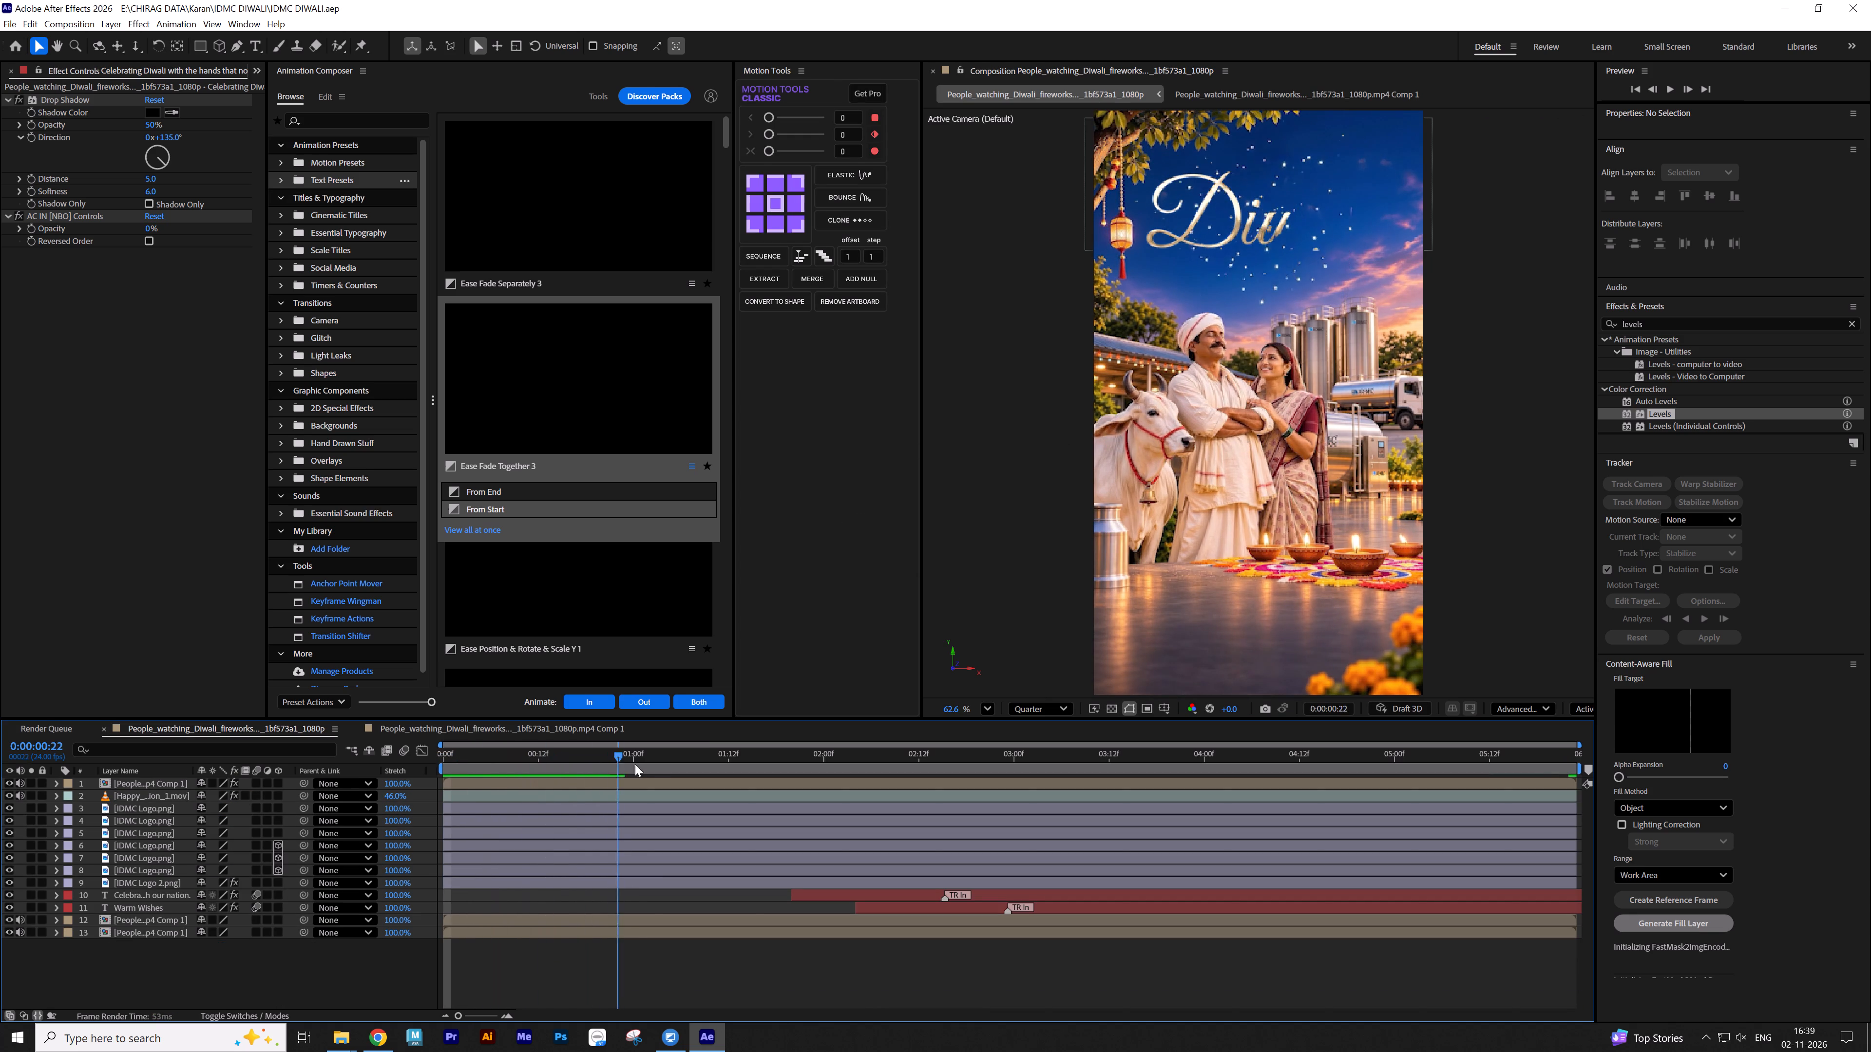
pyautogui.moveTo(635, 764); pyautogui.dragTo(883, 788)
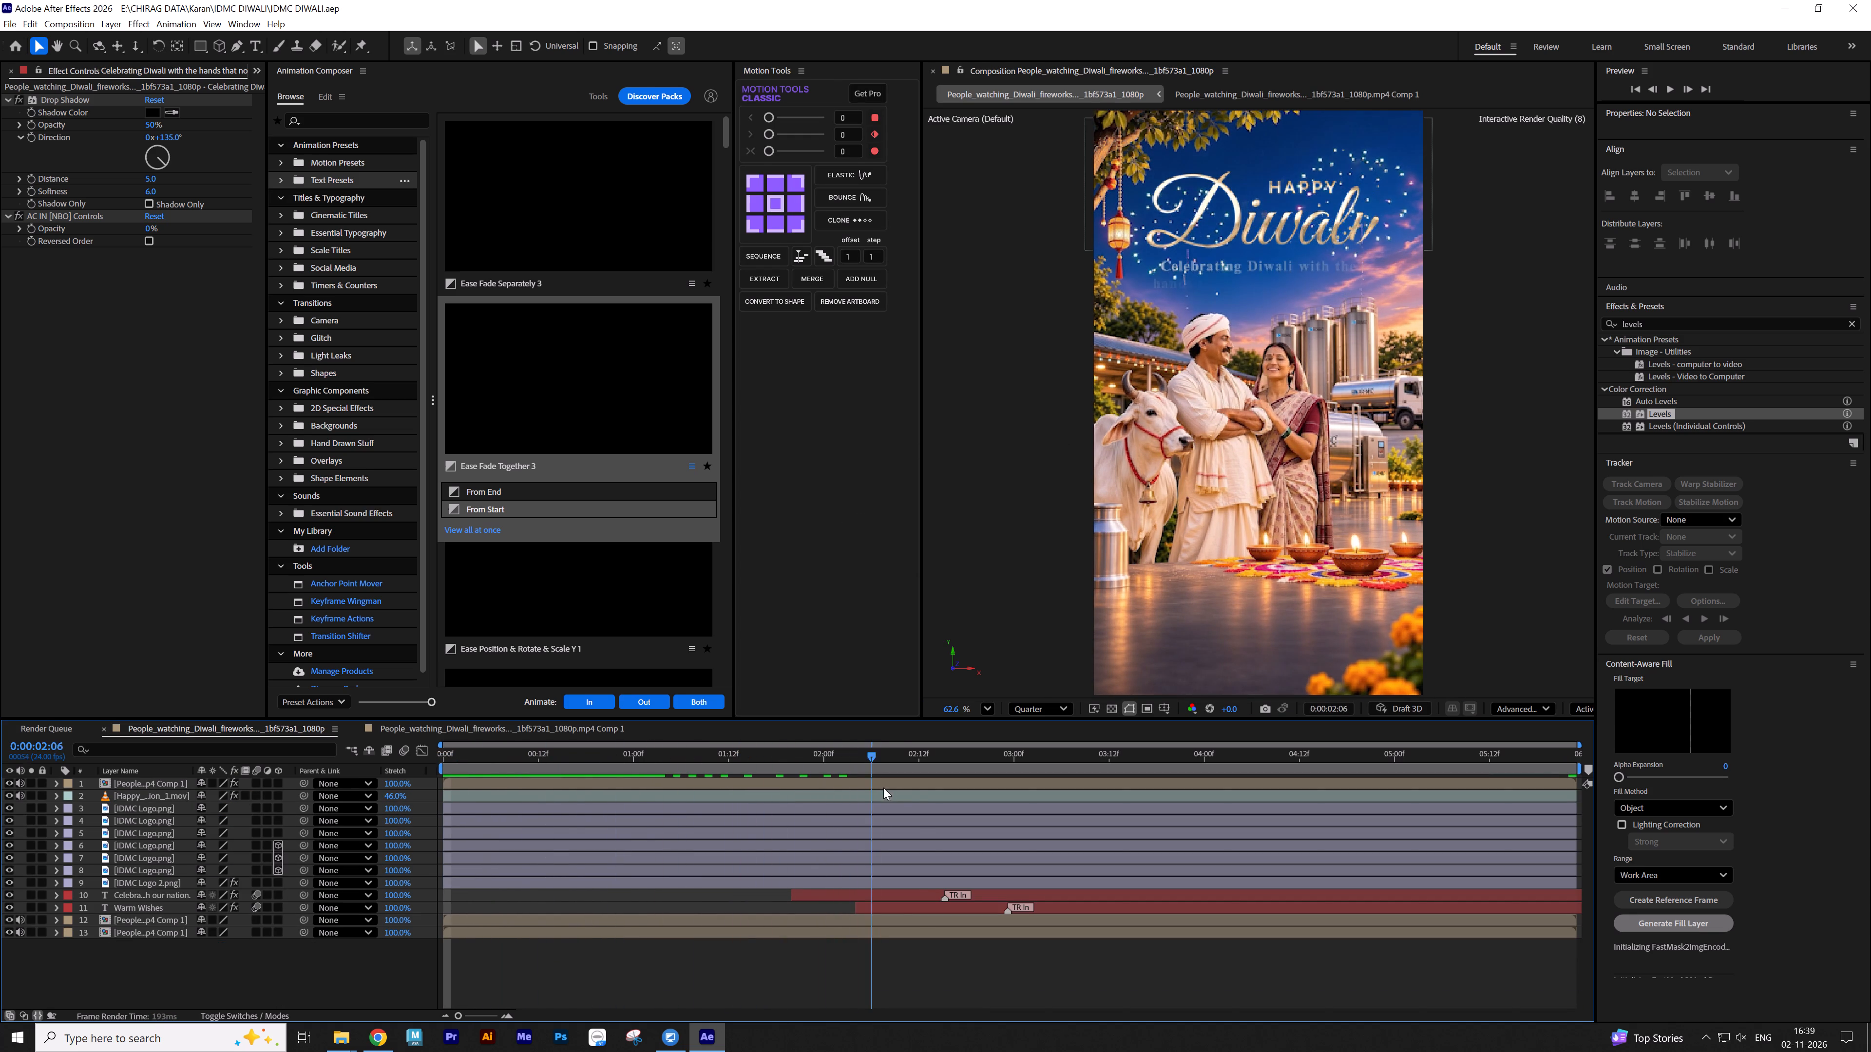
pyautogui.moveTo(883, 788); pyautogui.dragTo(1179, 792)
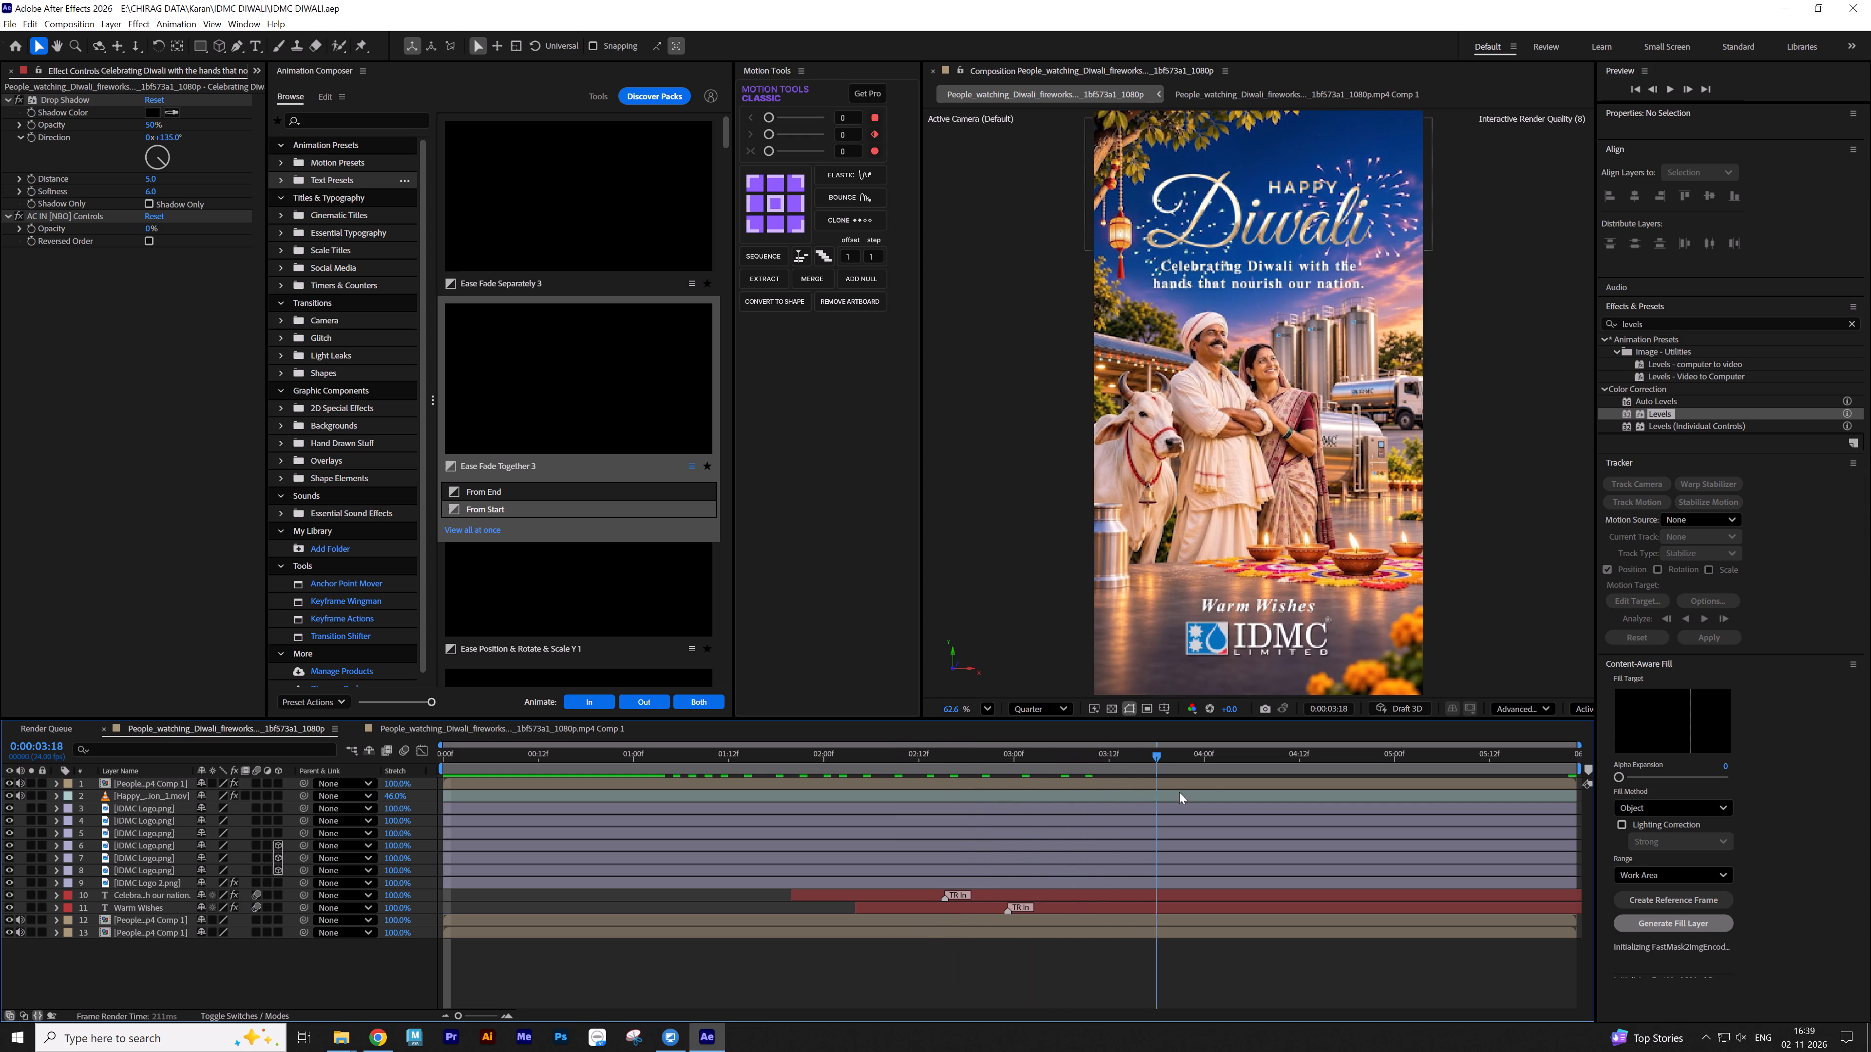
pyautogui.moveTo(1179, 792); pyautogui.dragTo(922, 796)
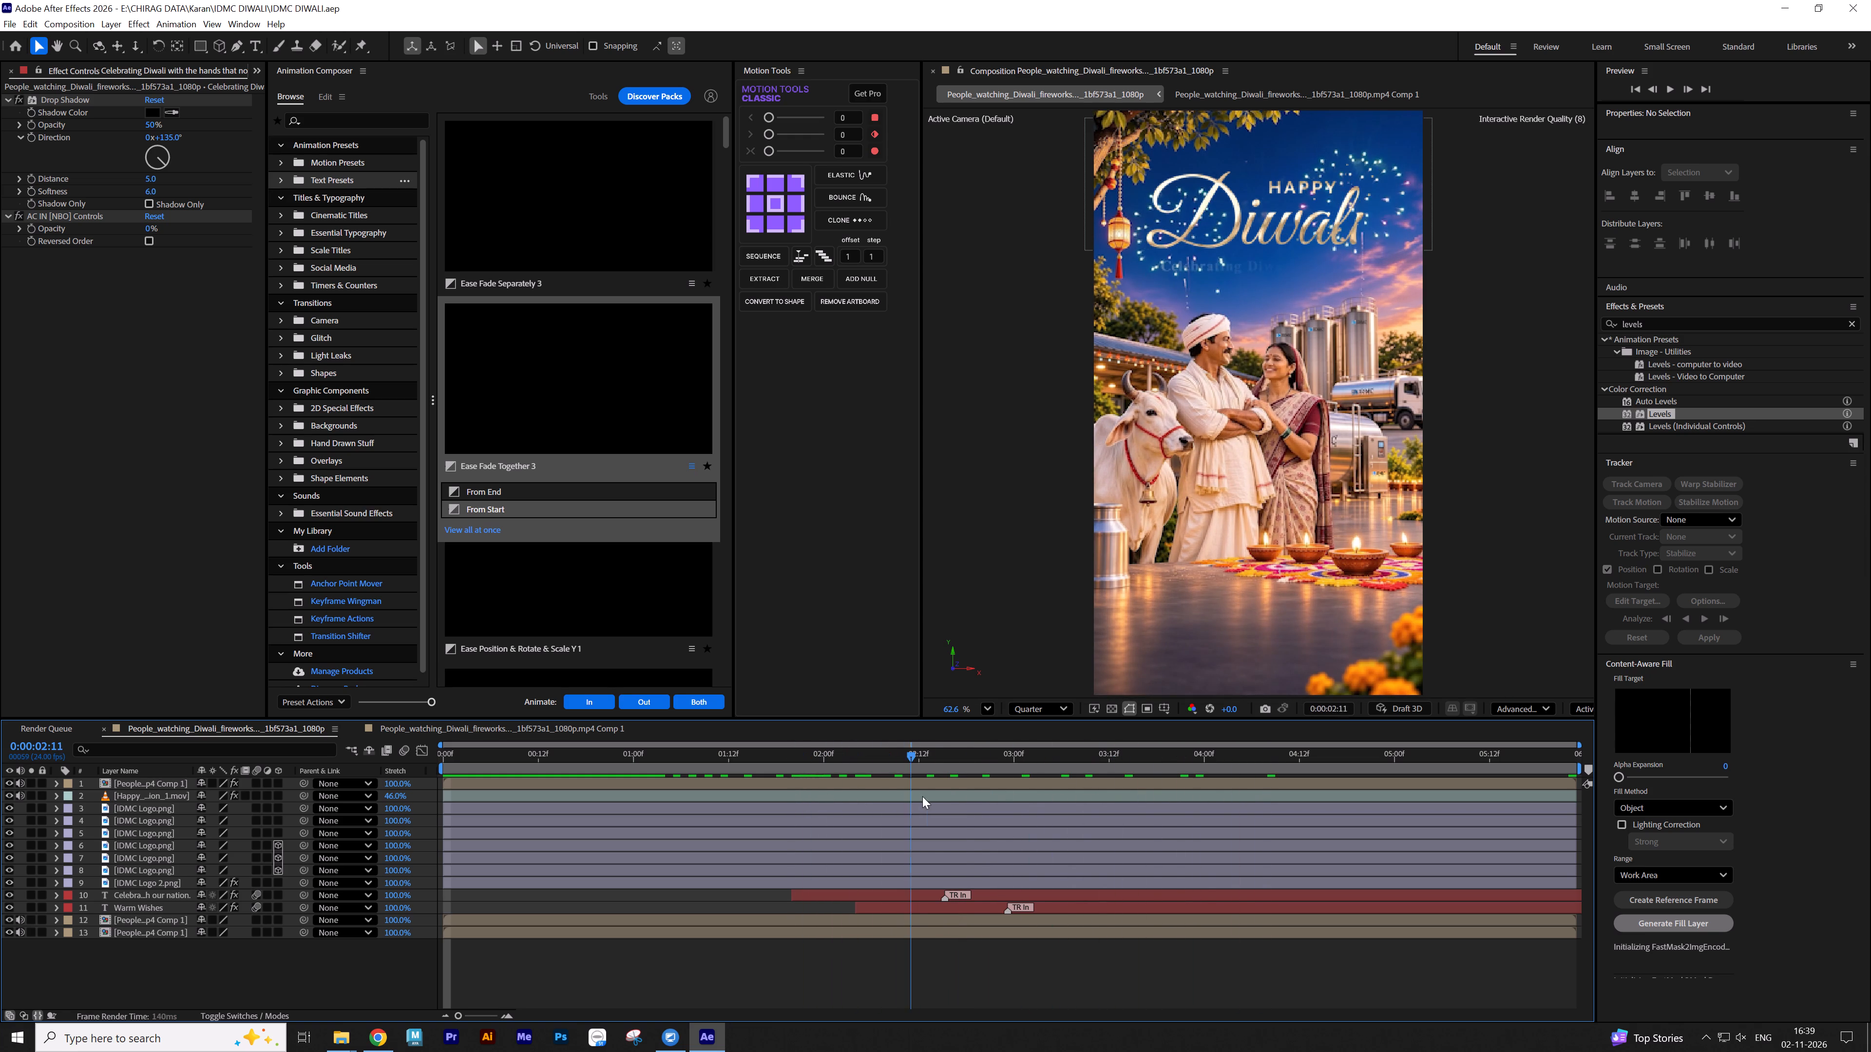
pyautogui.moveTo(922, 796); pyautogui.dragTo(393, 798)
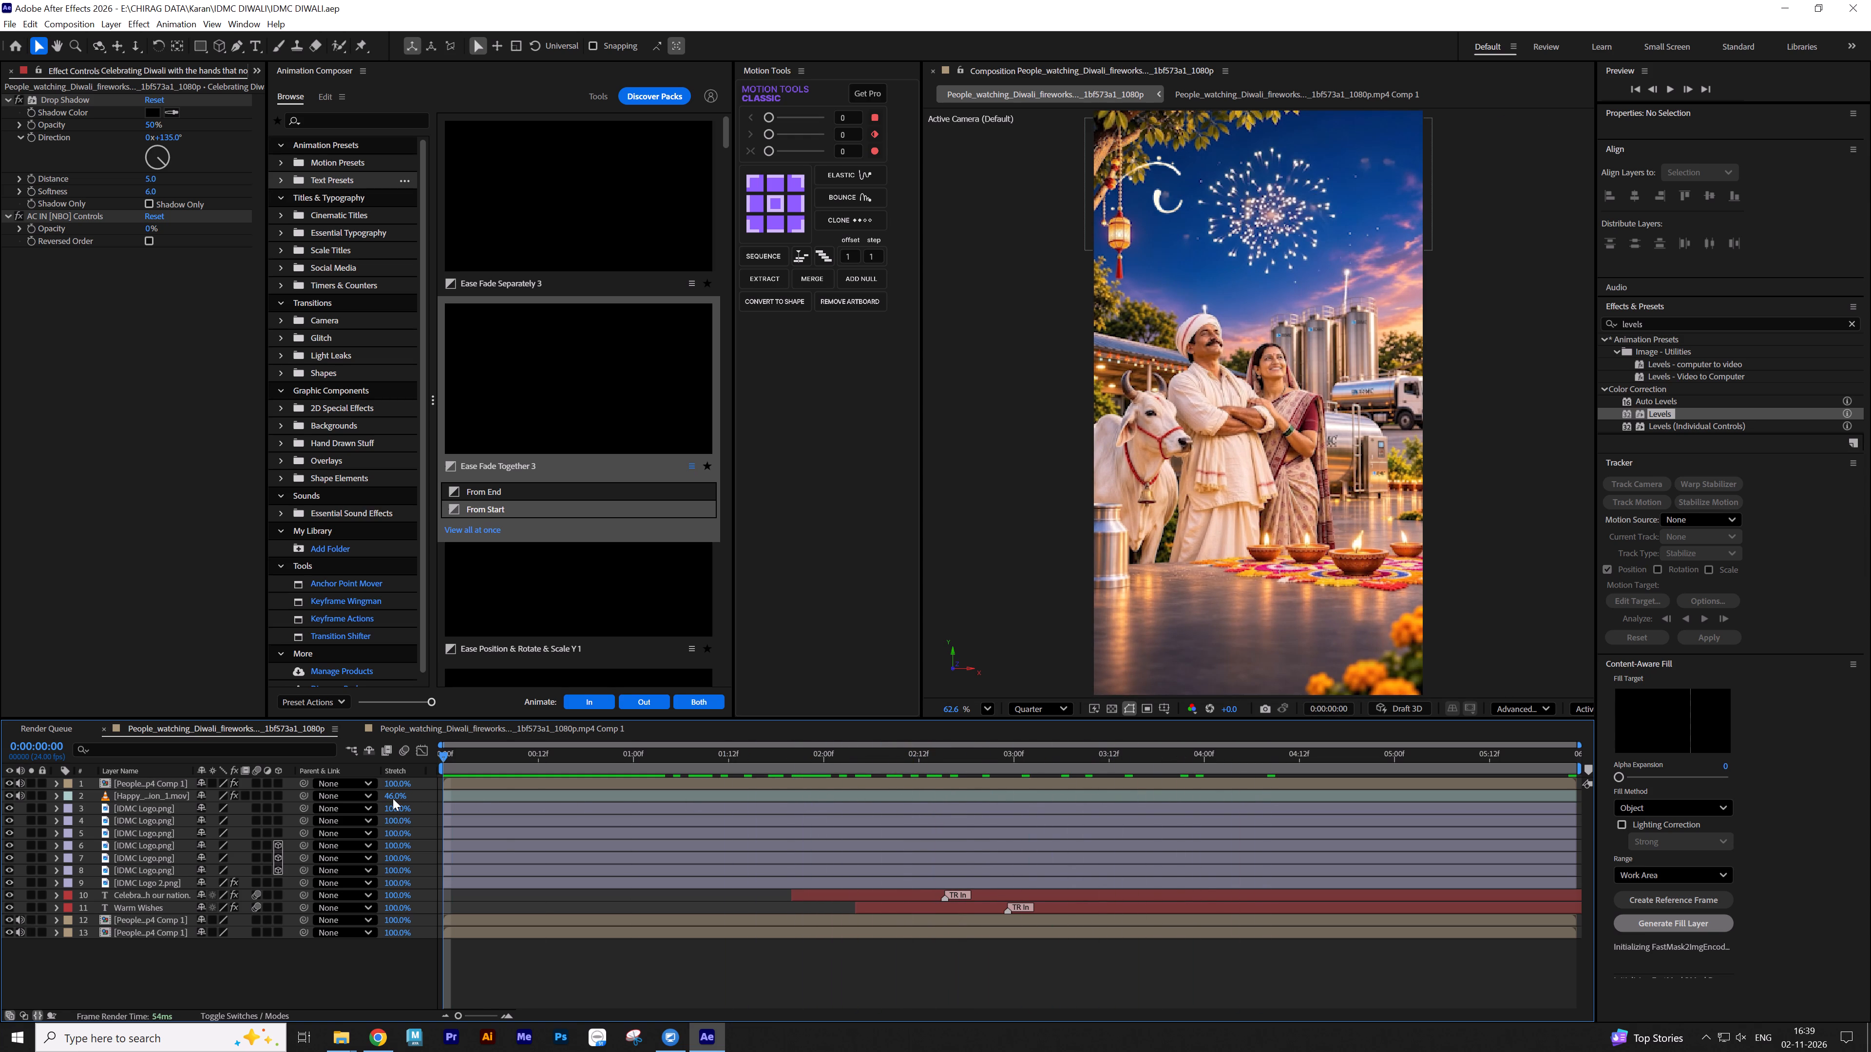
pyautogui.moveTo(393, 798); pyautogui.dragTo(391, 798)
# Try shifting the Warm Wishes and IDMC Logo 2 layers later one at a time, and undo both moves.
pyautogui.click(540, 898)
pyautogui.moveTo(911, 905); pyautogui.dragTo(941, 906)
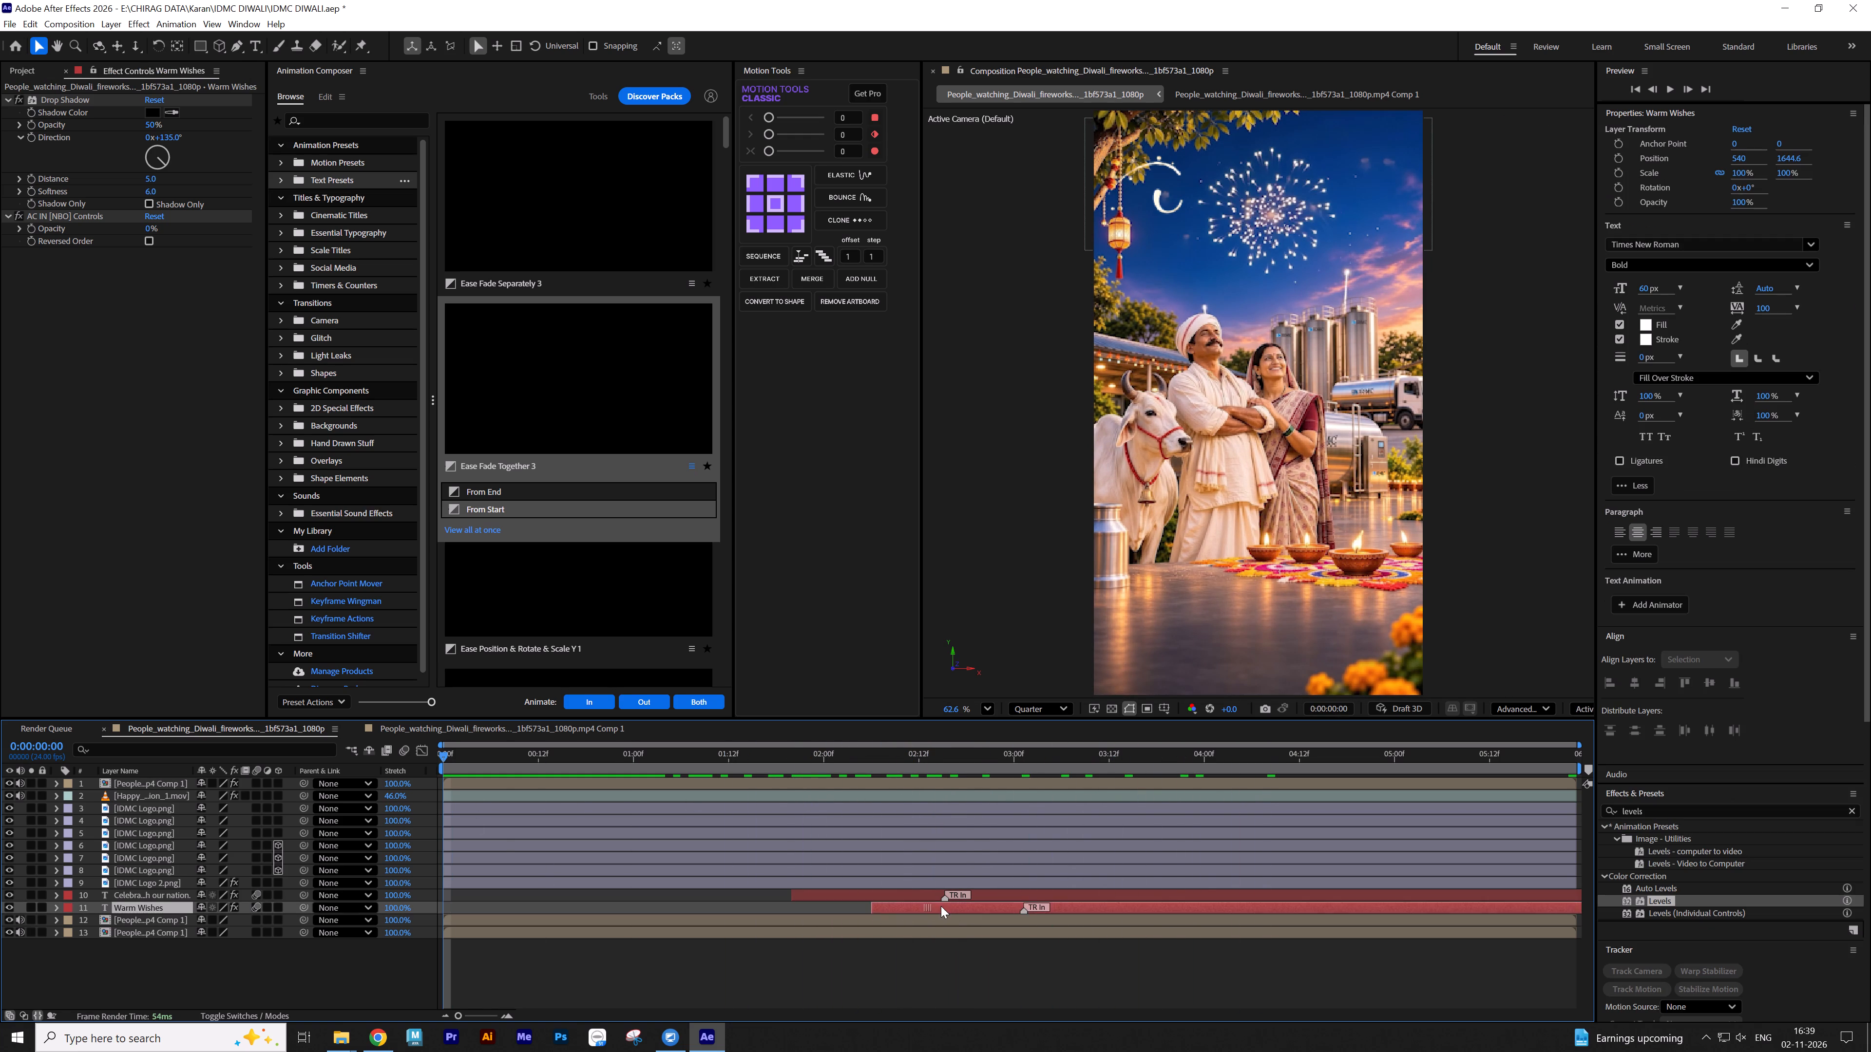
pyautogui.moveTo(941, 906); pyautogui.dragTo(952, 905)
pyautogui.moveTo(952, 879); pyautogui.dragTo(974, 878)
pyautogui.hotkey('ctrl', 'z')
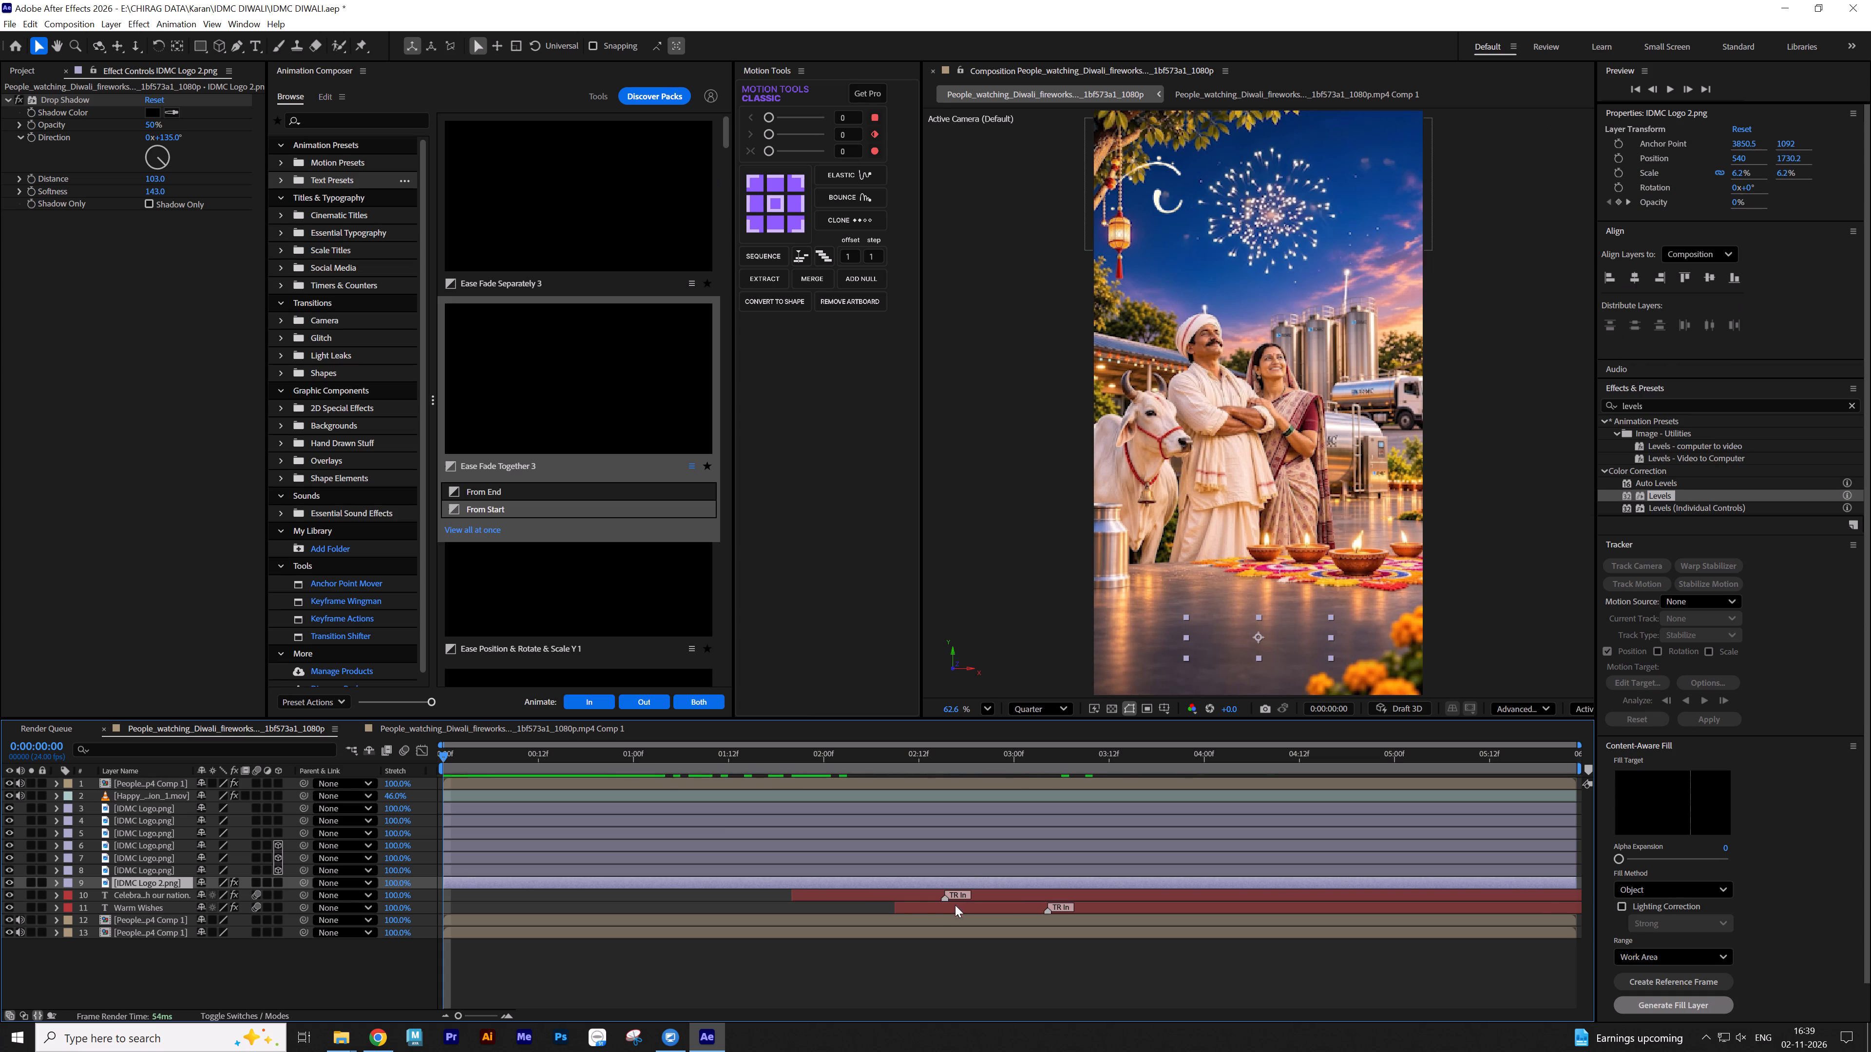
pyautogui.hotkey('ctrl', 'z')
# Shift the Warm Wishes and IDMC Logo 2 layers together about 7 frames later in the timeline.
pyautogui.keyDown('ctrl'); pyautogui.click(924, 879); pyautogui.keyUp('ctrl')
pyautogui.moveTo(907, 882); pyautogui.dragTo(914, 882)
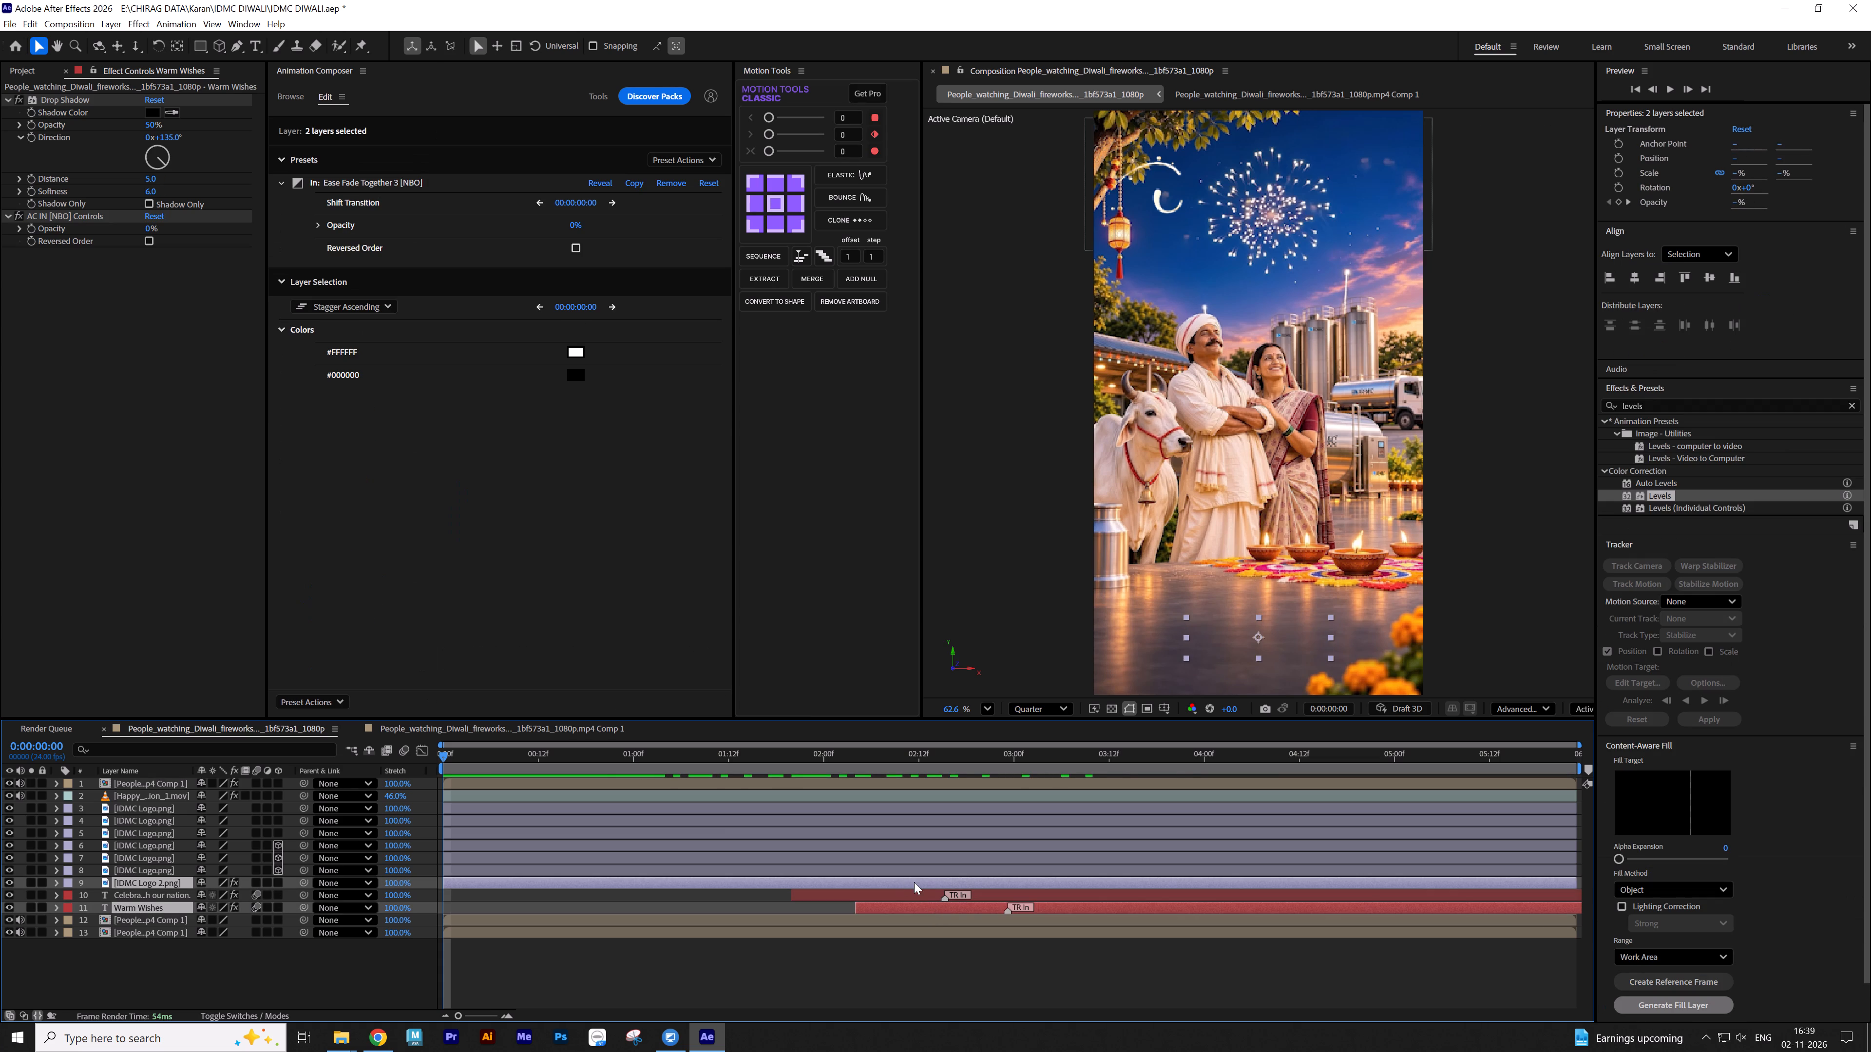
pyautogui.moveTo(914, 882); pyautogui.dragTo(963, 882)
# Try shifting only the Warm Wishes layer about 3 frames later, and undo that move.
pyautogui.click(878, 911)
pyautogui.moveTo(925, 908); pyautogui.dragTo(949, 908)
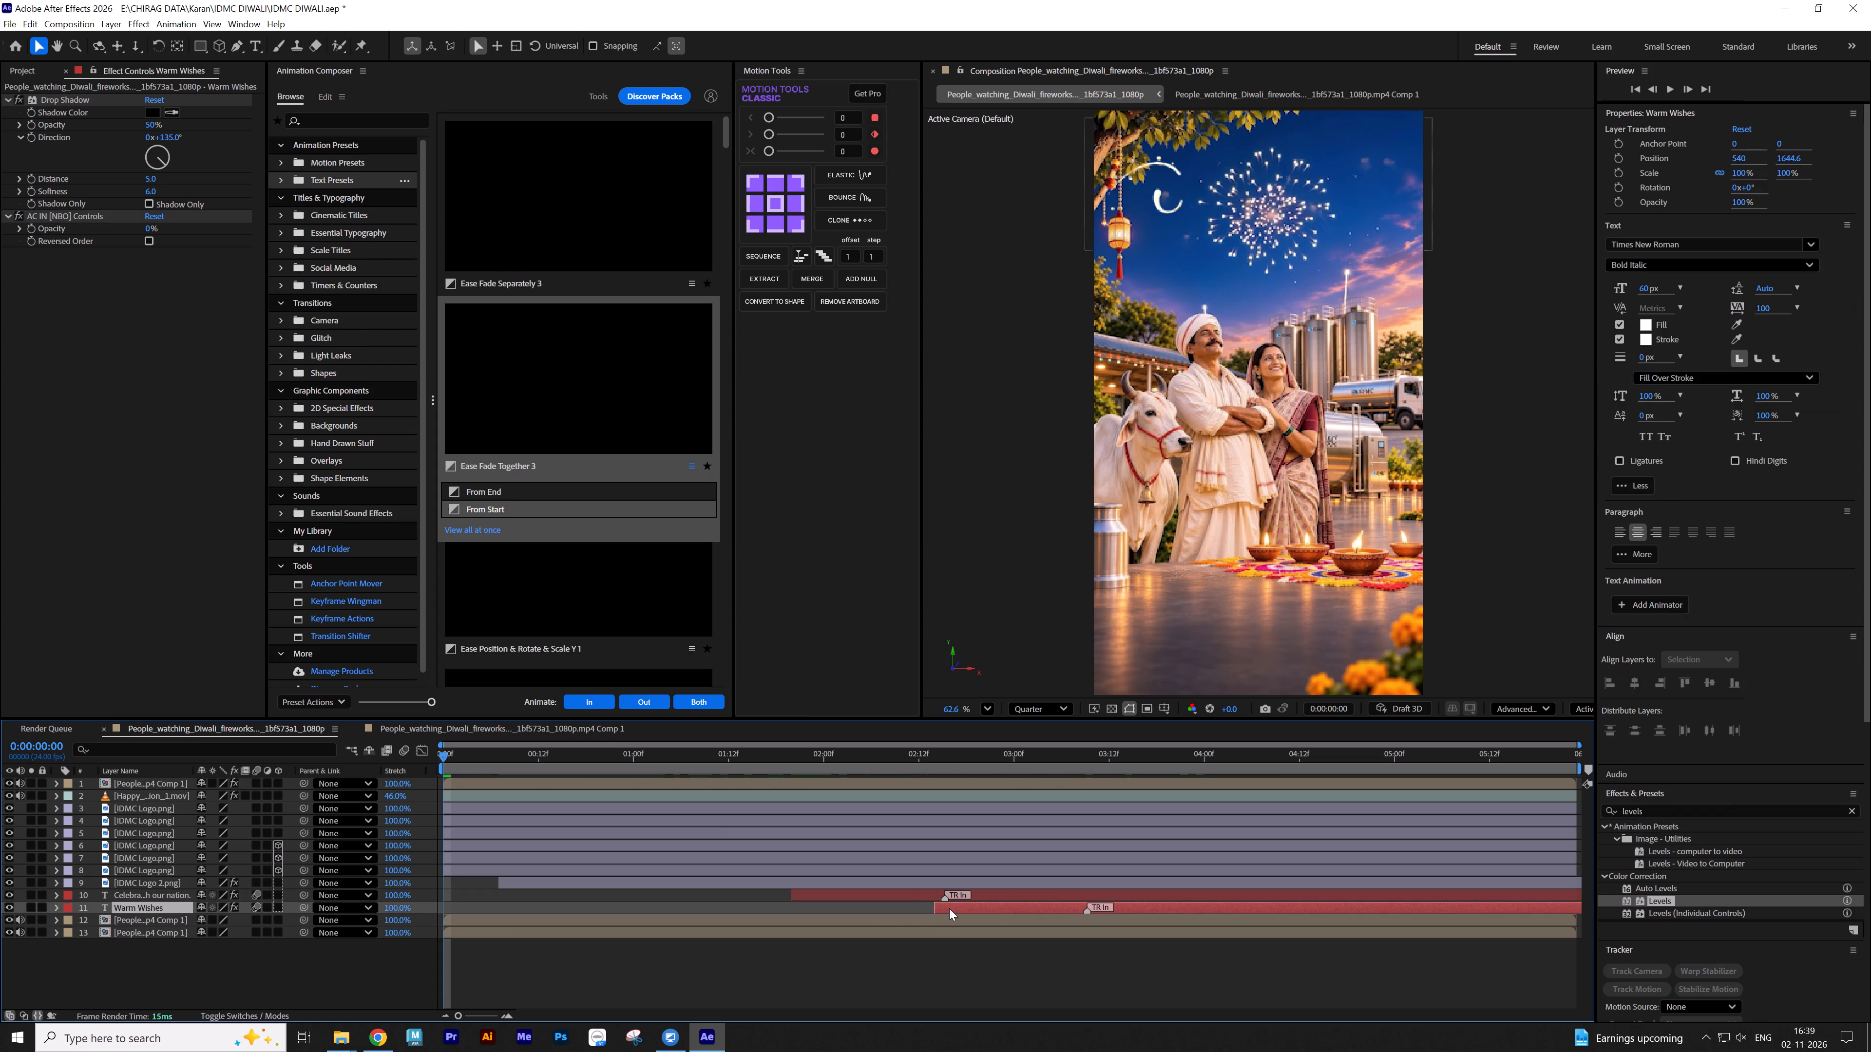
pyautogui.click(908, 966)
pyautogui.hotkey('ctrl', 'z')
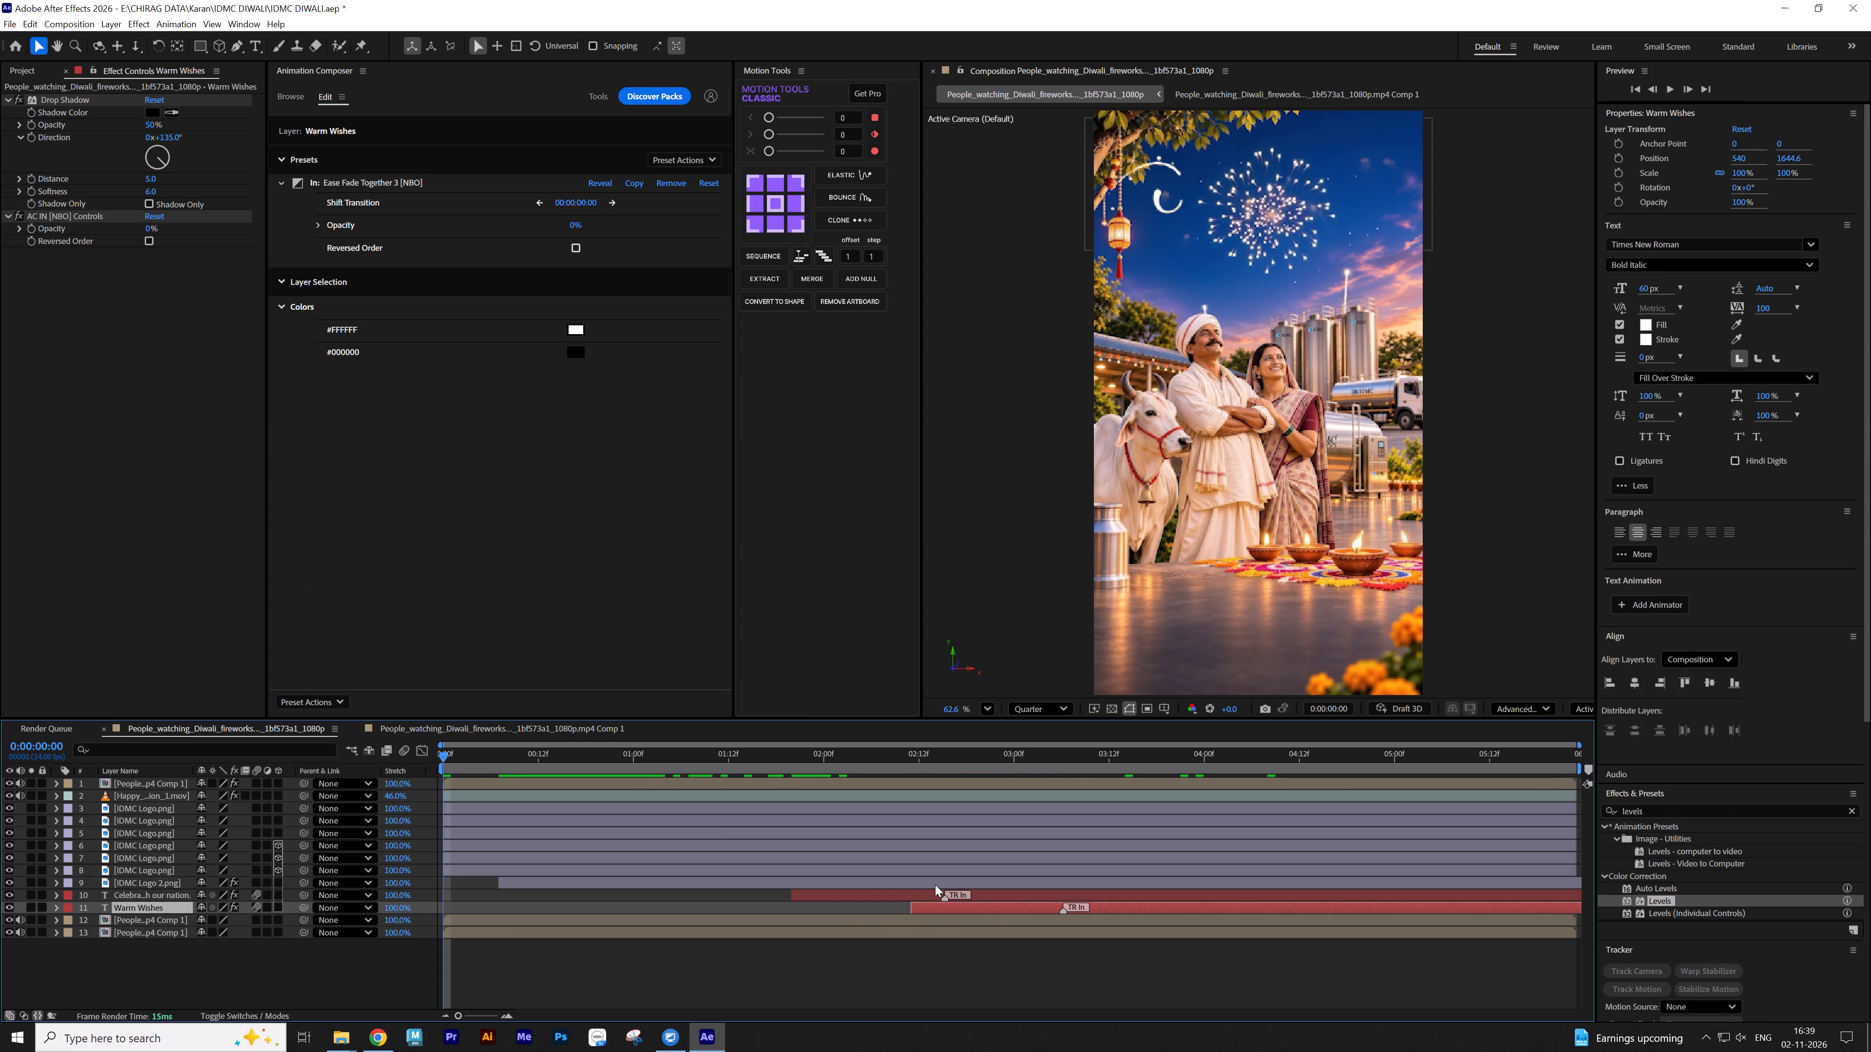
# Shift the IDMC Logo 2 layer about 6 frames later and trim its start to its first opacity keyframe.
pyautogui.moveTo(936, 884); pyautogui.dragTo(981, 884)
pyautogui.press('u')
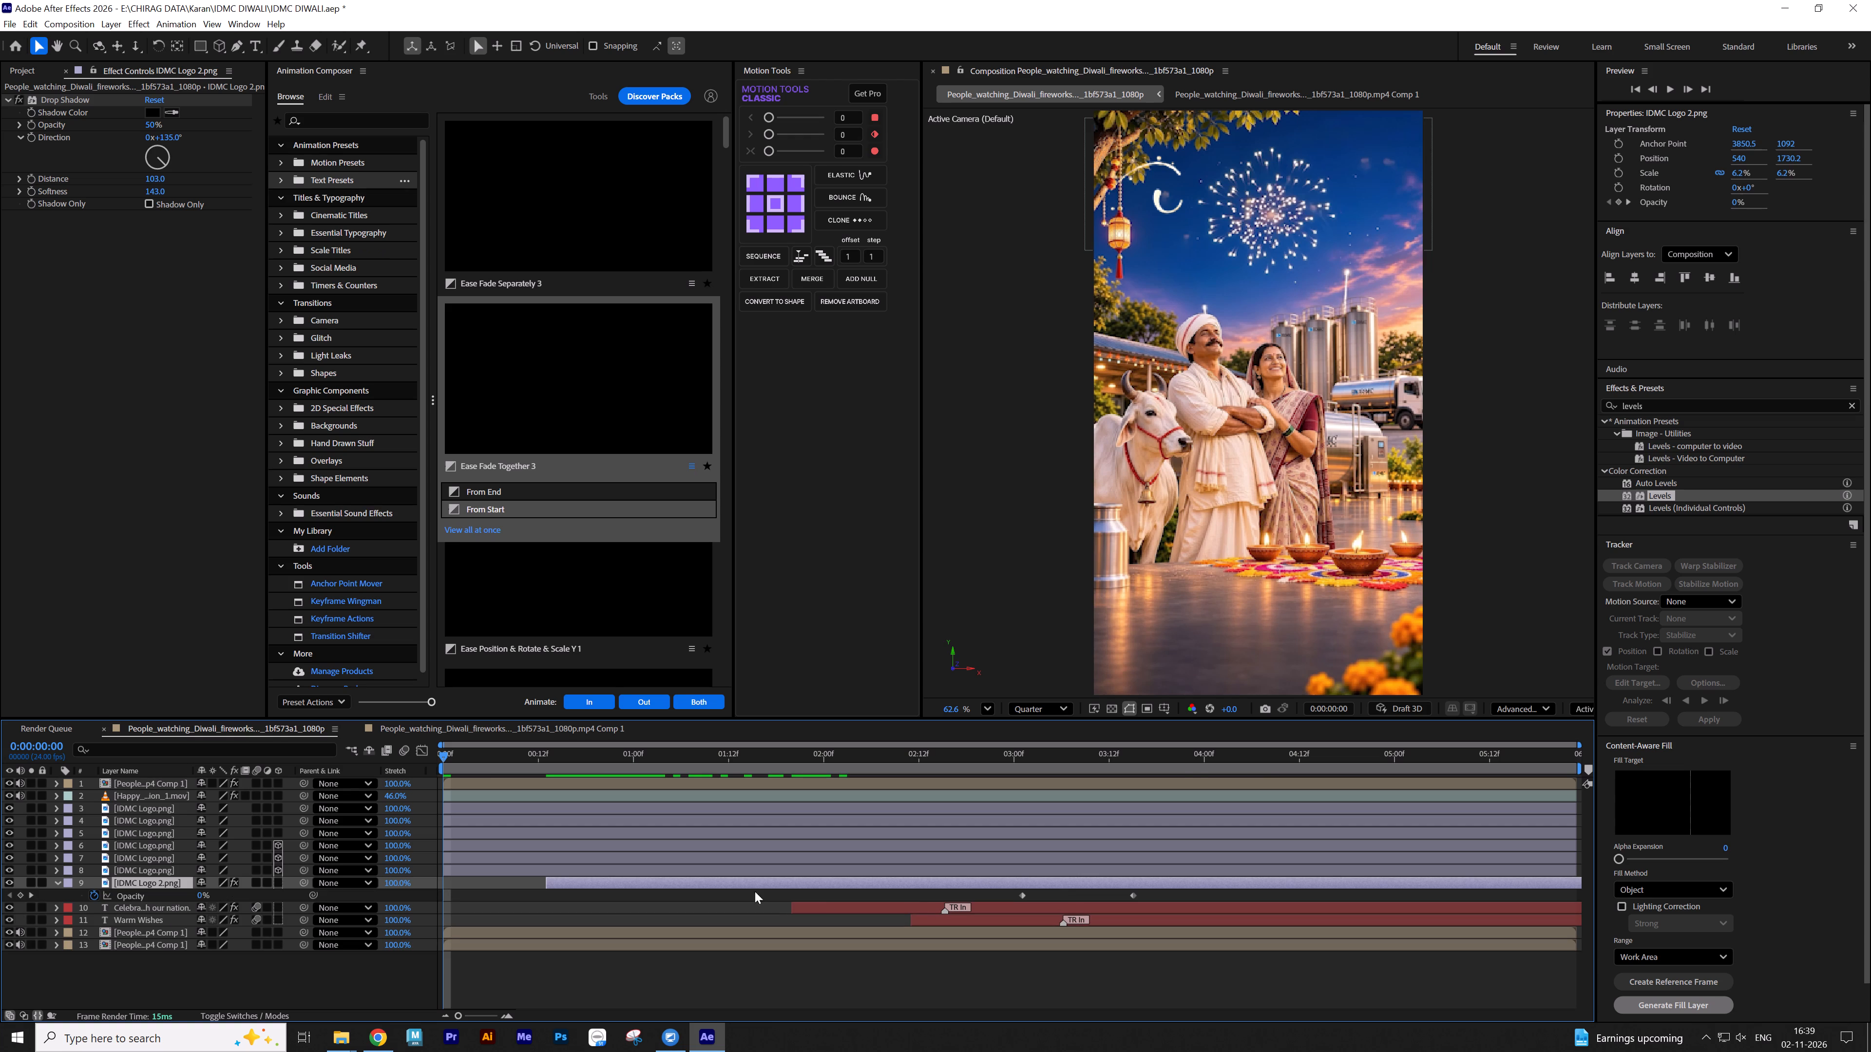
pyautogui.moveTo(546, 881); pyautogui.dragTo(970, 881)
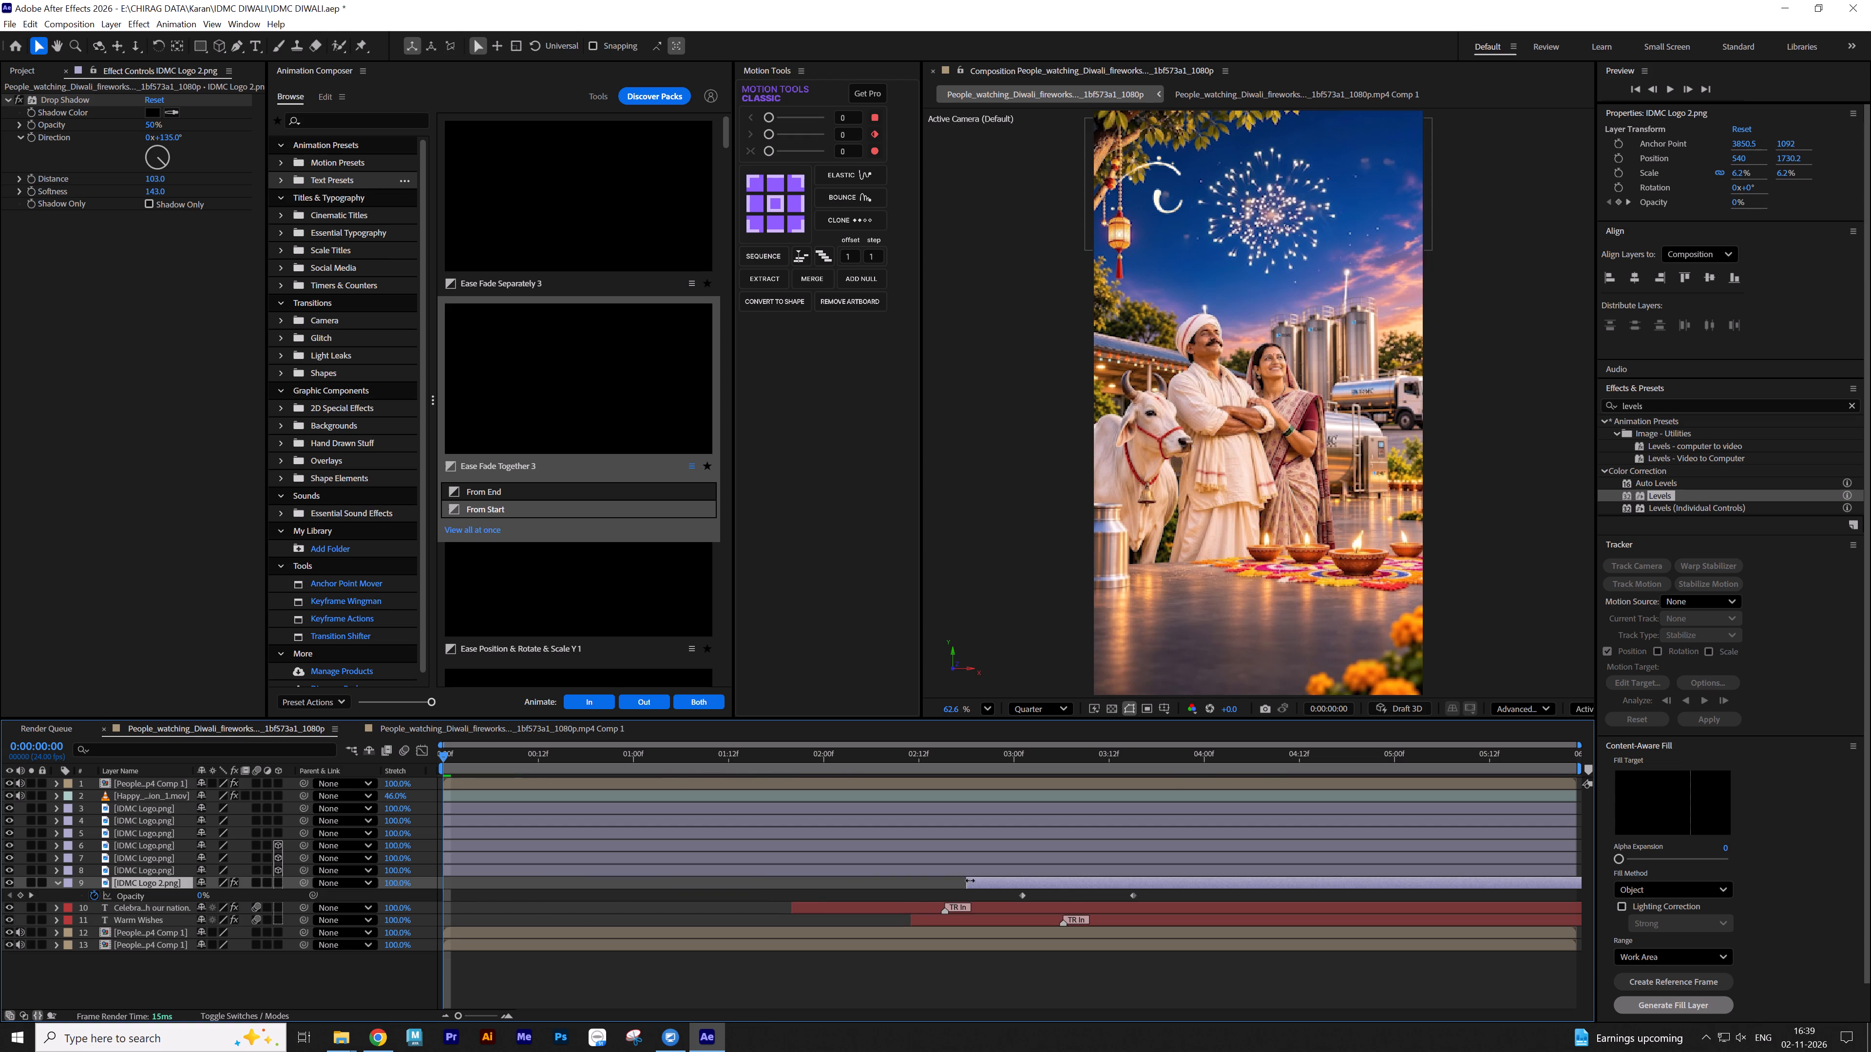
pyautogui.moveTo(970, 881); pyautogui.dragTo(1020, 881)
pyautogui.click(997, 883)
pyautogui.write('ss')
pyautogui.click(690, 954)
# Clear the layer selection and save the project.
pyautogui.click(455, 864)
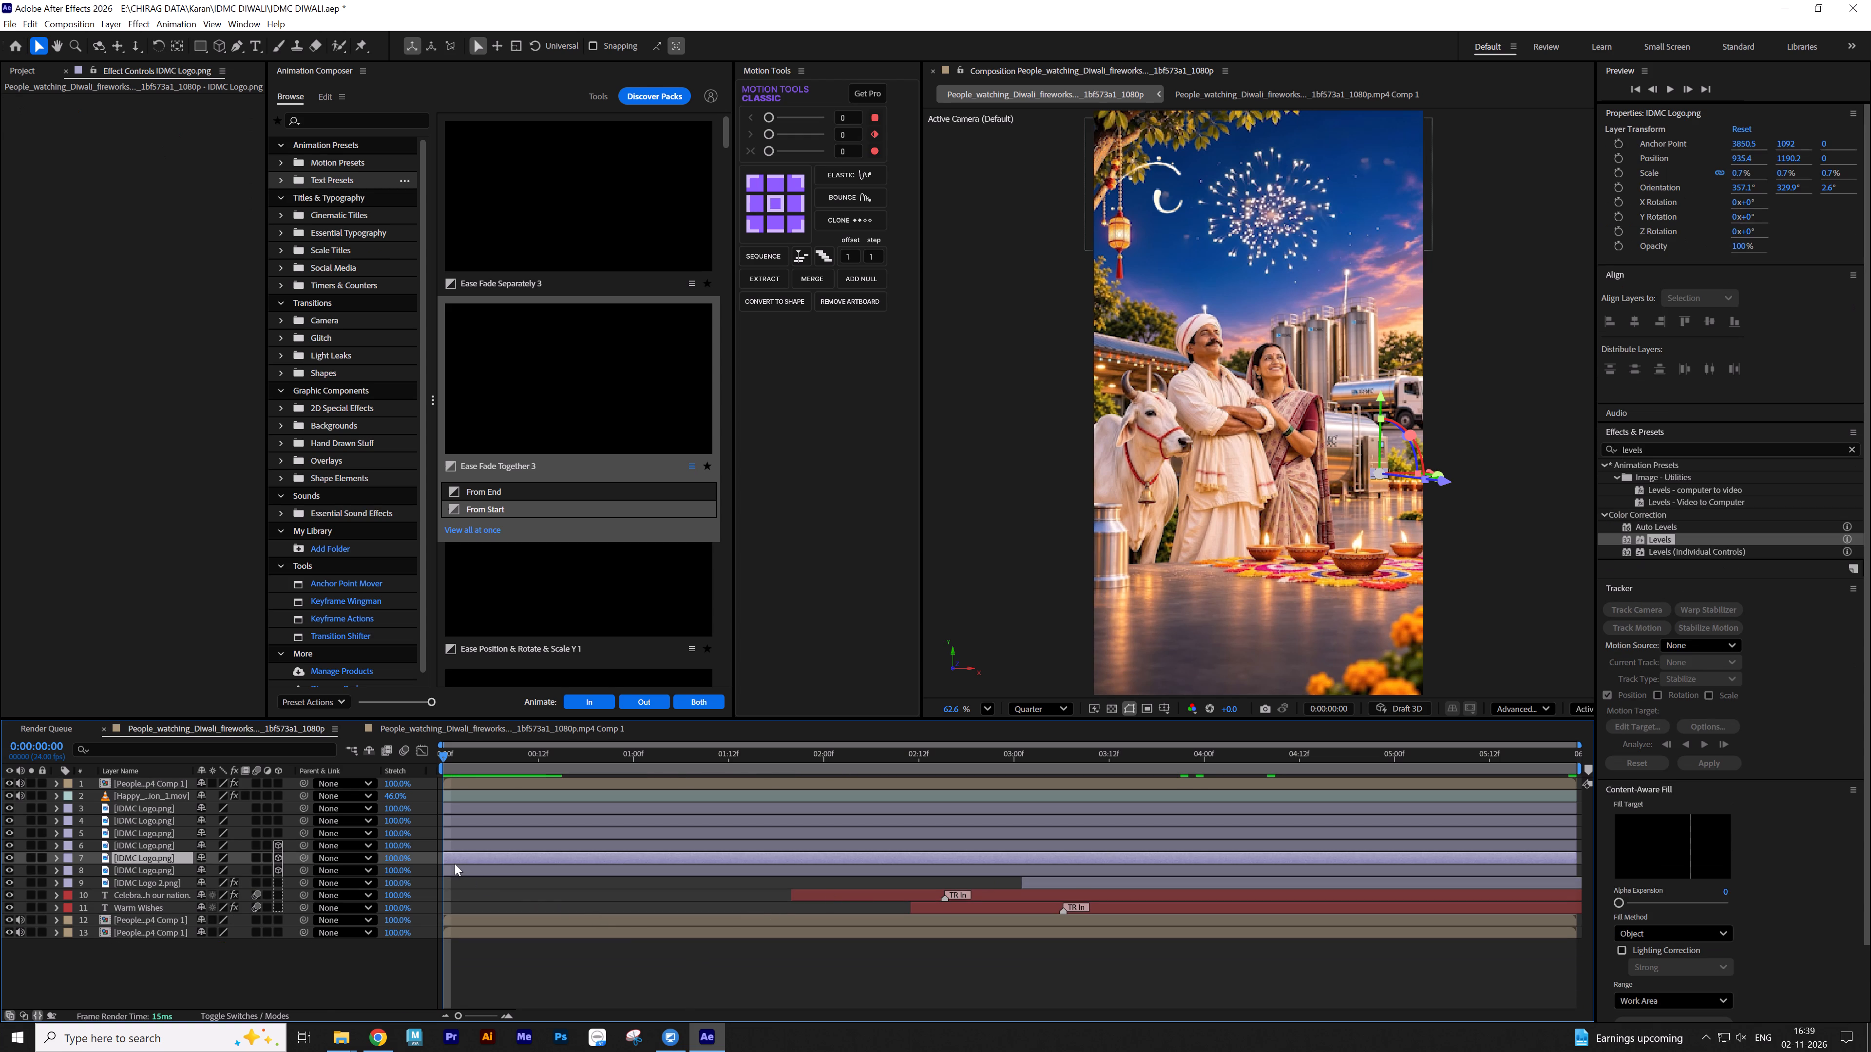
pyautogui.click(459, 874)
pyautogui.click(495, 895)
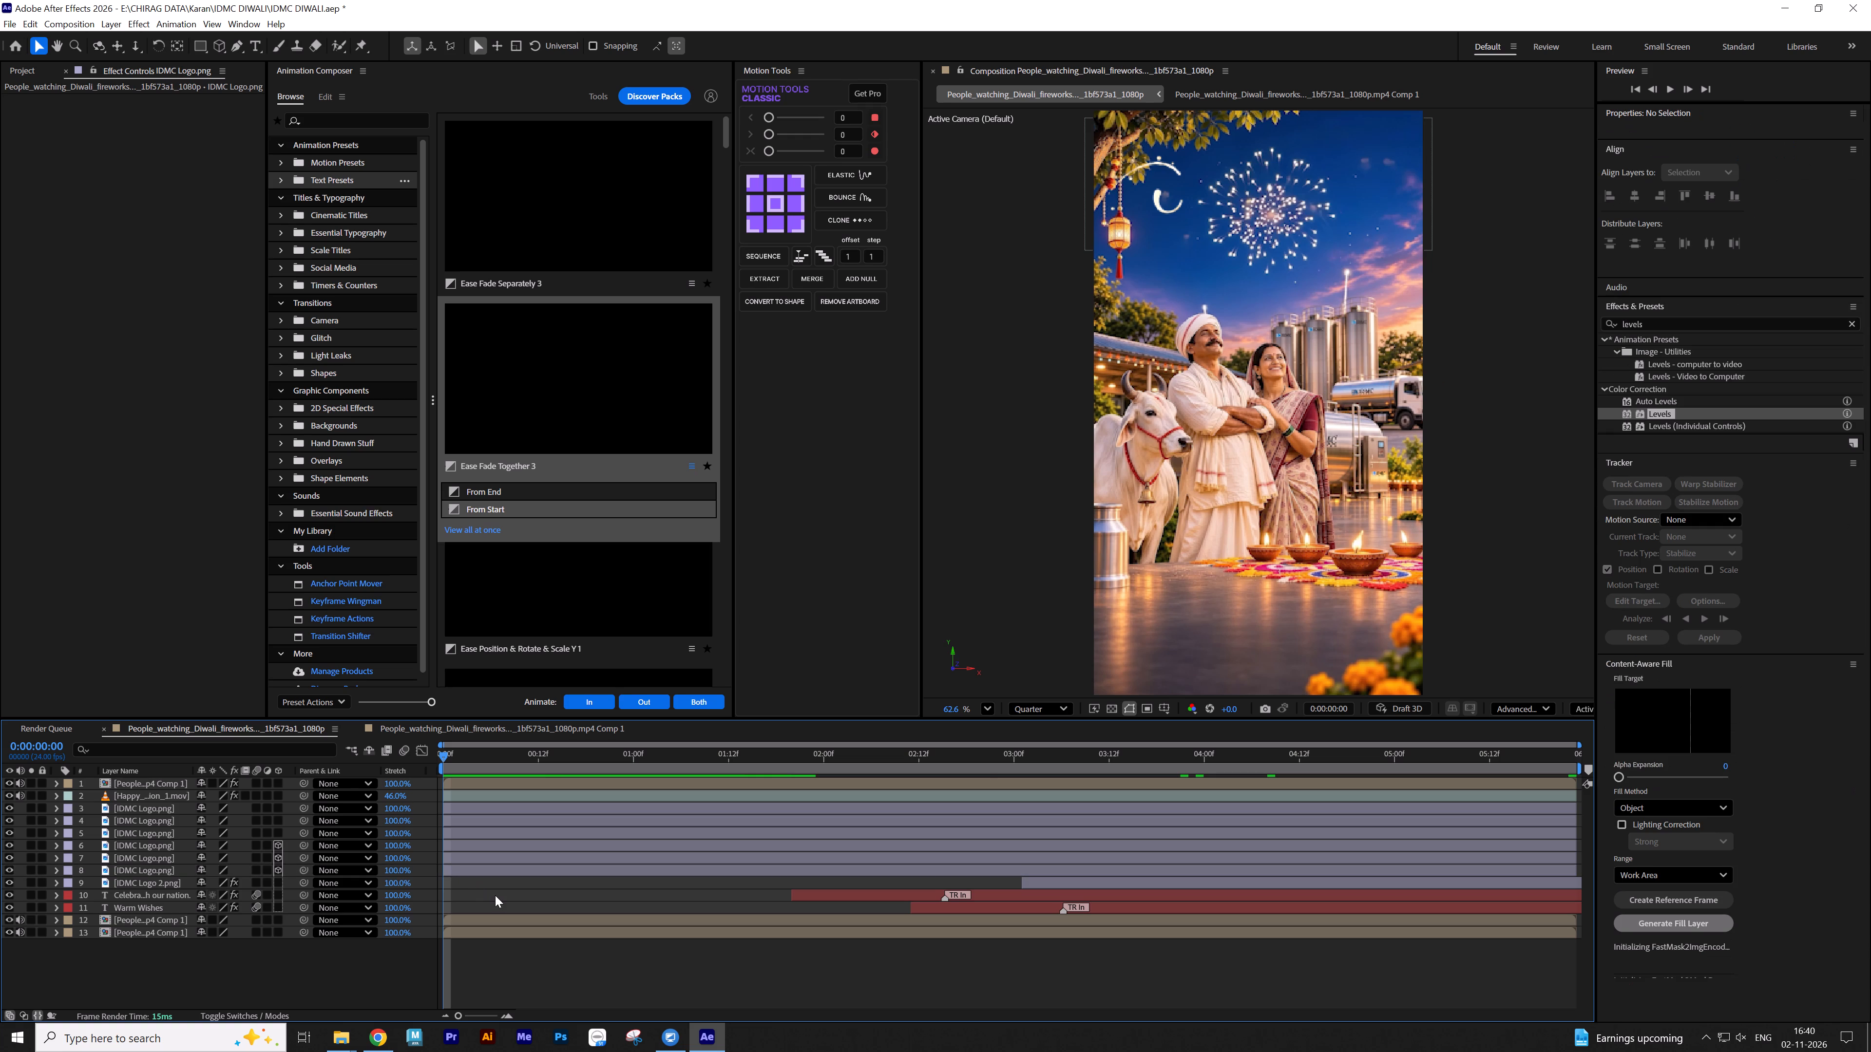
pyautogui.hotkey('ctrl', 's')
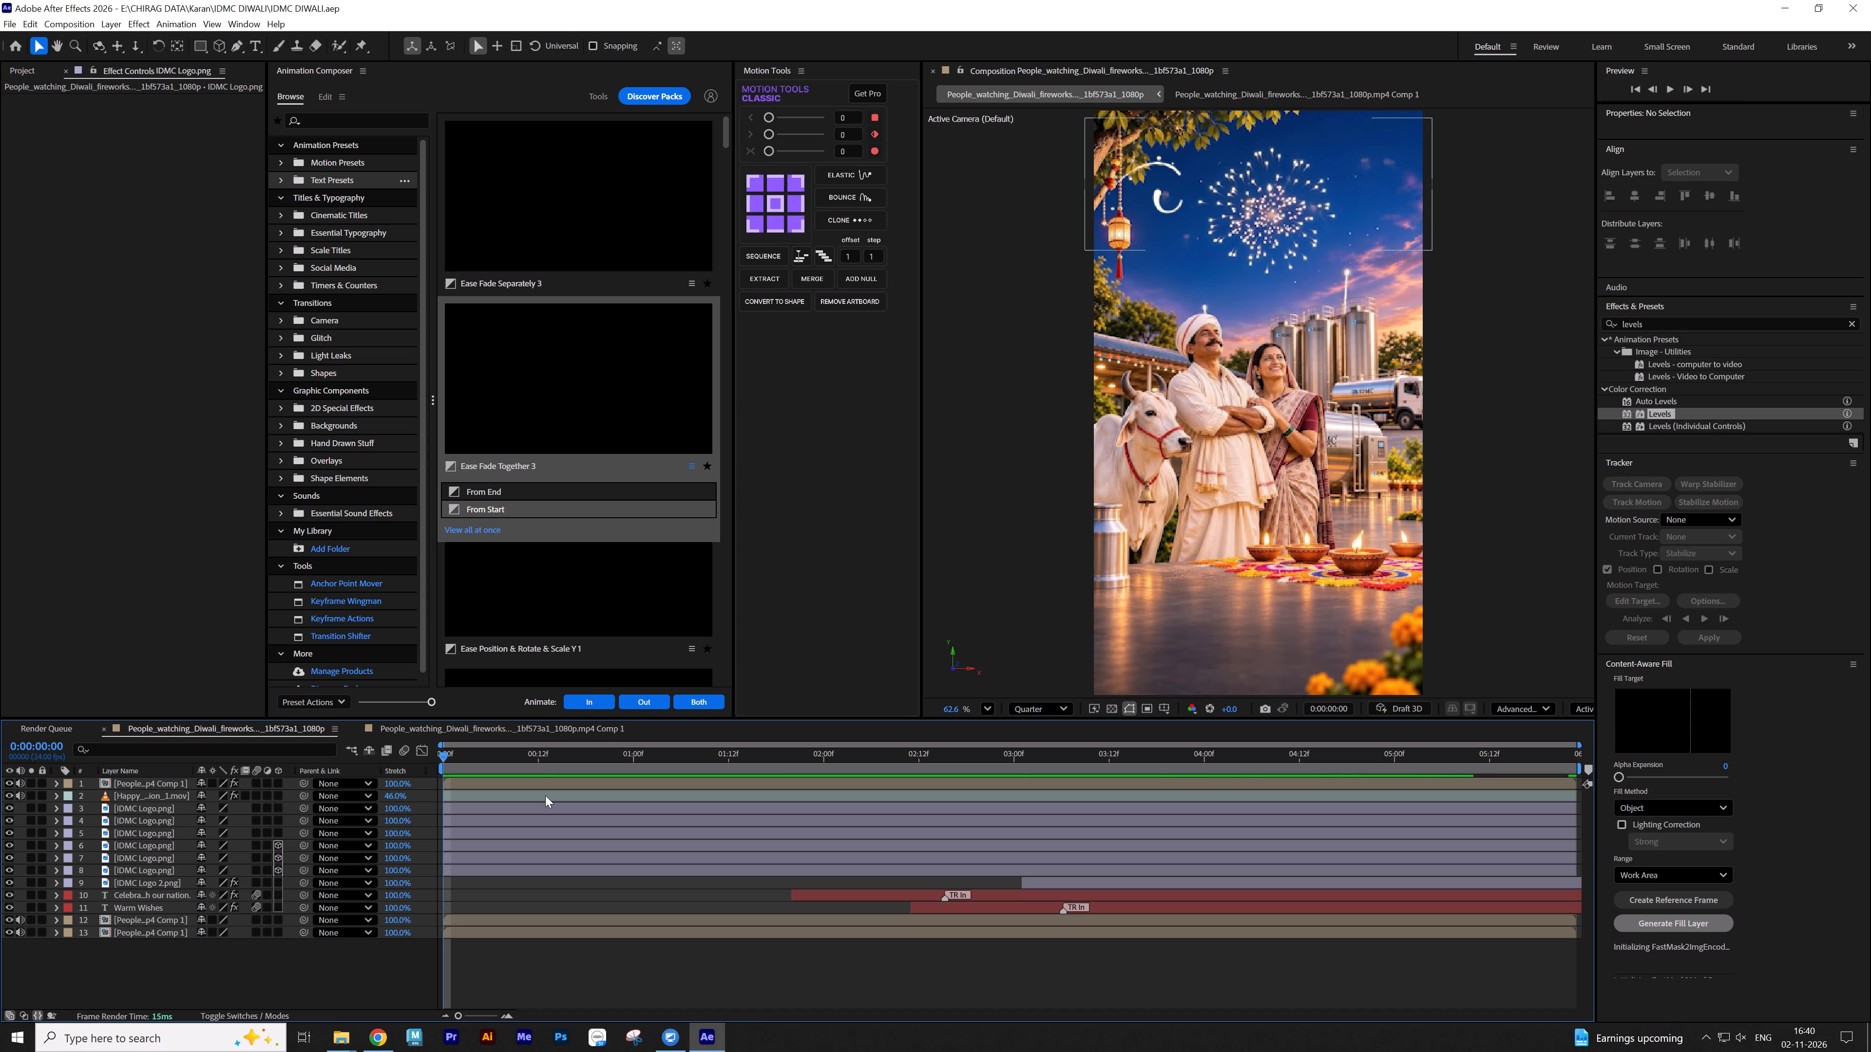
# Play the preview and scrub through the title and greeting text reveal to check the timing, stopping at 0:00:02:06.
pyautogui.press('space')
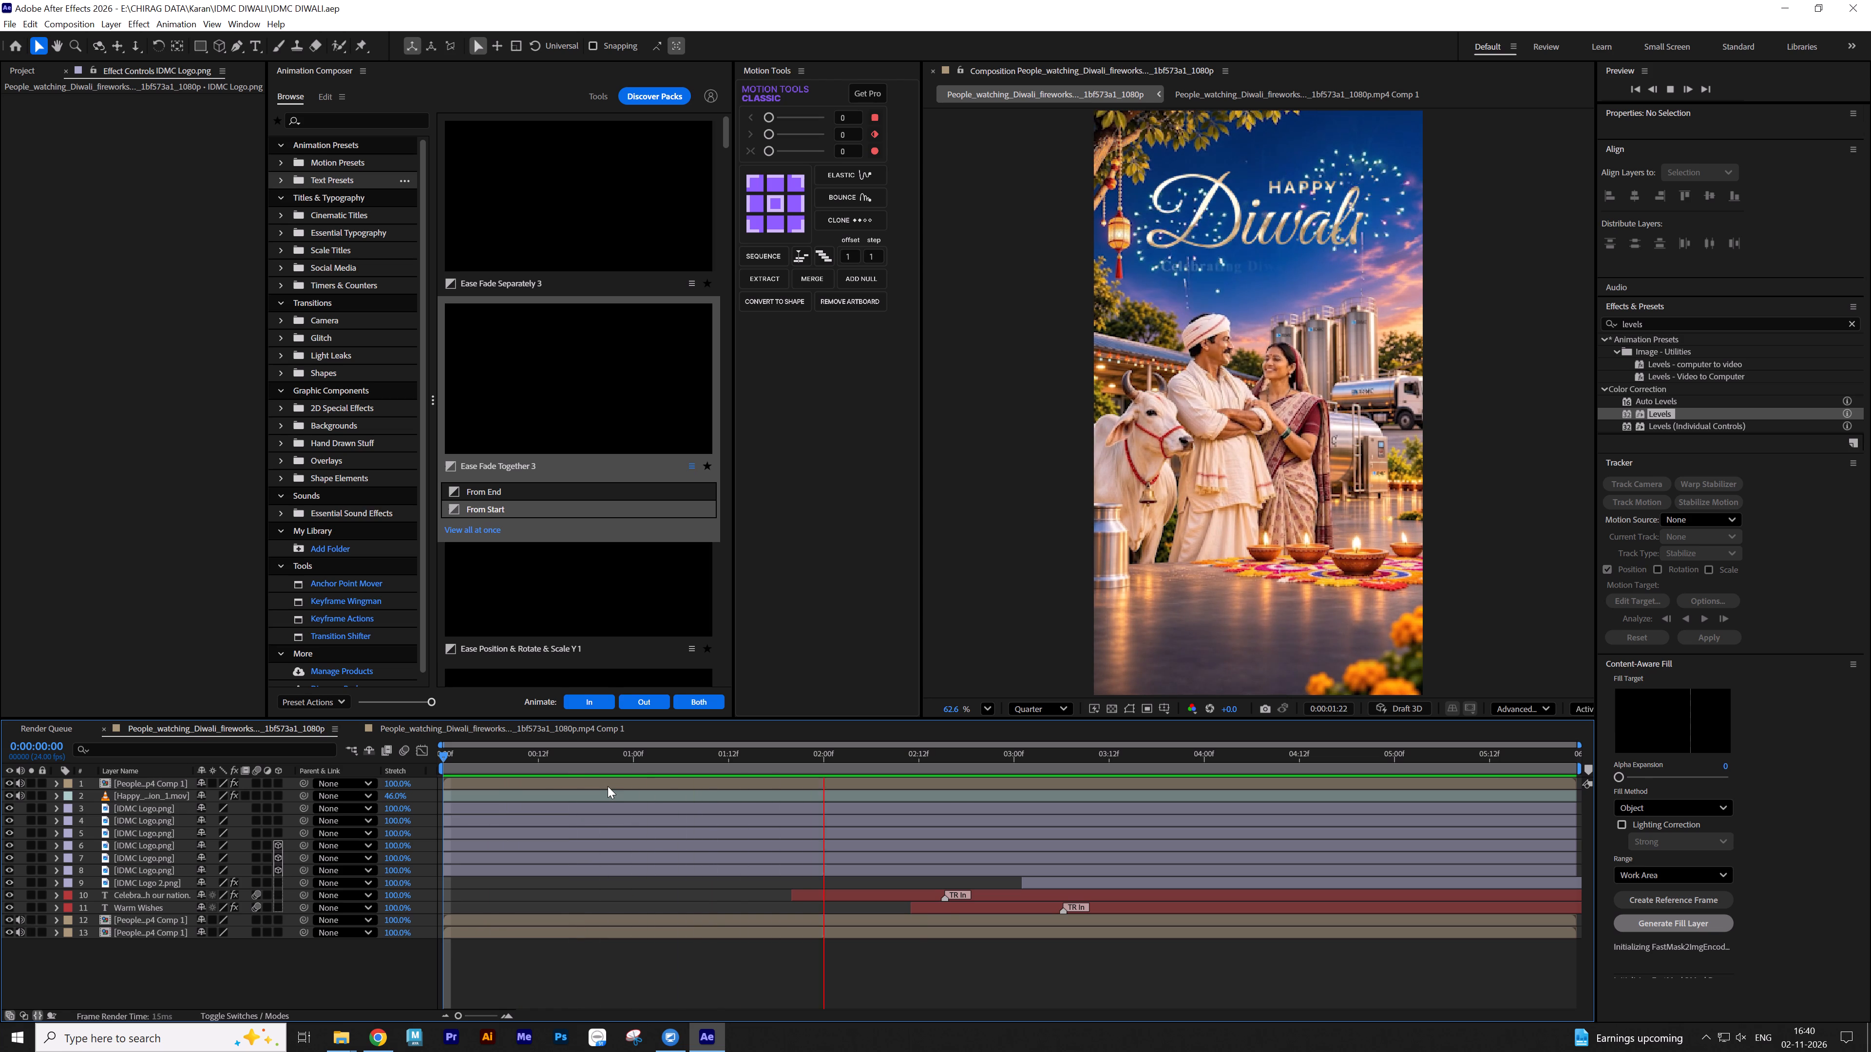
pyautogui.press('space')
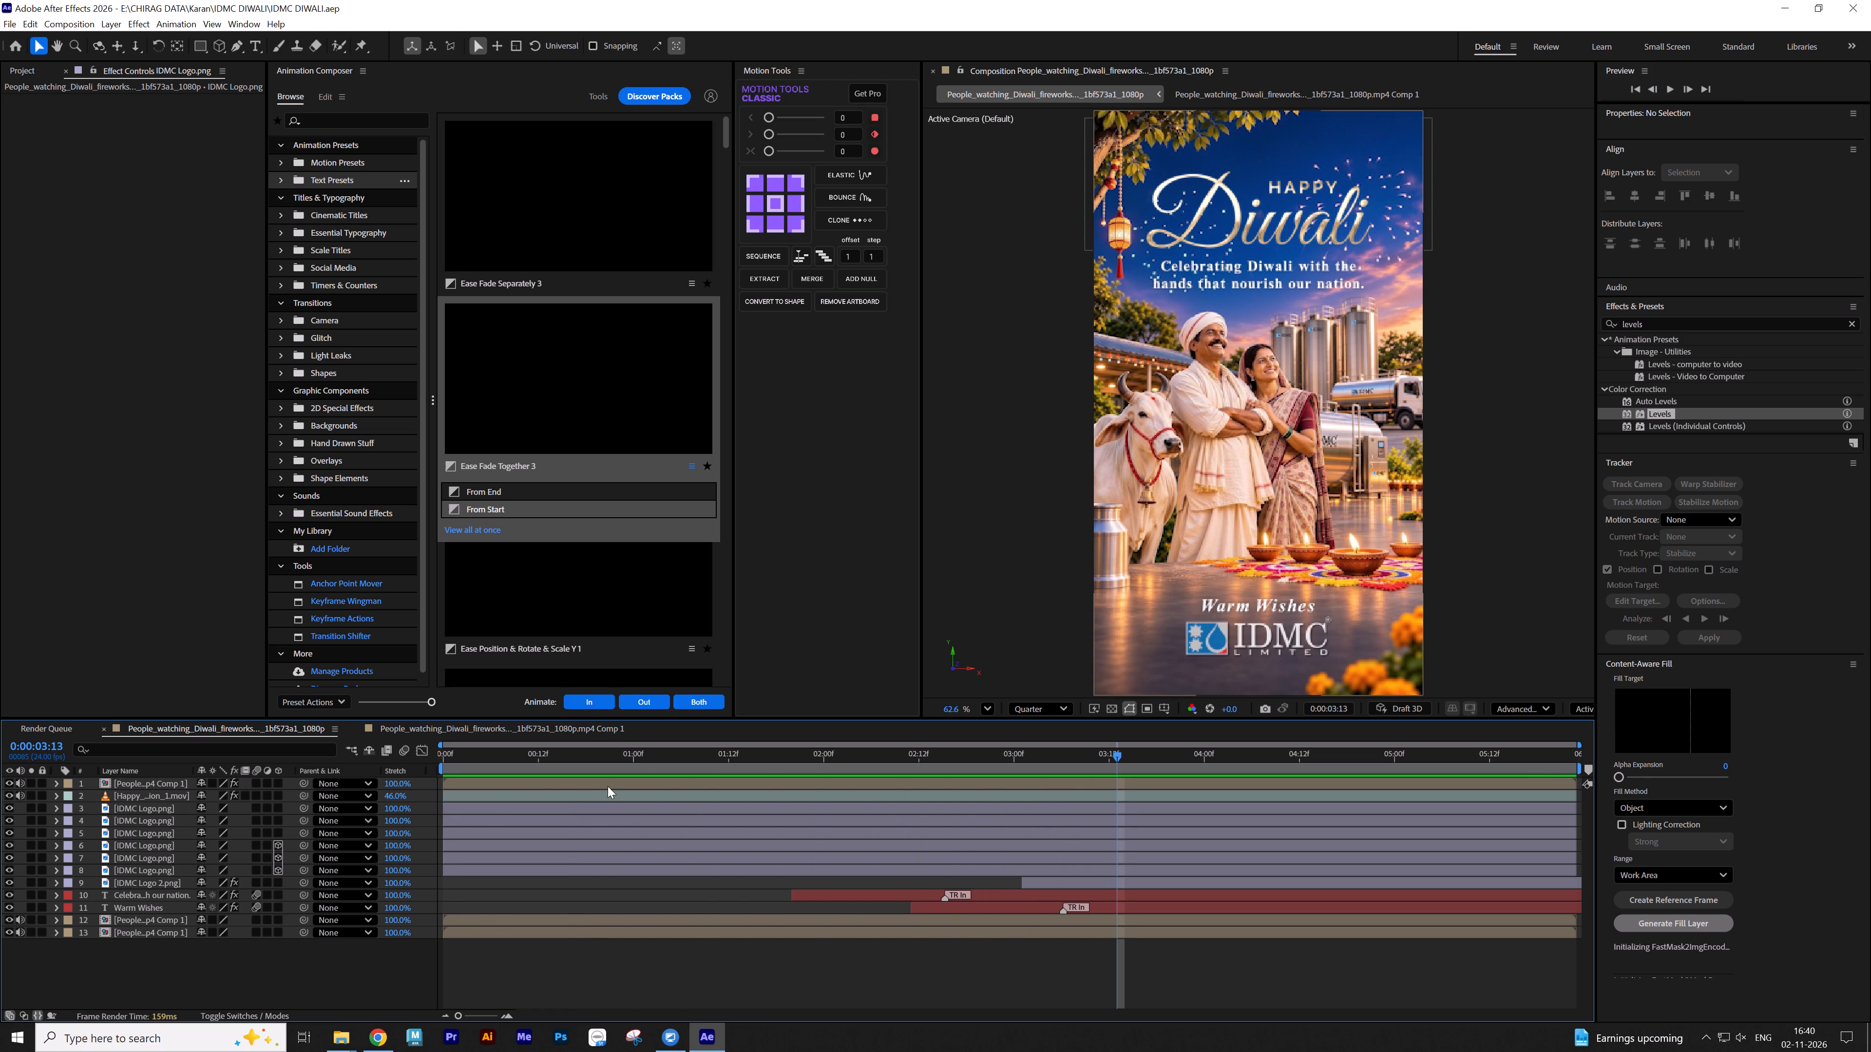
pyautogui.moveTo(613, 761); pyautogui.dragTo(717, 777)
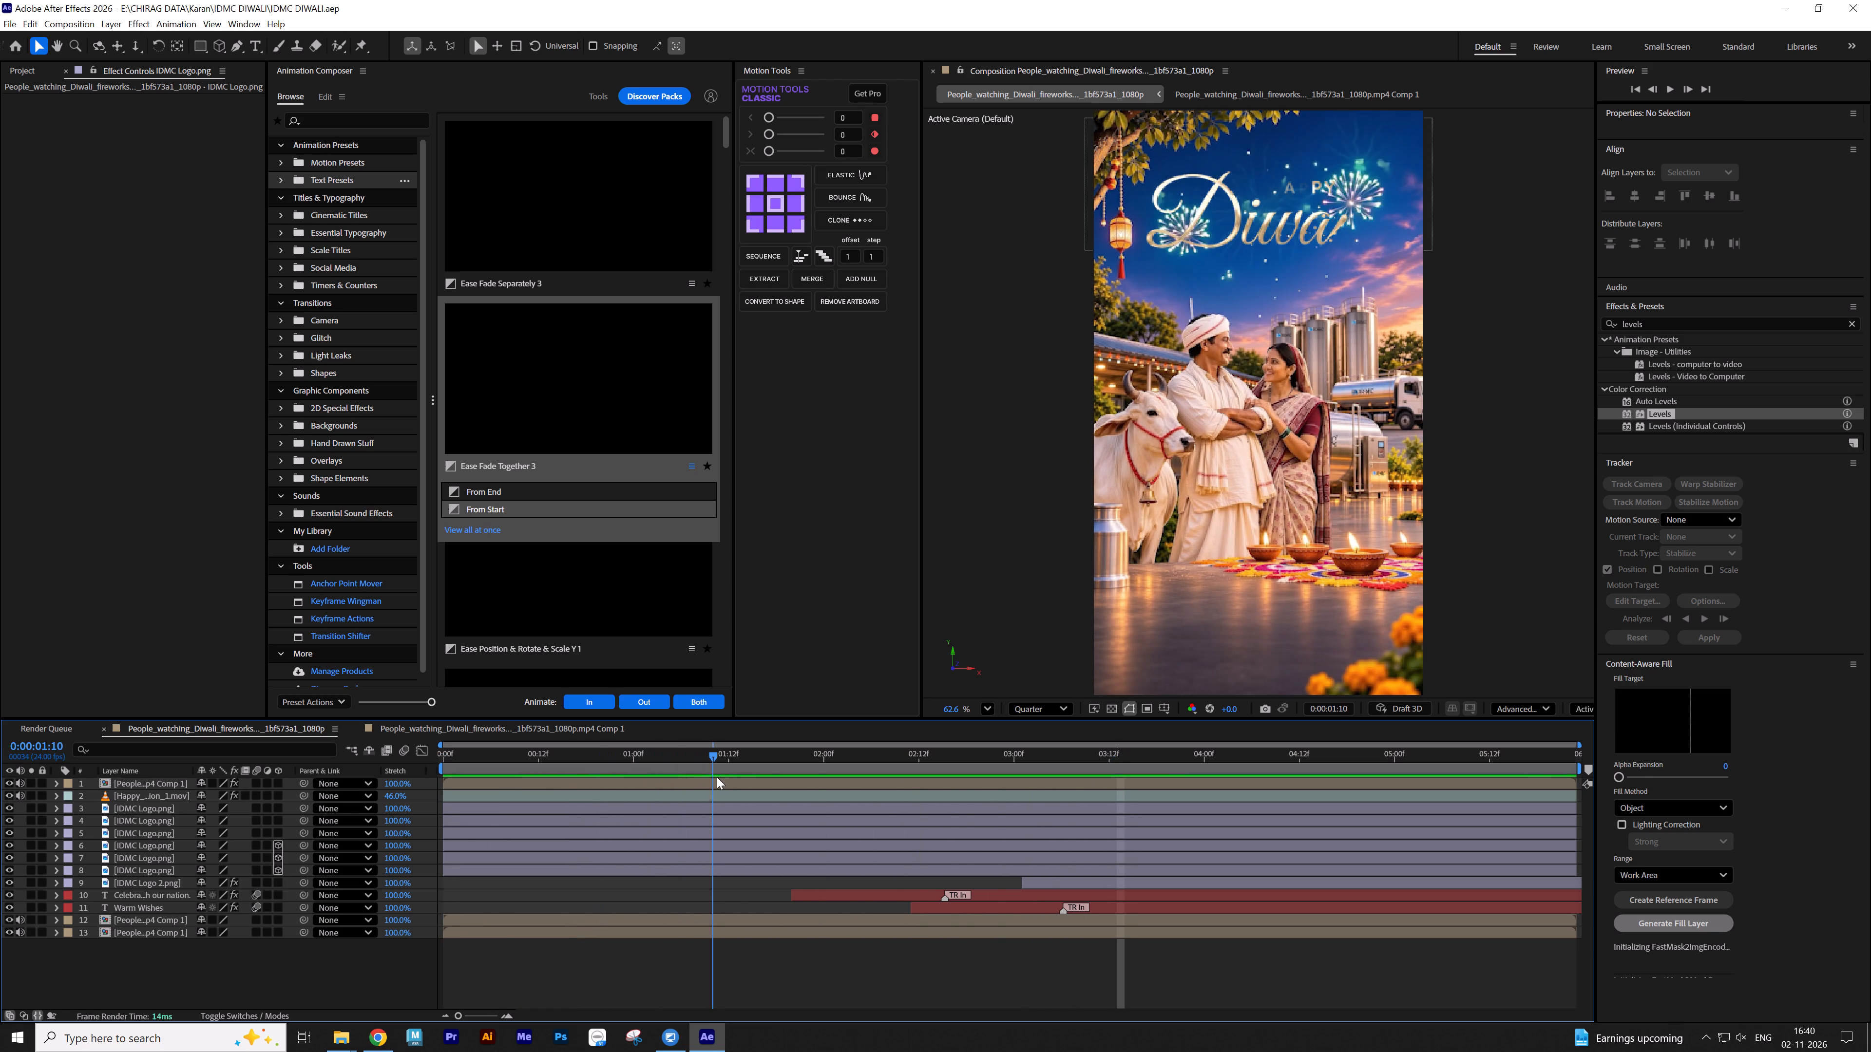
pyautogui.moveTo(717, 777); pyautogui.dragTo(852, 779)
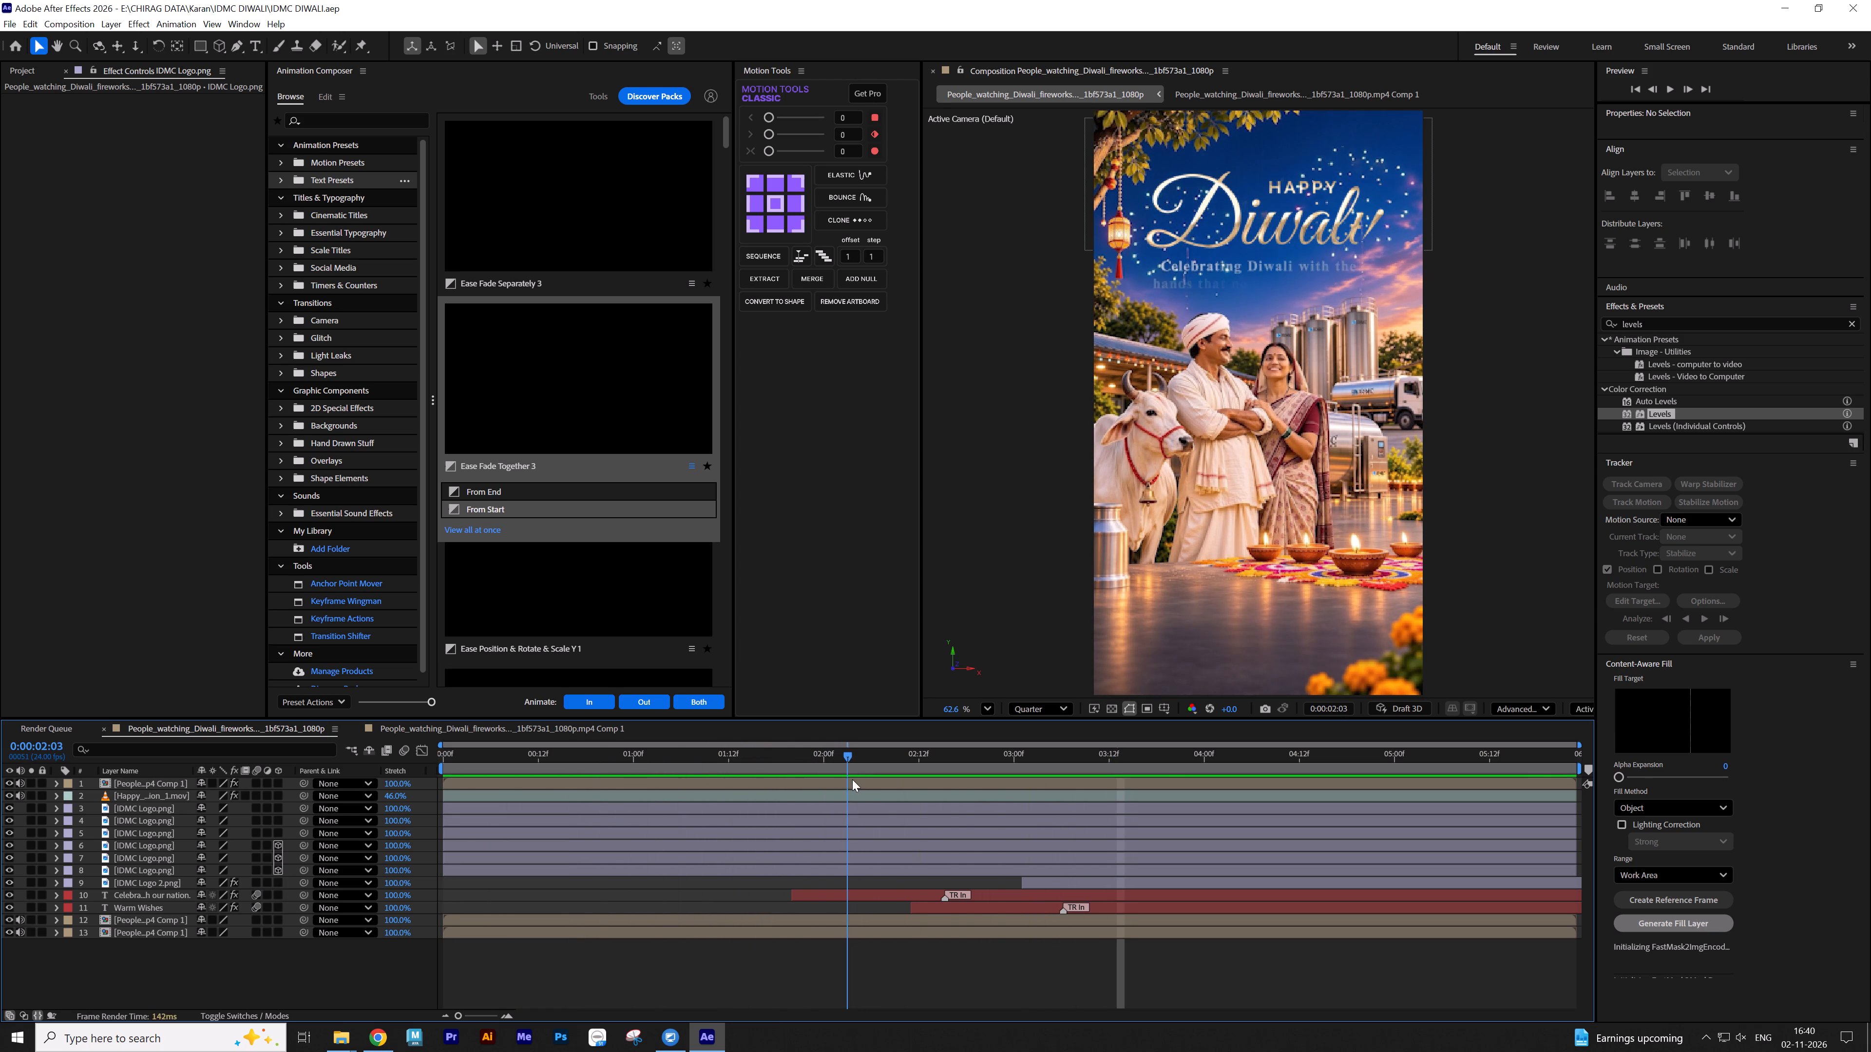
pyautogui.moveTo(852, 779); pyautogui.dragTo(838, 794)
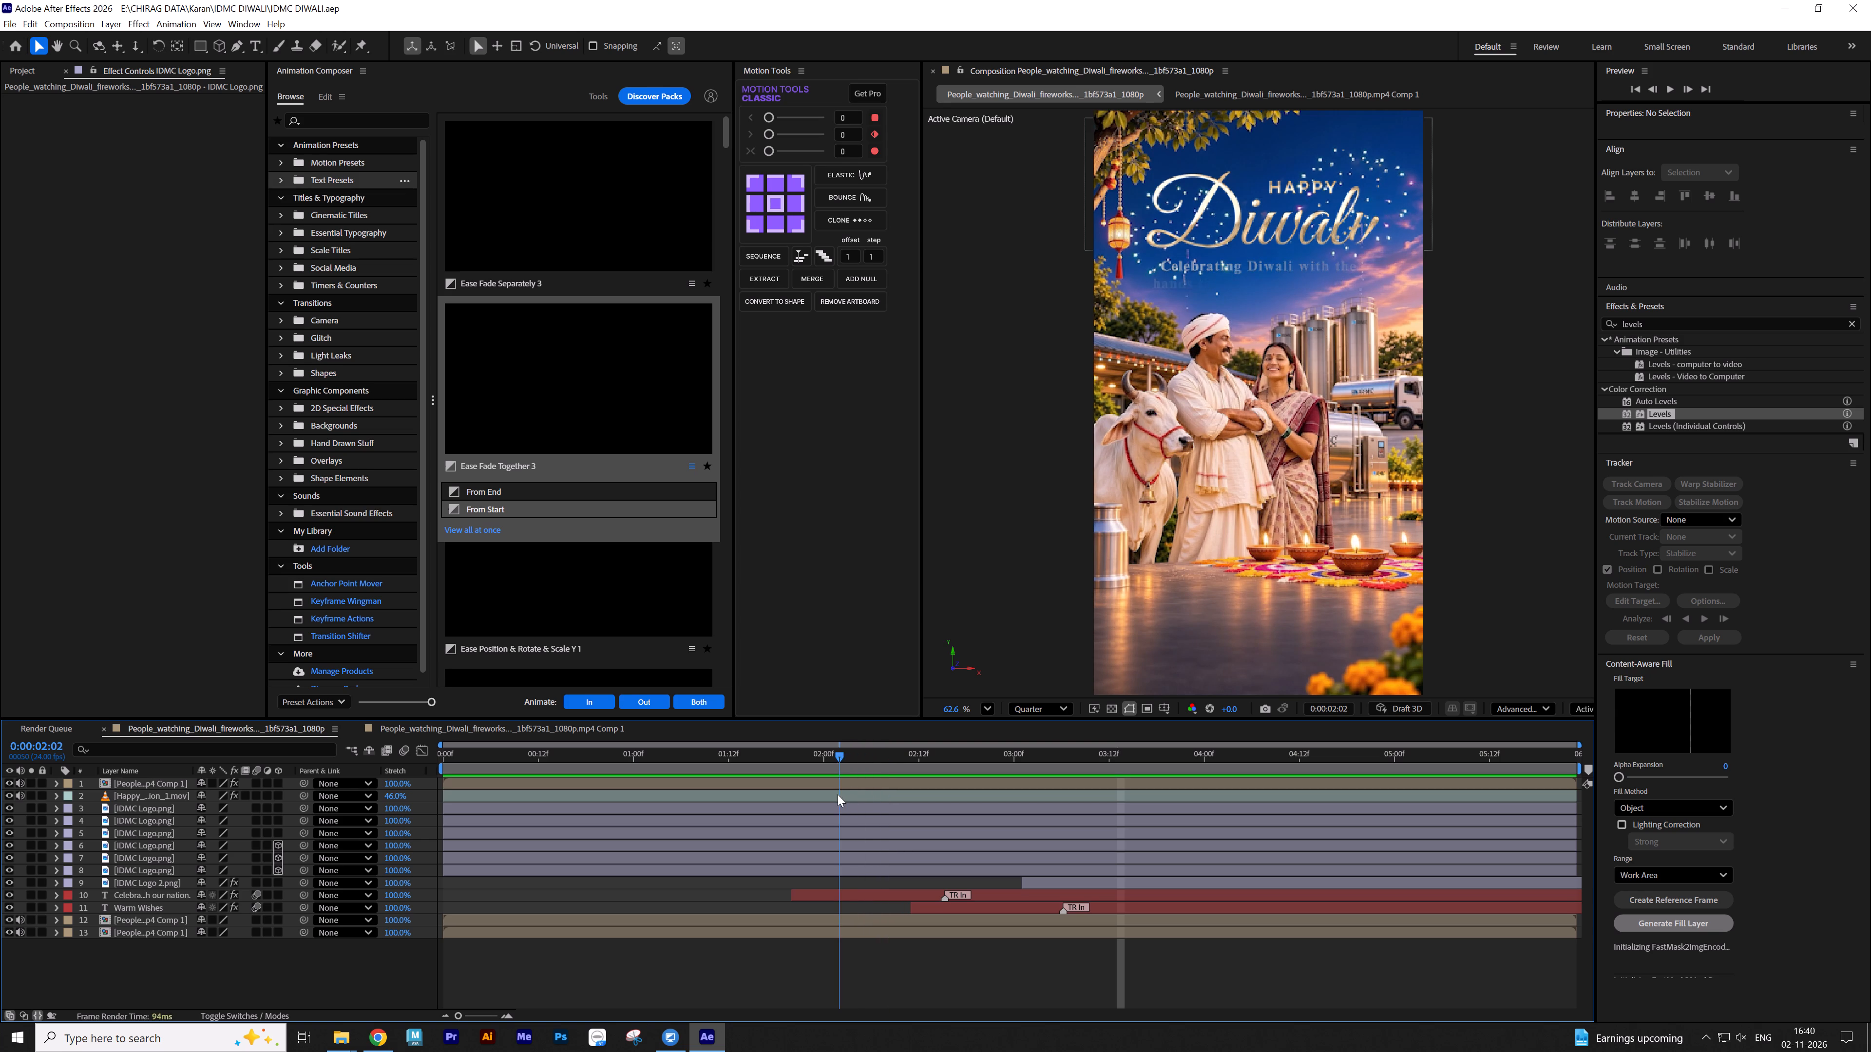
pyautogui.moveTo(838, 794); pyautogui.dragTo(872, 794)
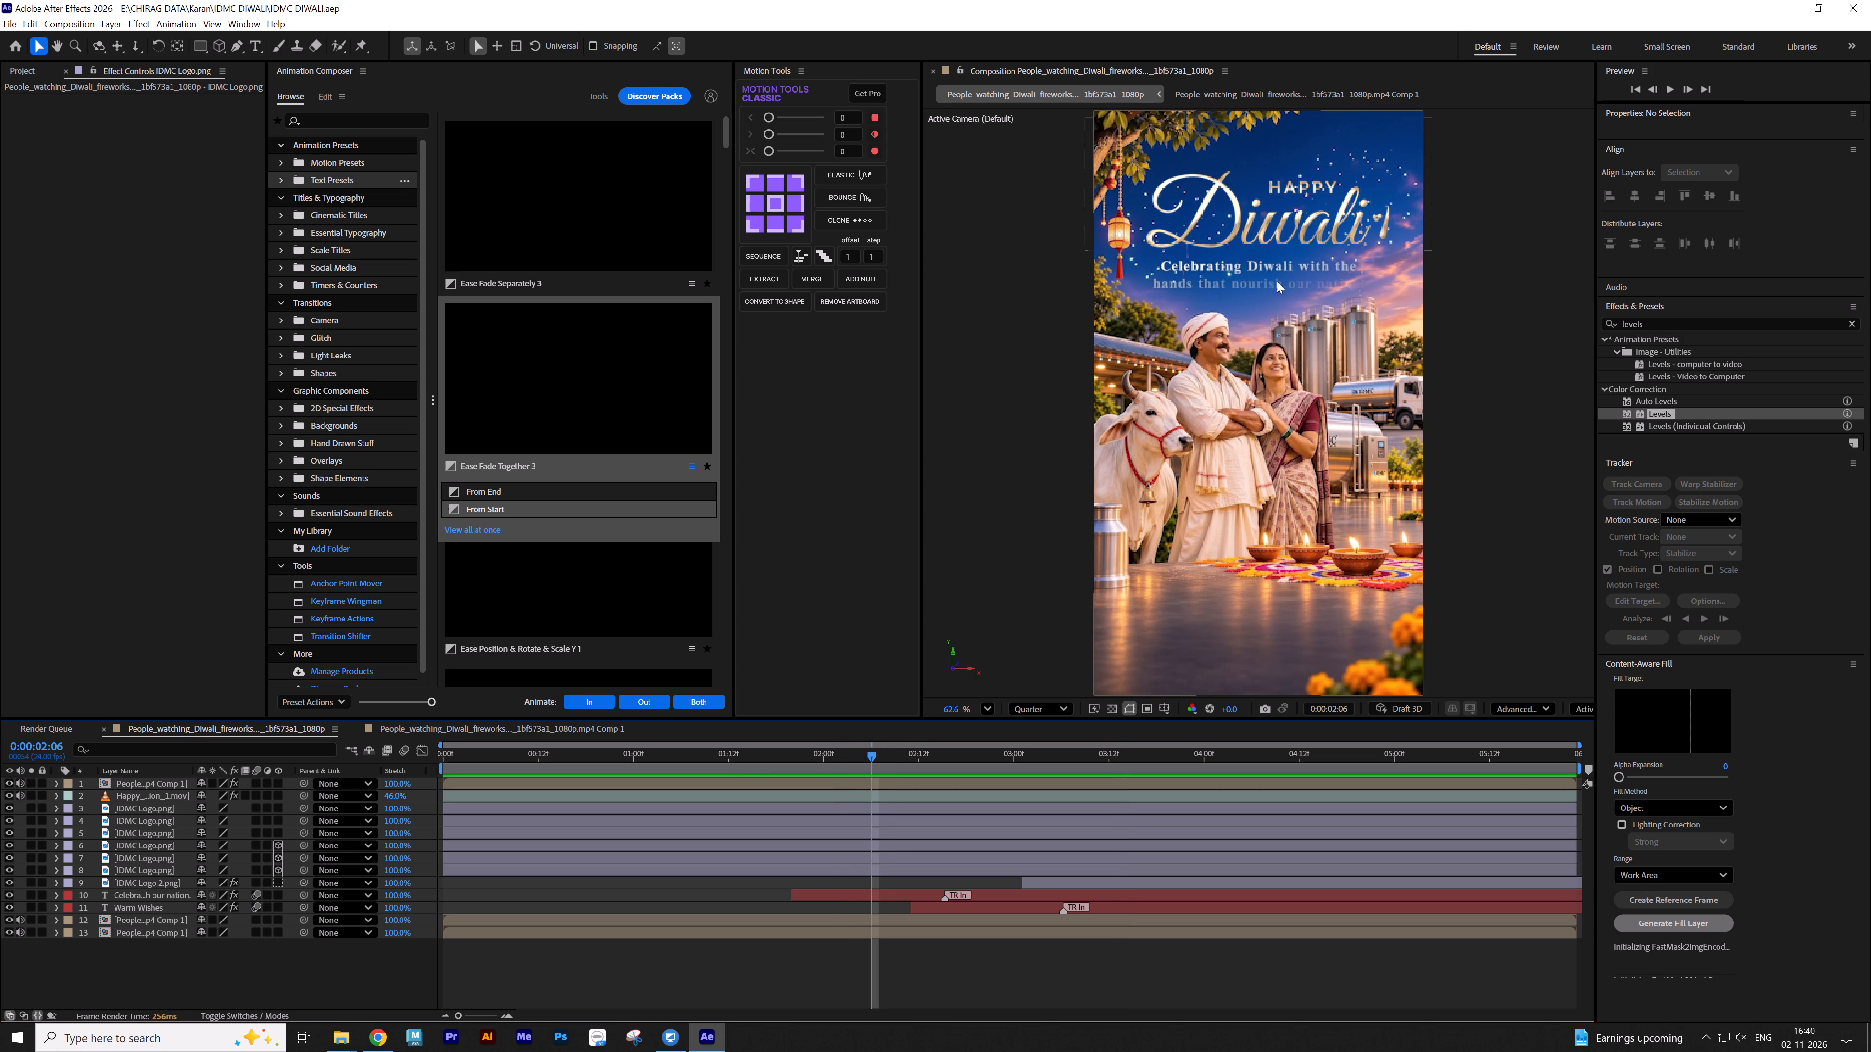
# Shift the Celebrating Diwali, IDMC Logo 2 and Warm Wishes layers together about 10 frames later, so the Celebrating layer starts at 0:00:02:06.
pyautogui.click(925, 900)
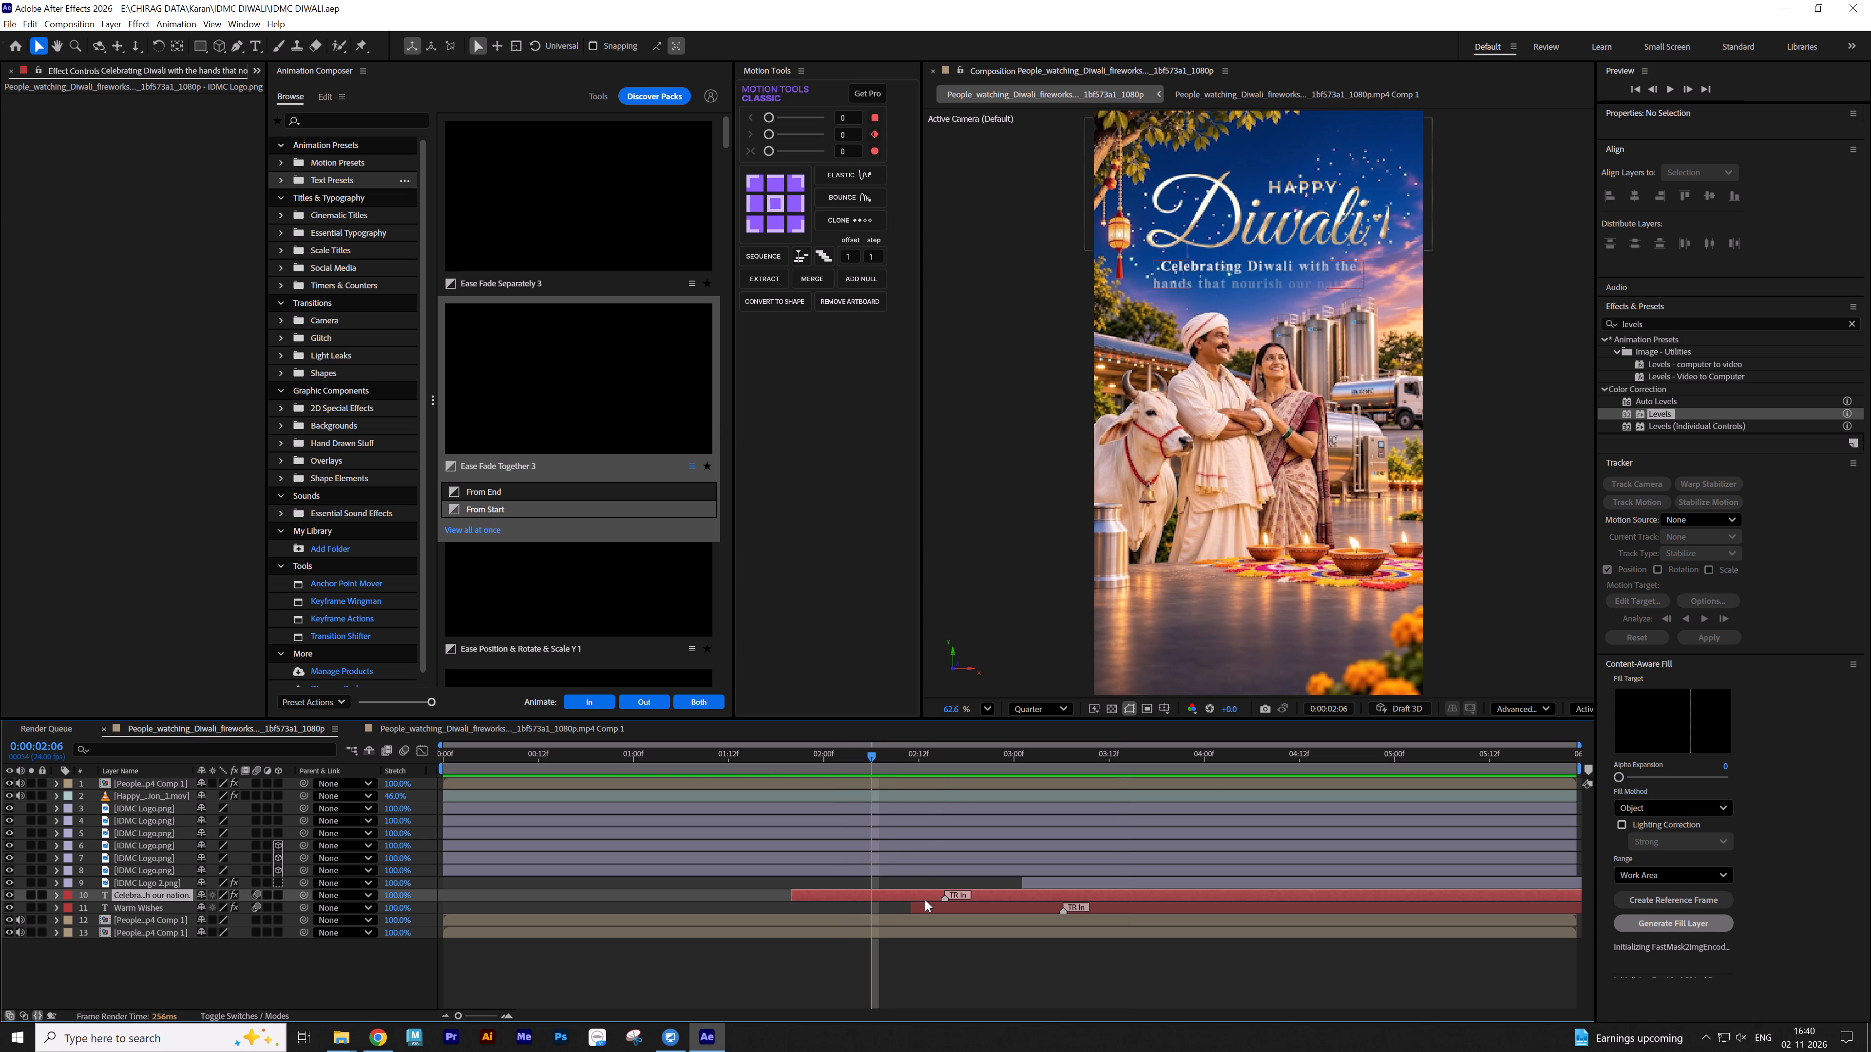
pyautogui.keyDown('ctrl'); pyautogui.click(1044, 881); pyautogui.keyUp('ctrl')
pyautogui.keyDown('ctrl'); pyautogui.click(969, 911); pyautogui.keyUp('ctrl')
pyautogui.moveTo(956, 906); pyautogui.dragTo(1006, 906)
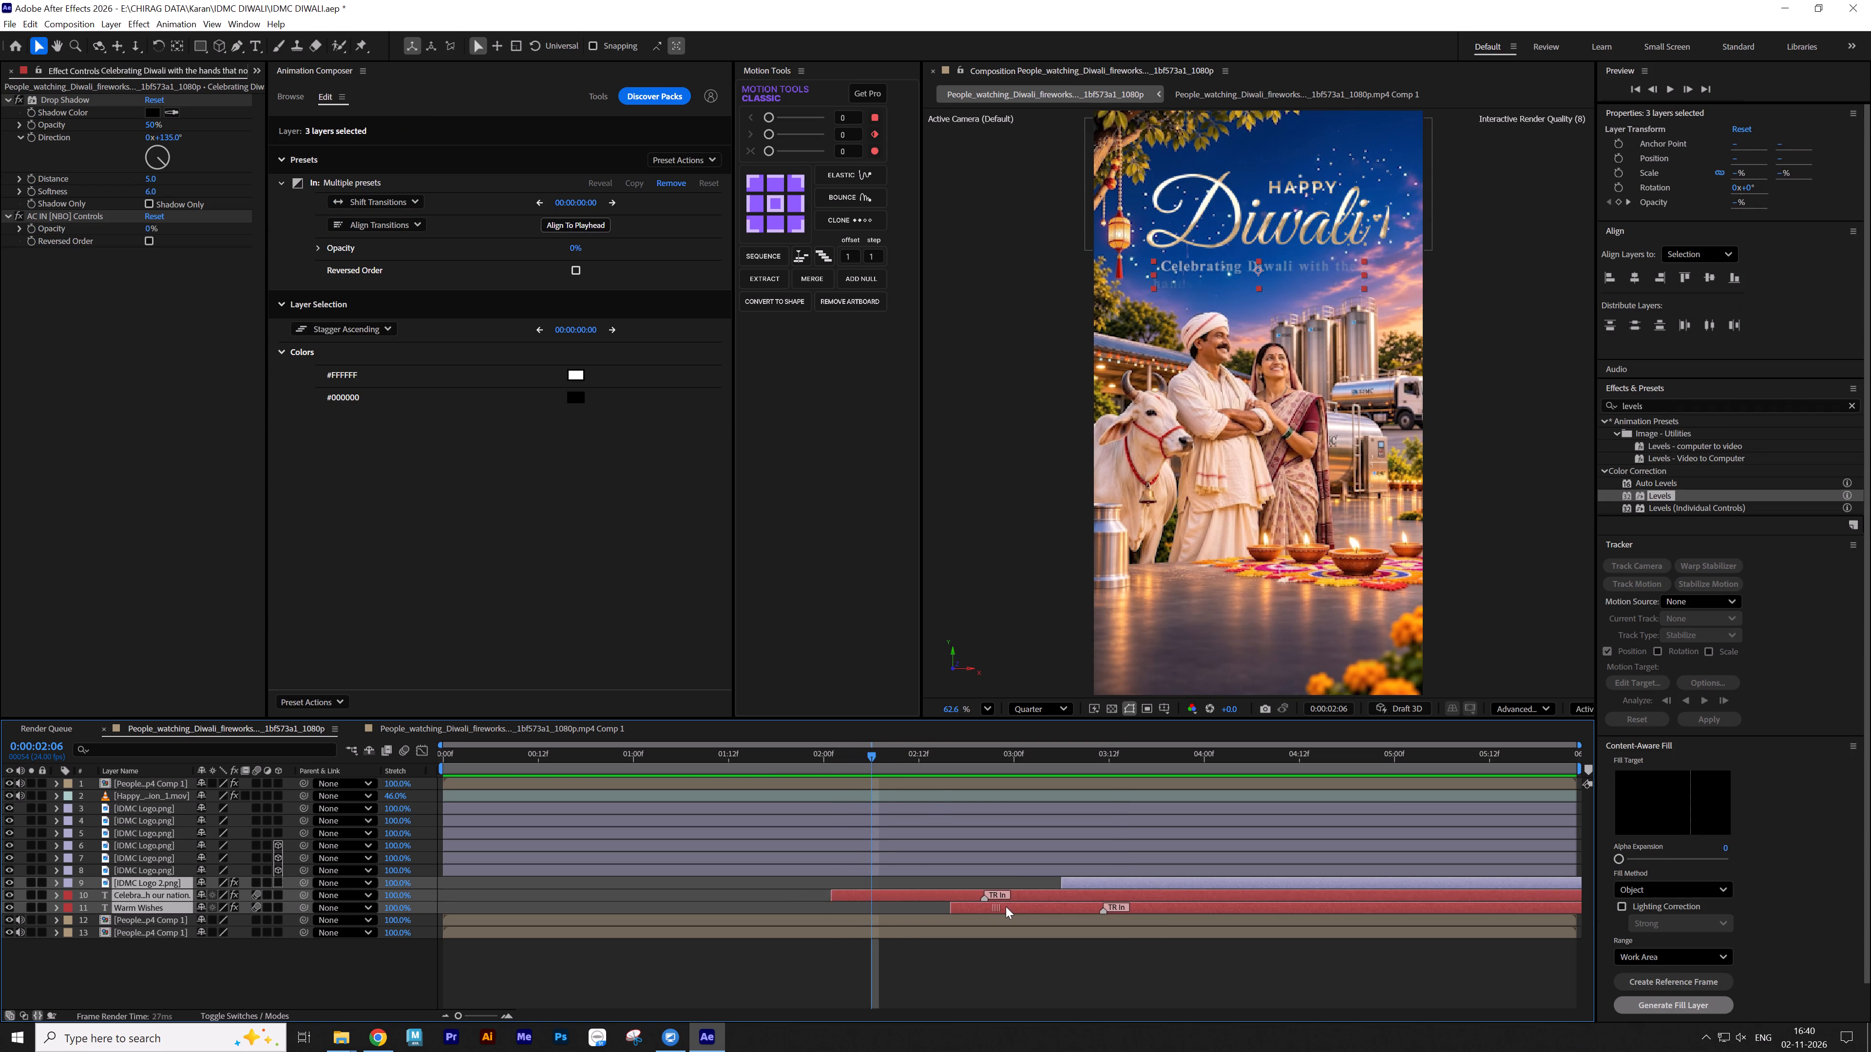
pyautogui.moveTo(1006, 906); pyautogui.dragTo(1032, 906)
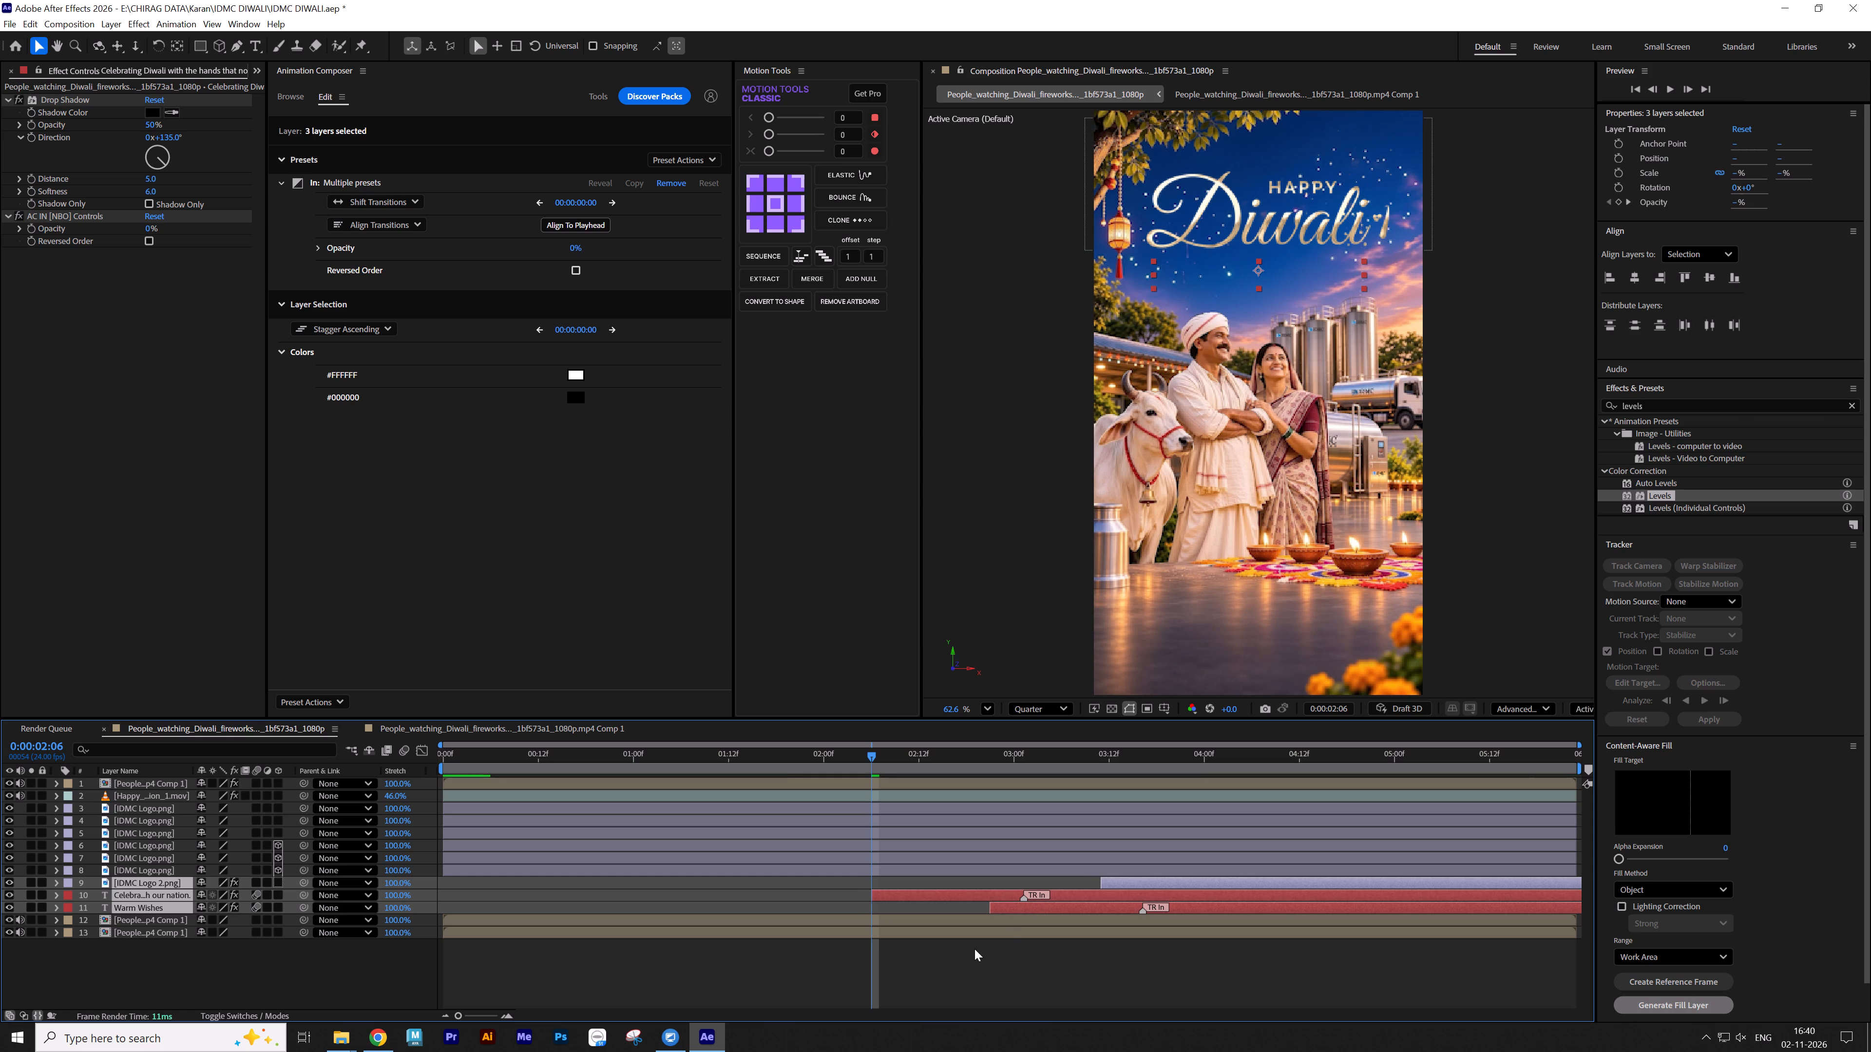
pyautogui.click(974, 949)
# Scrub through the greeting text, Warm Wishes and bottom logo reveals to check their timing, stopping at 0:00:03:16.
pyautogui.moveTo(874, 761); pyautogui.dragTo(968, 766)
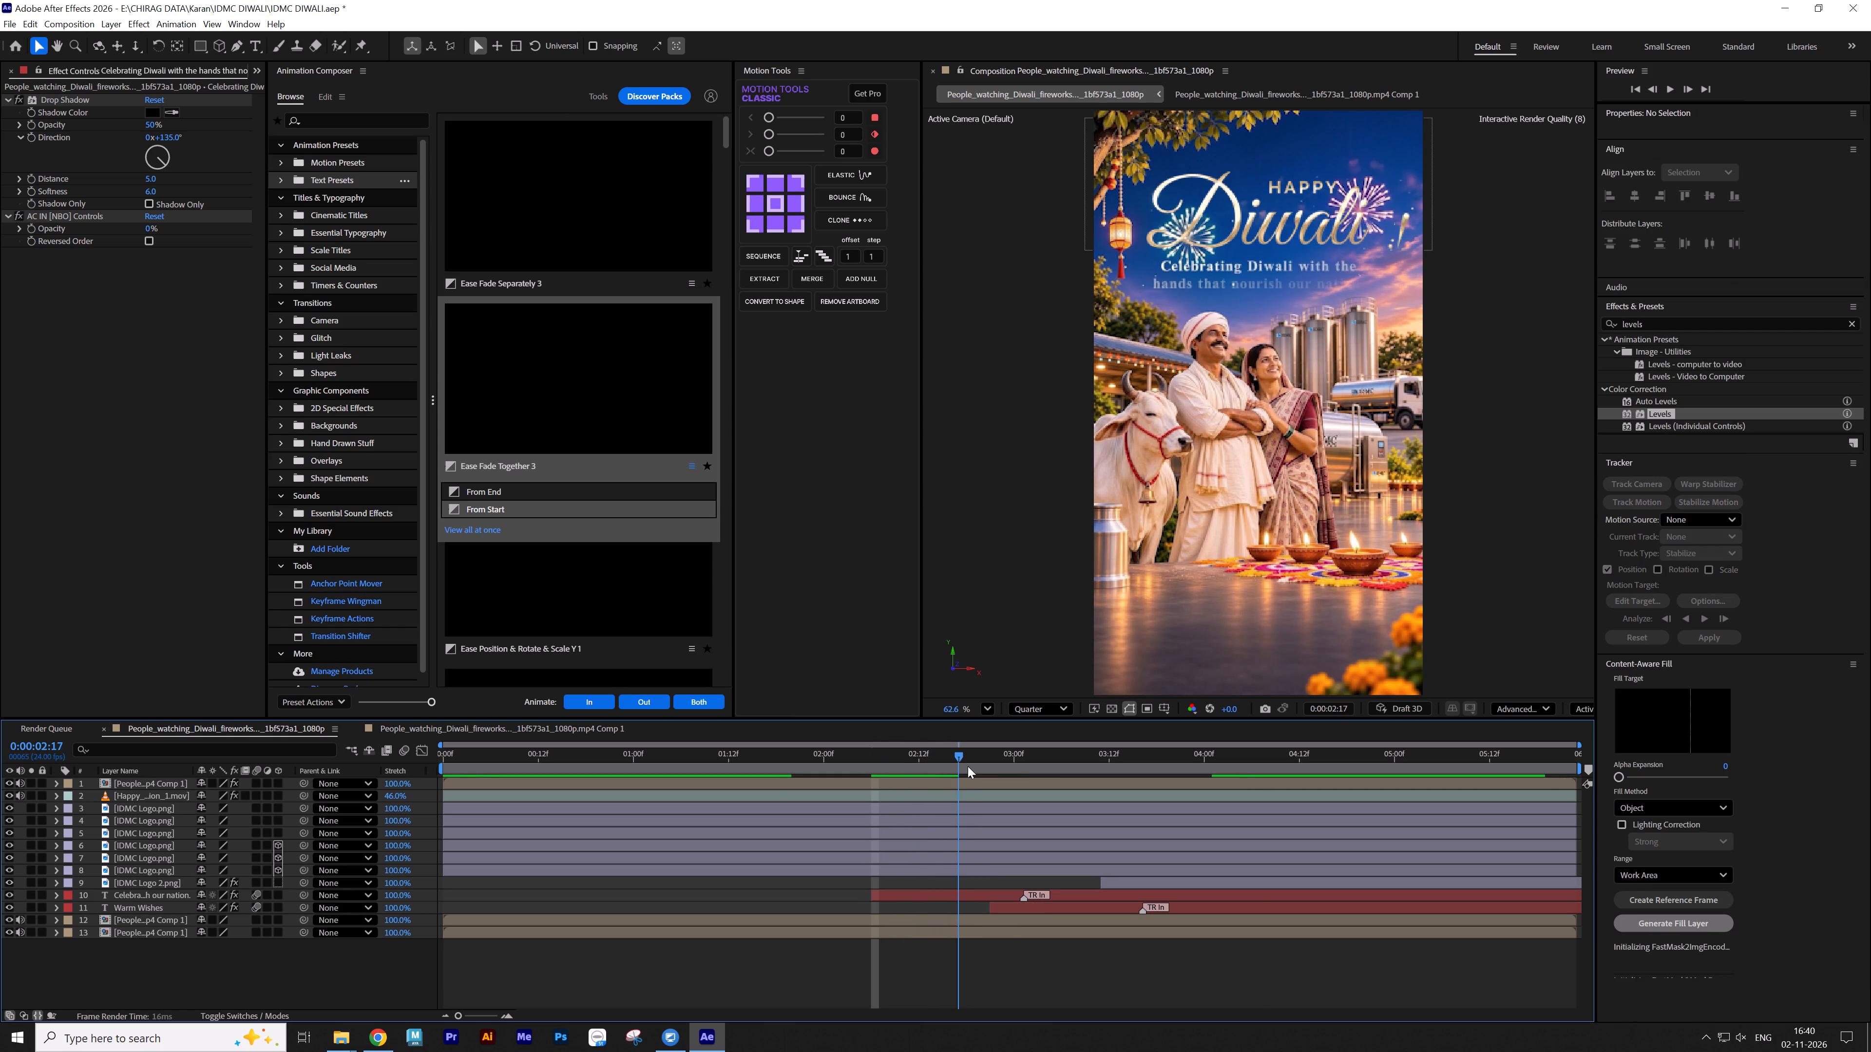
pyautogui.moveTo(968, 766); pyautogui.dragTo(1069, 773)
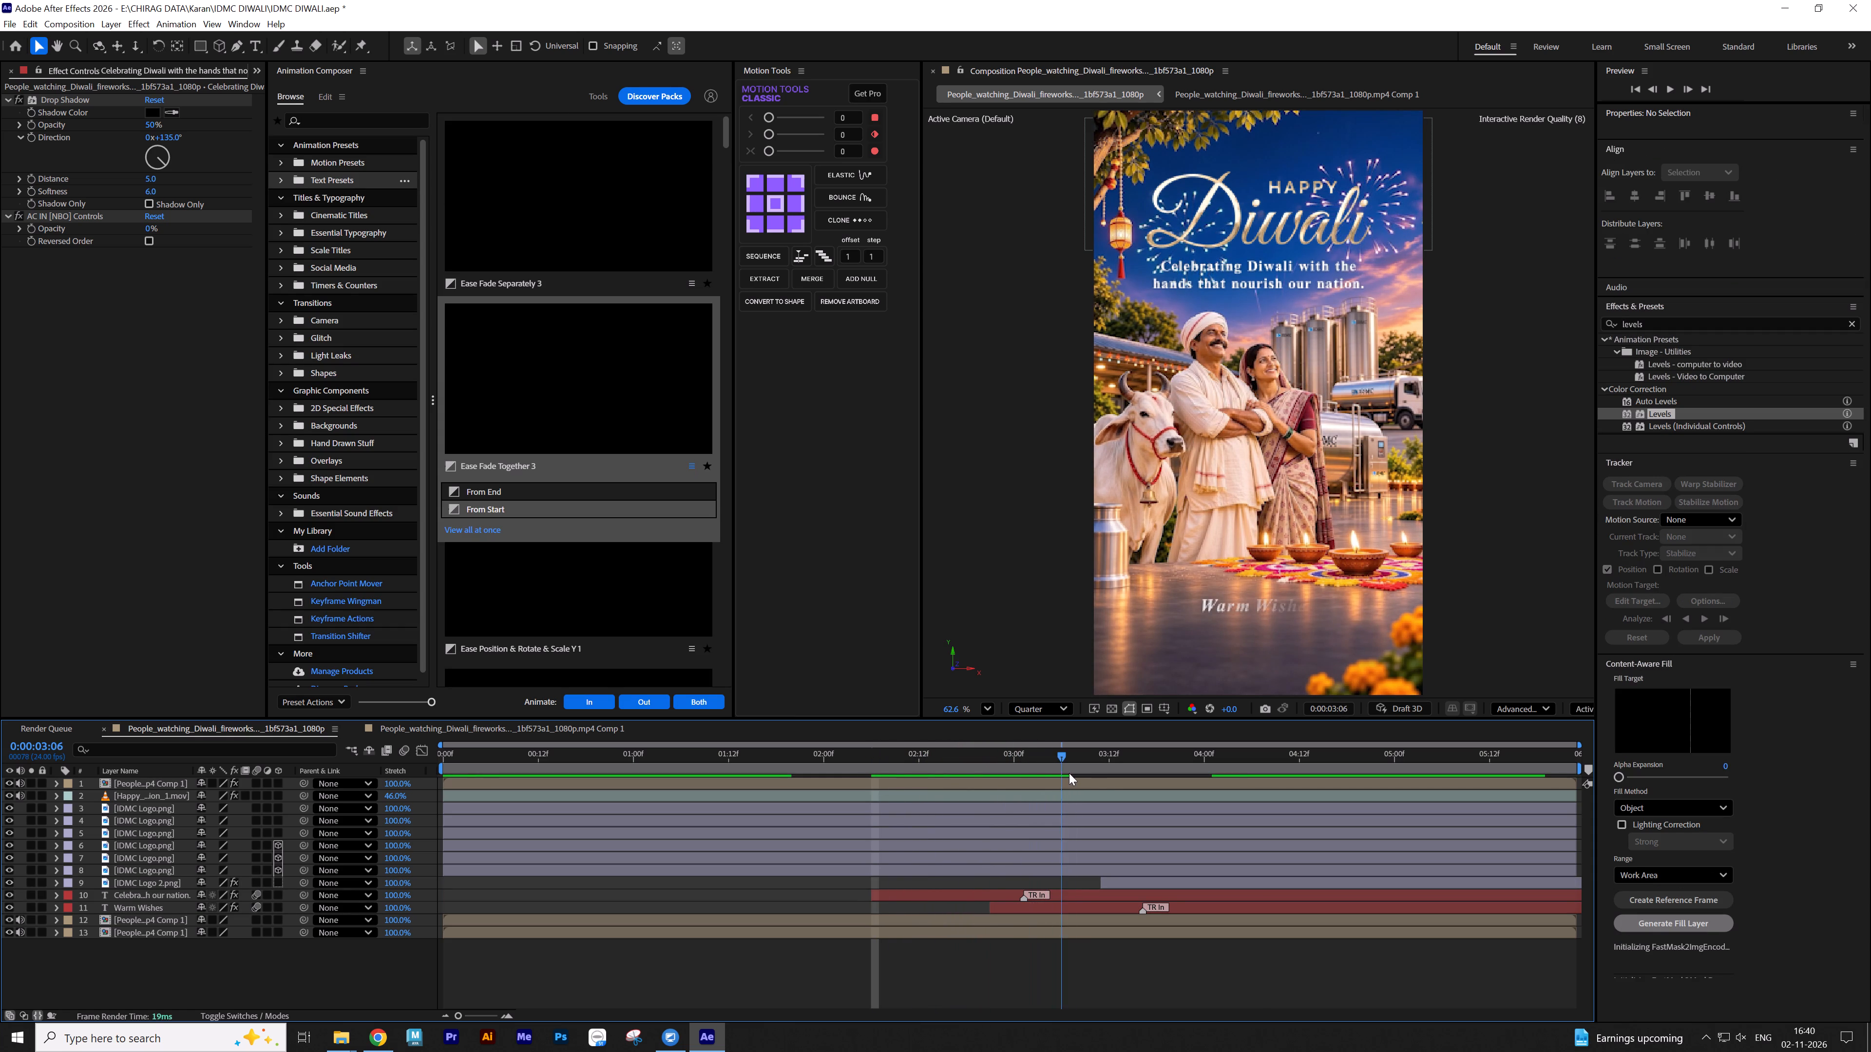
pyautogui.moveTo(1069, 773); pyautogui.dragTo(1179, 784)
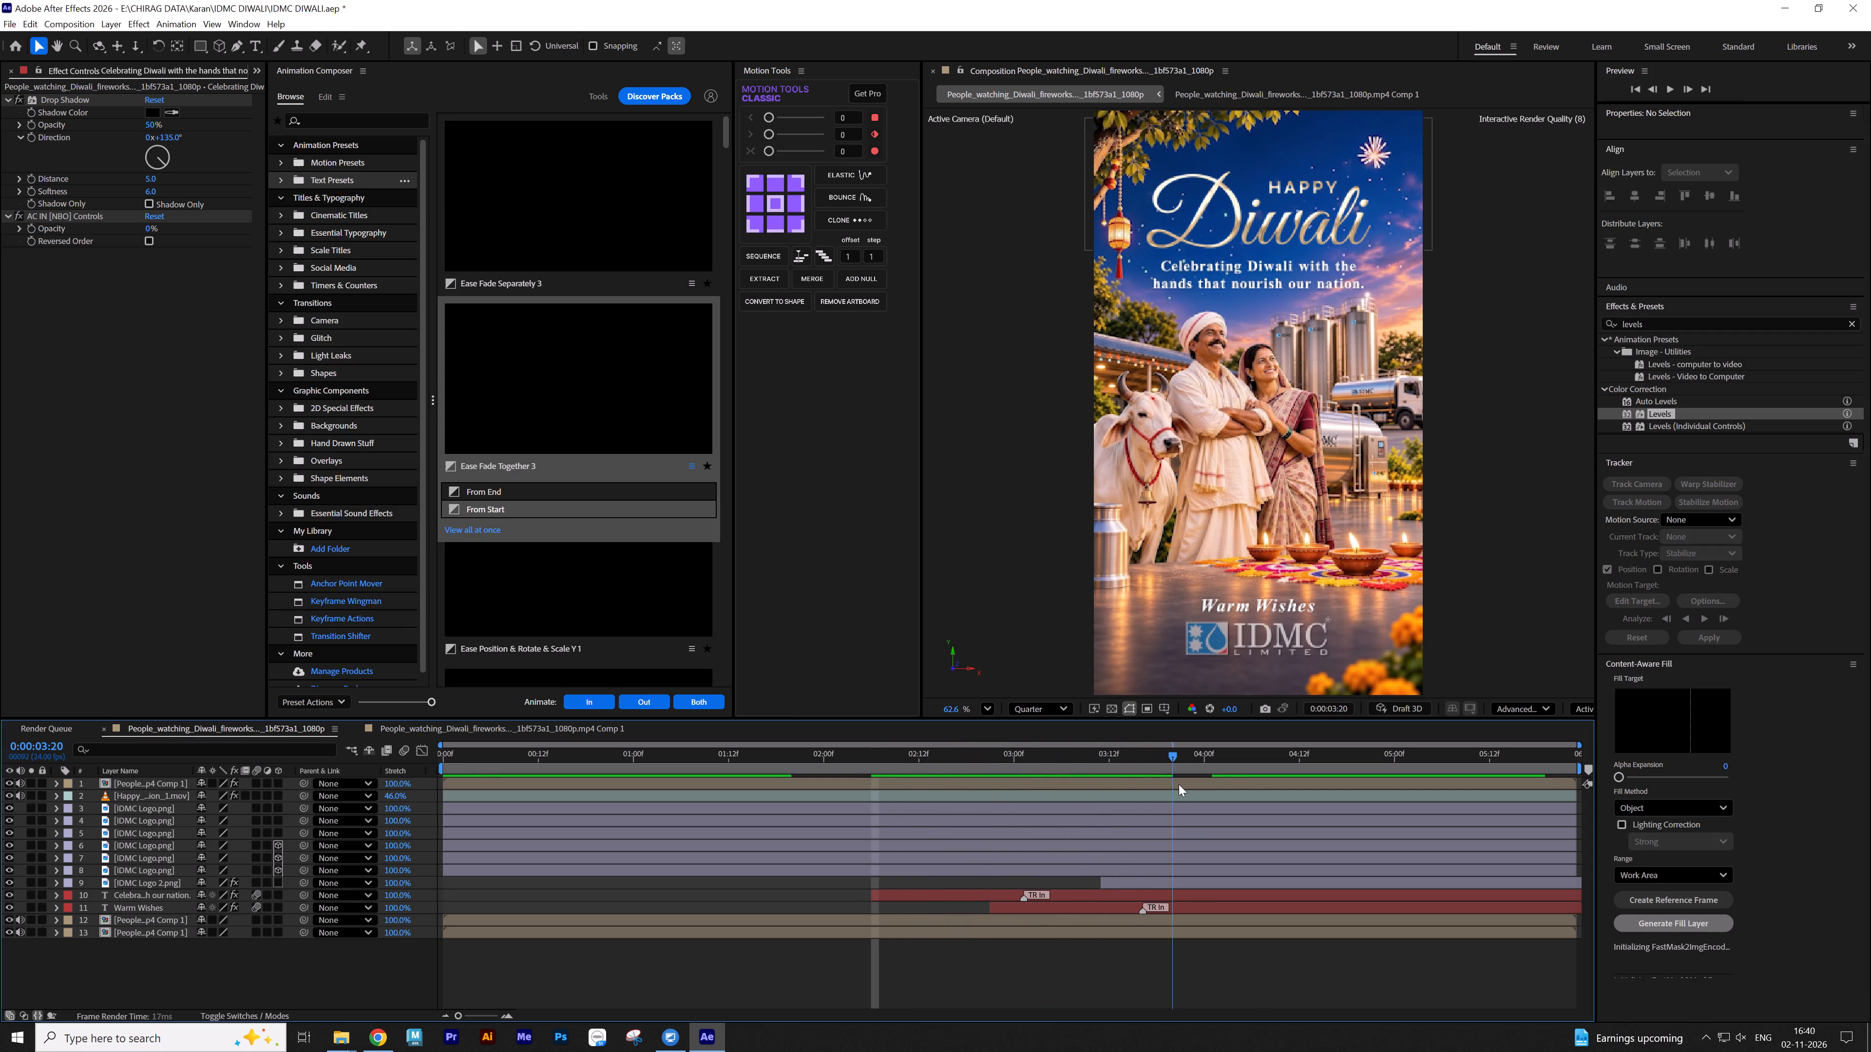
pyautogui.moveTo(1179, 784); pyautogui.dragTo(1097, 806)
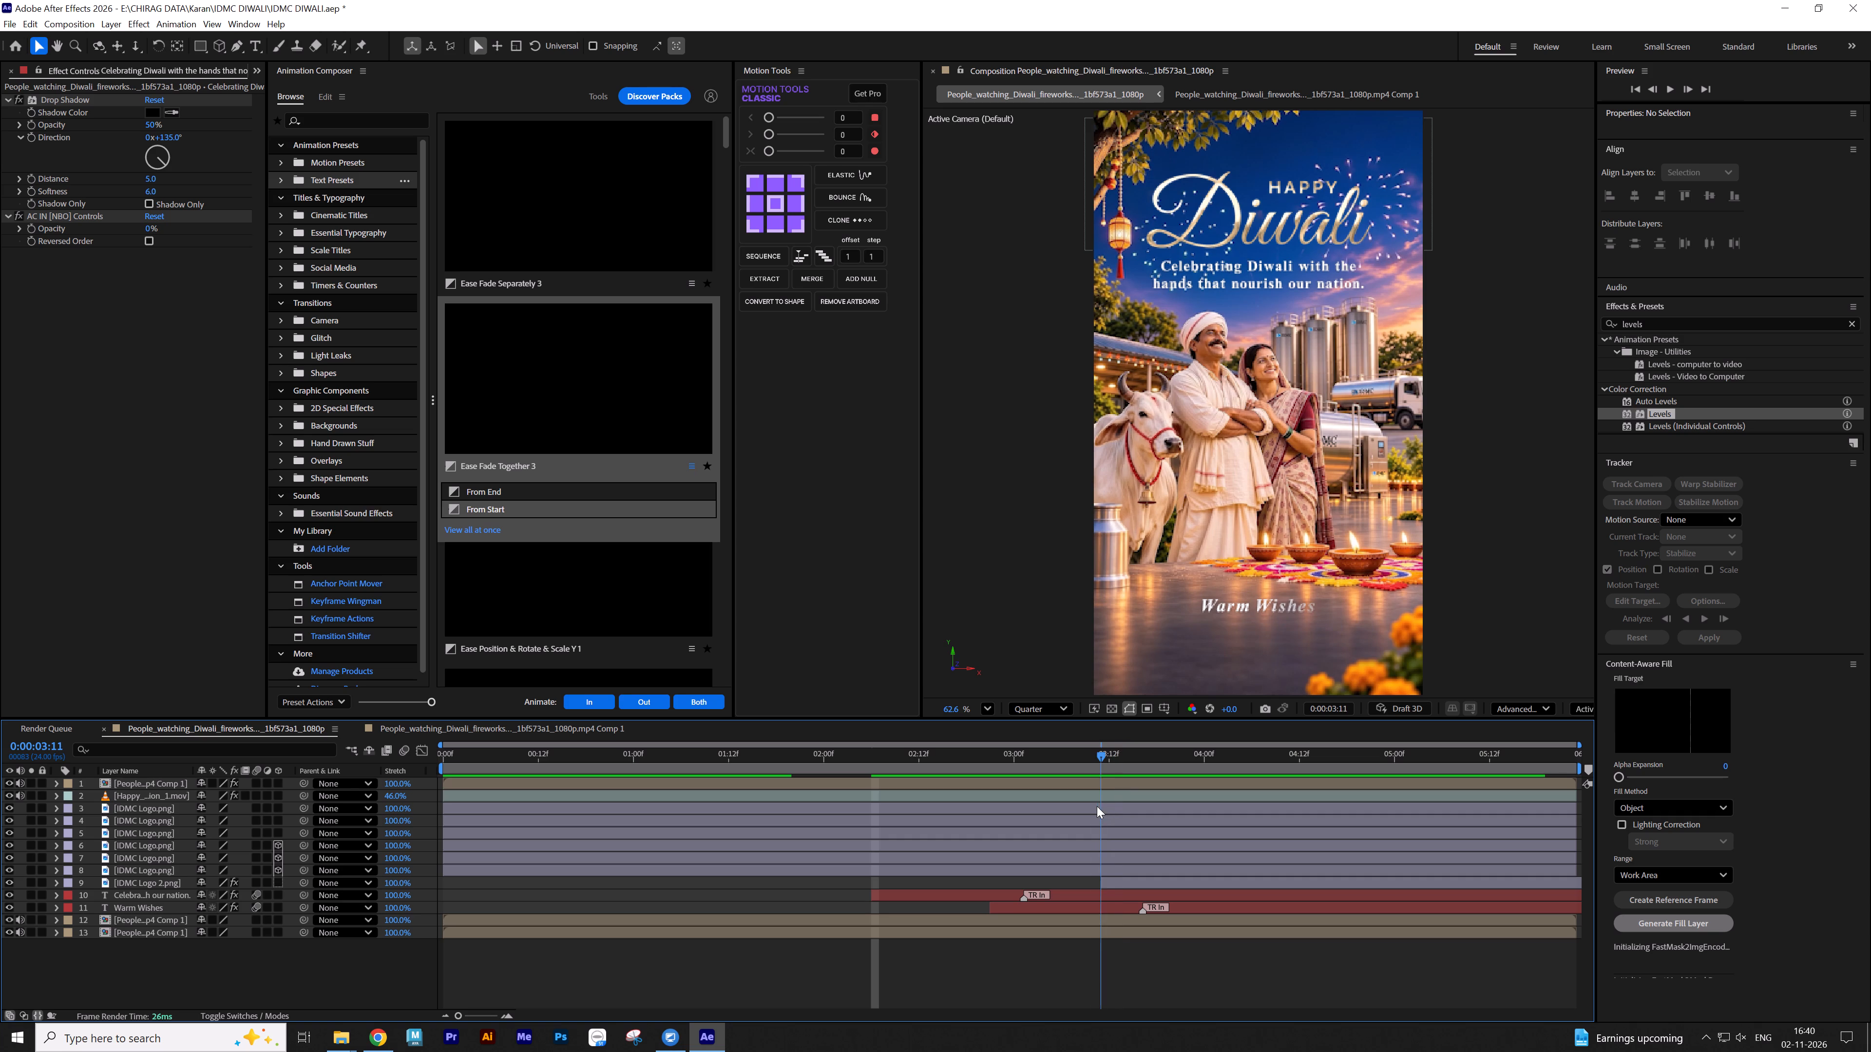
pyautogui.moveTo(1097, 806); pyautogui.dragTo(1152, 801)
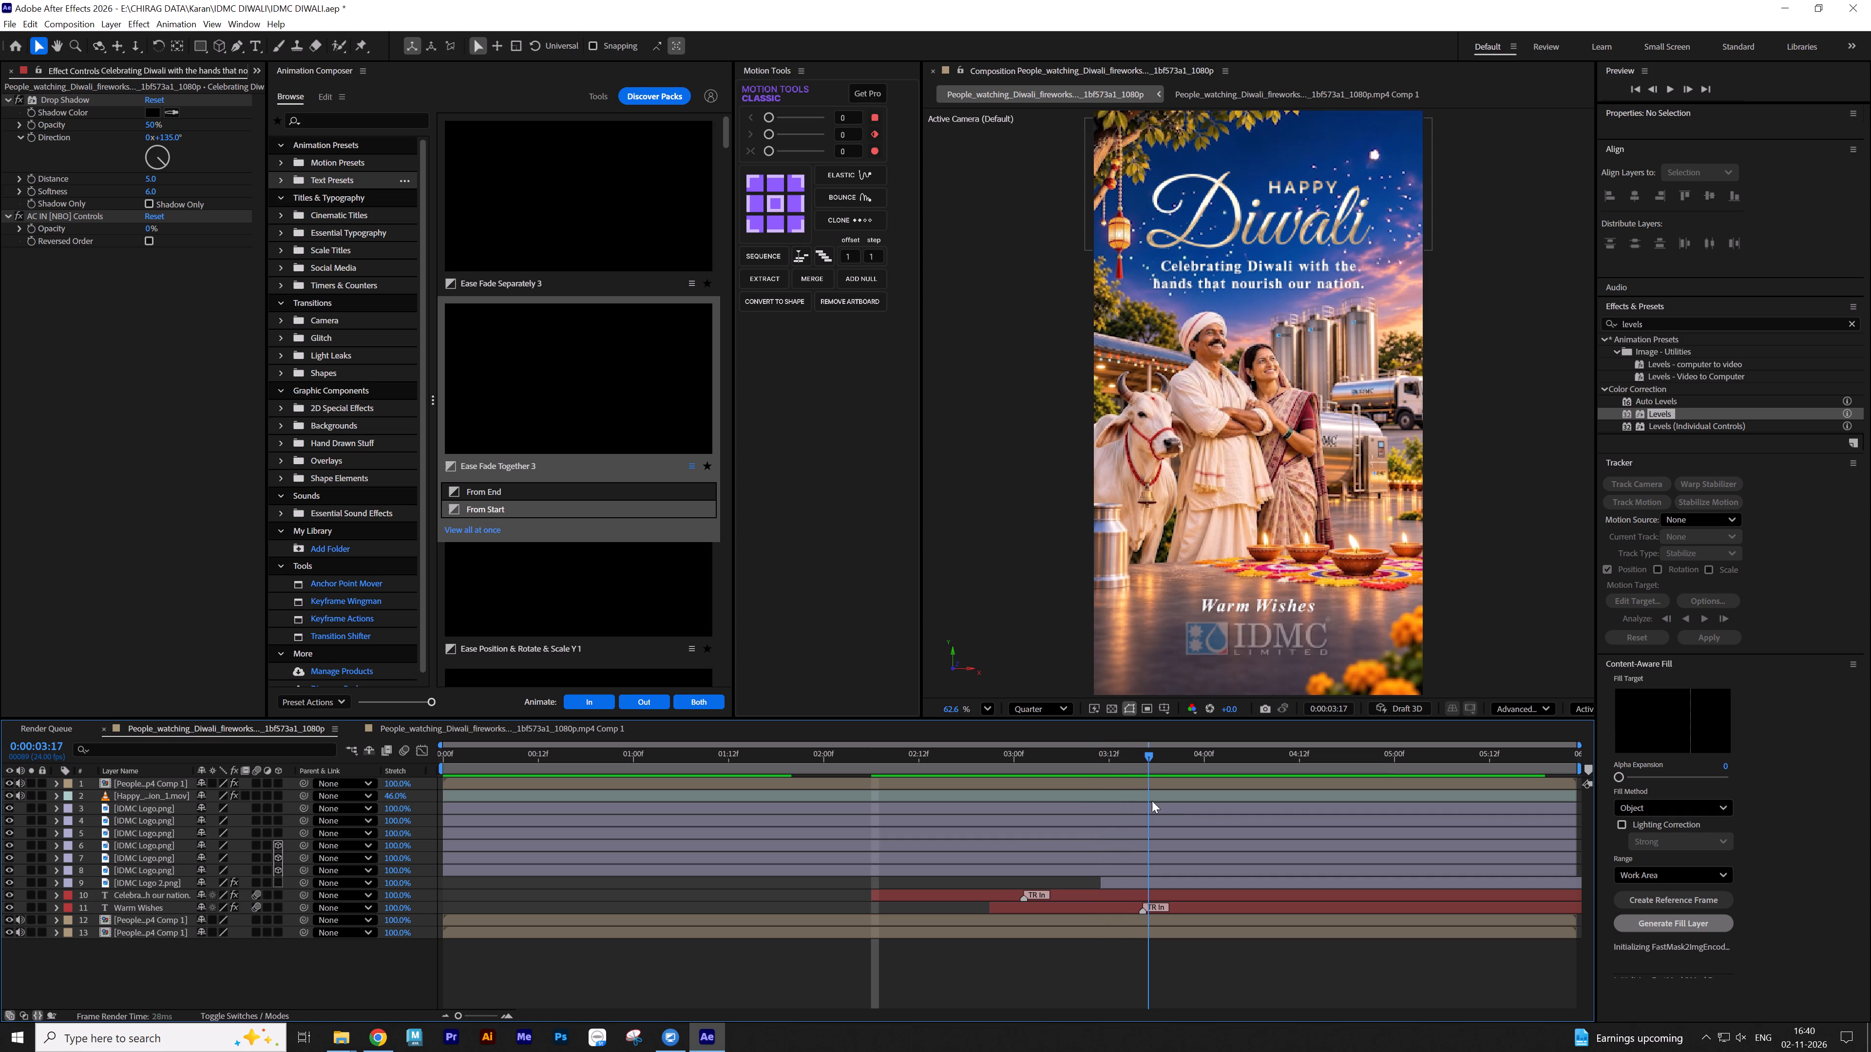
pyautogui.moveTo(1152, 801); pyautogui.dragTo(1071, 802)
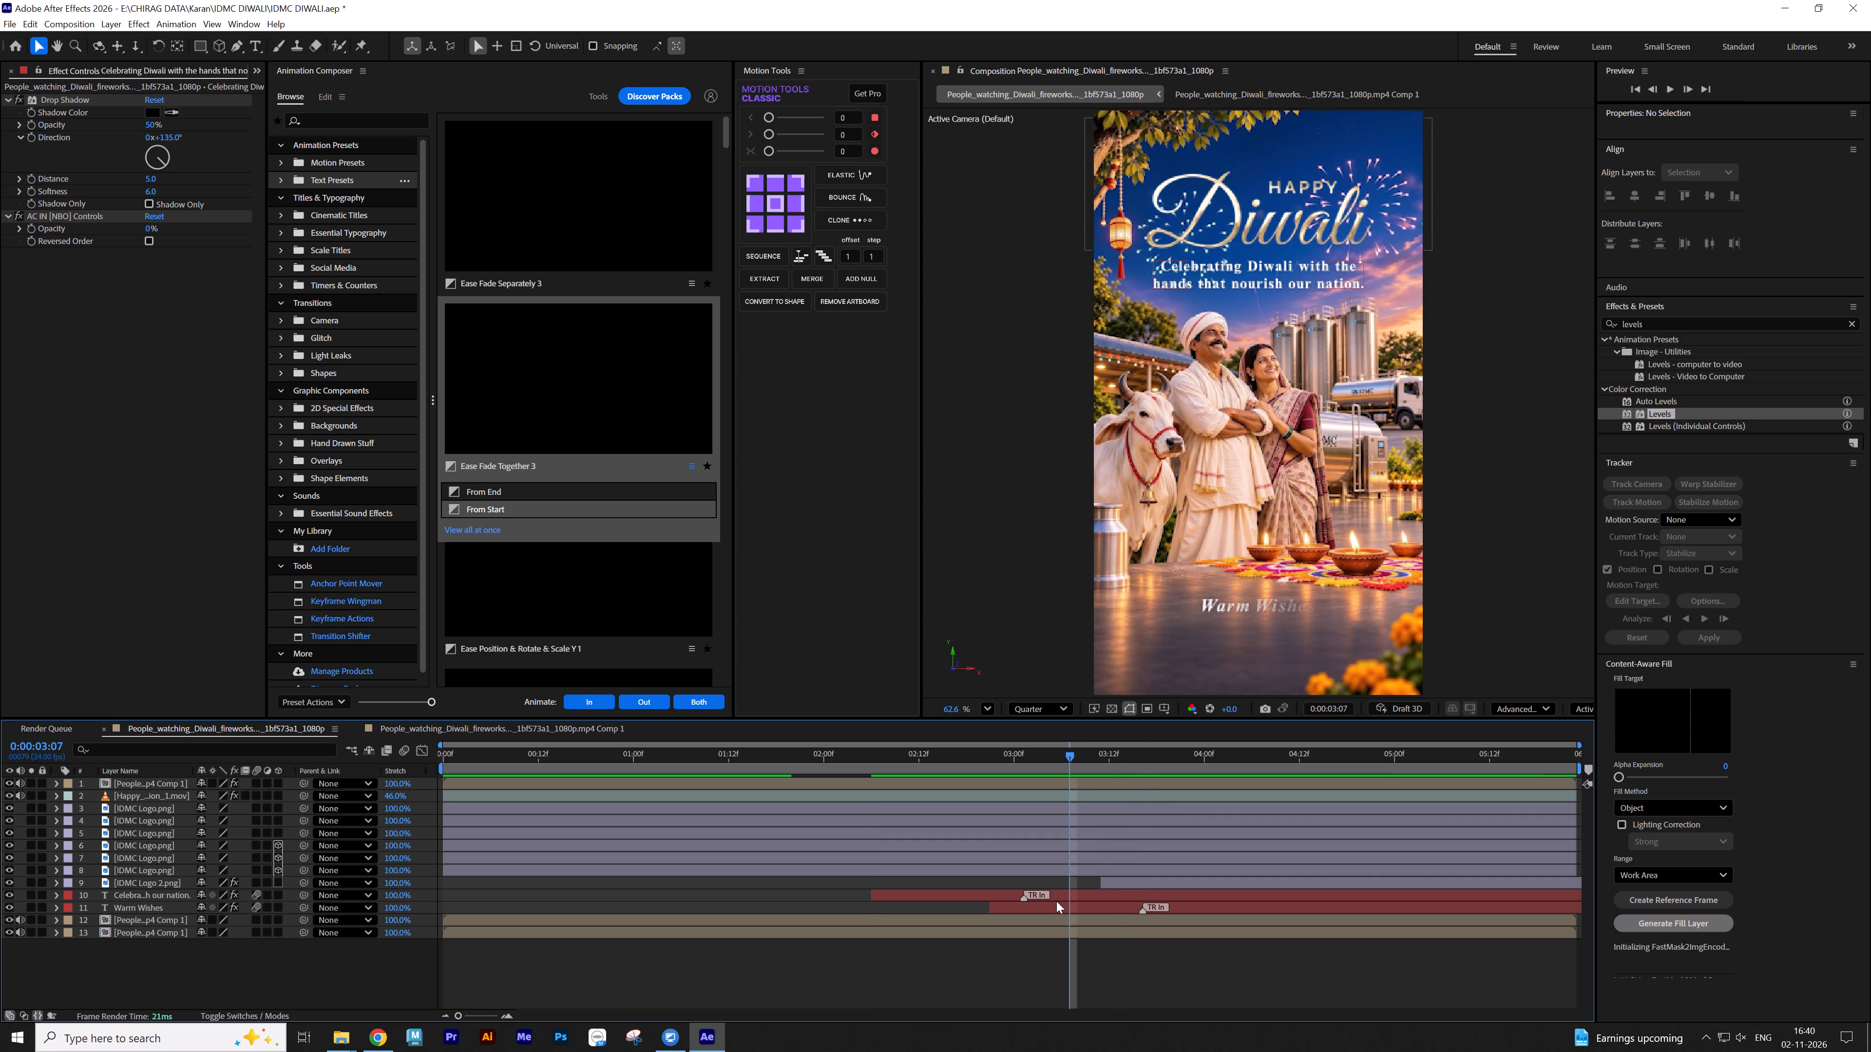
pyautogui.moveTo(1074, 757); pyautogui.dragTo(1105, 760)
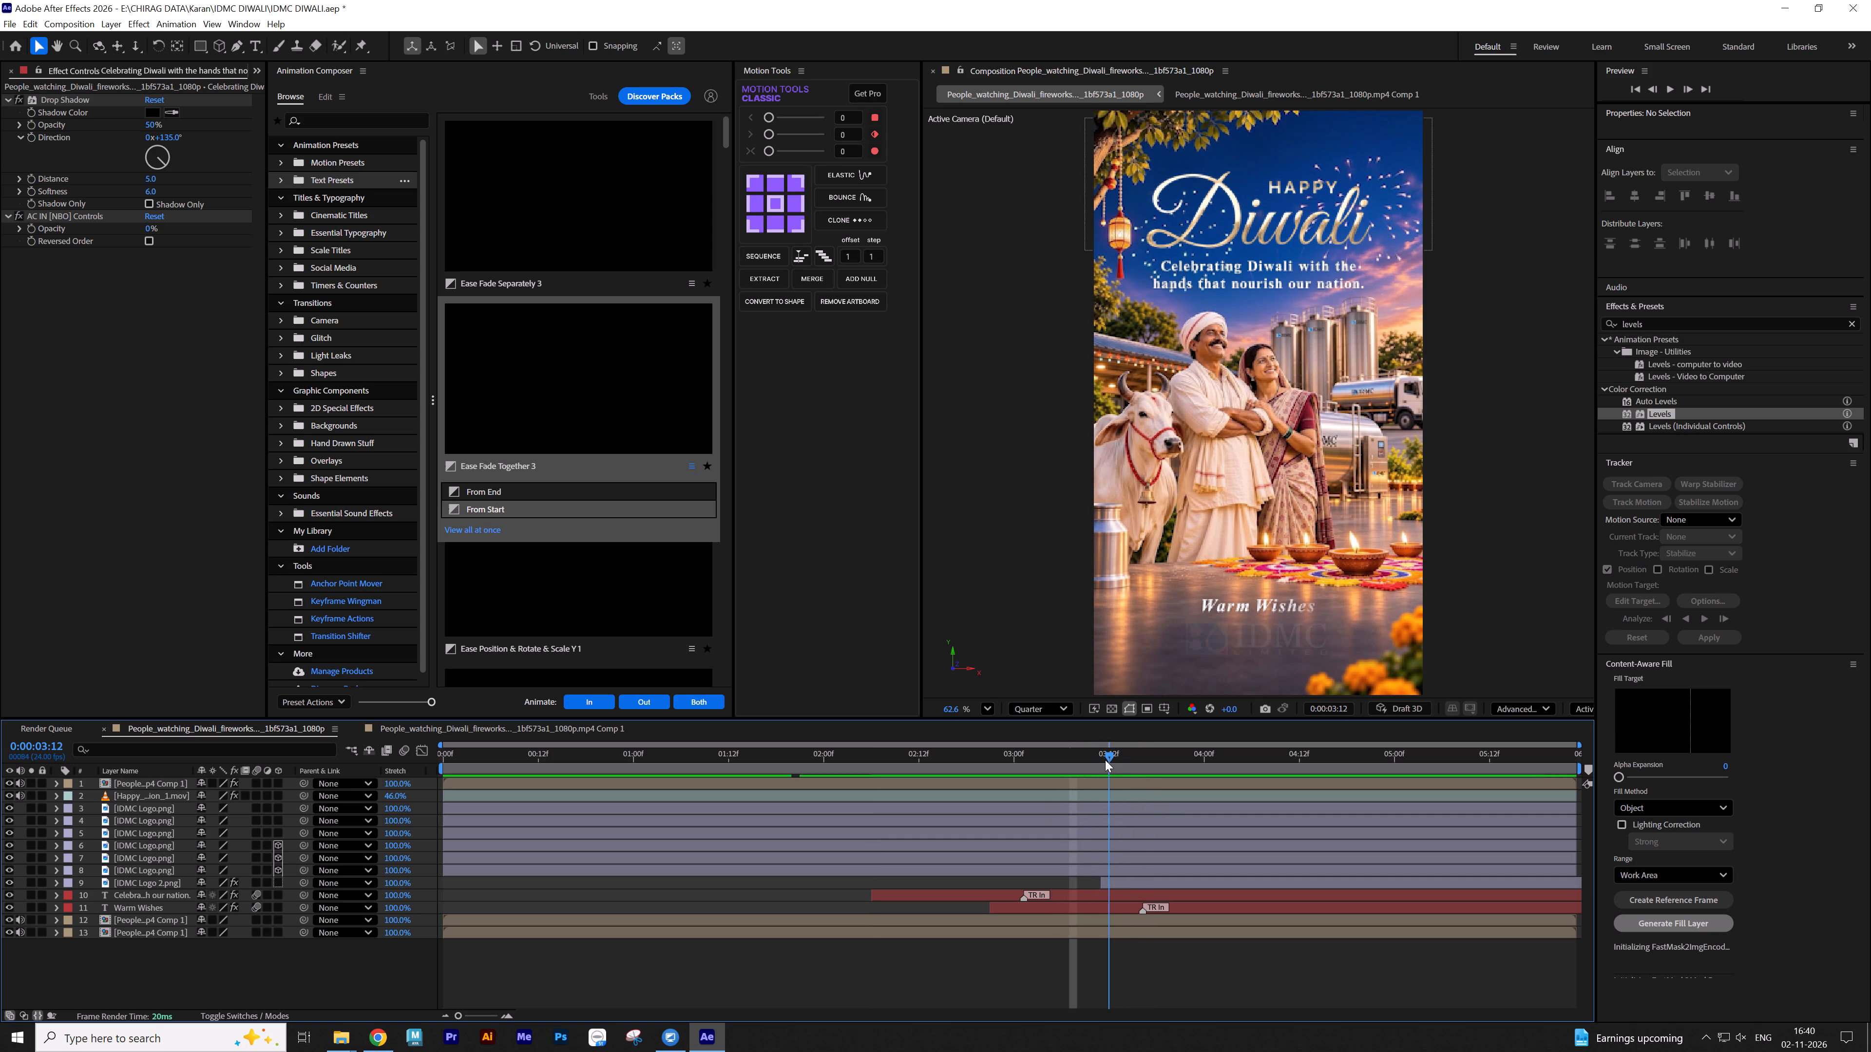
pyautogui.moveTo(1105, 760); pyautogui.dragTo(1121, 772)
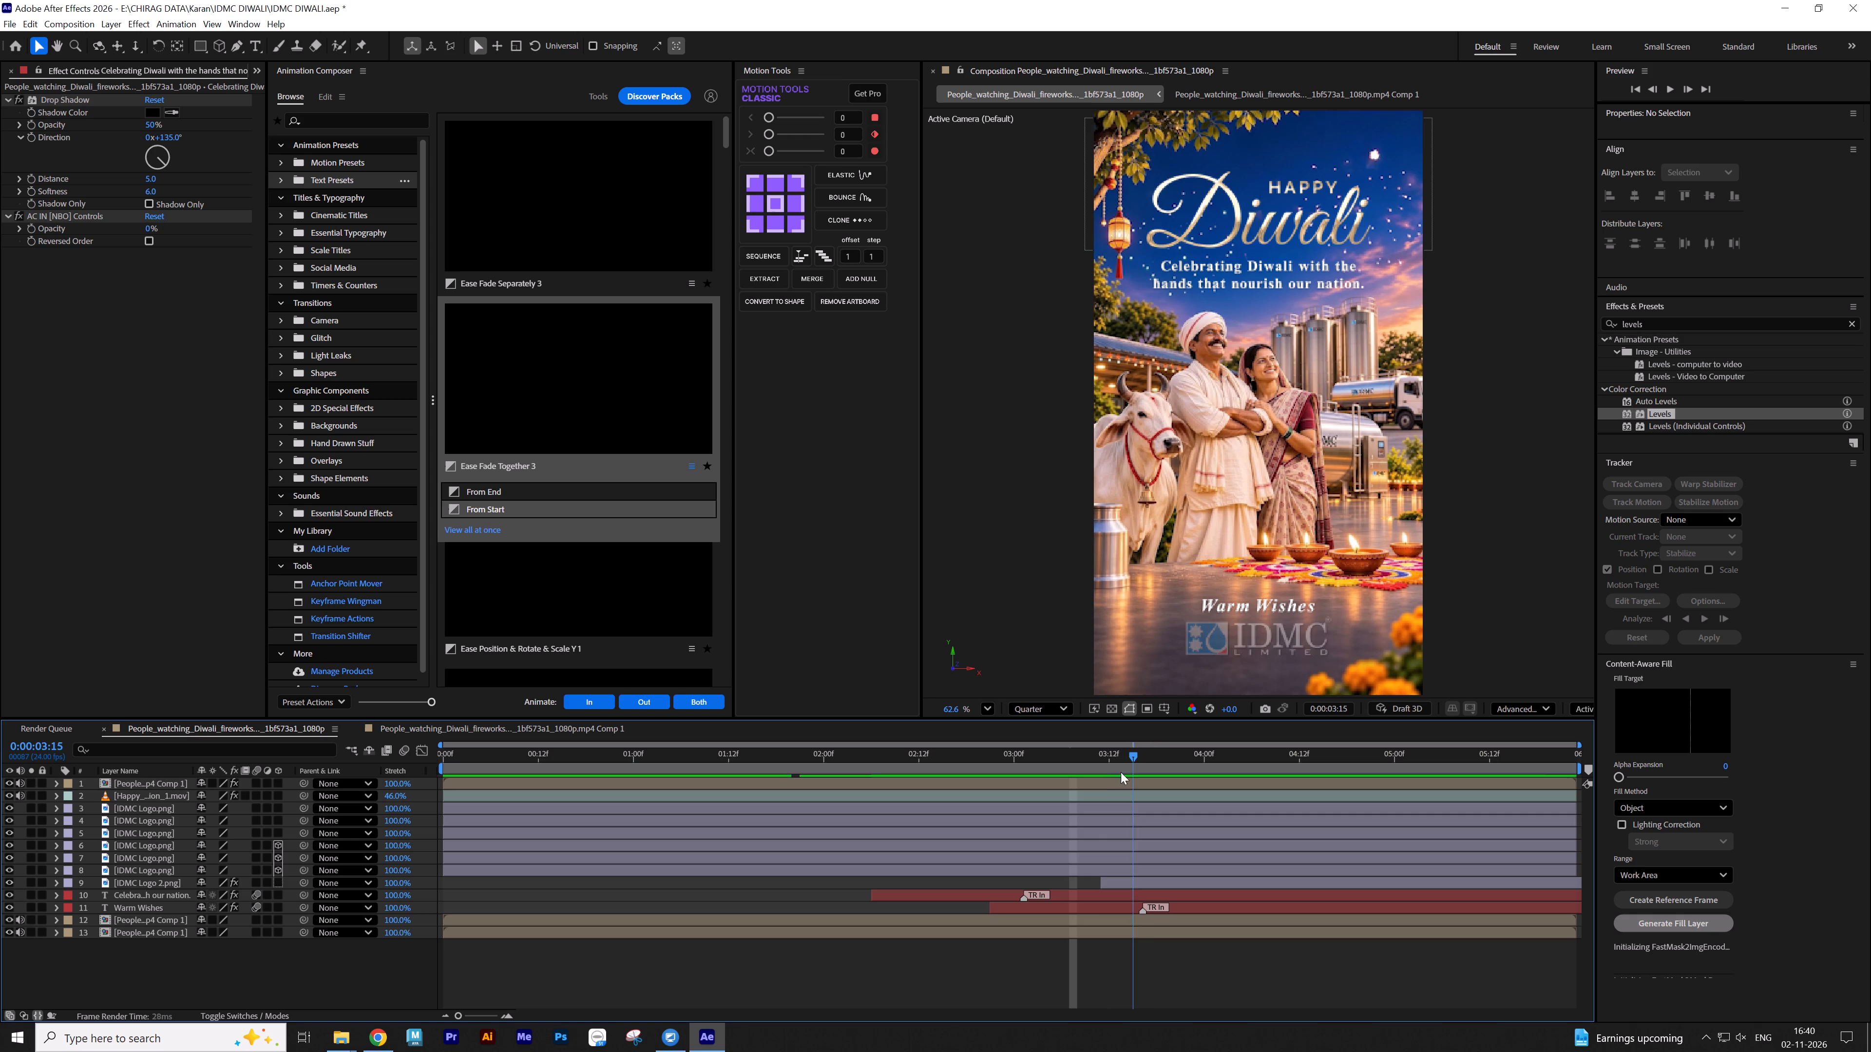
pyautogui.moveTo(1121, 772); pyautogui.dragTo(1156, 777)
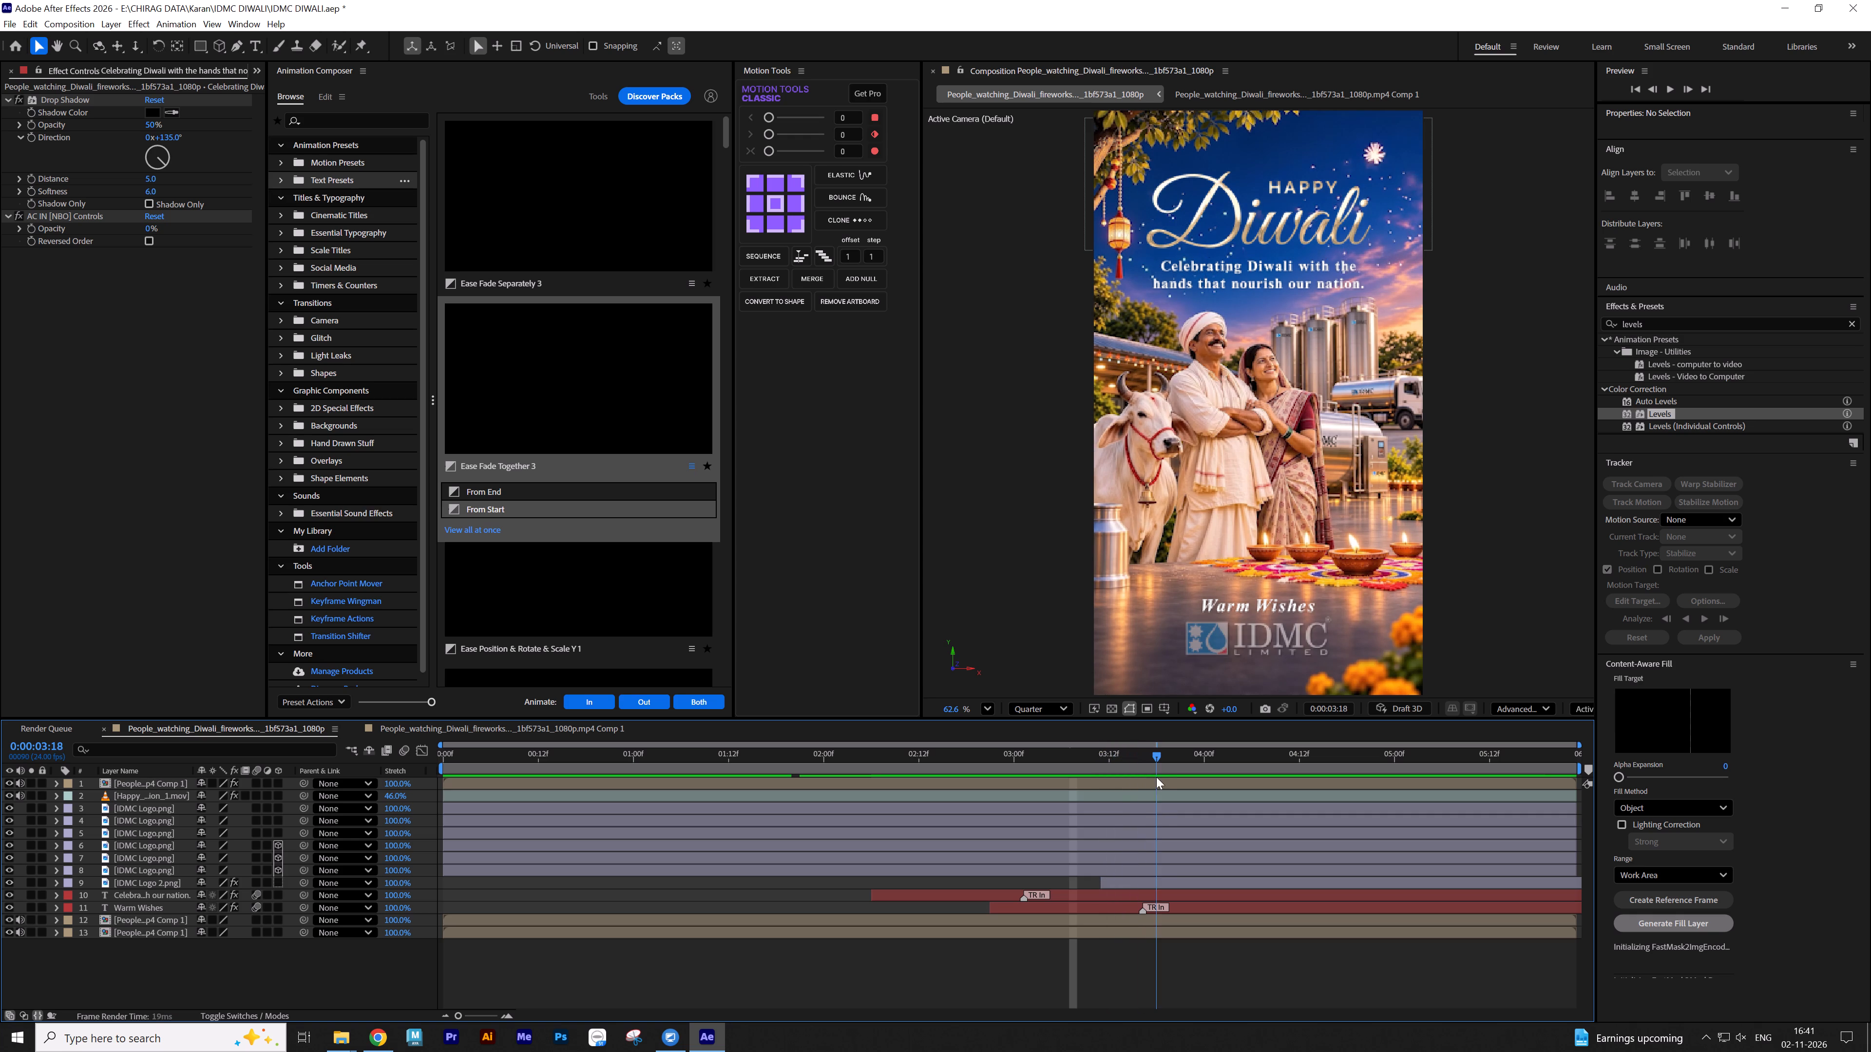
pyautogui.moveTo(1156, 777); pyautogui.dragTo(1140, 785)
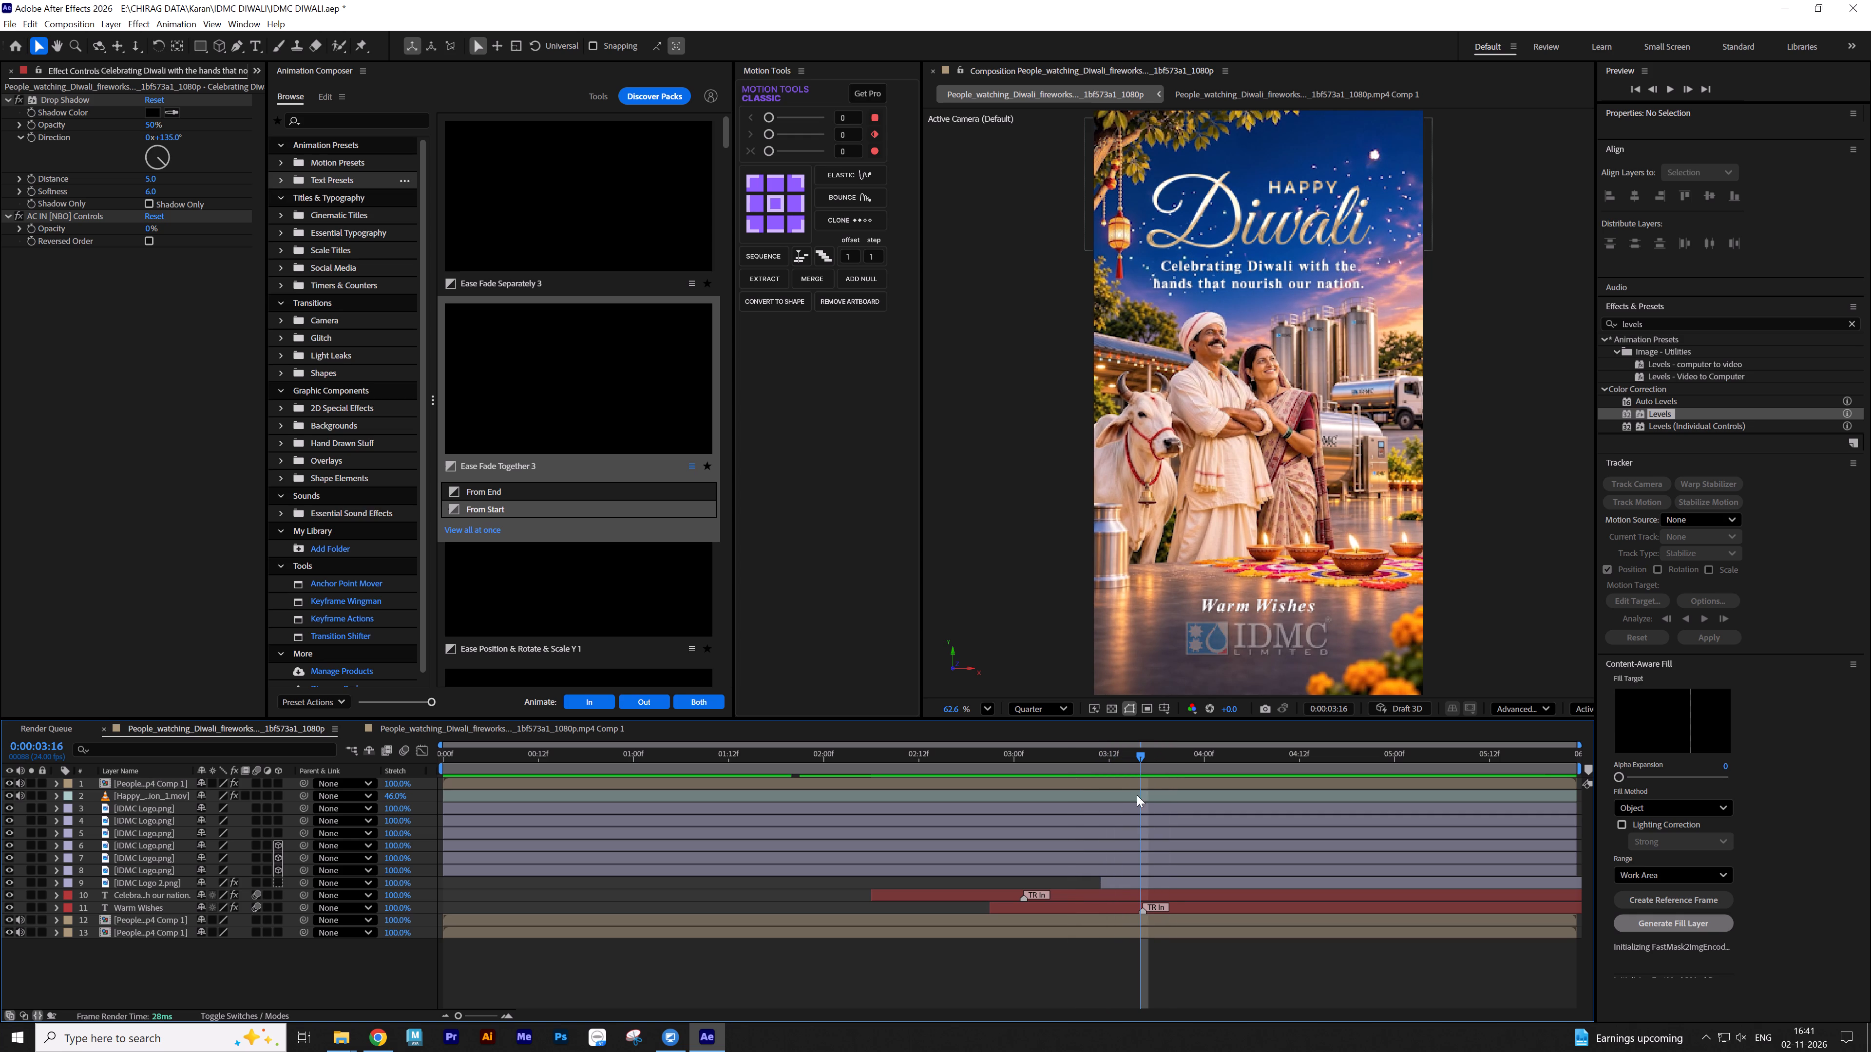
# Shift the IDMC Logo 2 layer about 5 frames later so it starts at 0:00:03:16.
pyautogui.moveTo(1137, 888); pyautogui.dragTo(1178, 885)
pyautogui.click(1119, 881)
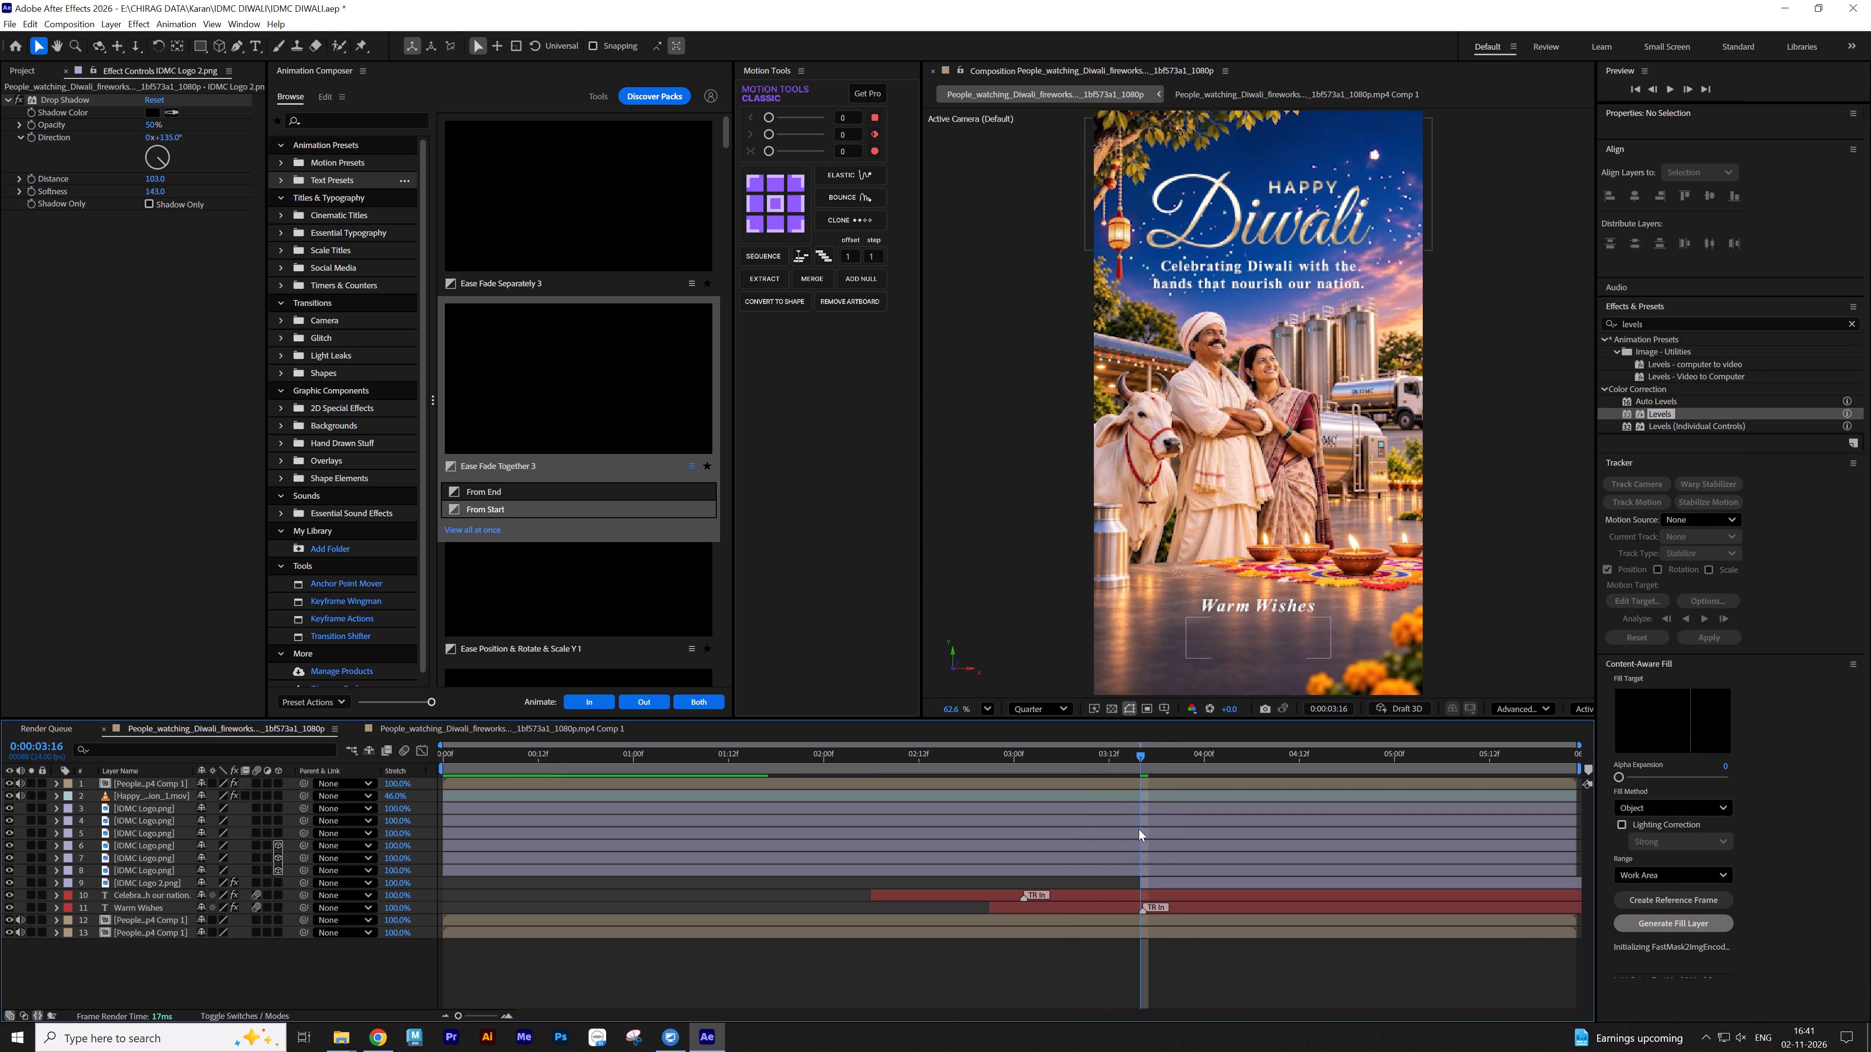
# Scrub through the whole animation, from the title reveal to the final logo, to check the timing, stopping at 0:00:05:15.
pyautogui.moveTo(1142, 757); pyautogui.dragTo(1172, 761)
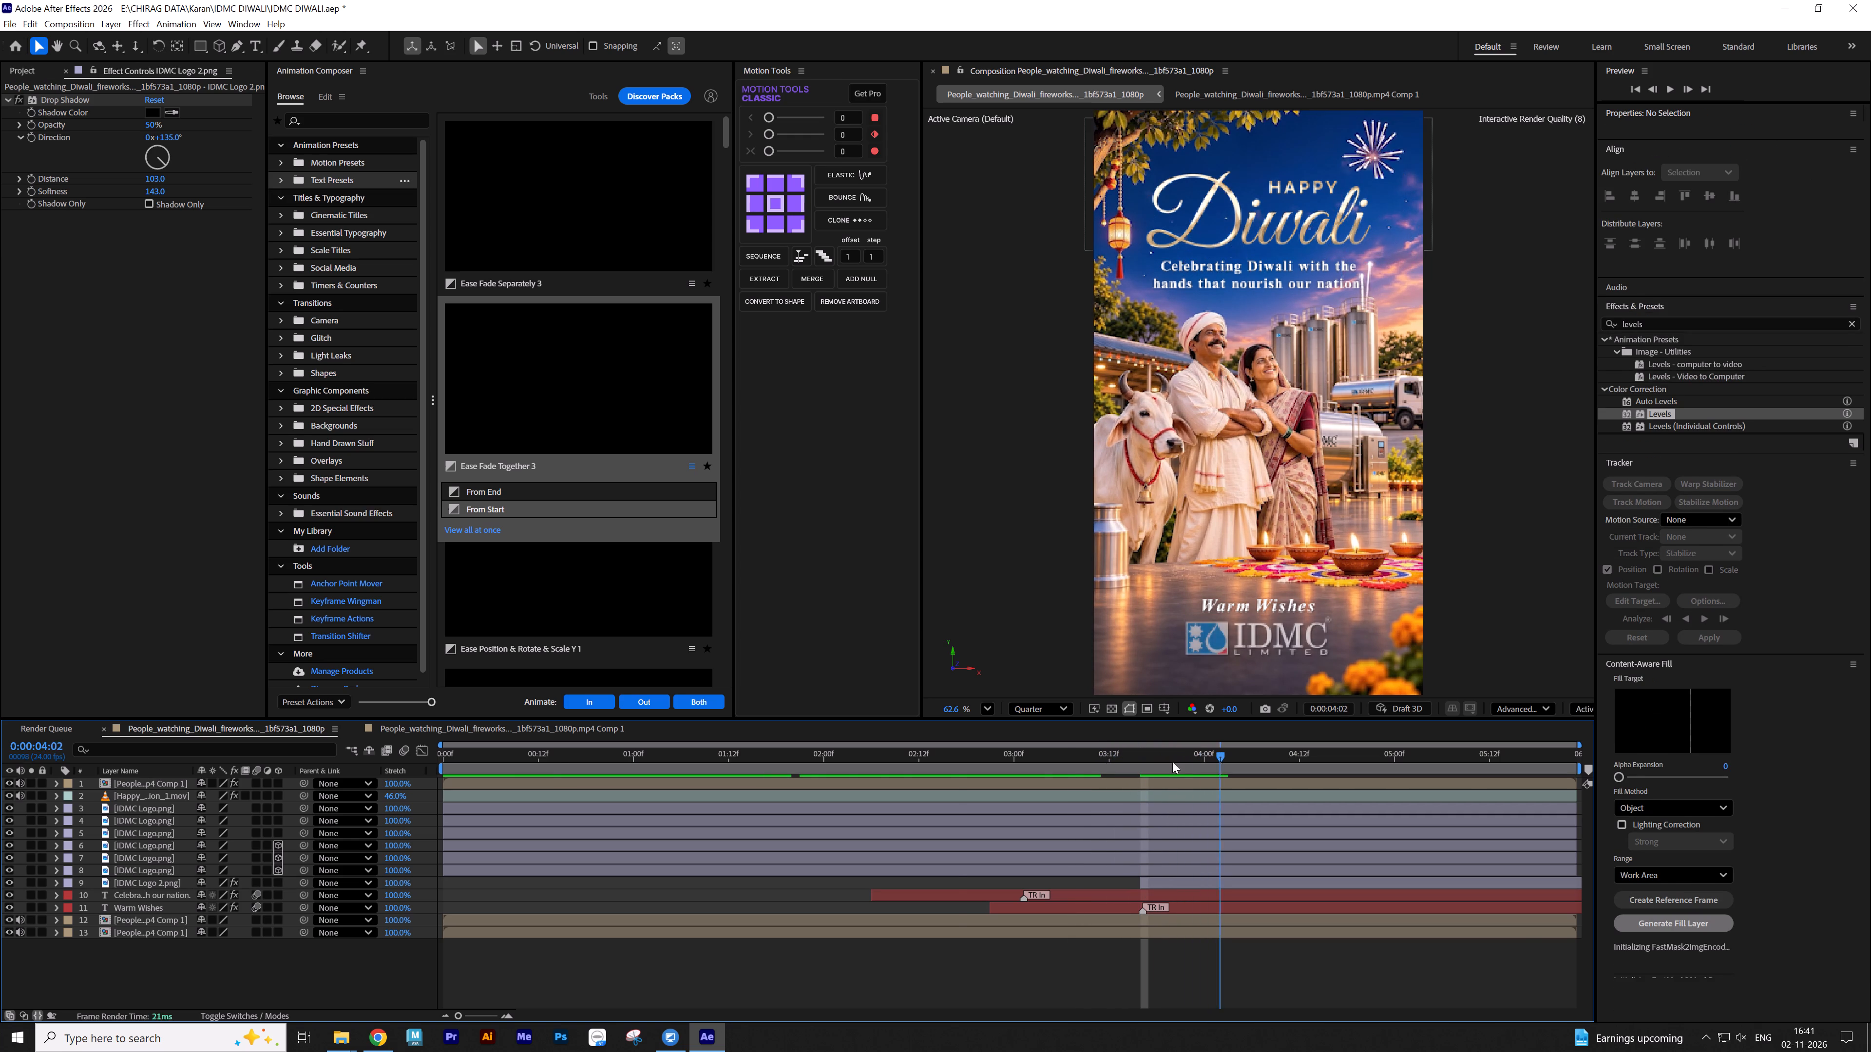
pyautogui.moveTo(1172, 761); pyautogui.dragTo(1012, 799)
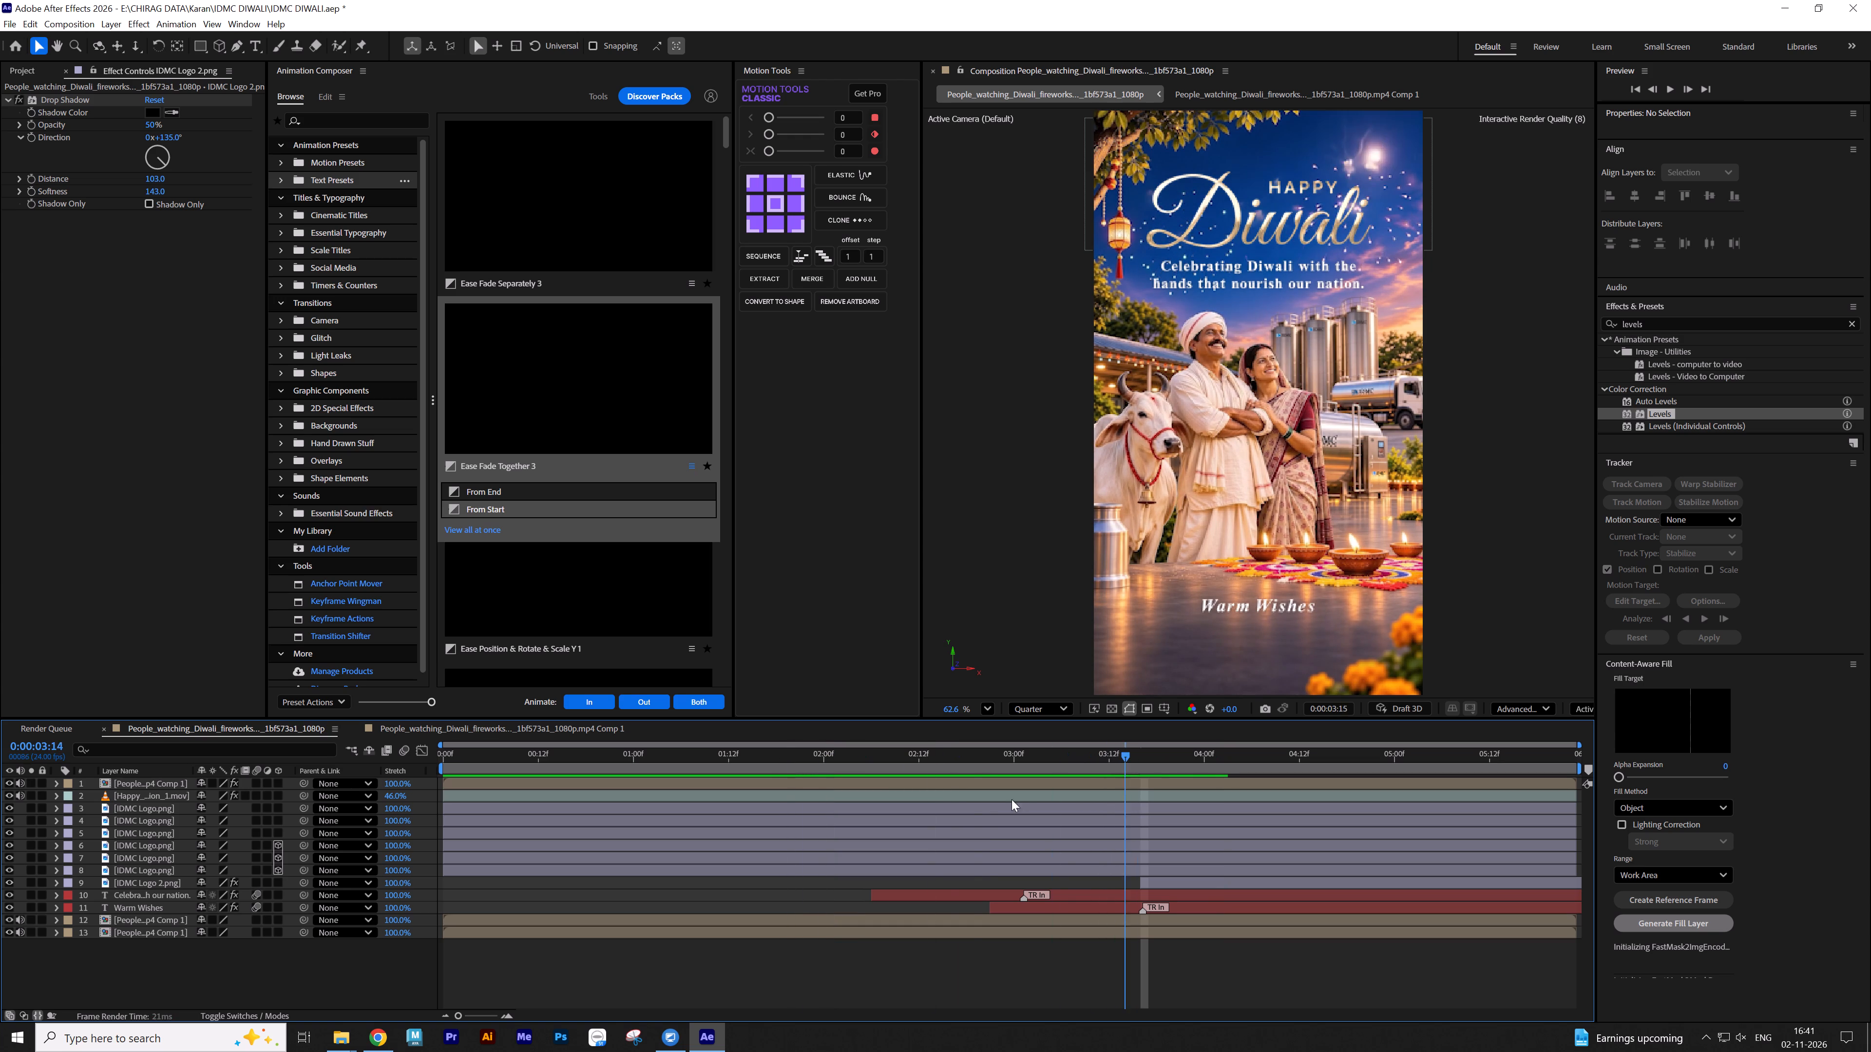
pyautogui.moveTo(1012, 799); pyautogui.dragTo(665, 779)
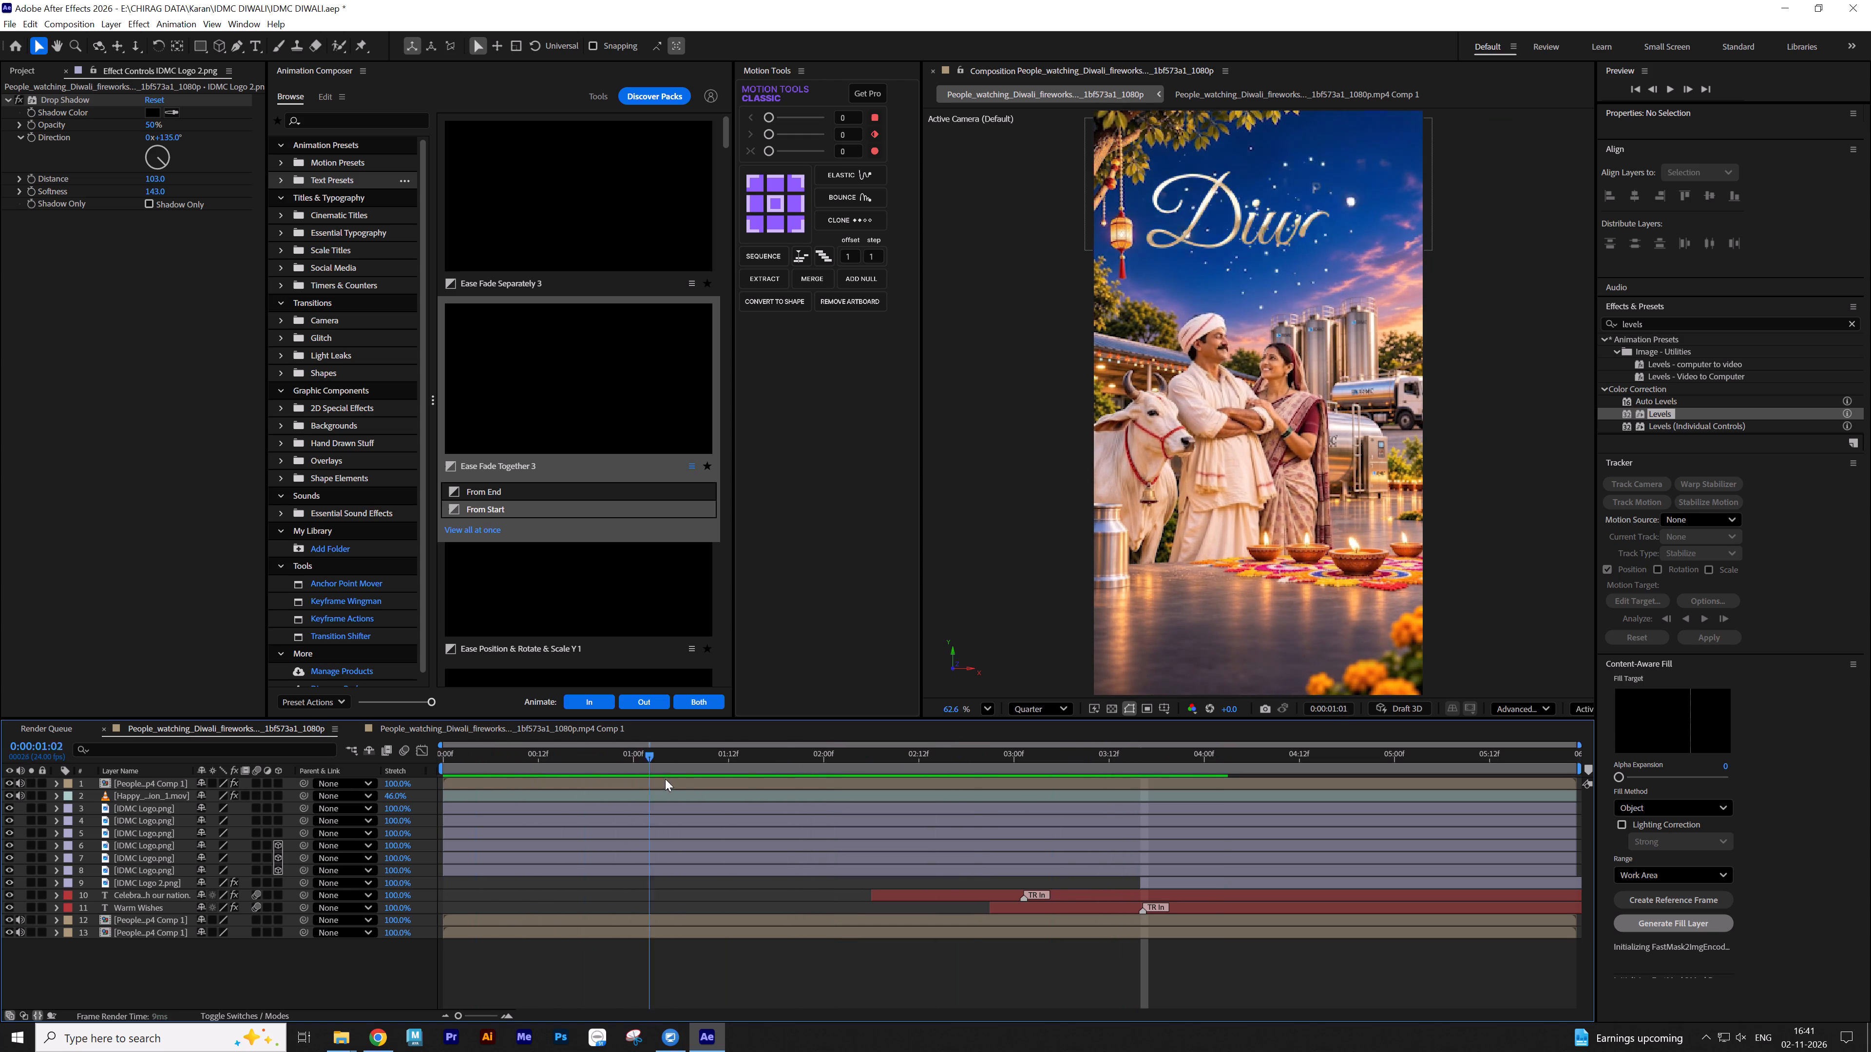
pyautogui.moveTo(665, 779); pyautogui.dragTo(879, 796)
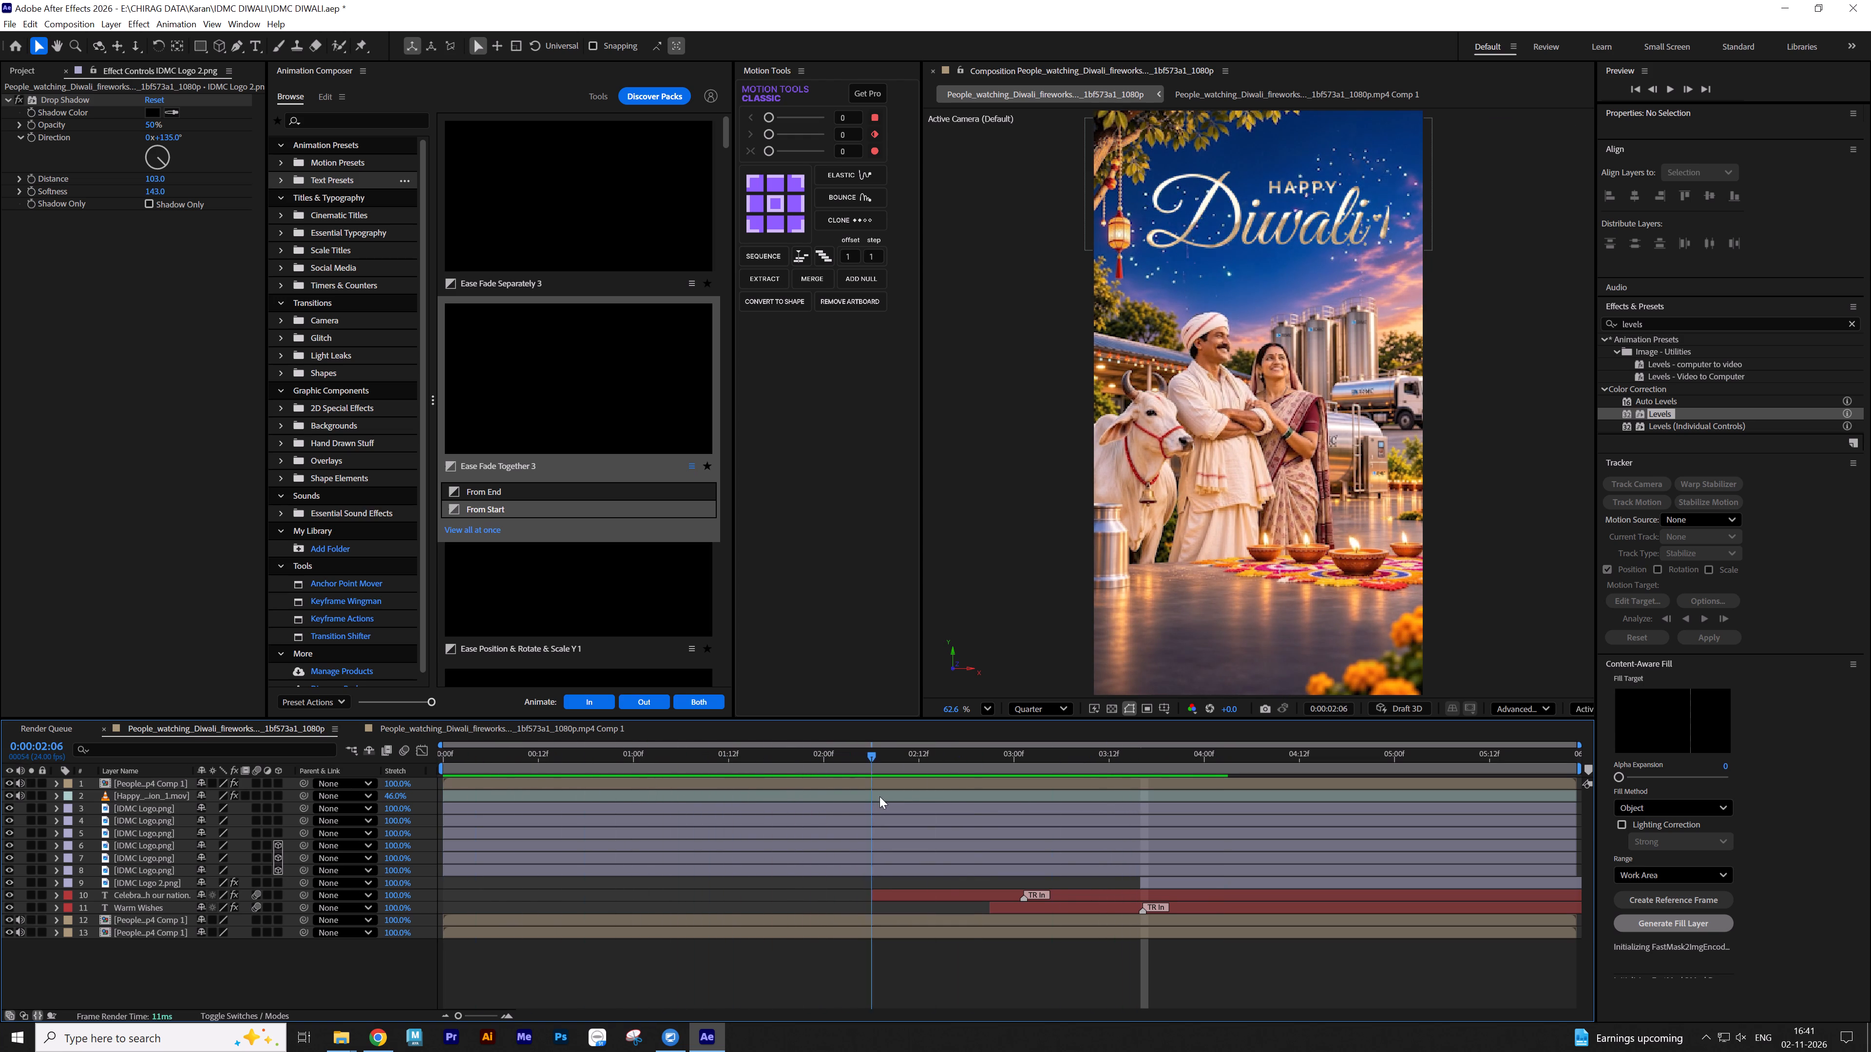
pyautogui.moveTo(879, 796); pyautogui.dragTo(1021, 796)
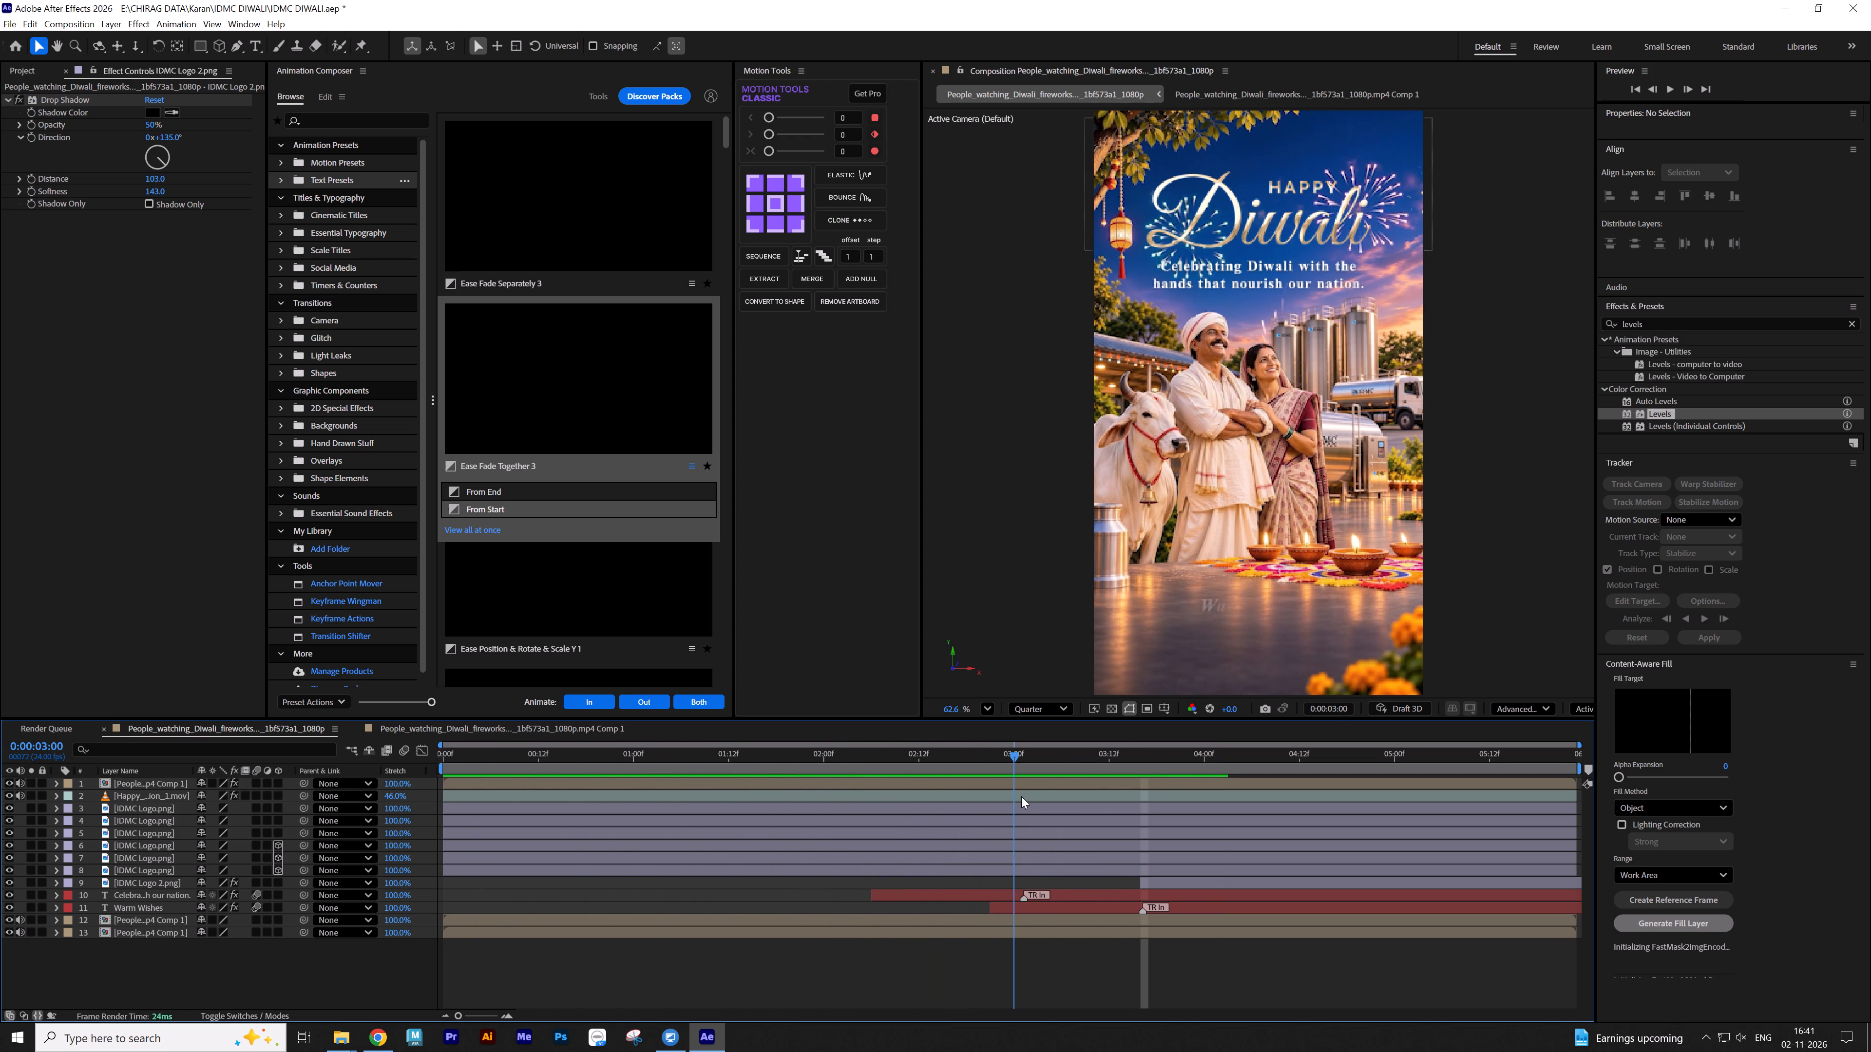
pyautogui.moveTo(1021, 796); pyautogui.dragTo(1185, 813)
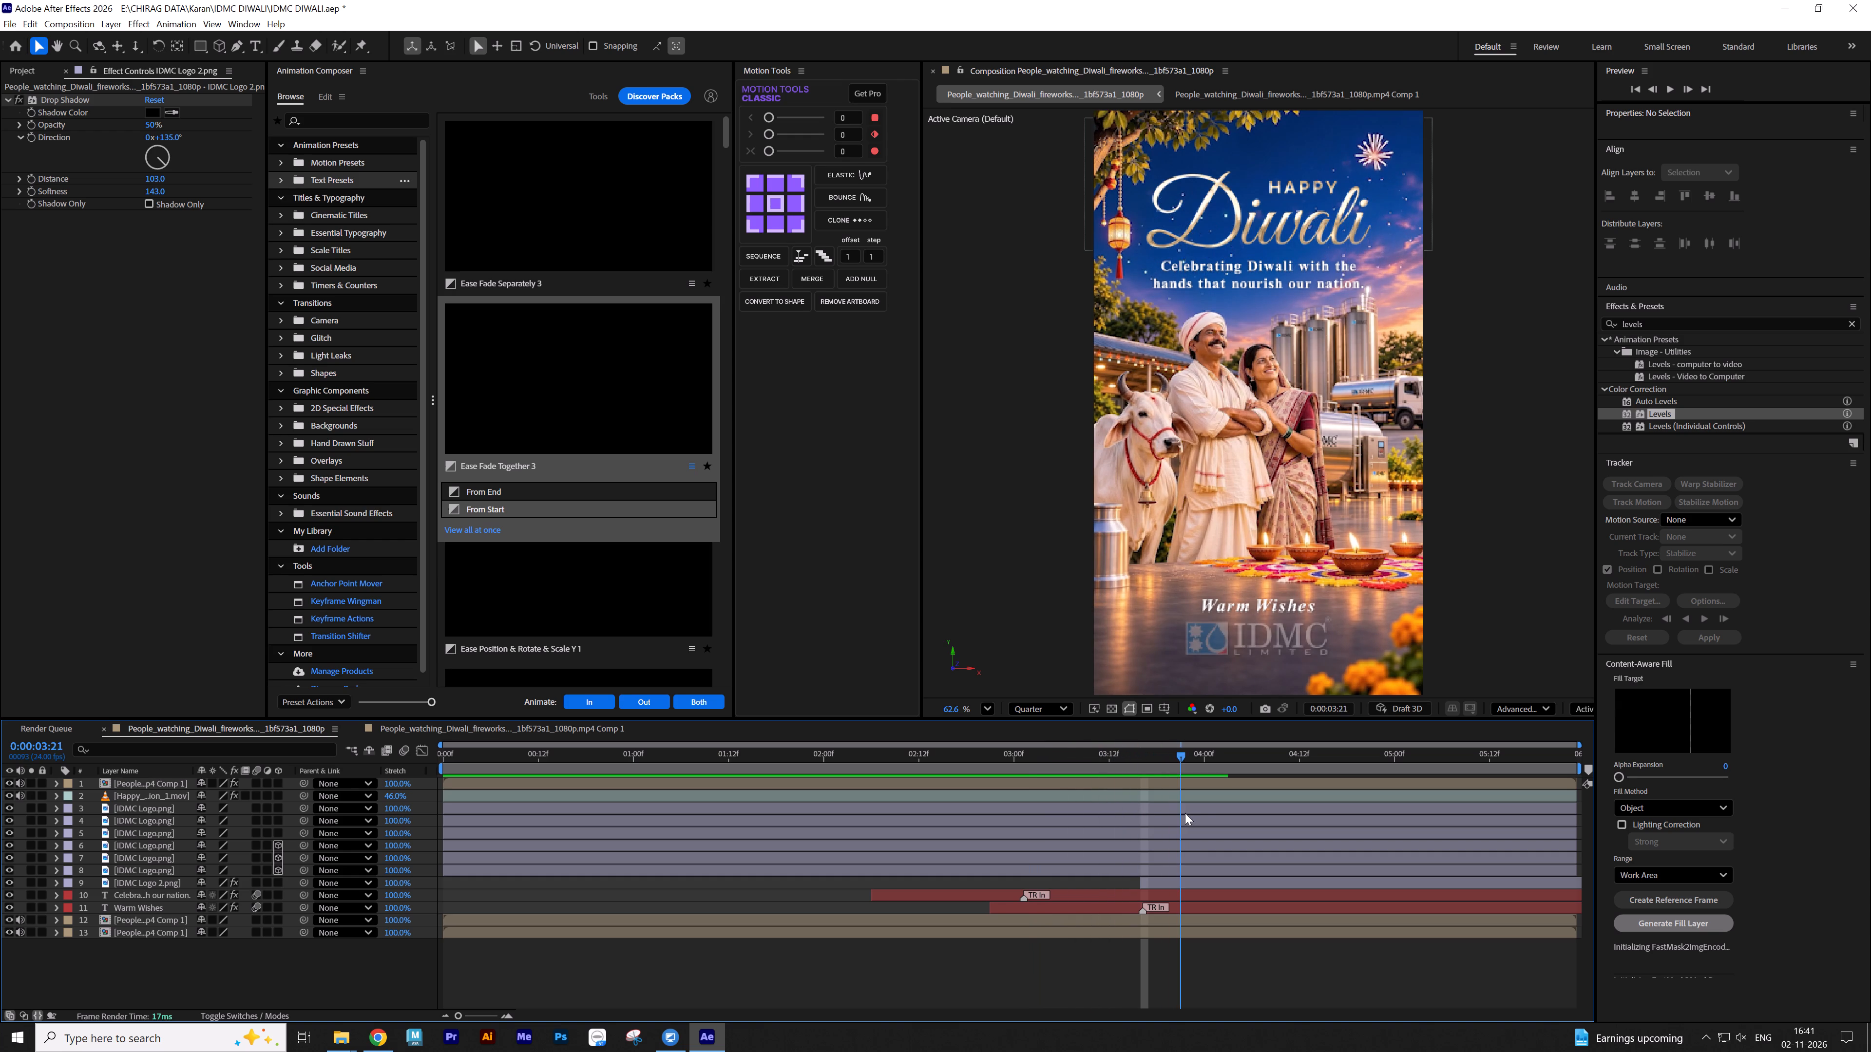
pyautogui.moveTo(1185, 813); pyautogui.dragTo(1384, 815)
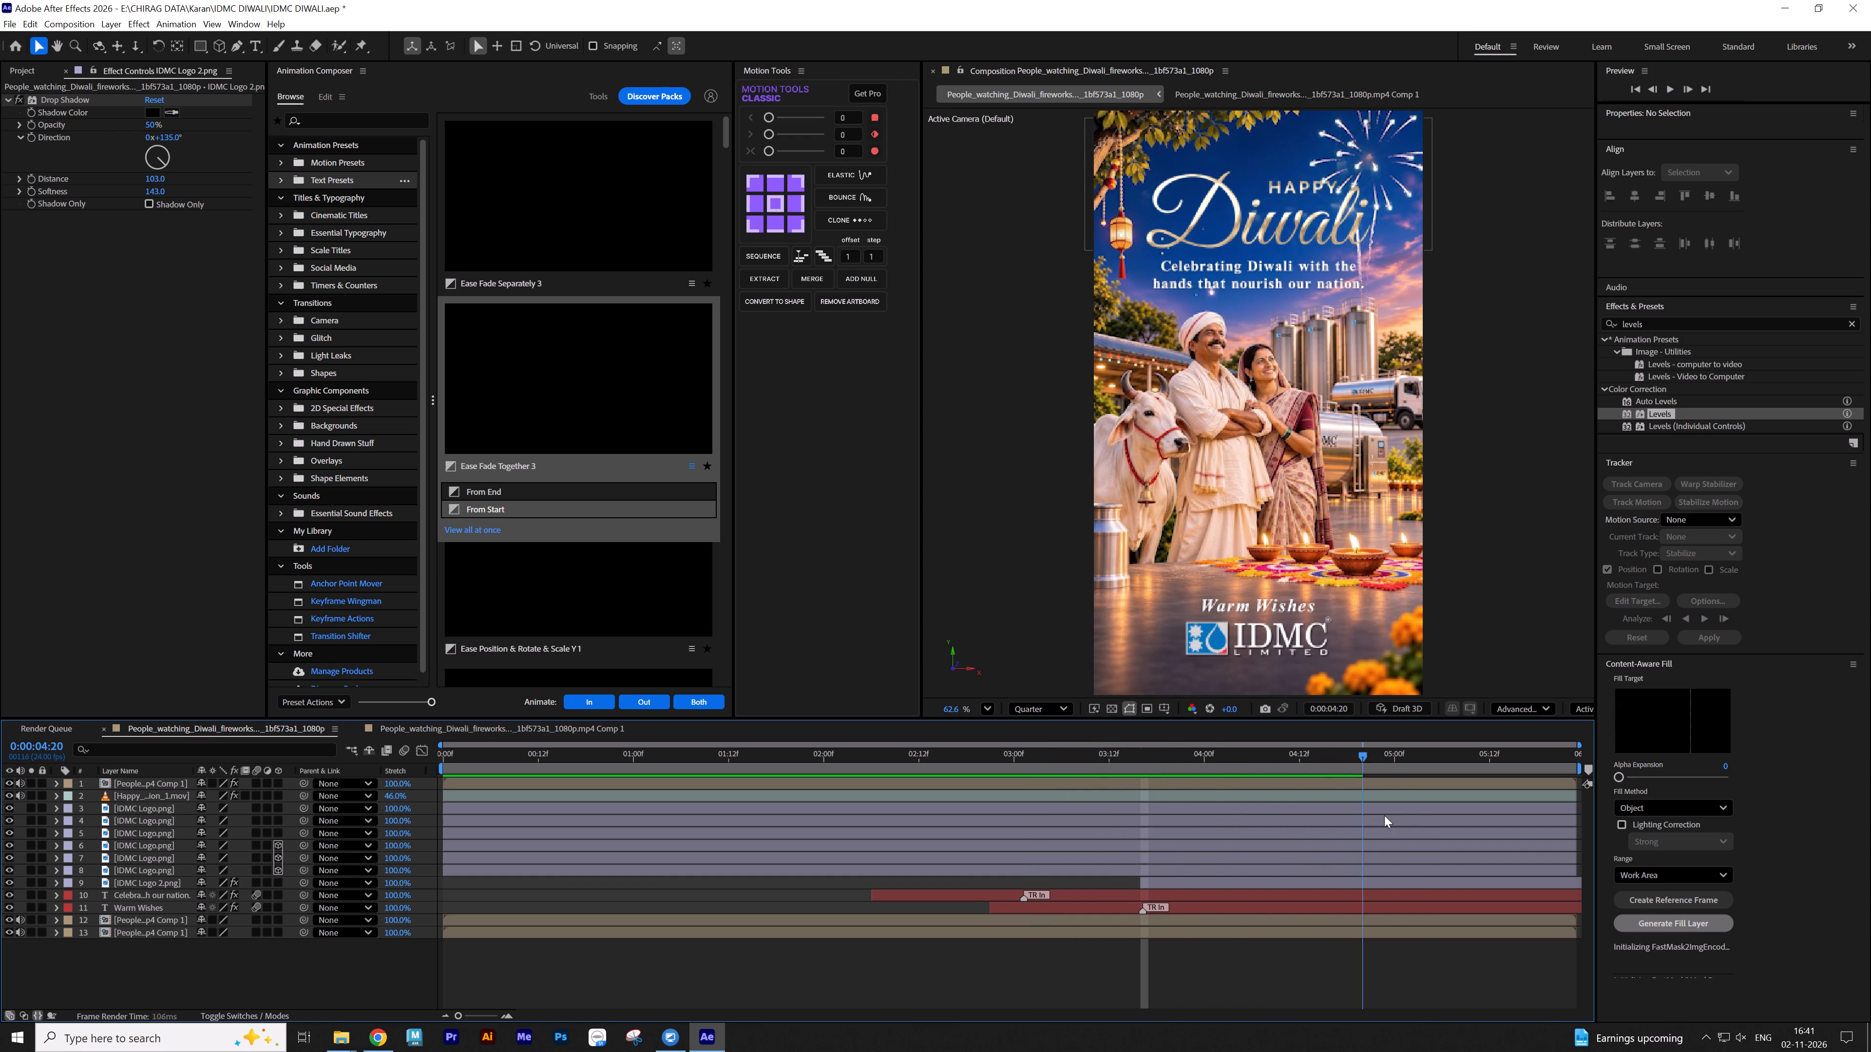
pyautogui.moveTo(1384, 815); pyautogui.dragTo(1422, 827)
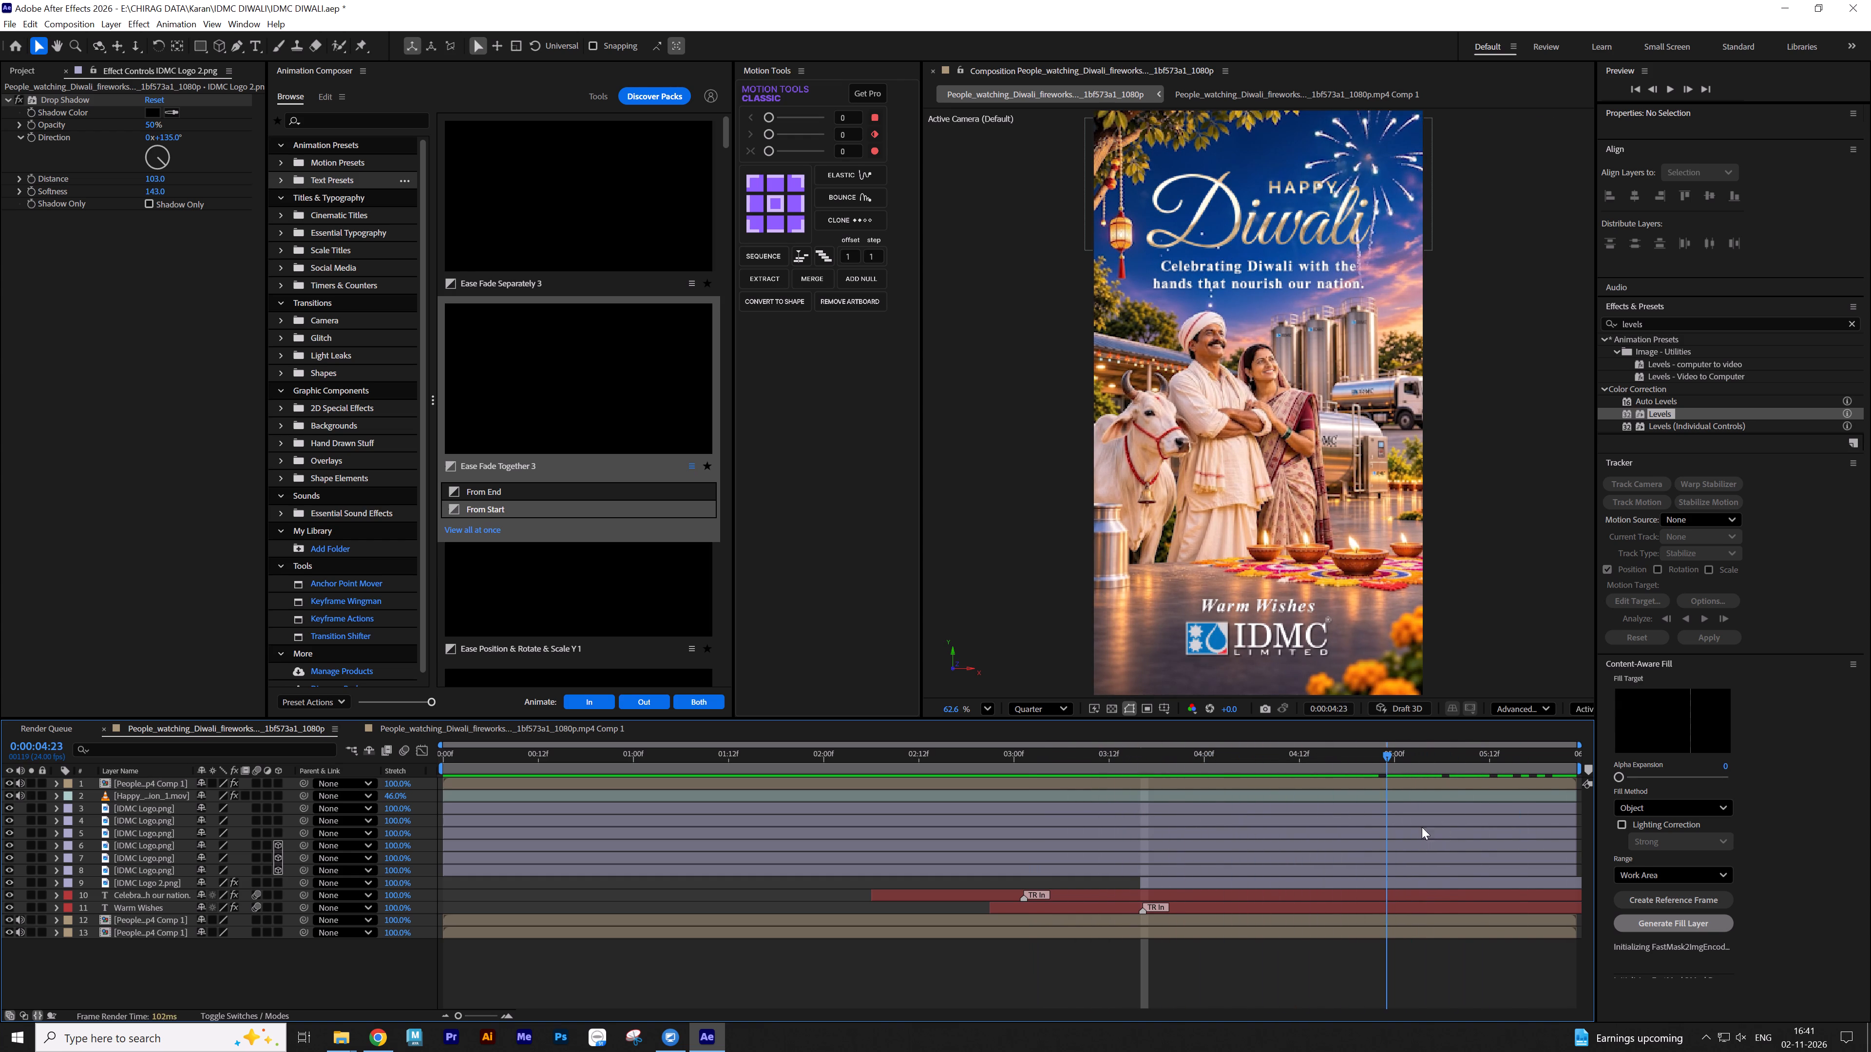
pyautogui.moveTo(1422, 827); pyautogui.dragTo(1516, 832)
# Review the main composition's settings and close them without changes.
pyautogui.hotkey('ctrl', 'k')
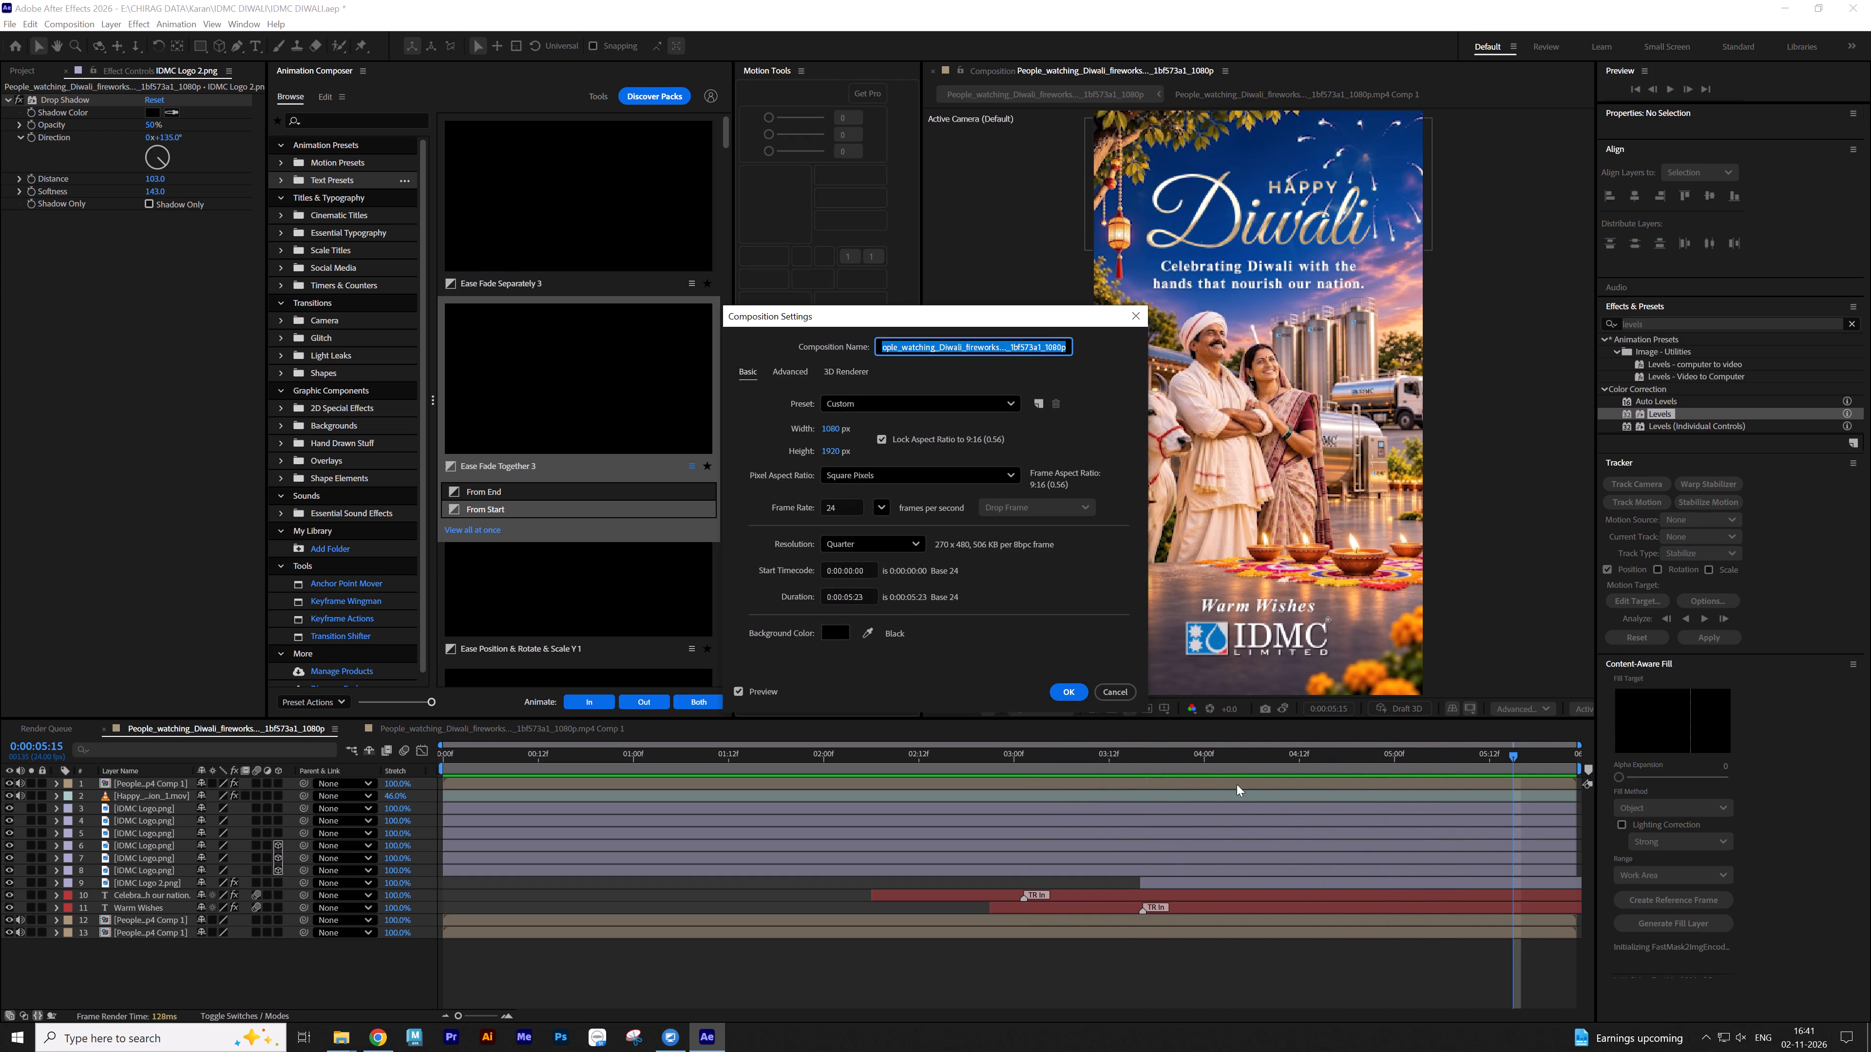
pyautogui.click(1117, 687)
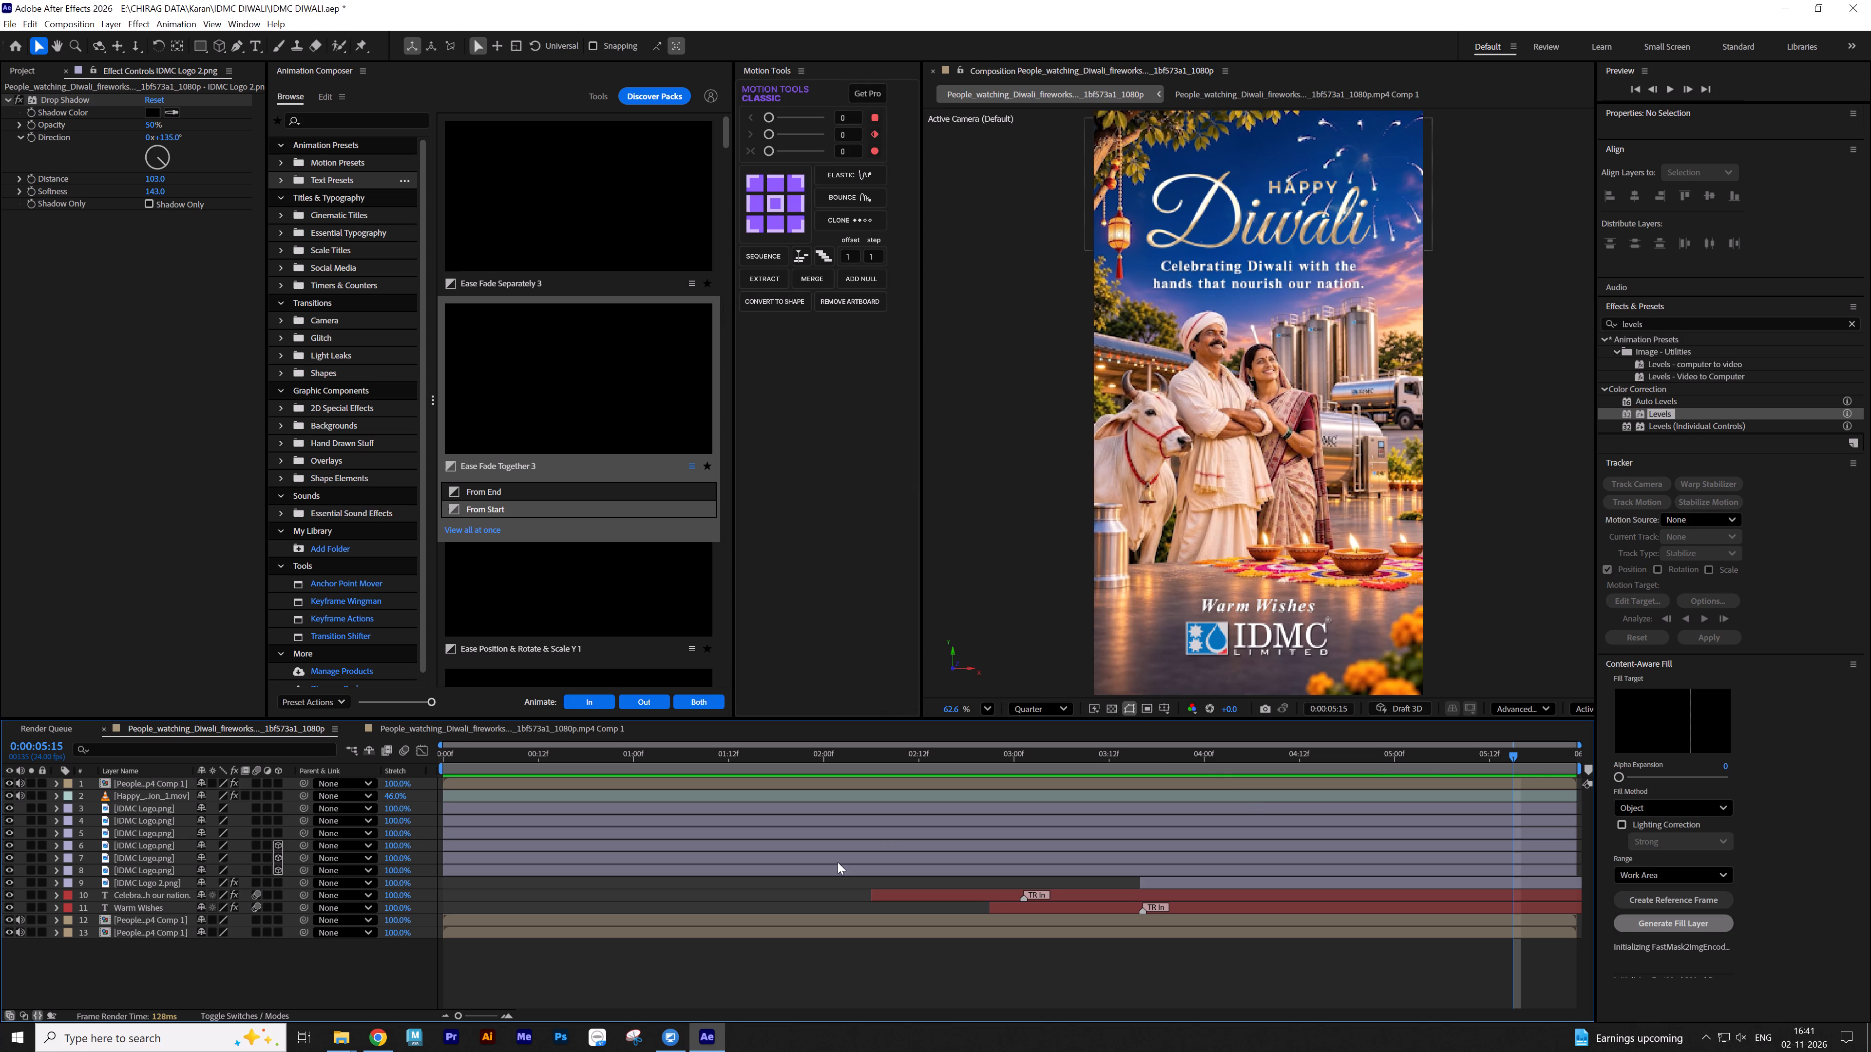
# Clear the layer selection and save the project.
pyautogui.click(761, 899)
pyautogui.hotkey('ctrl', 's')
pyautogui.hotkey('ctrl', 's')
pyautogui.write('ss')
pyautogui.hotkey('ctrl', 's')
# Expand the bottom precomp layer to examine its audio waveform, and collapse it again.
pyautogui.click(81, 973)
pyautogui.keyDown('ctrl'); pyautogui.click(55, 936); pyautogui.keyUp('ctrl')
pyautogui.scroll(-11, 699, 943)
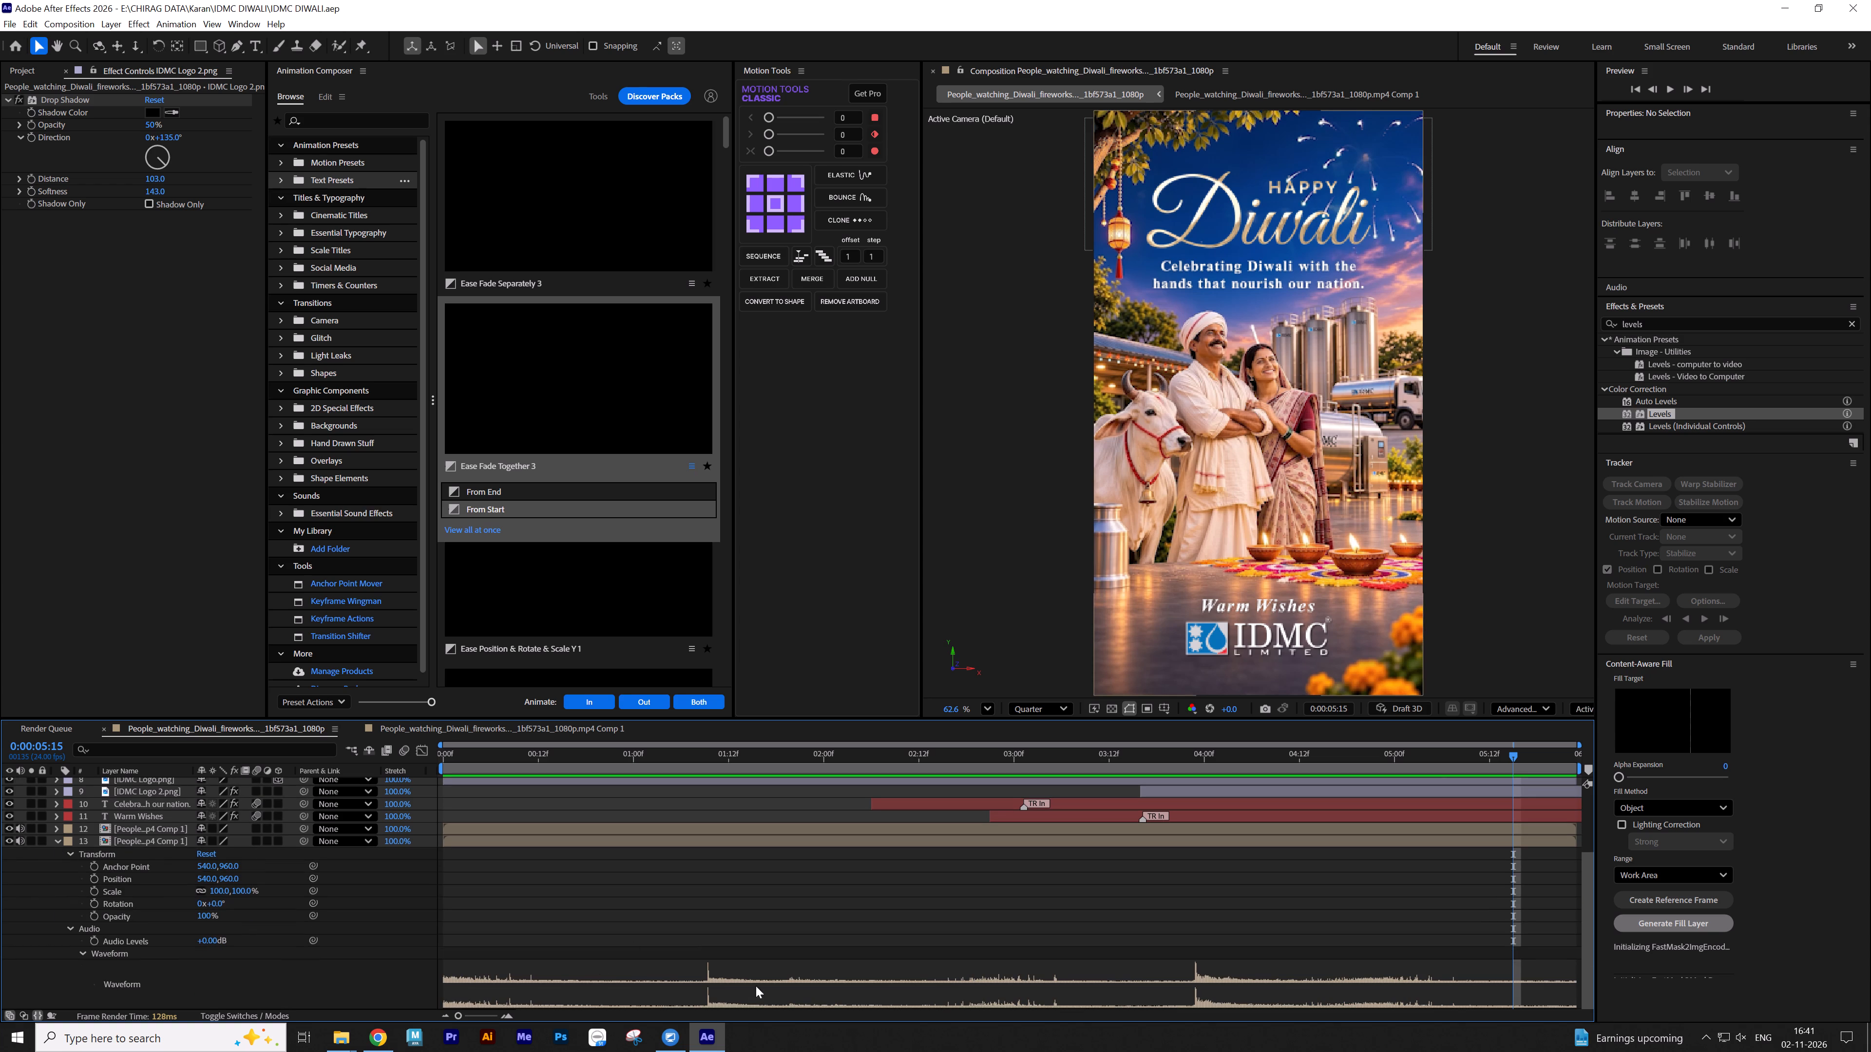
pyautogui.keyDown('ctrl'); pyautogui.click(53, 843); pyautogui.keyUp('ctrl')
pyautogui.keyDown('ctrl'); pyautogui.click(137, 958); pyautogui.keyUp('ctrl')
# Save the project and add the main composition to the render queue.
pyautogui.hotkey('ctrl', 's')
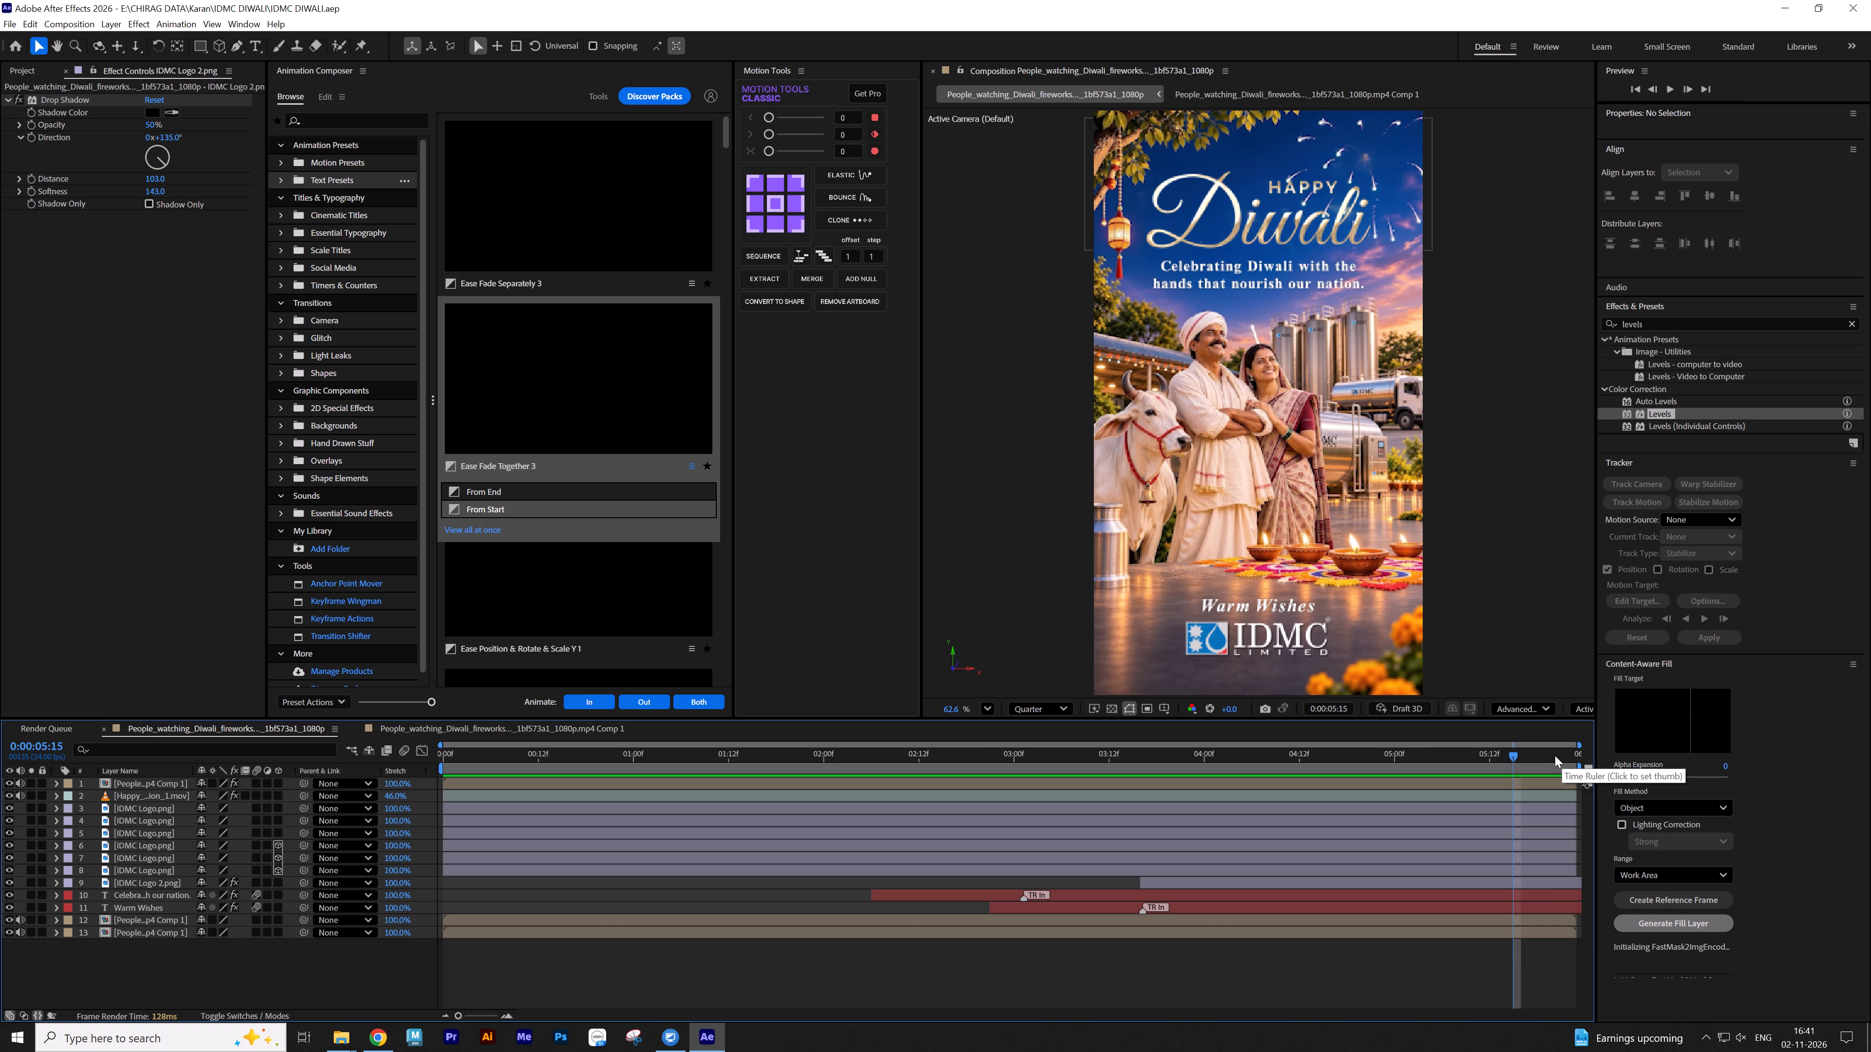
pyautogui.hotkey('ctrl', 'm')
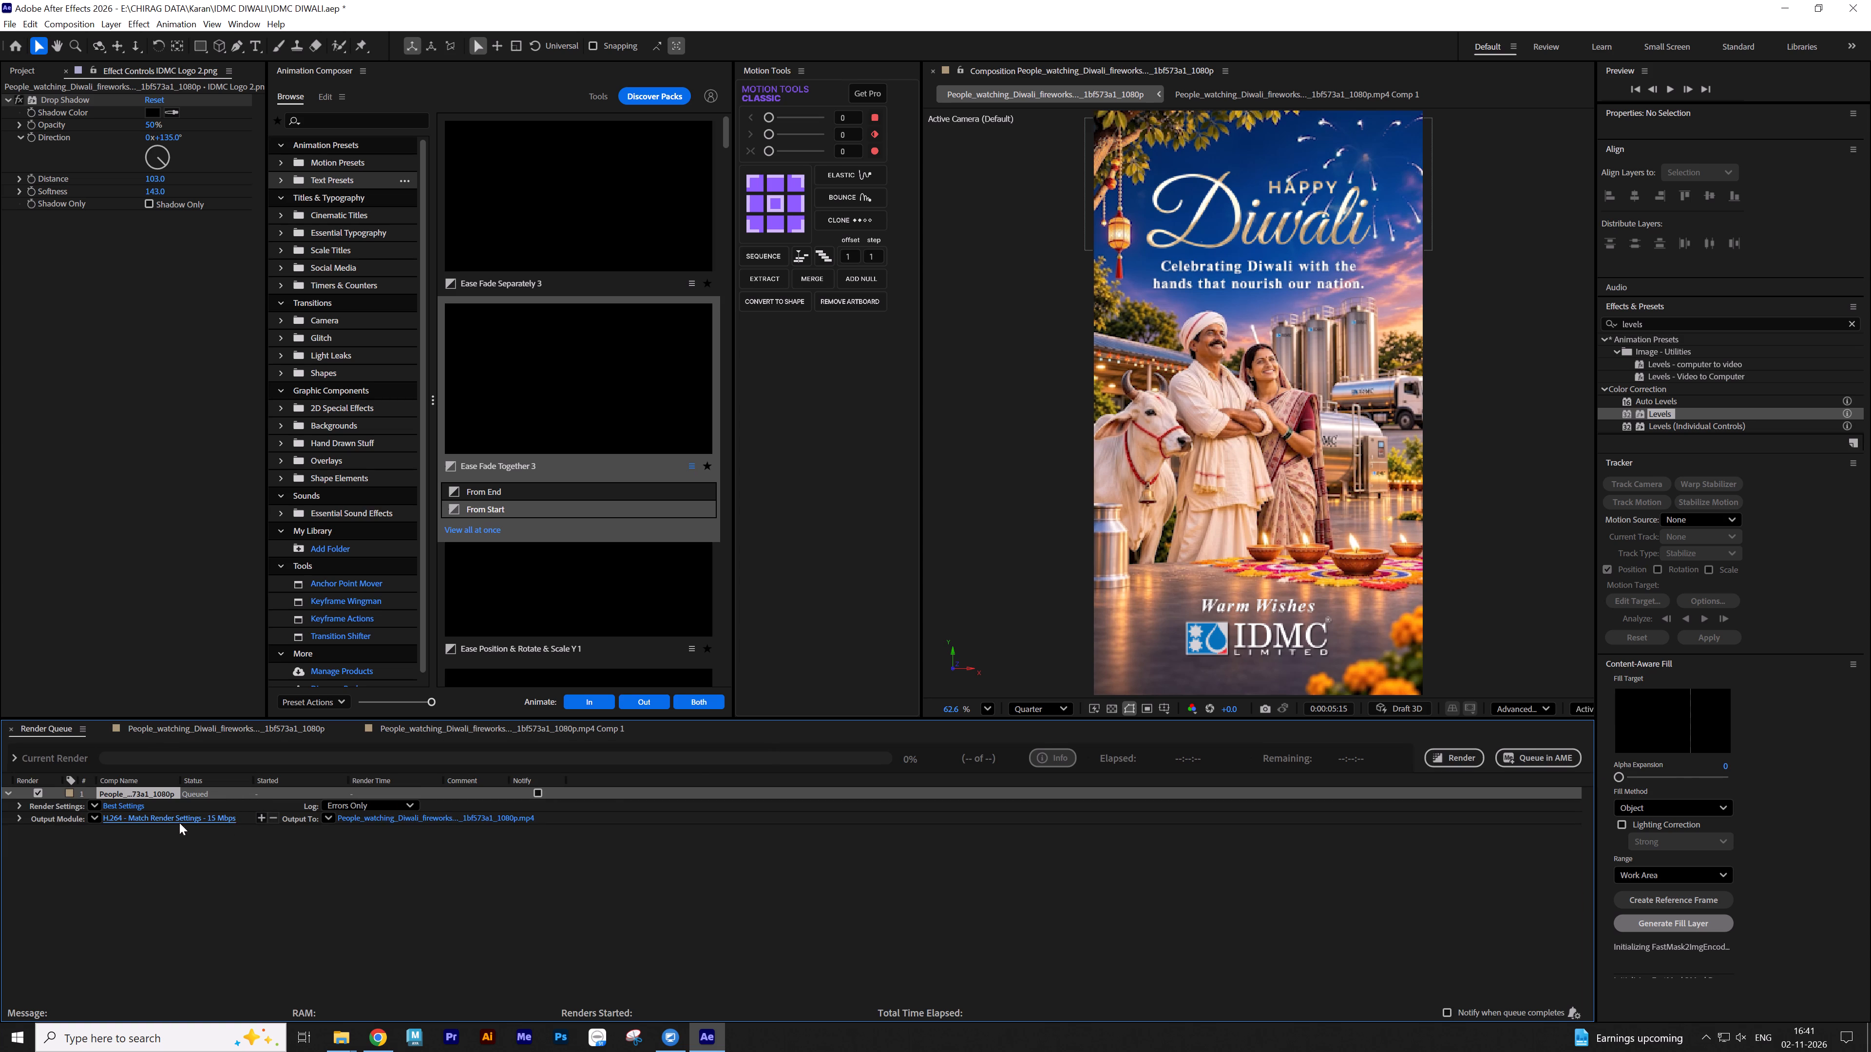
# For the render's output location, create a folder named Out inside the IDMC DIWALI folder and open it.
pyautogui.click(508, 820)
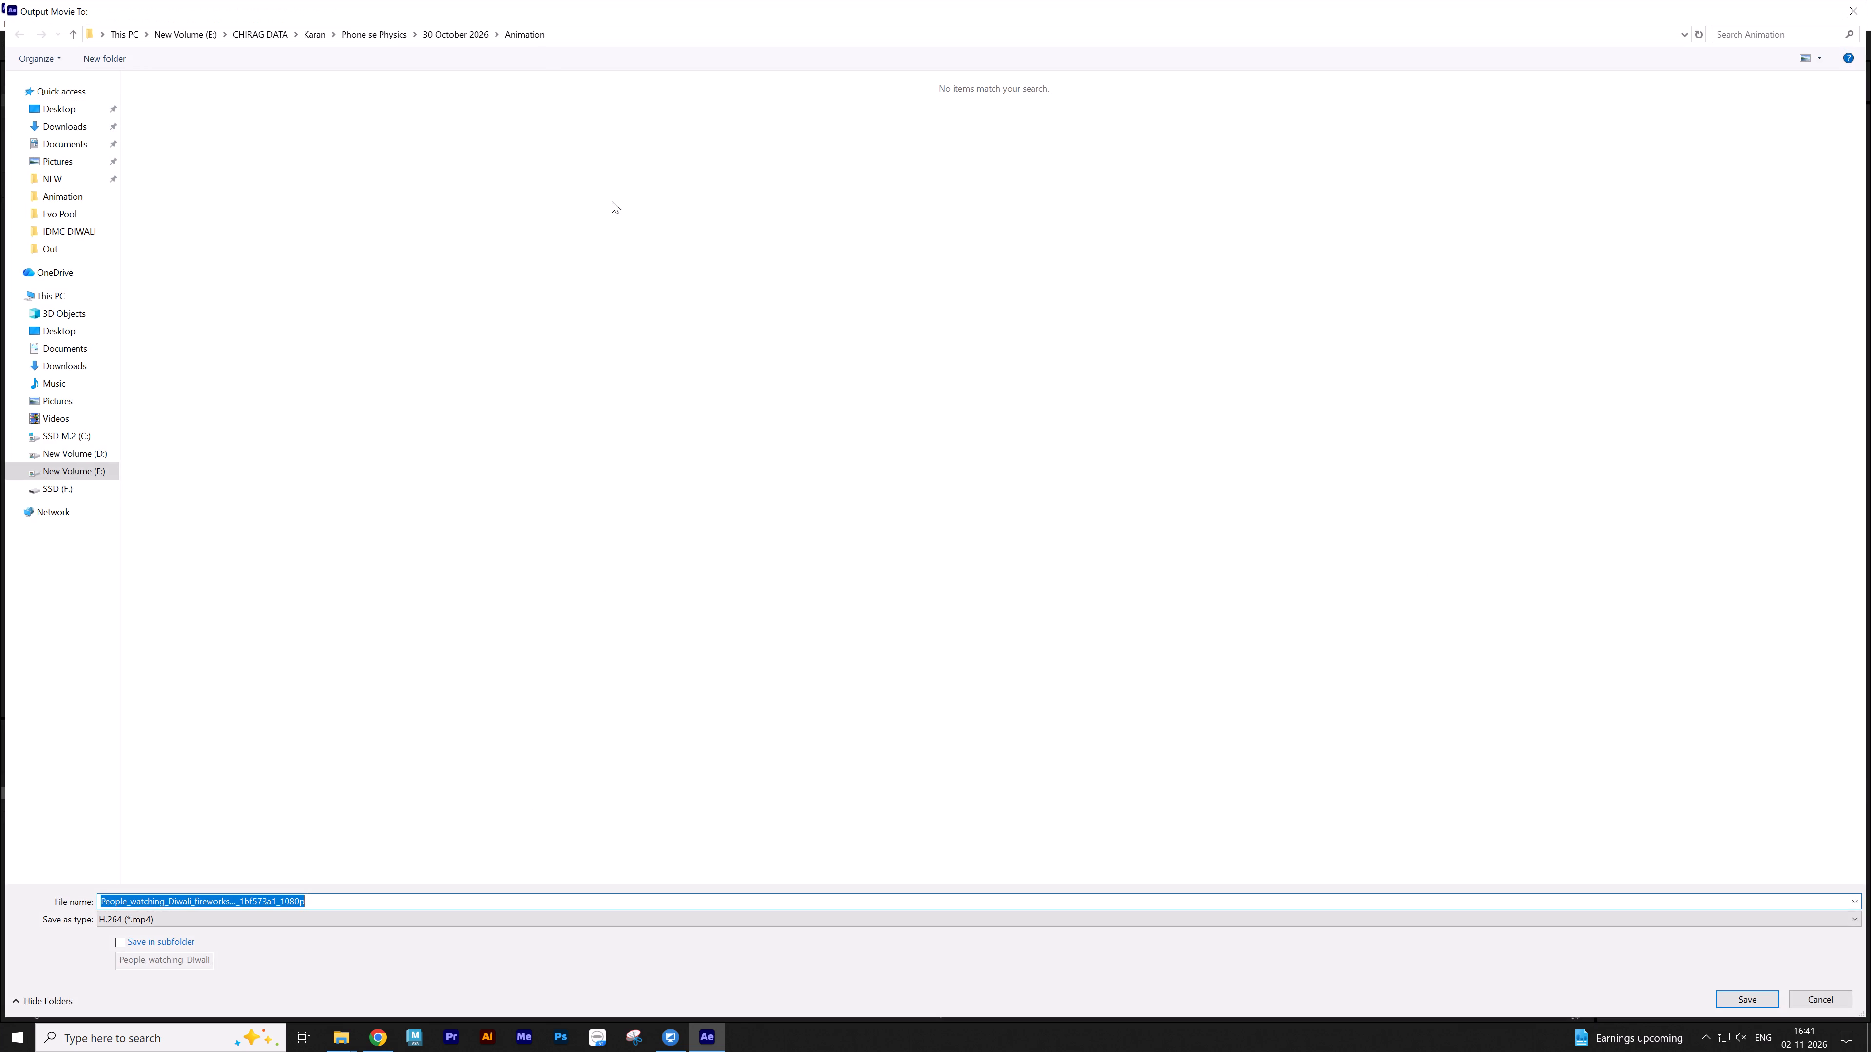
pyautogui.click(450, 28)
pyautogui.click(398, 33)
pyautogui.click(310, 35)
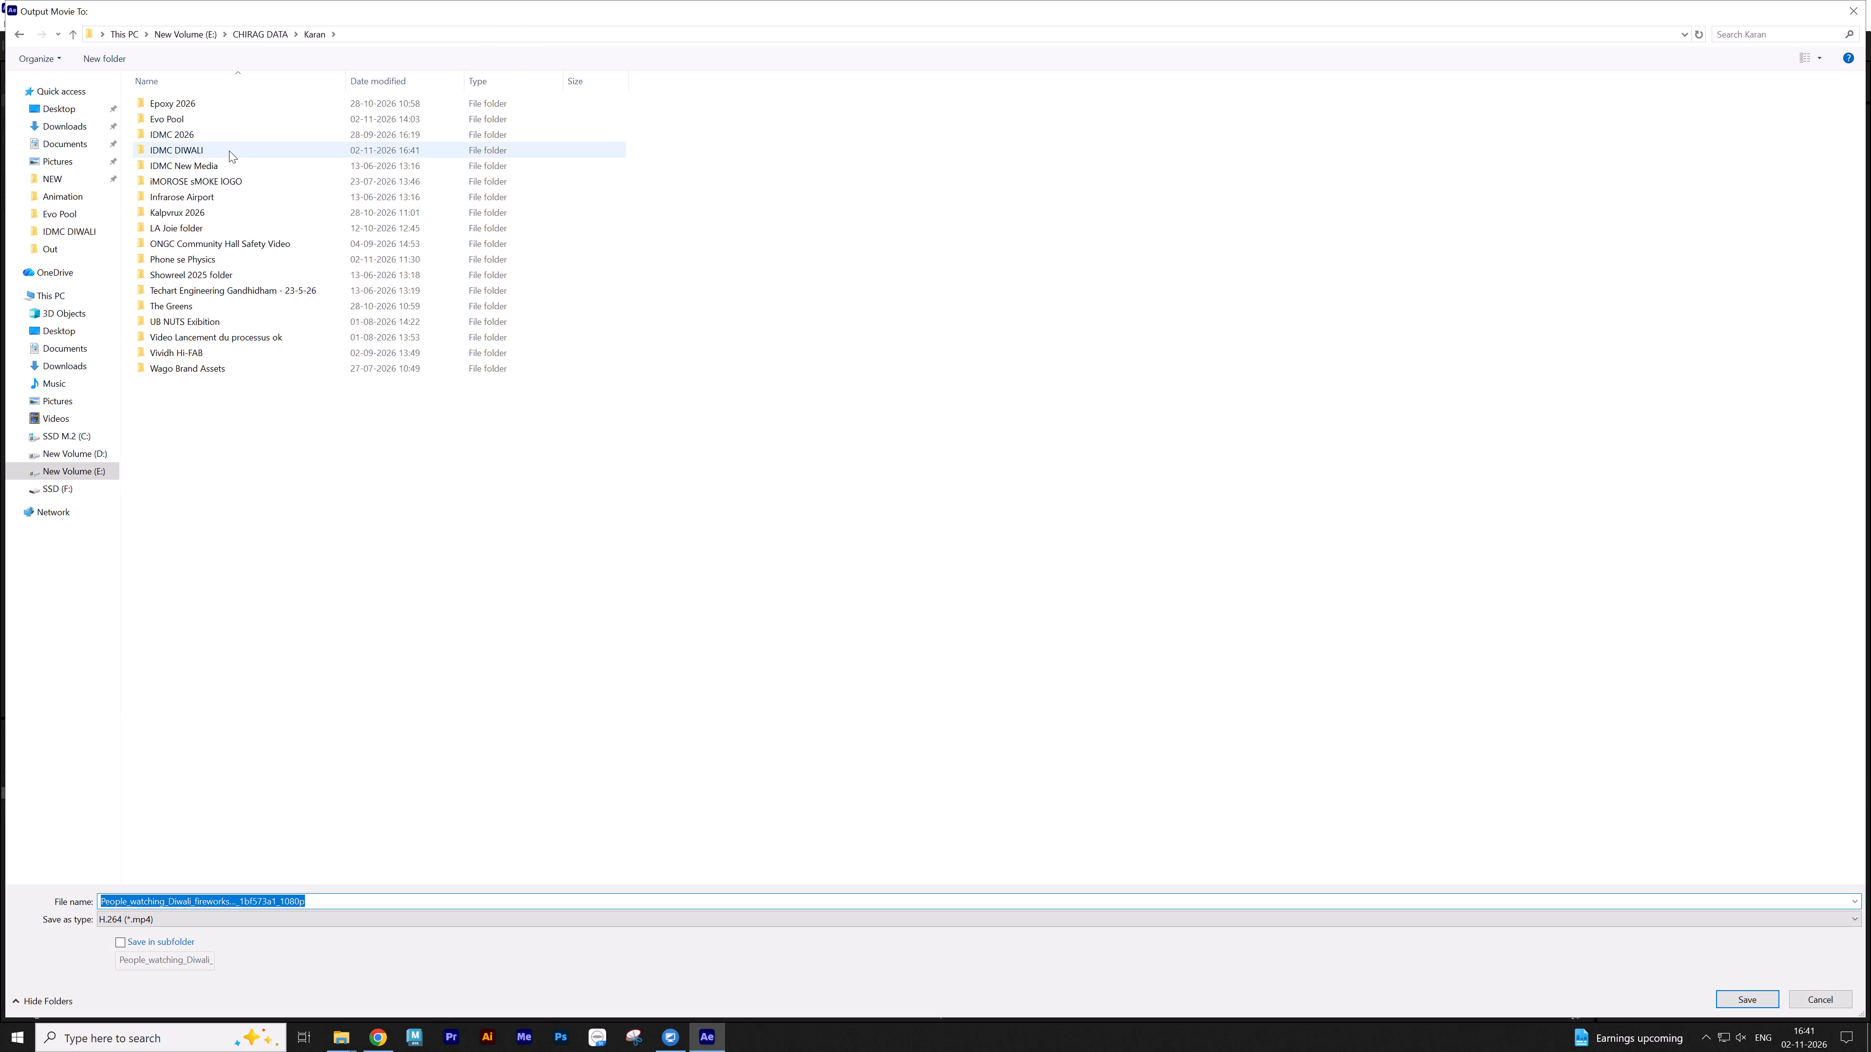
pyautogui.doubleClick(229, 150)
pyautogui.moveTo(294, 236); pyautogui.dragTo(303, 232)
pyautogui.hotkey('ctrl', 'shift', 'n')
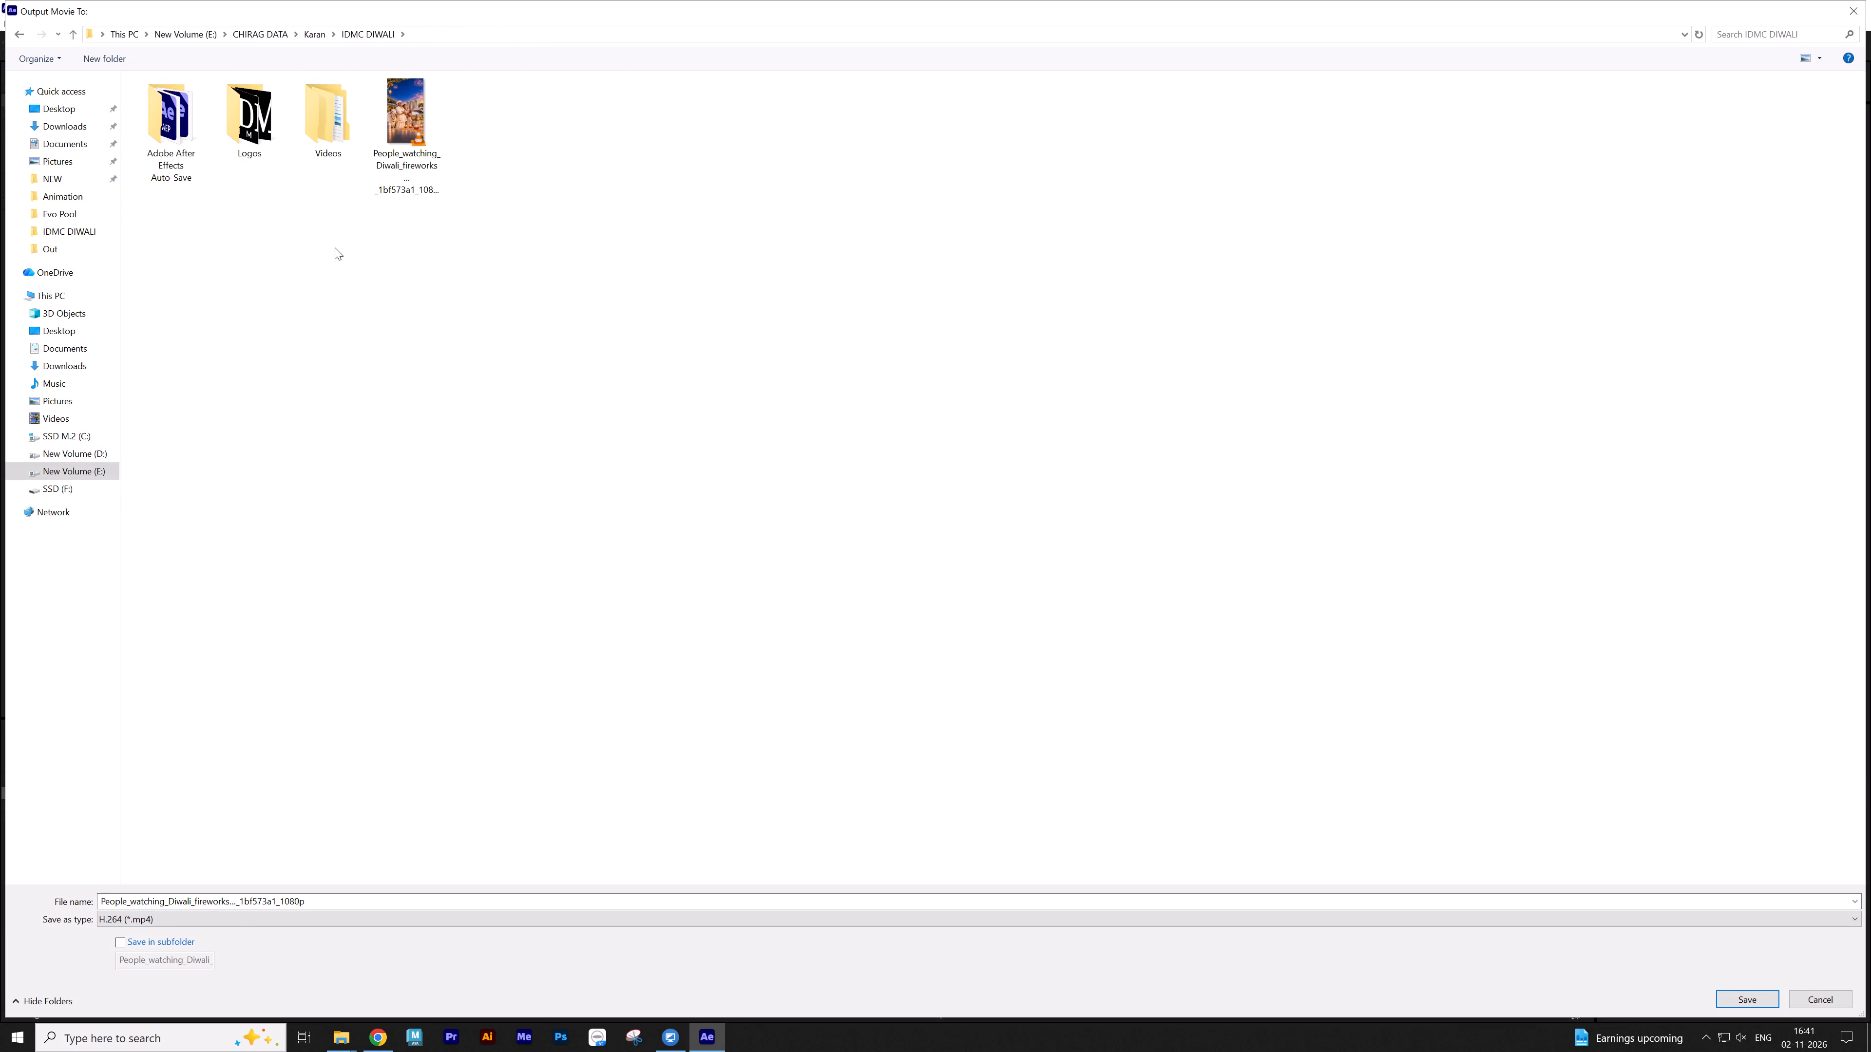
pyautogui.write('Out')
pyautogui.press('Return')
pyautogui.press('Return')
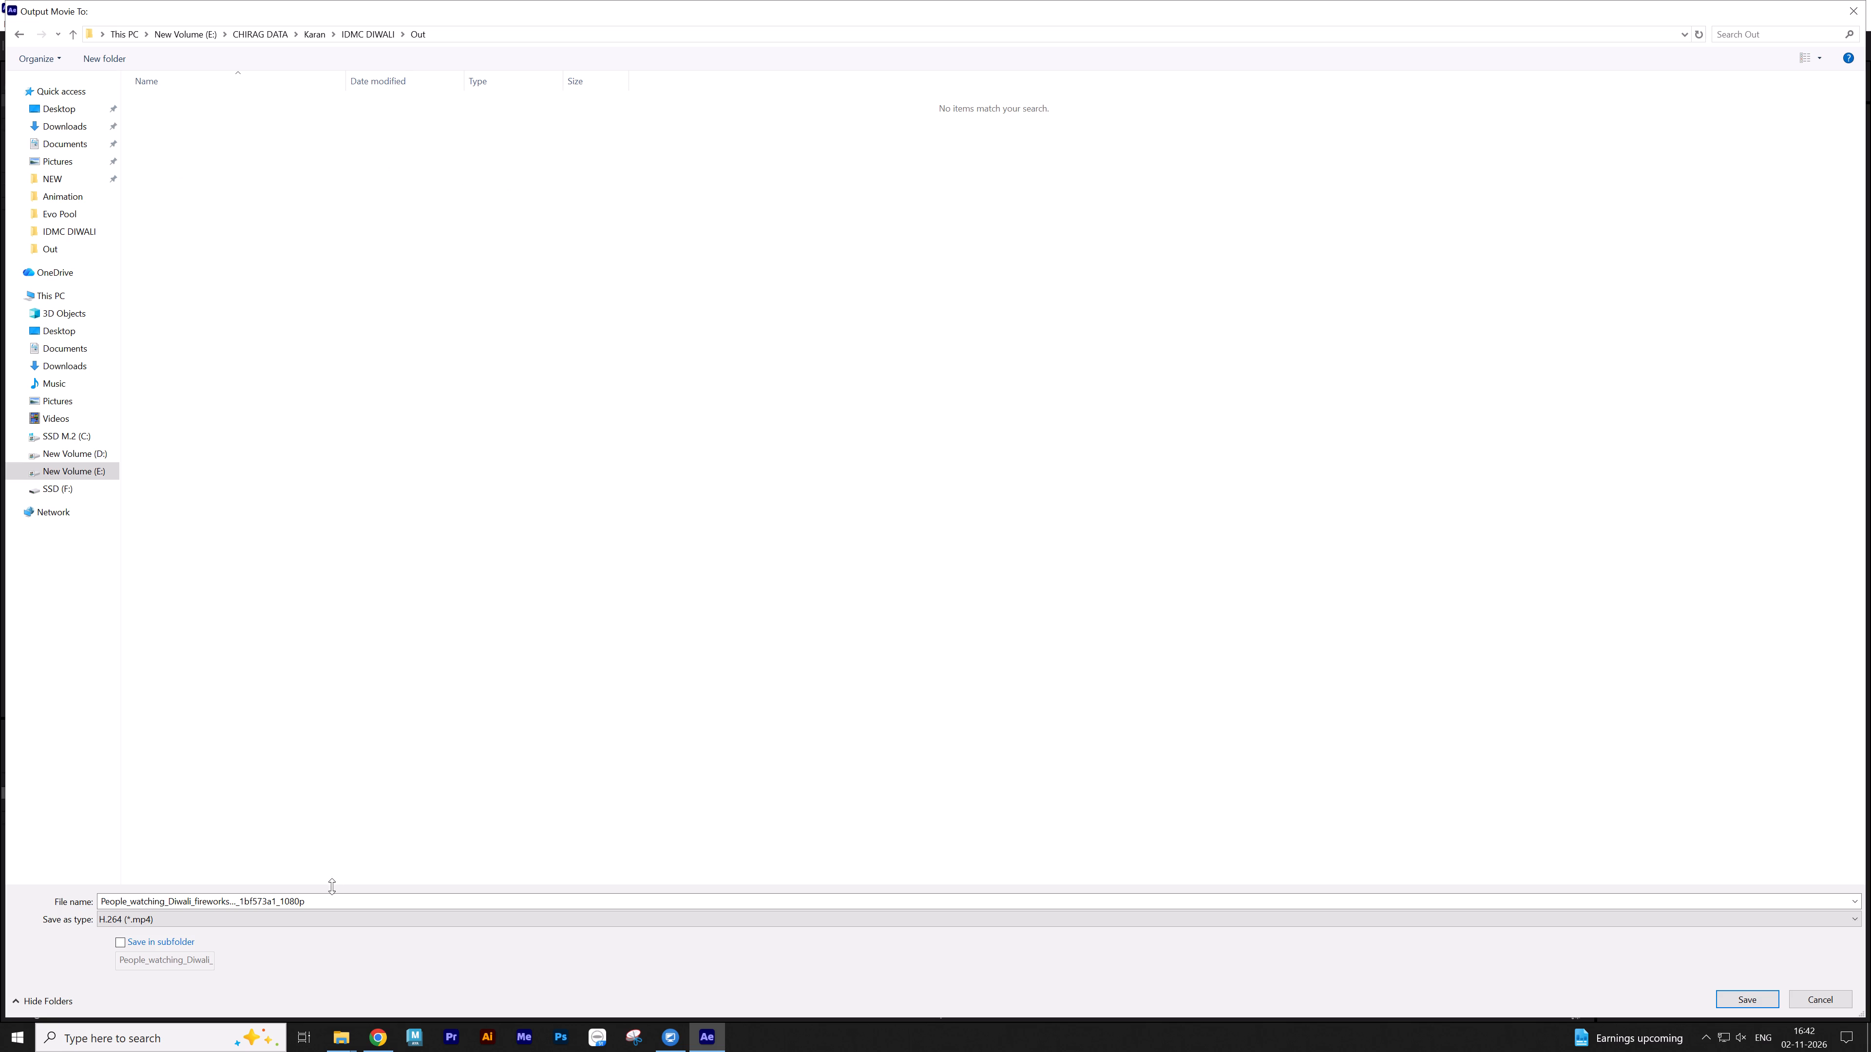
# Name the output movie IDMC Diwali, copy that name for reuse, and save the H.264 output location in the Out folder.
pyautogui.click(332, 899)
pyautogui.write('ID')
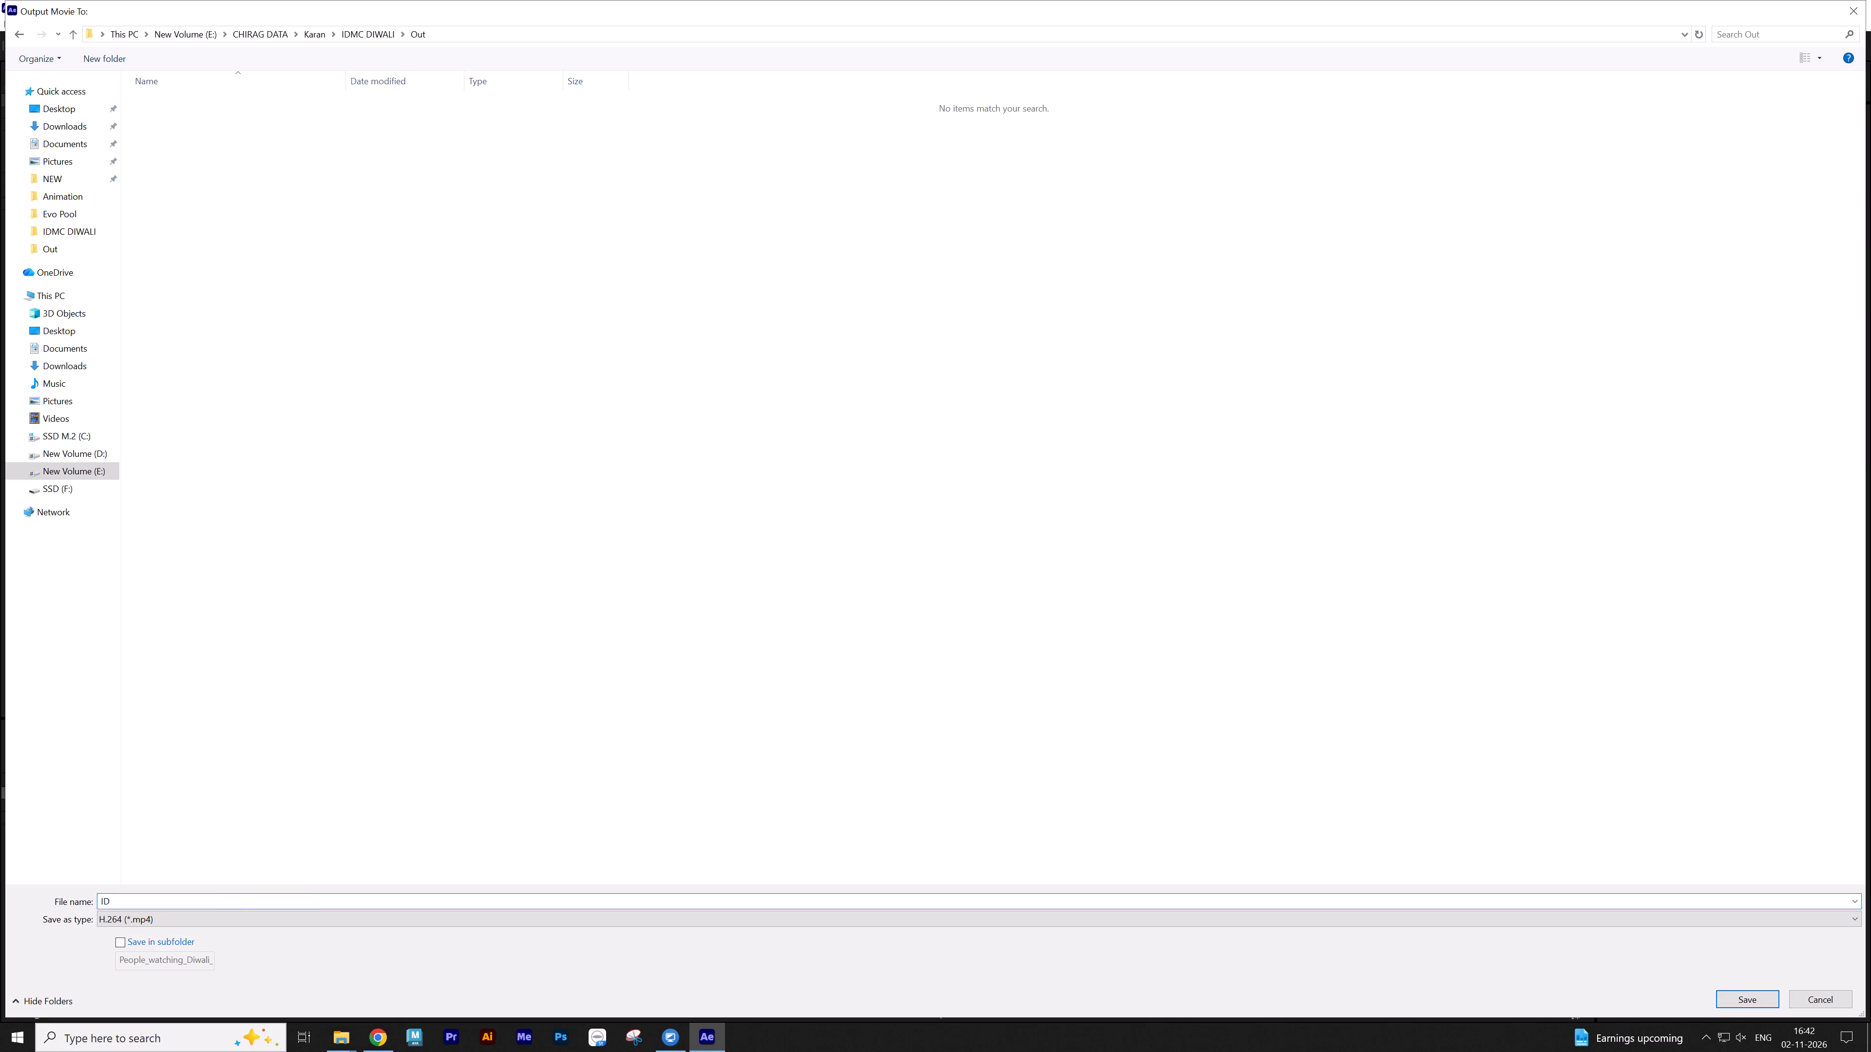
pyautogui.write('MC')
pyautogui.press('space')
pyautogui.write('Diwali')
pyautogui.hotkey('ctrl', 'a')
pyautogui.hotkey('ctrl', 'c')
pyautogui.click(620, 304)
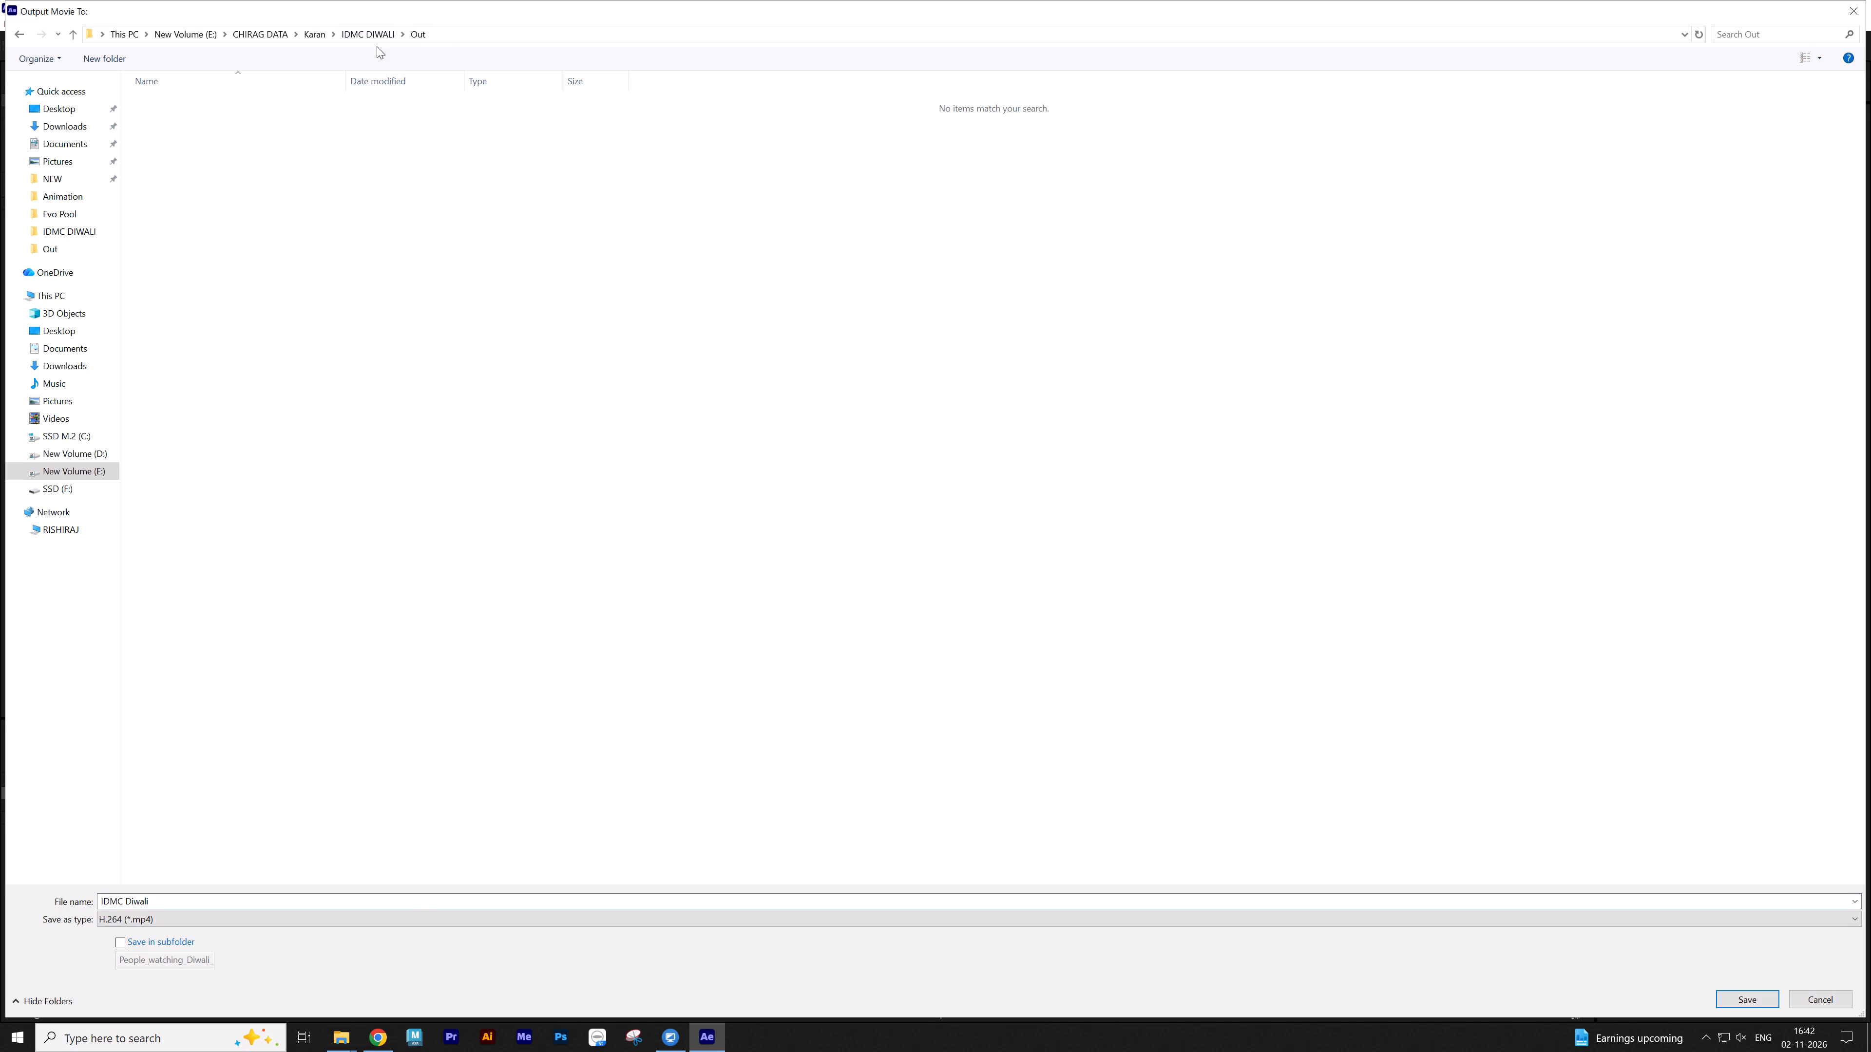
pyautogui.click(402, 599)
pyautogui.click(1750, 998)
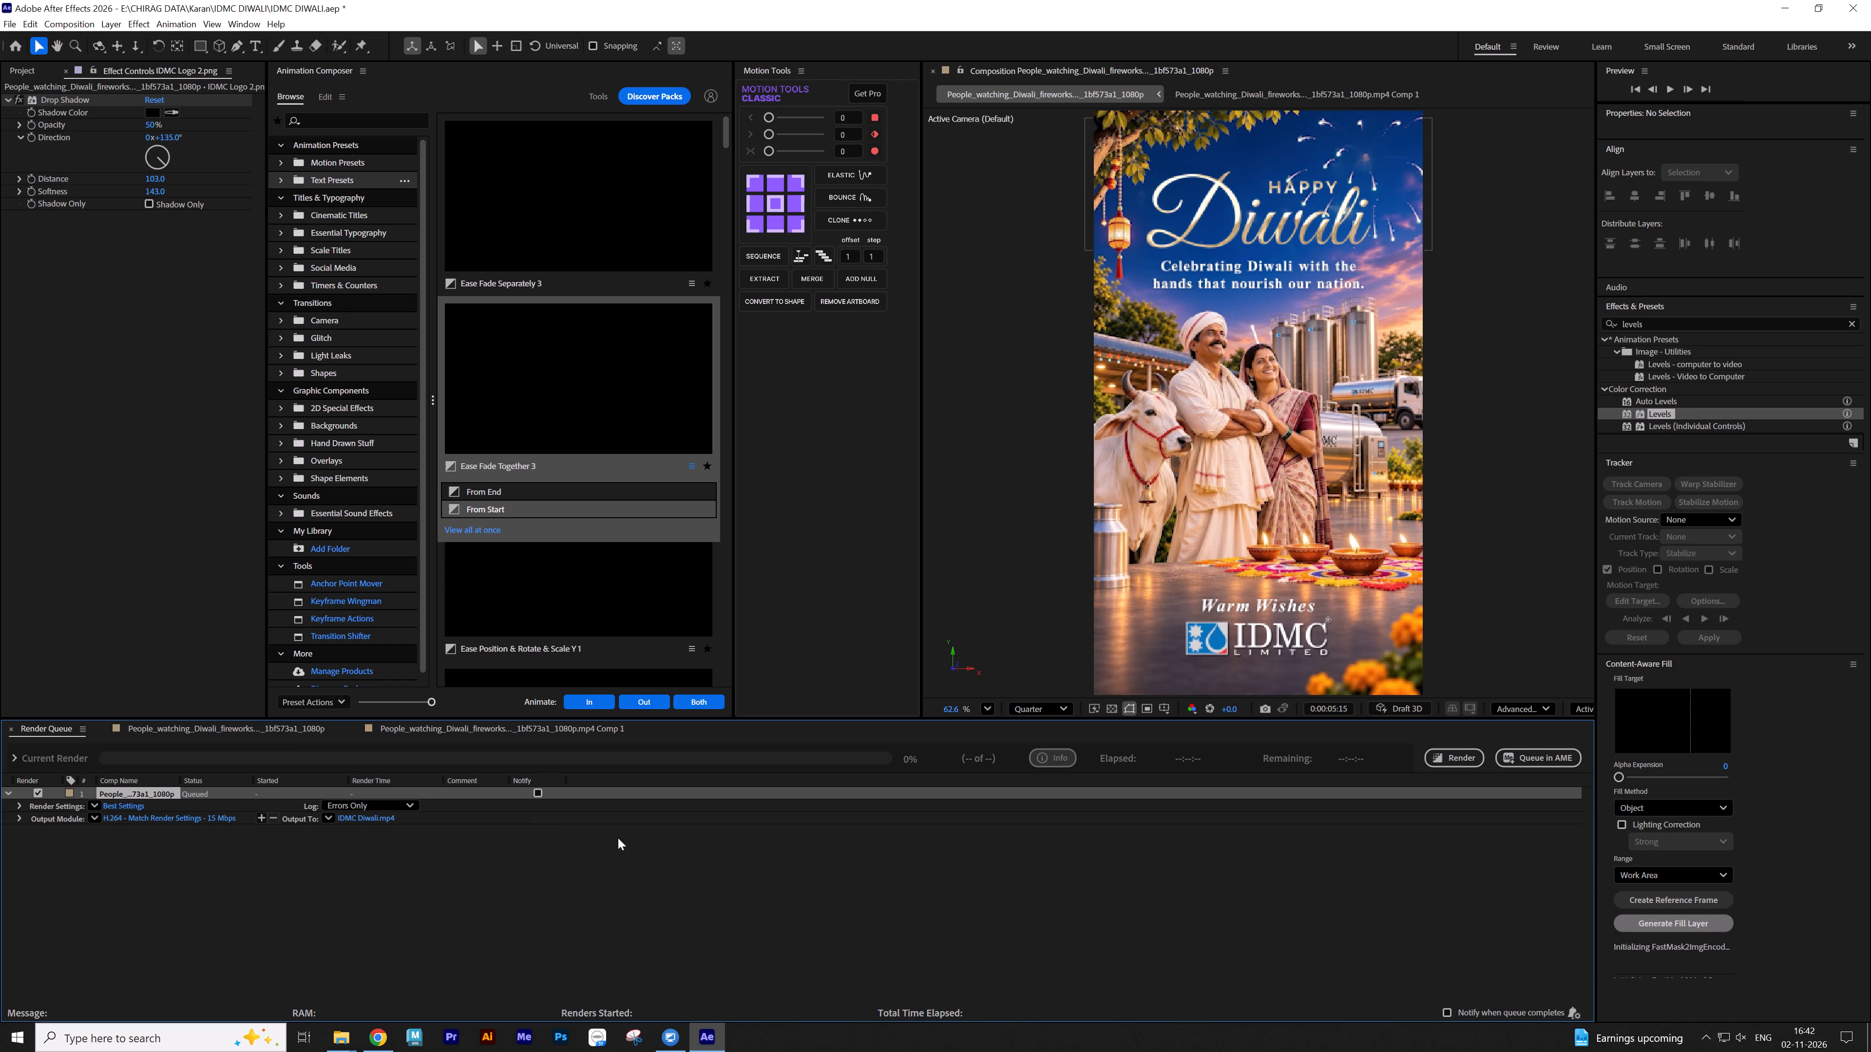
# Open the queued main composition, rename it IDMC Diwali in its composition settings, and save the project.
pyautogui.doubleClick(130, 791)
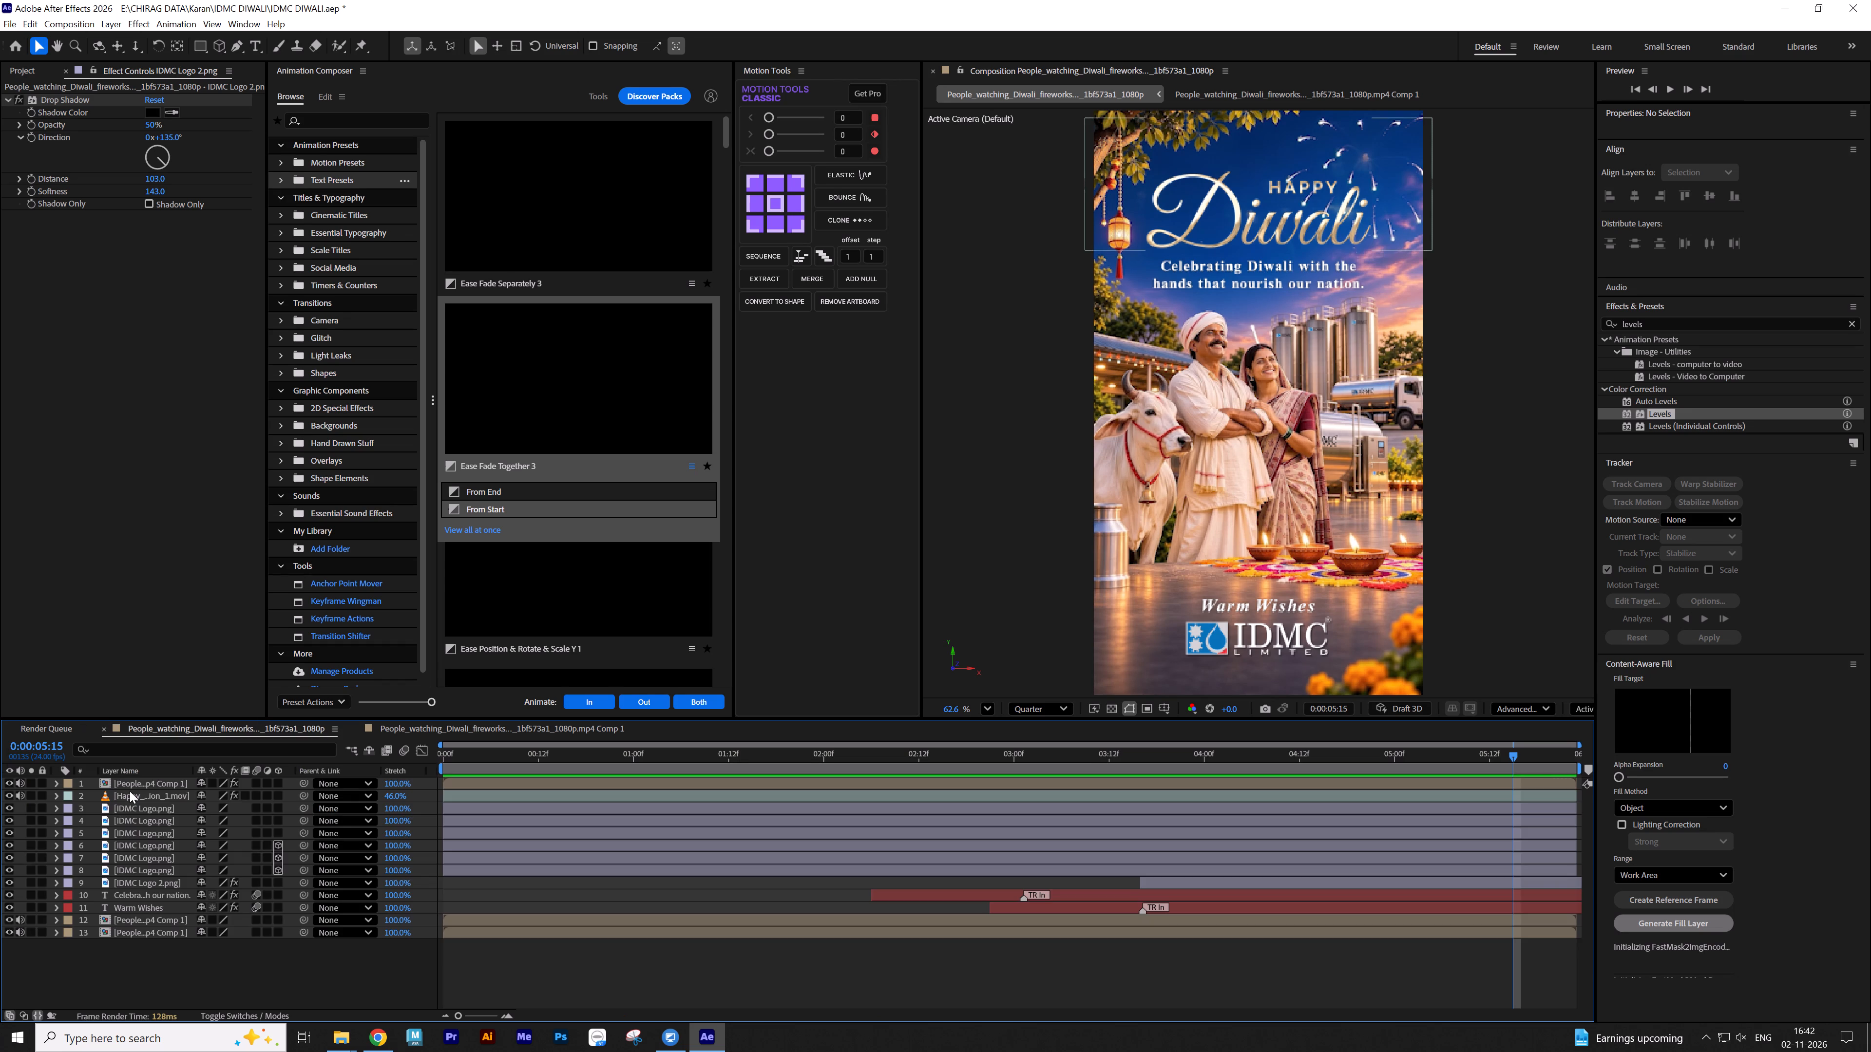
pyautogui.hotkey('ctrl', 'k')
pyautogui.hotkey('ctrl', 'v')
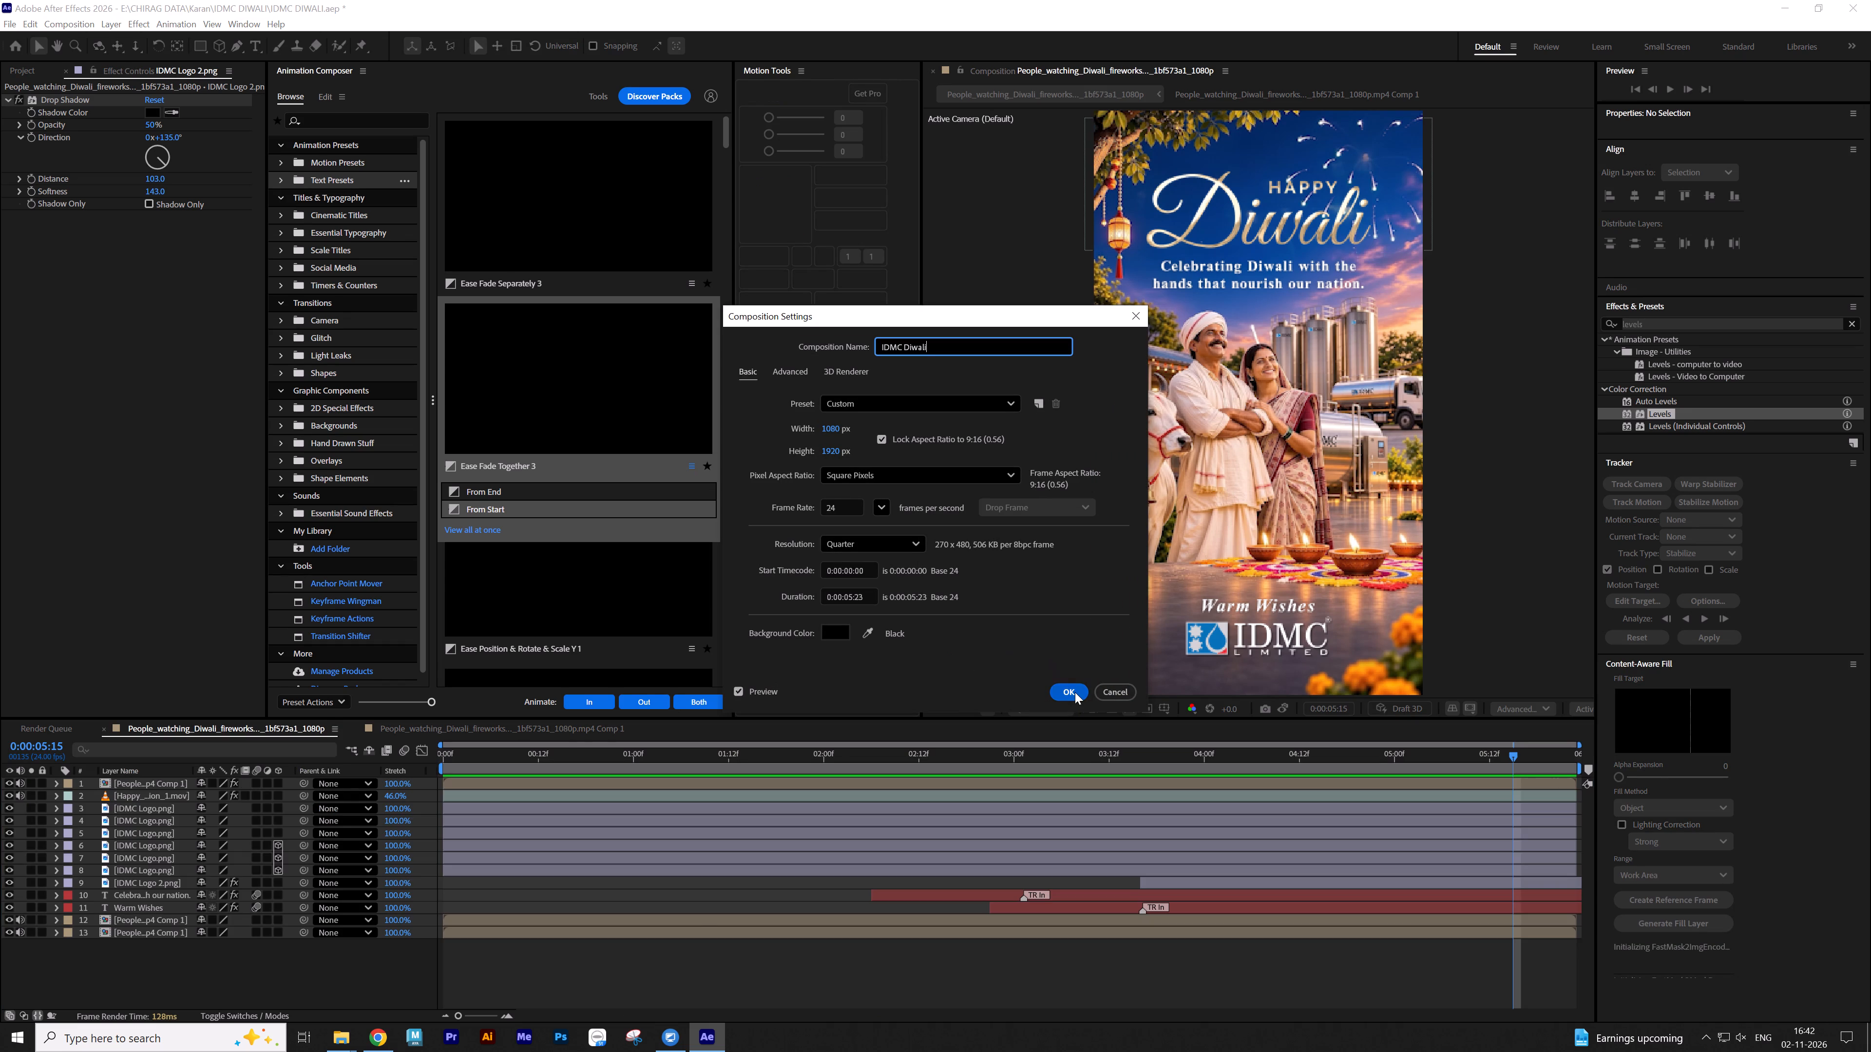
pyautogui.click(1075, 692)
pyautogui.click(691, 892)
pyautogui.hotkey('ctrl', 's')
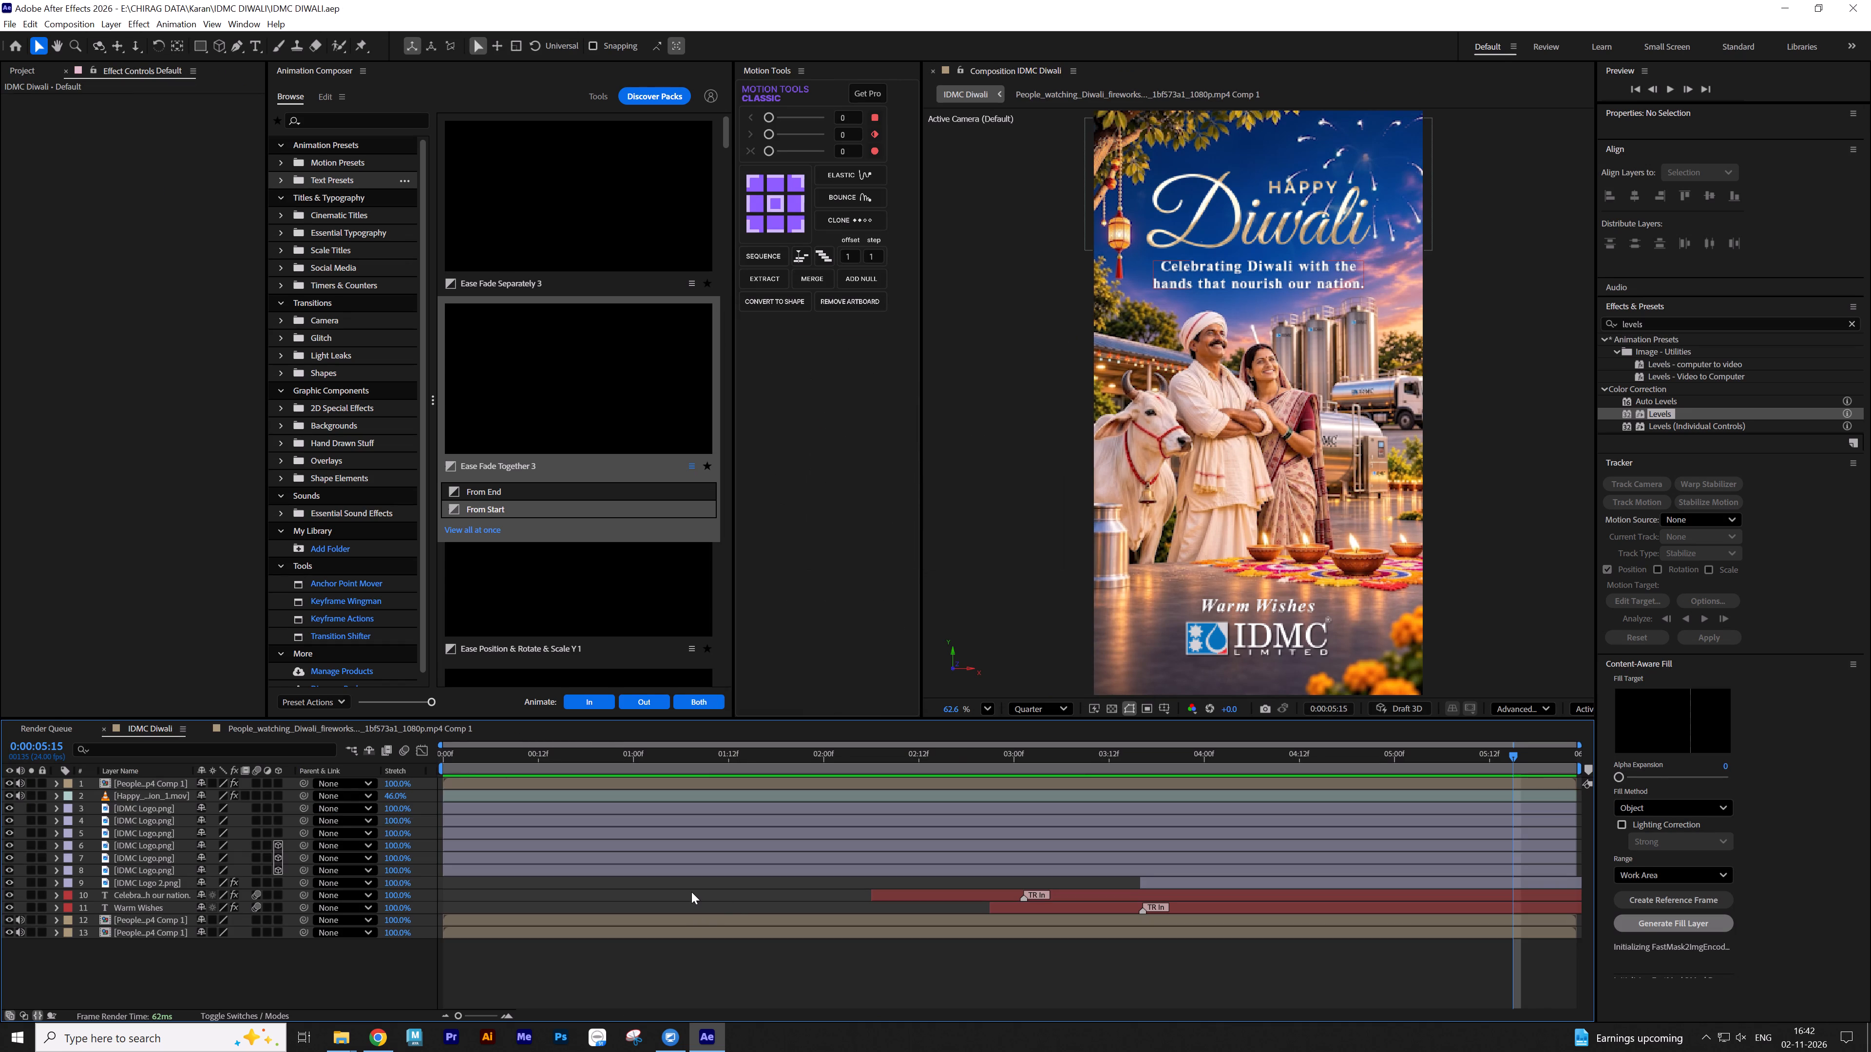
# Return to the render queue and start rendering the IDMC Diwali composition.
pyautogui.click(53, 725)
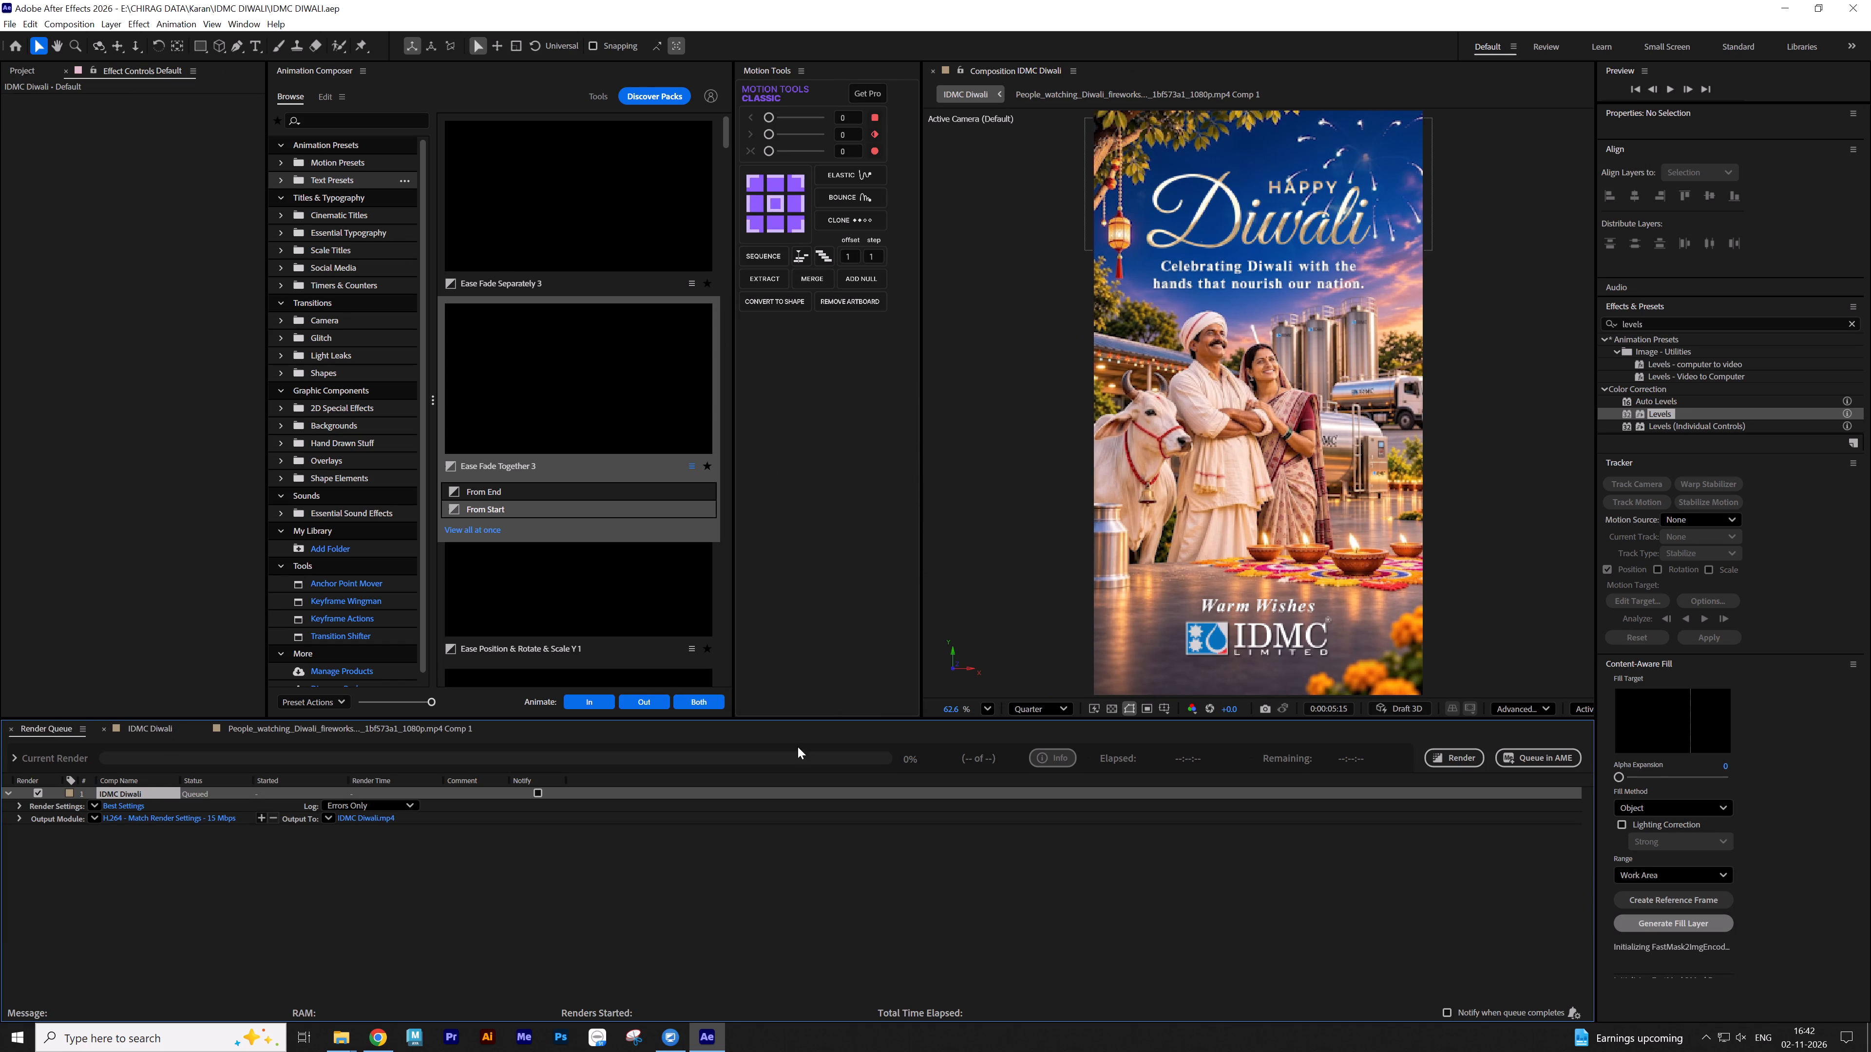
pyautogui.click(1451, 751)
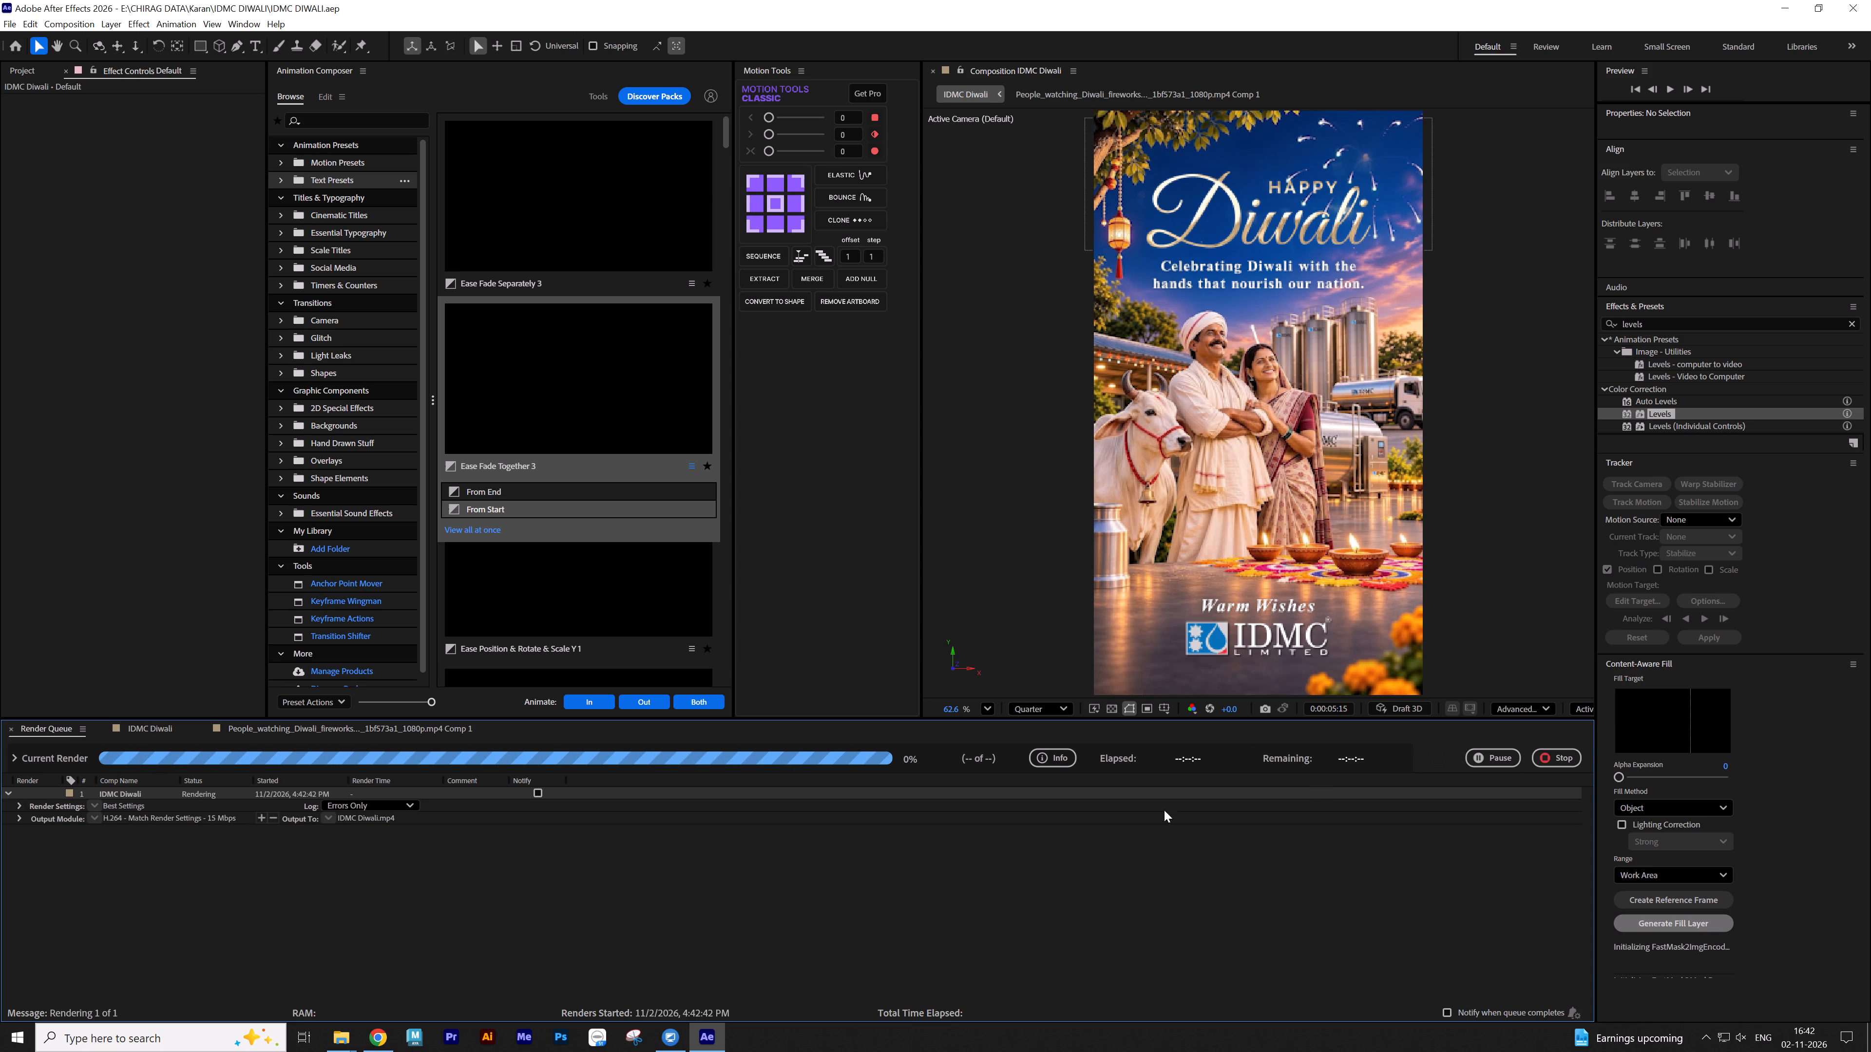
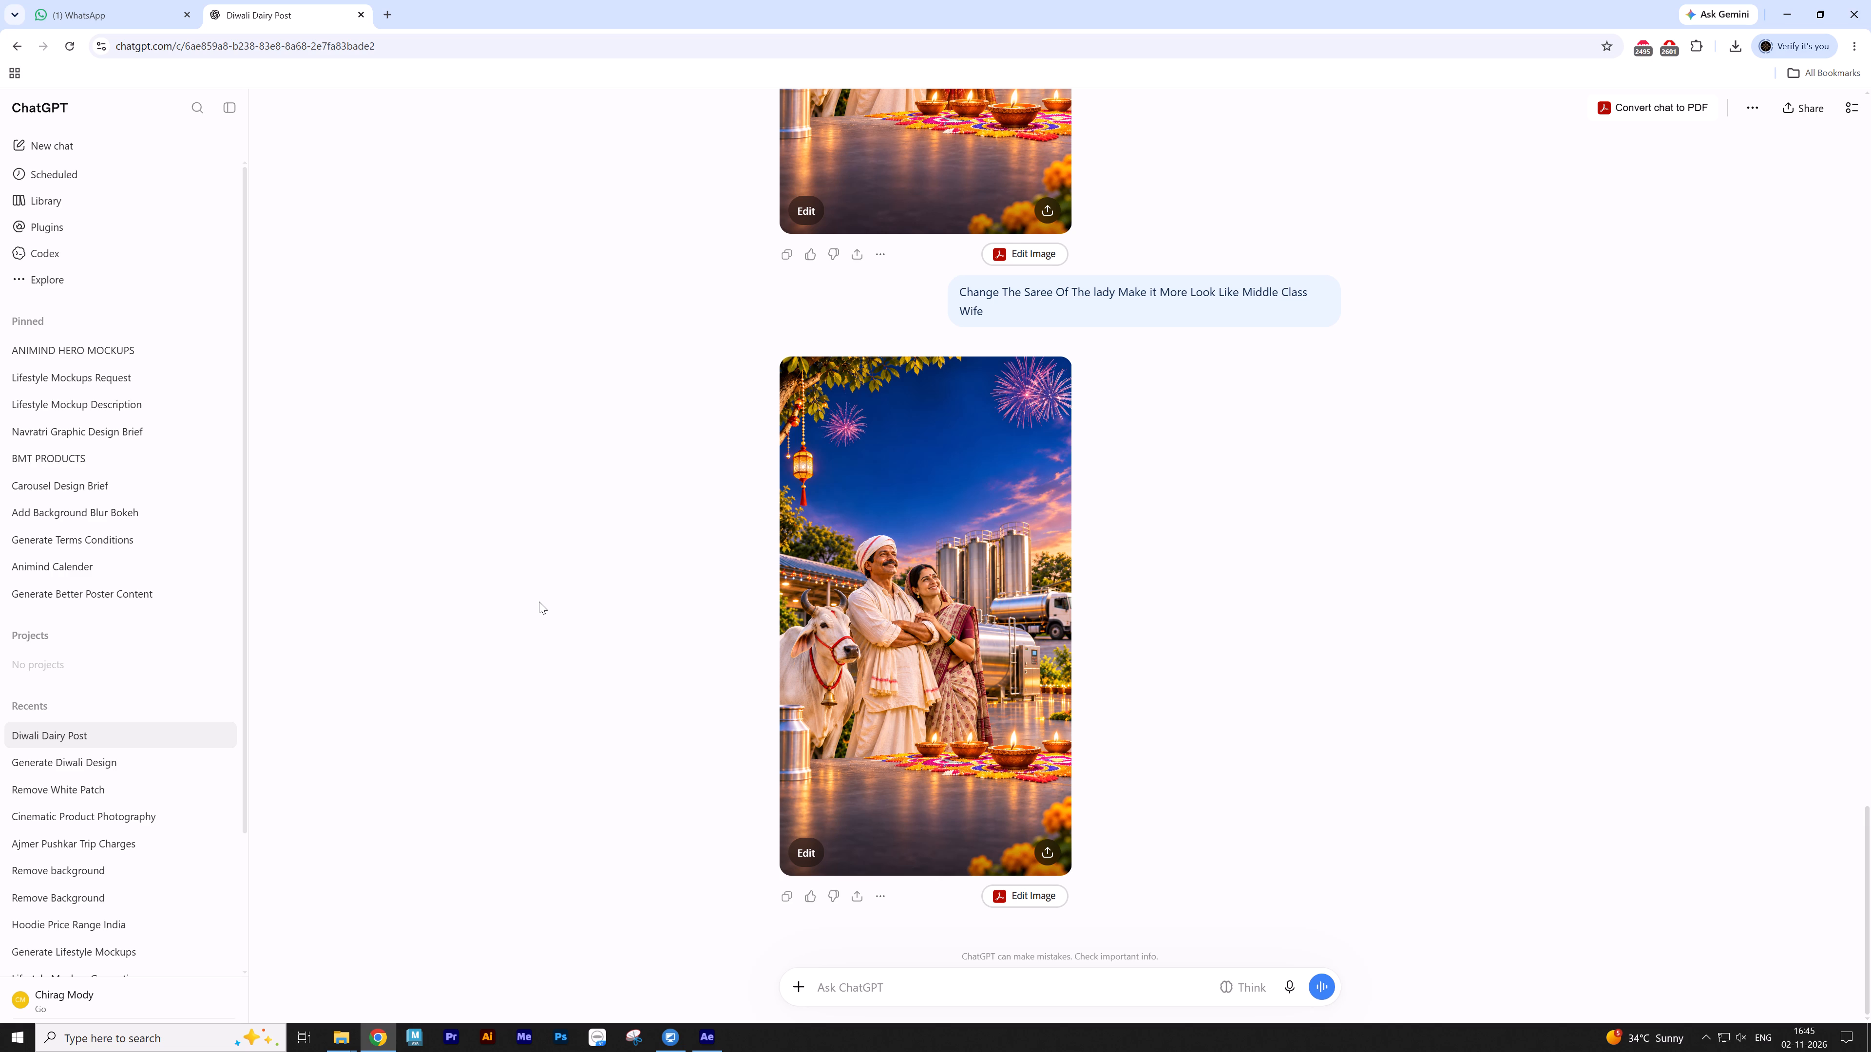
# Open a new browser tab and begin entering a web address that starts with "we".
pyautogui.click(391, 8)
pyautogui.click(382, 47)
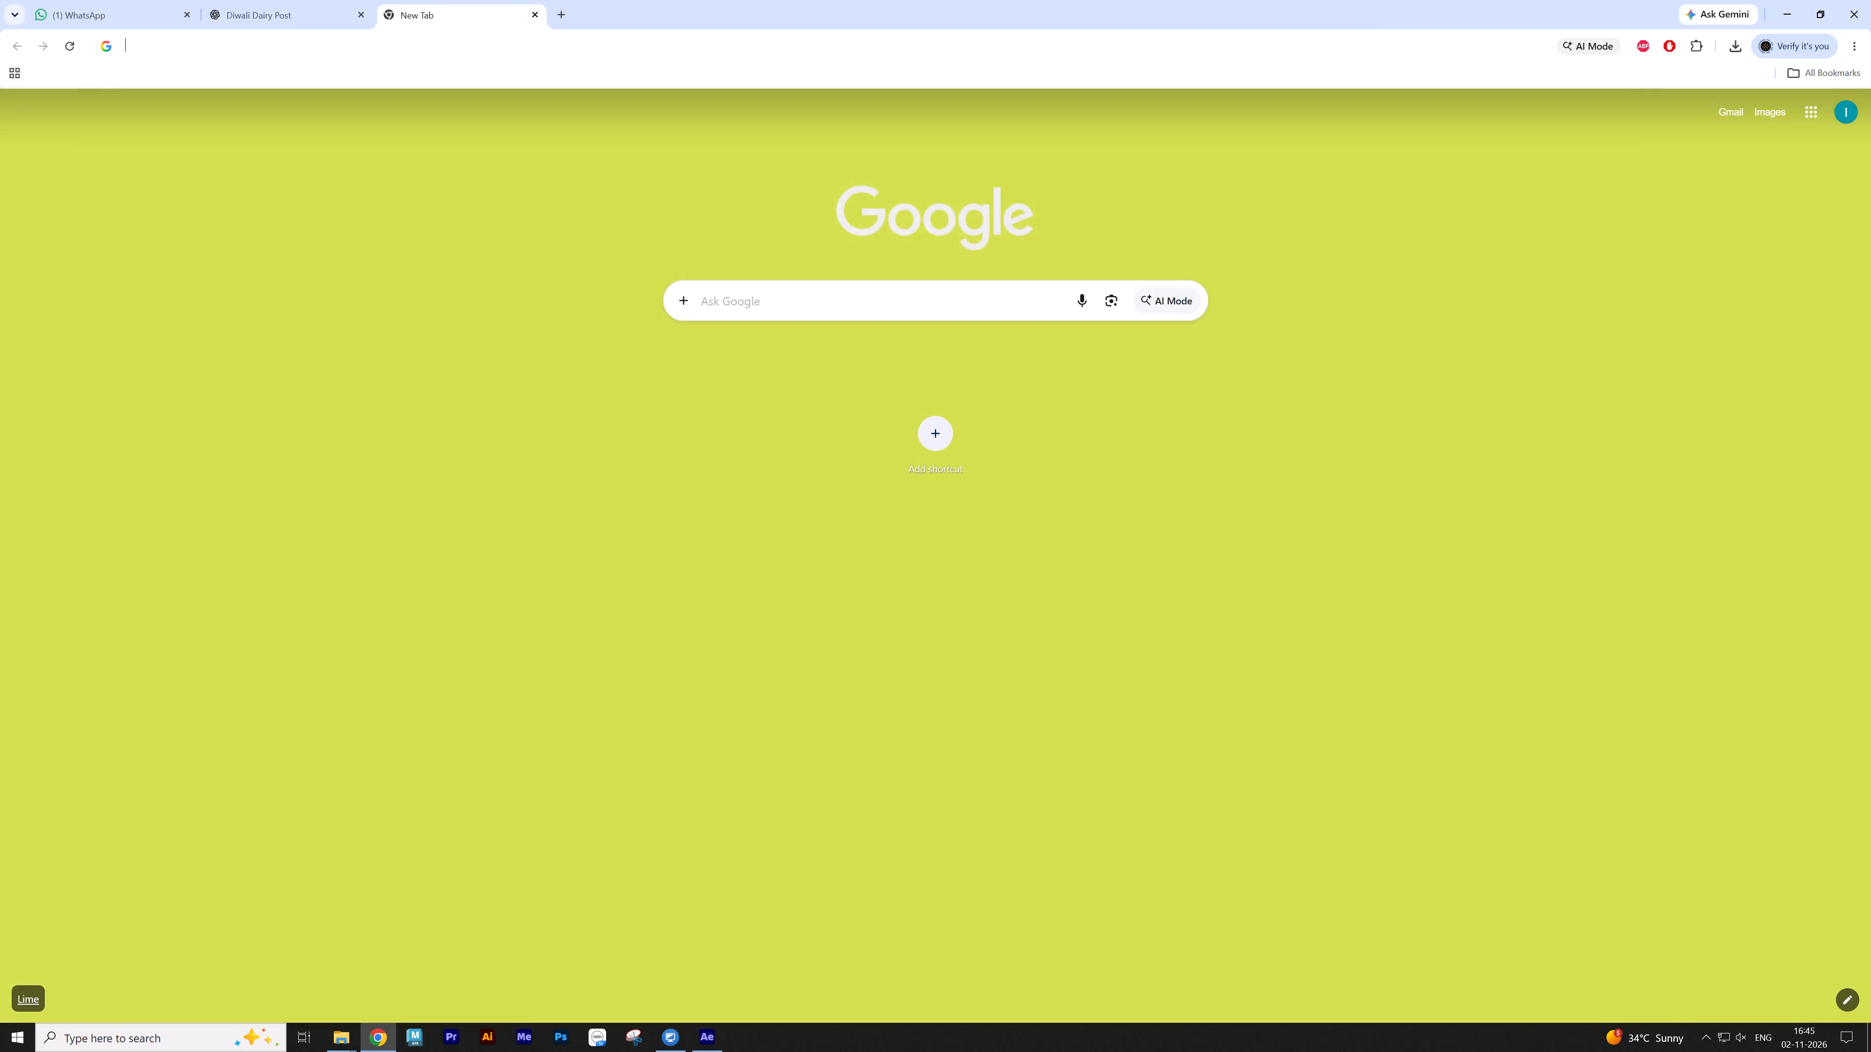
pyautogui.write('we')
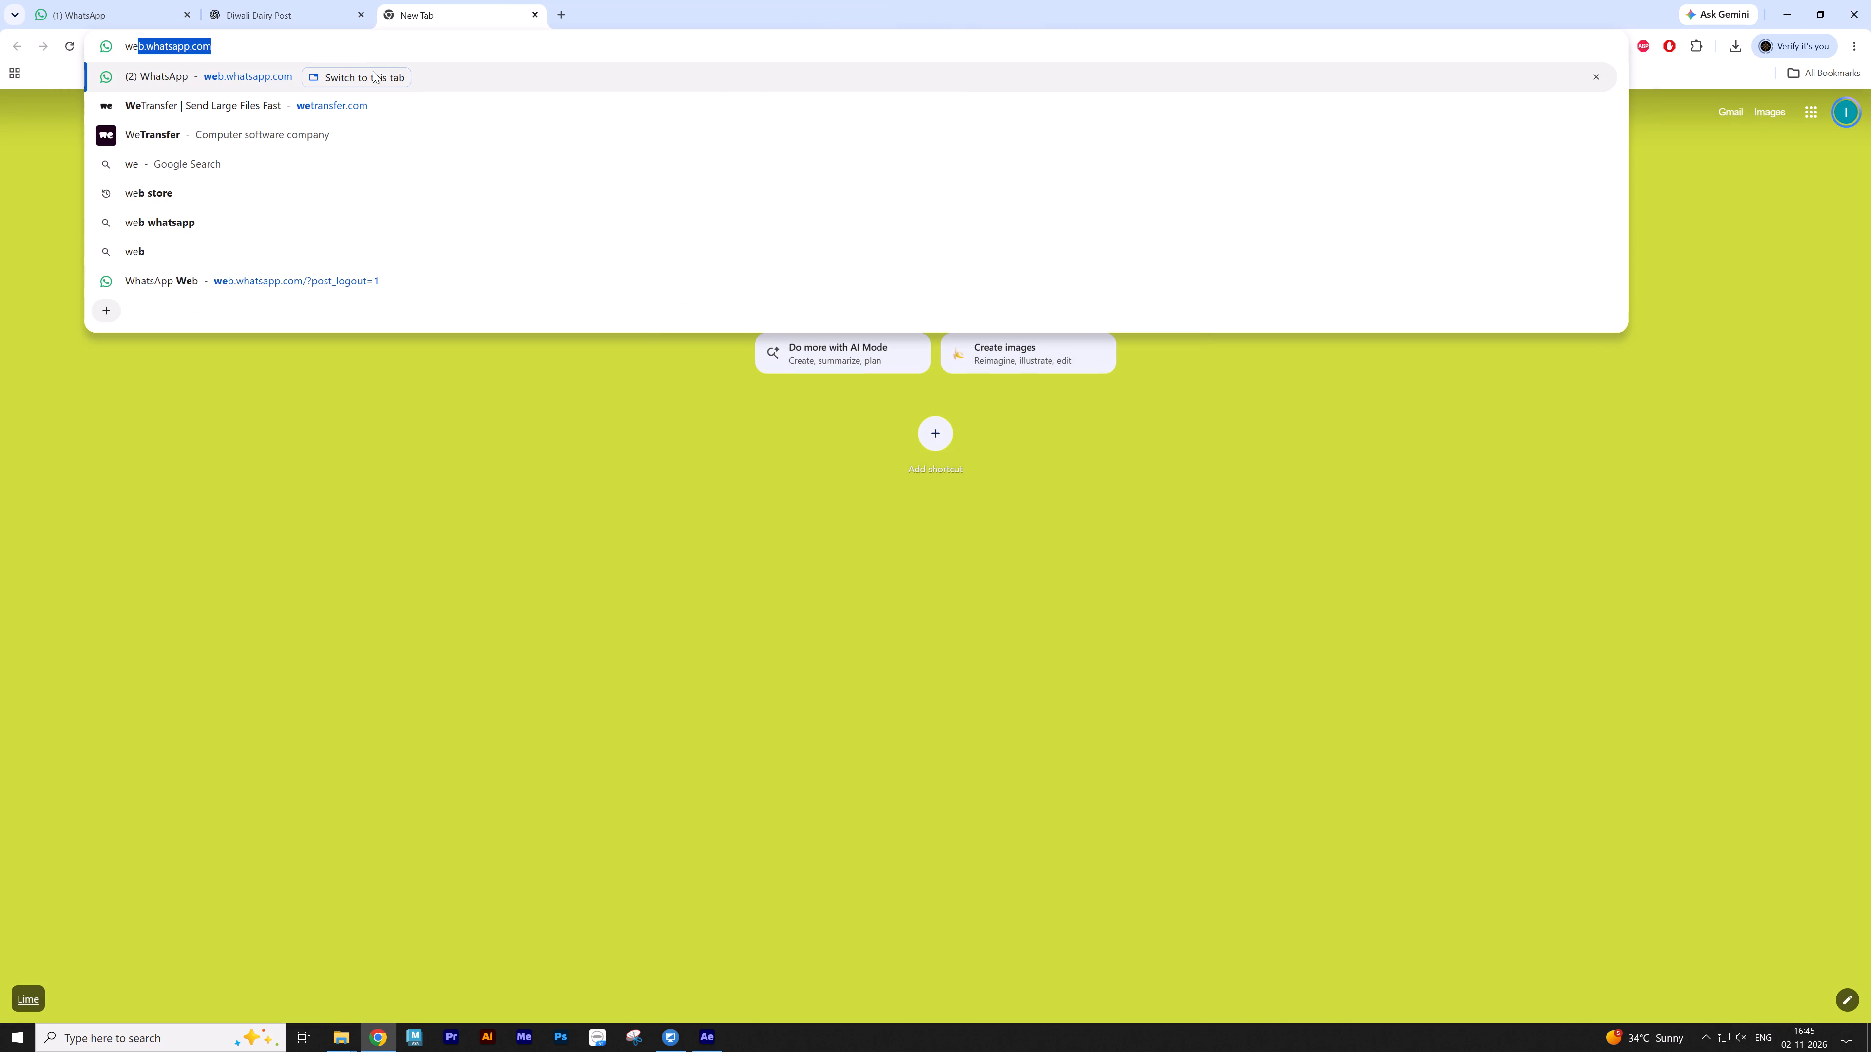